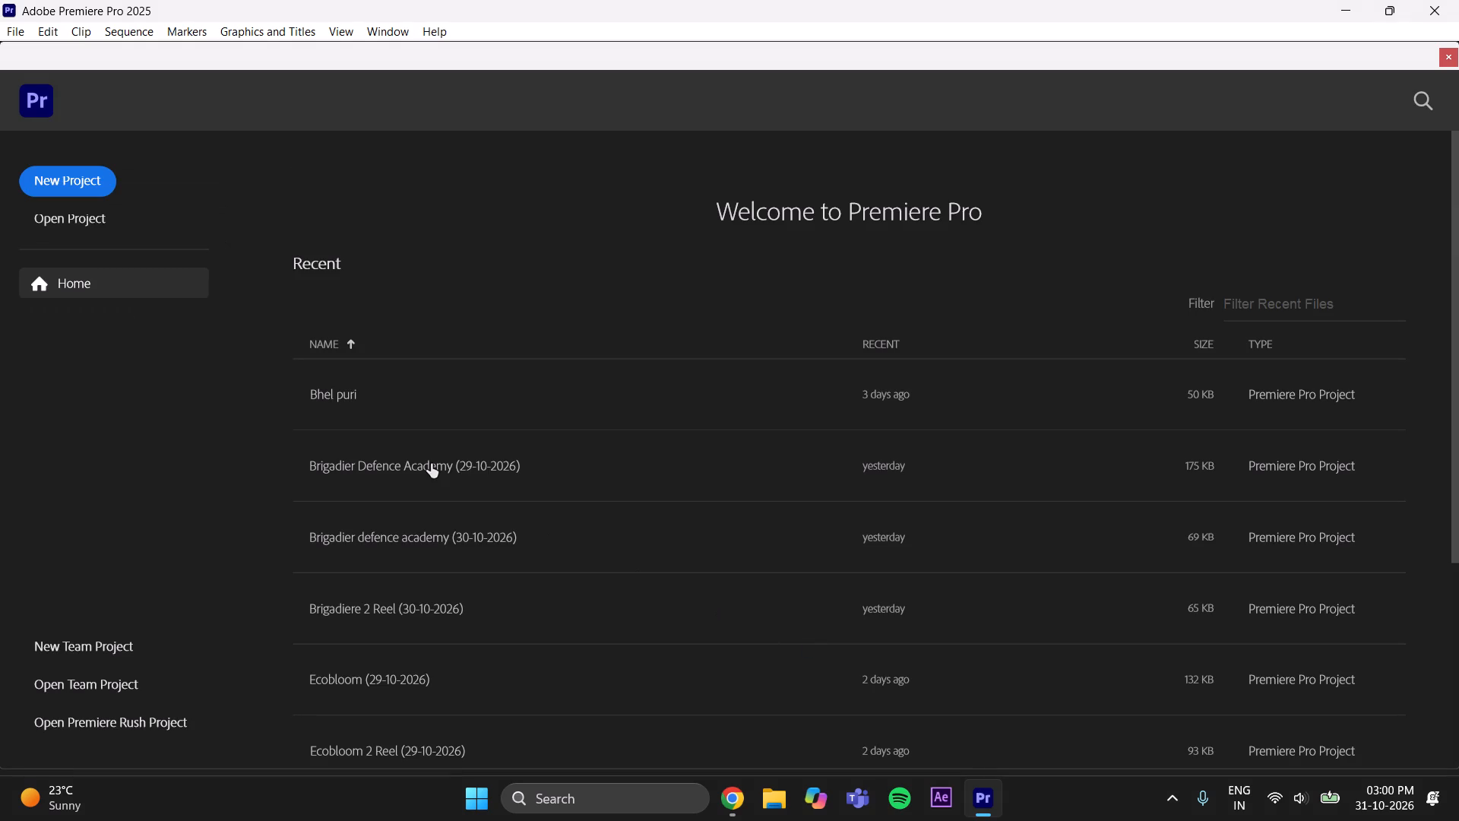
{"action": "scroll", "coordinate": [715, 586], "scroll_direction": "down", "scroll_amount": 15}
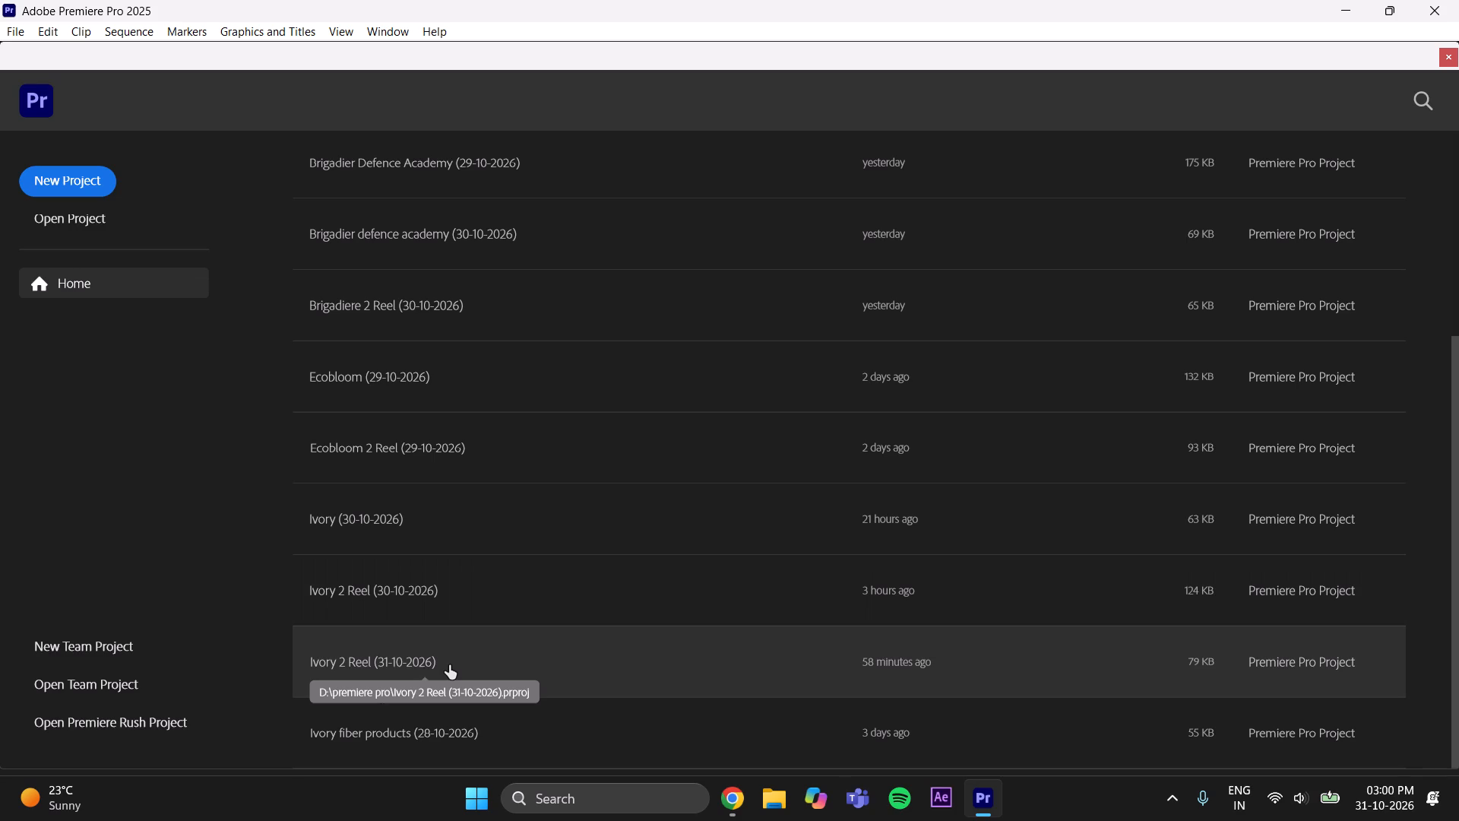
{"action": "left_click", "coordinate": [449, 665]}
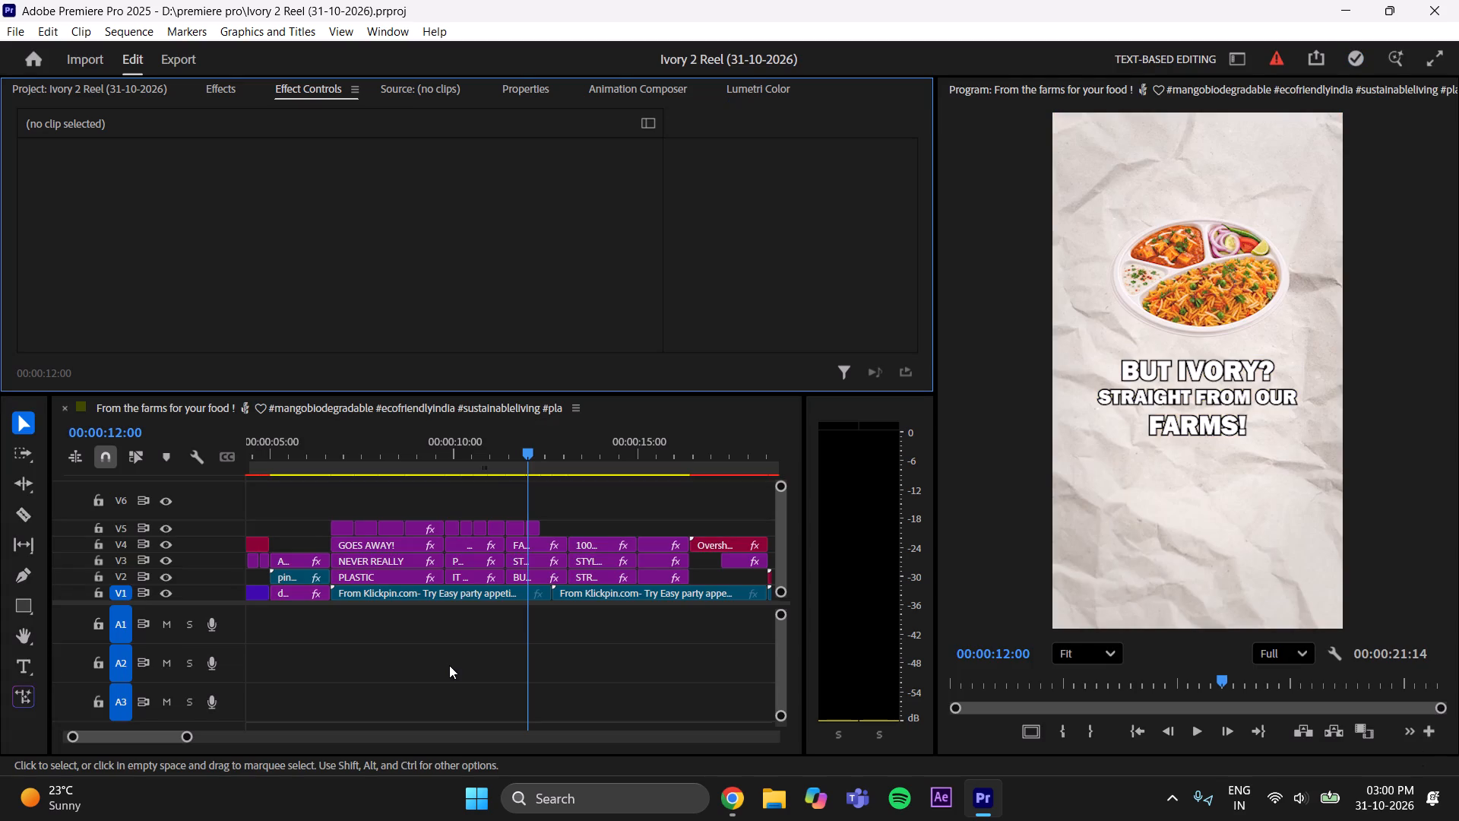
Examine the reel's plate clips around the 12-second mark, where the "BUT IVORY?" text appears.
{"action": "left_click_drag", "start_coordinate": [187, 740], "coordinate": [202, 738]}
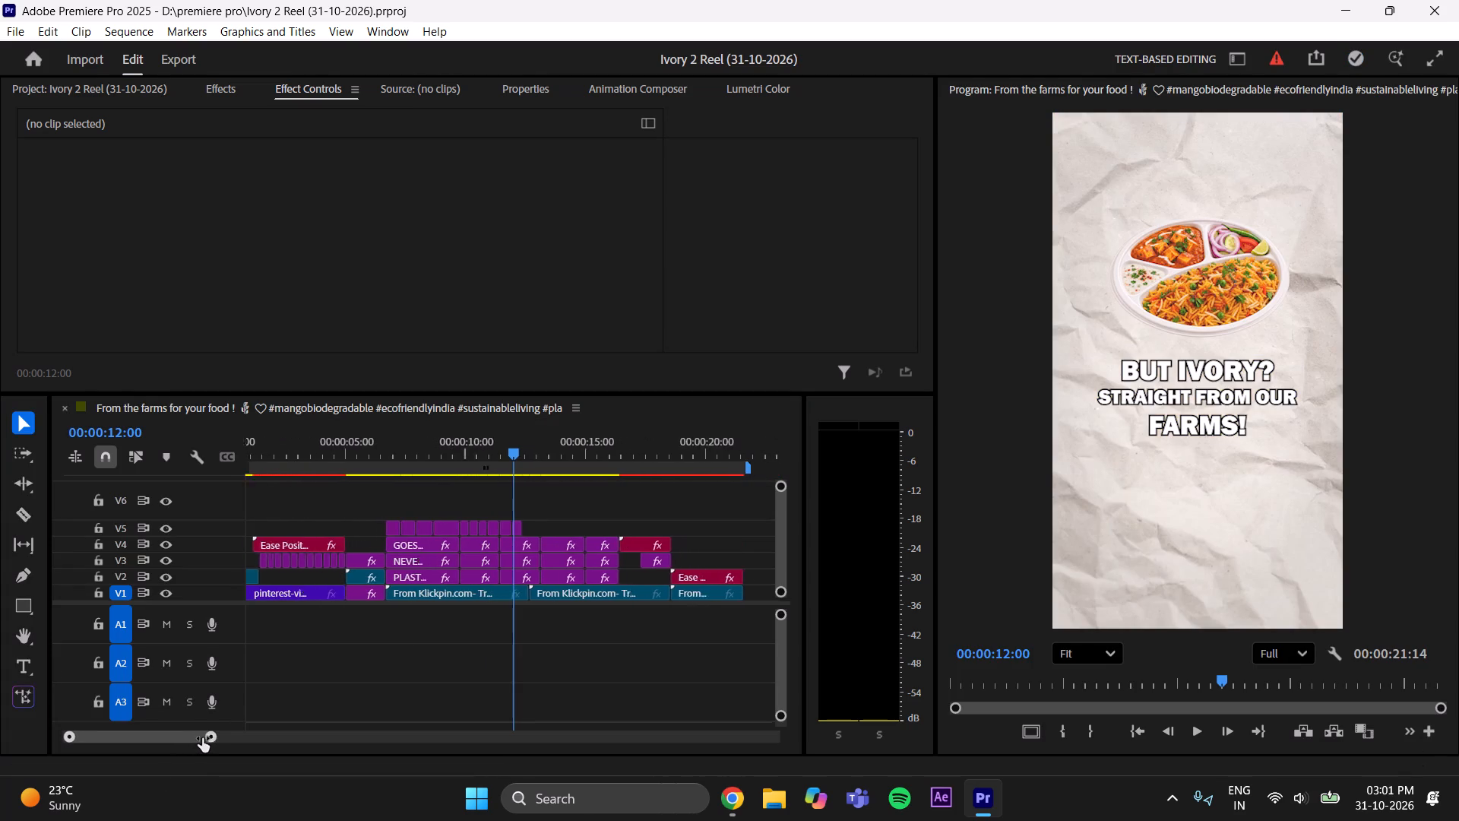
{"action": "left_click_drag", "start_coordinate": [202, 738], "coordinate": [212, 736]}
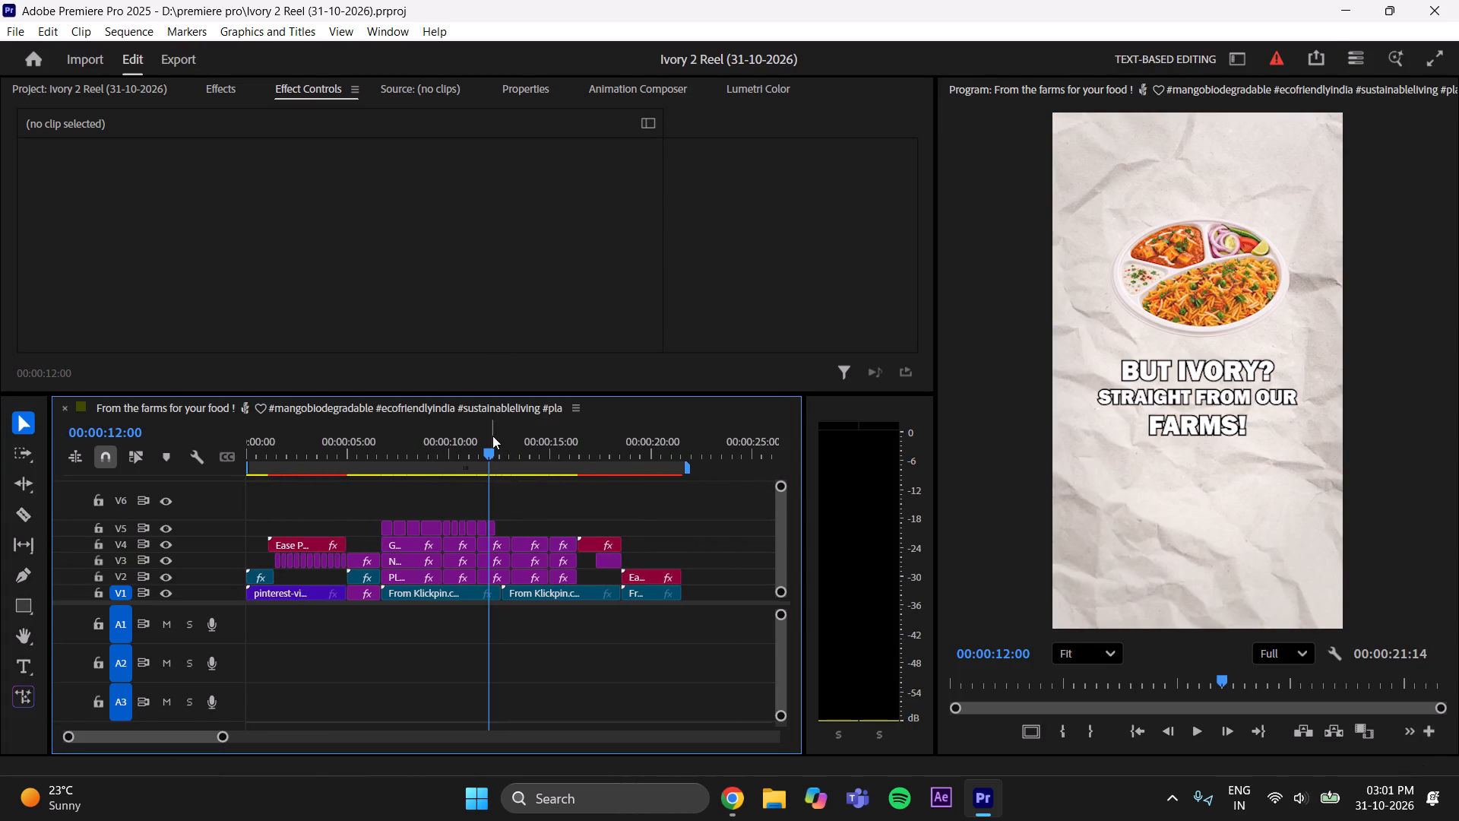
{"action": "left_click_drag", "start_coordinate": [492, 436], "coordinate": [493, 443]}
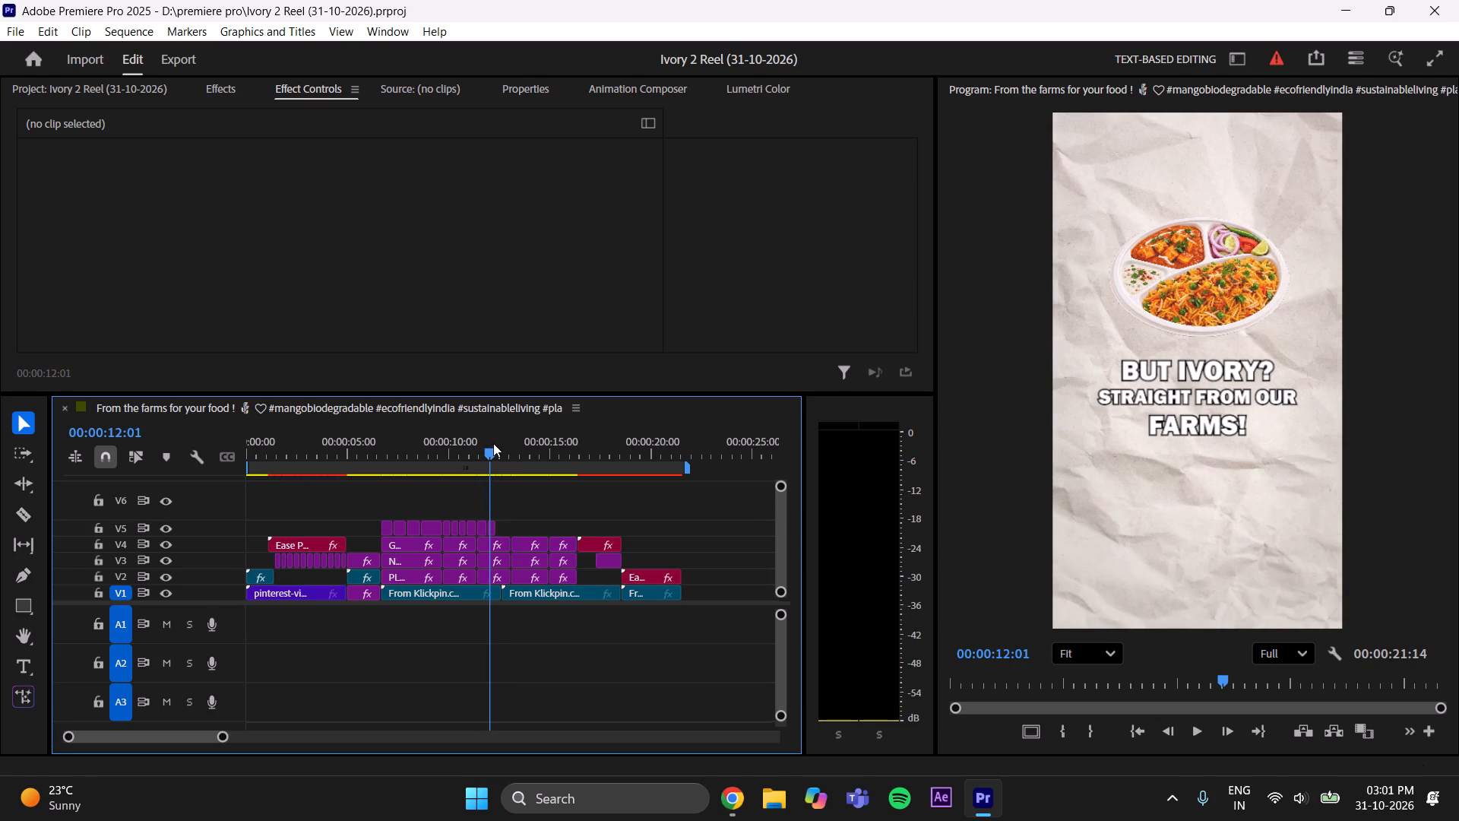
{"action": "left_click_drag", "start_coordinate": [493, 443], "coordinate": [496, 443]}
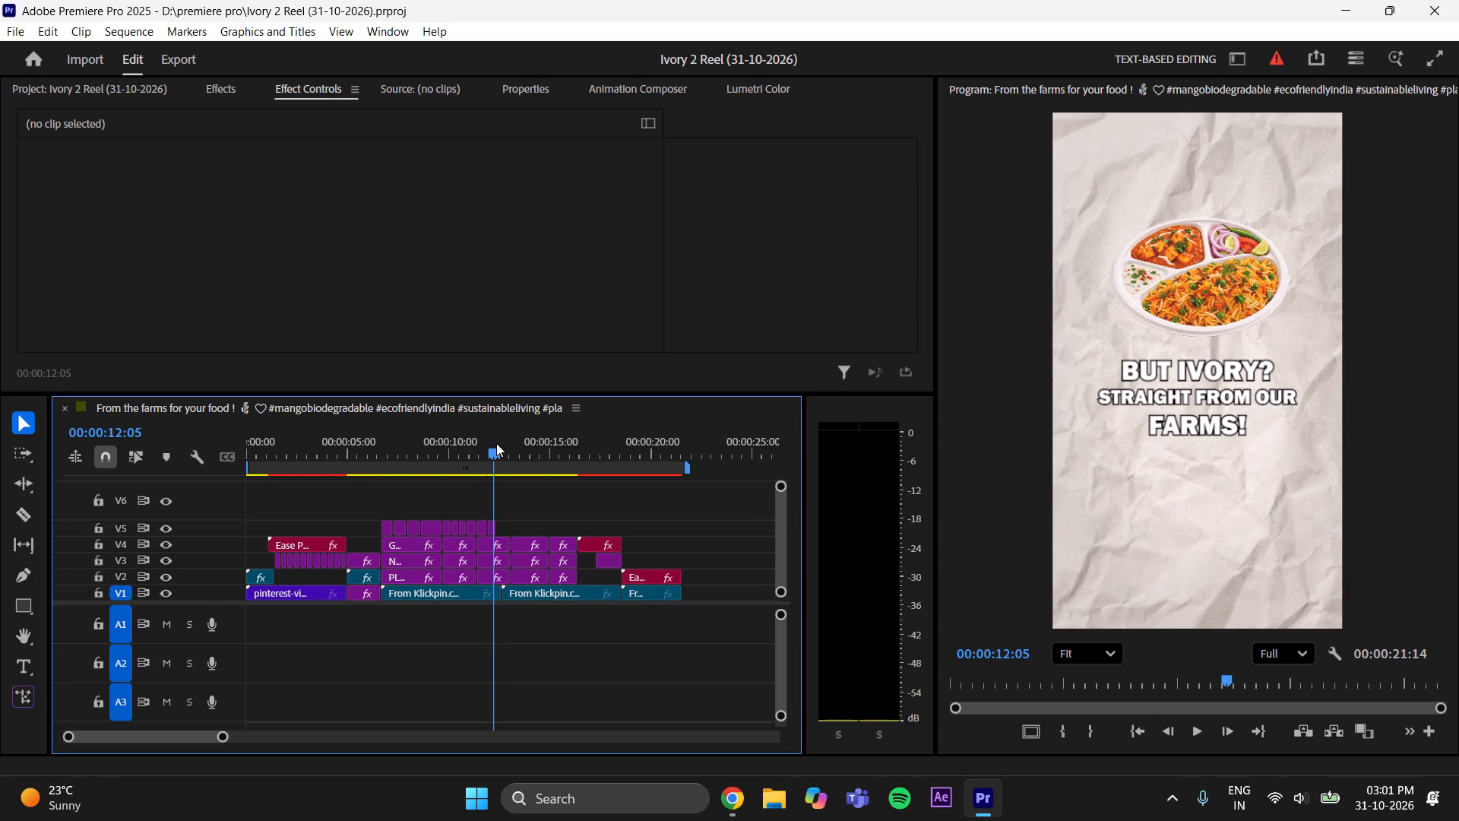
{"action": "left_click_drag", "start_coordinate": [496, 443], "coordinate": [502, 445]}
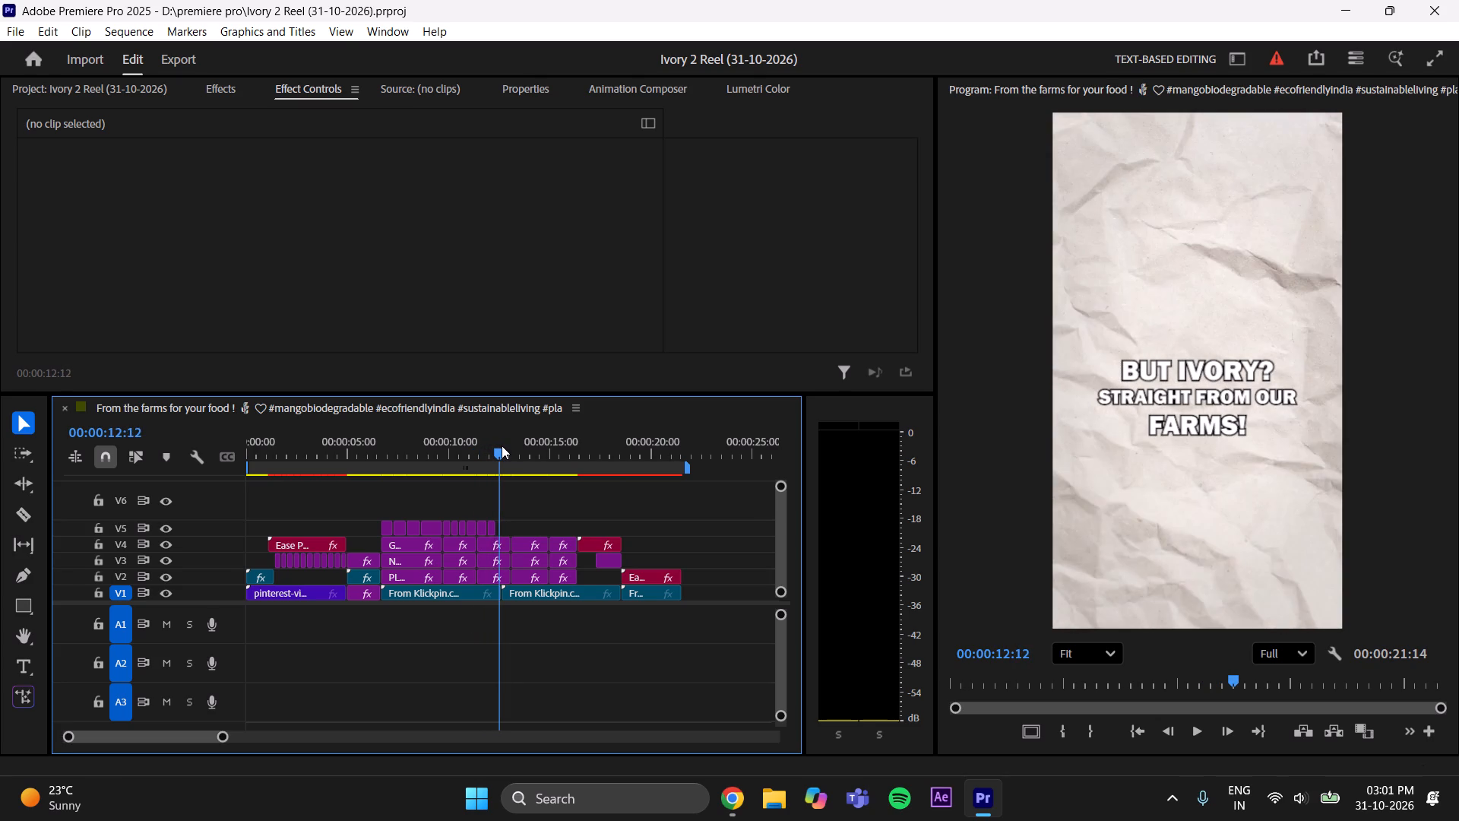
{"action": "left_click_drag", "start_coordinate": [502, 445], "coordinate": [498, 468]}
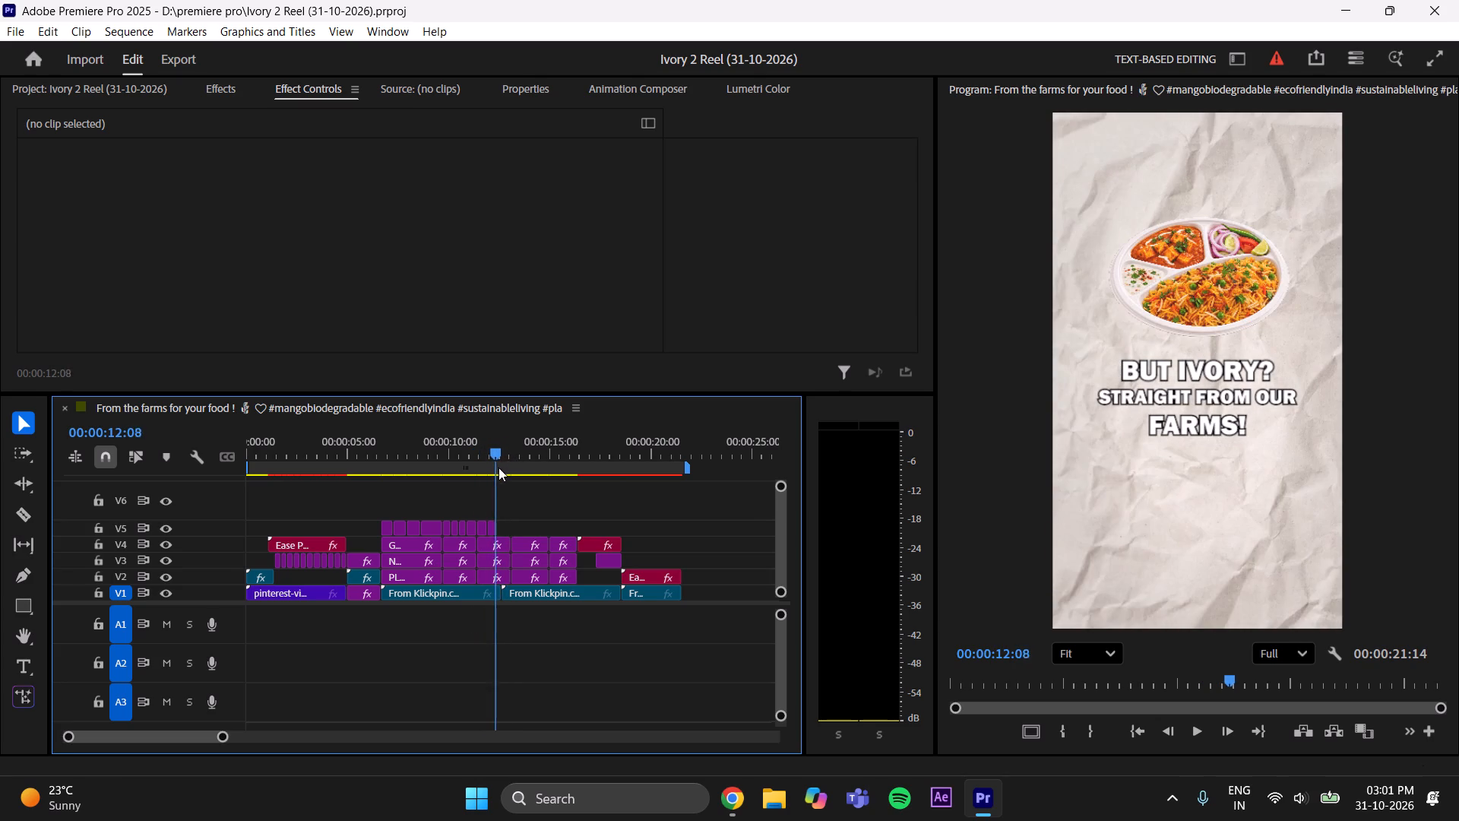
{"action": "left_click_drag", "start_coordinate": [498, 468], "coordinate": [496, 471]}
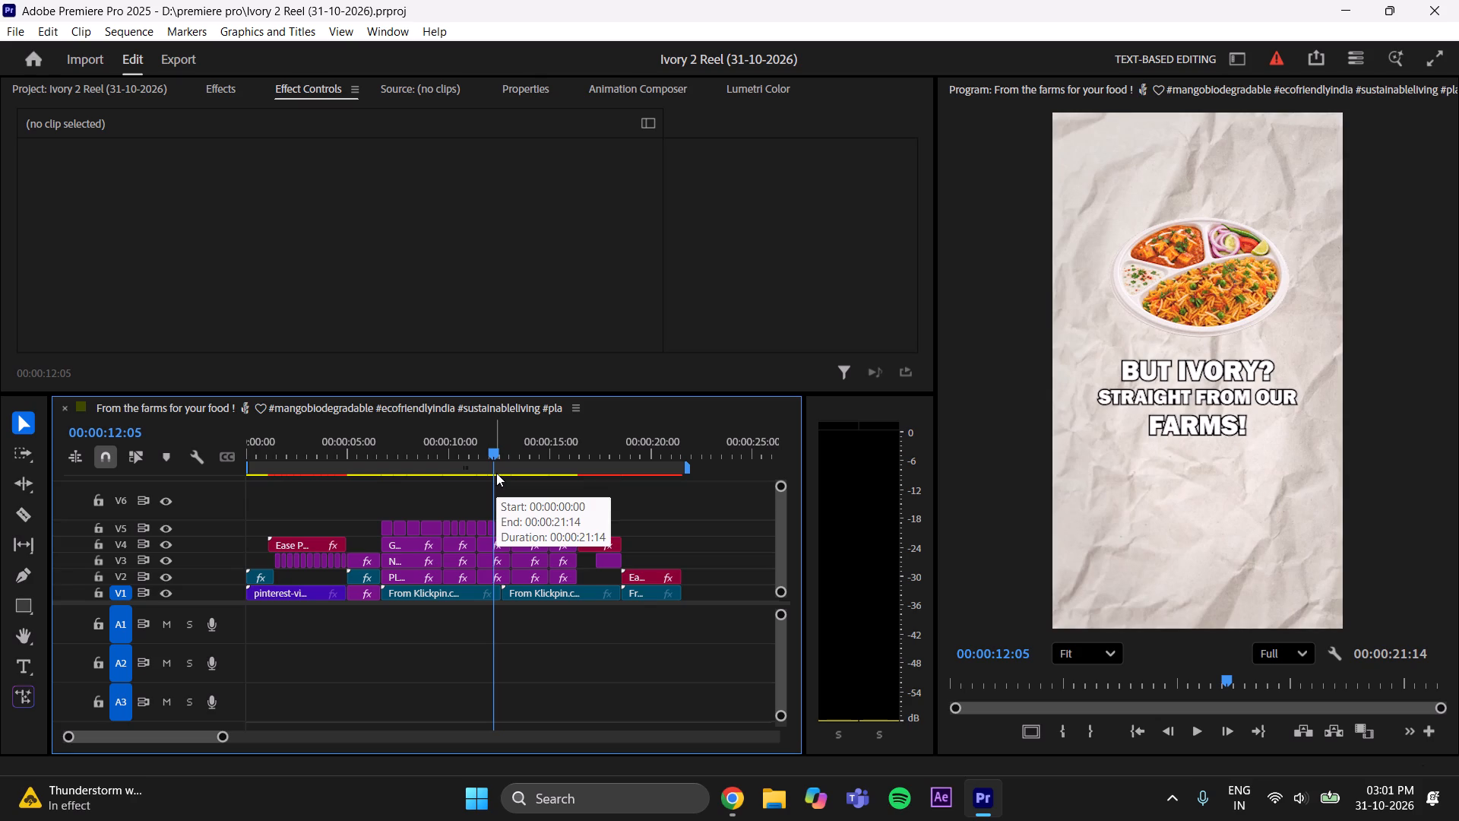
Save the Ivory 2 Reel project.
{"action": "key", "text": "ctrl+s"}
{"action": "key", "text": "ctrl+s"}
{"action": "key", "text": "ctrl+s"}
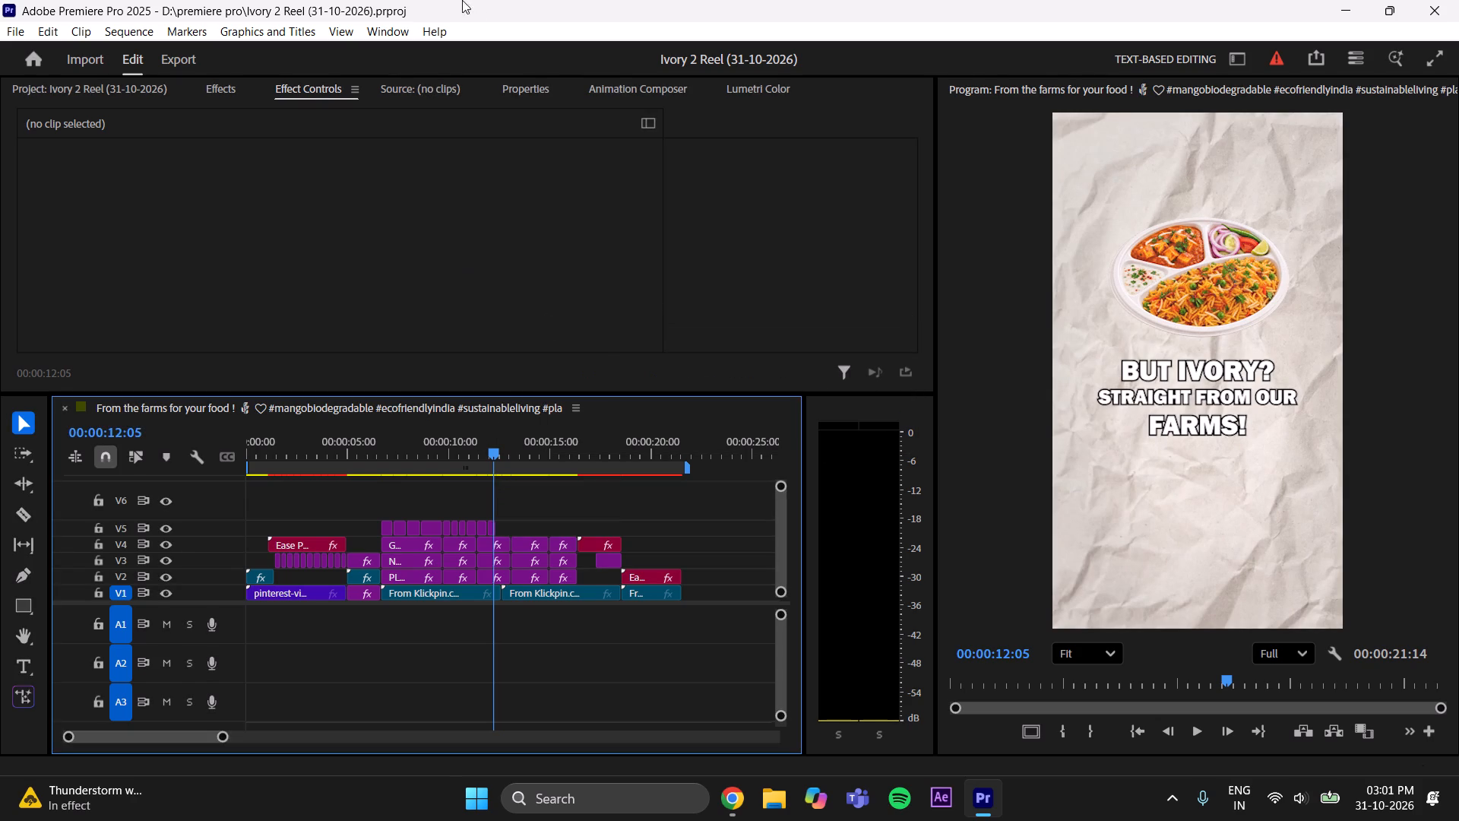
Review the plate images in the "BUT IVORY?" section between about 00:00:11:15 and 00:00:12:02.
{"action": "left_click", "coordinate": [416, 97]}
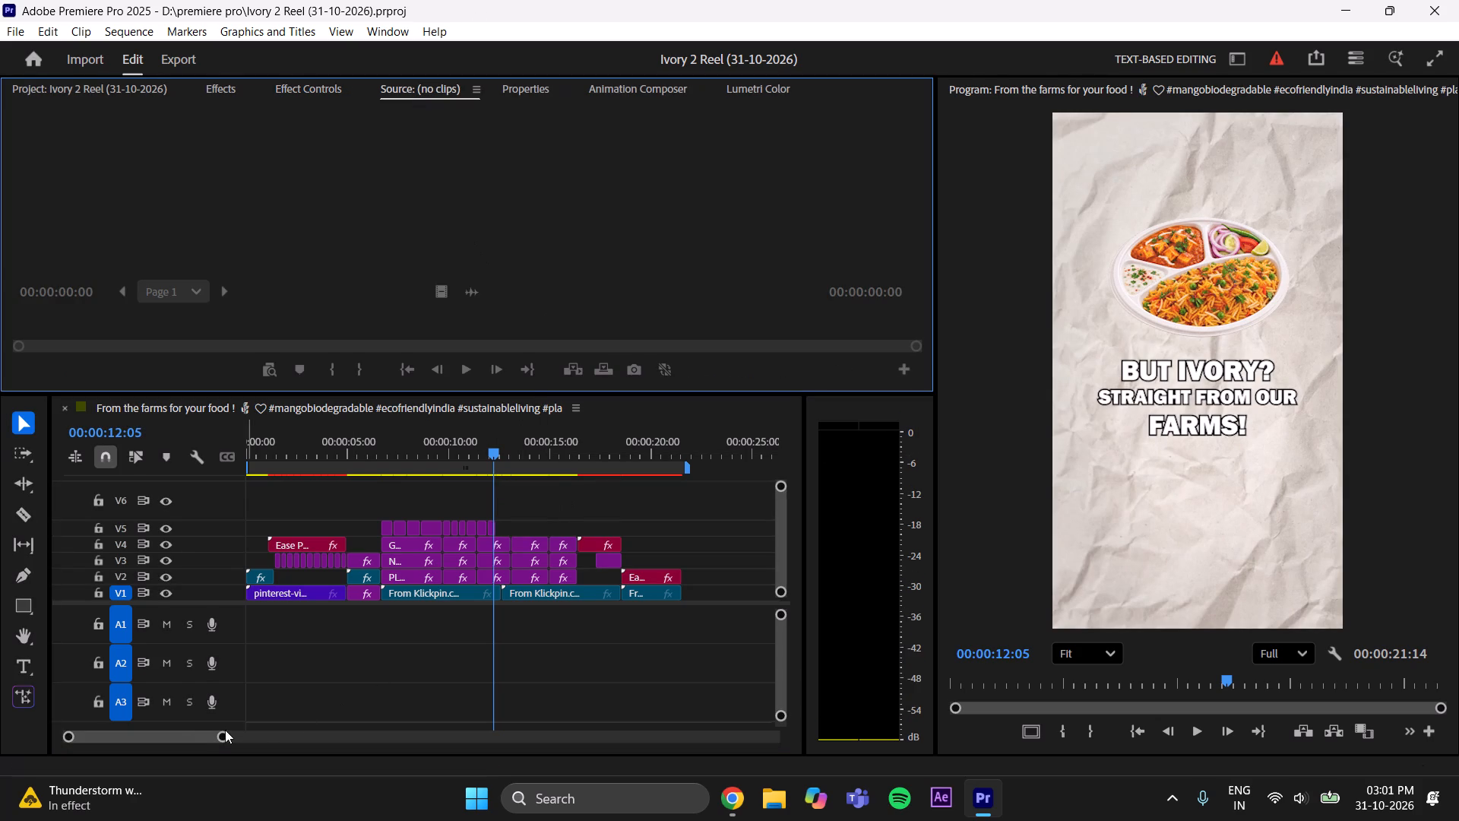
{"action": "left_click_drag", "start_coordinate": [222, 734], "coordinate": [193, 740]}
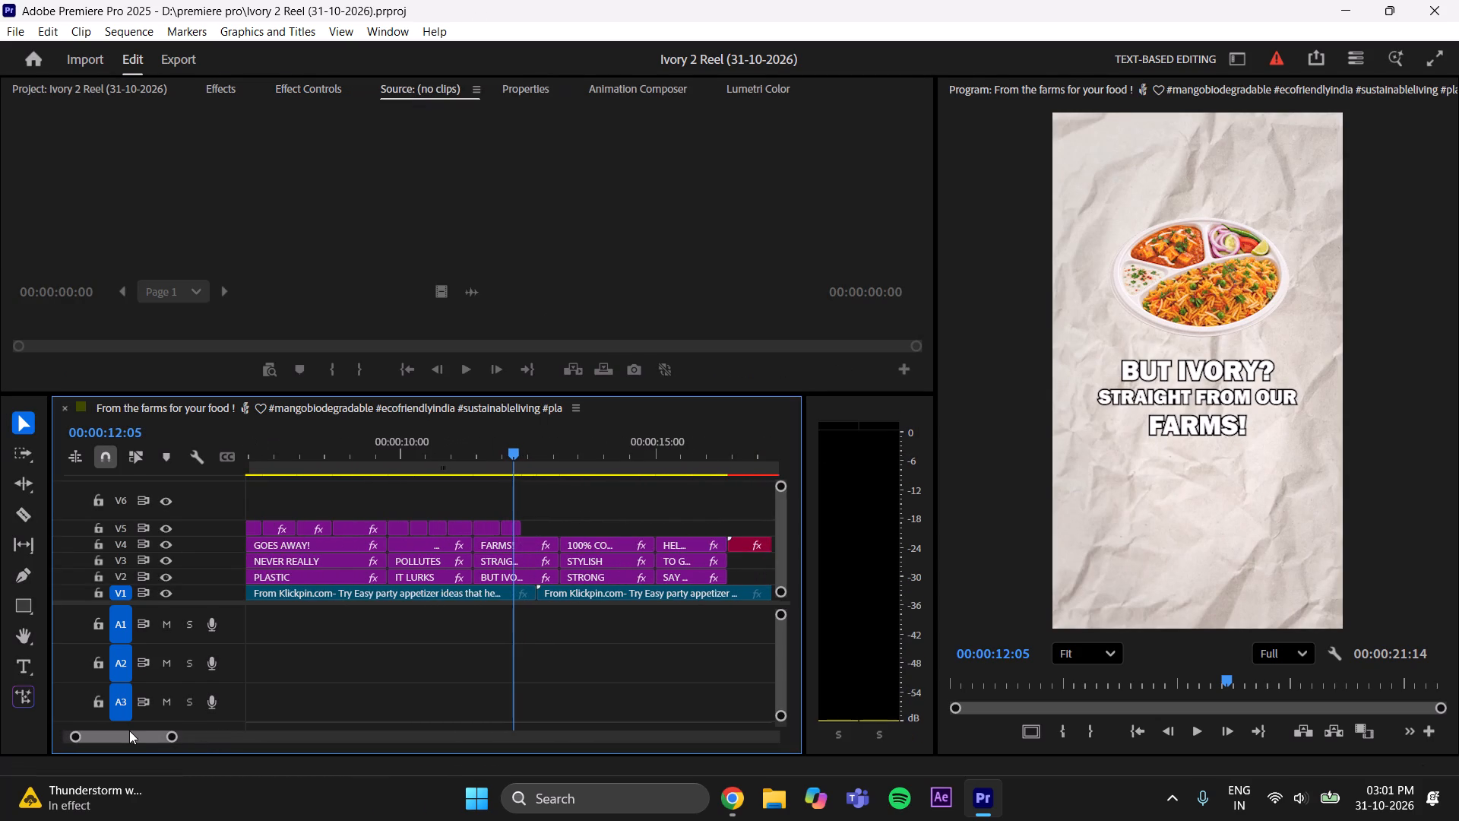
{"action": "left_click", "coordinate": [128, 733]}
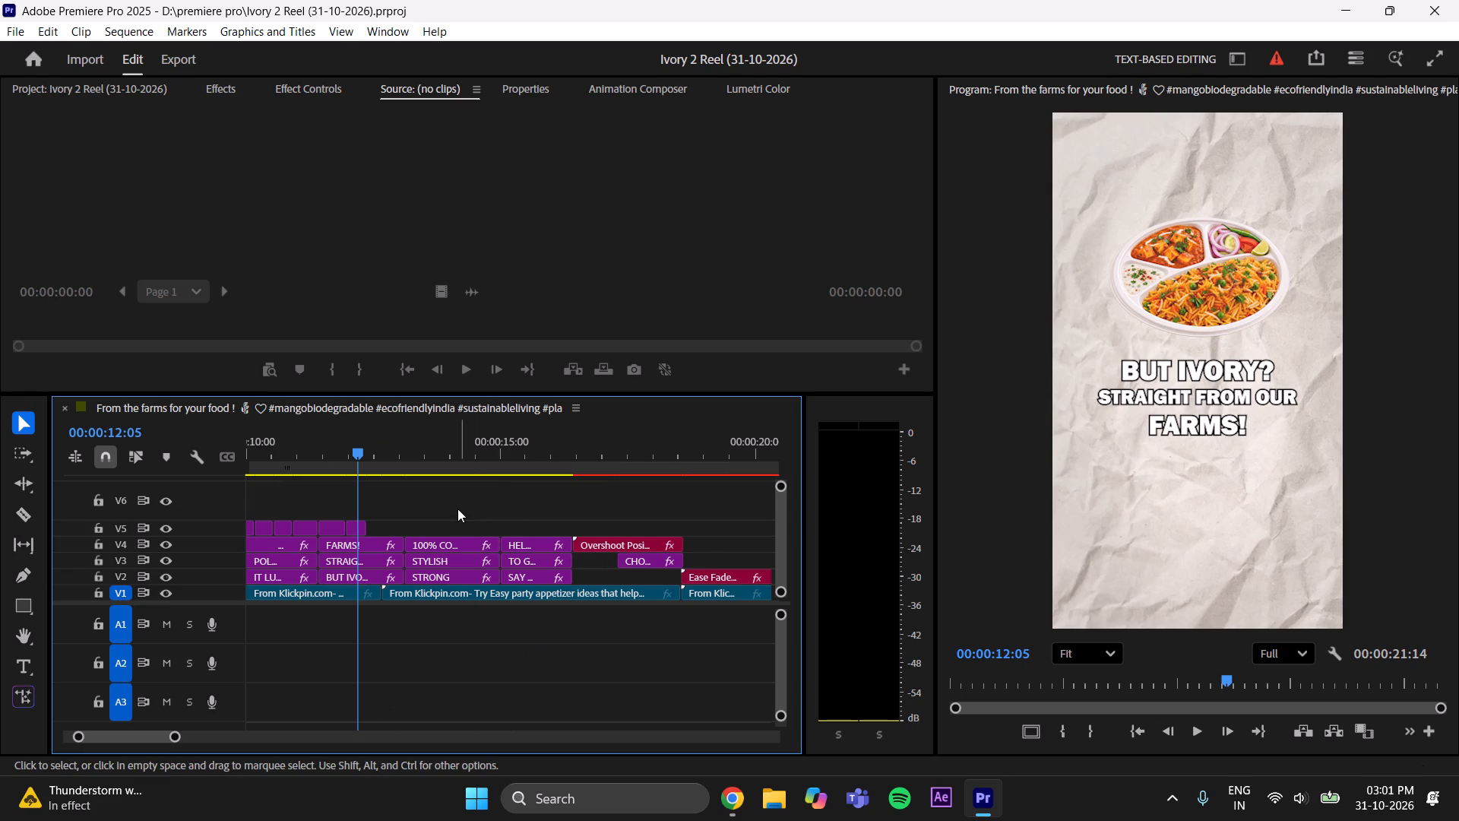
{"action": "left_click_drag", "start_coordinate": [363, 453], "coordinate": [332, 470]}
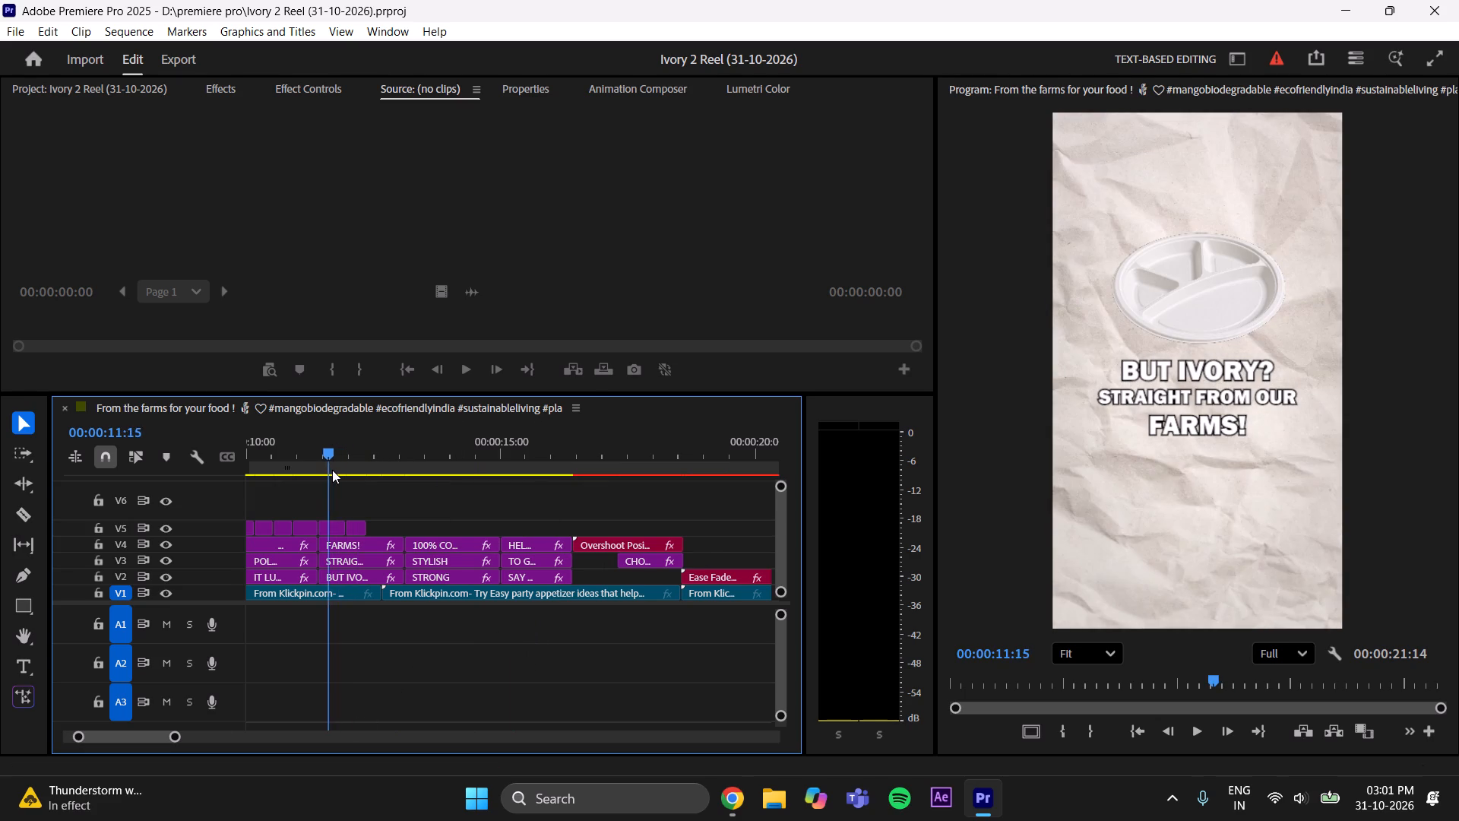
{"action": "left_click_drag", "start_coordinate": [332, 470], "coordinate": [354, 475]}
{"action": "right_click", "coordinate": [353, 475]}
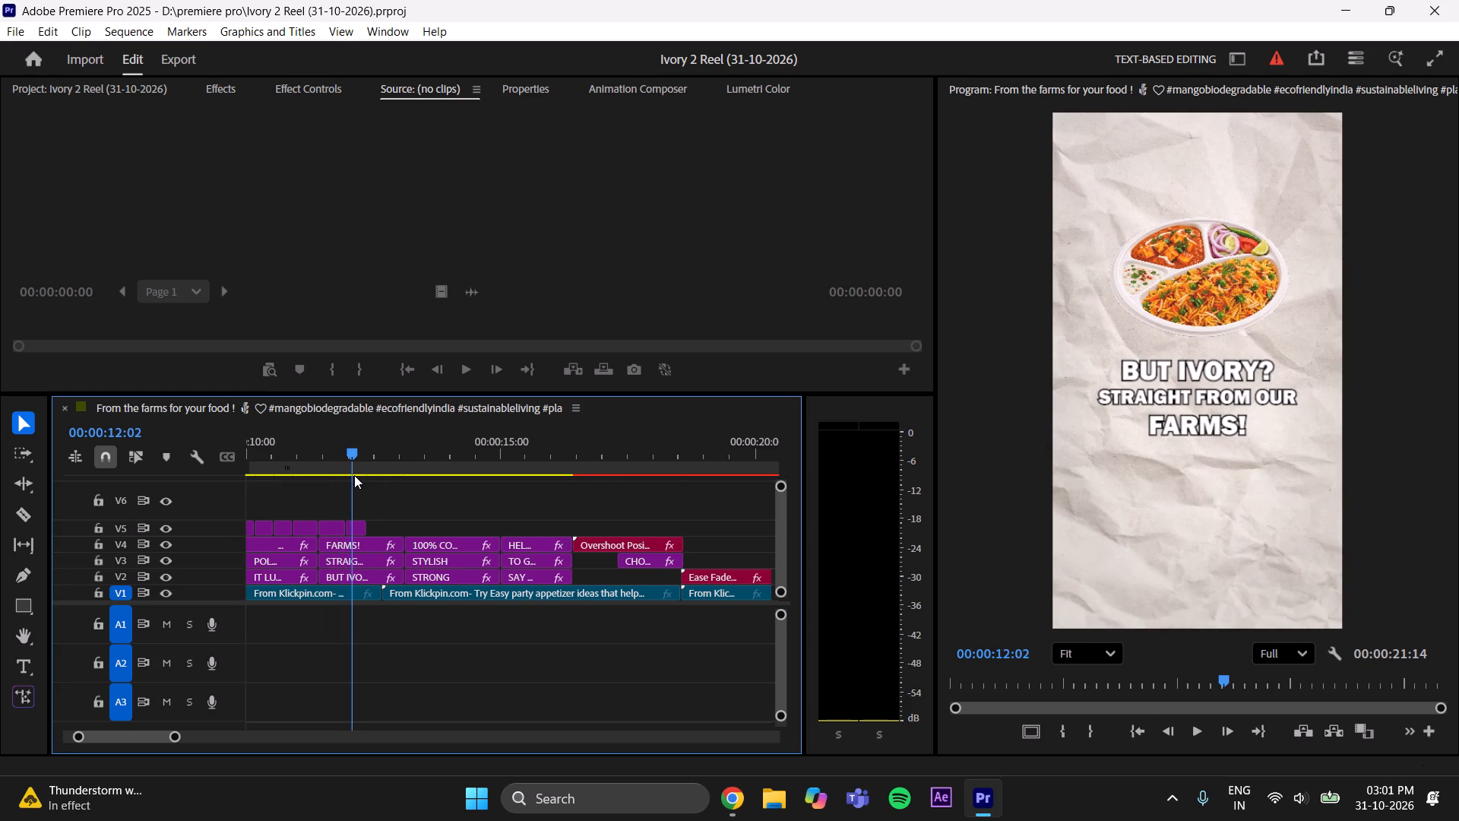
{"action": "left_click_drag", "start_coordinate": [354, 475], "coordinate": [356, 477]}
Open the reference video "From the farms for your food !" from Downloads in VLC and examine its plate and food images around 8 to 11 seconds.
{"action": "left_click", "coordinate": [779, 811]}
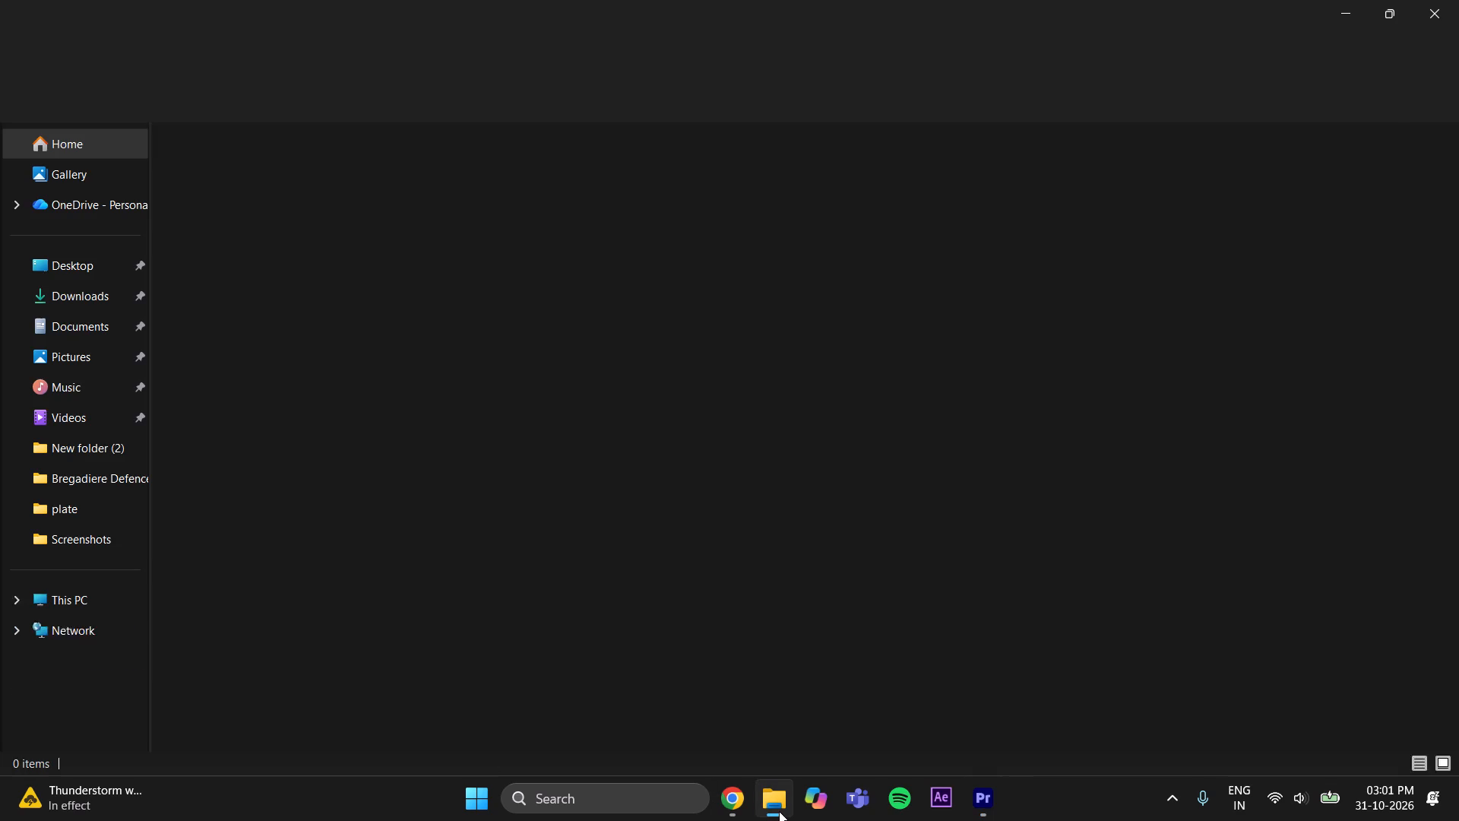
{"action": "left_click", "coordinate": [97, 303]}
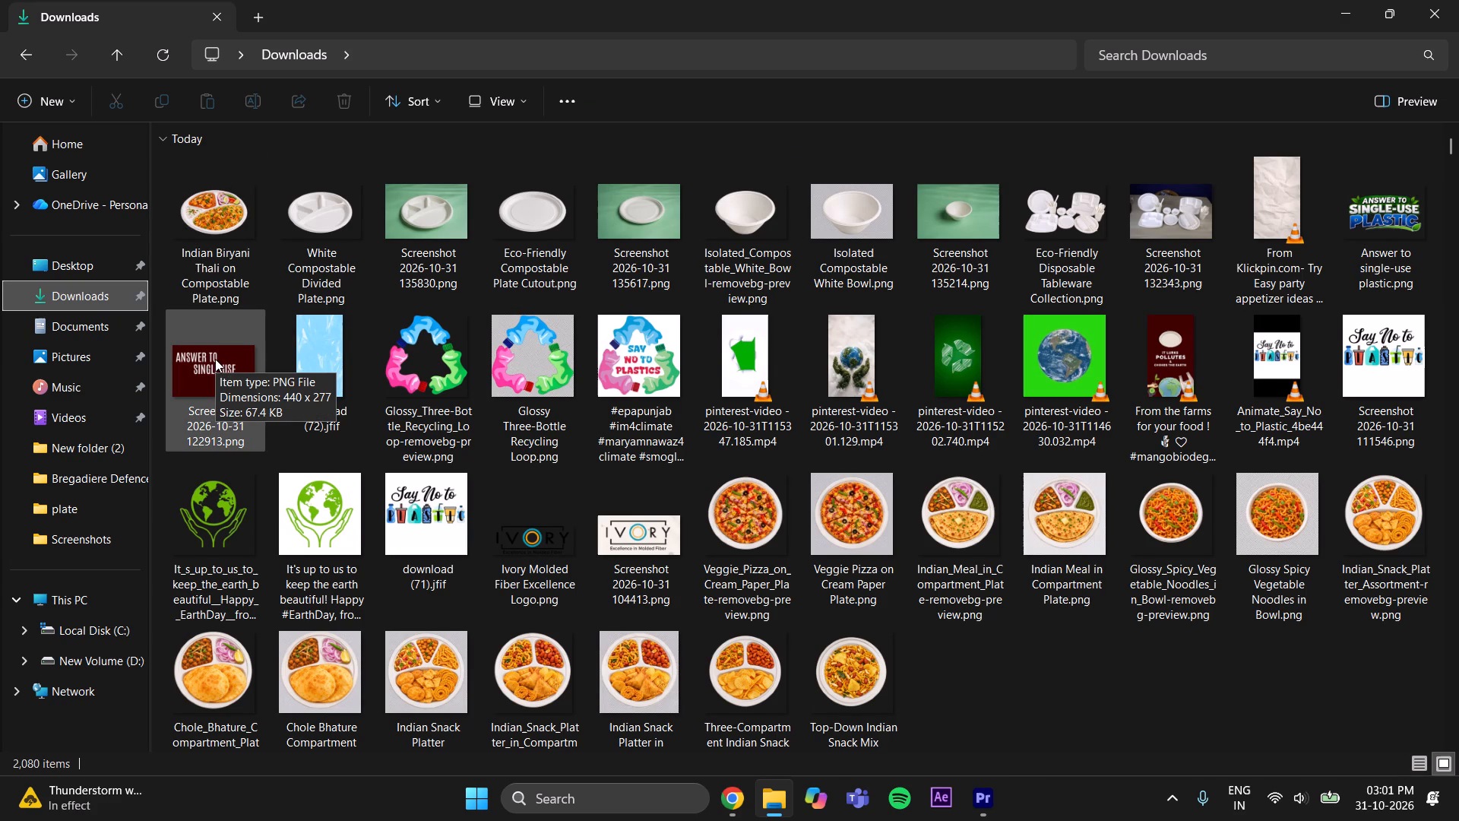
{"action": "double_click", "coordinate": [1164, 380]}
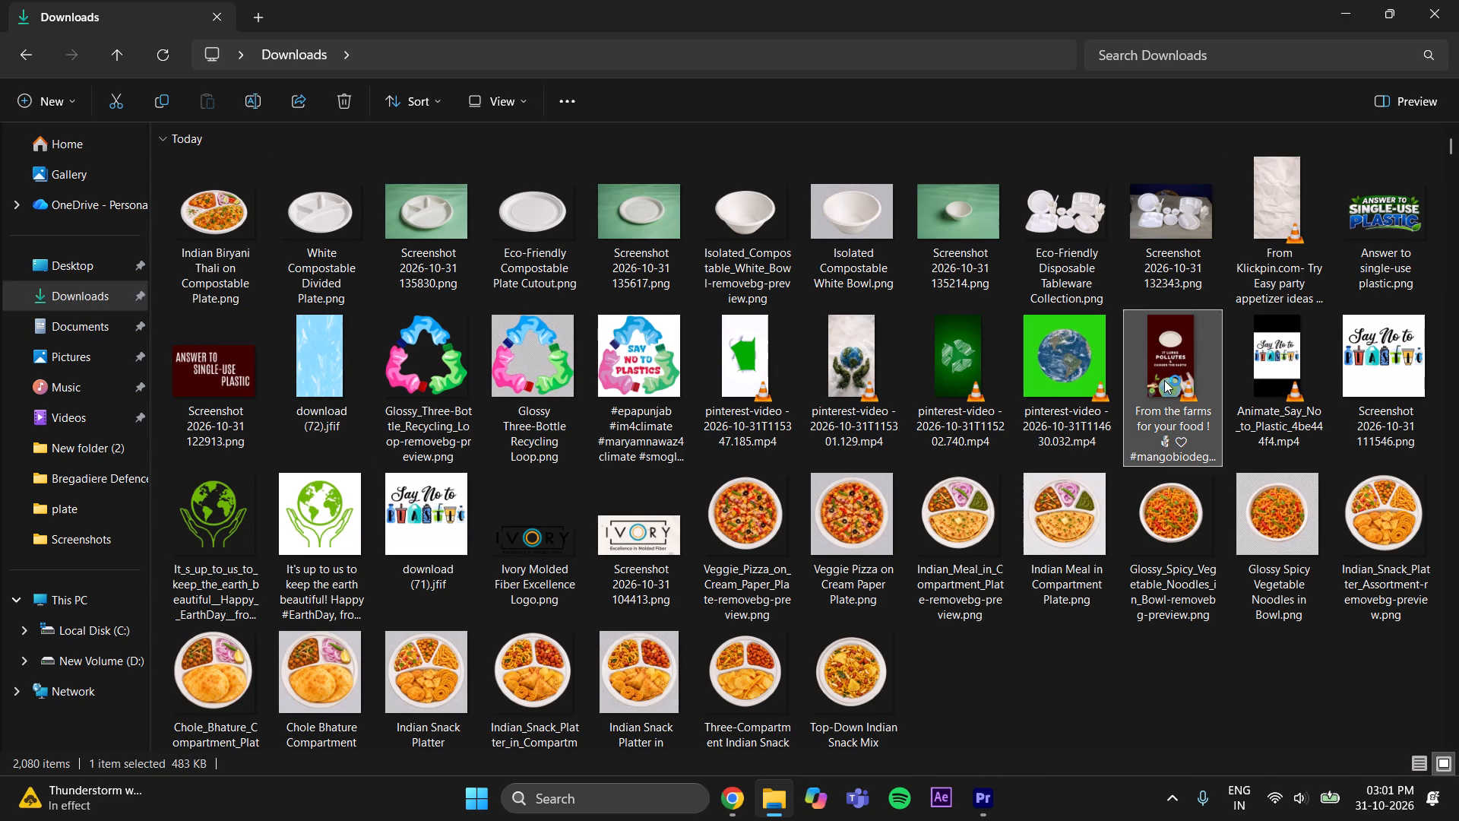
{"action": "left_click", "coordinate": [21, 769]}
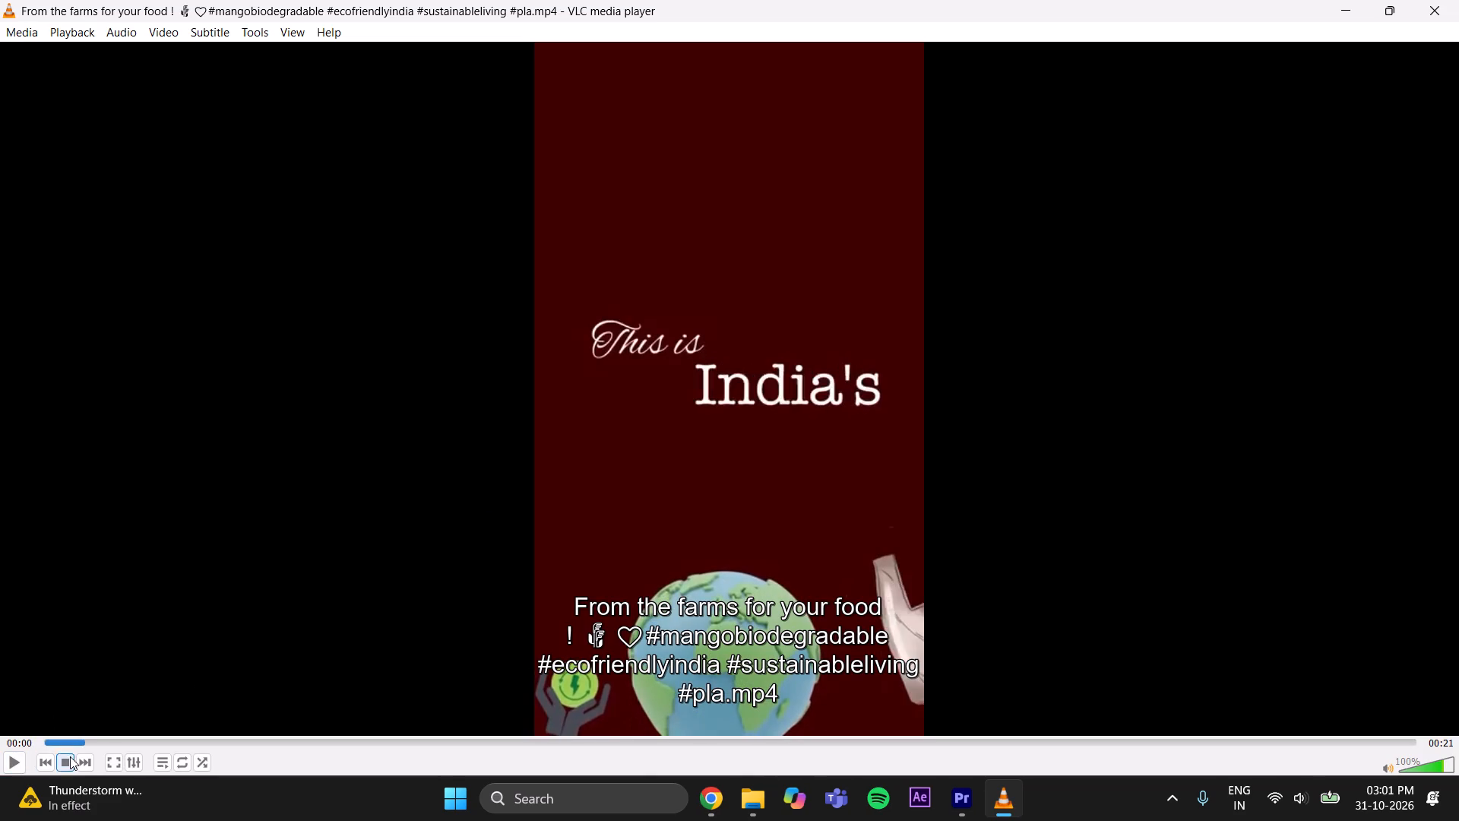
{"action": "left_click_drag", "start_coordinate": [82, 743], "coordinate": [604, 785]}
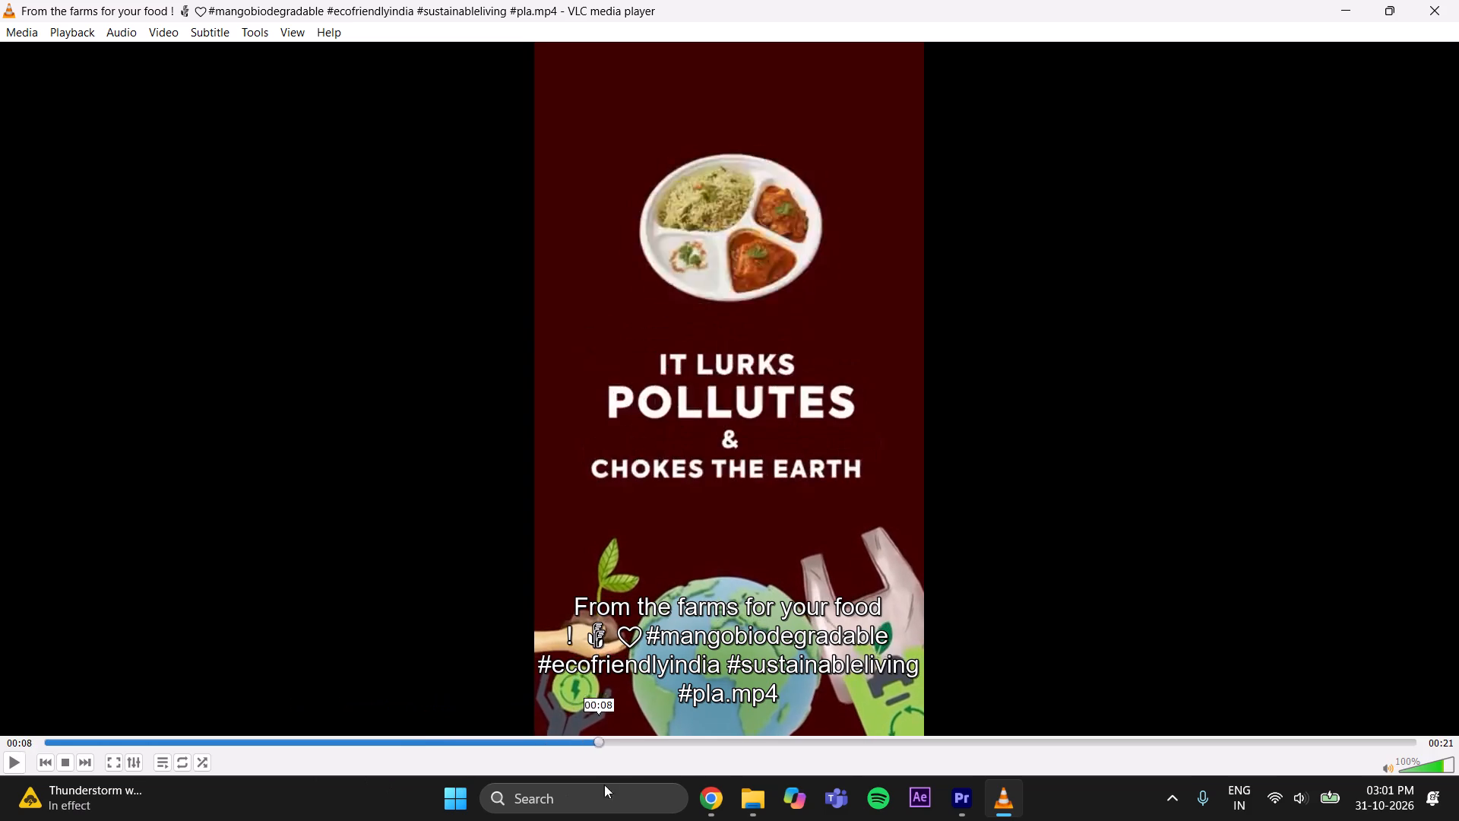
{"action": "left_click_drag", "start_coordinate": [604, 785], "coordinate": [695, 770]}
{"action": "left_click", "coordinate": [951, 800]}
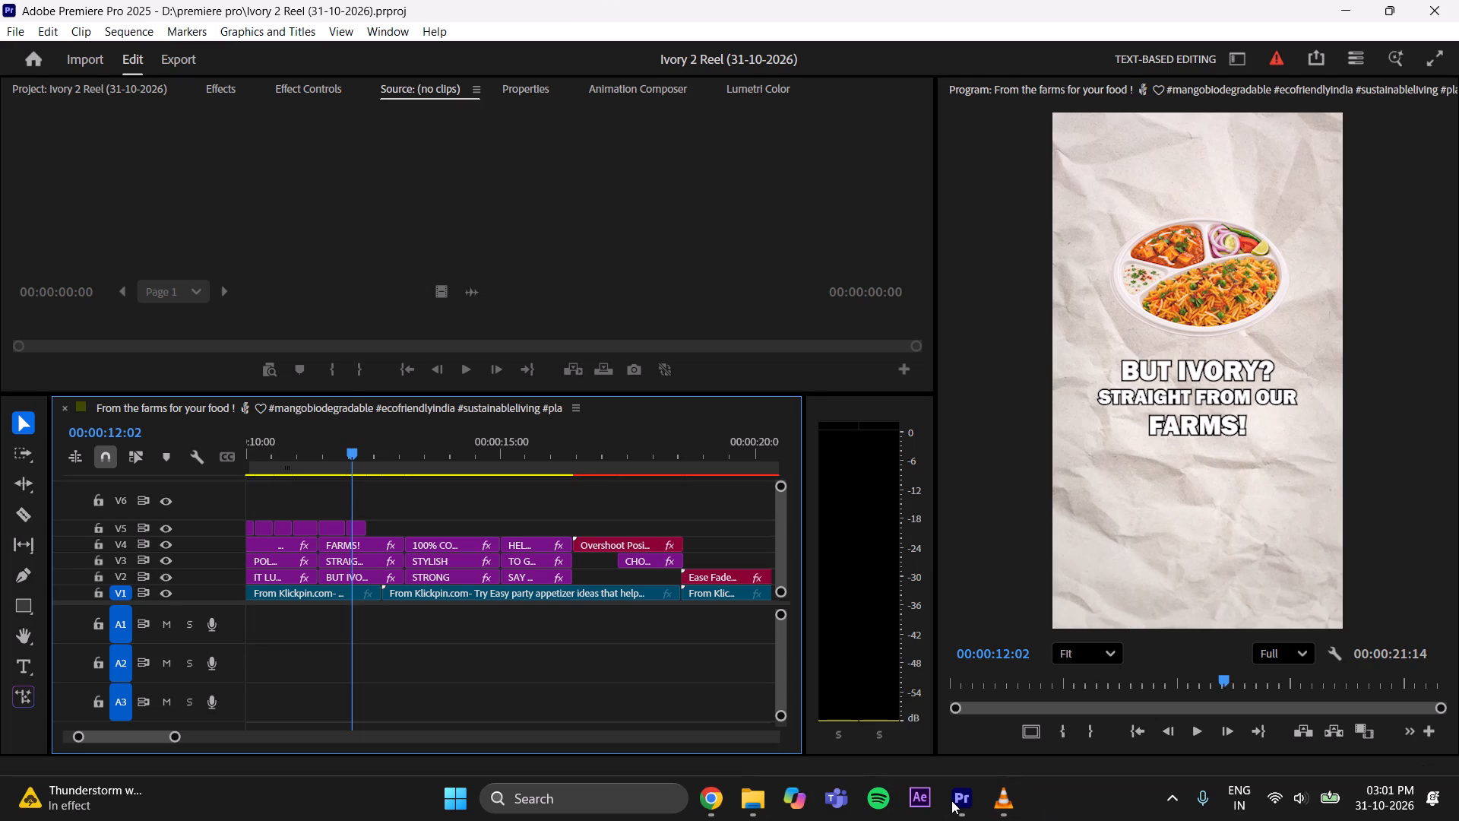
{"action": "left_click", "coordinate": [992, 804]}
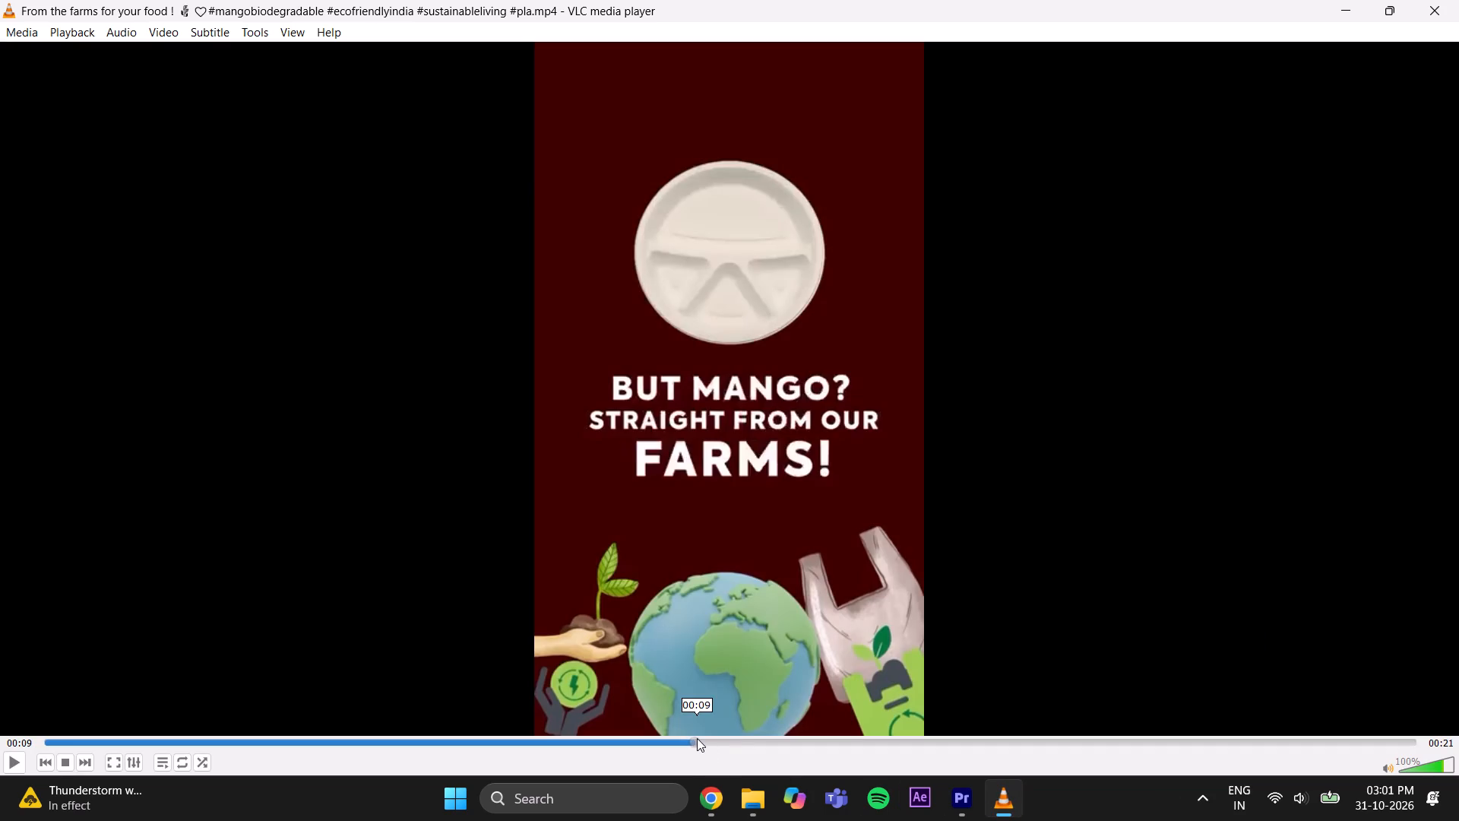
{"action": "left_click_drag", "start_coordinate": [695, 738], "coordinate": [673, 741]}
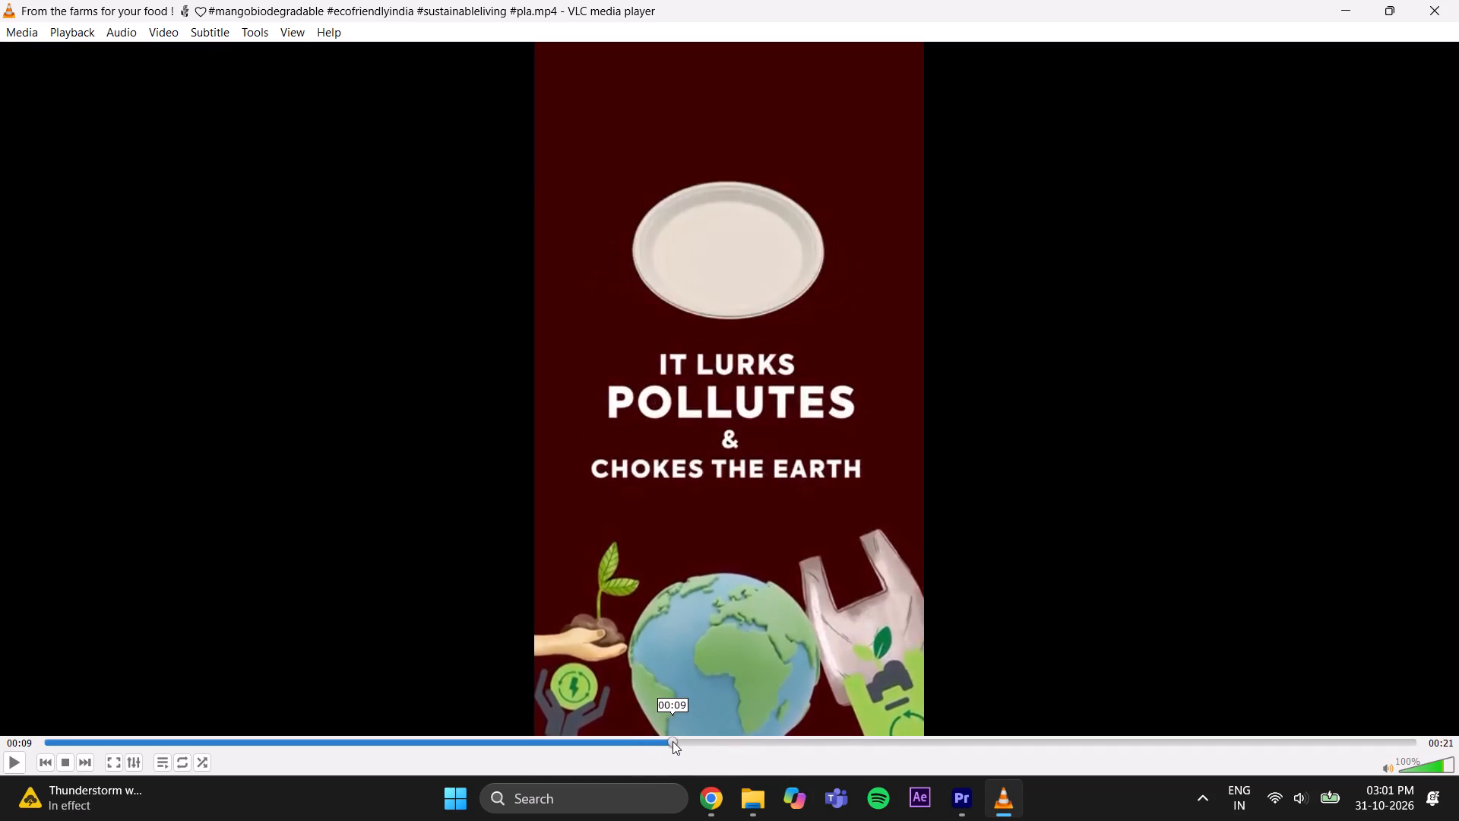
{"action": "left_click_drag", "start_coordinate": [673, 741], "coordinate": [708, 731]}
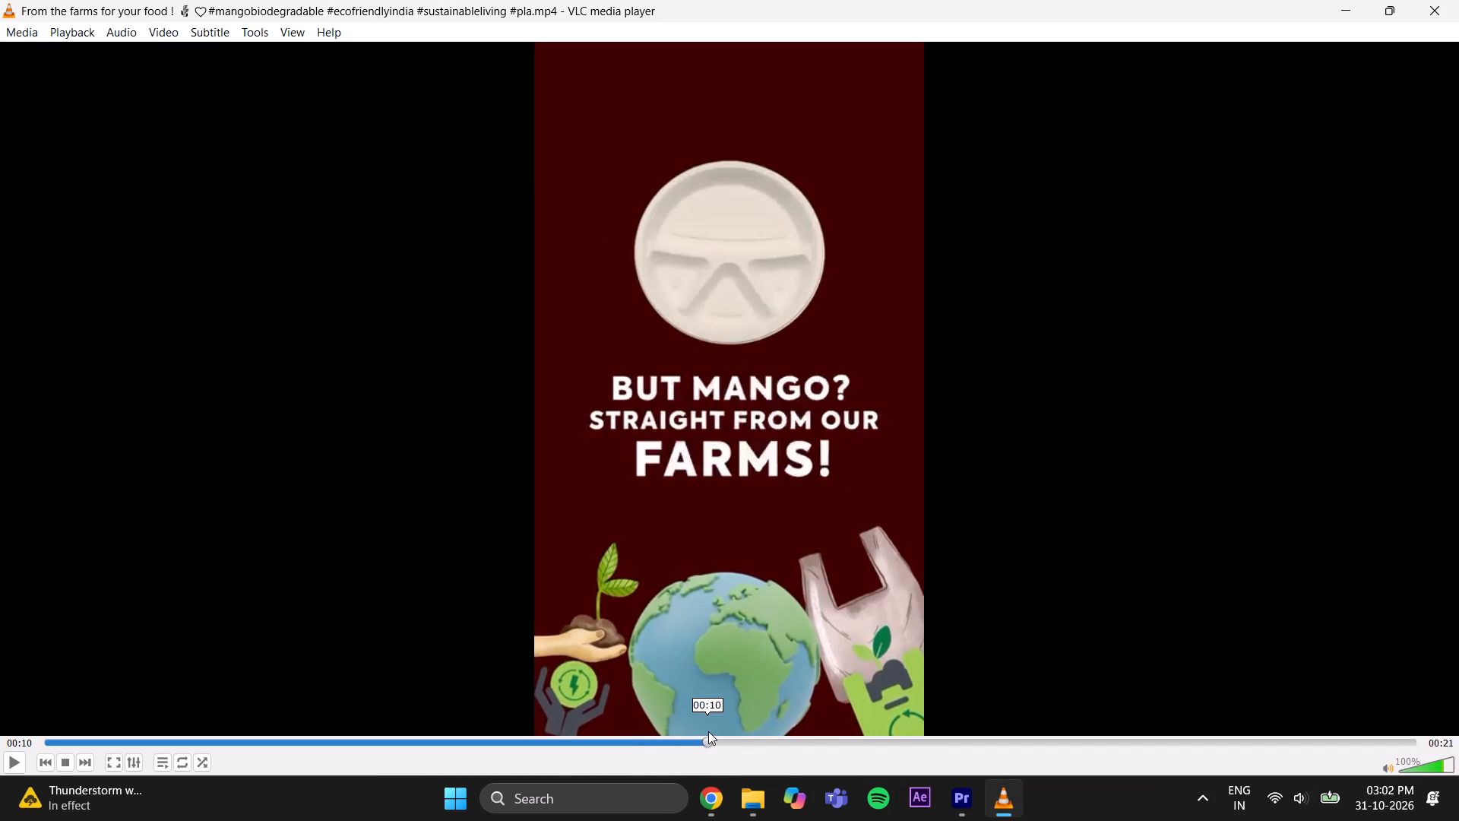
{"action": "left_click_drag", "start_coordinate": [708, 731], "coordinate": [769, 721]}
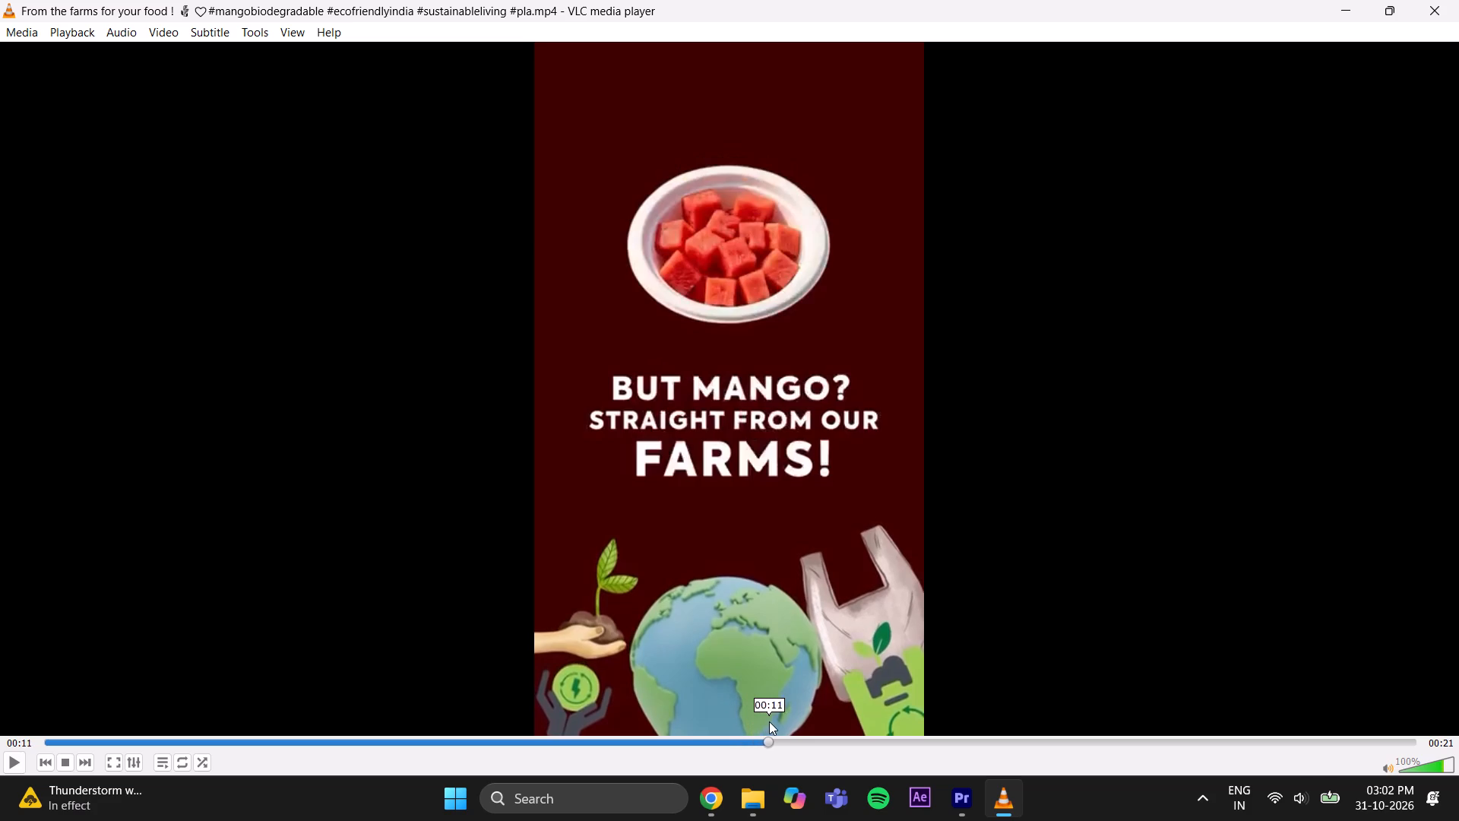
{"action": "left_click_drag", "start_coordinate": [769, 721], "coordinate": [762, 732]}
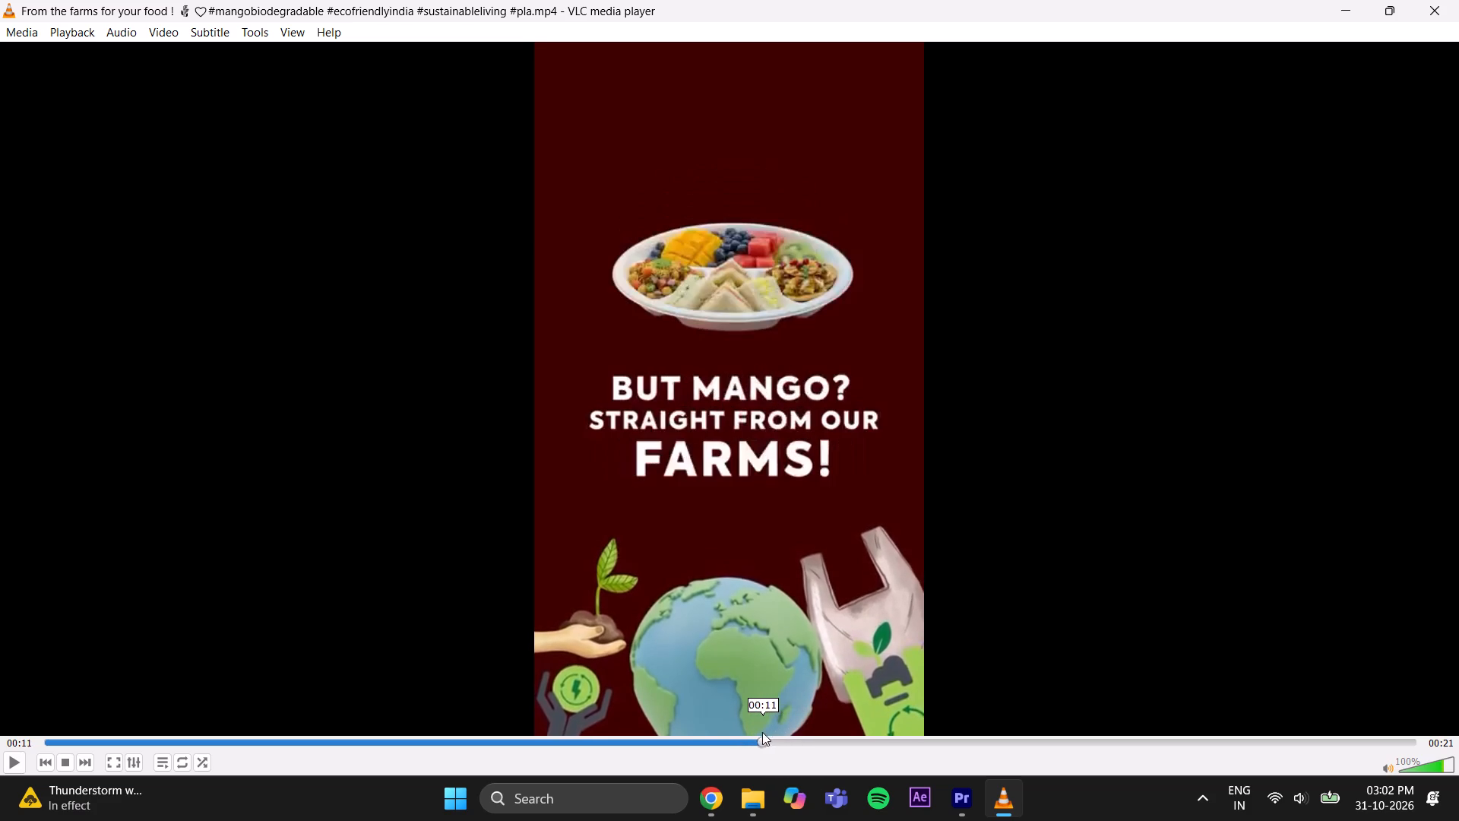
{"action": "left_click_drag", "start_coordinate": [762, 732], "coordinate": [764, 734]}
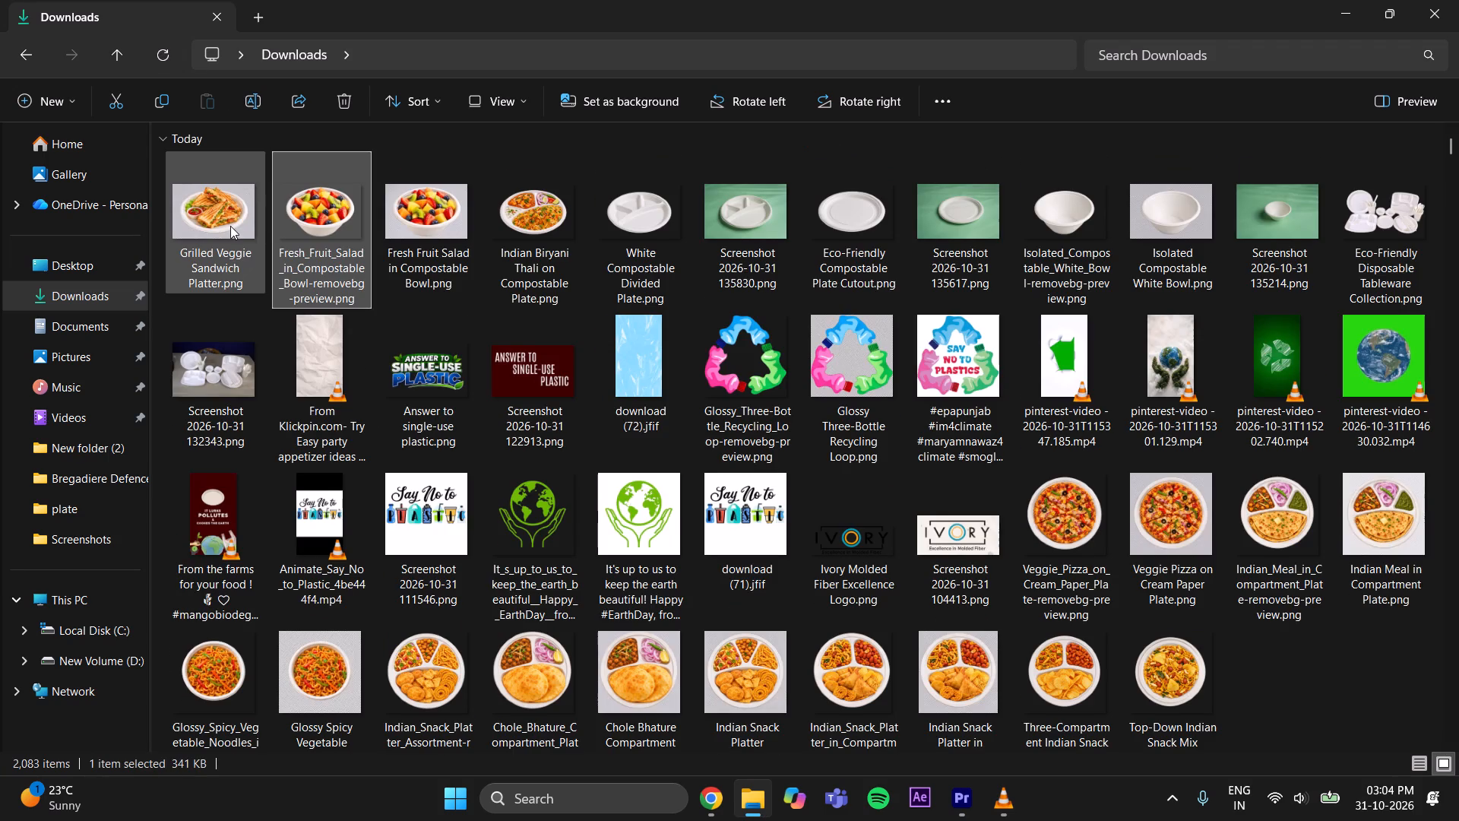
In remove.bg, replace the fruit salad image with Grilled Veggie Sandwich Platter.png and download its free 612 x 408 background-free preview.
{"action": "left_click", "coordinate": [695, 807]}
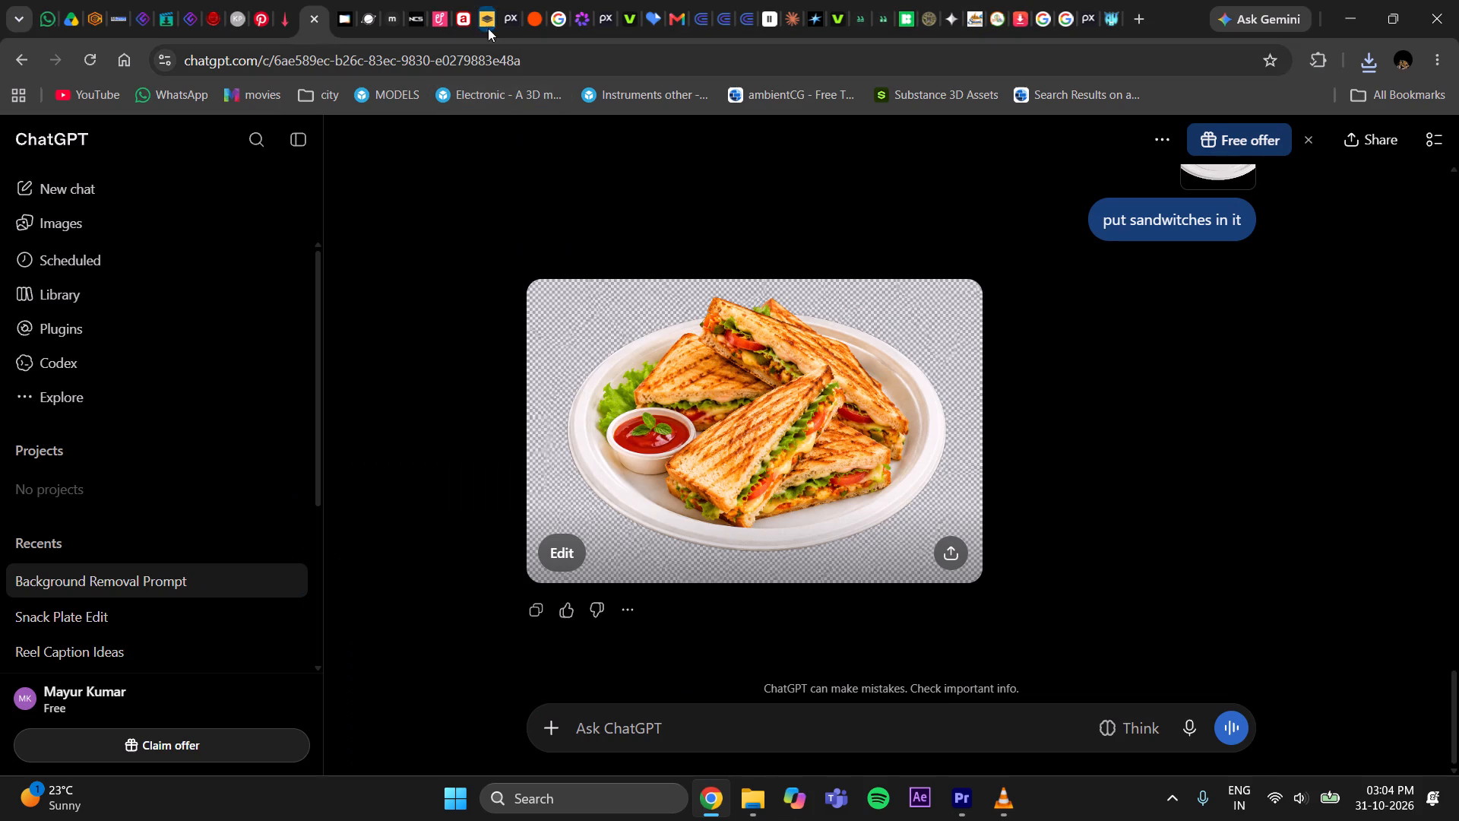
{"action": "left_click", "coordinate": [486, 21]}
{"action": "left_click", "coordinate": [770, 723]}
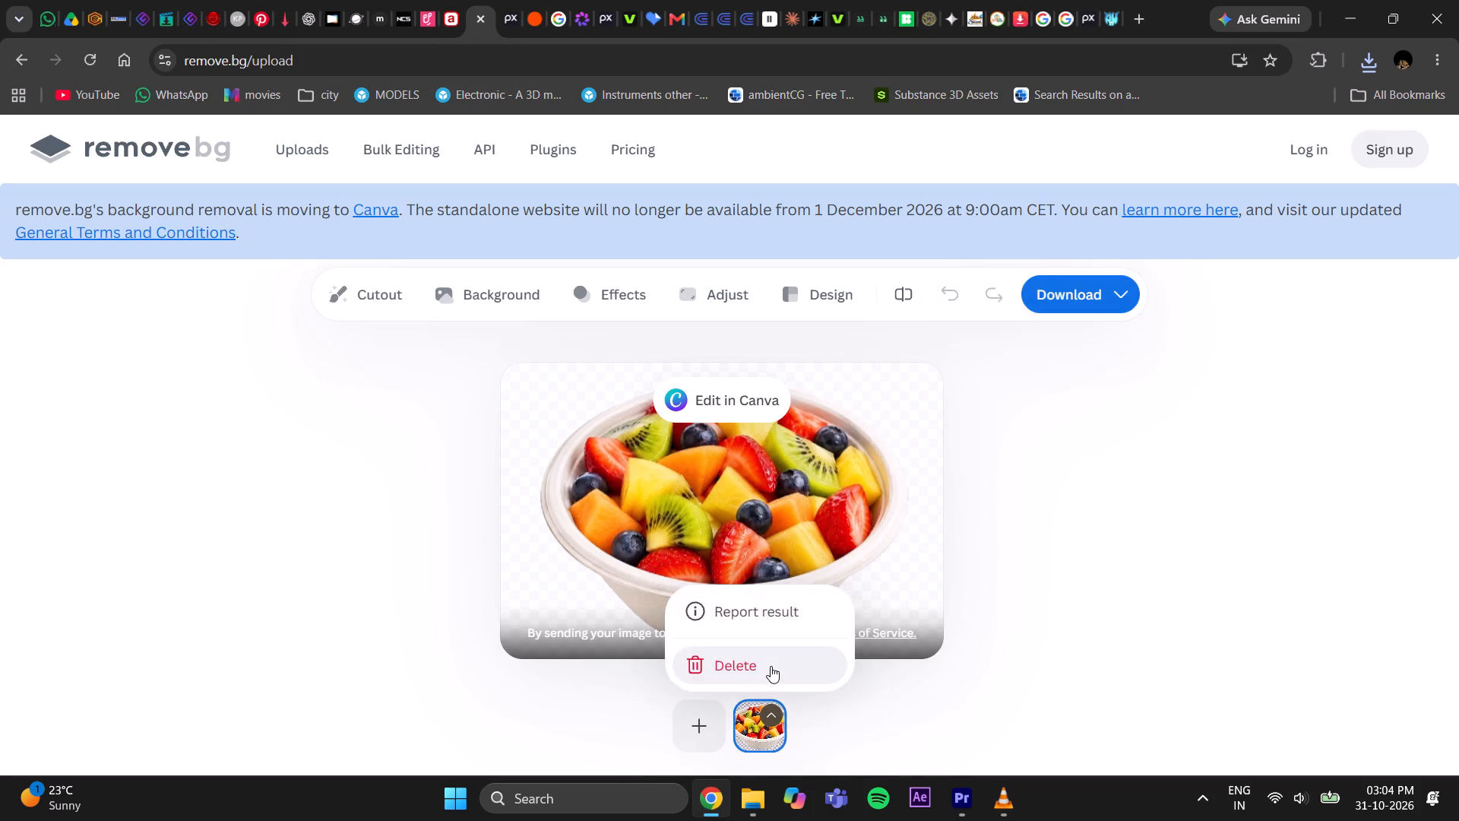
{"action": "left_click", "coordinate": [771, 666]}
{"action": "left_click", "coordinate": [704, 455]}
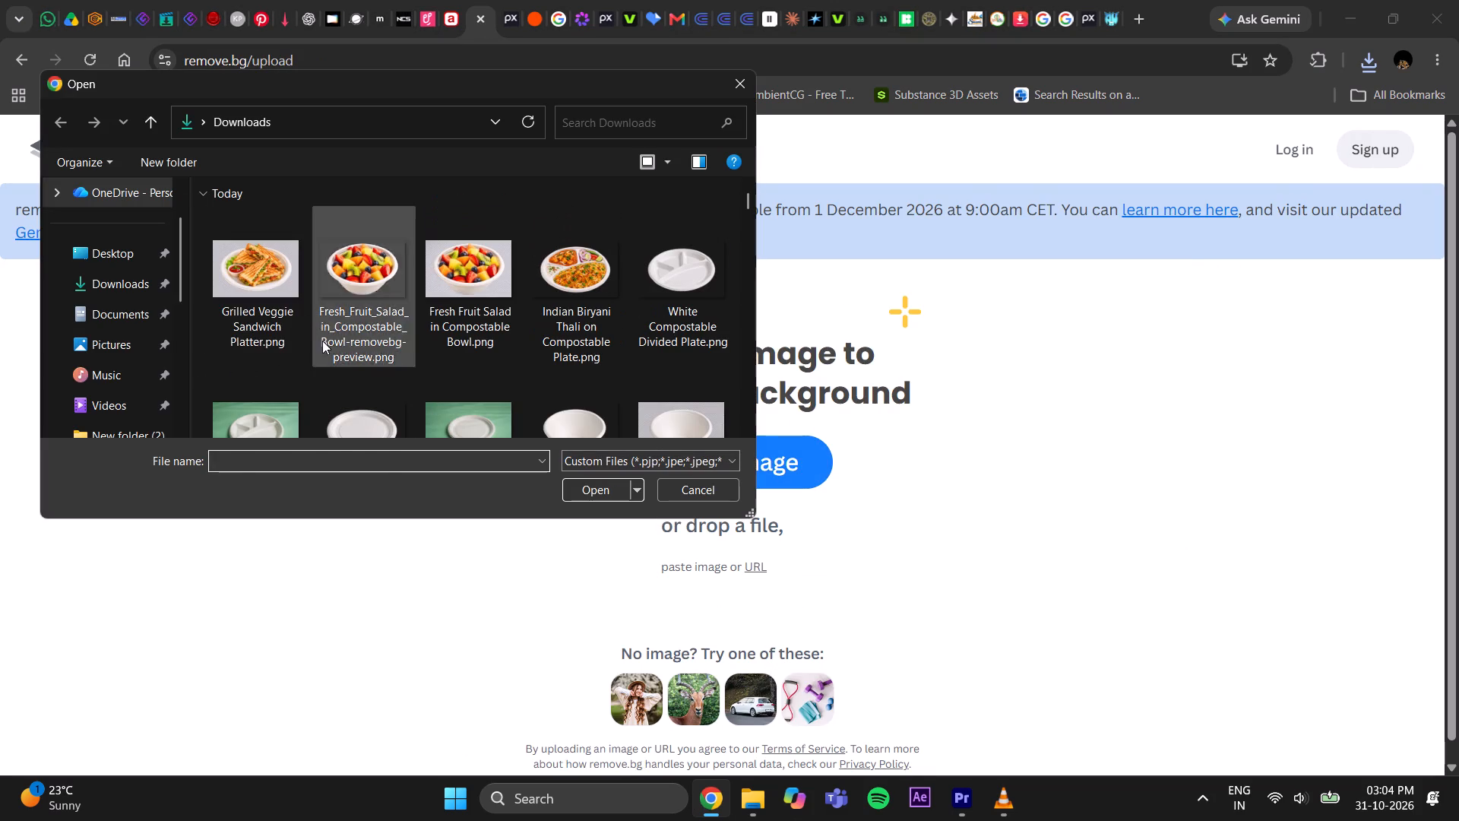
{"action": "left_click", "coordinate": [257, 279]}
{"action": "left_click", "coordinate": [616, 494]}
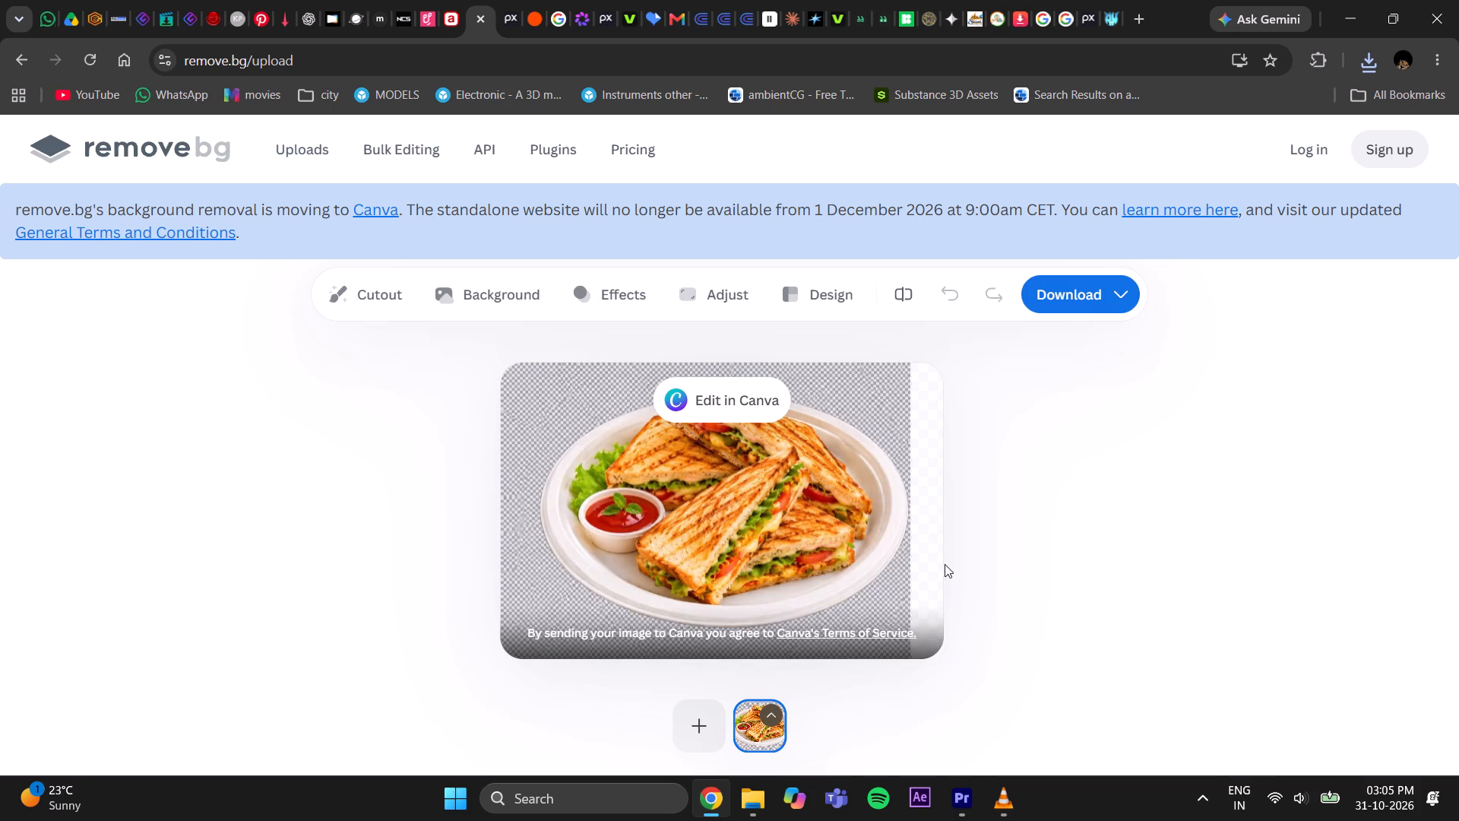
{"action": "left_click", "coordinate": [1072, 292]}
{"action": "left_click", "coordinate": [1072, 335]}
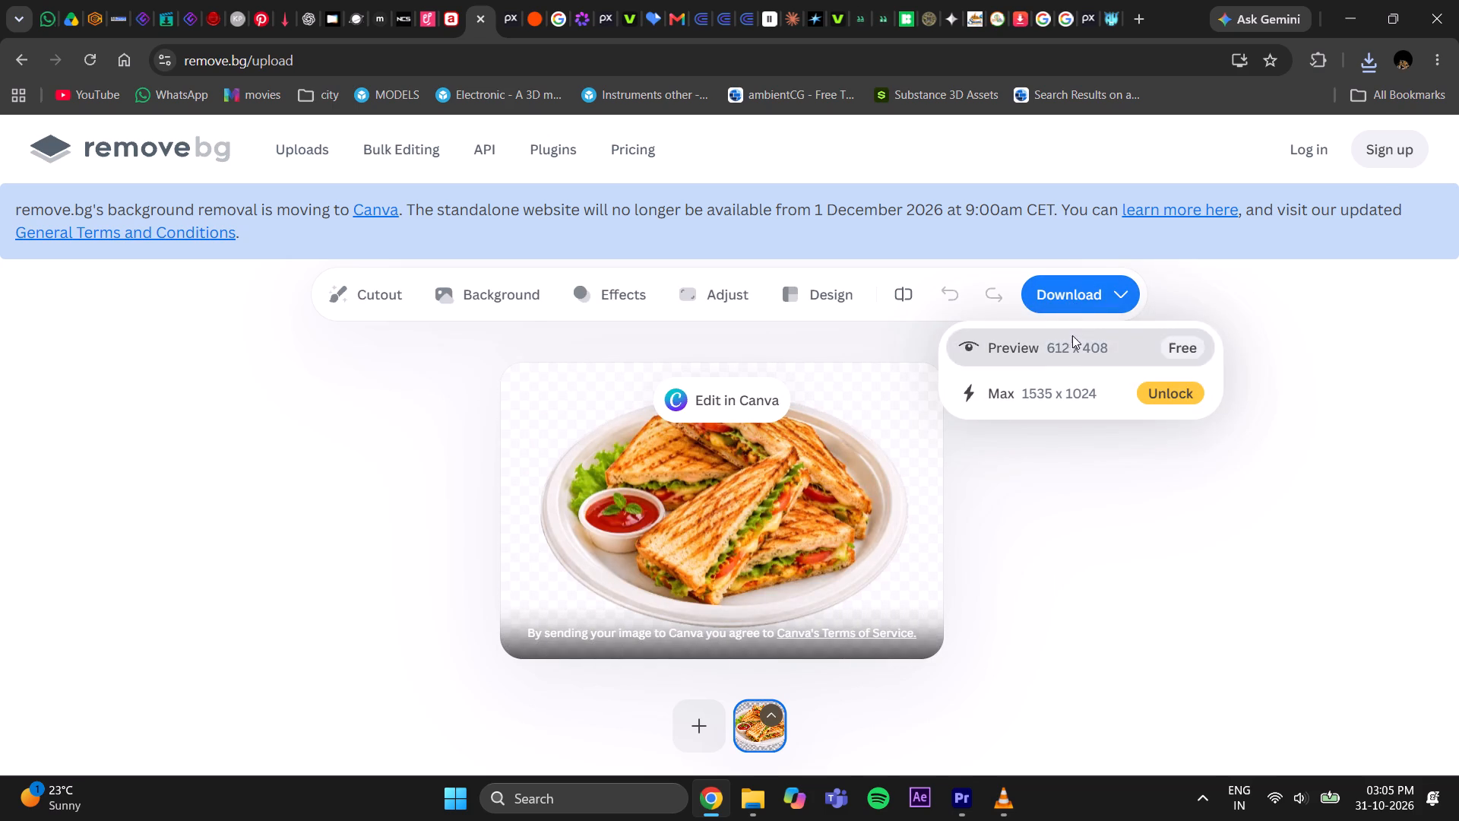
Load Grilled_Veggie_Sandwich_Platter-removebg-preview.png from the refreshed Downloads folder into Premiere Pro's Source monitor.
{"action": "left_click", "coordinate": [976, 810]}
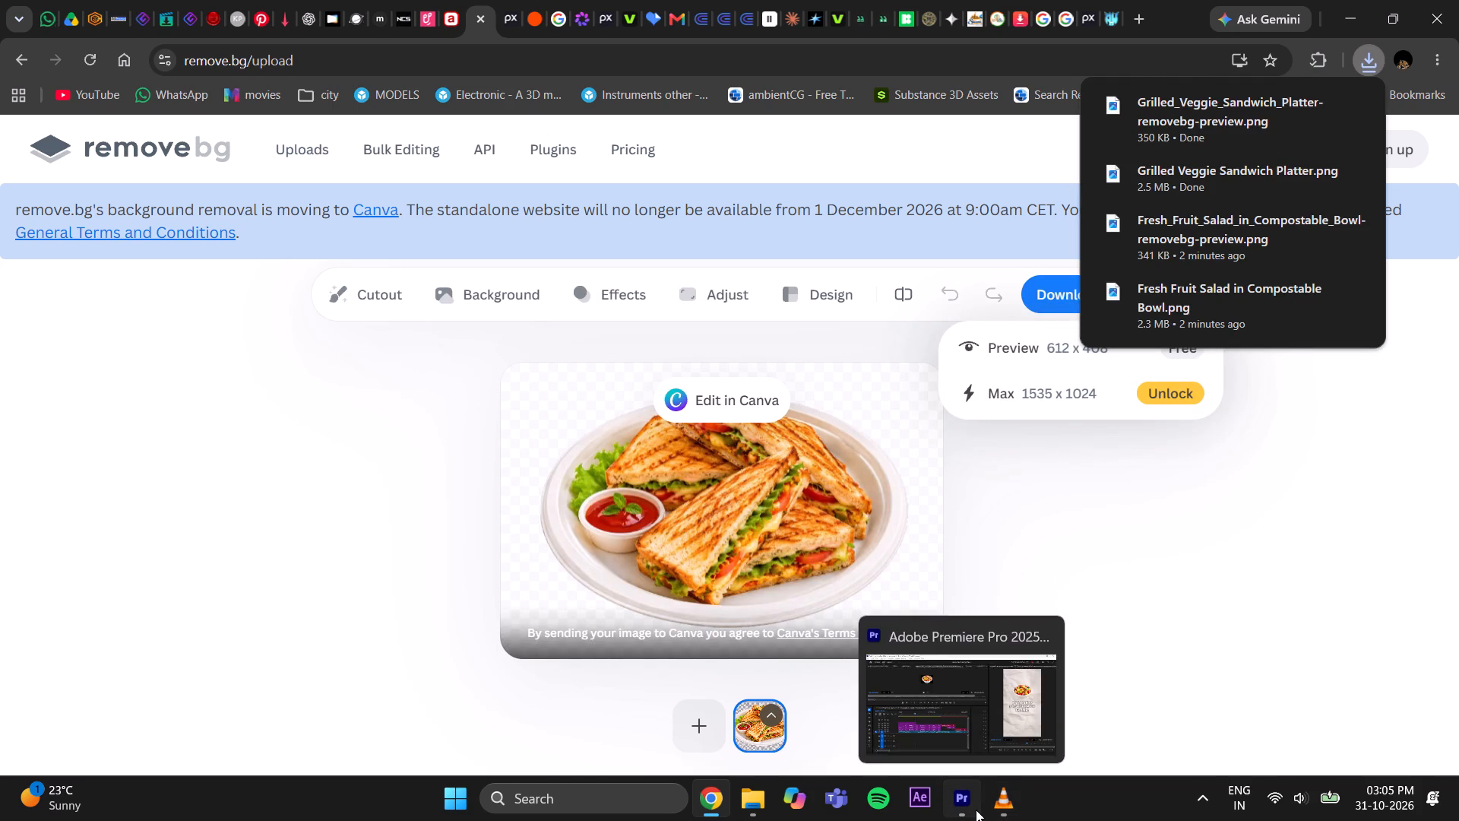
{"action": "left_click", "coordinate": [760, 796]}
{"action": "left_click", "coordinate": [166, 52]}
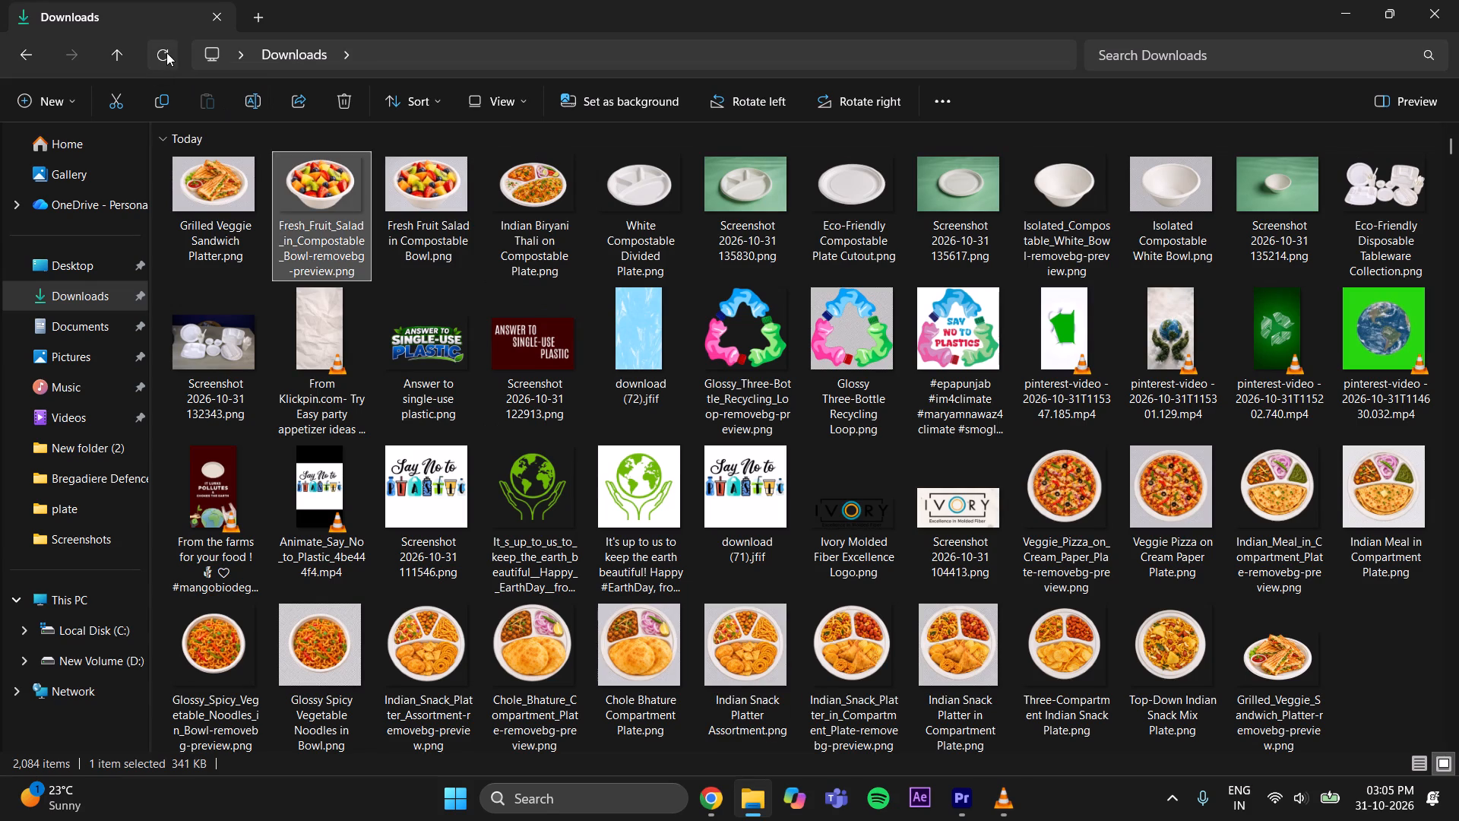
{"action": "left_click", "coordinate": [229, 205]}
{"action": "left_click_drag", "start_coordinate": [211, 232], "coordinate": [962, 816]}
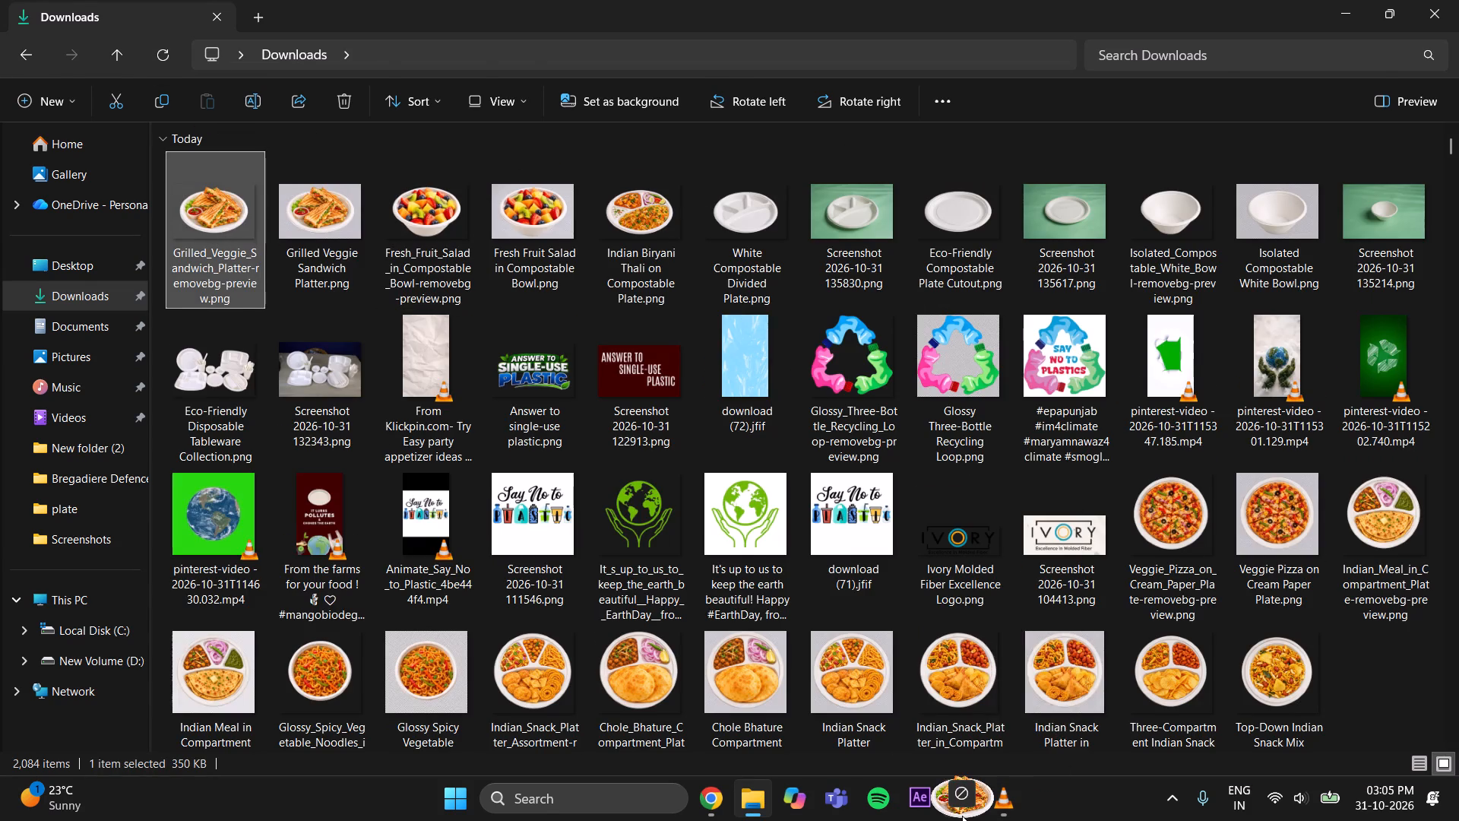
{"action": "left_click_drag", "start_coordinate": [962, 816], "coordinate": [470, 225]}
Place the sandwich cutout on V5 directly after the fruit salad clip and trim it to end where the FARMS! title ends.
{"action": "left_click_drag", "start_coordinate": [441, 285], "coordinate": [446, 349]}
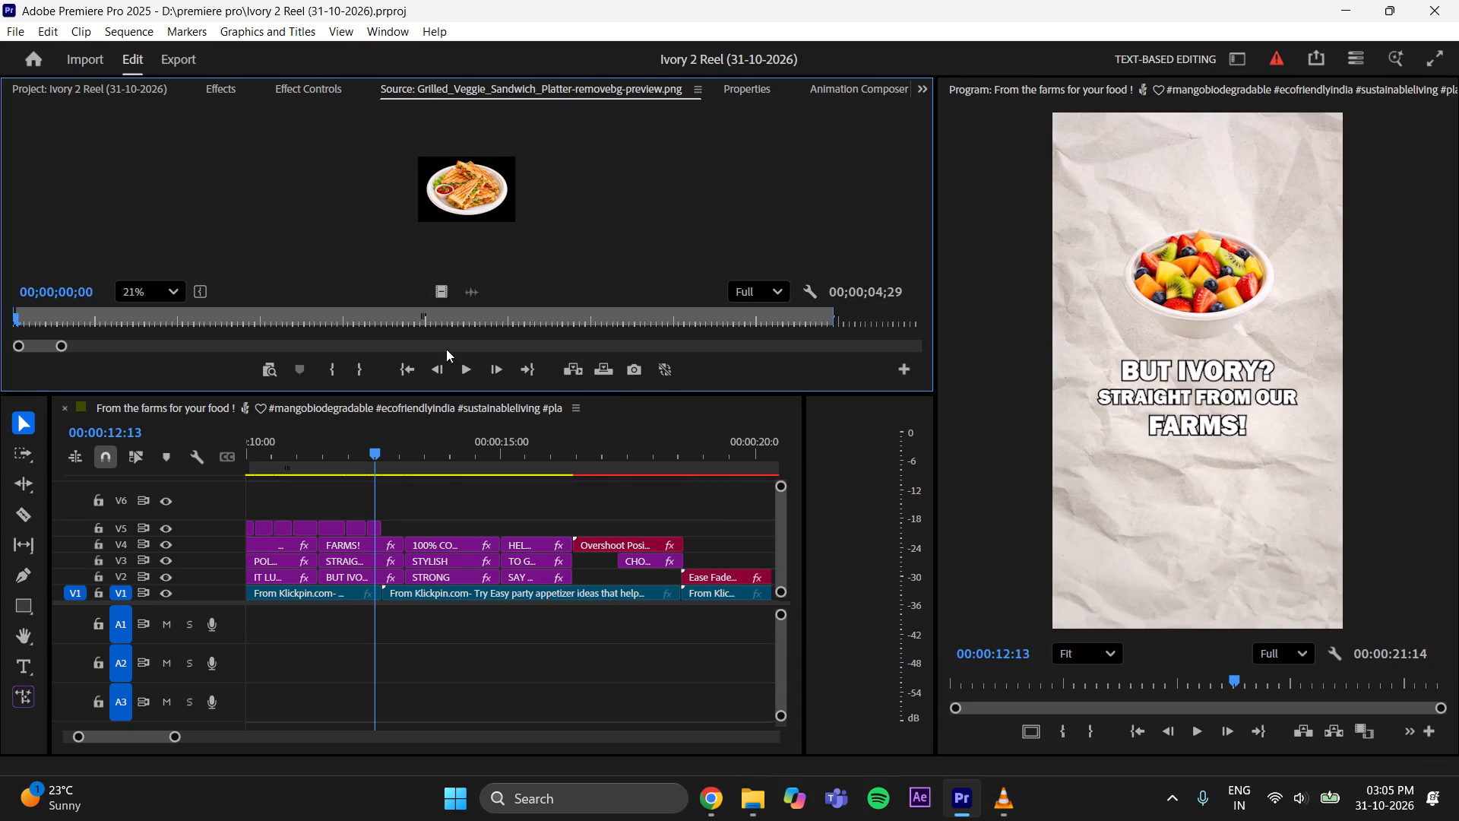
{"action": "left_click_drag", "start_coordinate": [446, 349], "coordinate": [391, 528]}
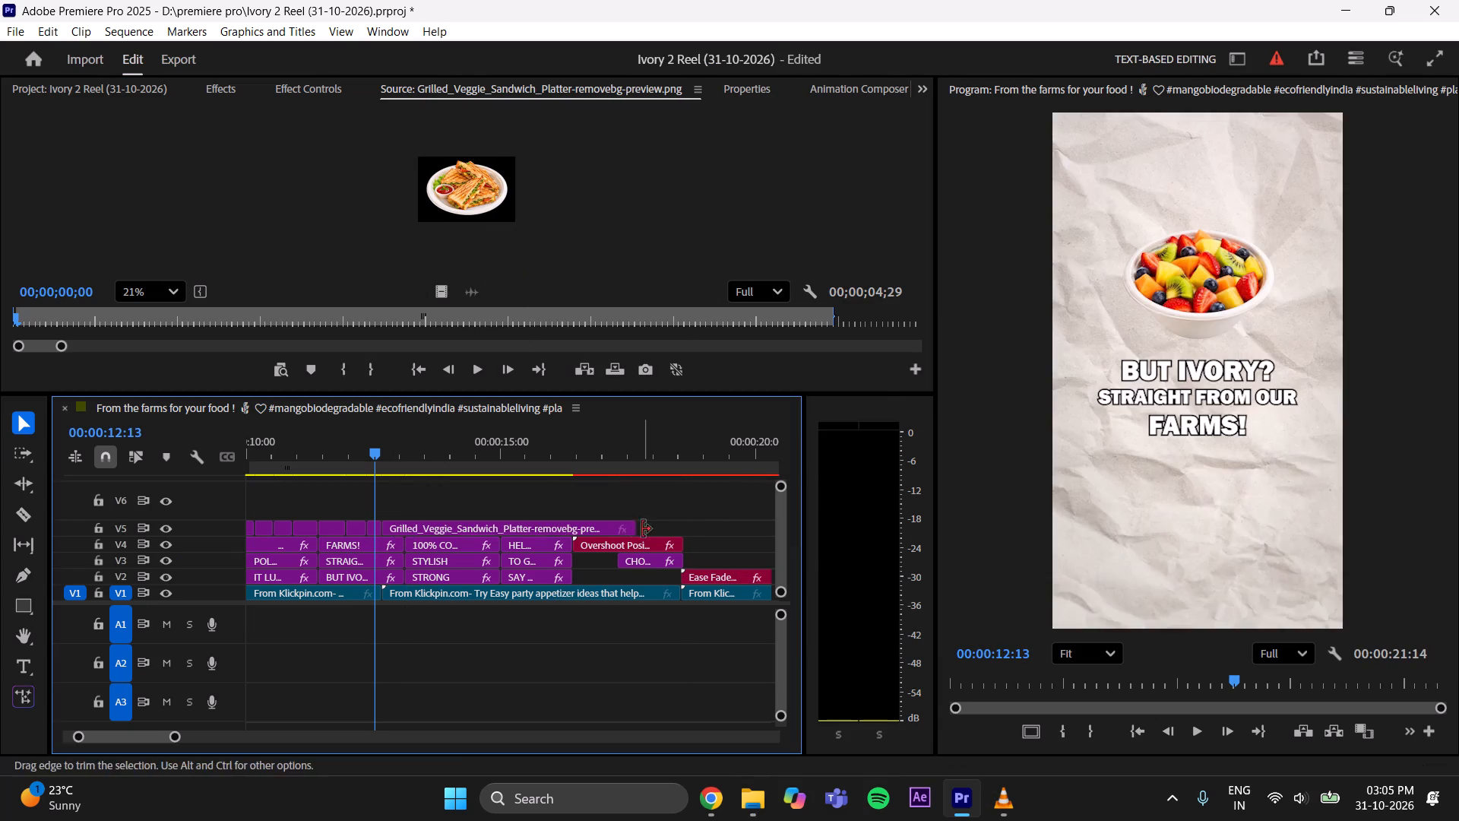
{"action": "left_click_drag", "start_coordinate": [641, 527], "coordinate": [410, 550]}
Set the sandwich clip's scale to 44 and raise its vertical position so the plate sits above the BUT IVORY? title.
{"action": "left_click", "coordinate": [395, 450]}
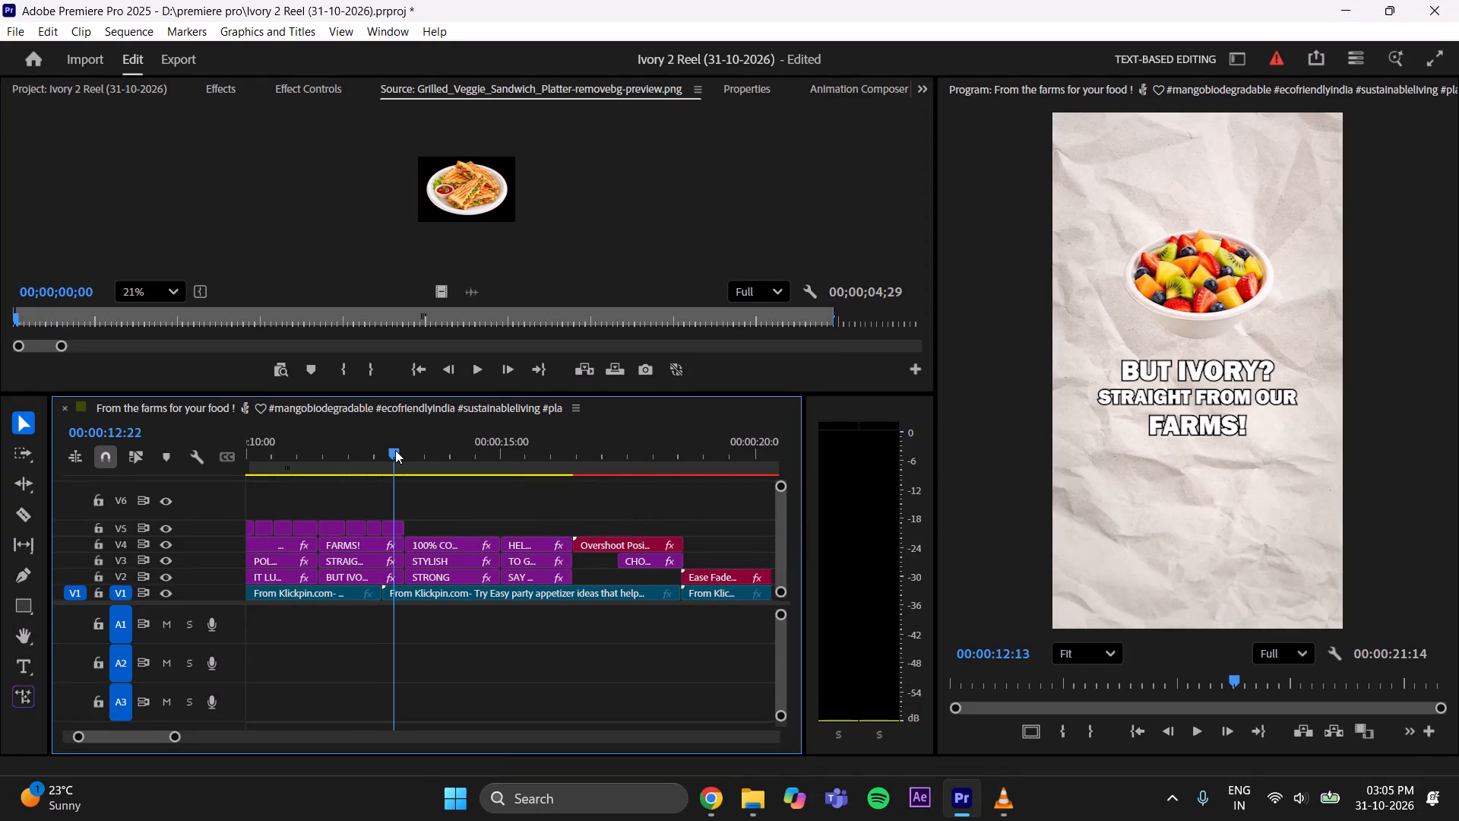
{"action": "left_click", "coordinate": [392, 526]}
{"action": "left_click", "coordinate": [309, 84]}
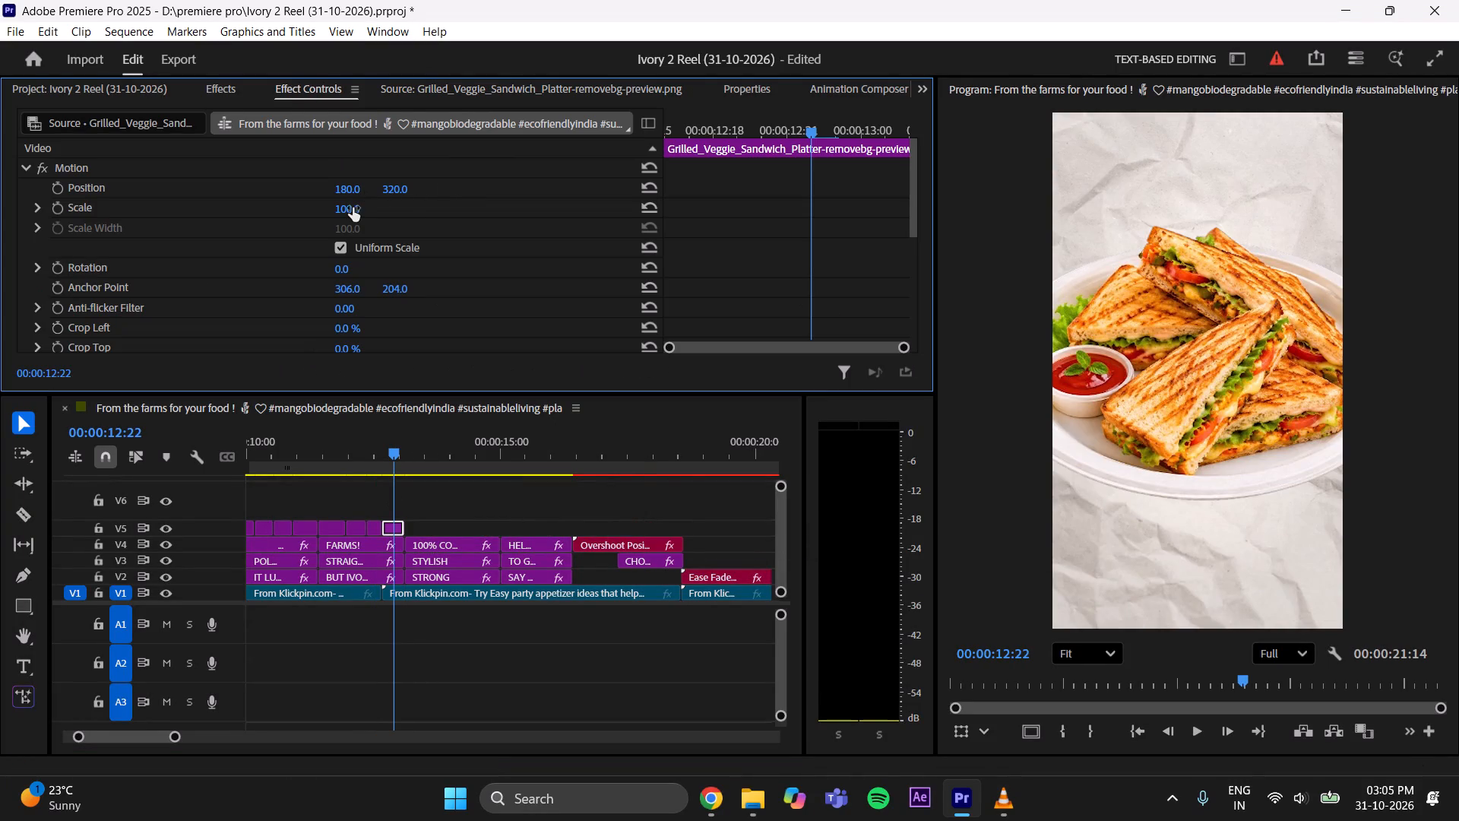
{"action": "left_click_drag", "start_coordinate": [353, 208], "coordinate": [309, 228]}
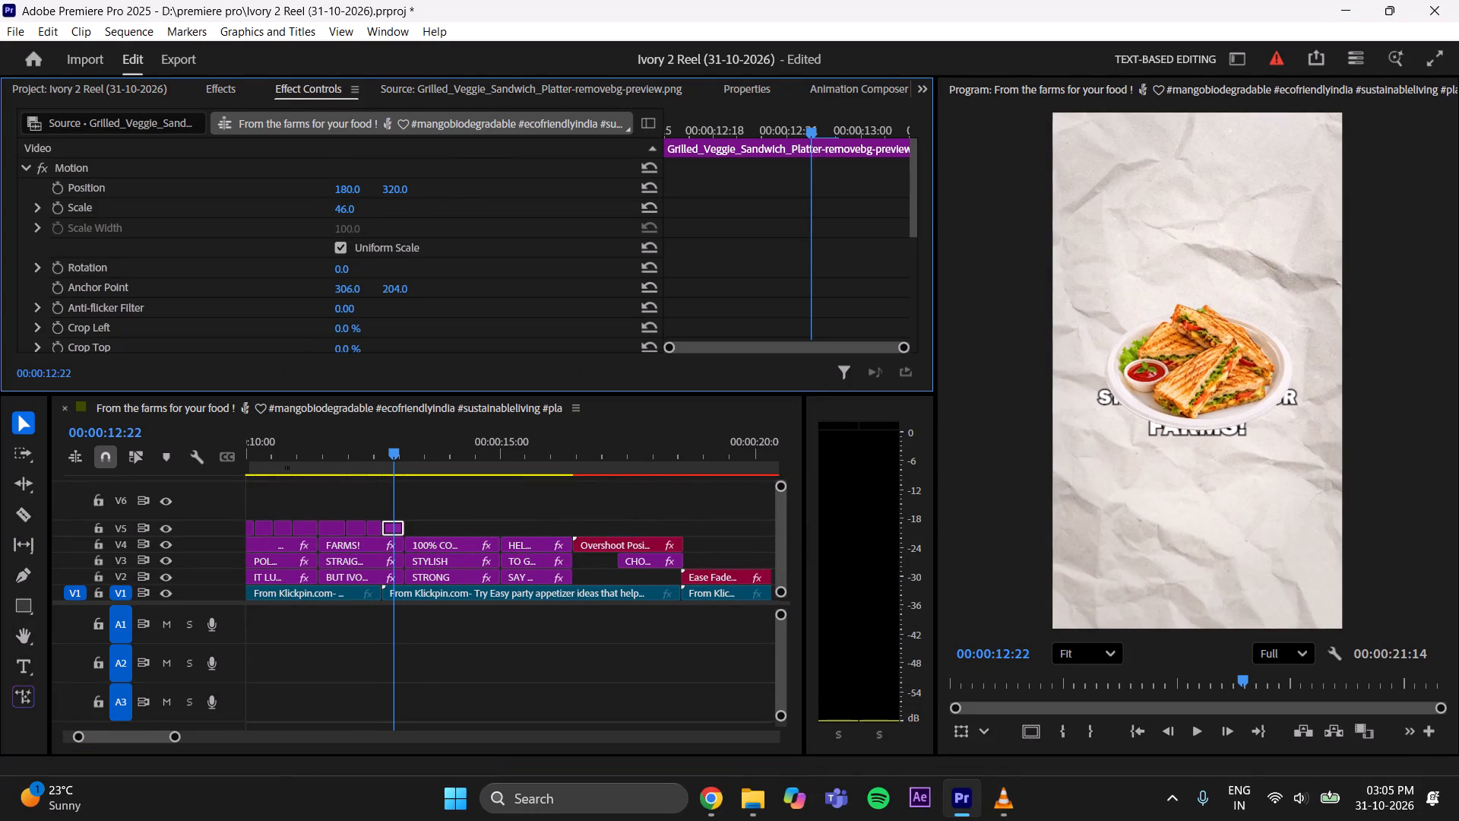
{"action": "left_click_drag", "start_coordinate": [309, 228], "coordinate": [308, 229]}
{"action": "left_click_drag", "start_coordinate": [399, 189], "coordinate": [296, 188]}
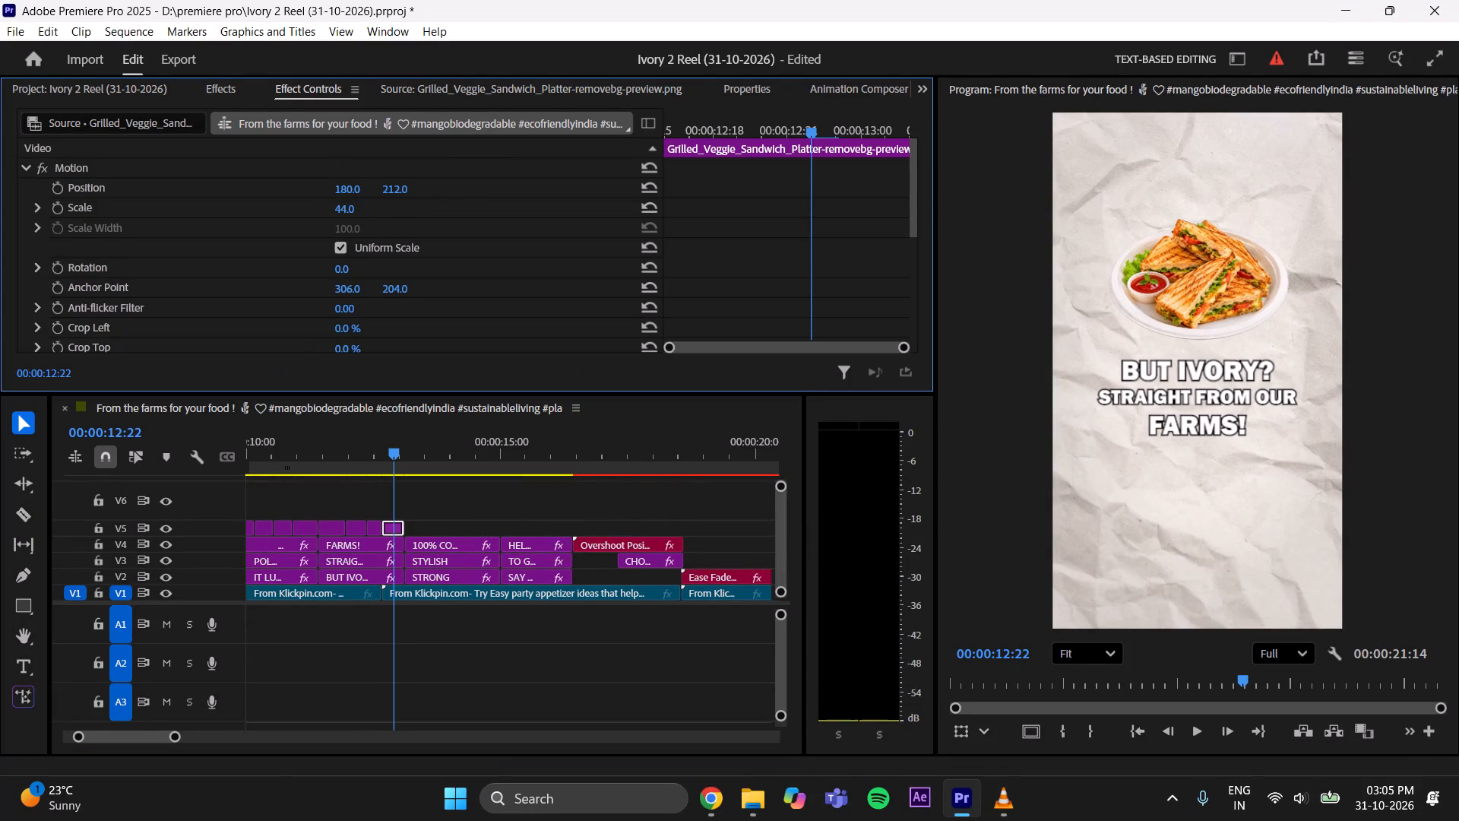
{"action": "left_click_drag", "start_coordinate": [296, 188], "coordinate": [299, 187]}
Deselect the sandwich clip and save the Ivory 2 Reel project.
{"action": "left_click", "coordinate": [532, 515]}
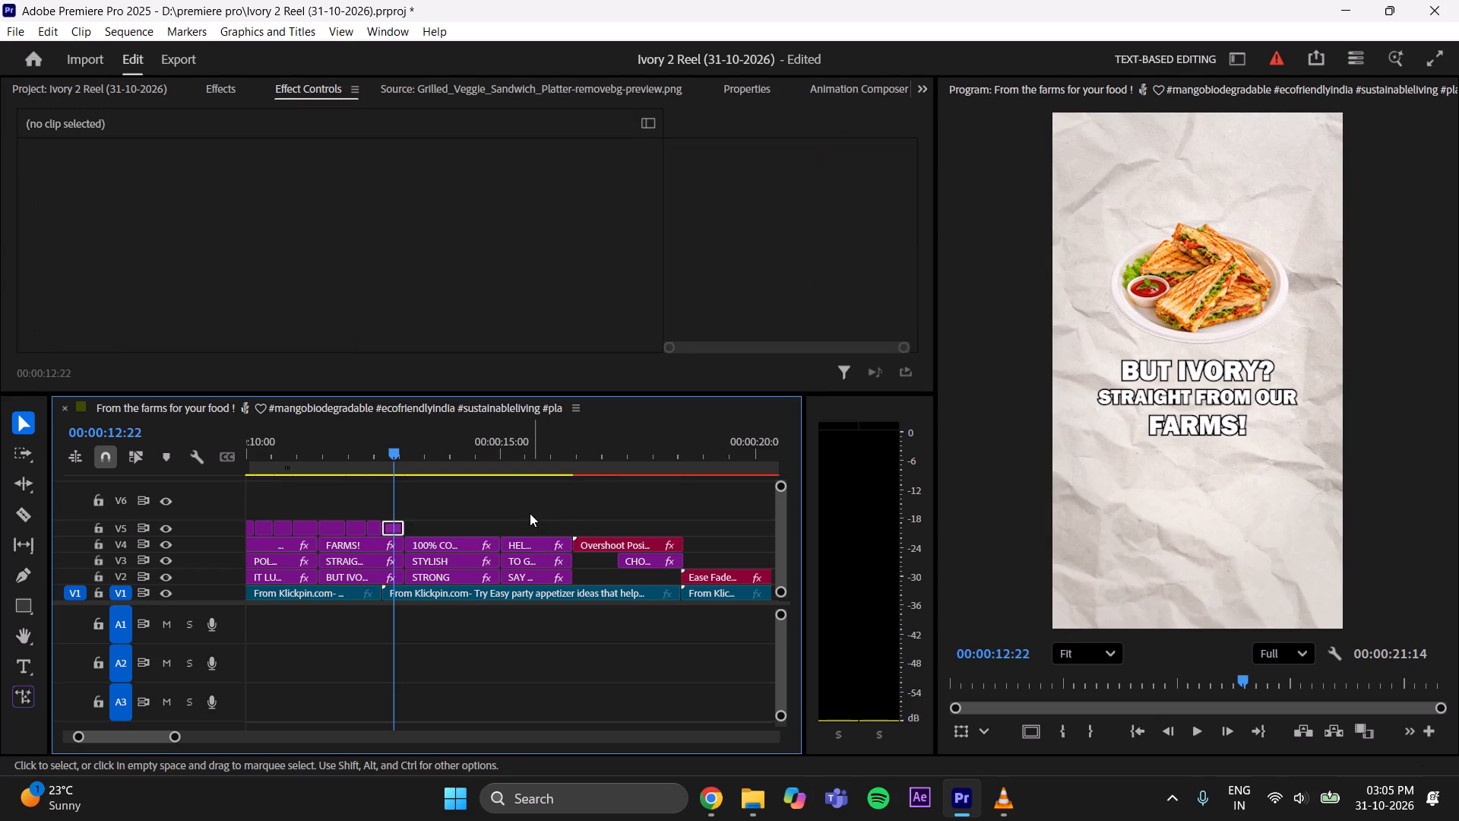
{"action": "key", "text": "ctrl+s"}
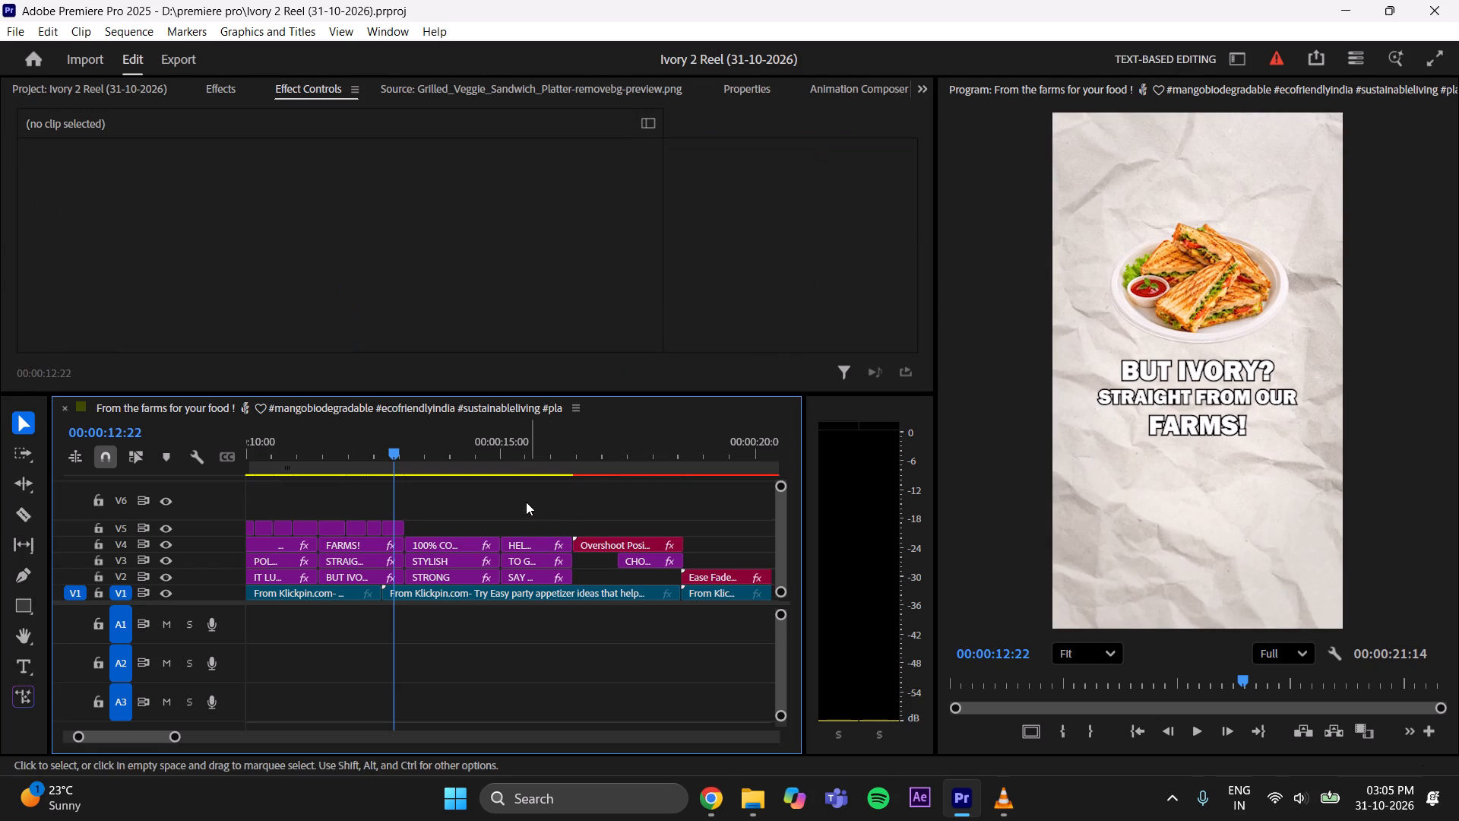
Preview the STRONG STYLISH title at 00:00:13:11, and examine the matching product images in the VLC reference video around 11 to 13 seconds.
{"action": "left_click_drag", "start_coordinate": [394, 447], "coordinate": [404, 449]}
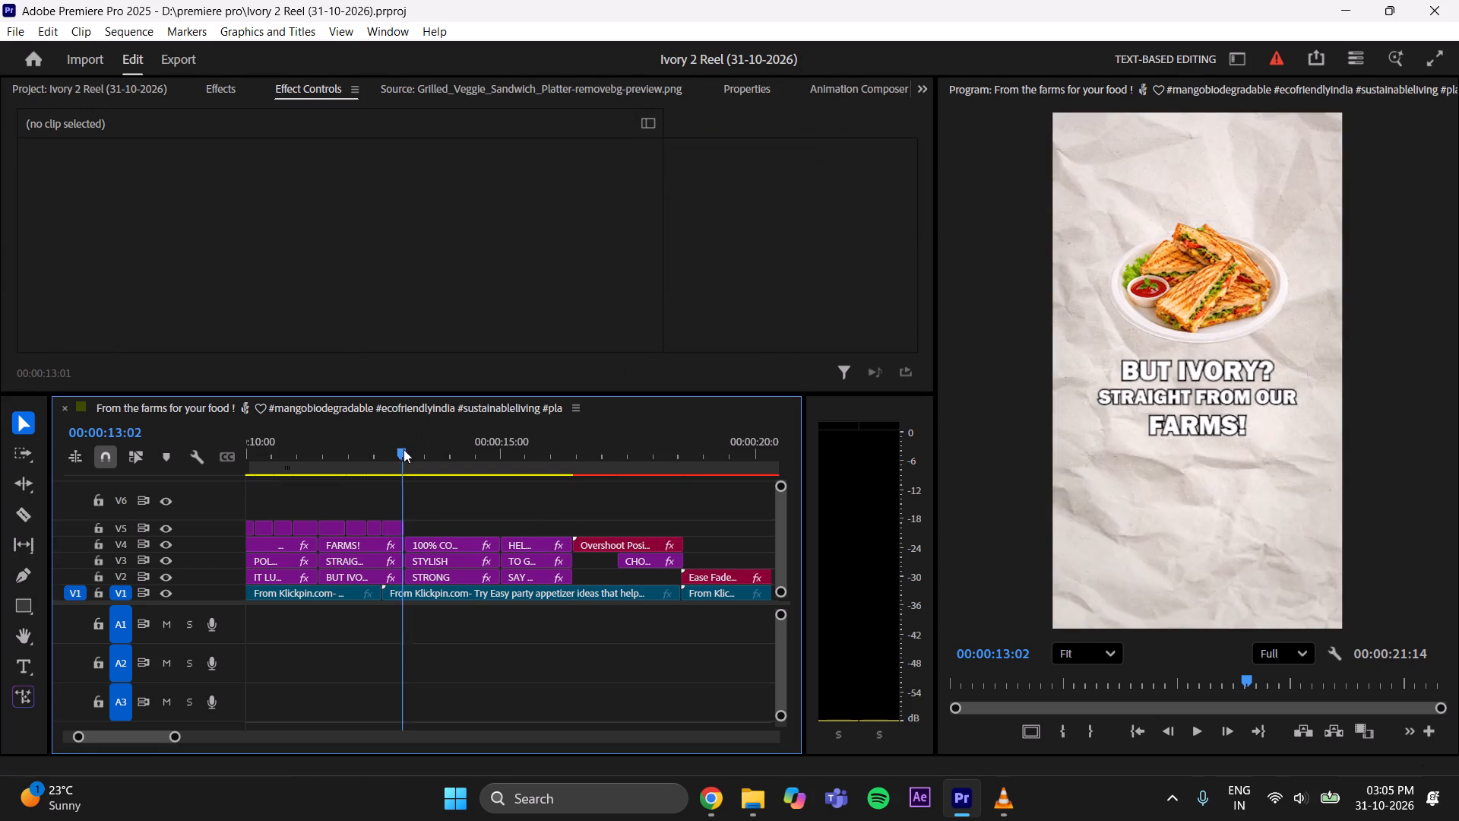
{"action": "left_click_drag", "start_coordinate": [404, 449], "coordinate": [421, 455]}
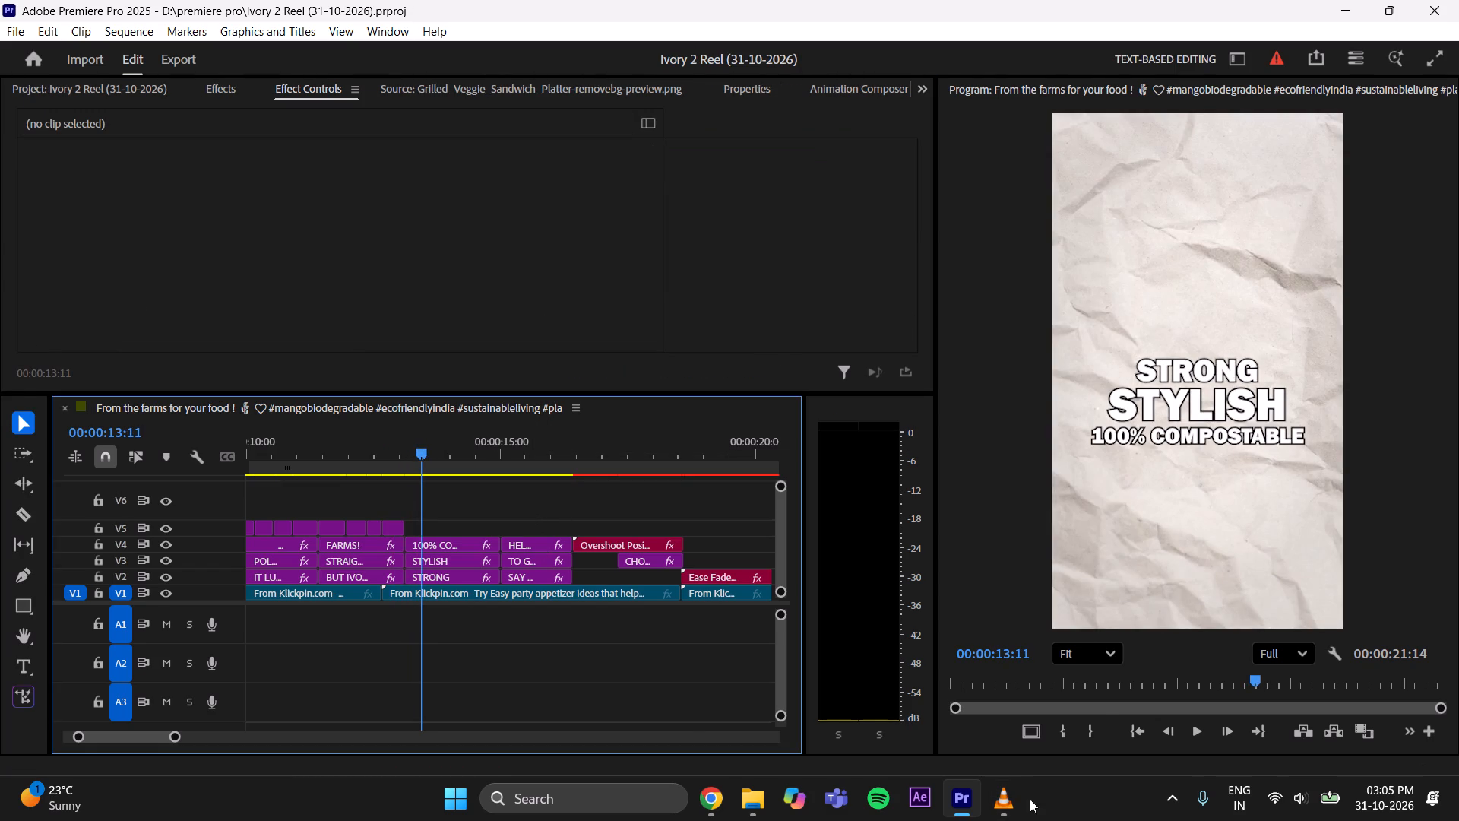
{"action": "left_click", "coordinate": [1008, 802]}
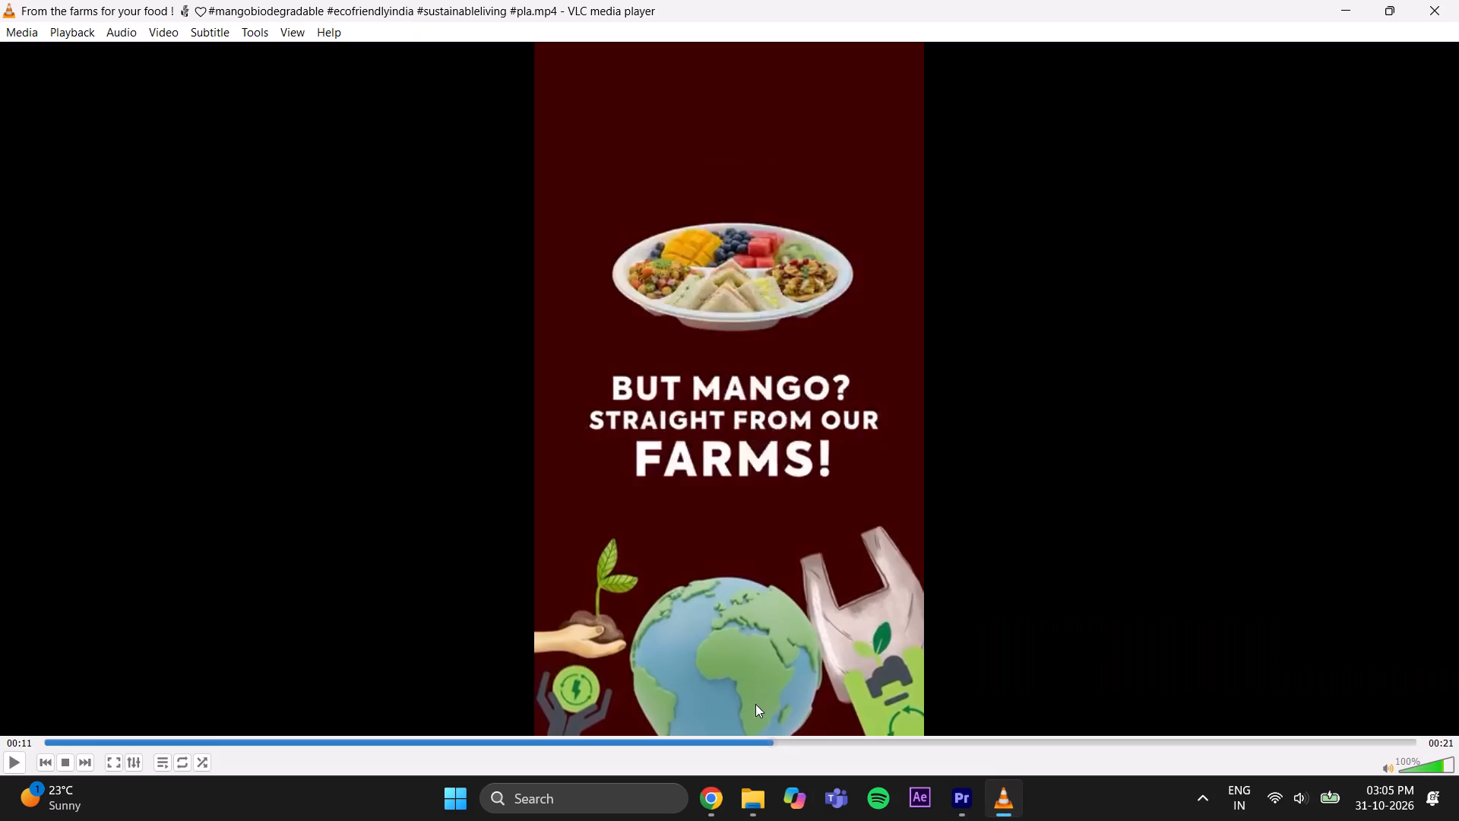
{"action": "left_click_drag", "start_coordinate": [772, 737], "coordinate": [843, 747]}
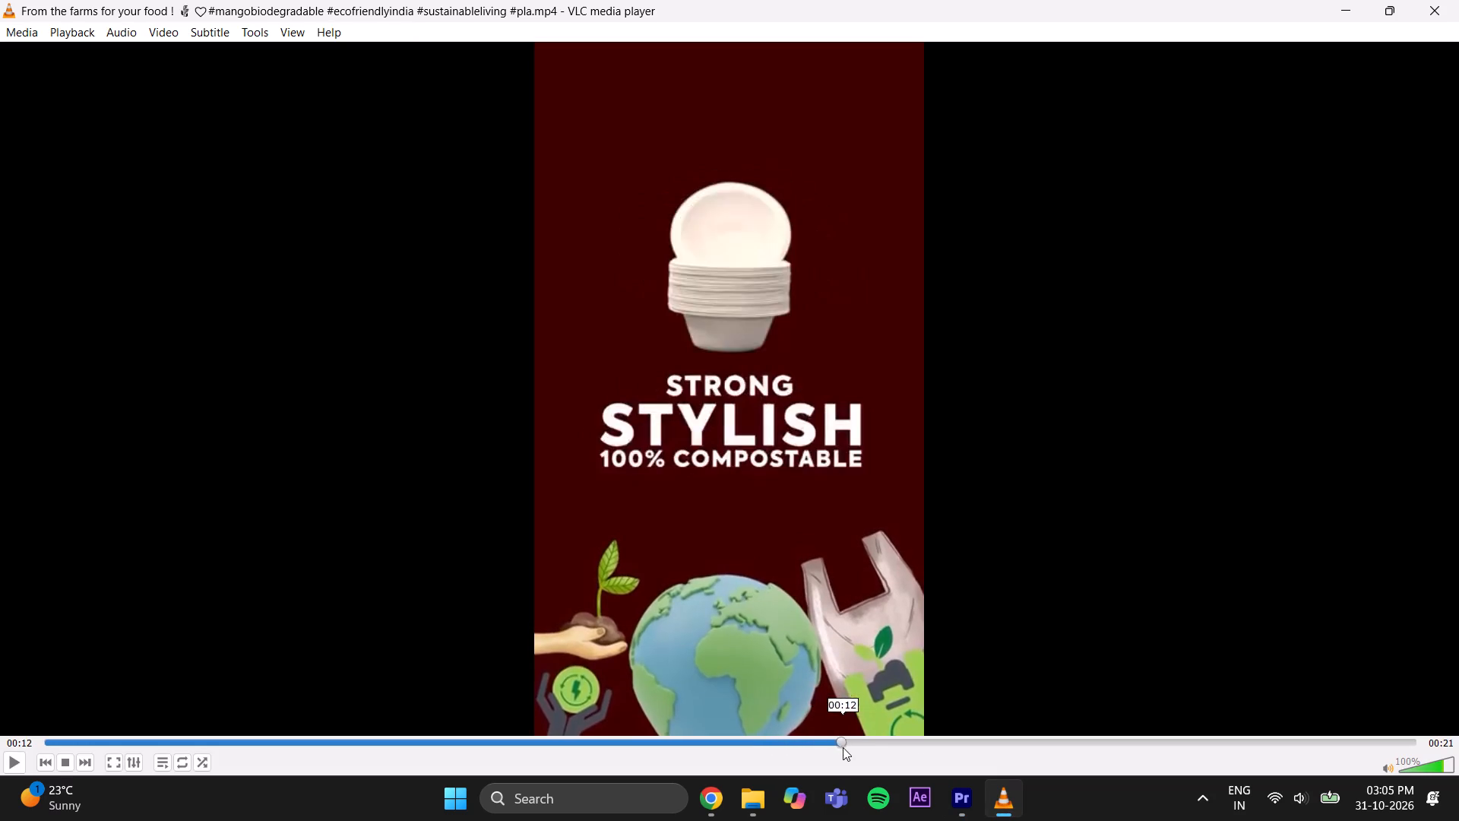
{"action": "left_click_drag", "start_coordinate": [843, 747], "coordinate": [886, 745]}
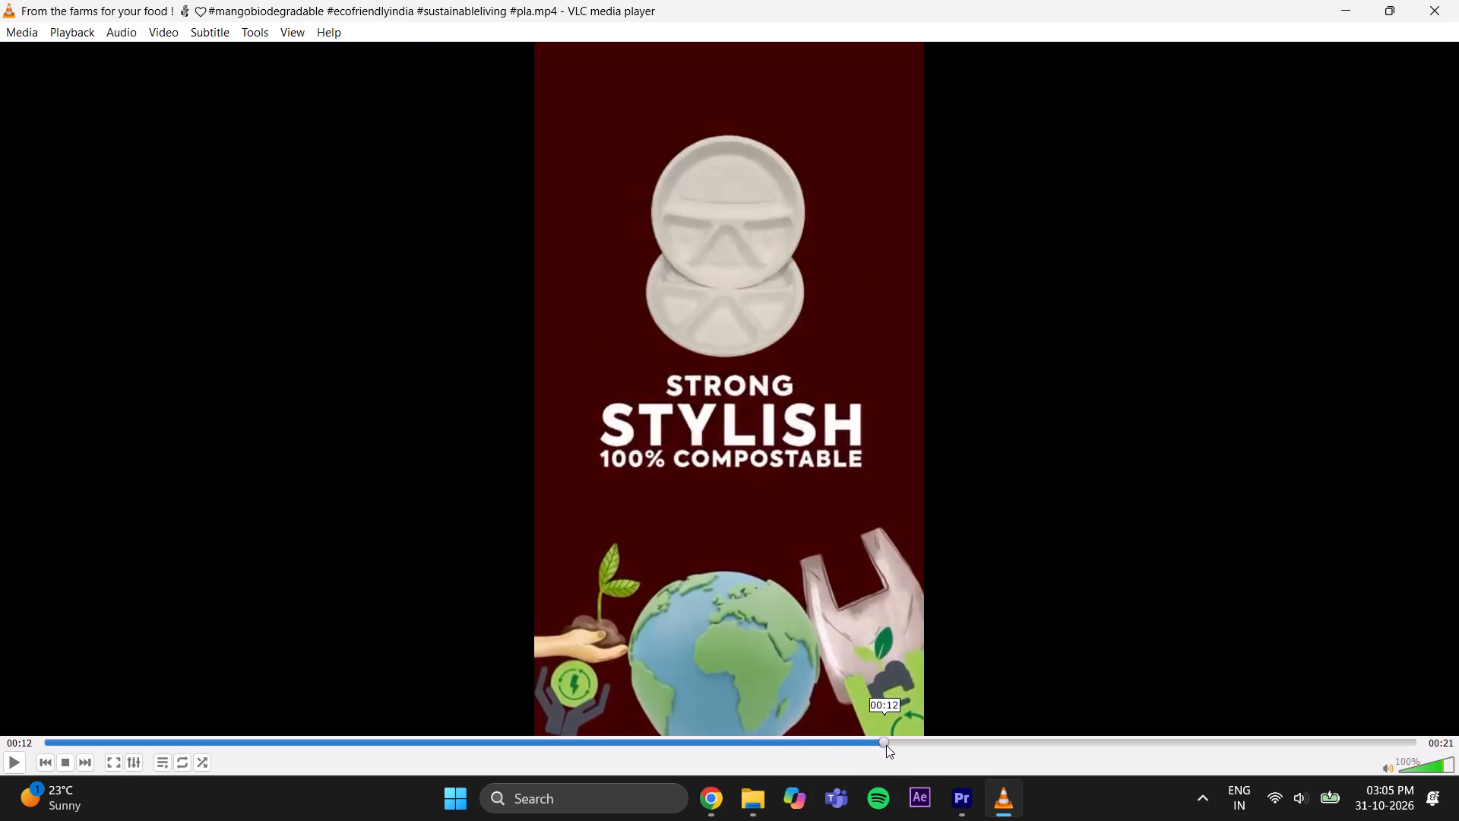
{"action": "left_click_drag", "start_coordinate": [886, 745], "coordinate": [882, 753]}
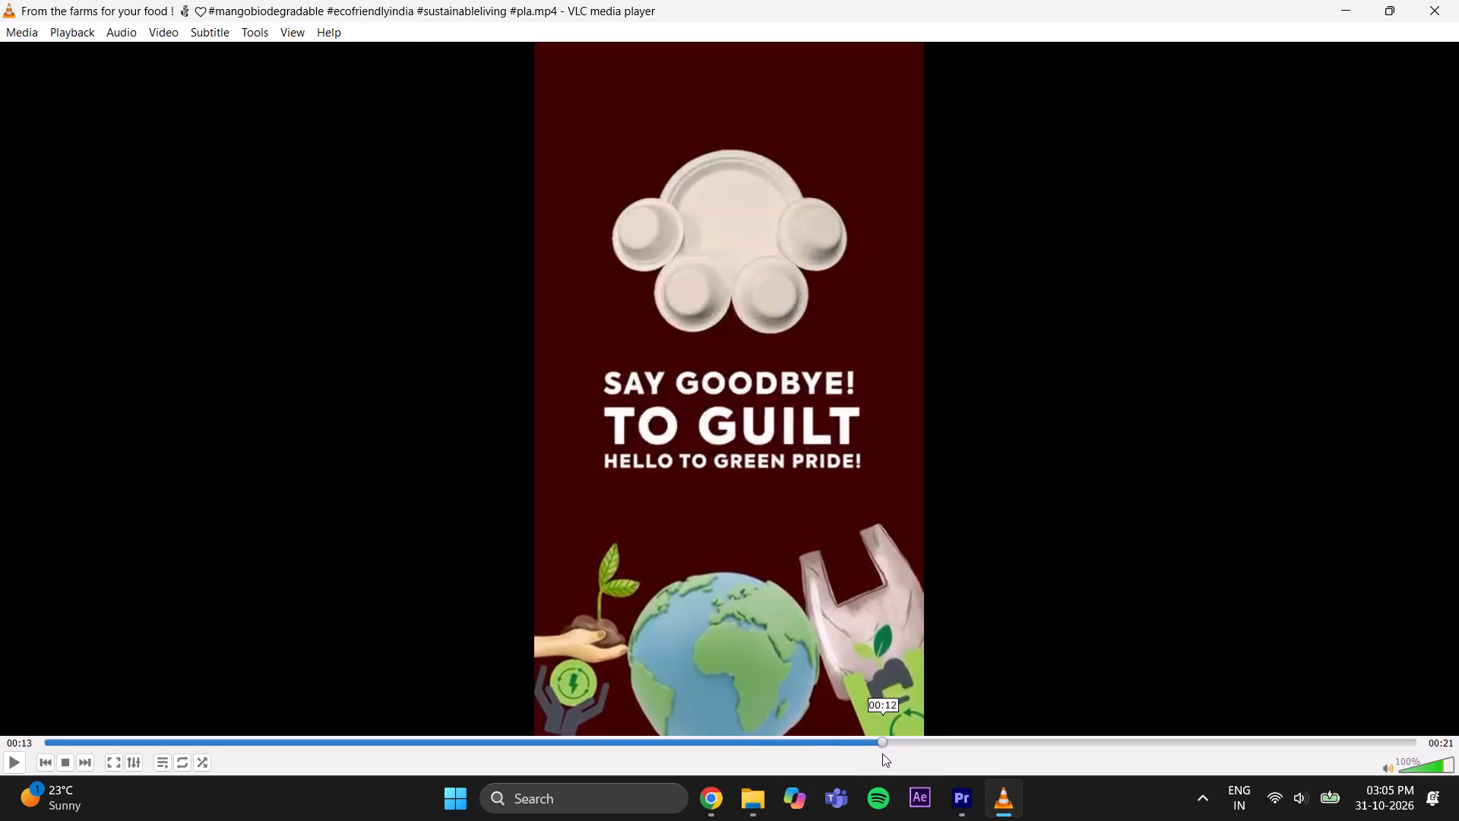
{"action": "left_click_drag", "start_coordinate": [882, 753], "coordinate": [825, 769]}
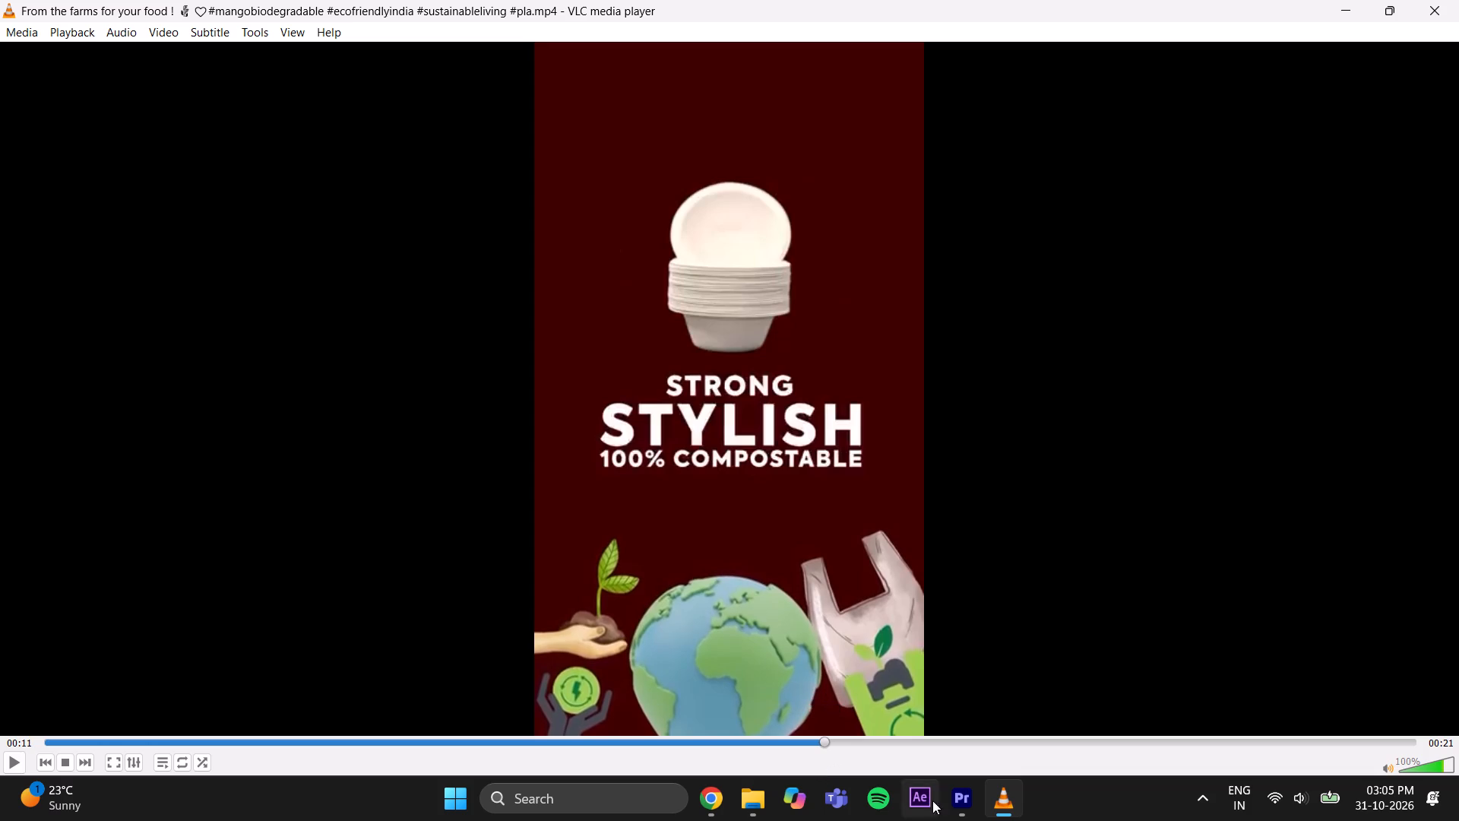
Return to Premiere Pro, bring up the sandwich cutout in the Source monitor and save the project.
{"action": "left_click", "coordinate": [955, 808]}
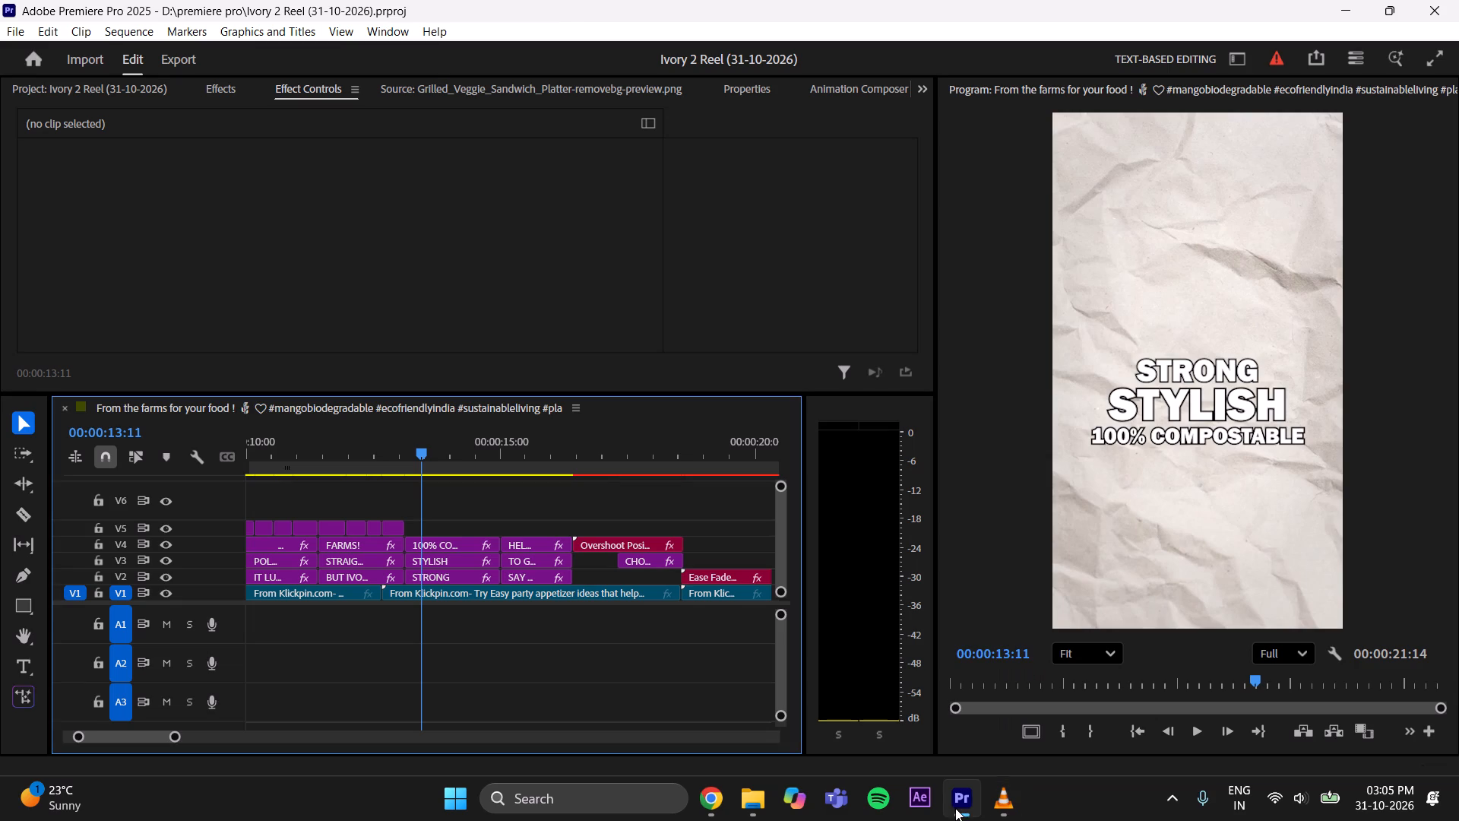
{"action": "left_click", "coordinate": [457, 77]}
{"action": "left_click", "coordinate": [462, 86]}
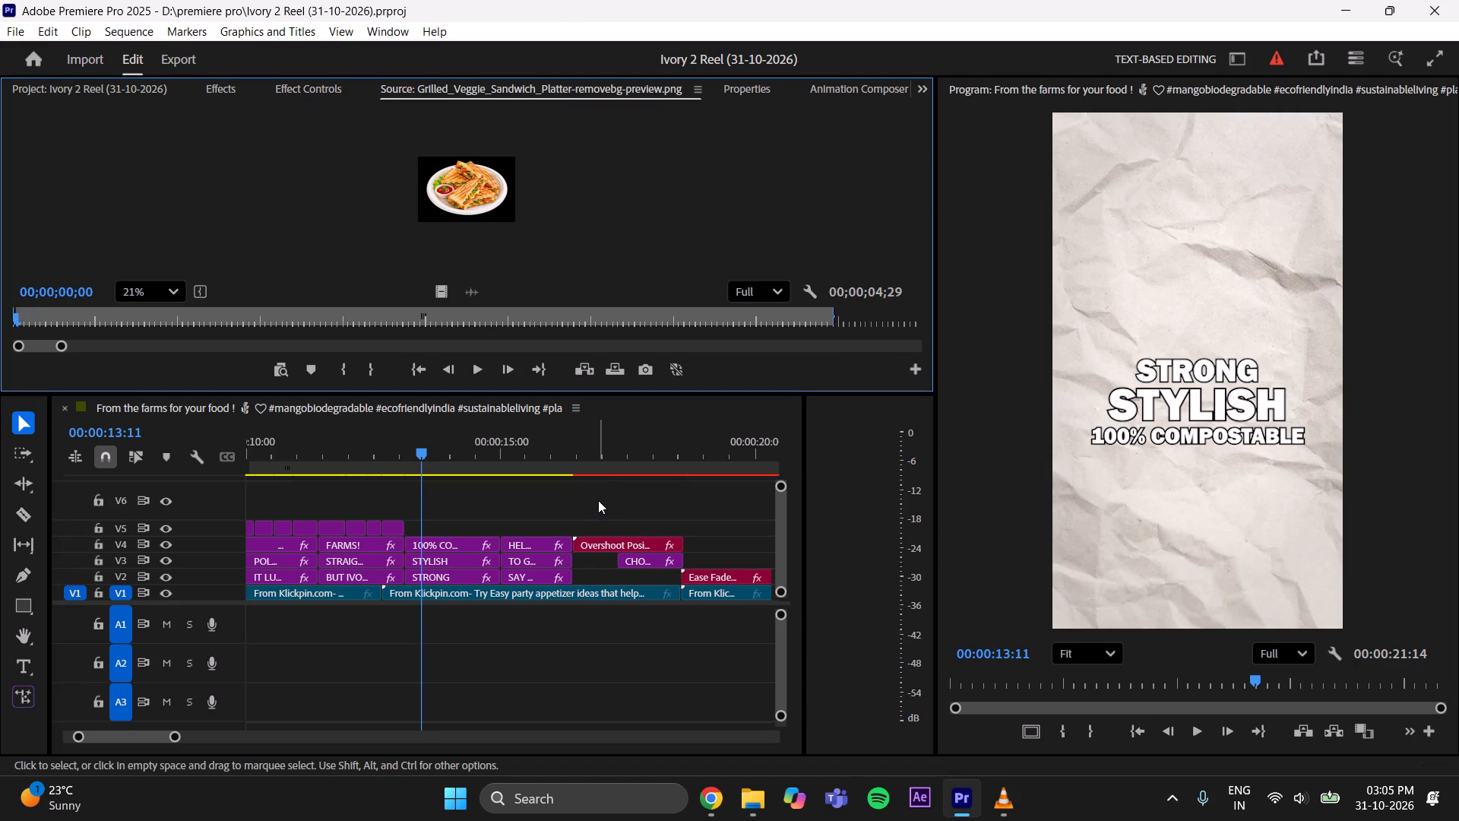
{"action": "key", "text": "ctrl+s"}
{"action": "key", "text": "ctrl+s"}
{"action": "key", "text": "ctrl+s"}
{"action": "key", "text": "ctrl+s"}
{"action": "key", "text": "ctrl+s"}
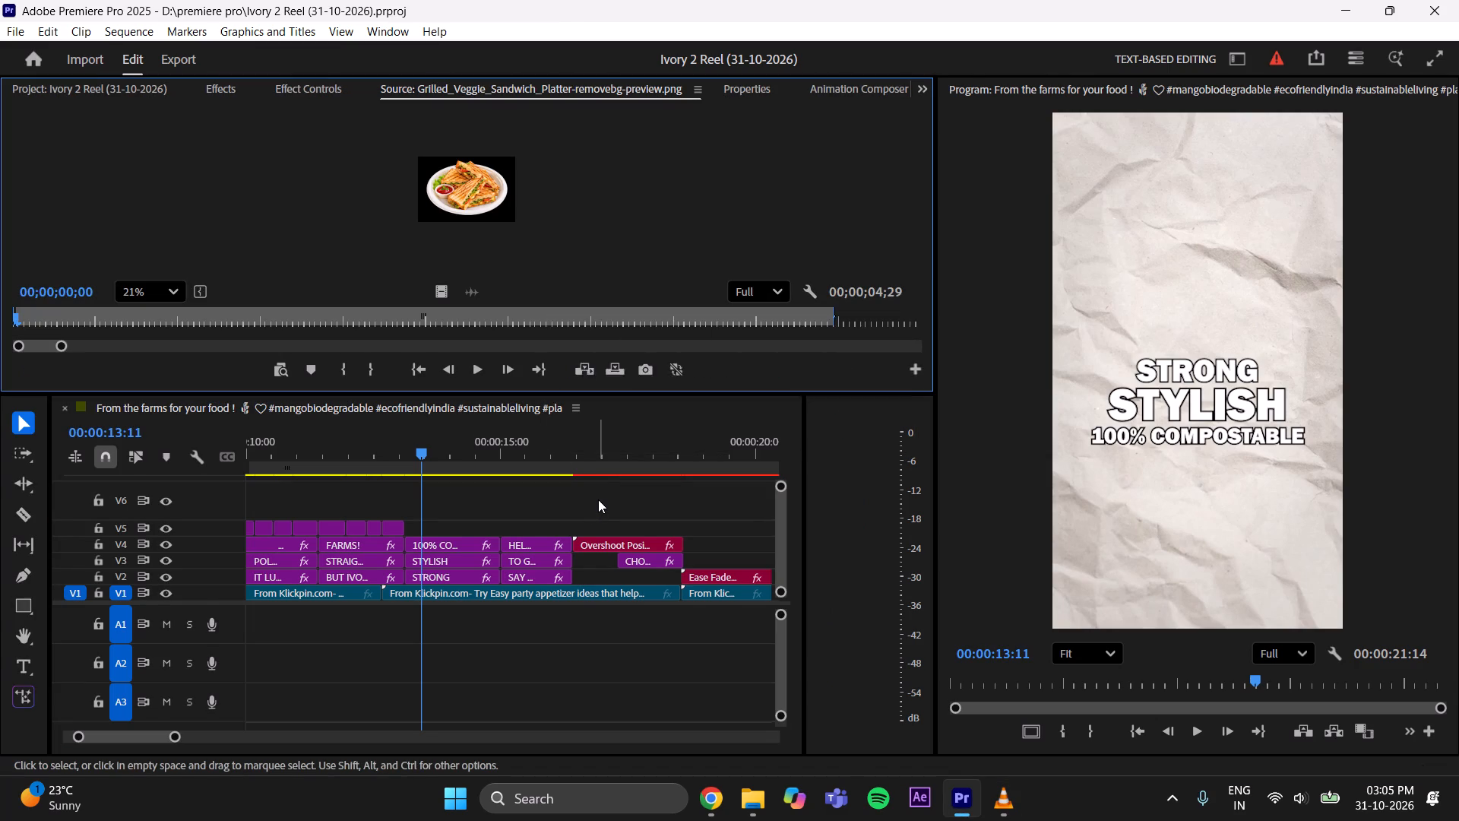
{"action": "key", "text": "ctrl+s"}
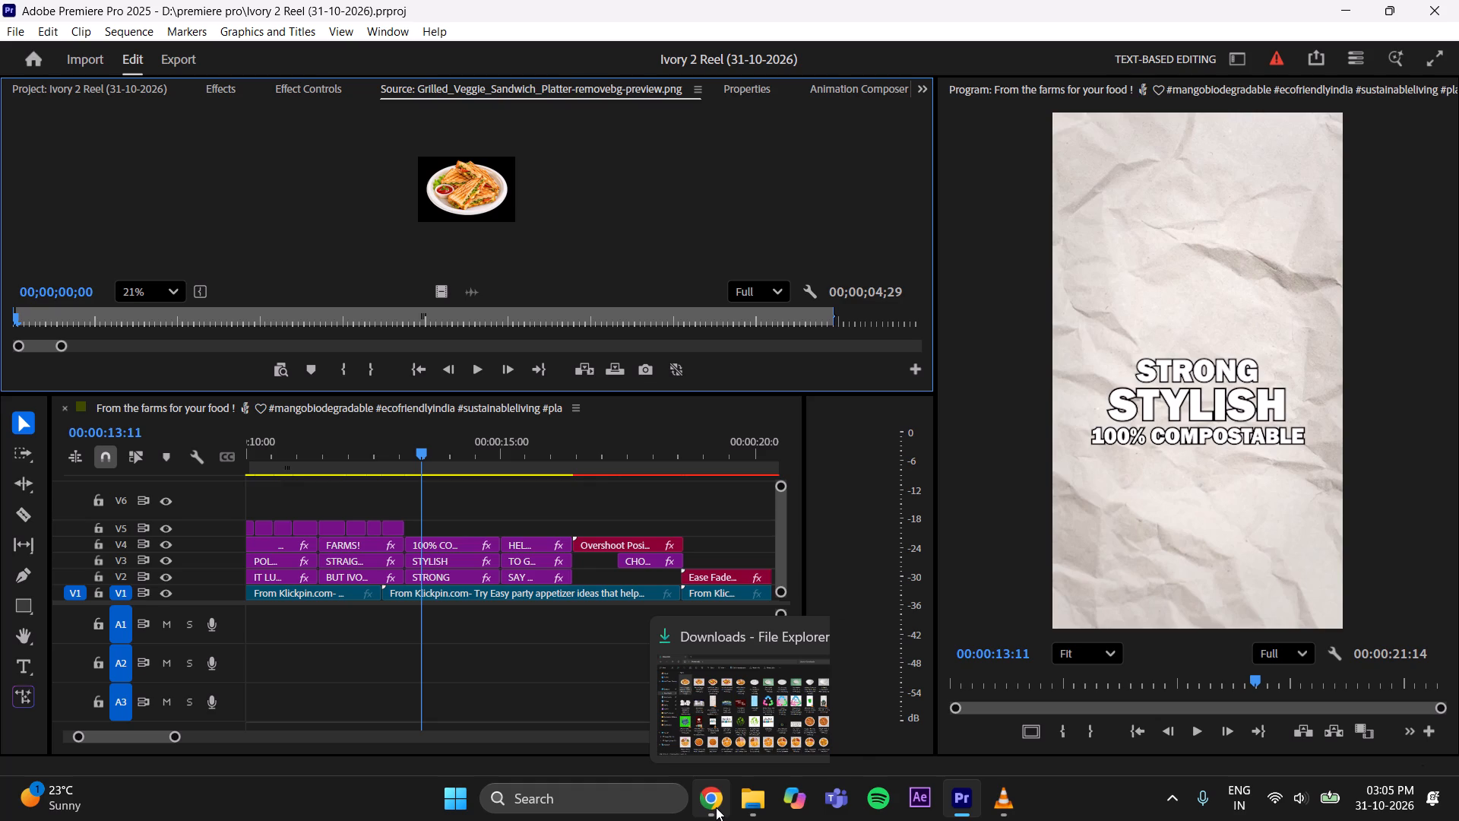
Browse the plate folder in File Explorer and open the Fiesta Kit product photo IMG_7346.JPG.
{"action": "left_click", "coordinate": [749, 795]}
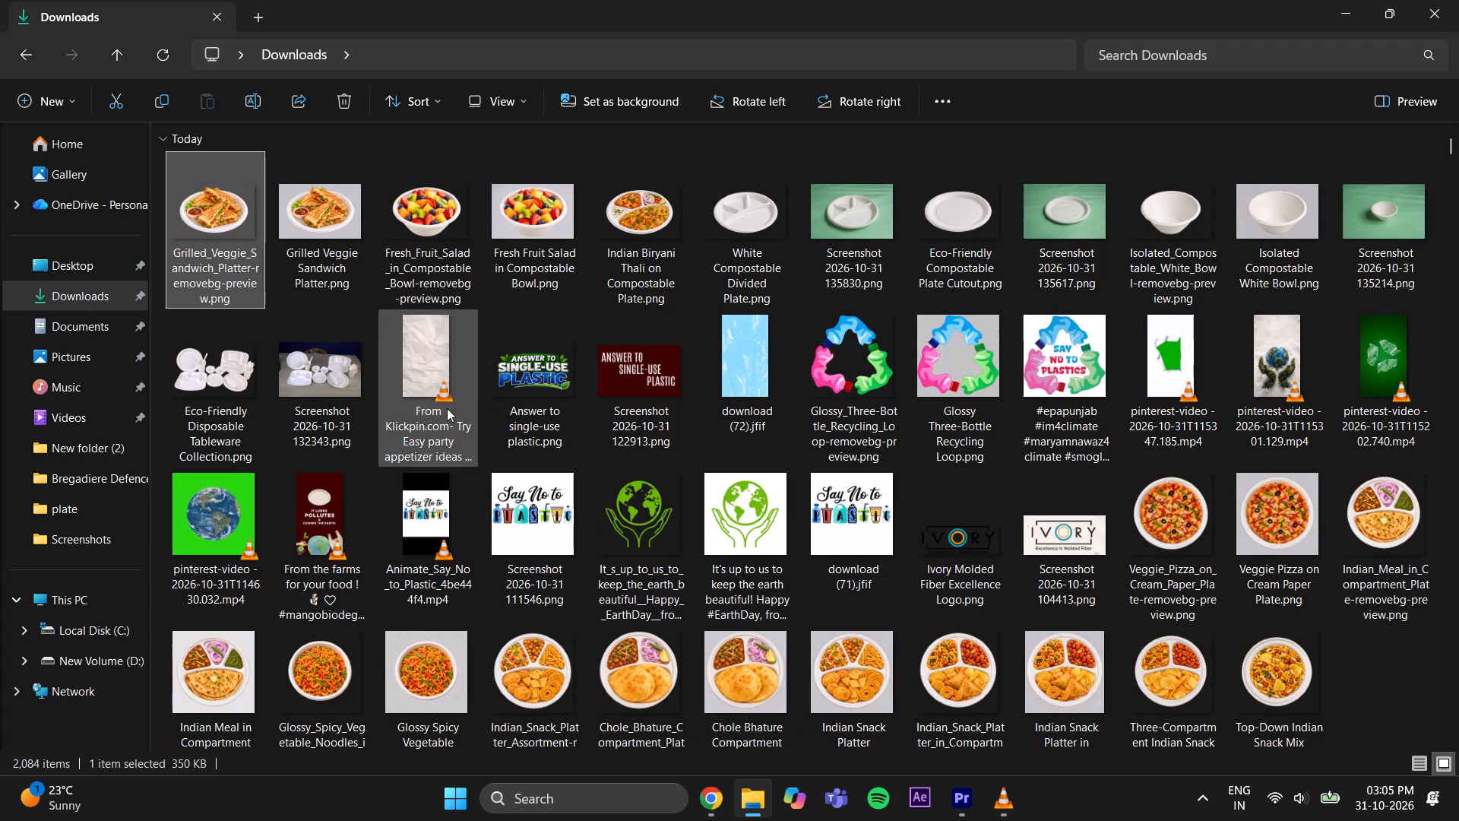
{"action": "left_click", "coordinate": [158, 40]}
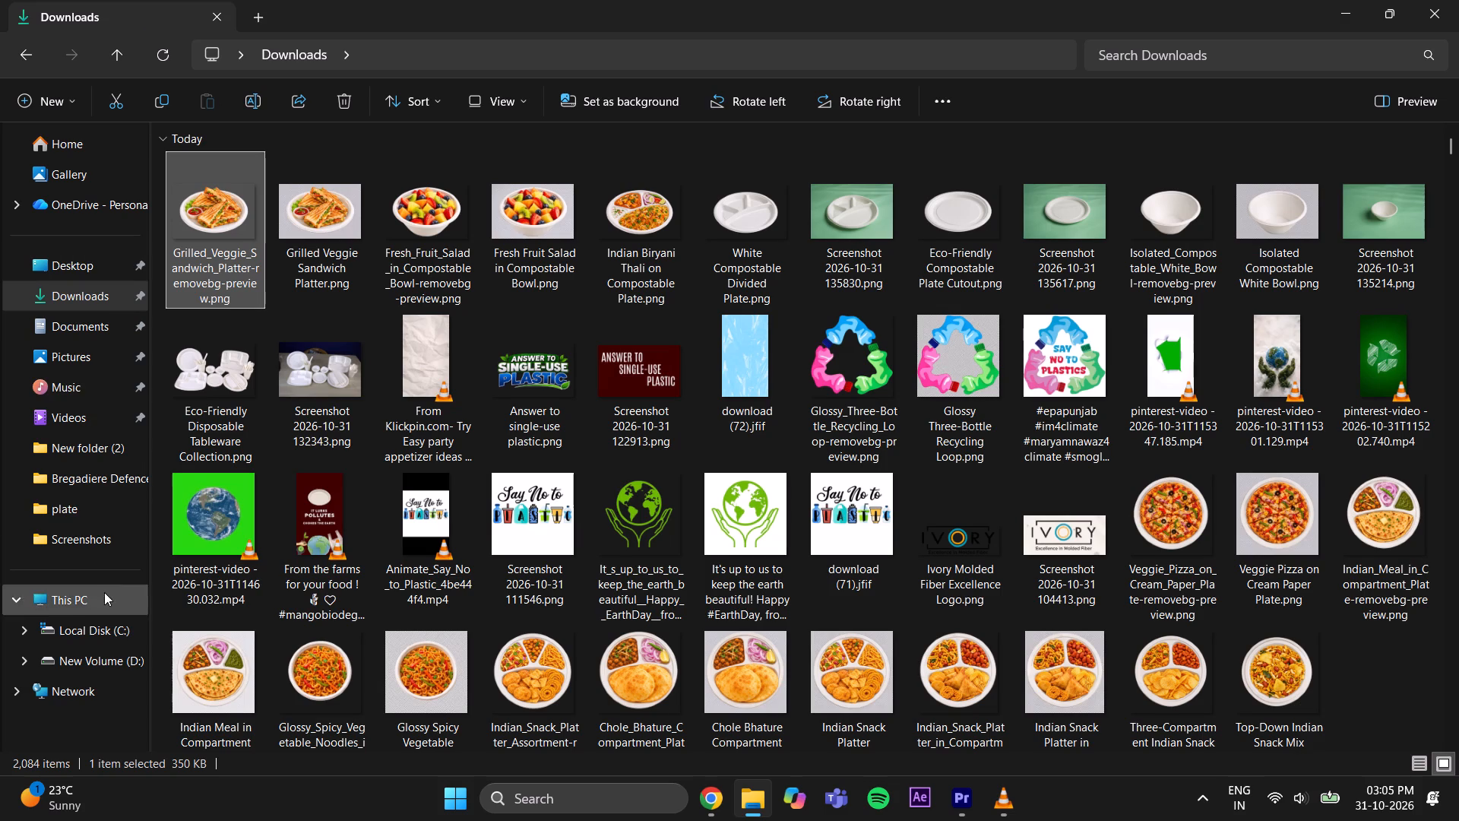
{"action": "left_click", "coordinate": [93, 518]}
{"action": "scroll", "coordinate": [1164, 544], "scroll_direction": "down", "scroll_amount": 3}
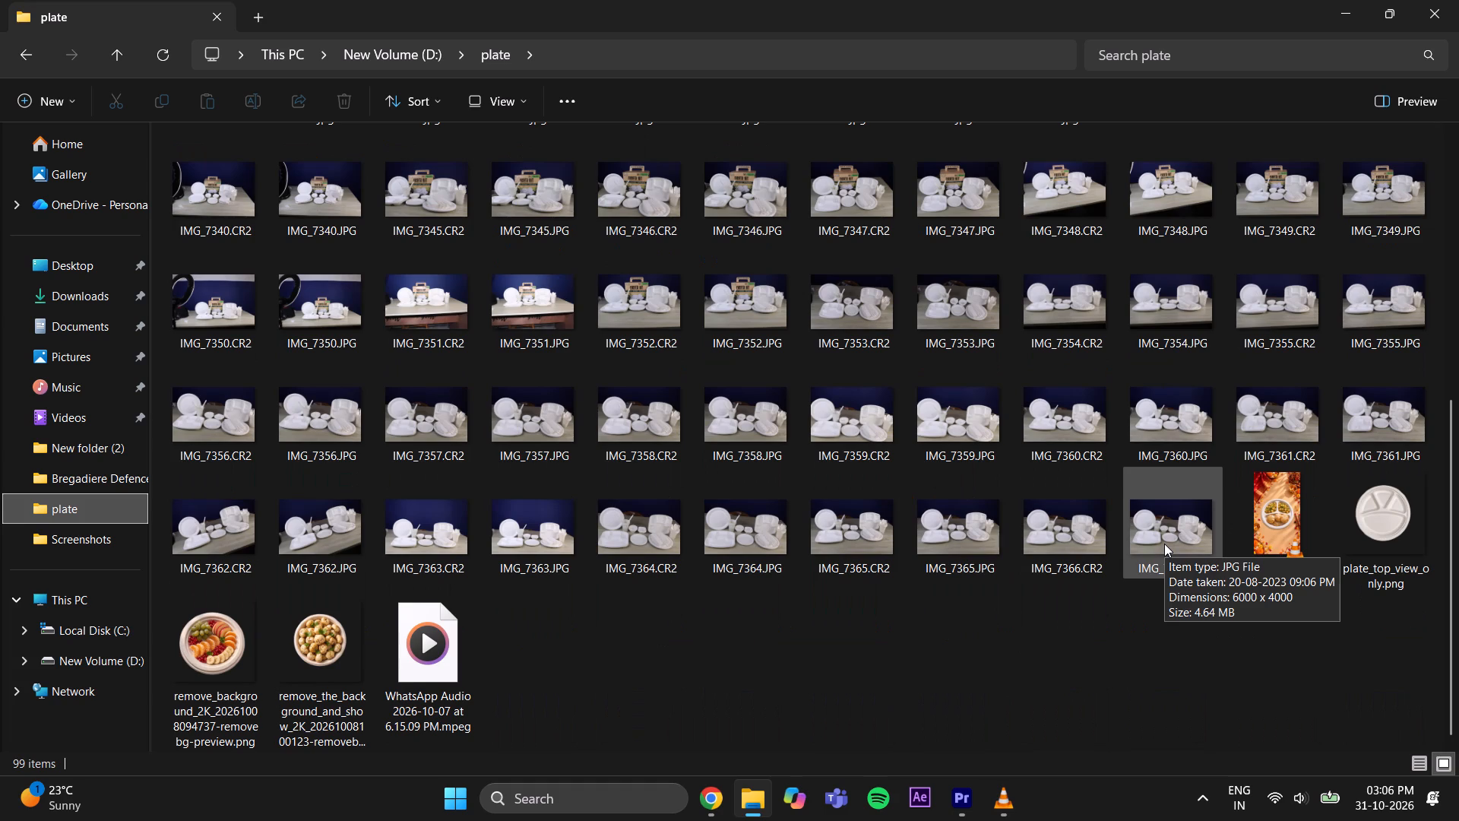
{"action": "scroll", "coordinate": [1164, 544], "scroll_direction": "up", "scroll_amount": 1}
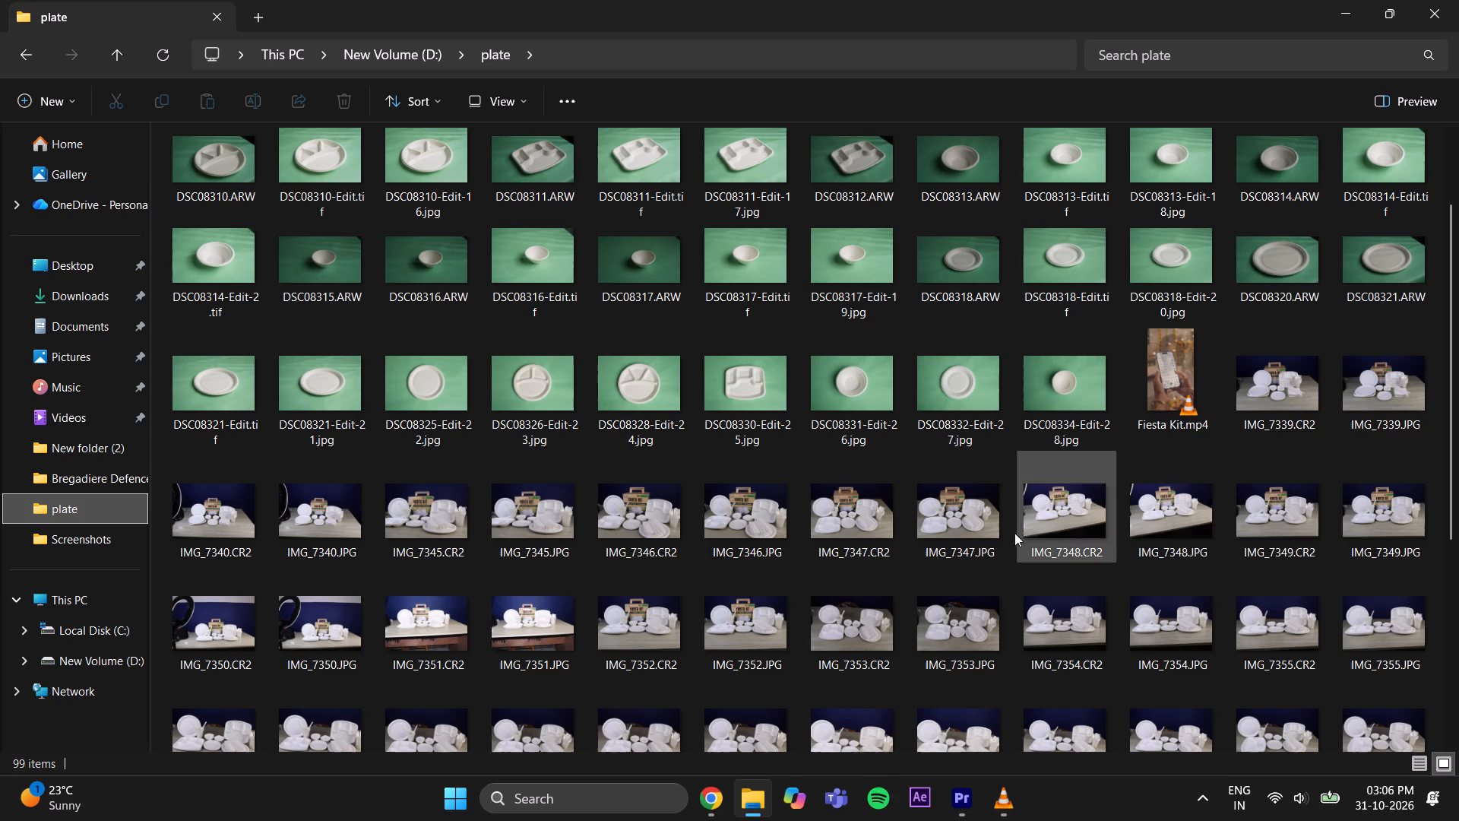
{"action": "double_click", "coordinate": [729, 501]}
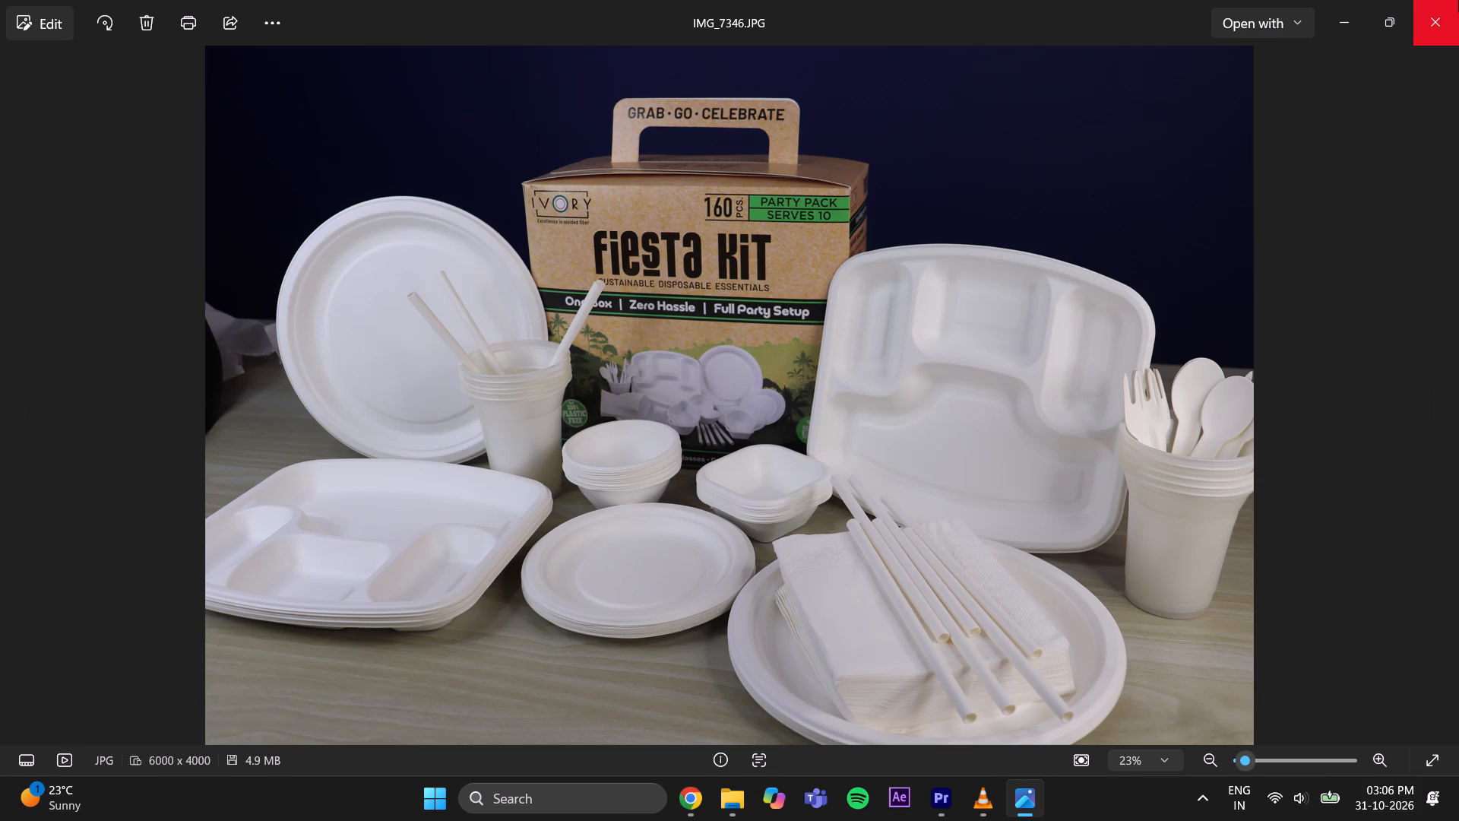
Capture the whole Fiesta Kit photo as a screenshot, save it as a PNG in Downloads, and close the snip and the photo.
{"action": "key", "text": "Print"}
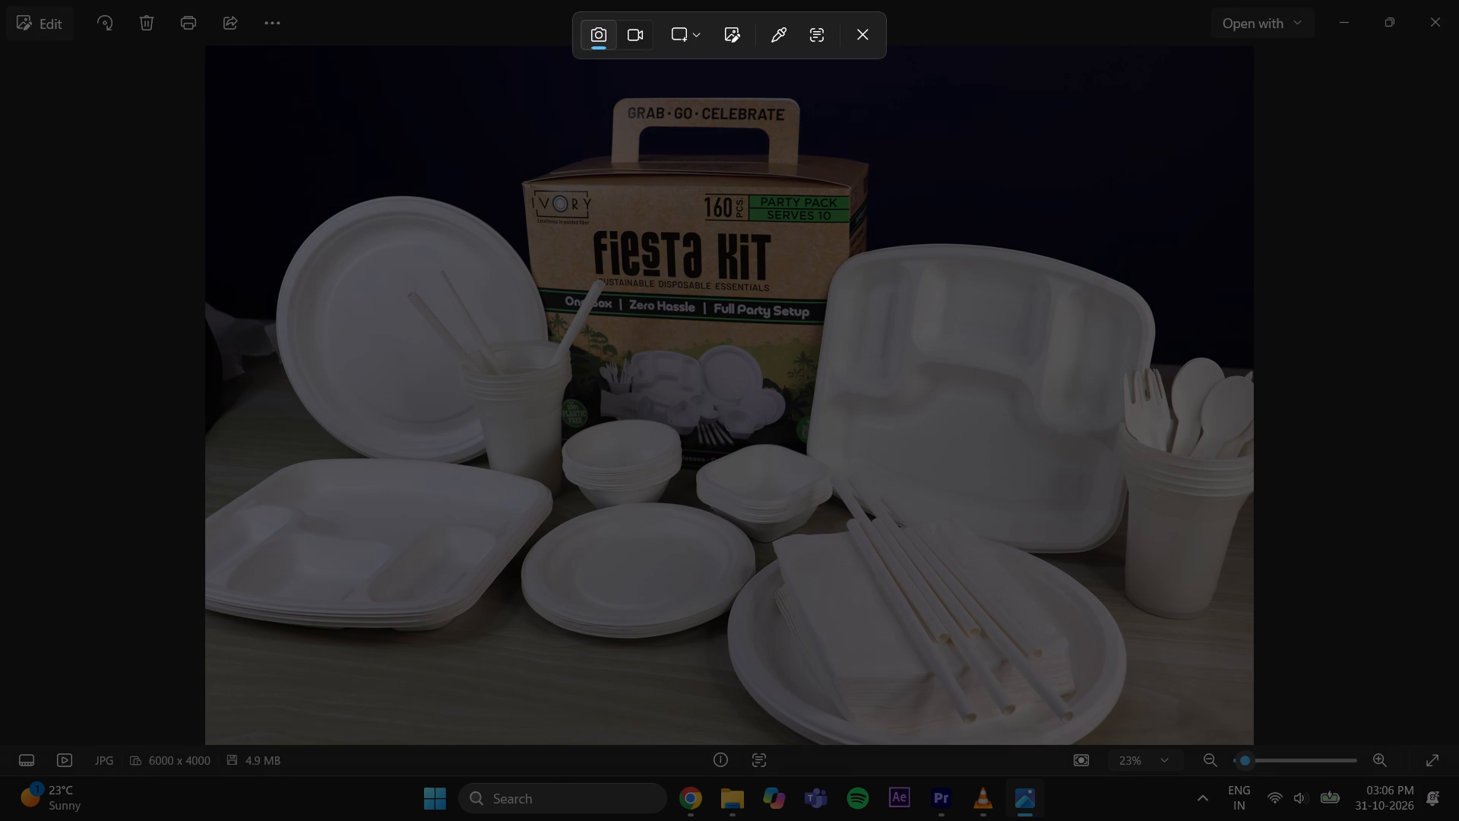
{"action": "left_click_drag", "start_coordinate": [207, 46], "coordinate": [1253, 748]}
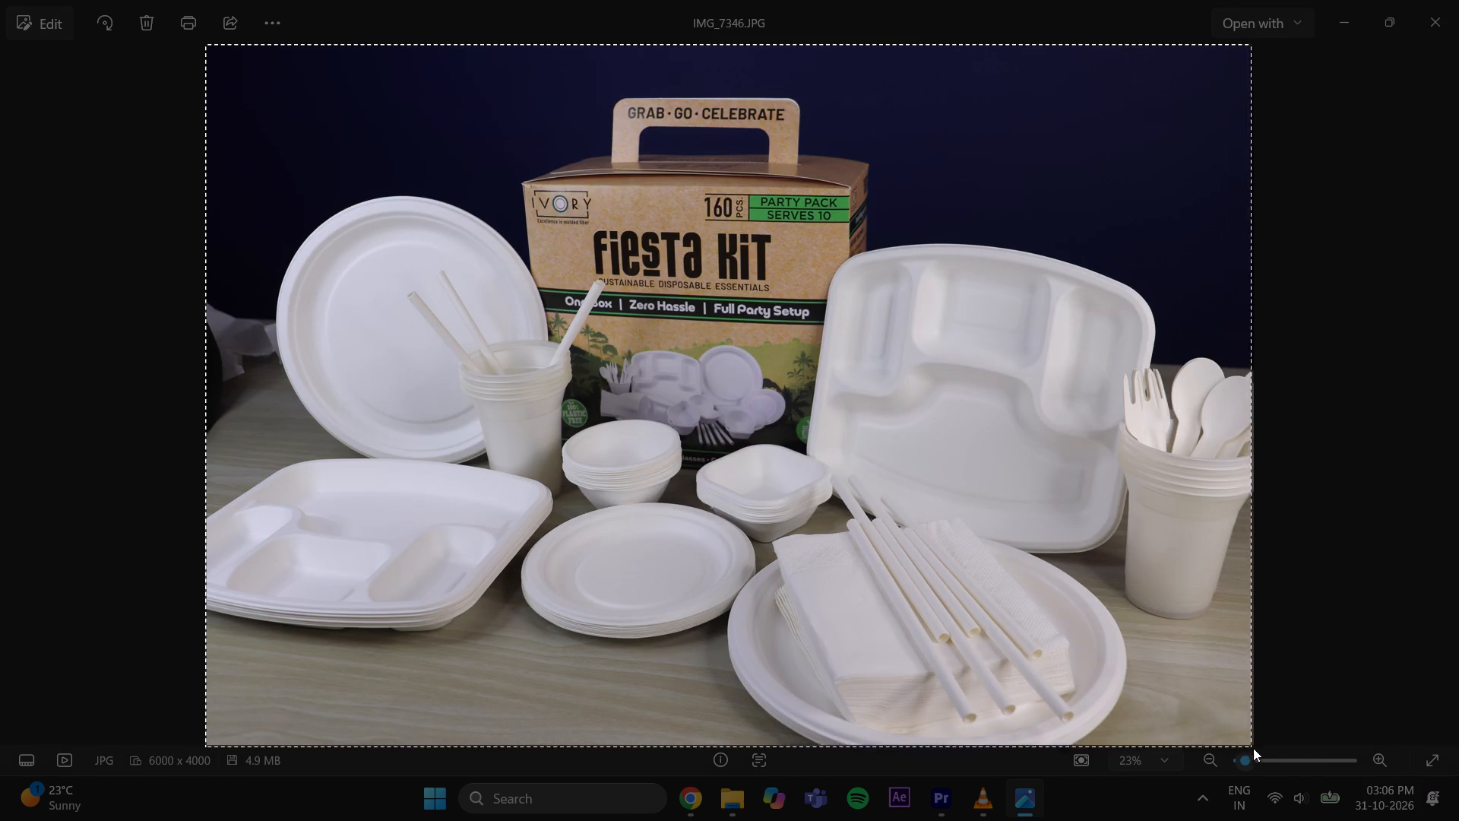
{"action": "left_click_drag", "start_coordinate": [1253, 748], "coordinate": [1252, 746]}
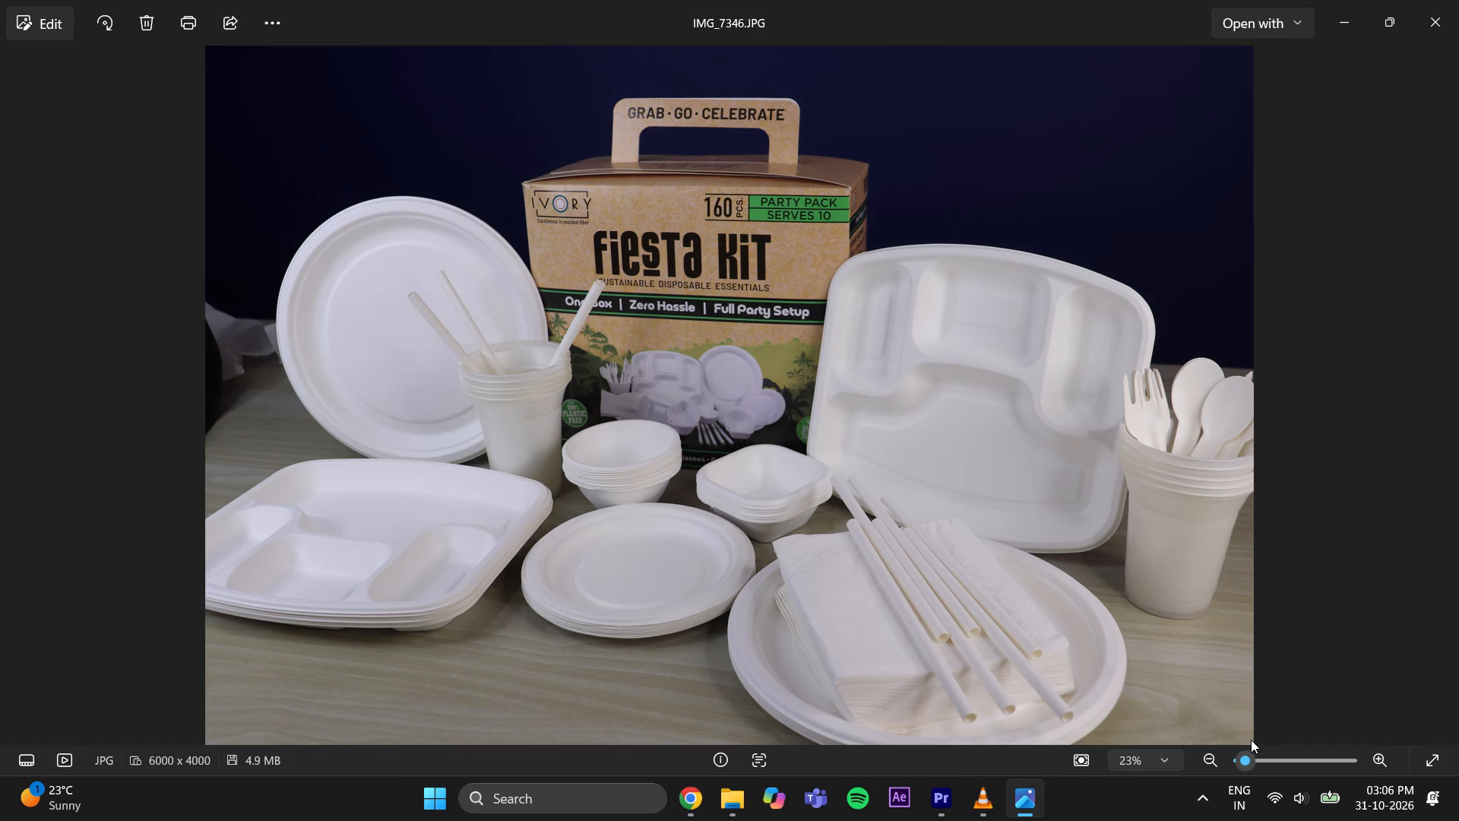
{"action": "left_click", "coordinate": [1245, 579]}
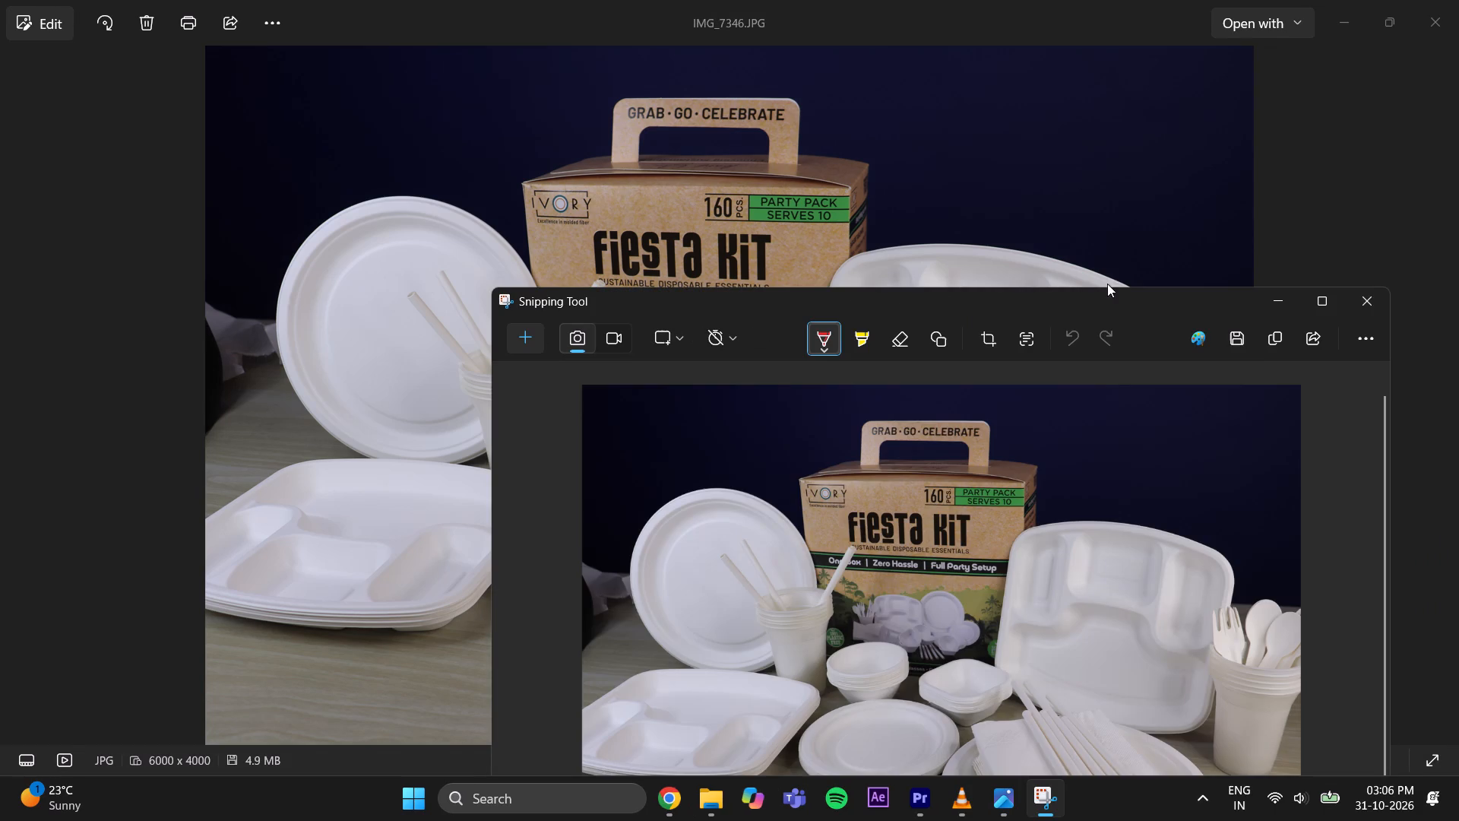
{"action": "left_click", "coordinate": [1244, 339]}
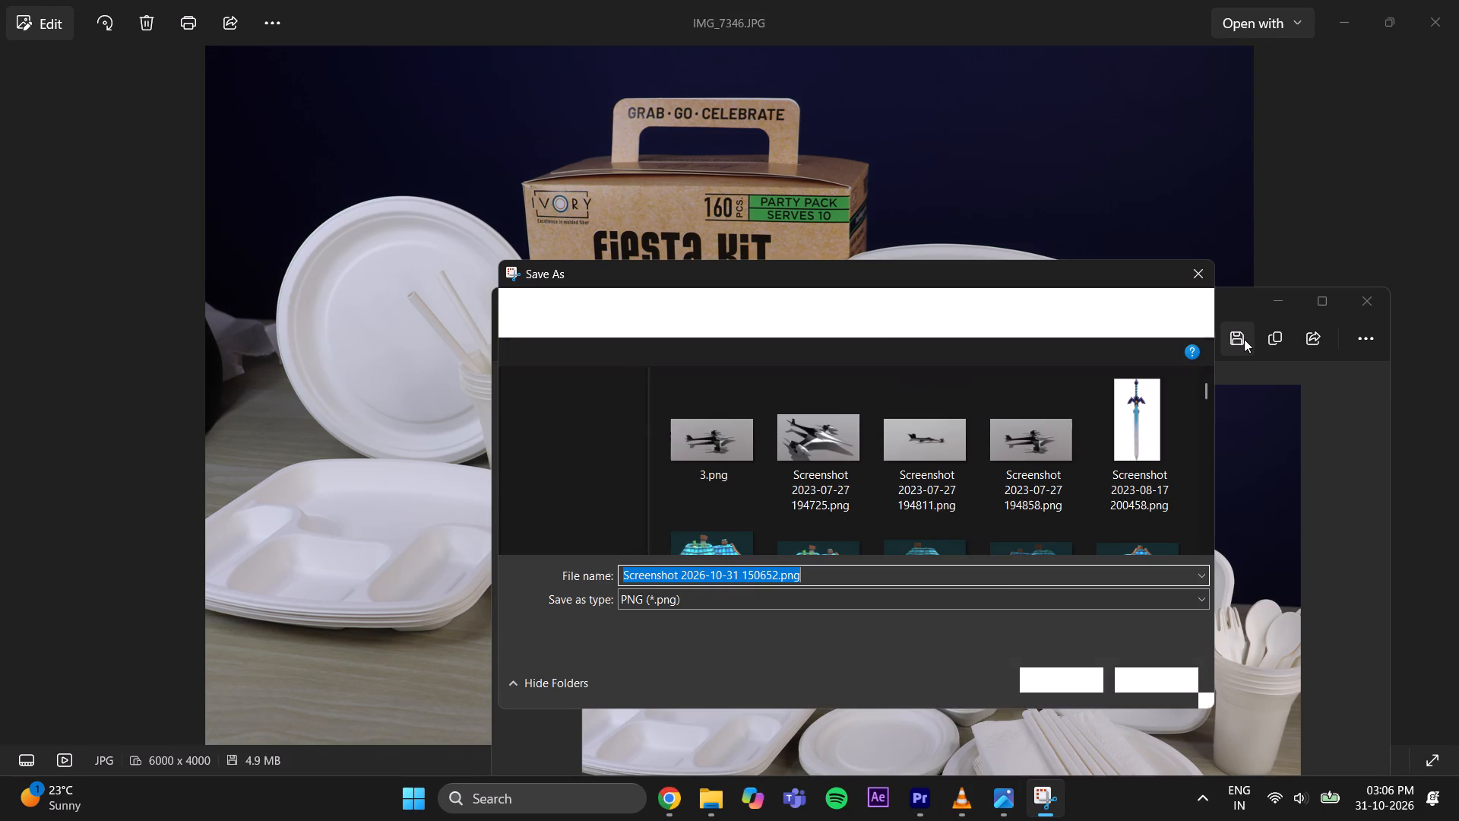
{"action": "scroll", "coordinate": [549, 448], "scroll_direction": "up", "scroll_amount": 1}
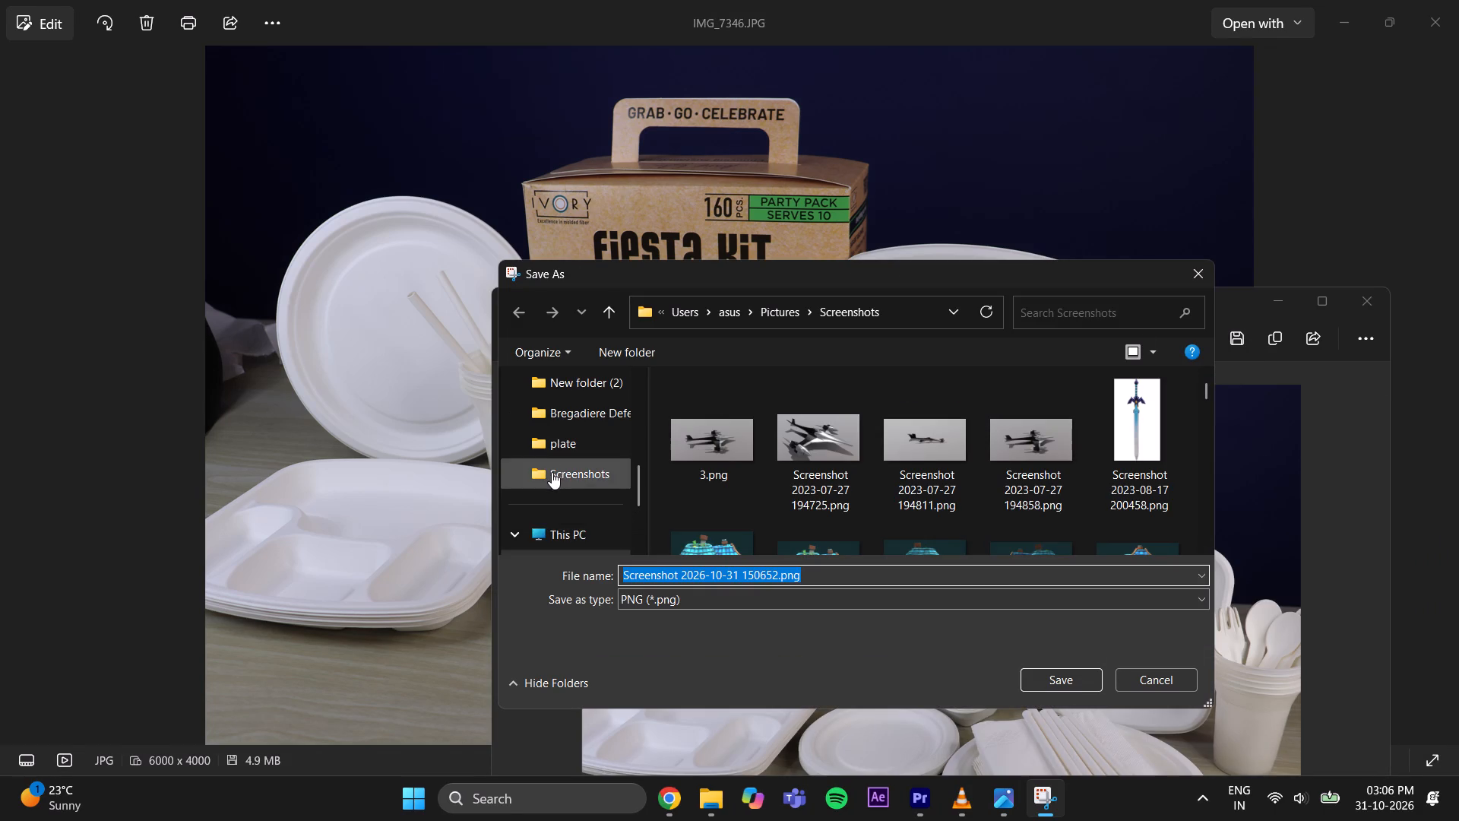
{"action": "scroll", "coordinate": [592, 454], "scroll_direction": "up", "scroll_amount": 4}
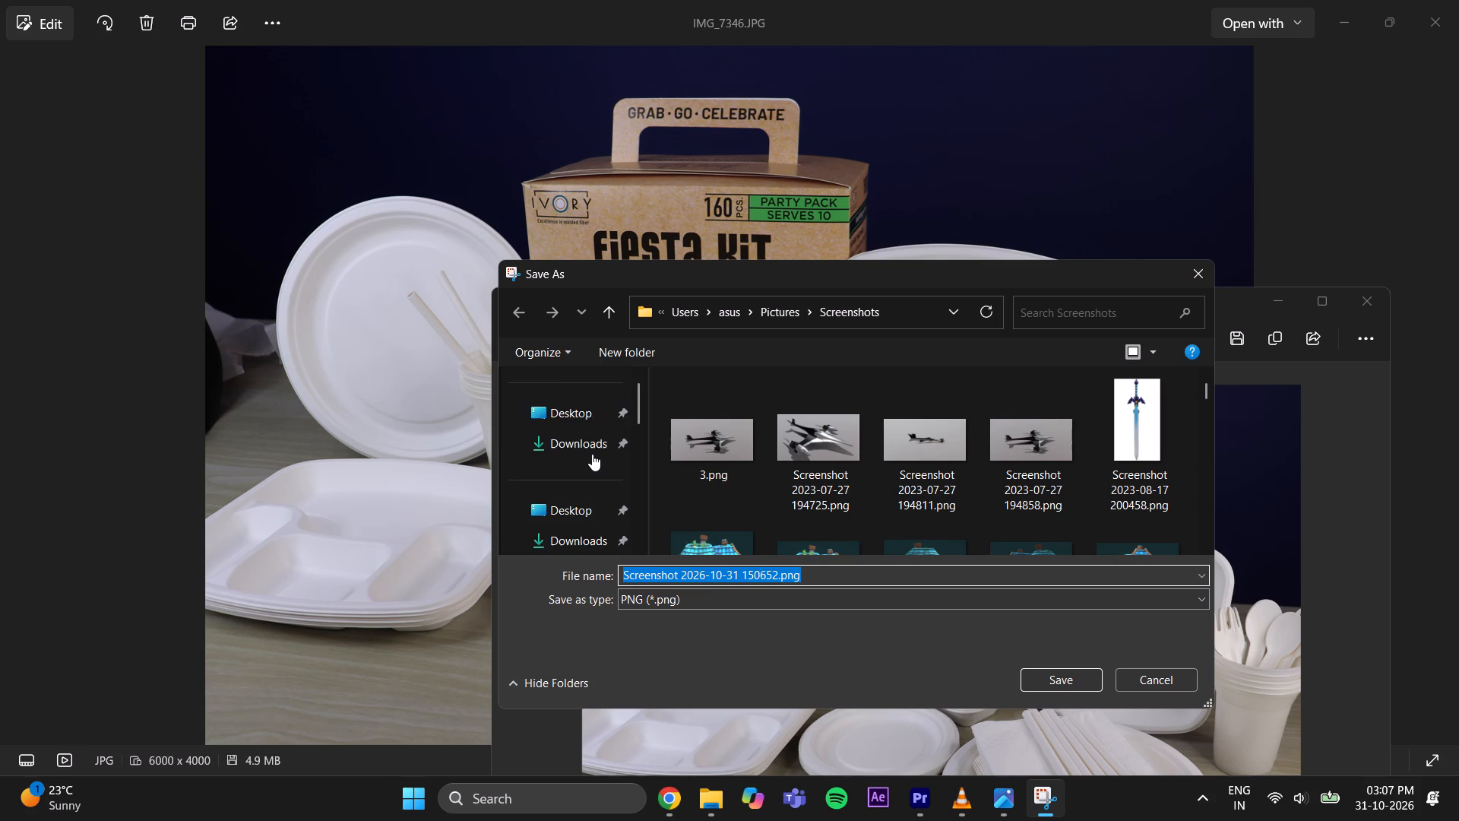
{"action": "left_click", "coordinate": [576, 529]}
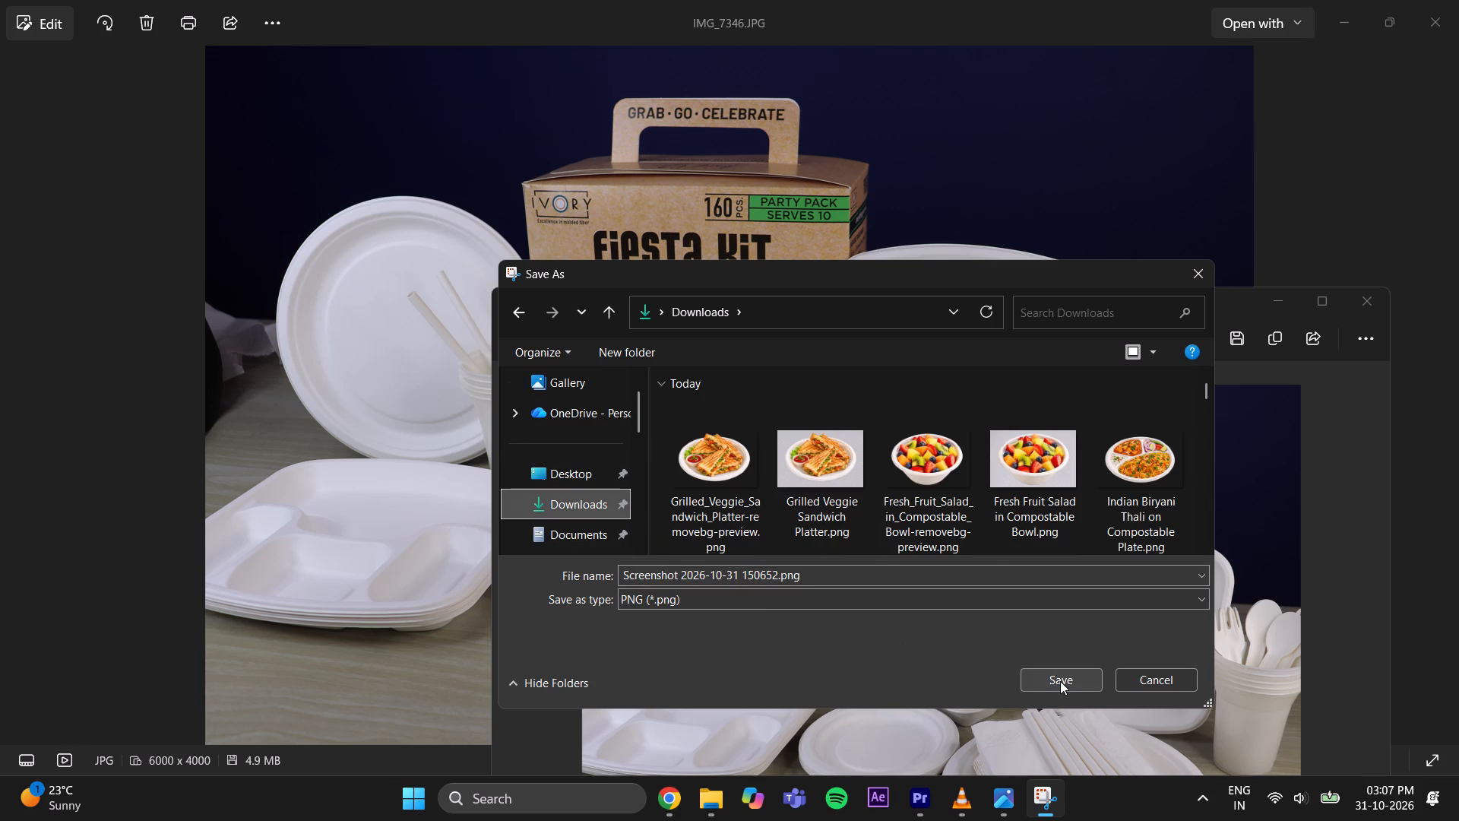
{"action": "left_click", "coordinate": [1060, 682]}
{"action": "left_click", "coordinate": [1375, 296]}
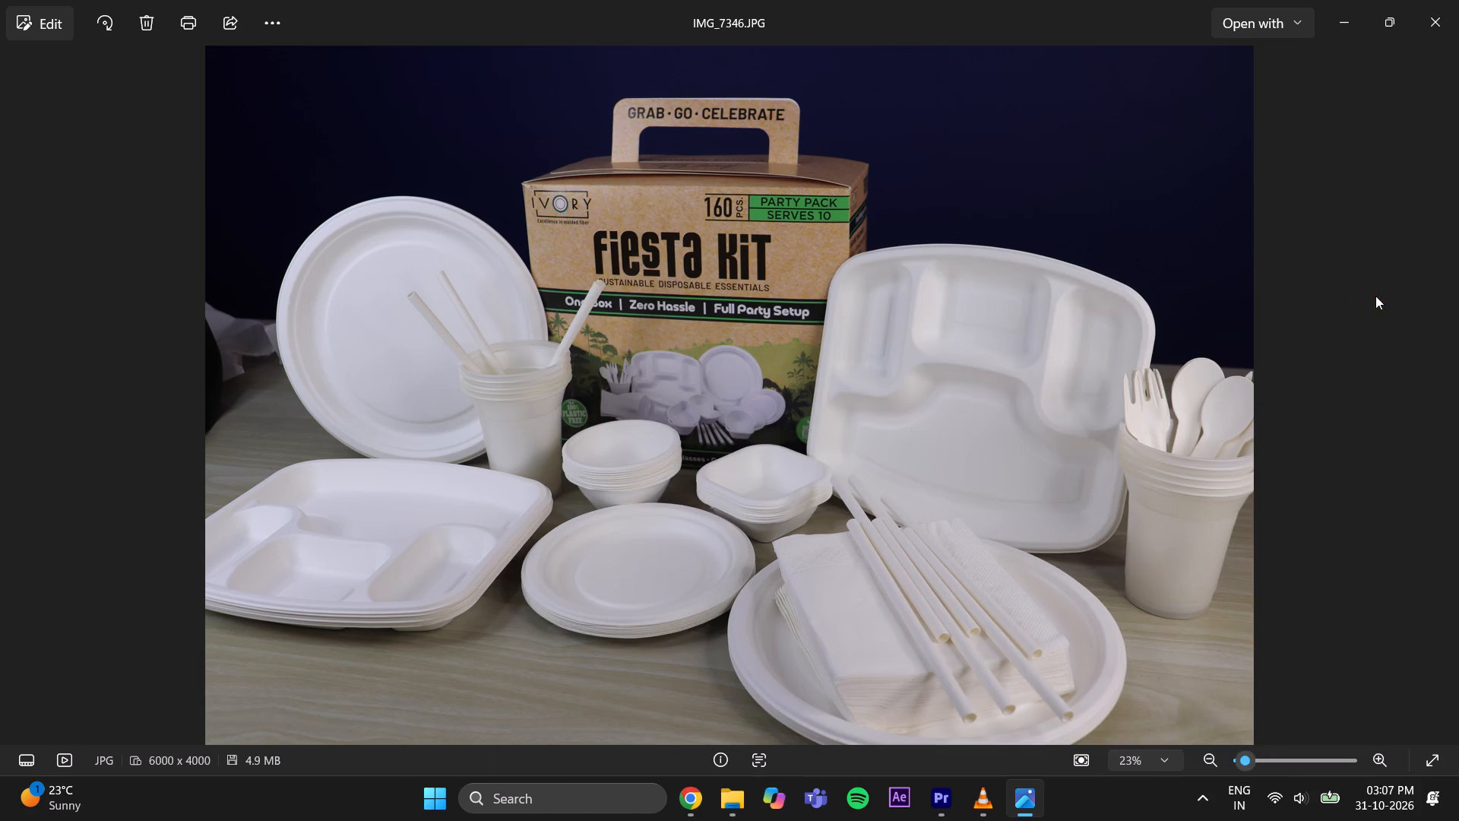
{"action": "left_click", "coordinate": [1458, 0]}
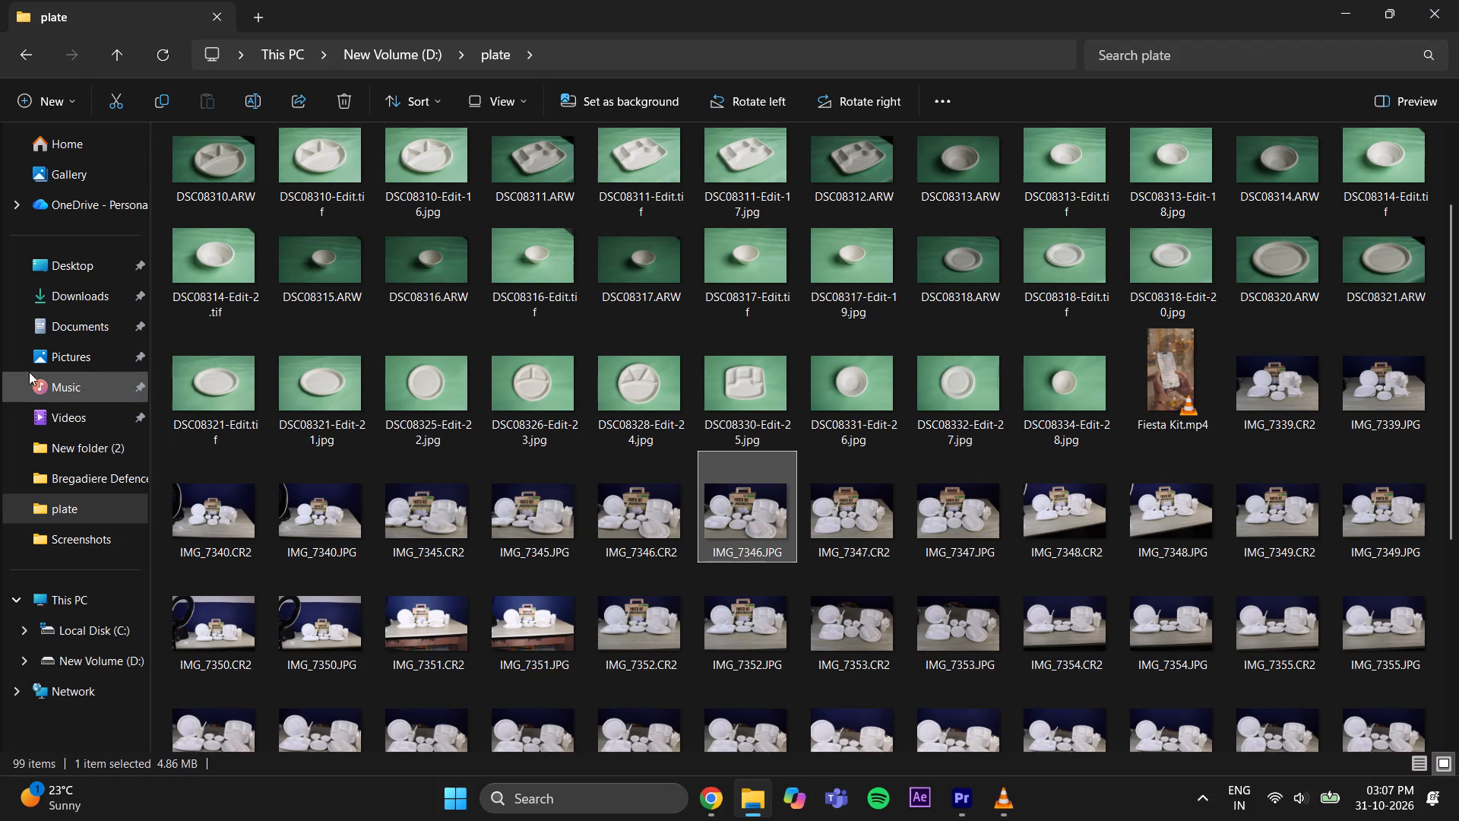
Open the Downloads folder in File Explorer and check for the saved Fiesta Kit screenshot.
{"action": "left_click", "coordinate": [31, 309]}
{"action": "left_click", "coordinate": [62, 304]}
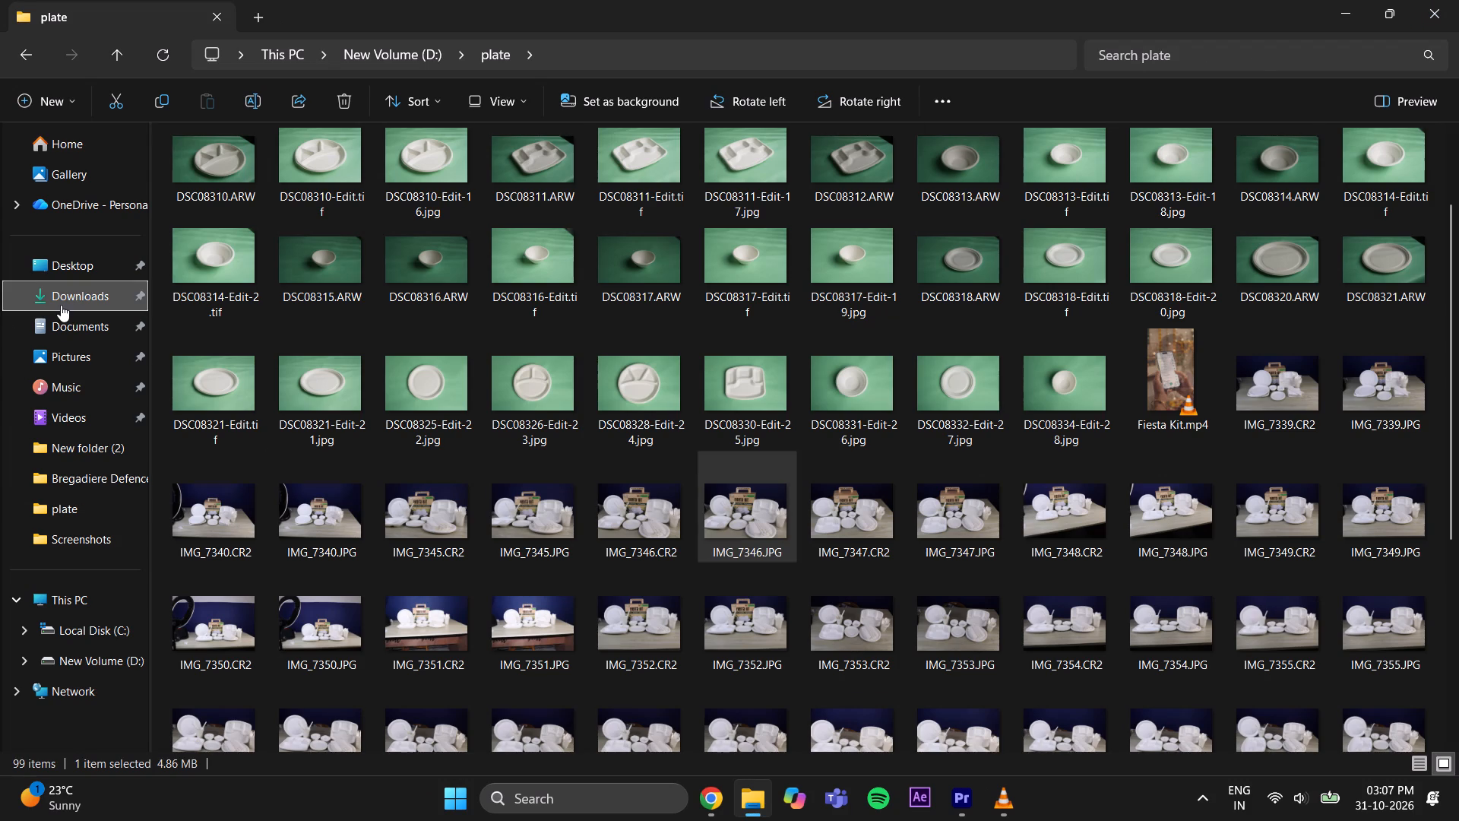
{"action": "scroll", "coordinate": [410, 419], "scroll_direction": "up", "scroll_amount": 5}
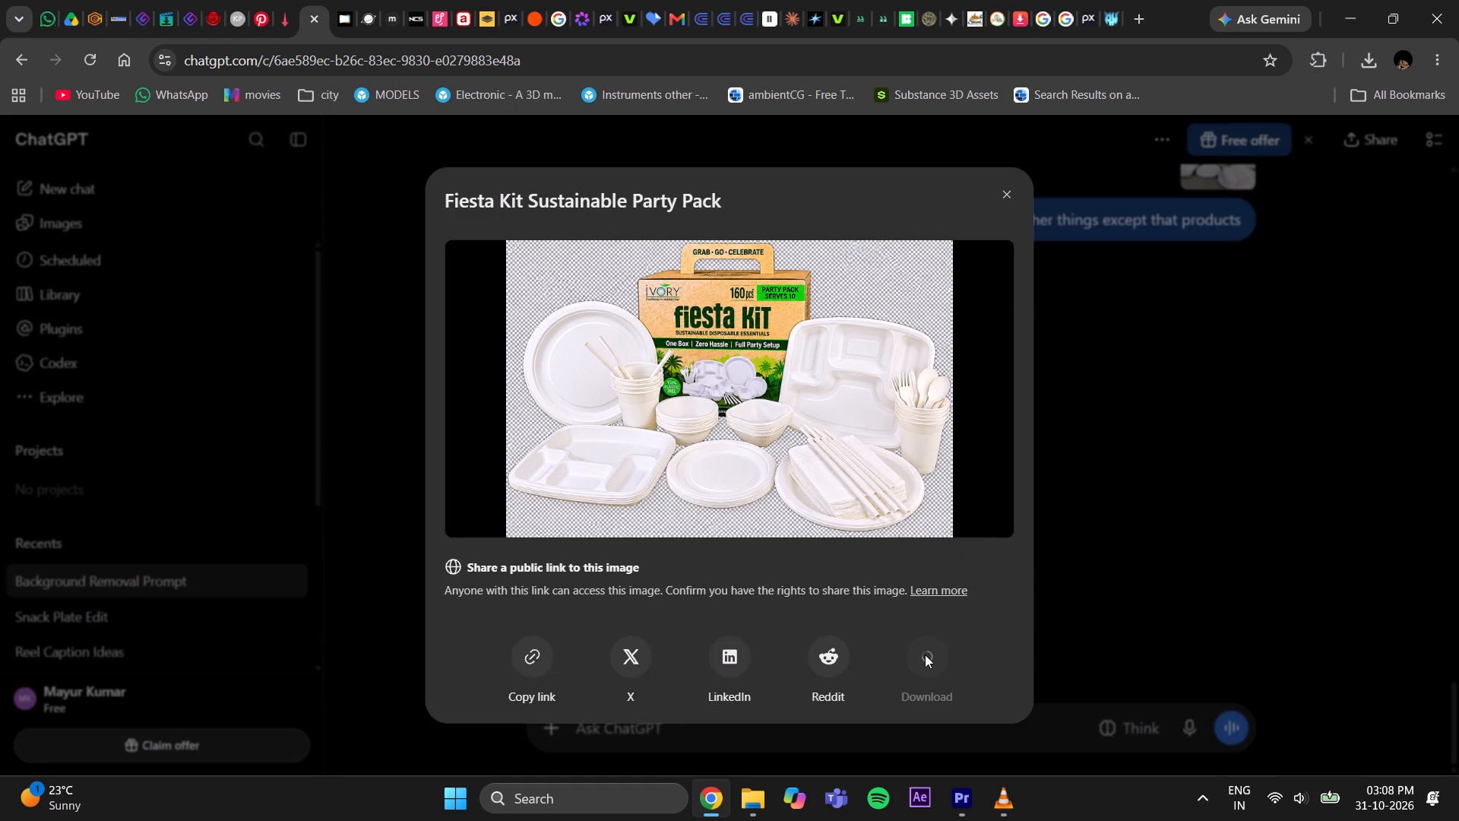
In remove.bg, delete the sandwich image and upload Fiesta Kit Sustainable Party Pack.png for background removal.
{"action": "left_click", "coordinate": [481, 24]}
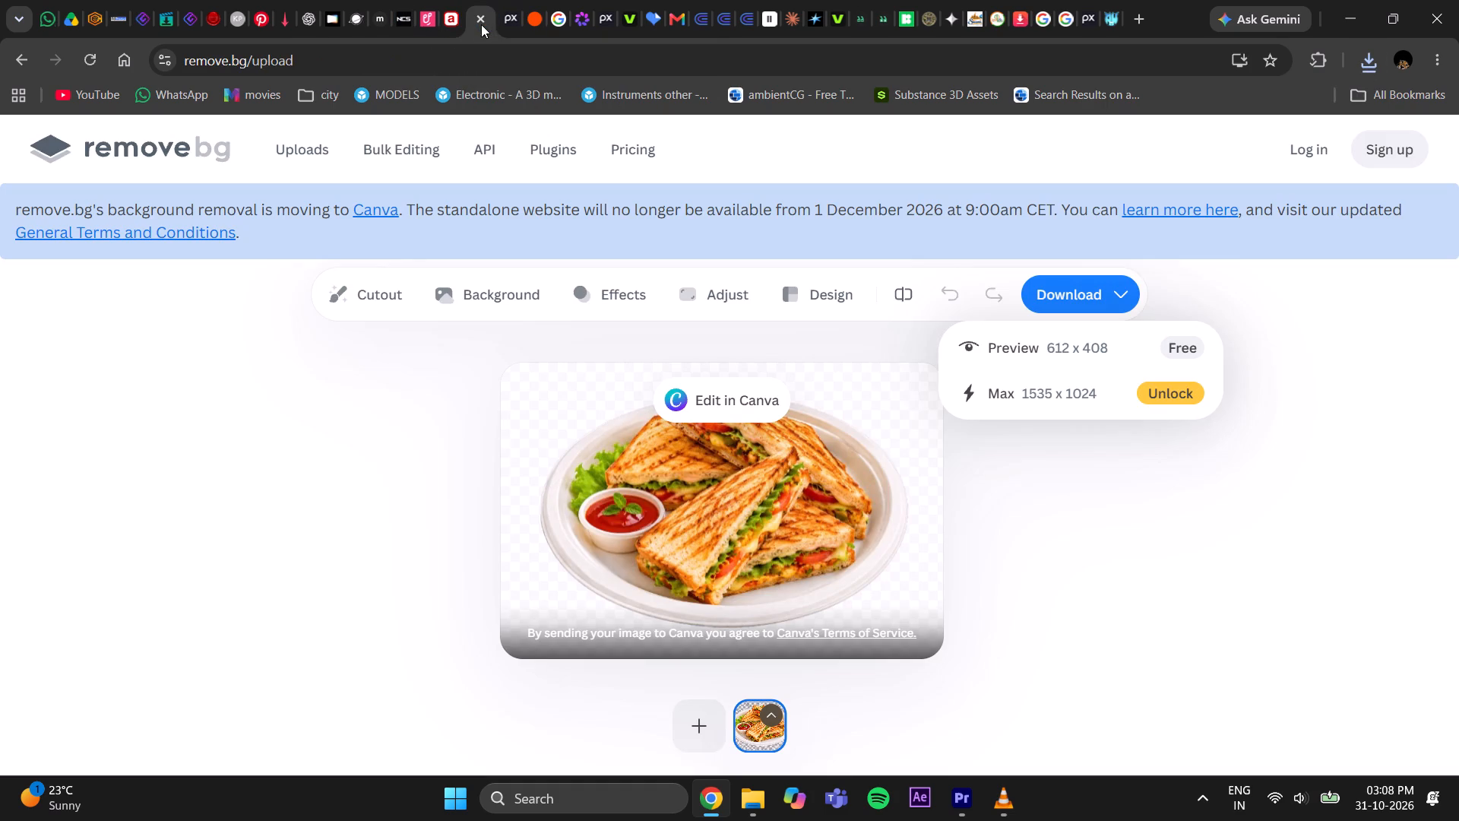
{"action": "left_click", "coordinate": [774, 718]}
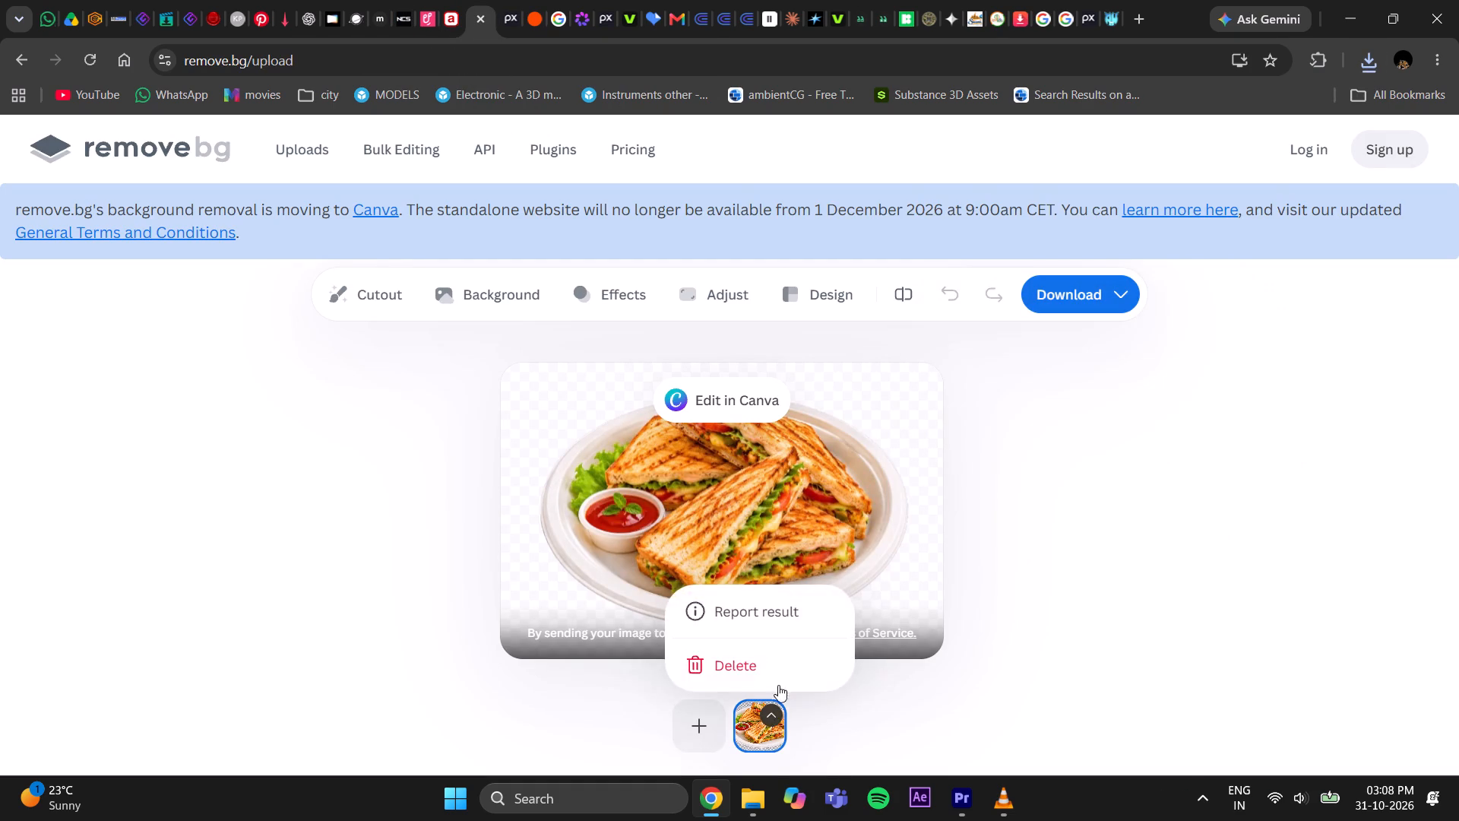
{"action": "left_click", "coordinate": [779, 682]}
{"action": "left_click", "coordinate": [726, 483]}
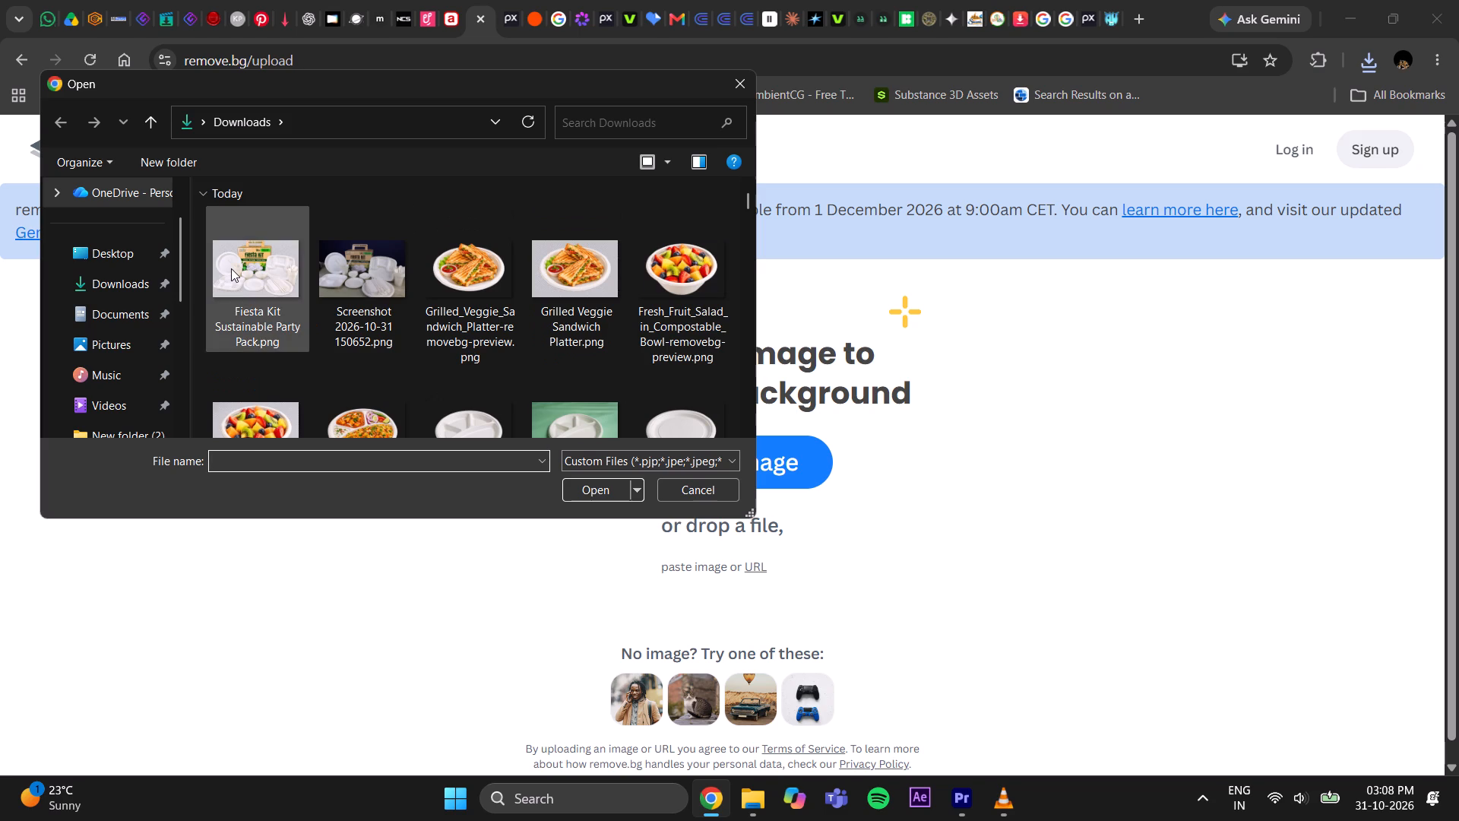
{"action": "left_click", "coordinate": [231, 268]}
{"action": "left_click", "coordinate": [576, 495]}
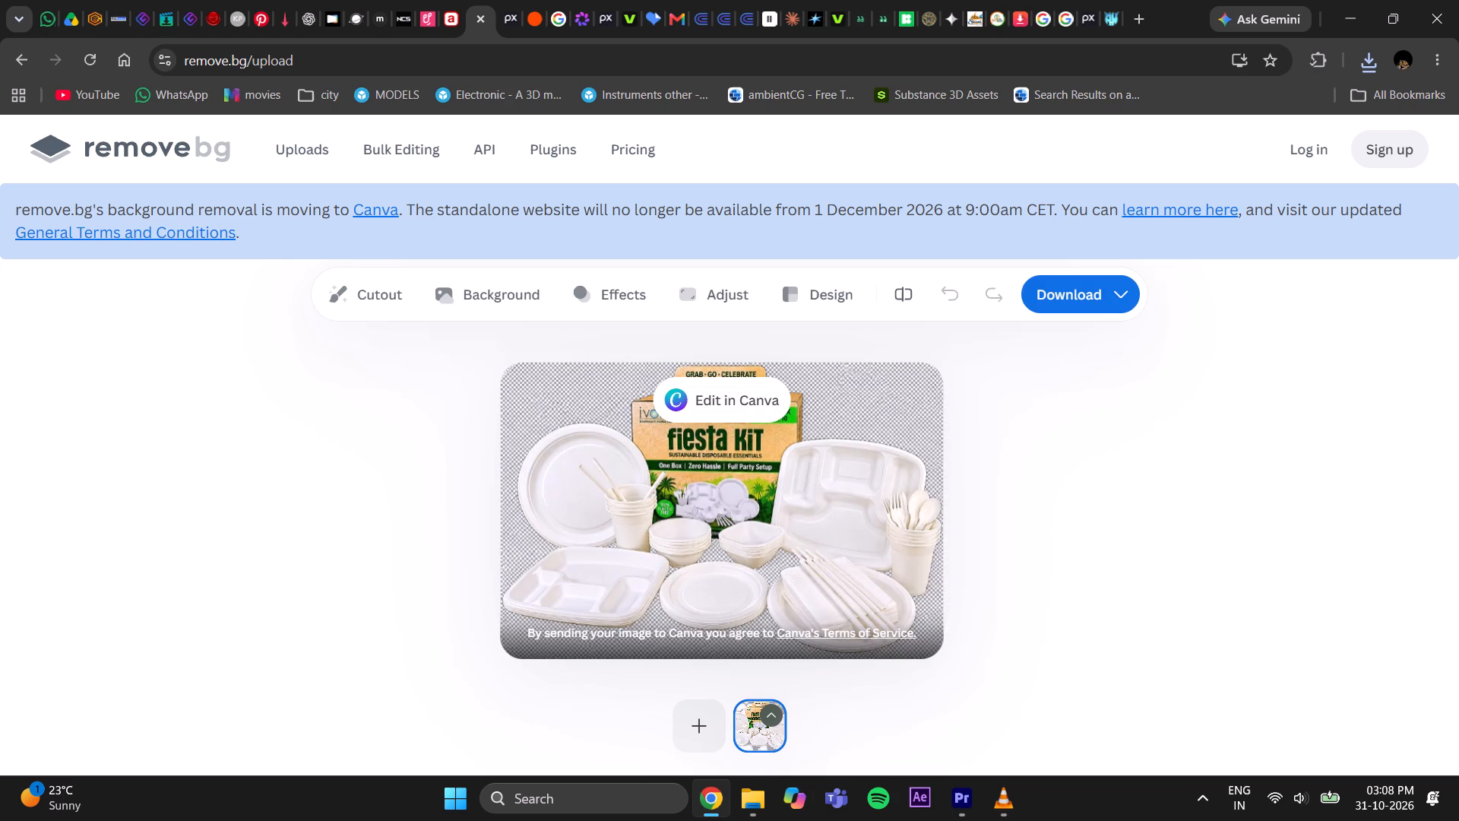
Download the free preview version of the Fiesta Kit cutout from remove.bg.
{"action": "left_click", "coordinate": [1065, 287]}
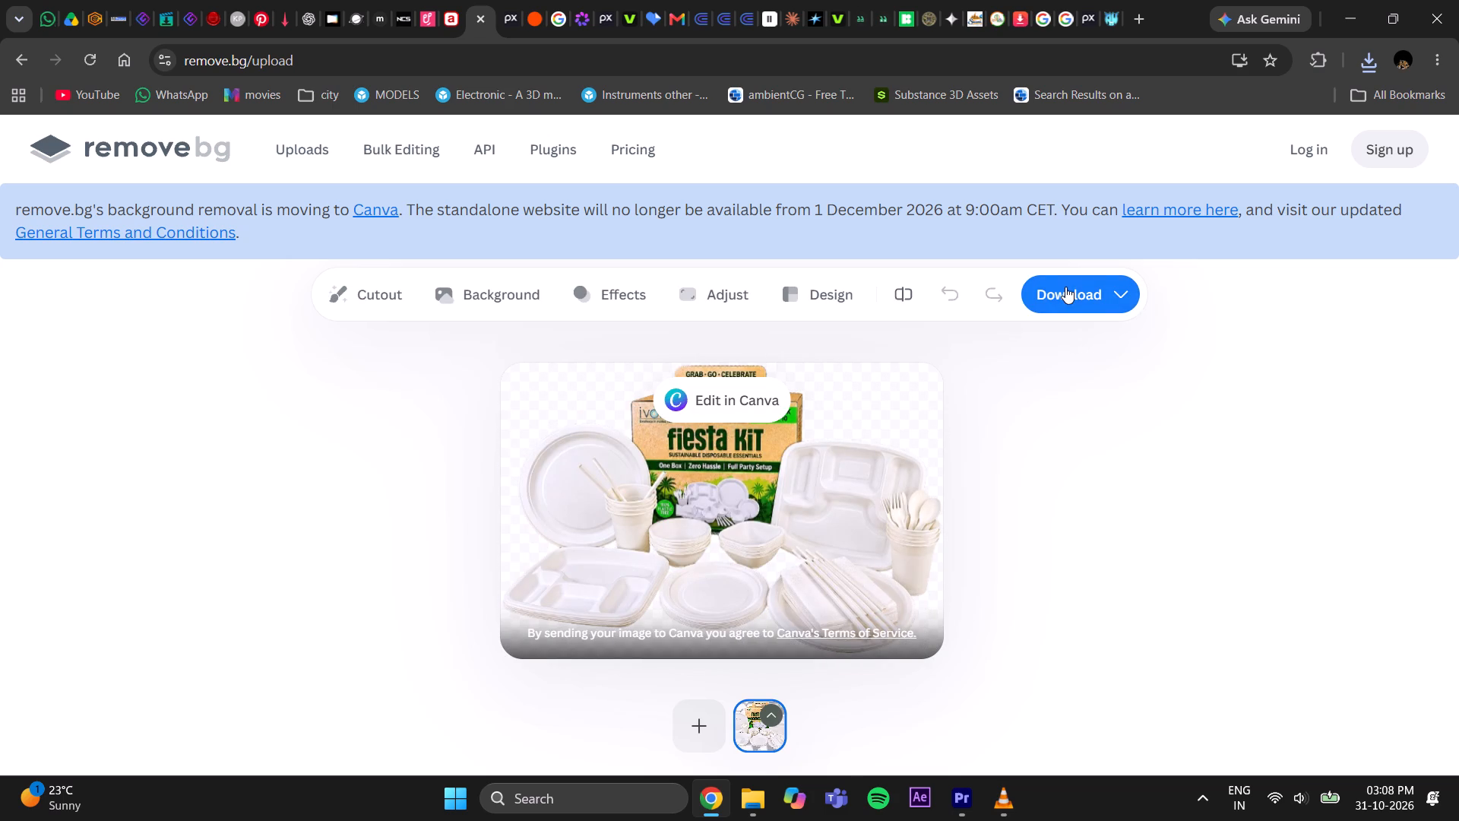
{"action": "left_click", "coordinate": [1059, 331]}
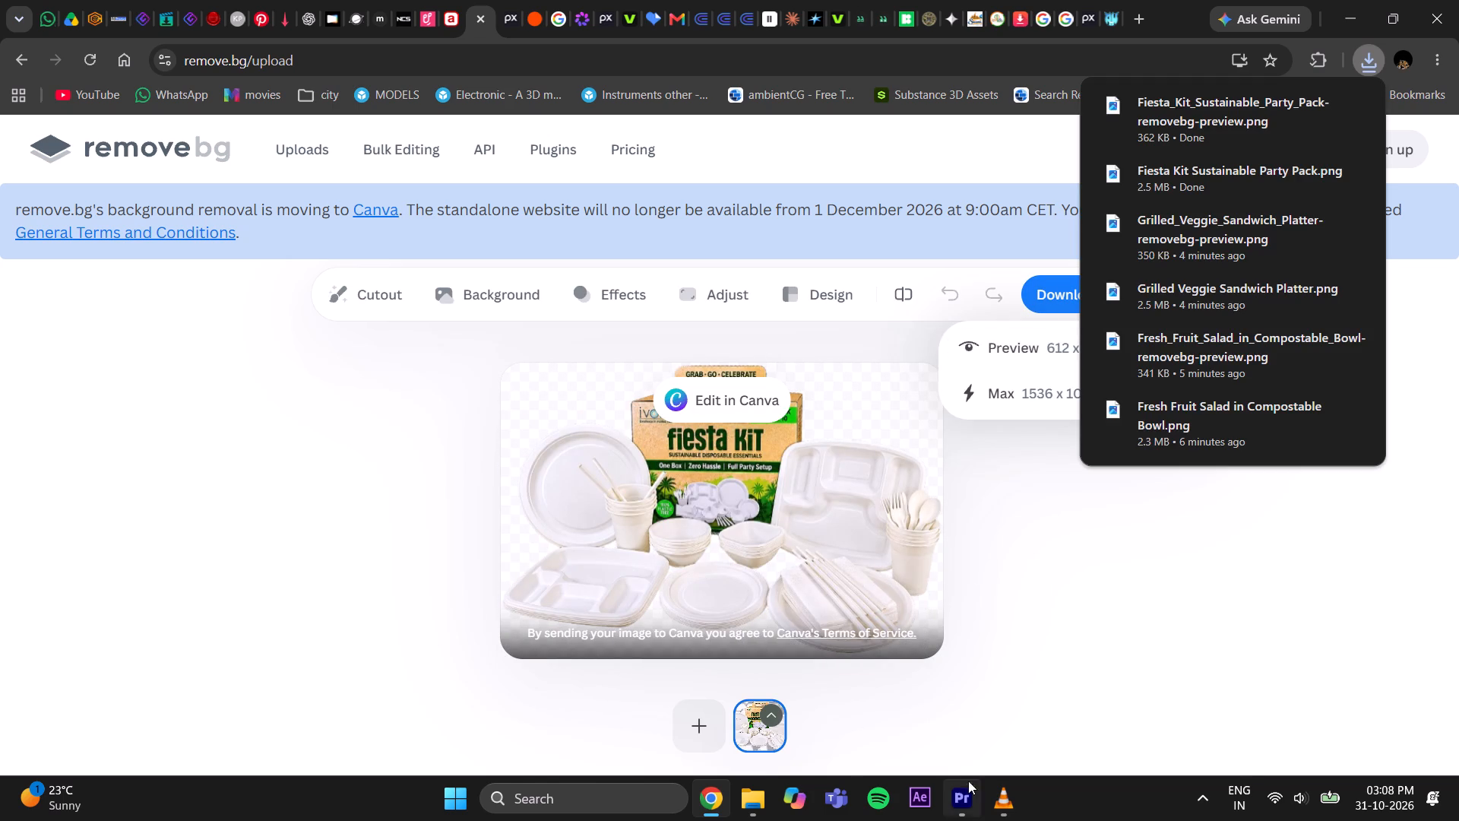
Bring Fiesta_Kit_Sustainable_Party_Pack-removebg-preview.png from the Downloads folder into Premiere Pro's source monitor.
{"action": "left_click", "coordinate": [973, 797]}
{"action": "left_click", "coordinate": [750, 802]}
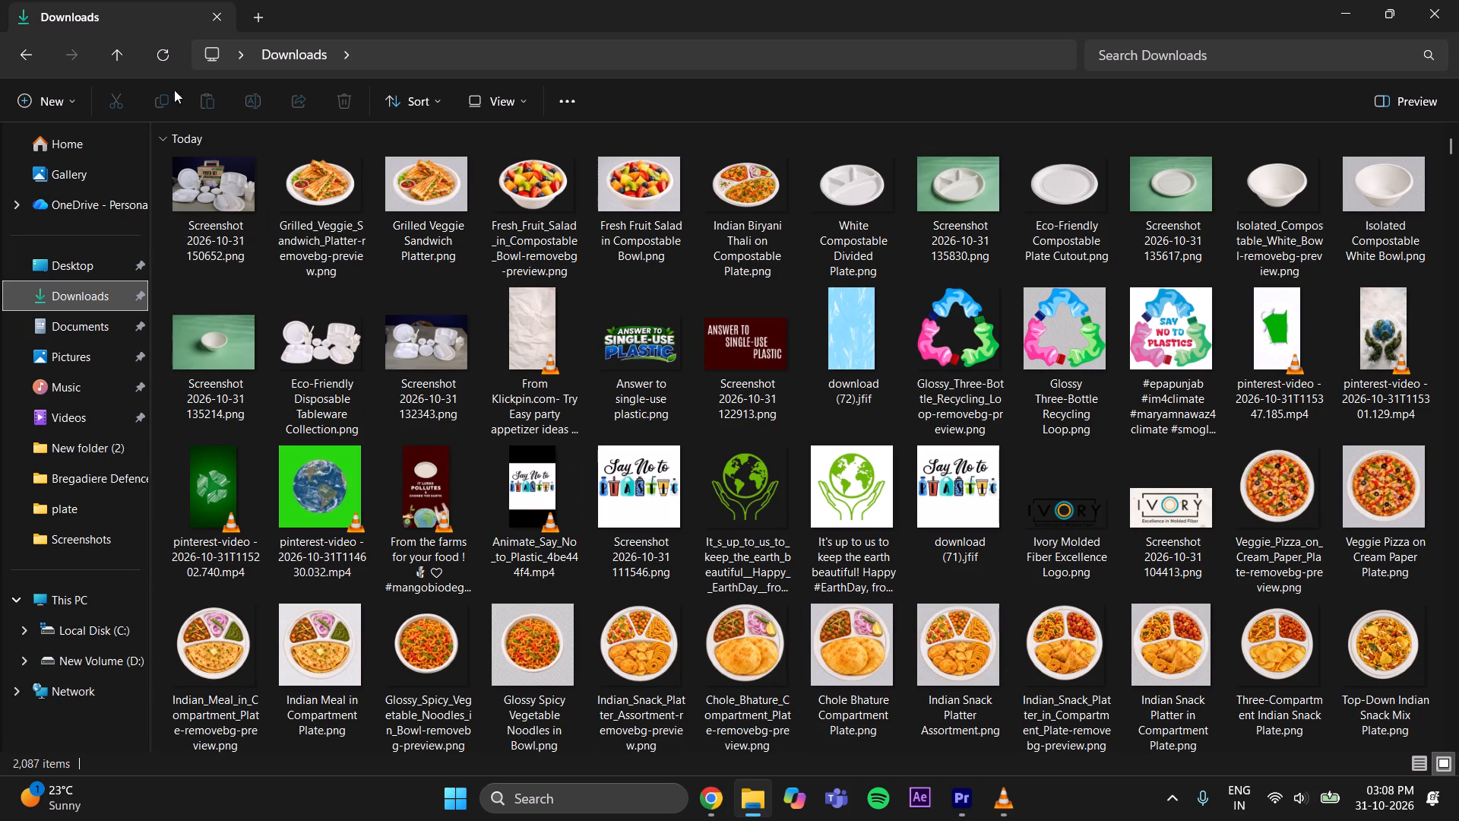
{"action": "left_click", "coordinate": [166, 63]}
{"action": "left_click", "coordinate": [207, 191]}
{"action": "left_click_drag", "start_coordinate": [199, 225], "coordinate": [968, 809]}
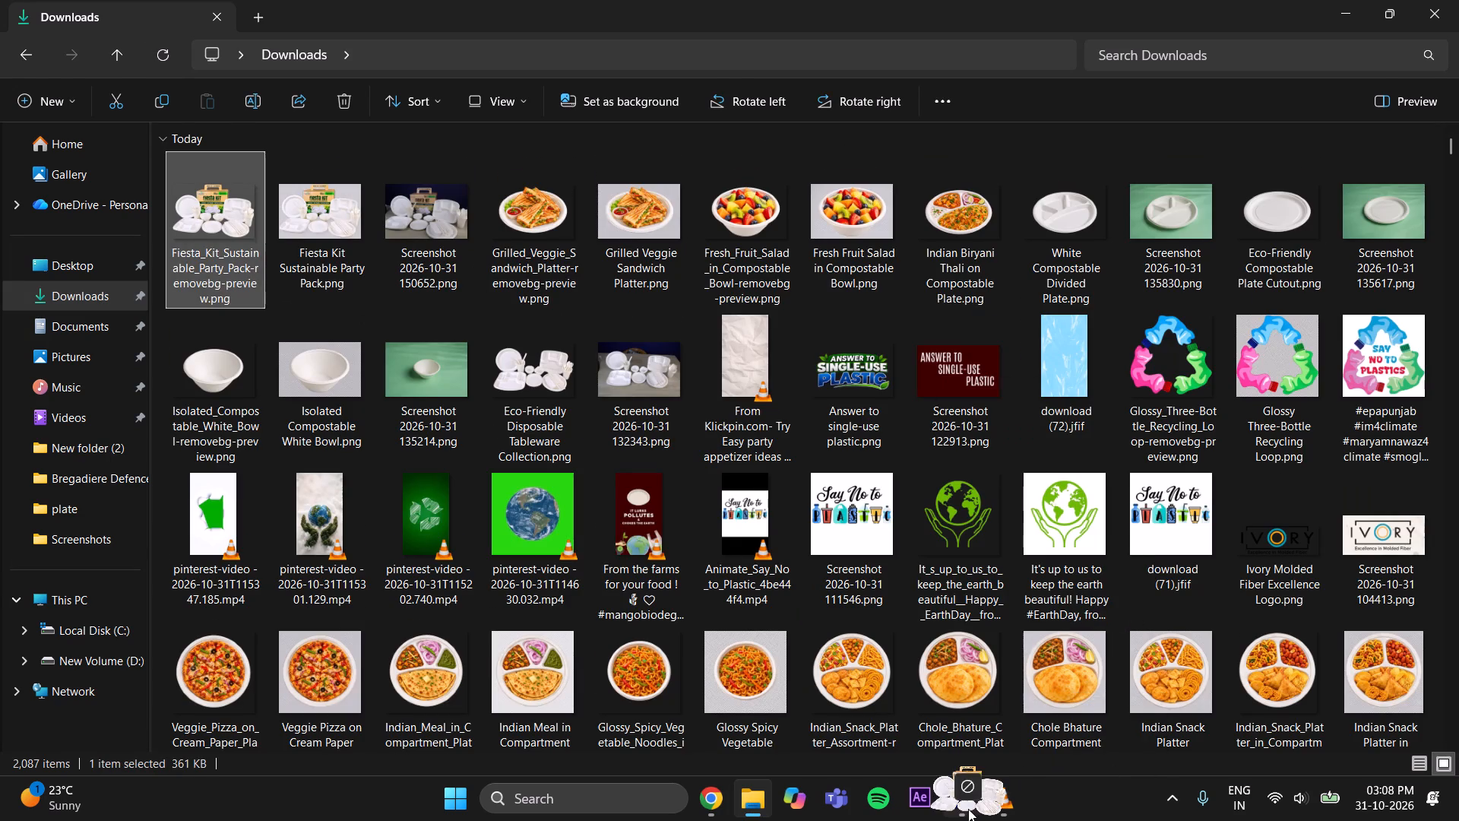
{"action": "left_click_drag", "start_coordinate": [968, 809], "coordinate": [467, 179]}
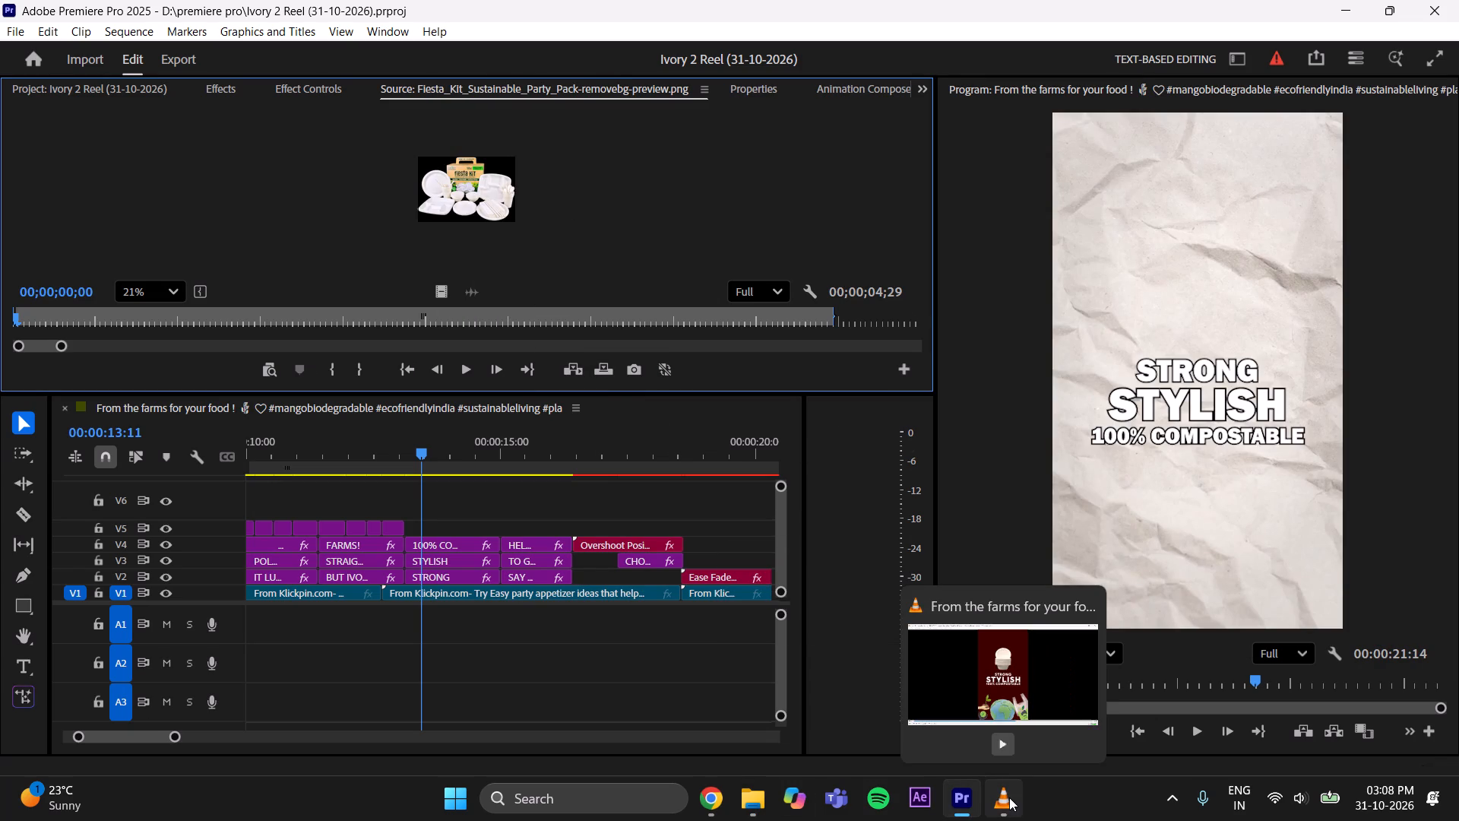
Place the Fiesta Kit cutout on track V5 and trim both ends to a short clip finishing with the STRONG STYLISH titles.
{"action": "left_click_drag", "start_coordinate": [440, 290], "coordinate": [469, 474]}
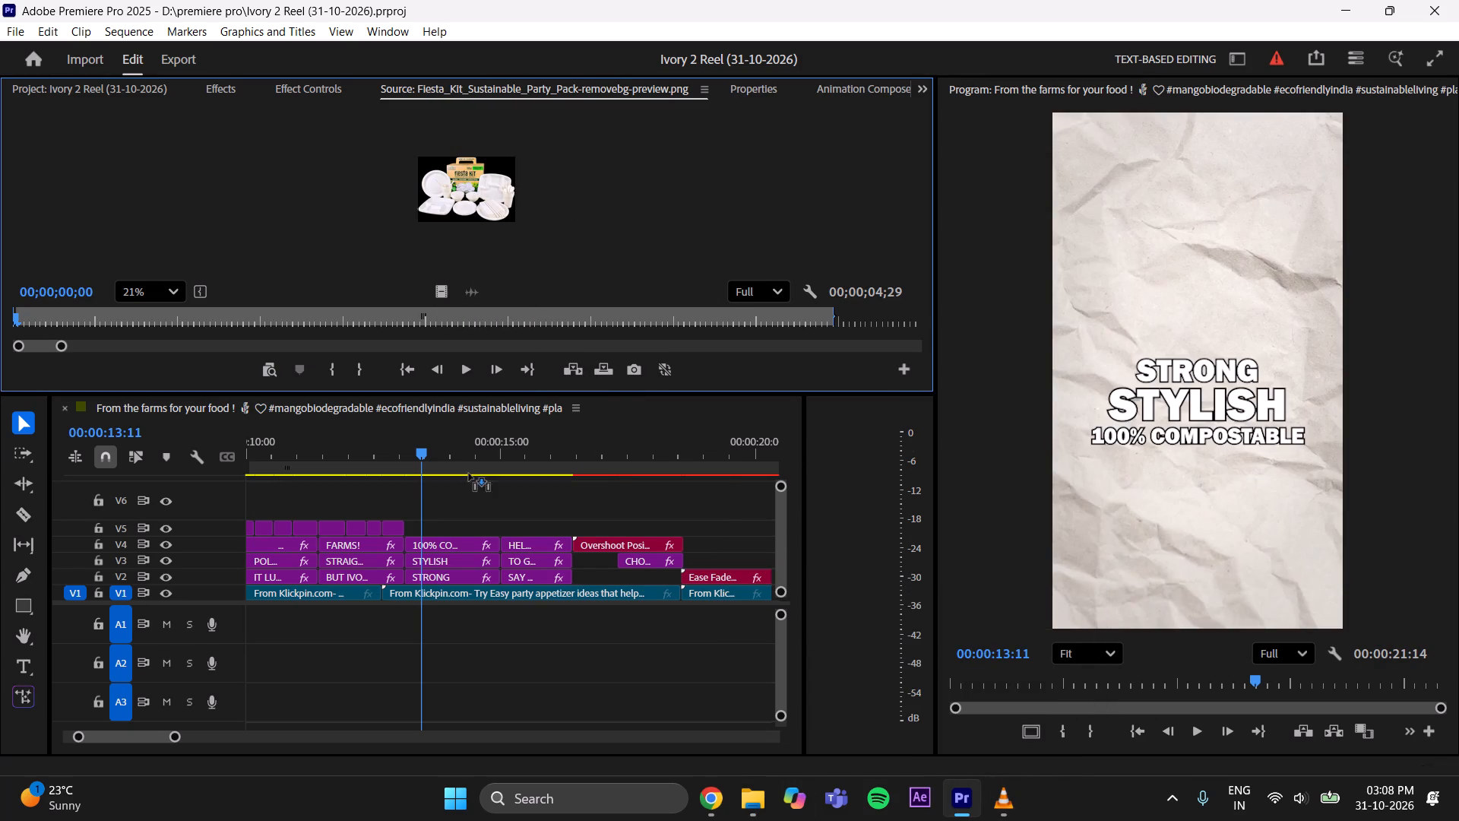
{"action": "left_click_drag", "start_coordinate": [469, 474], "coordinate": [448, 528]}
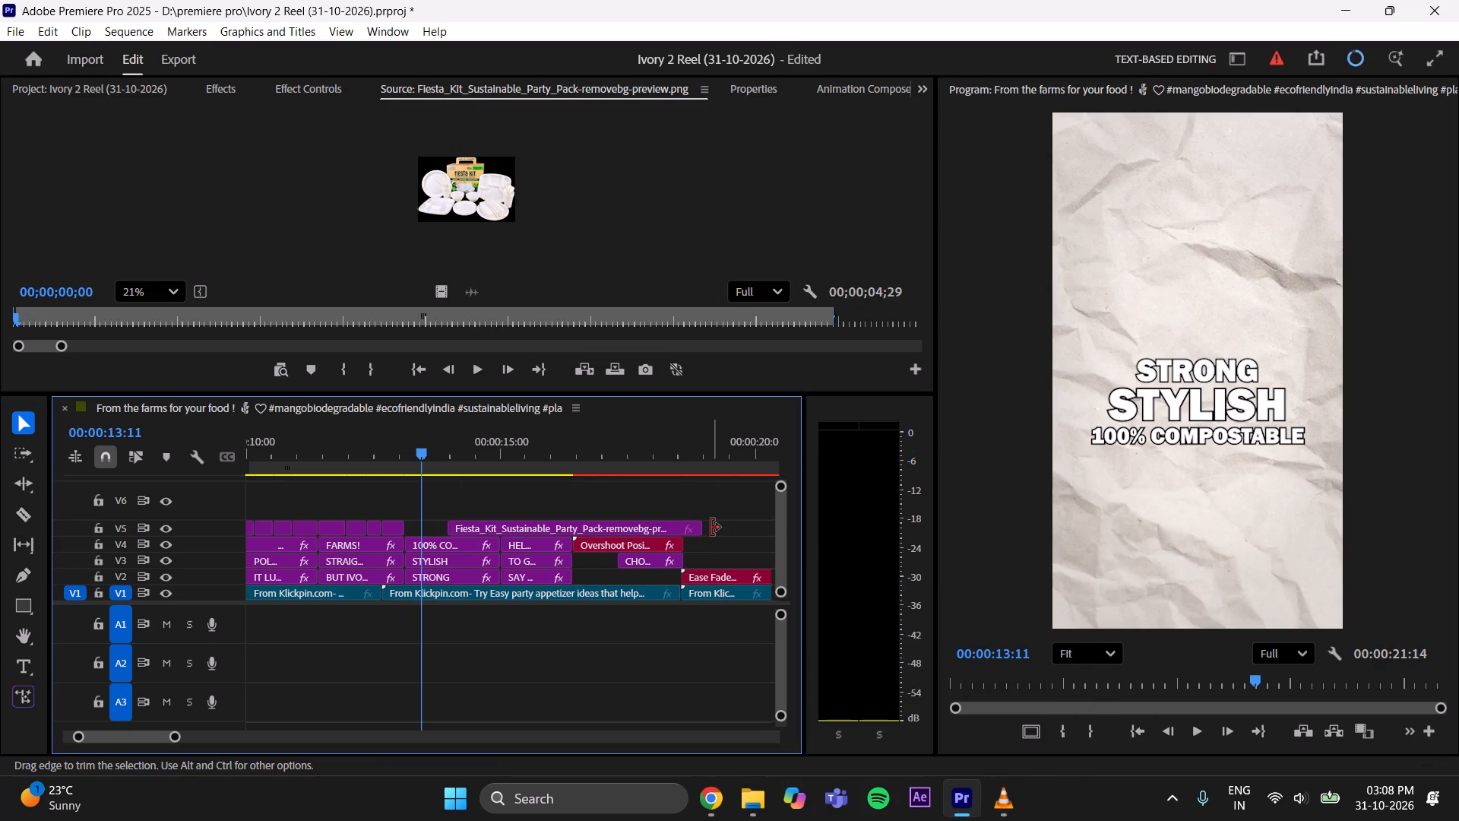
{"action": "left_click_drag", "start_coordinate": [711, 528], "coordinate": [504, 547]}
{"action": "left_click_drag", "start_coordinate": [445, 525], "coordinate": [475, 547]}
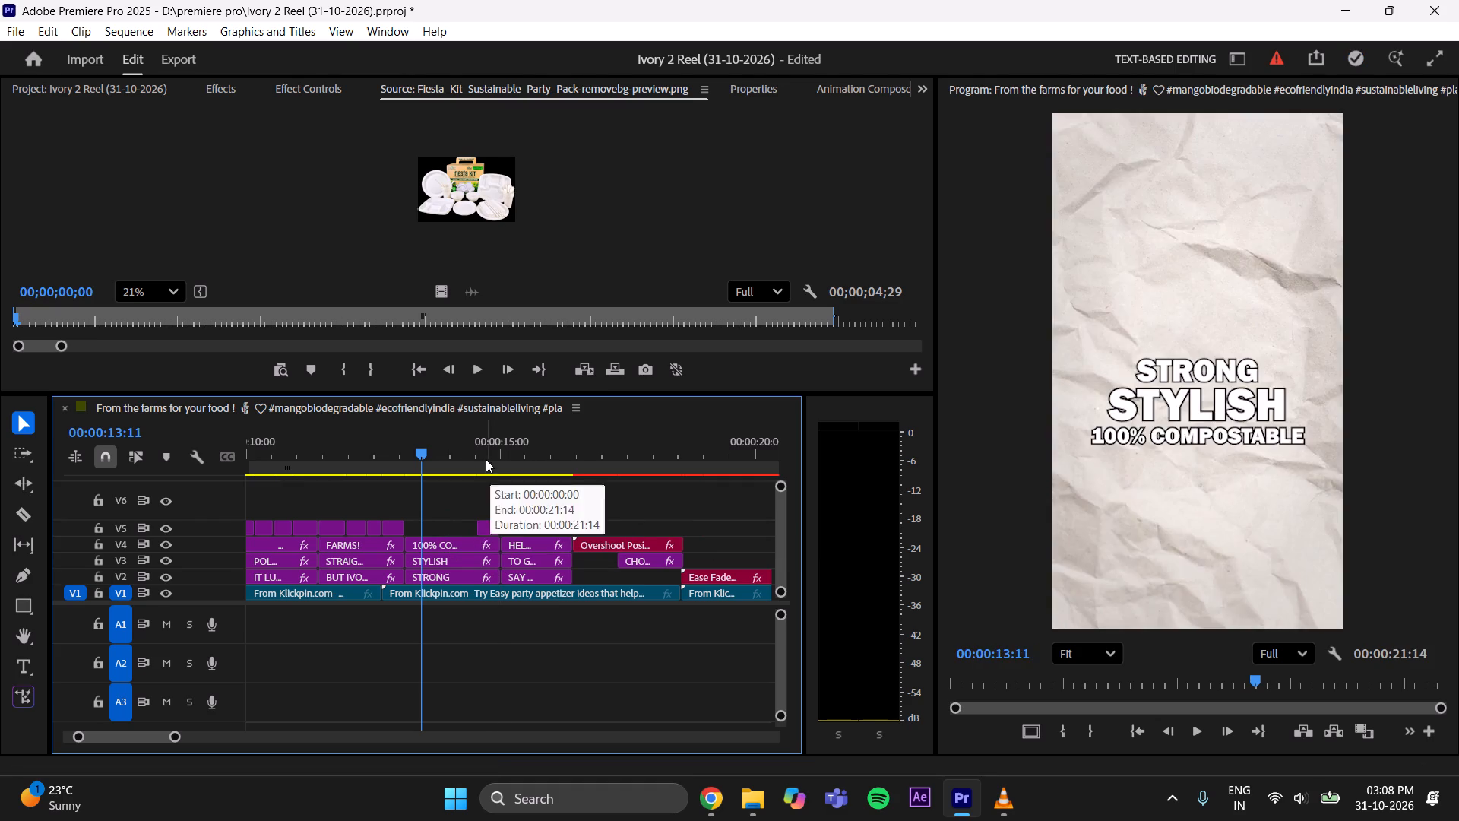
Set the Fiesta Kit clip's scale to 42 and its position to 180, 213, above the STRONG STYLISH text.
{"action": "left_click_drag", "start_coordinate": [479, 450], "coordinate": [488, 449]}
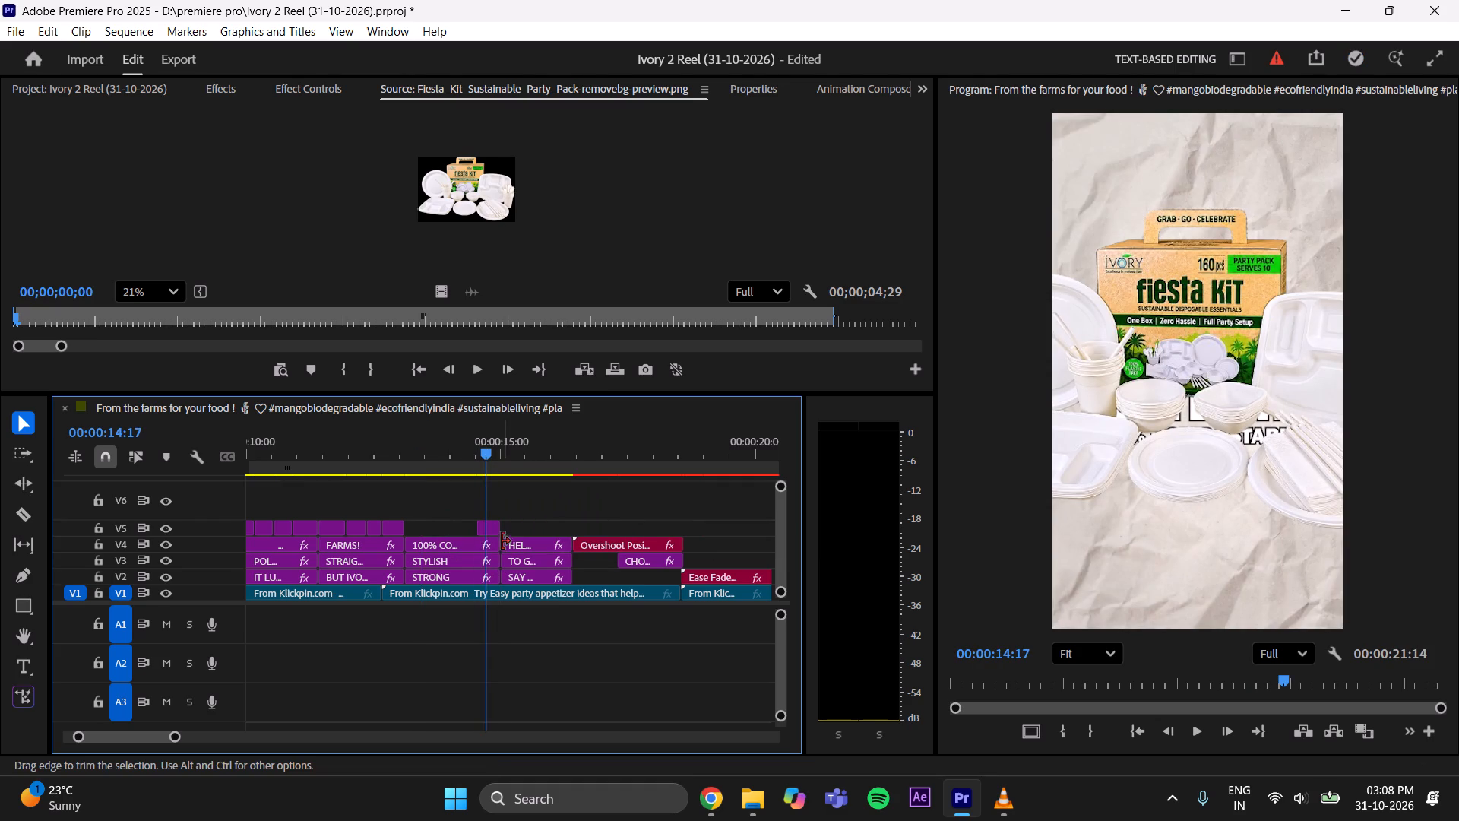
{"action": "left_click", "coordinate": [492, 531]}
{"action": "left_click", "coordinate": [325, 87]}
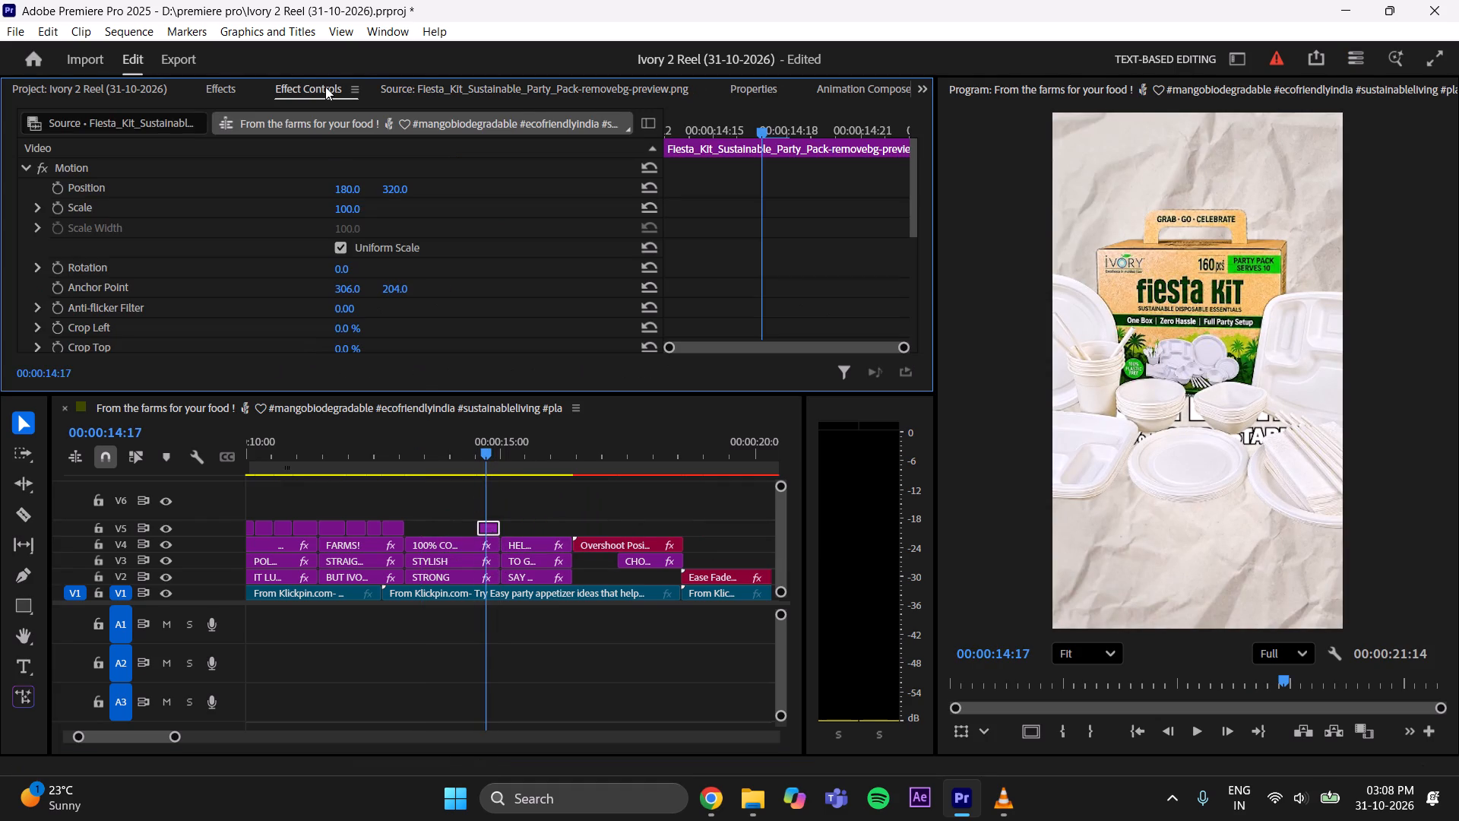
{"action": "left_click_drag", "start_coordinate": [348, 206], "coordinate": [315, 224]}
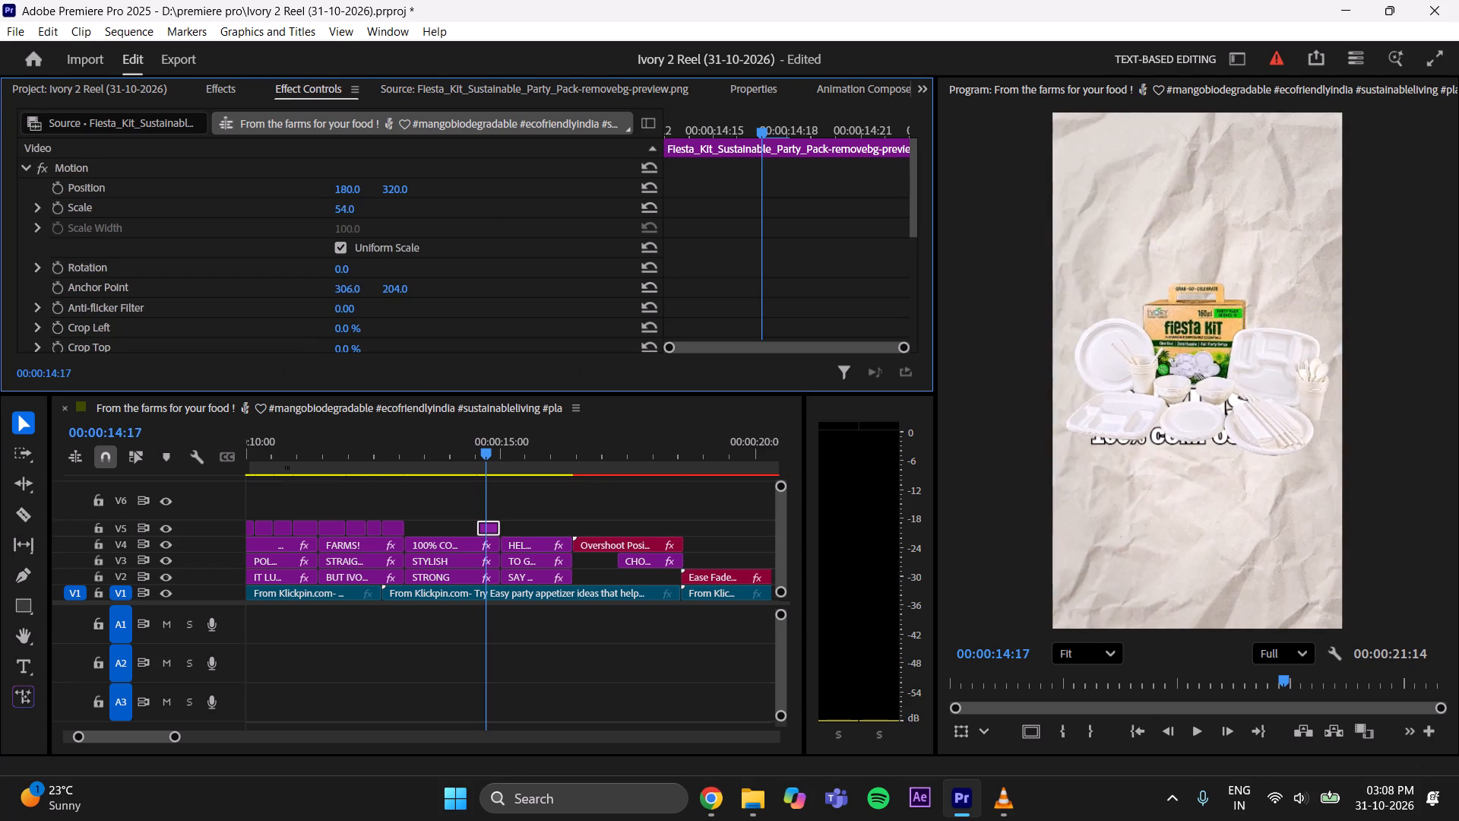
{"action": "left_click_drag", "start_coordinate": [315, 224], "coordinate": [307, 229]}
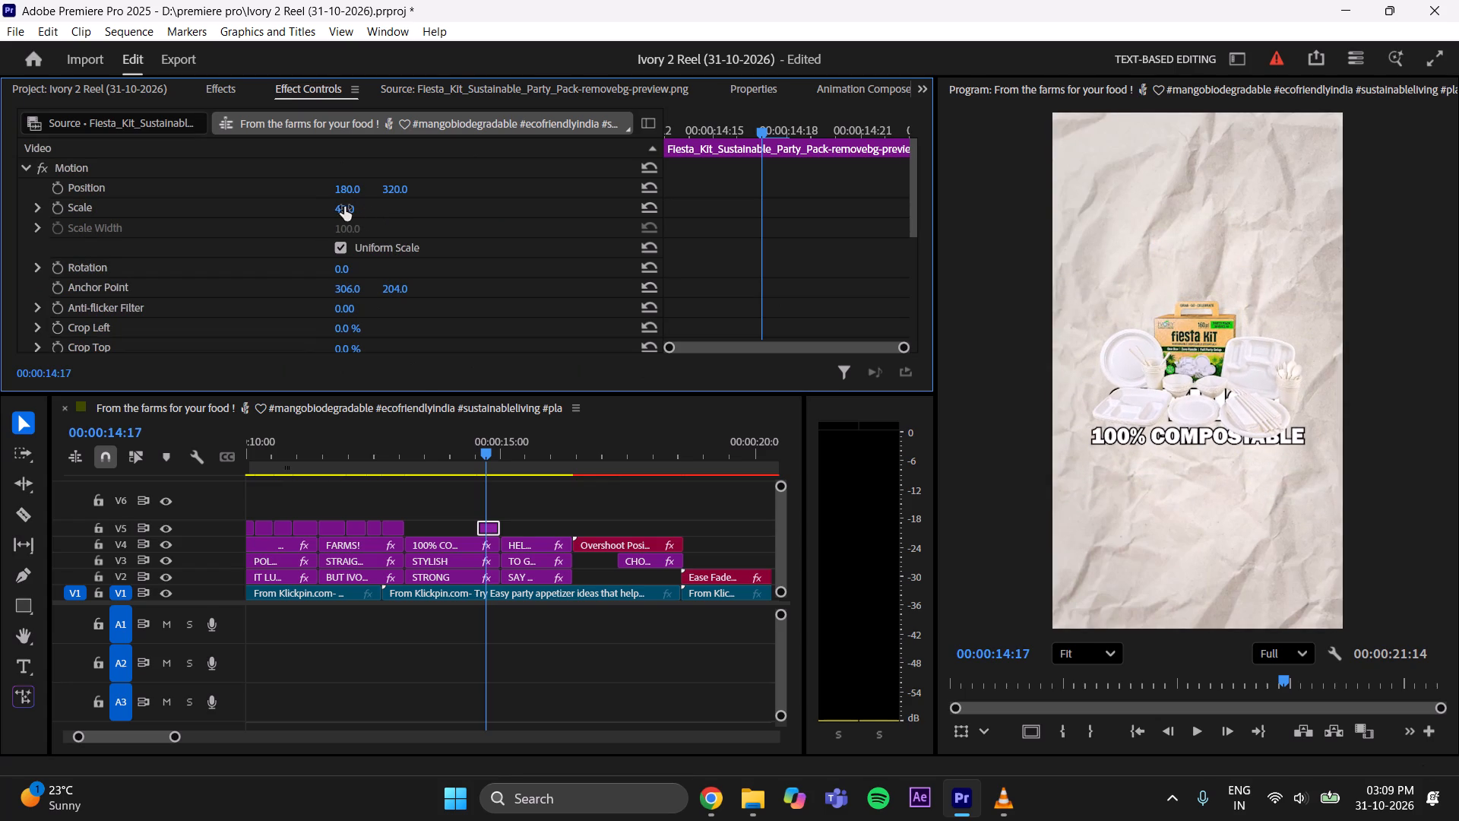
{"action": "left_click", "coordinate": [344, 208]}
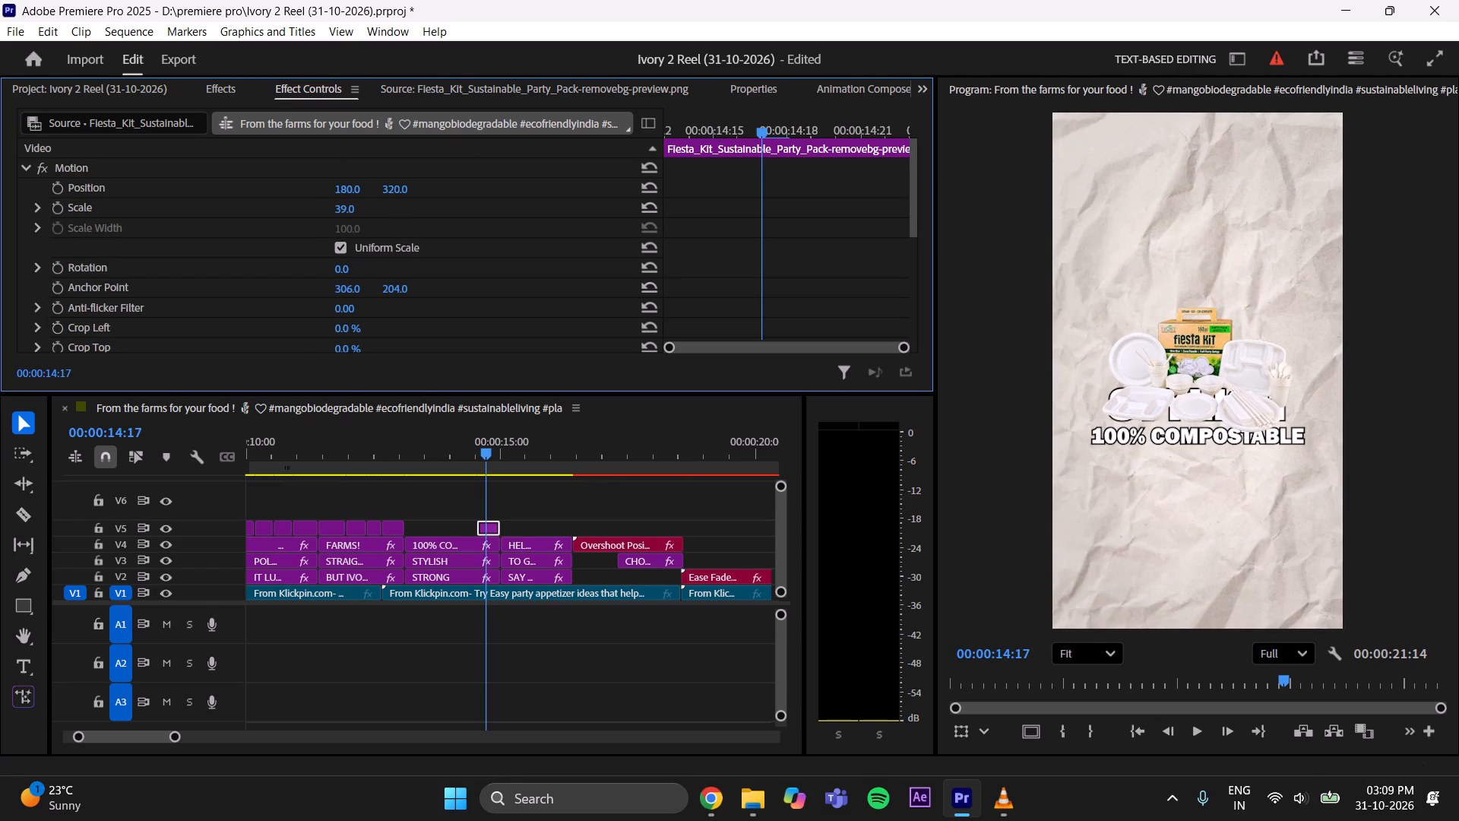
{"action": "left_click_drag", "start_coordinate": [403, 189], "coordinate": [332, 189]}
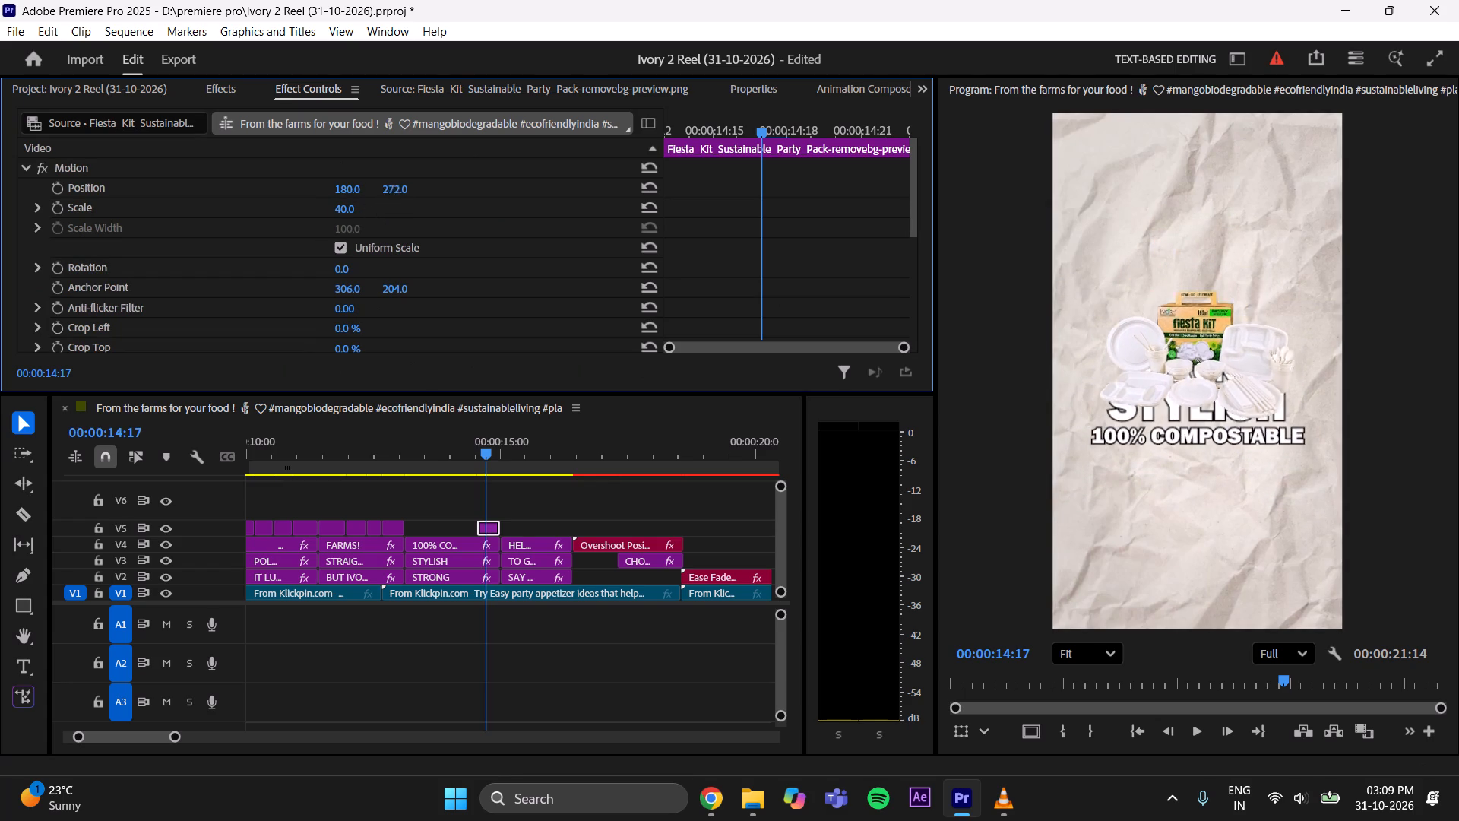
{"action": "left_click_drag", "start_coordinate": [332, 189], "coordinate": [310, 192]}
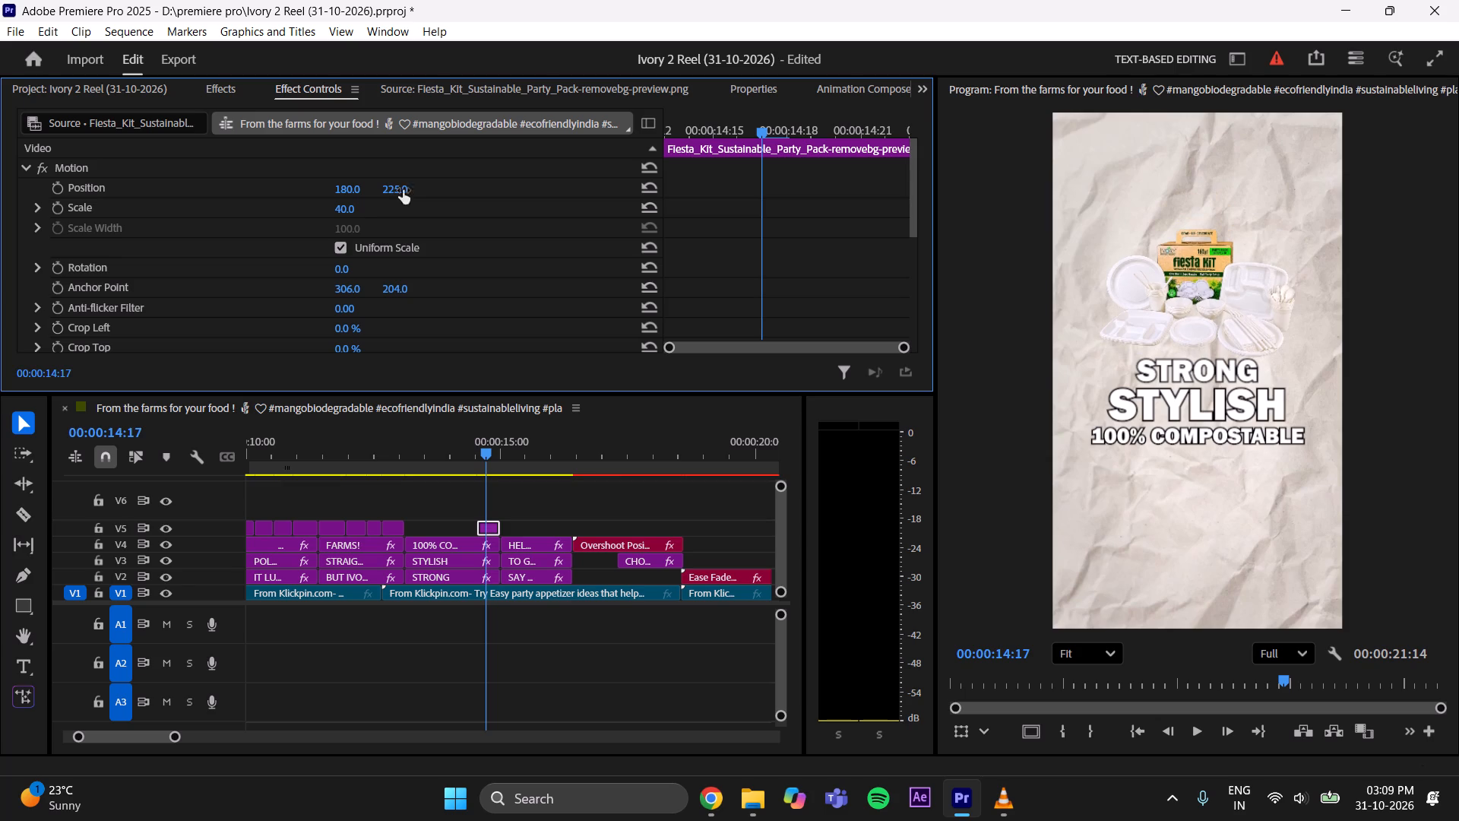
{"action": "left_click", "coordinate": [361, 210]}
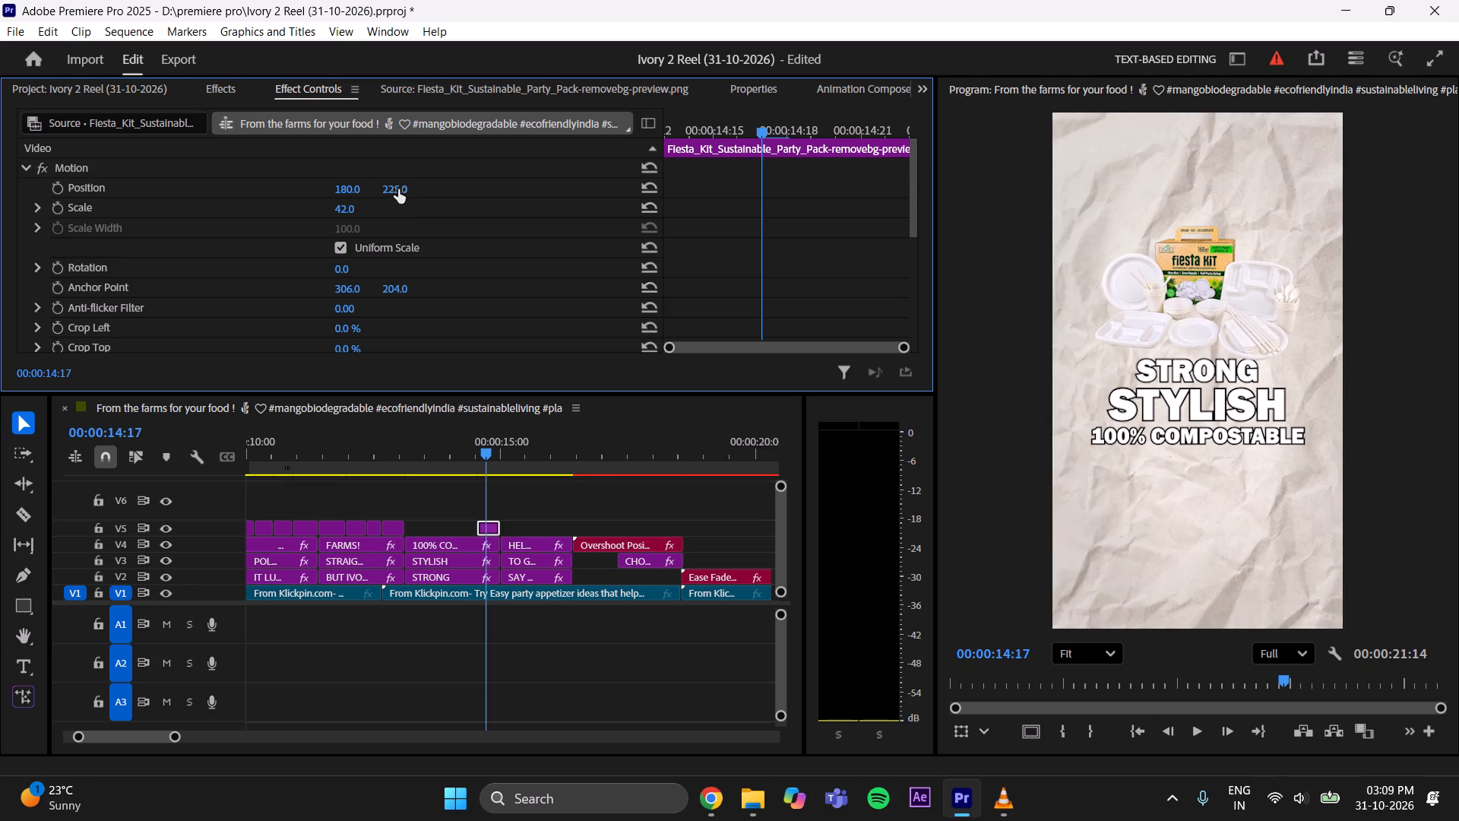
{"action": "left_click_drag", "start_coordinate": [399, 189], "coordinate": [391, 193]}
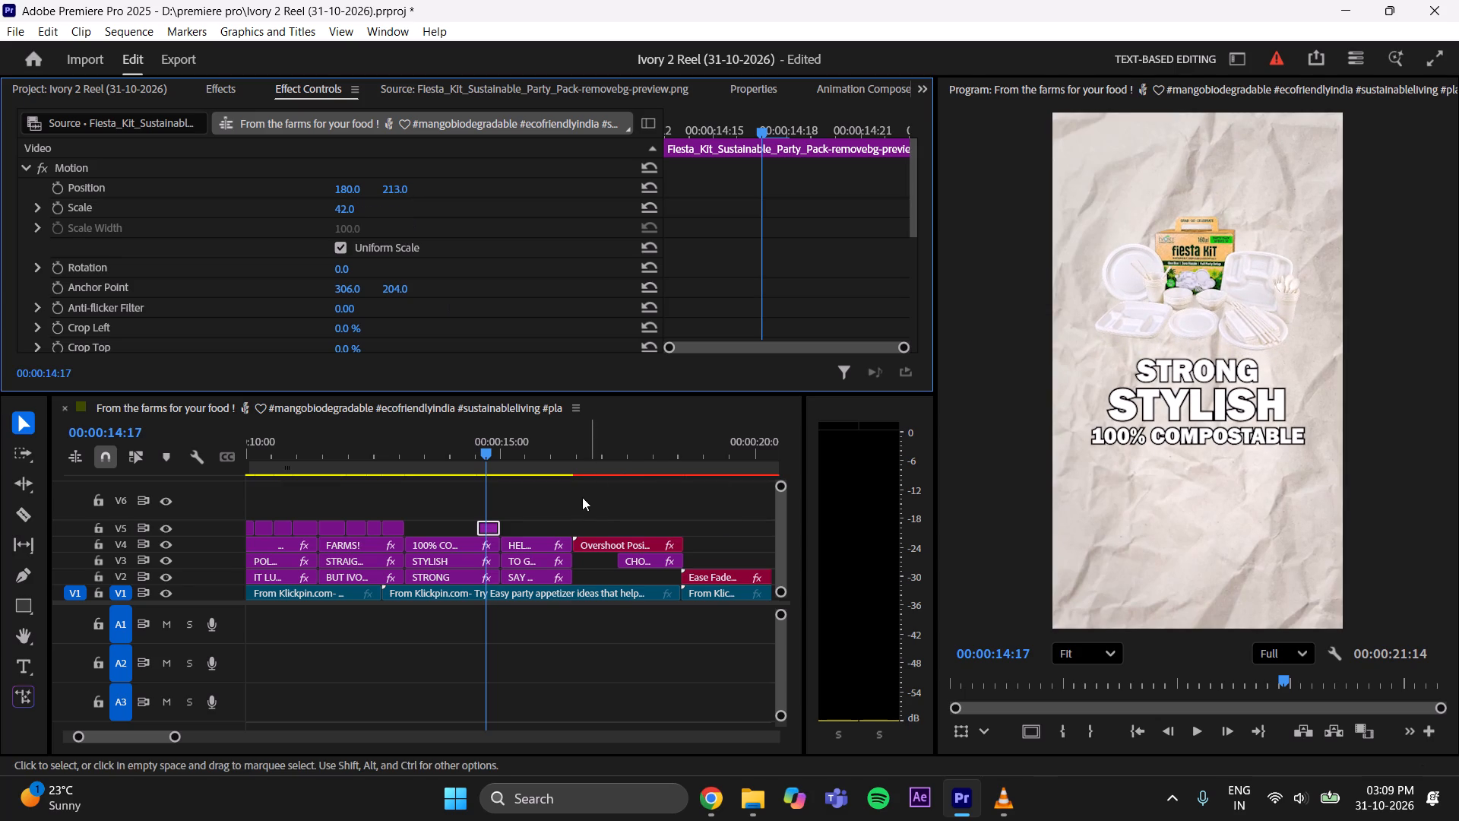
Deselect the Fiesta Kit clip and save the project.
{"action": "left_click", "coordinate": [578, 502]}
{"action": "key", "text": "ctrl+s"}
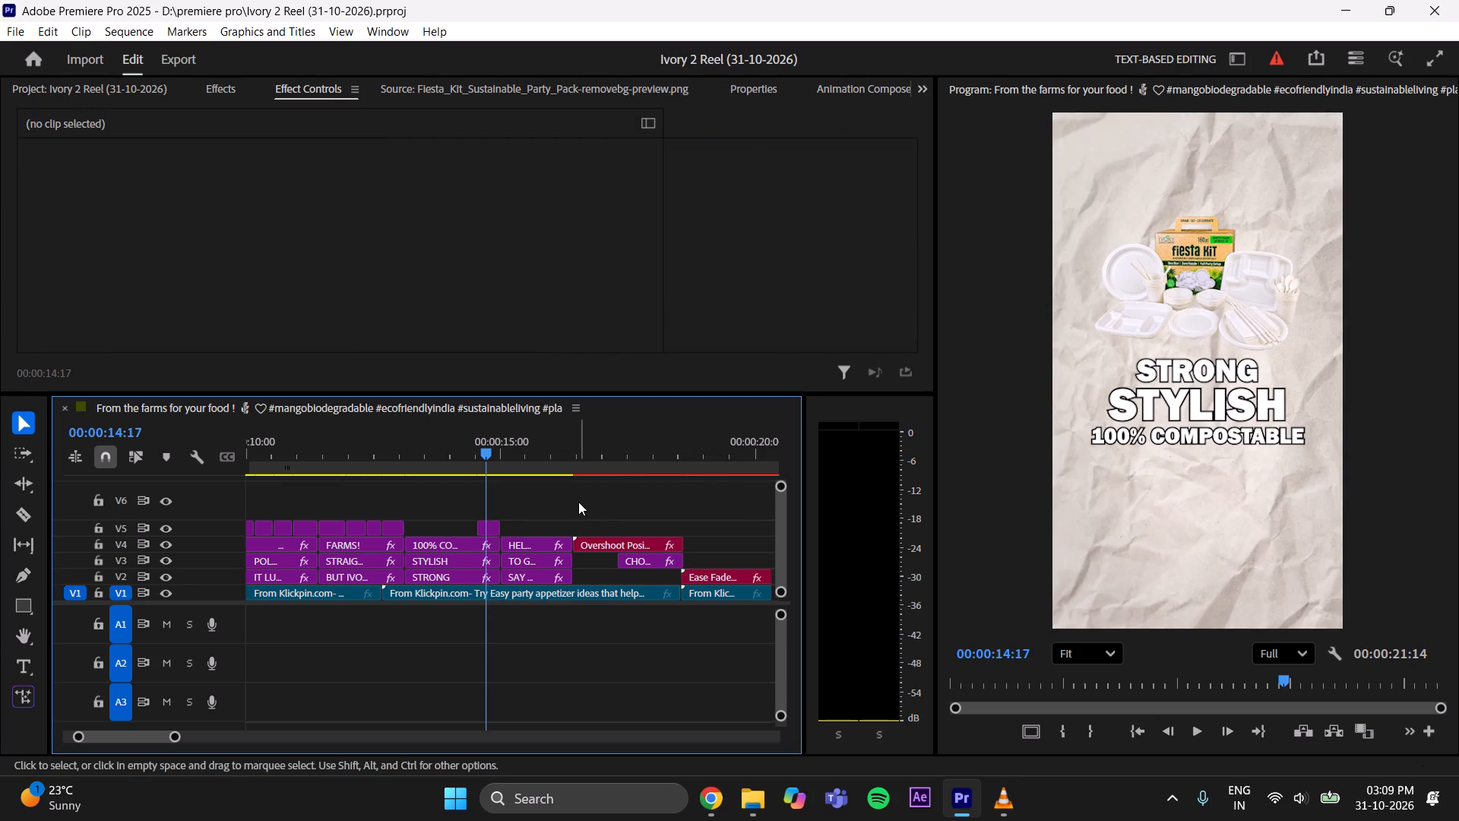
Examine the tableware shots around 00:12 in the reference video and look through the plate folder for matching product photos.
{"action": "left_click_drag", "start_coordinate": [493, 445], "coordinate": [418, 479]}
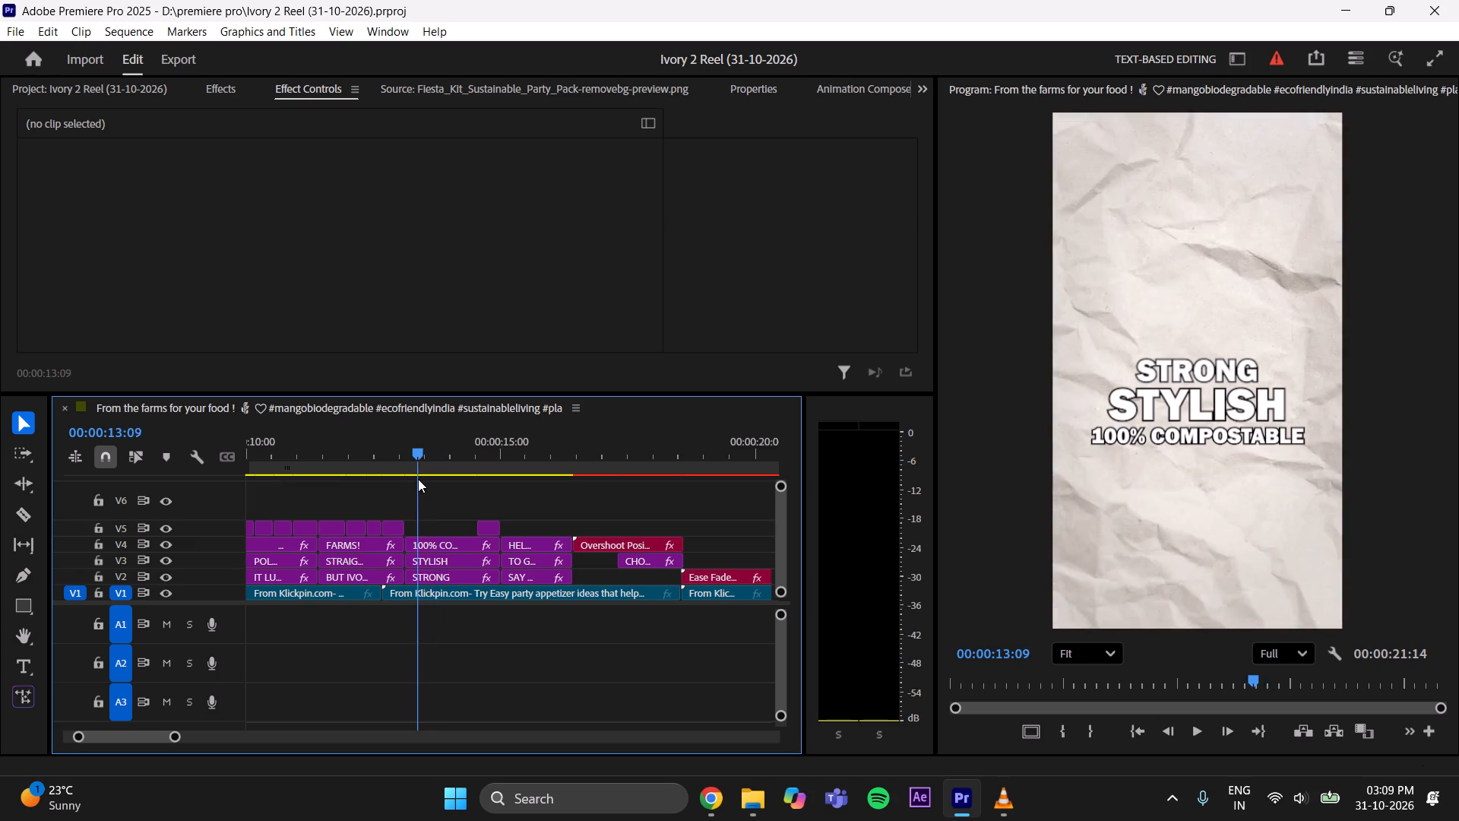
{"action": "left_click_drag", "start_coordinate": [418, 479], "coordinate": [416, 479]}
{"action": "left_click", "coordinate": [462, 85]}
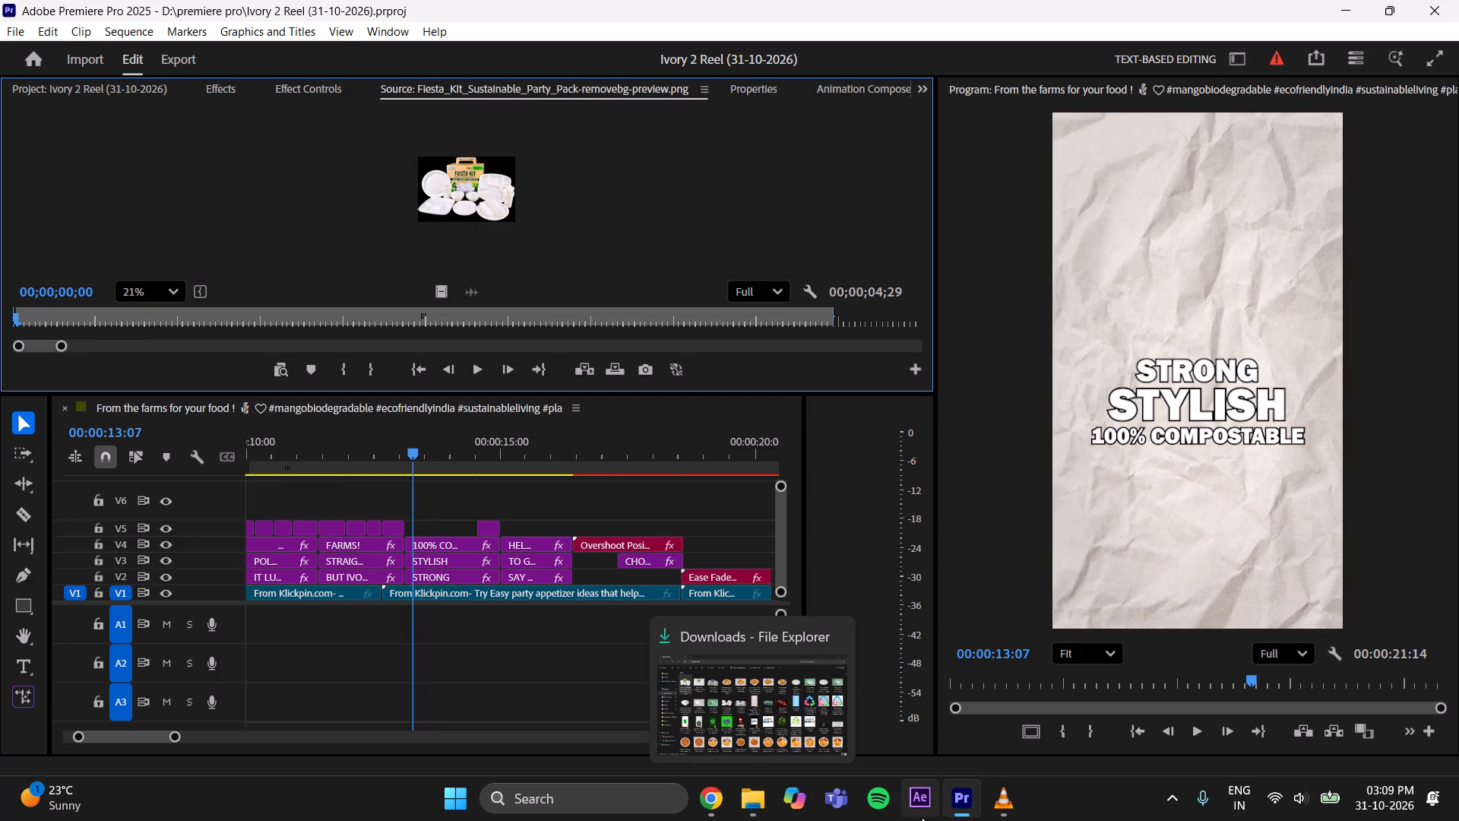
{"action": "left_click", "coordinate": [986, 805]}
{"action": "left_click_drag", "start_coordinate": [832, 740], "coordinate": [853, 740]}
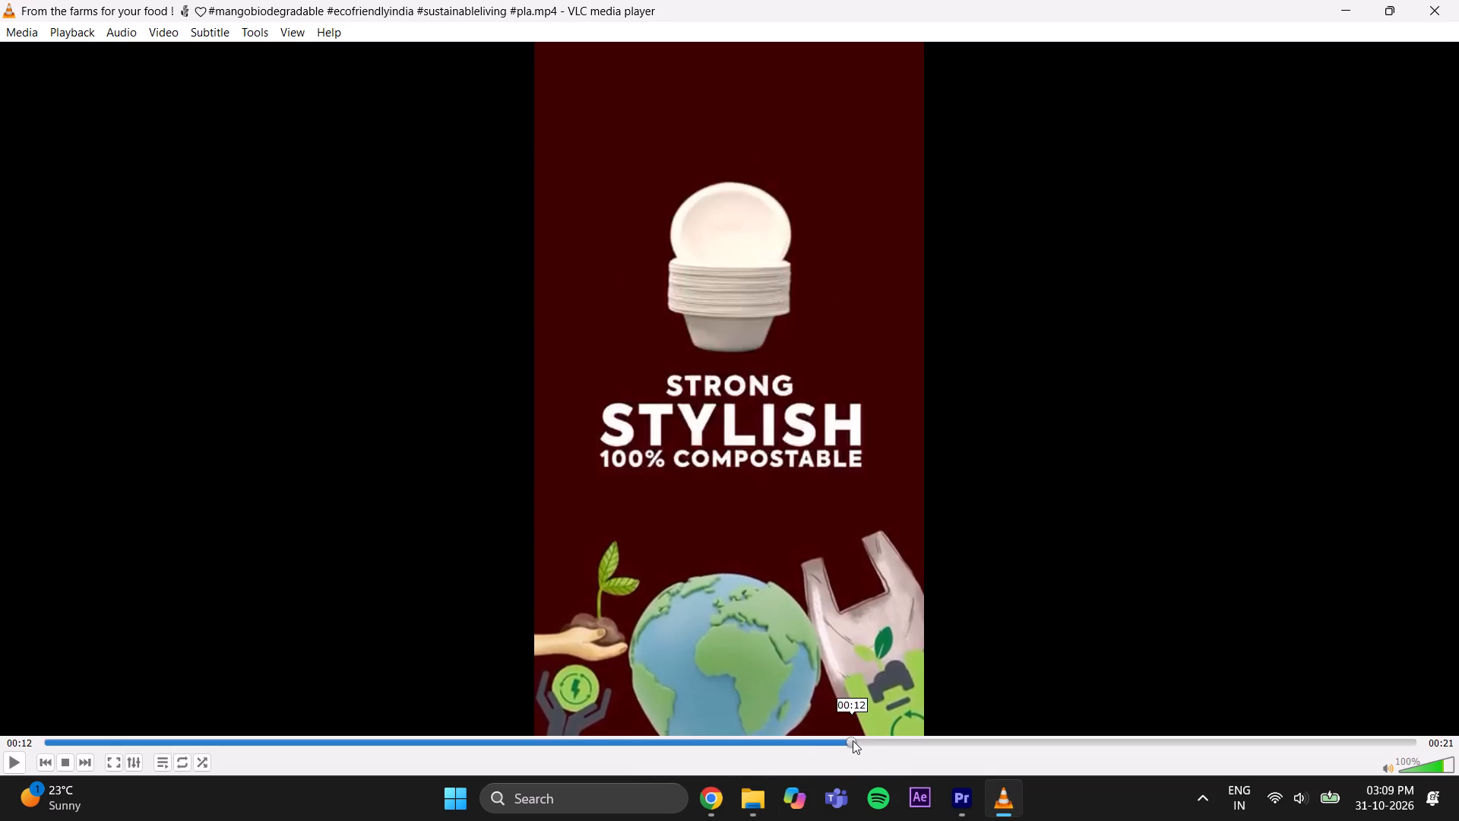
{"action": "left_click_drag", "start_coordinate": [853, 740], "coordinate": [871, 733]}
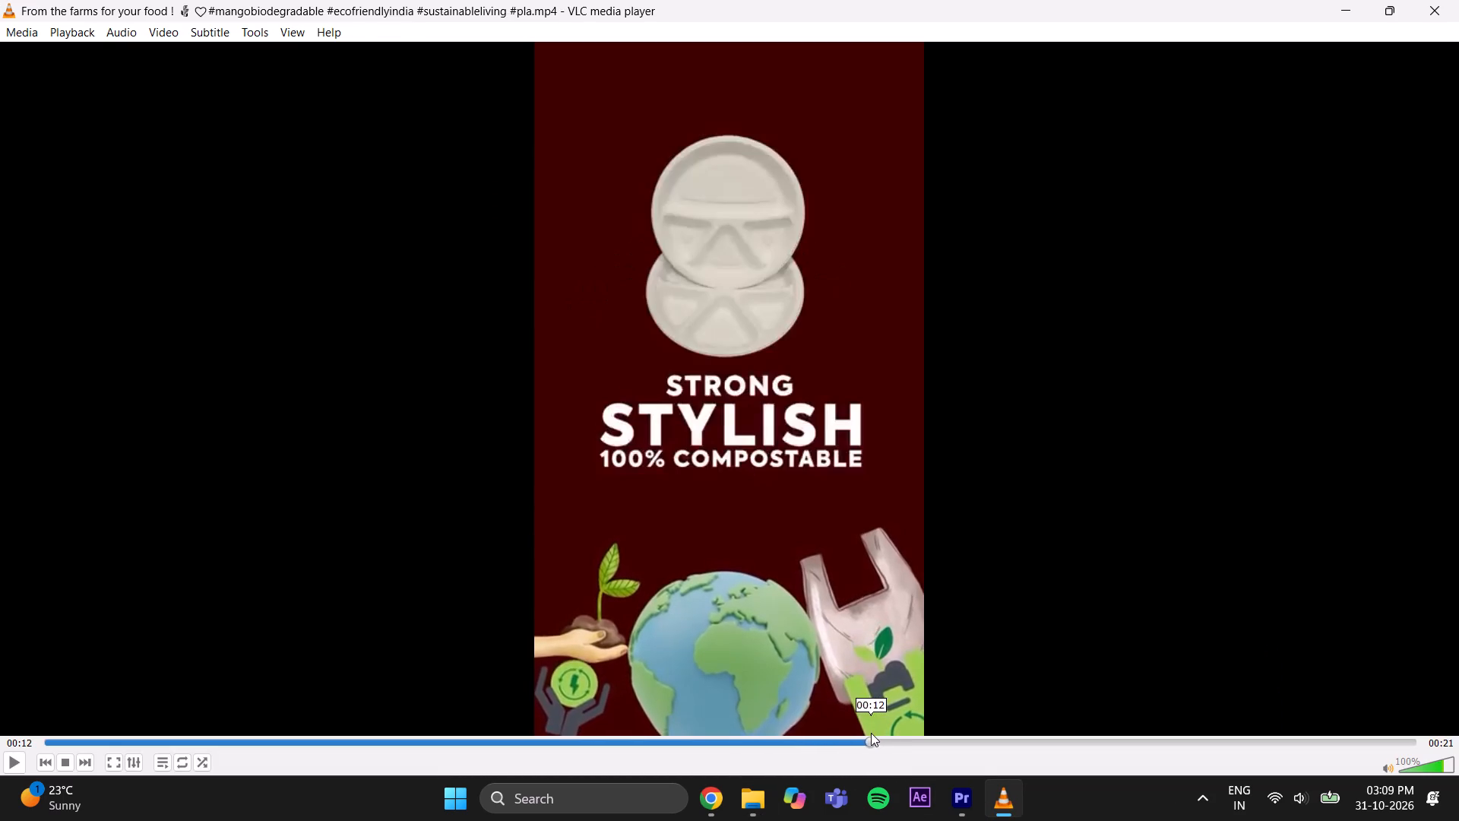
{"action": "left_click_drag", "start_coordinate": [871, 733], "coordinate": [869, 733]}
{"action": "left_click", "coordinate": [762, 812]}
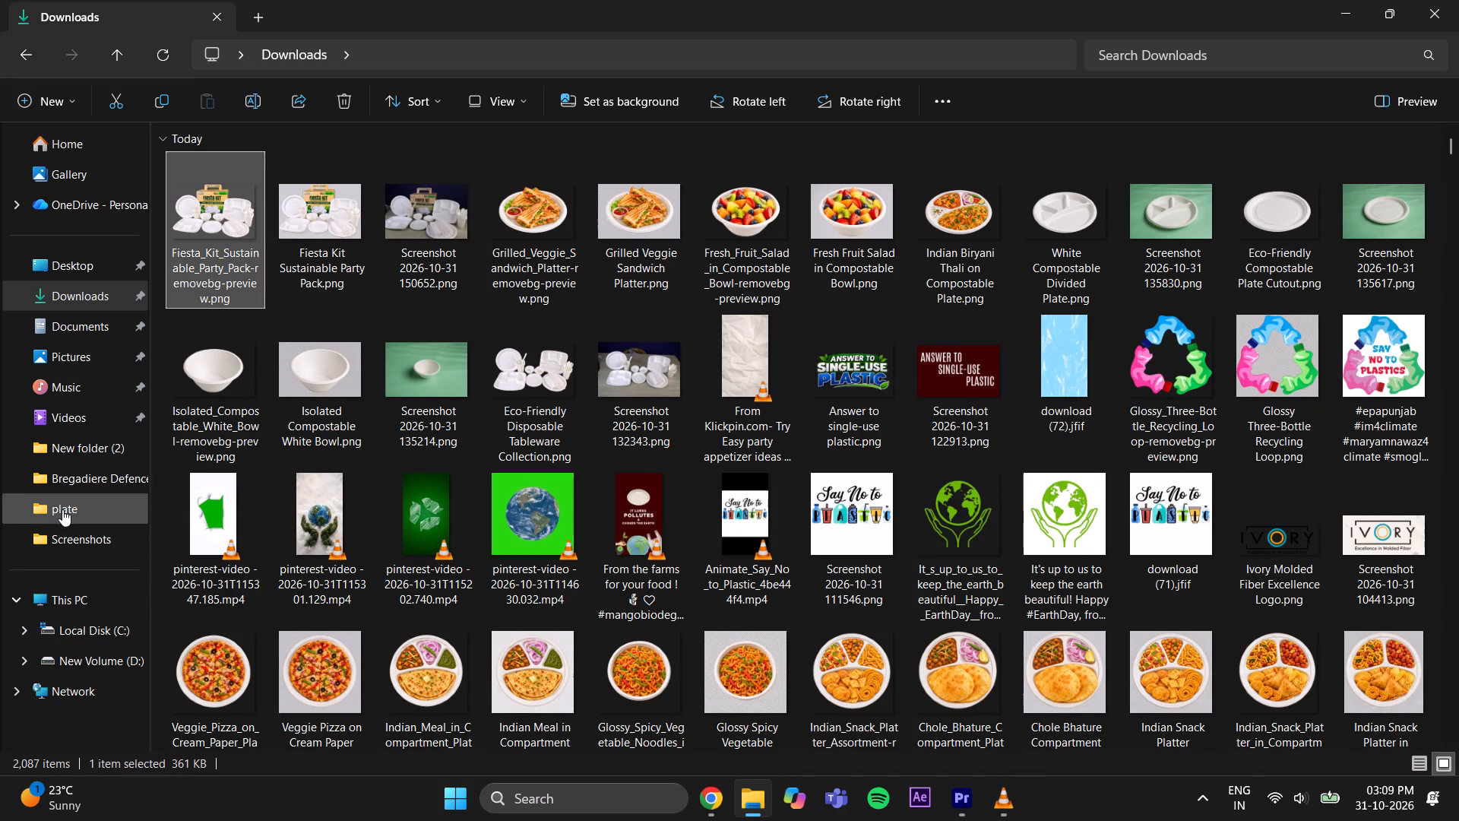
{"action": "left_click", "coordinate": [65, 505]}
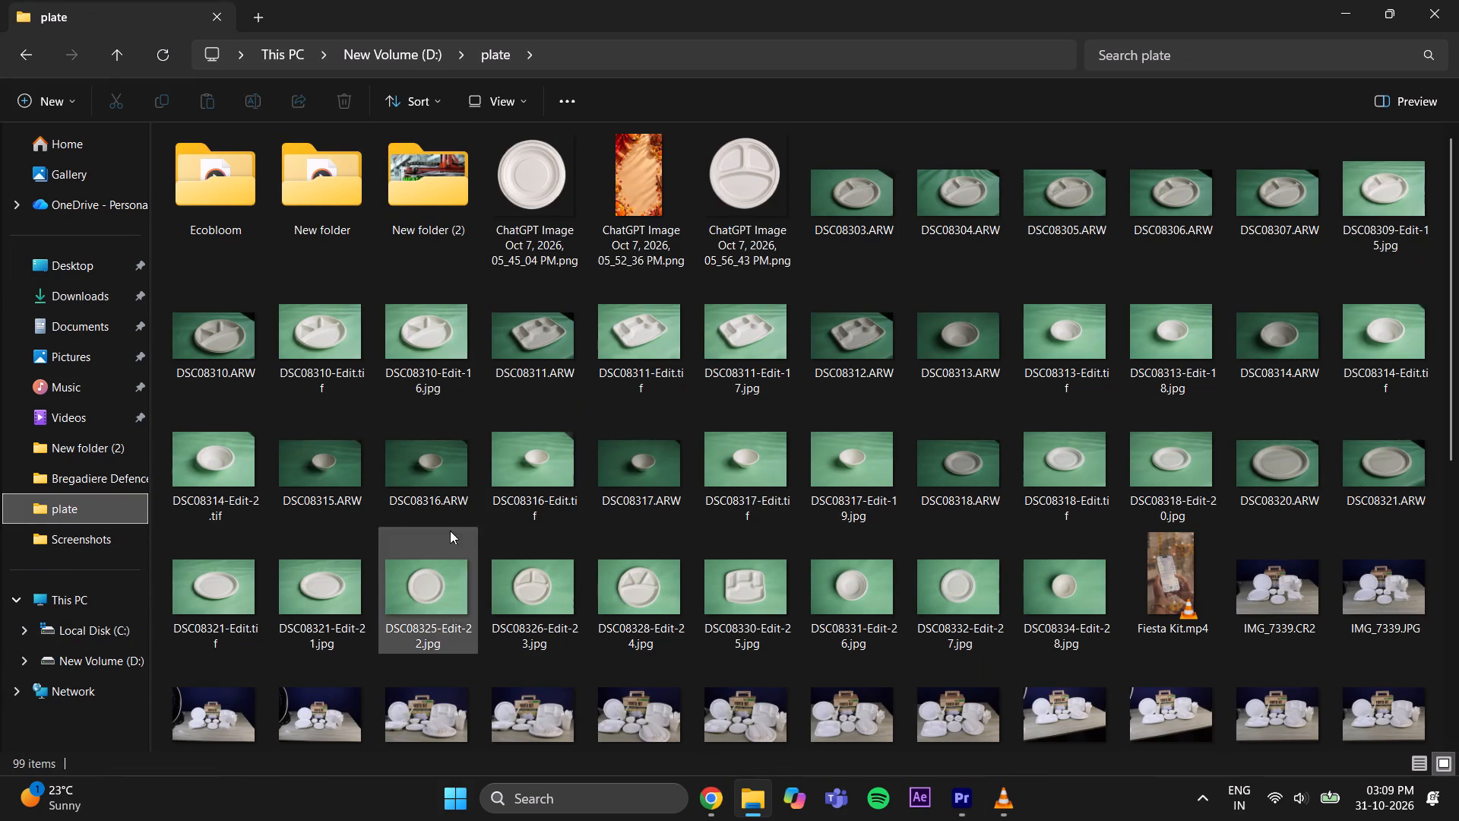
{"action": "scroll", "coordinate": [498, 536], "scroll_direction": "down", "scroll_amount": 5}
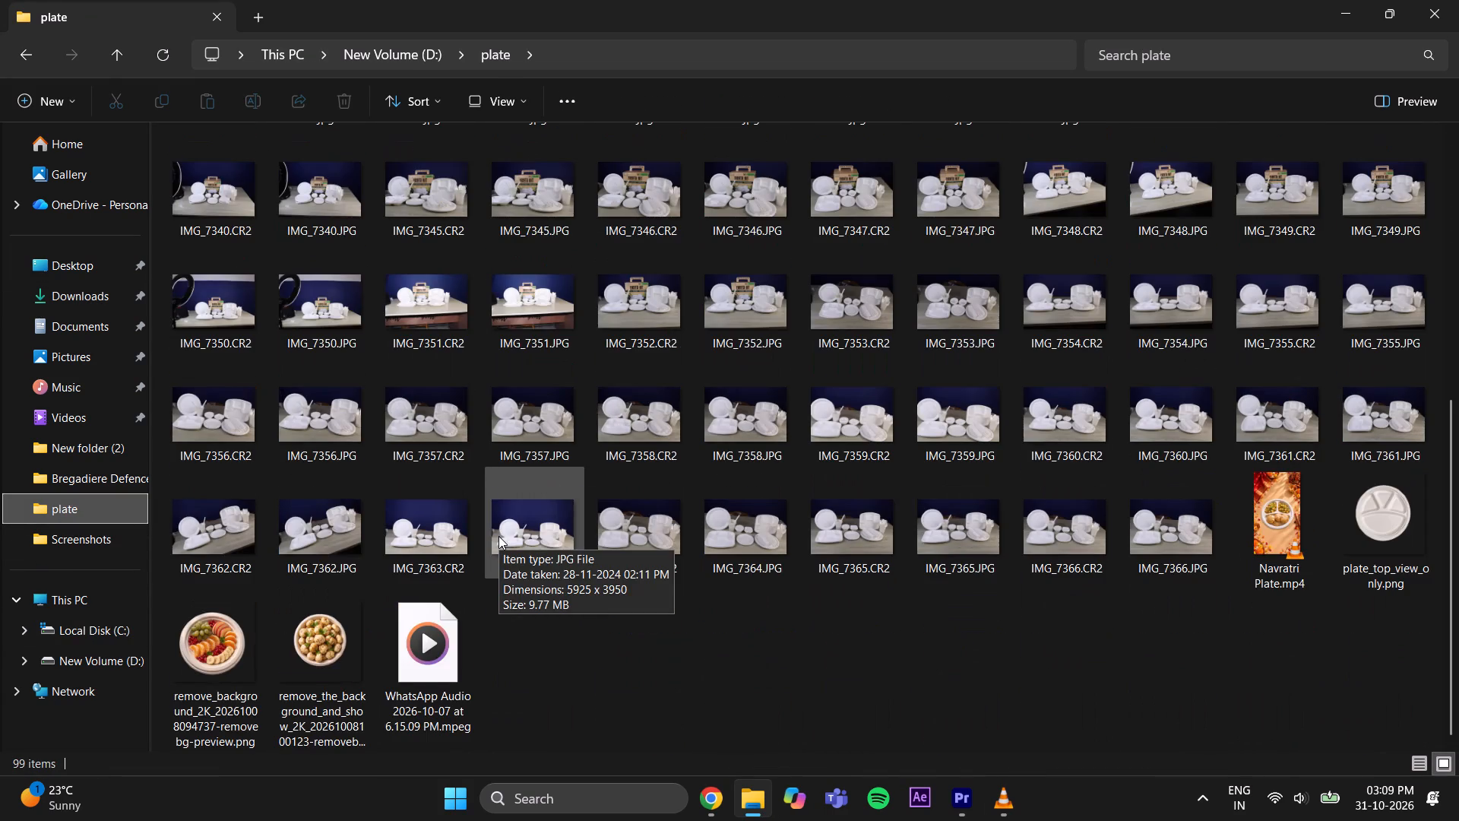
{"action": "scroll", "coordinate": [498, 536], "scroll_direction": "up", "scroll_amount": 6}
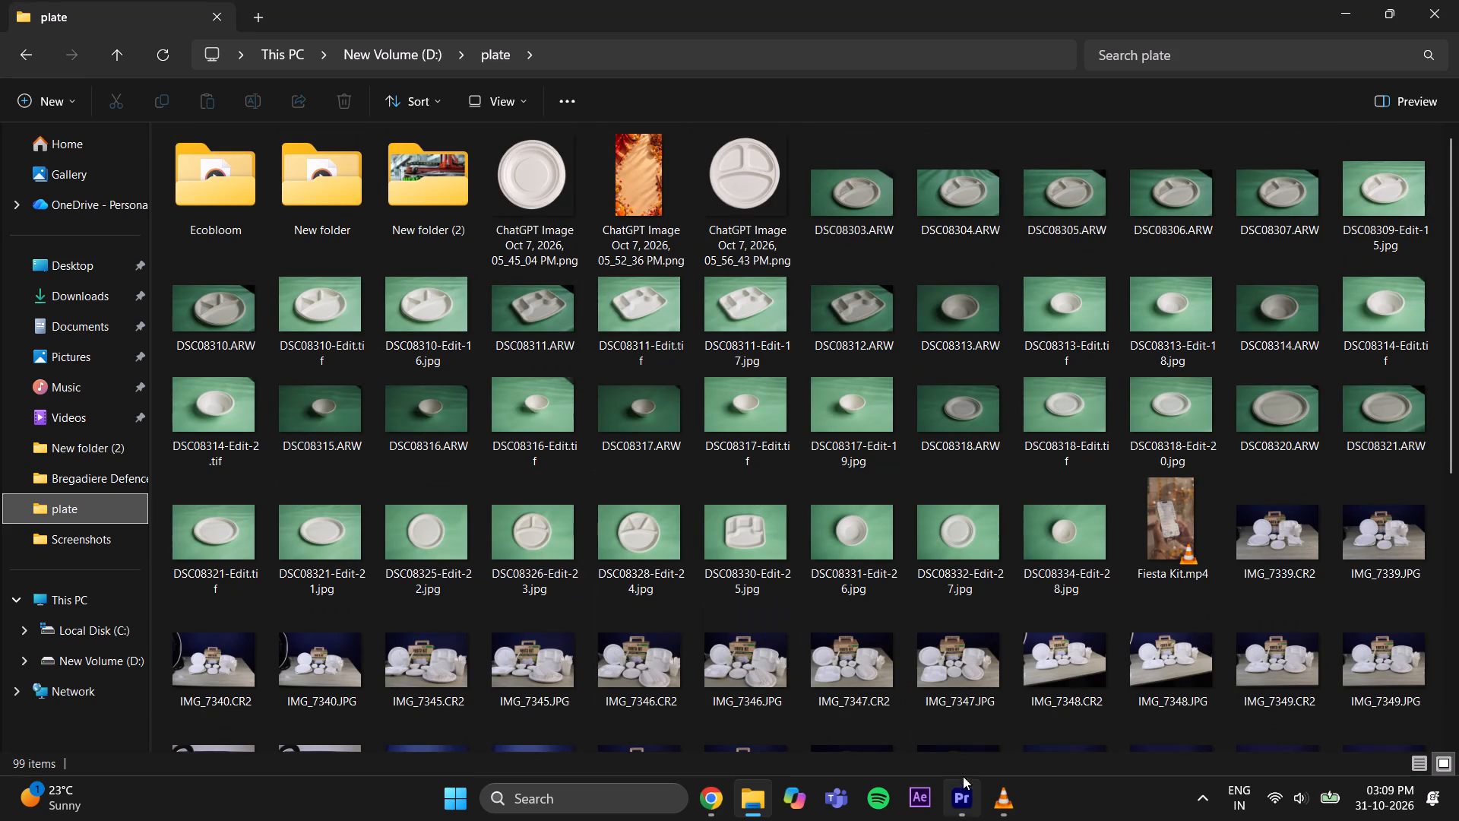
Capture the large plate with two smaller dishes from the reference video at 00:11 and save the screenshot in Downloads.
{"action": "left_click", "coordinate": [1002, 815]}
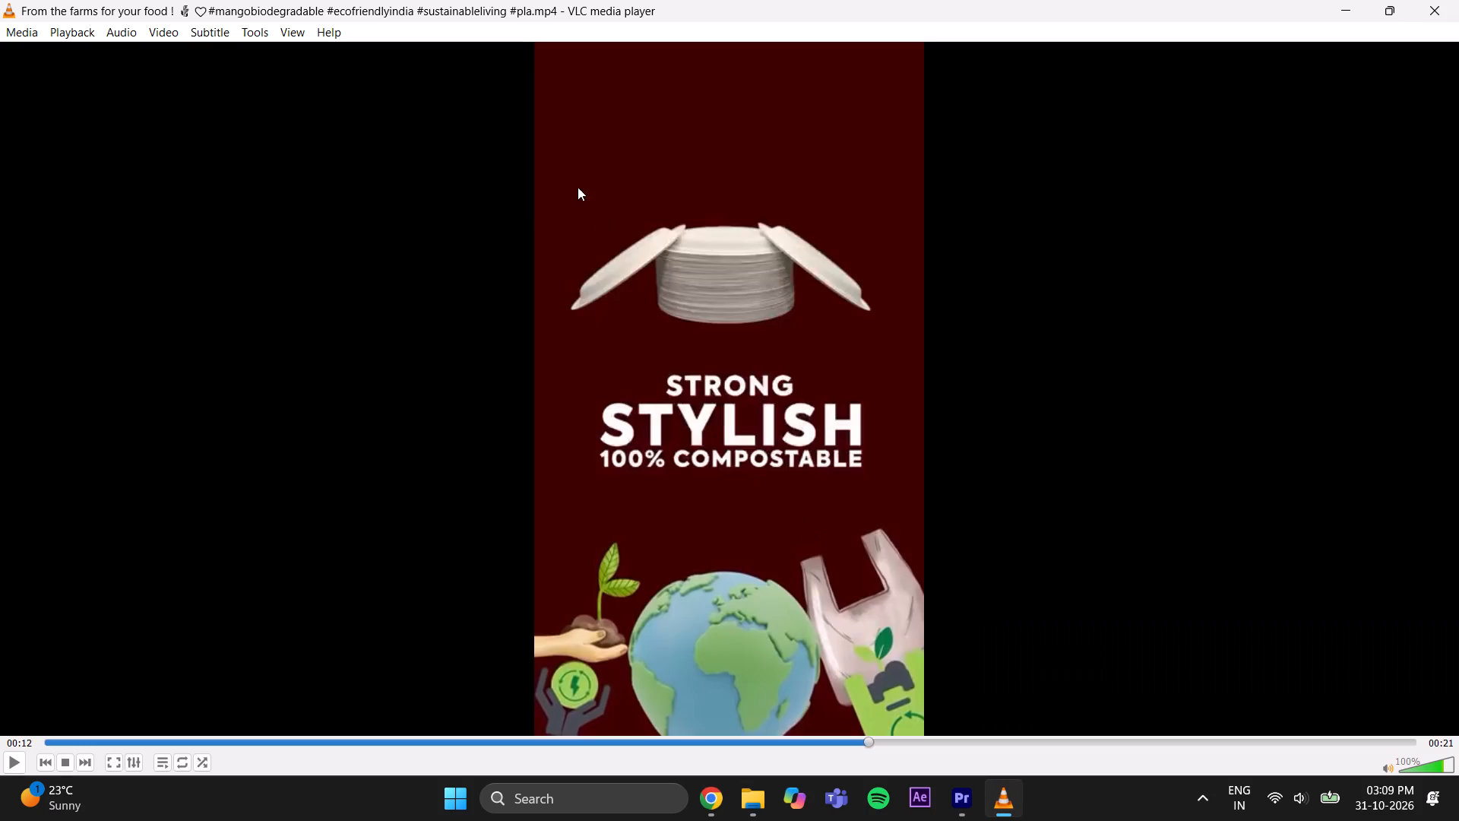
{"action": "left_click_drag", "start_coordinate": [870, 740], "coordinate": [840, 754]}
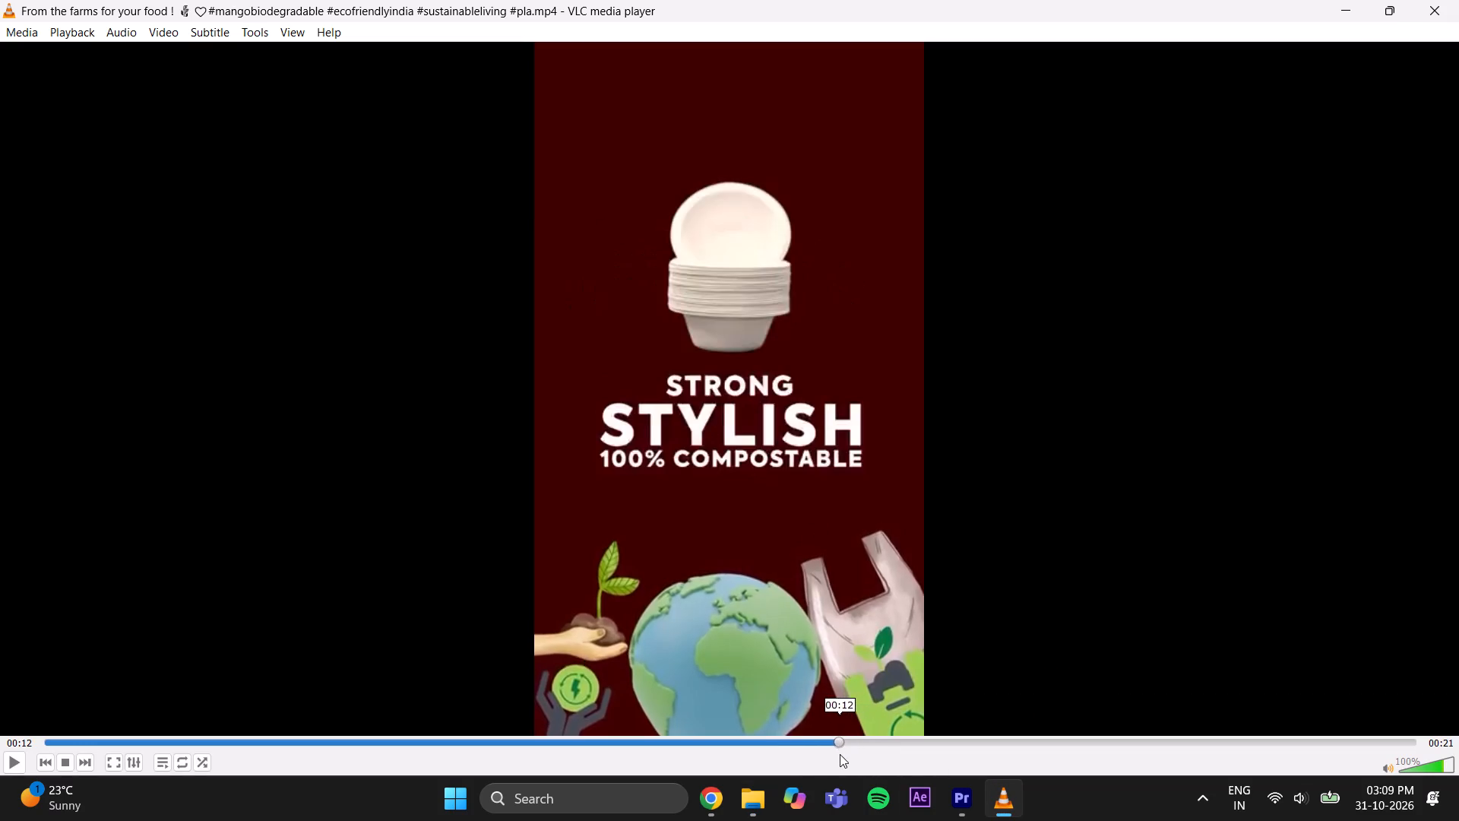
{"action": "left_click_drag", "start_coordinate": [840, 754], "coordinate": [815, 768]}
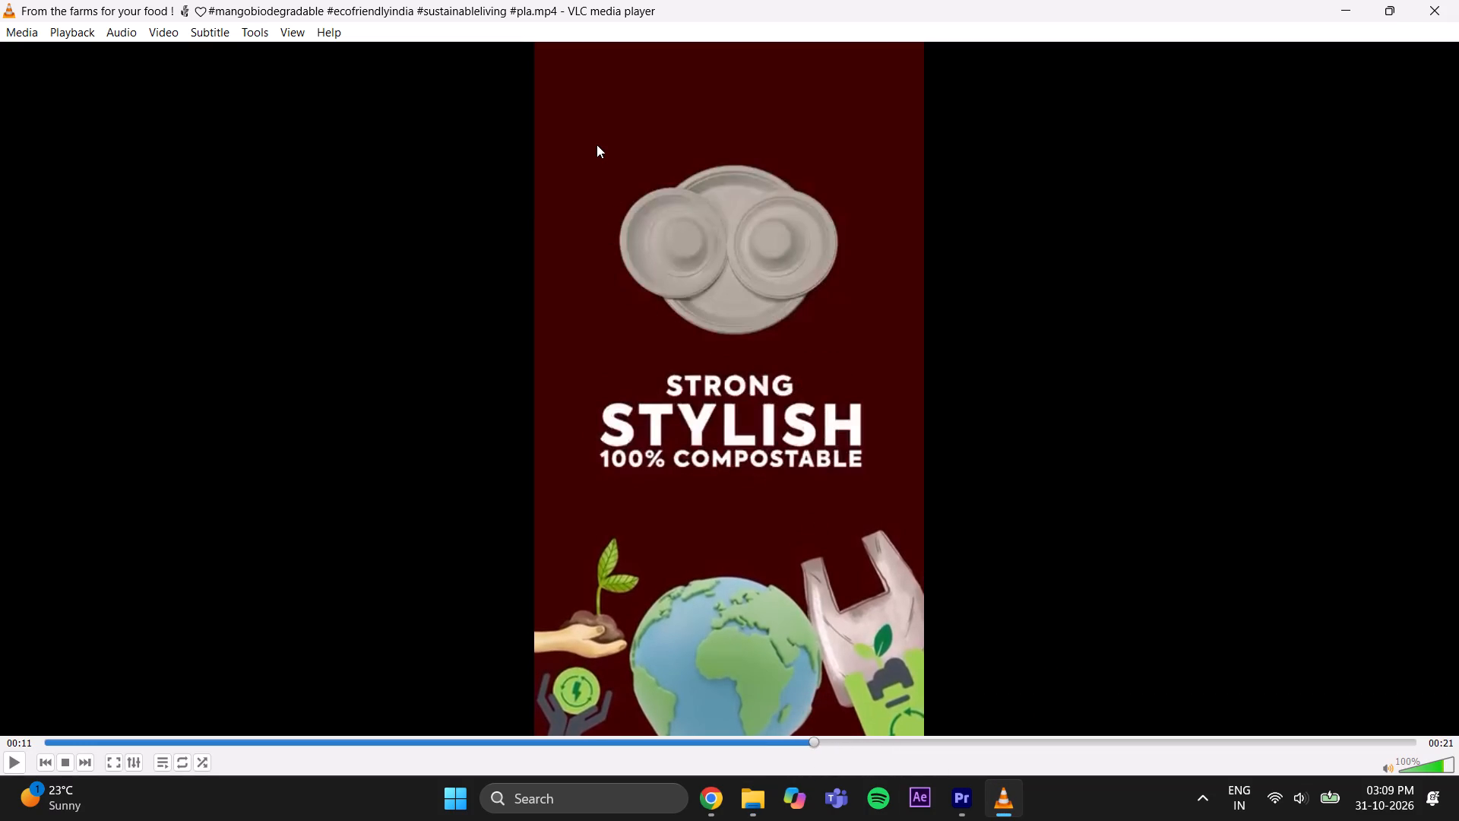
{"action": "key", "text": "Print"}
{"action": "left_click_drag", "start_coordinate": [588, 131], "coordinate": [878, 358]}
{"action": "left_click", "coordinate": [1181, 504]}
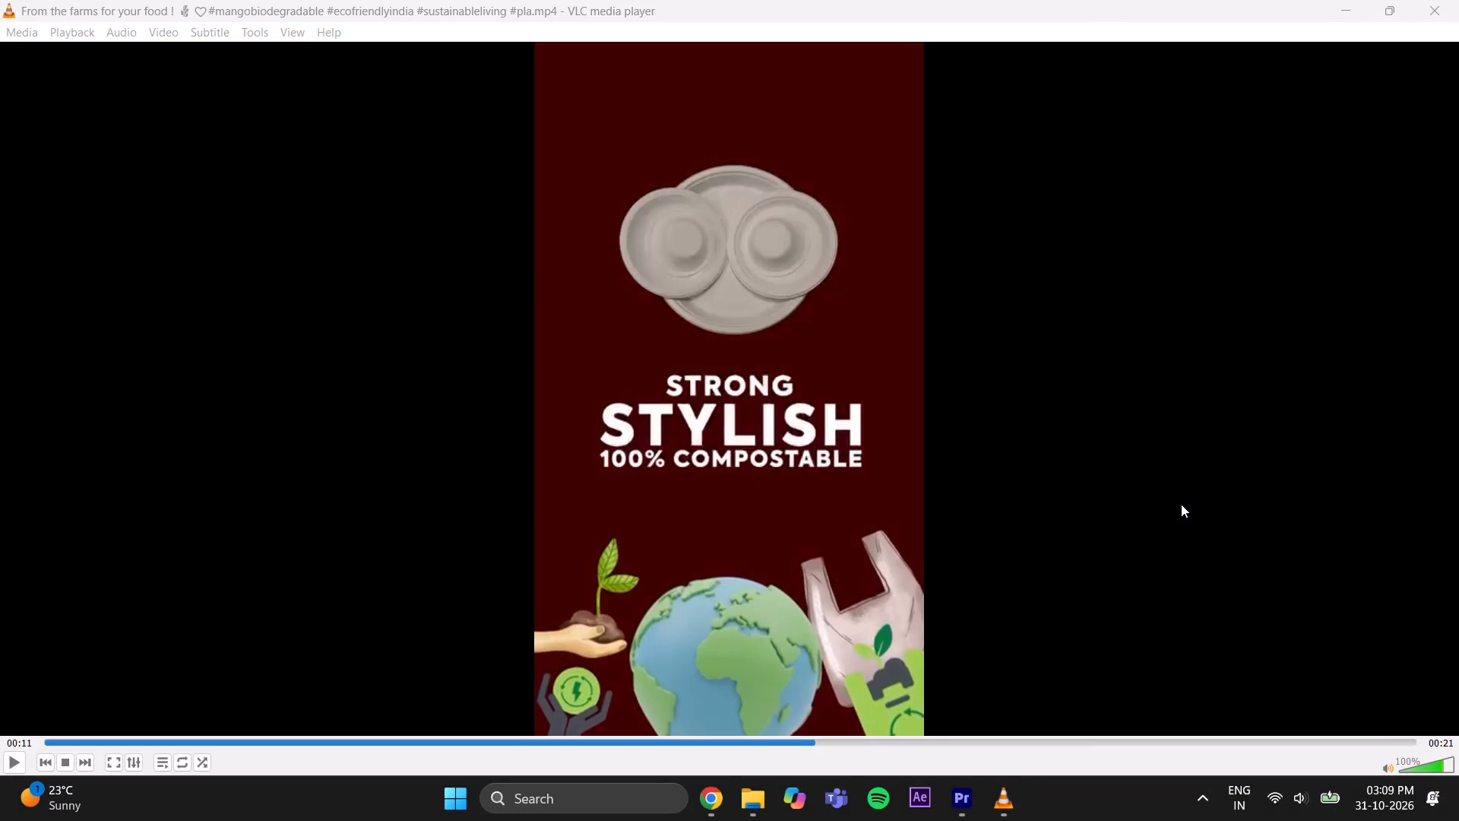
{"action": "left_click", "coordinate": [1236, 338]}
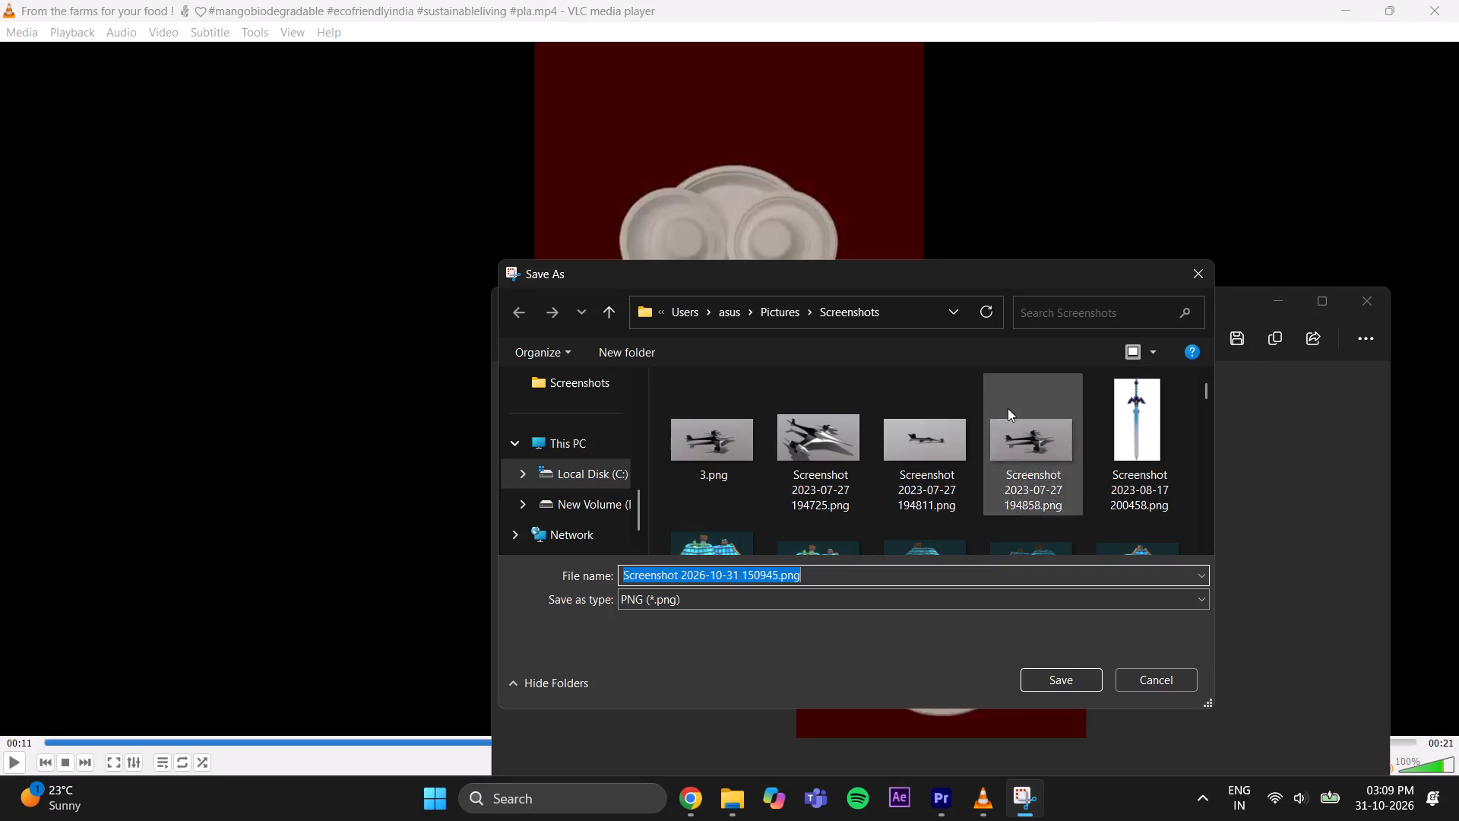
{"action": "scroll", "coordinate": [523, 451], "scroll_direction": "up", "scroll_amount": 6}
{"action": "left_click", "coordinate": [558, 537]}
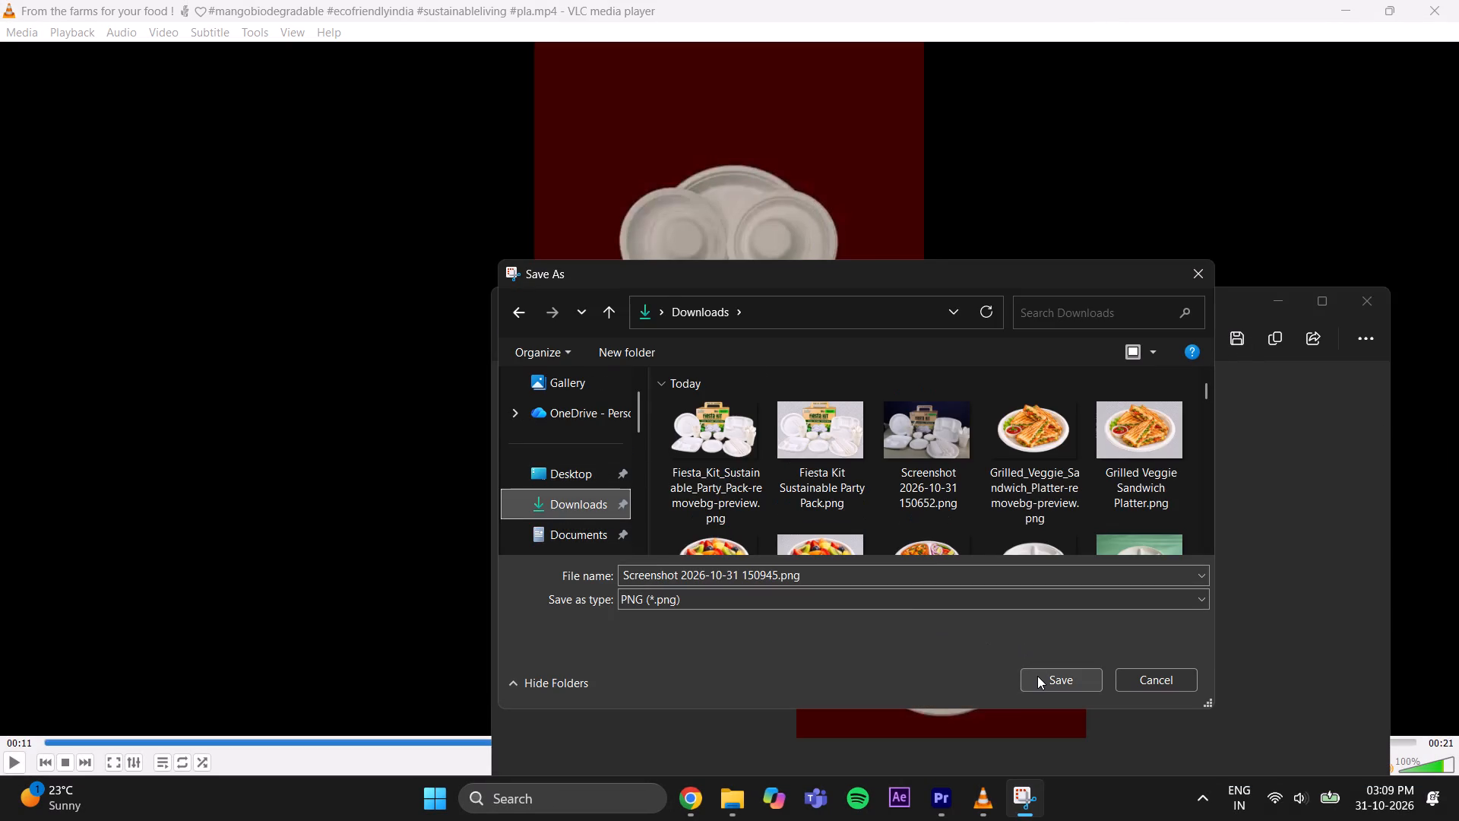
{"action": "left_click", "coordinate": [1038, 675]}
{"action": "left_click", "coordinate": [1353, 305]}
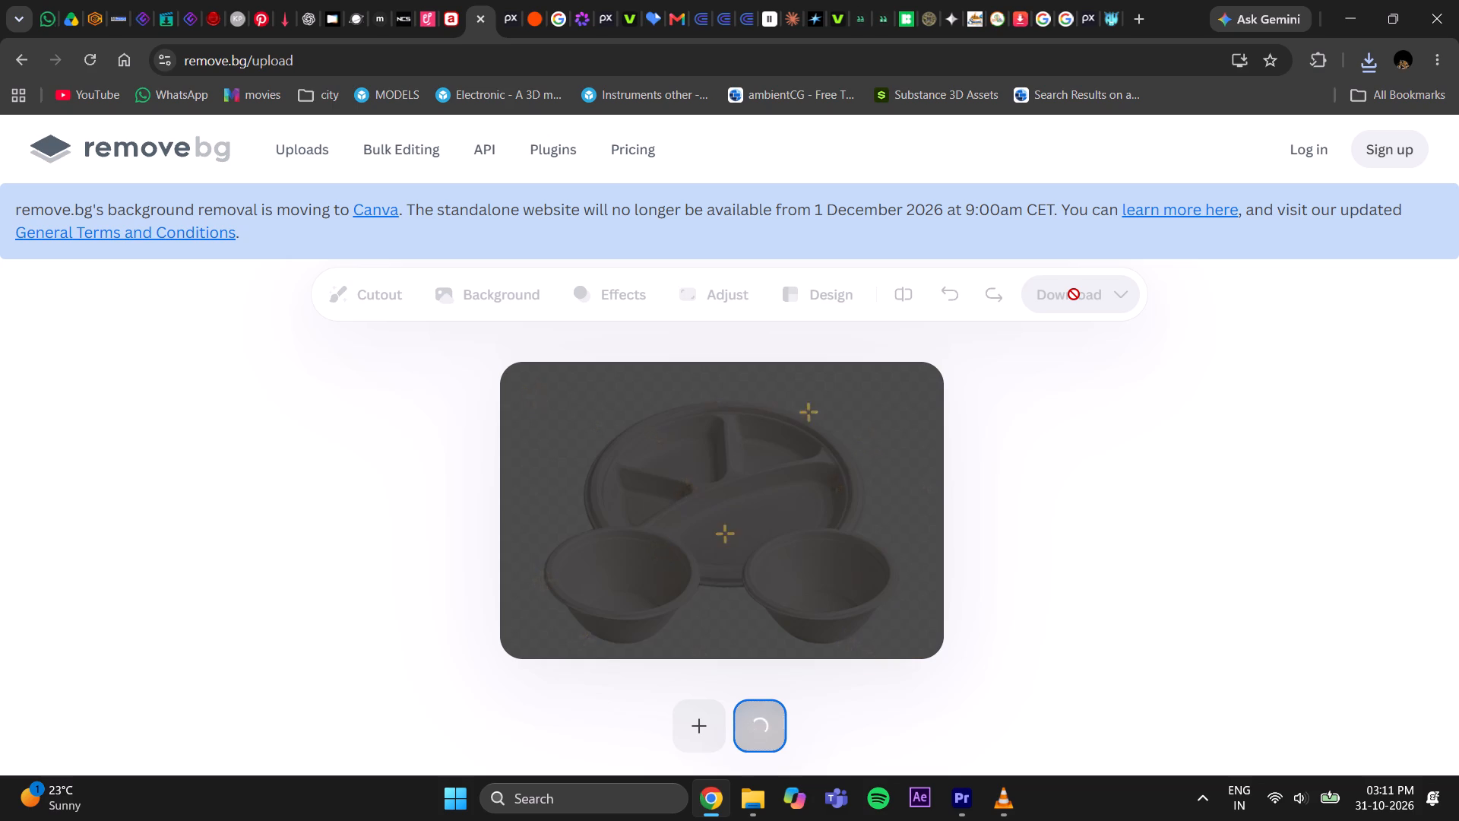
{"action": "left_click", "coordinate": [96, 65]}
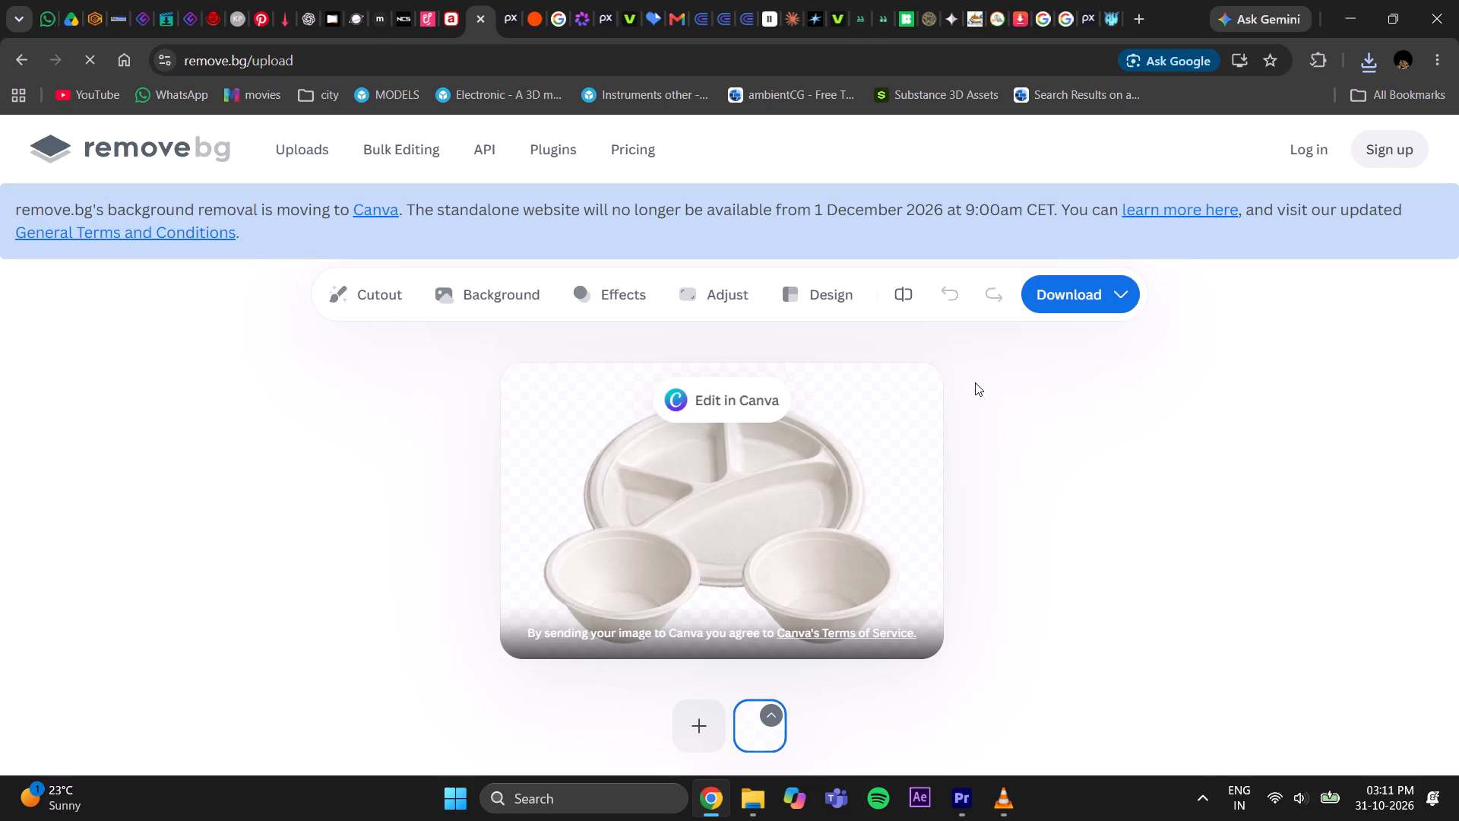
{"action": "left_click", "coordinate": [1056, 296]}
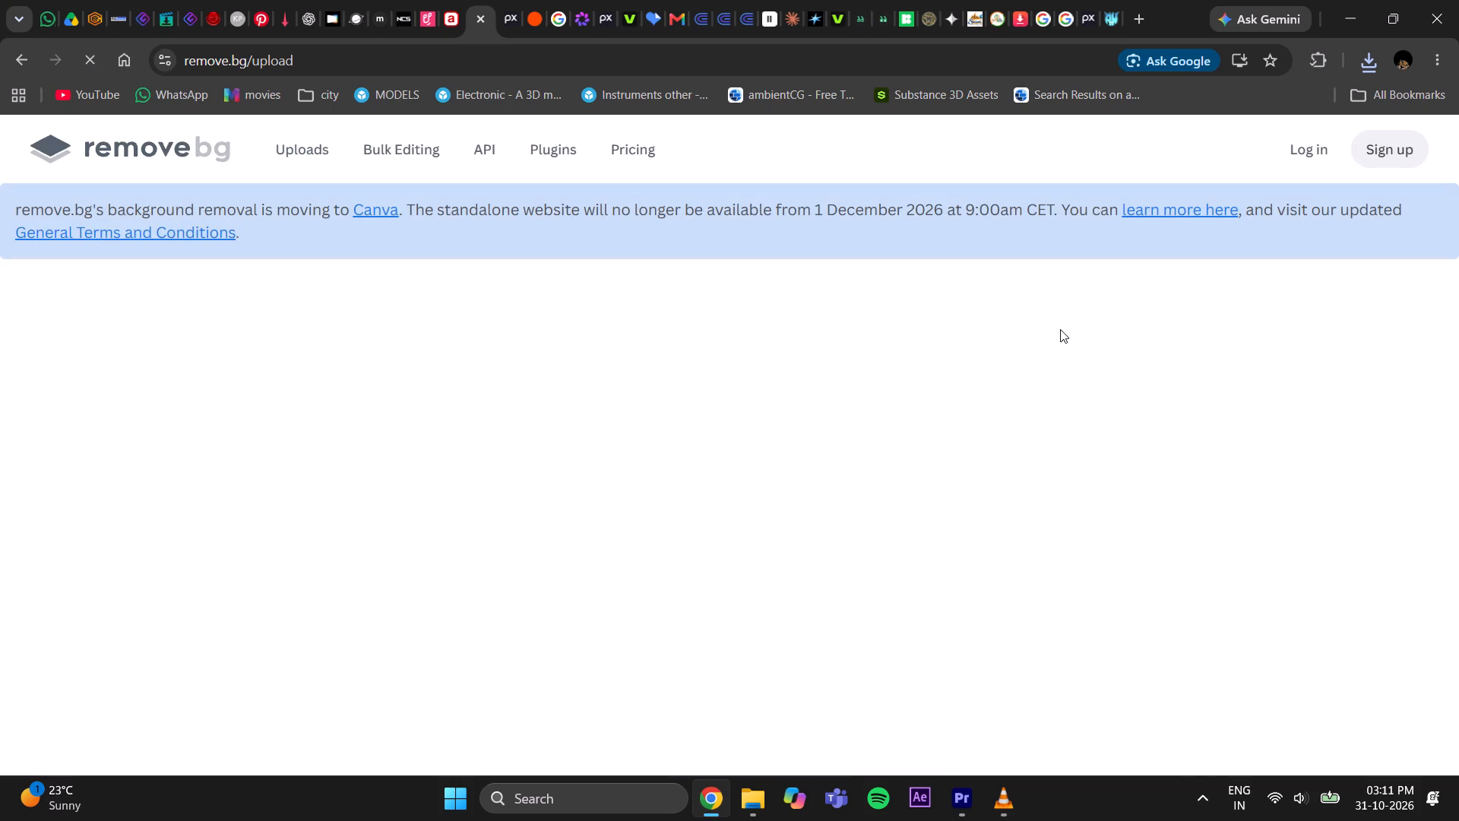
{"action": "left_click", "coordinate": [1066, 287]}
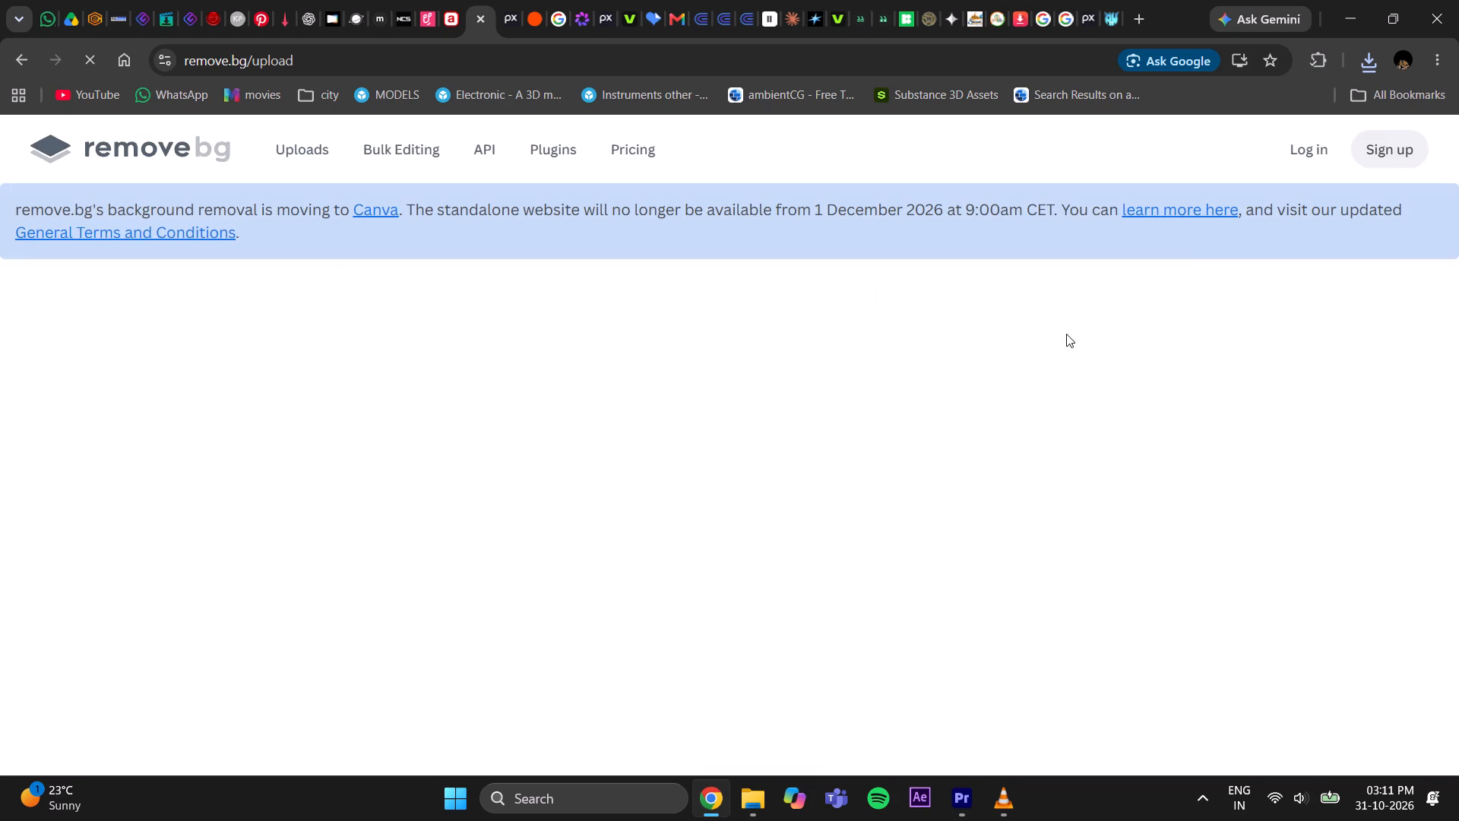
{"action": "left_click", "coordinate": [1070, 303]}
{"action": "left_click", "coordinate": [1068, 338]}
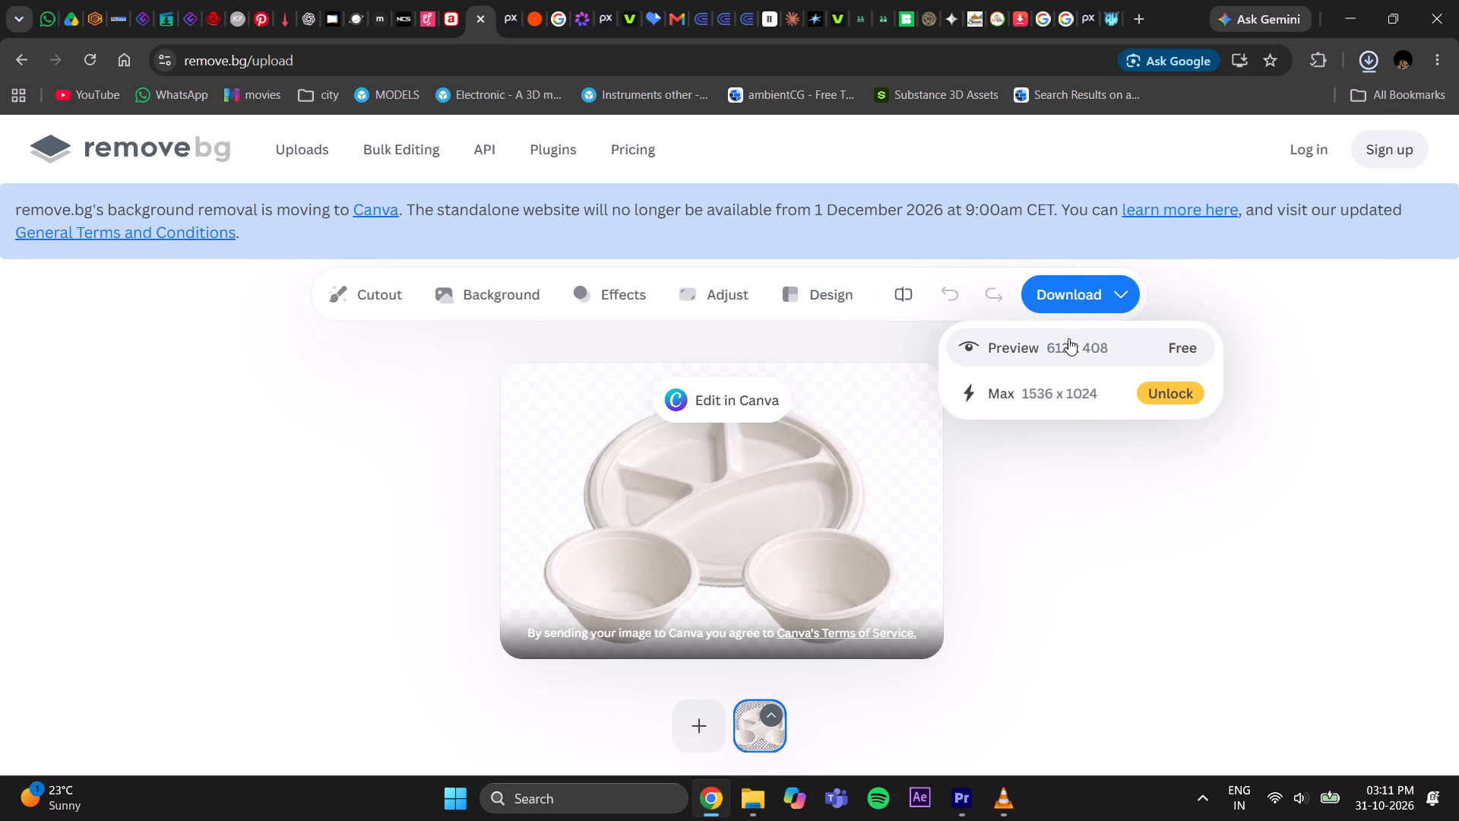
{"action": "left_click", "coordinate": [1039, 566]}
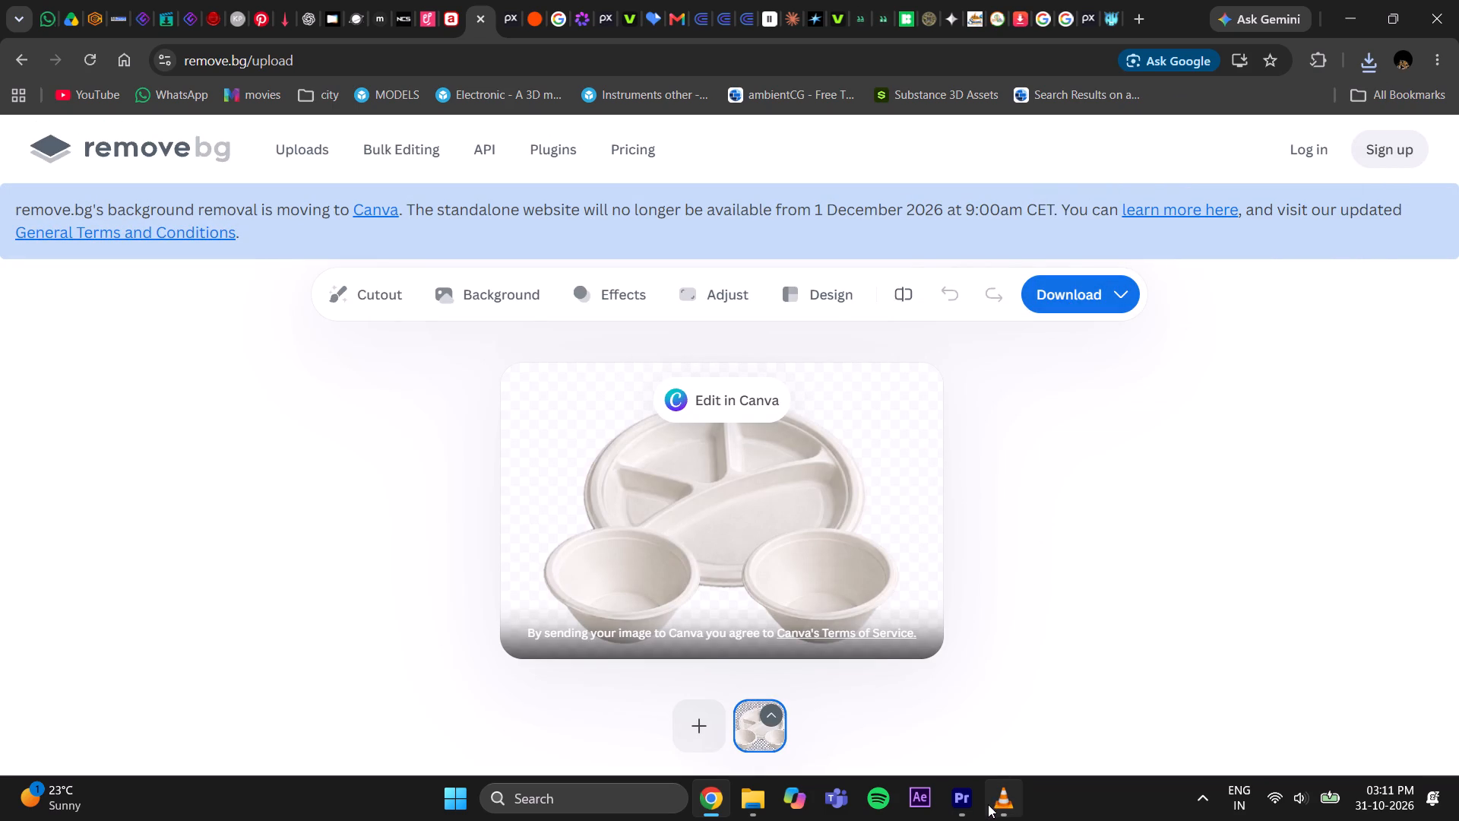
Load the plate and bowls removebg preview from Downloads into Premiere Pro's source monitor and place it on V6 at the STYLISH text's start.
{"action": "left_click", "coordinate": [972, 804]}
{"action": "left_click", "coordinate": [736, 796]}
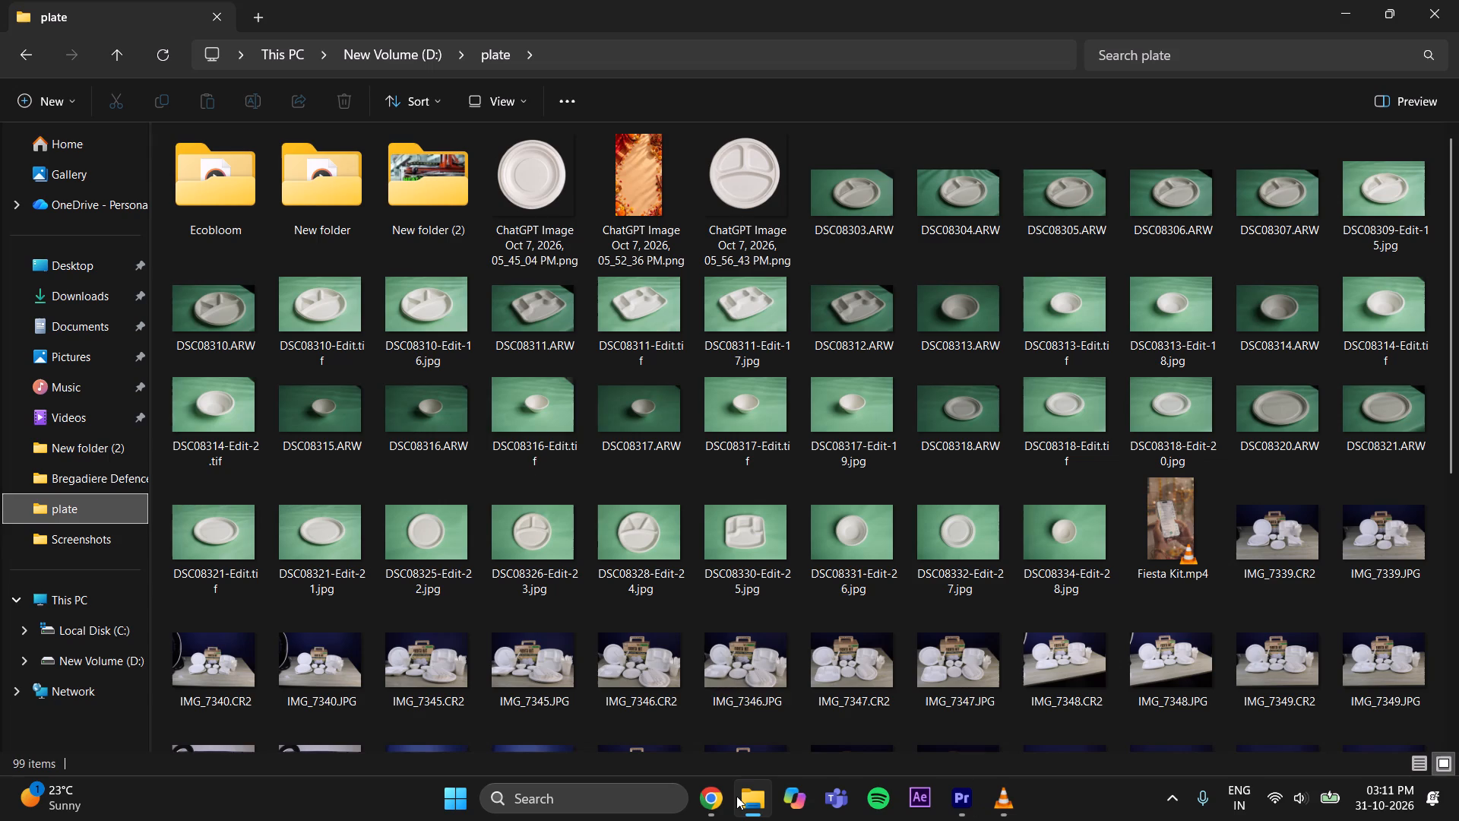
{"action": "left_click", "coordinate": [78, 293]}
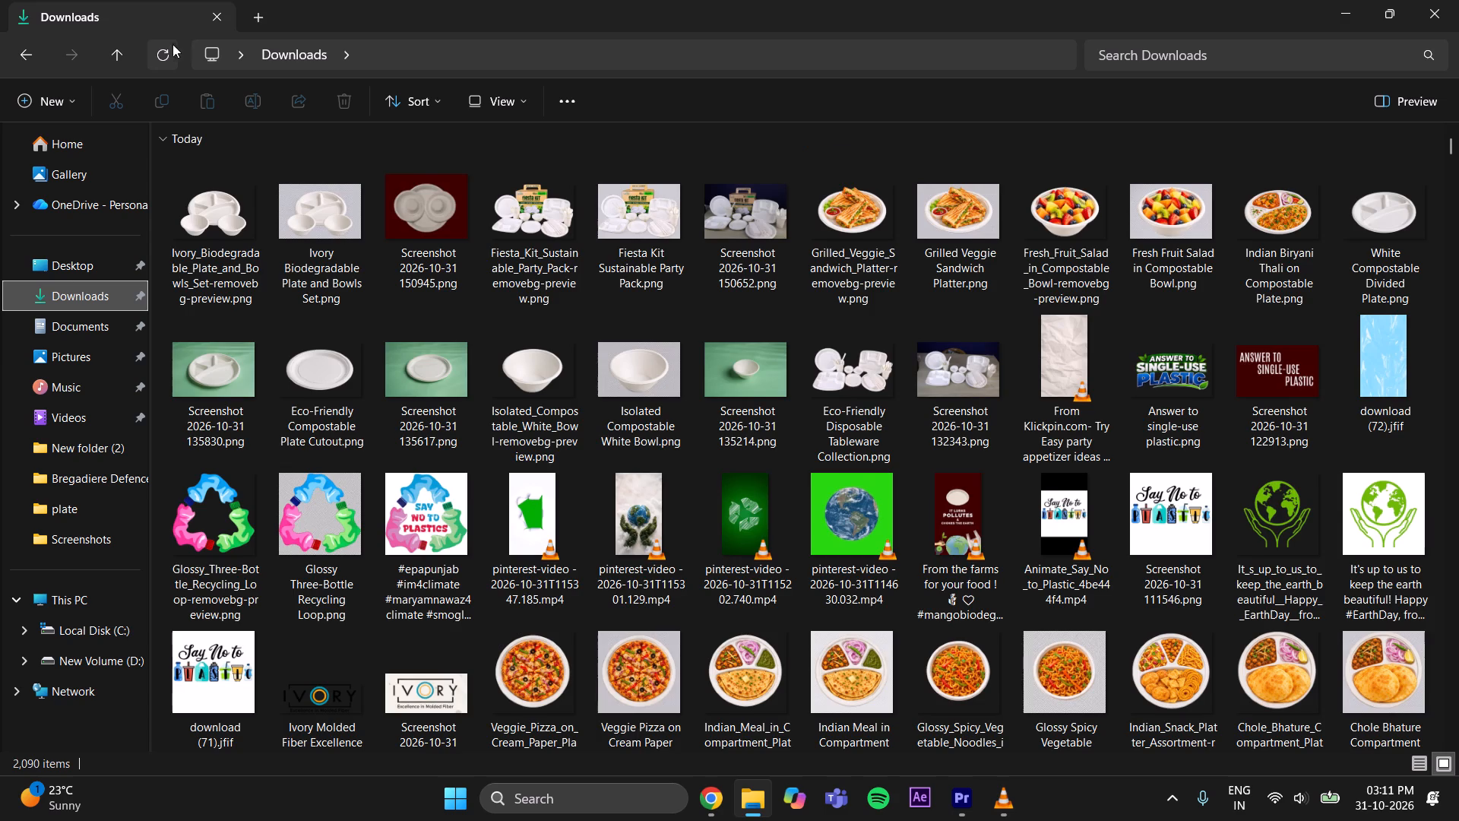
{"action": "left_click", "coordinate": [168, 47]}
{"action": "left_click_drag", "start_coordinate": [191, 238], "coordinate": [964, 820]}
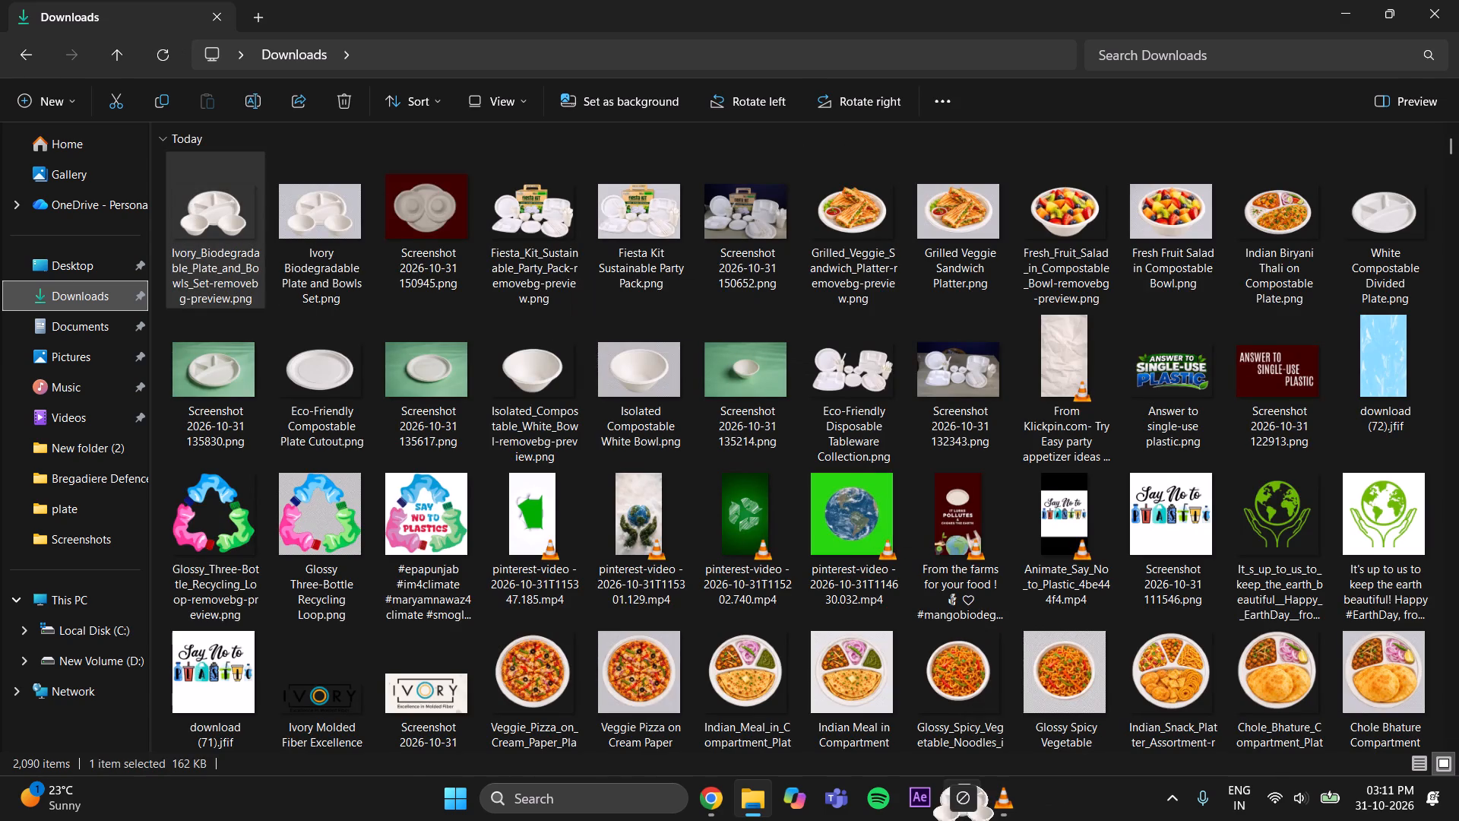
{"action": "left_click_drag", "start_coordinate": [964, 820], "coordinate": [432, 153]}
{"action": "left_click_drag", "start_coordinate": [441, 291], "coordinate": [441, 295]}
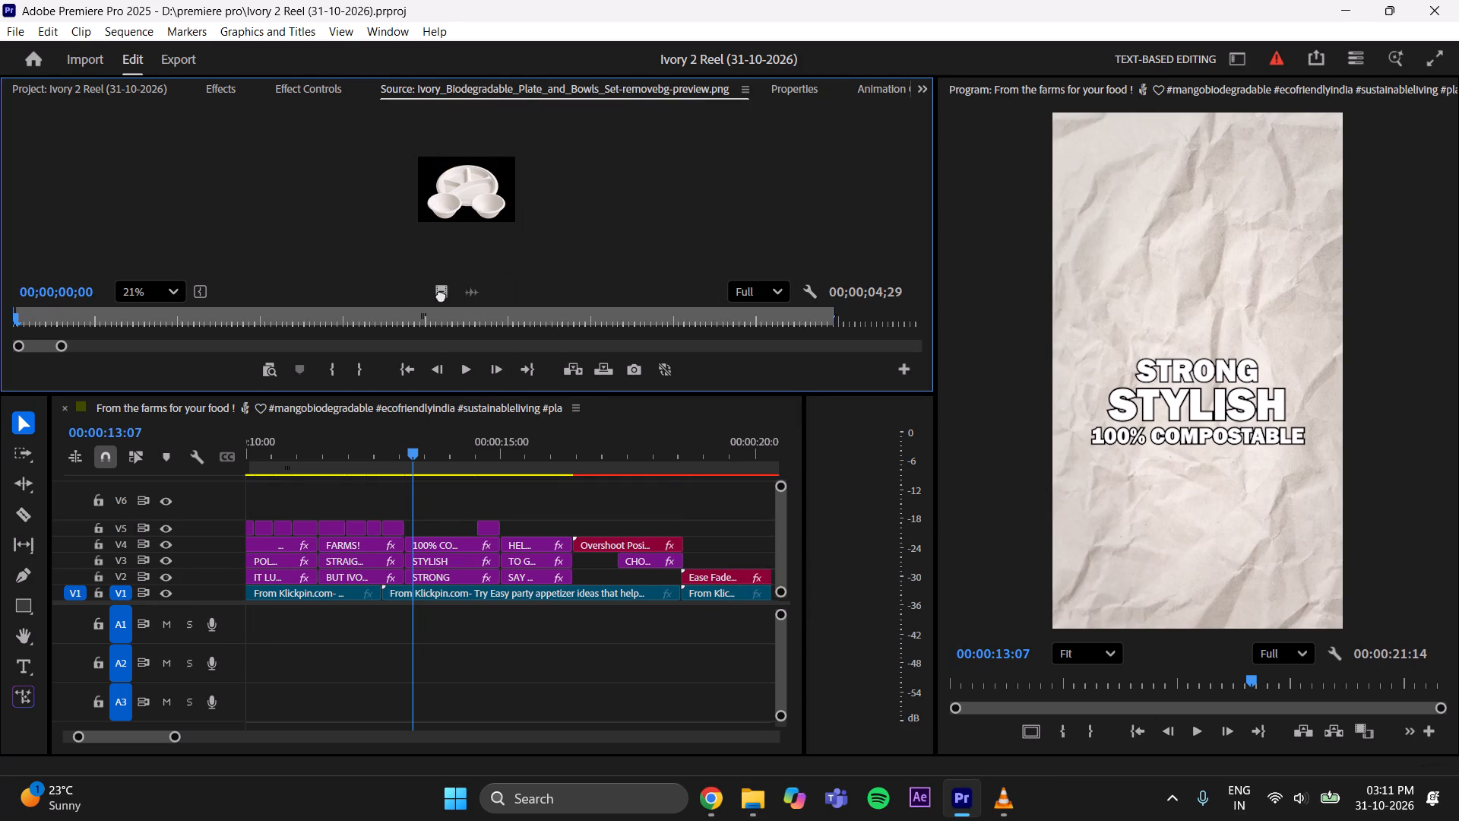
{"action": "left_click_drag", "start_coordinate": [441, 295], "coordinate": [408, 502]}
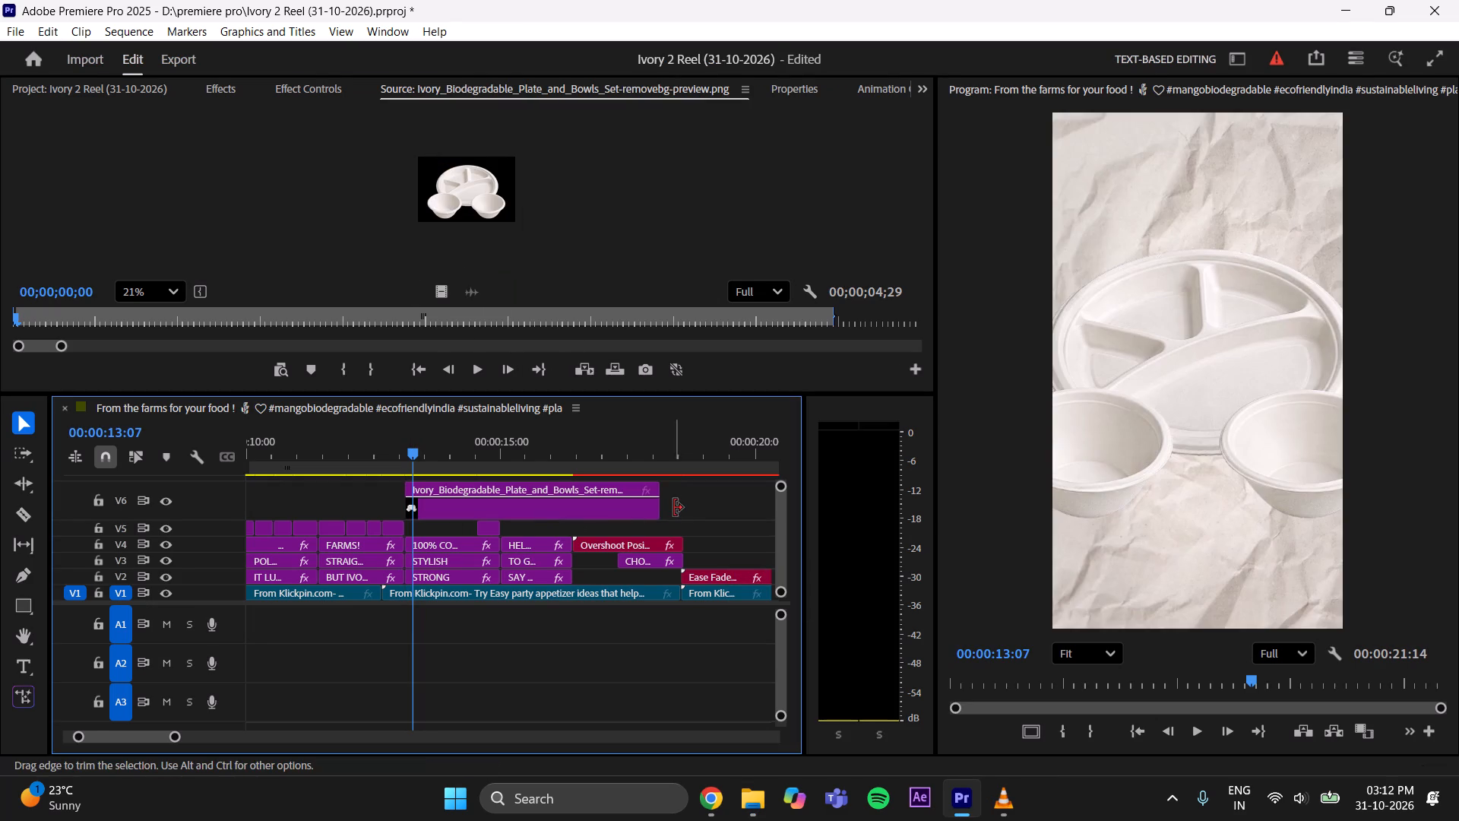
Trim the plate and bowls clip to about half a second, move it from V6 down to V5, and save the project.
{"action": "left_click_drag", "start_coordinate": [669, 506], "coordinate": [436, 512]}
{"action": "left_click_drag", "start_coordinate": [418, 512], "coordinate": [418, 525]}
{"action": "left_click", "coordinate": [428, 526]}
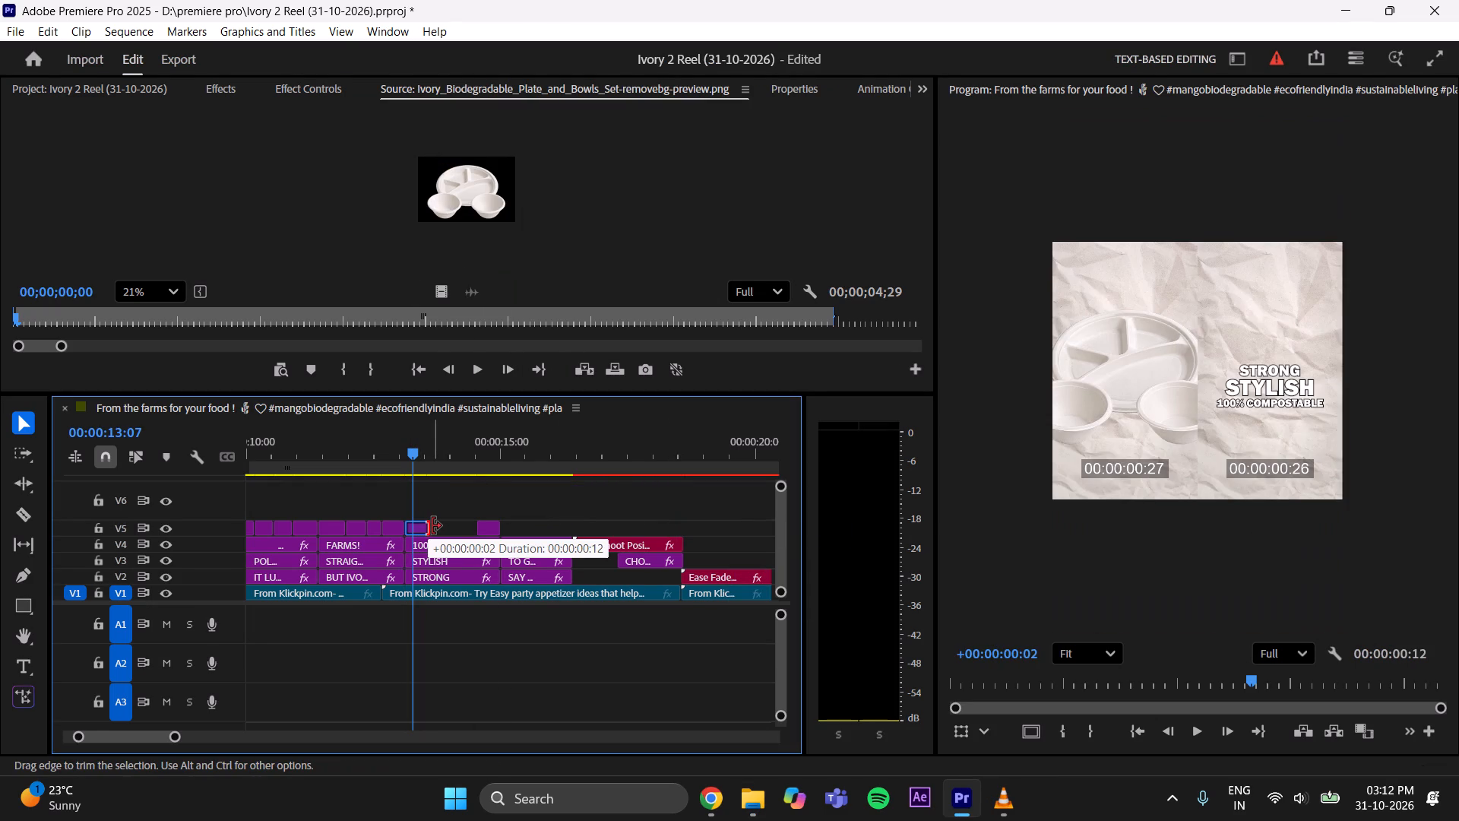
{"action": "left_click", "coordinate": [438, 505]}
{"action": "key", "text": "ctrl+s"}
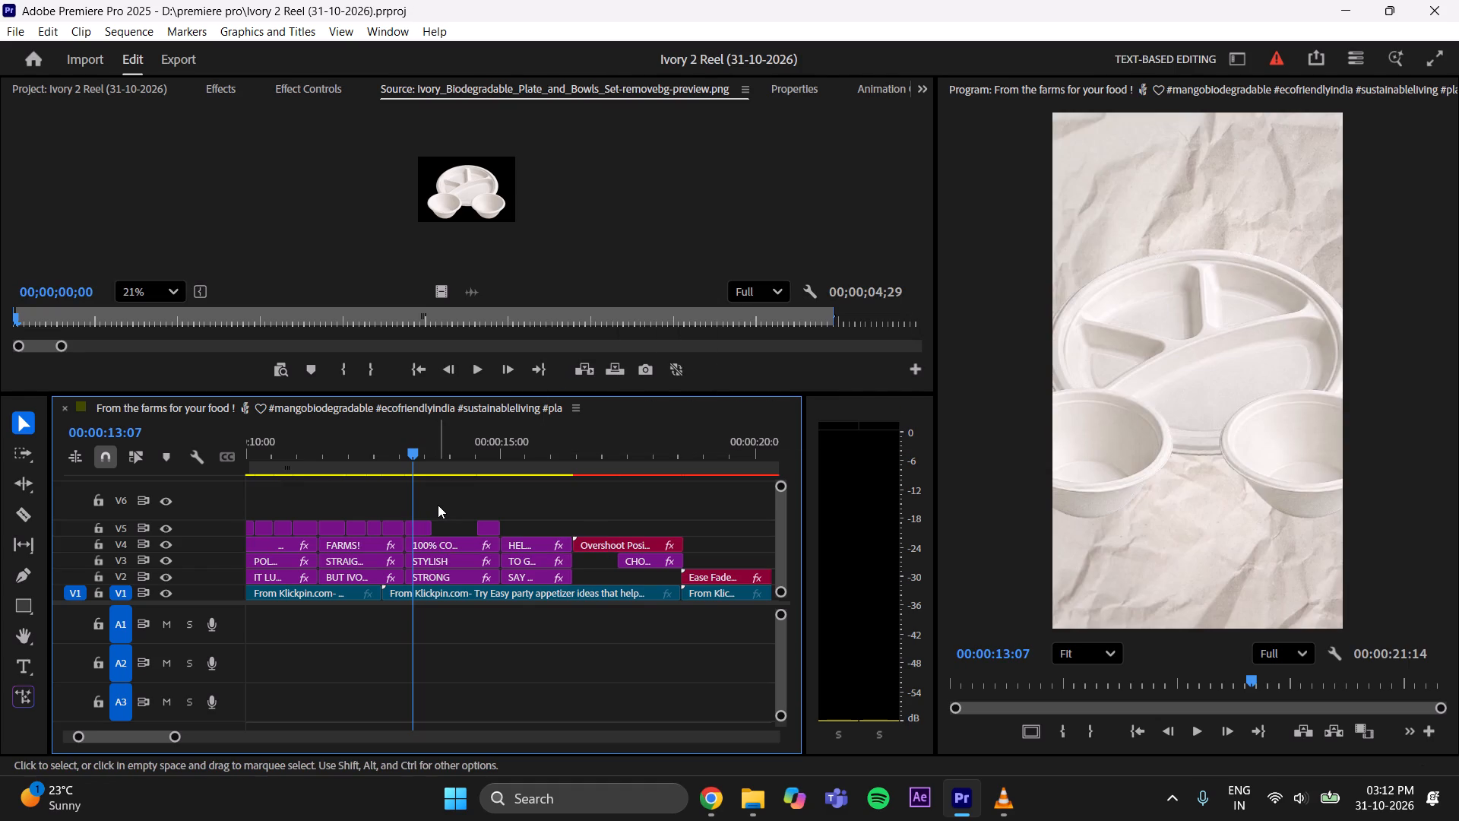
Scale the plate and bowls clip to 55, move it up above the STRONG STYLISH 100% COMPOSTABLE text, and save the project.
{"action": "left_click", "coordinate": [421, 528]}
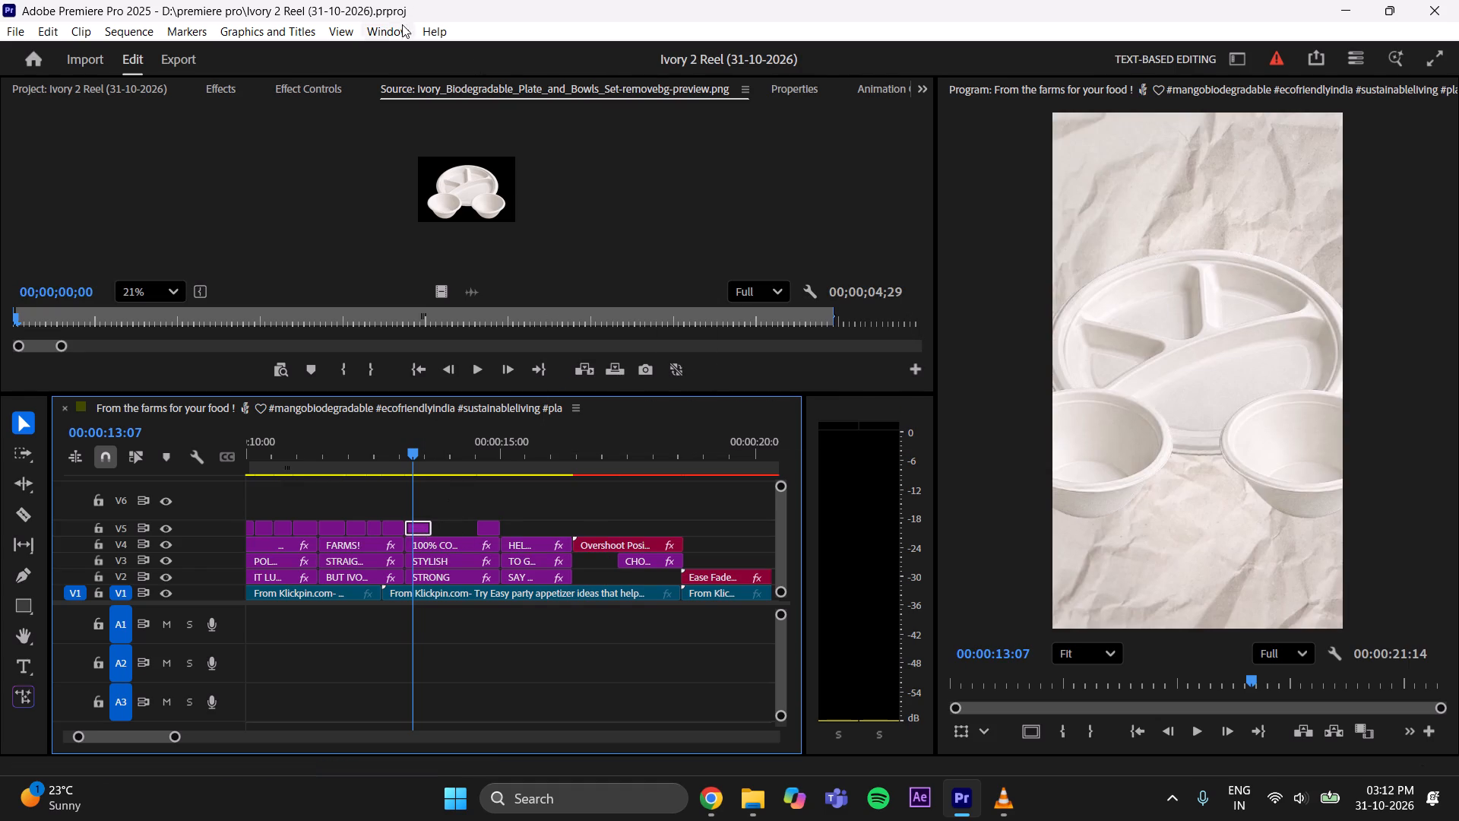
{"action": "left_click", "coordinate": [291, 83]}
{"action": "left_click_drag", "start_coordinate": [353, 204], "coordinate": [324, 217]}
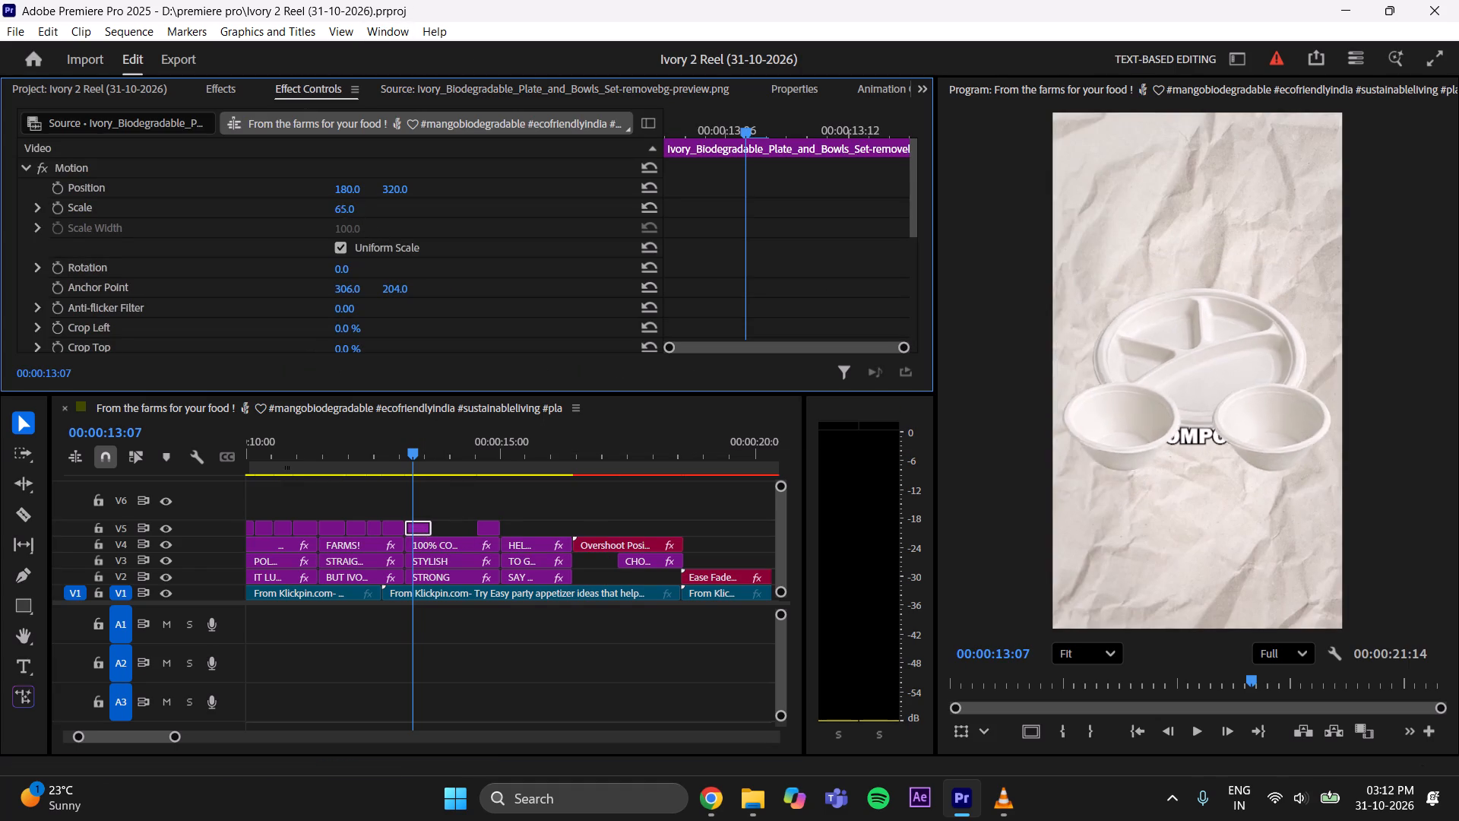
{"action": "left_click_drag", "start_coordinate": [324, 217], "coordinate": [318, 221]}
{"action": "left_click_drag", "start_coordinate": [409, 190], "coordinate": [308, 189]}
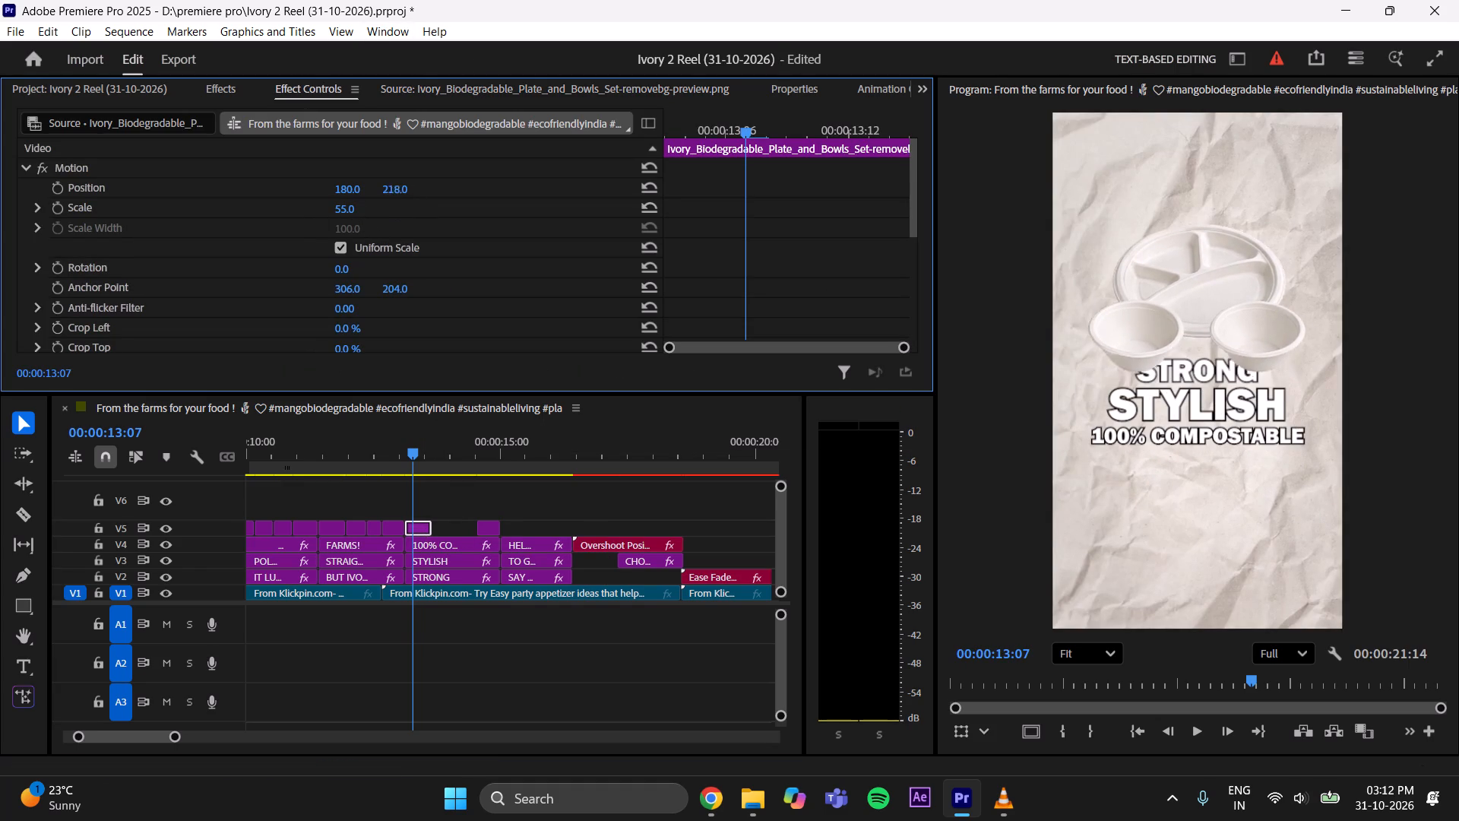
{"action": "left_click_drag", "start_coordinate": [308, 189], "coordinate": [283, 189]}
{"action": "left_click", "coordinate": [519, 500]}
{"action": "key", "text": "ctrl+s"}
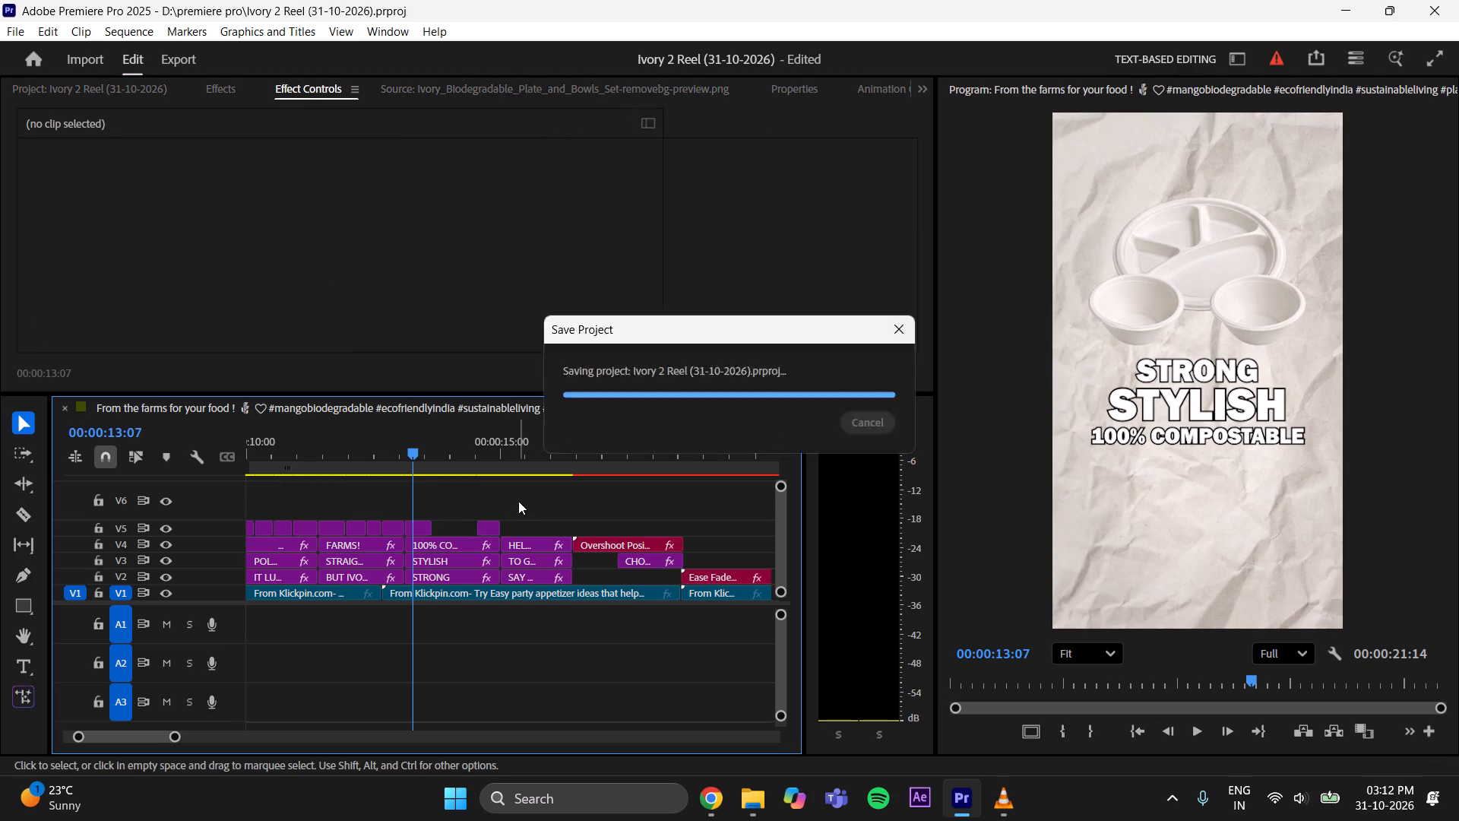
Examine the tableware arrangements in the VLC reference video from the STYLISH to the TO GUILT text, returning to the plate stack frame.
{"action": "left_click", "coordinate": [1002, 790]}
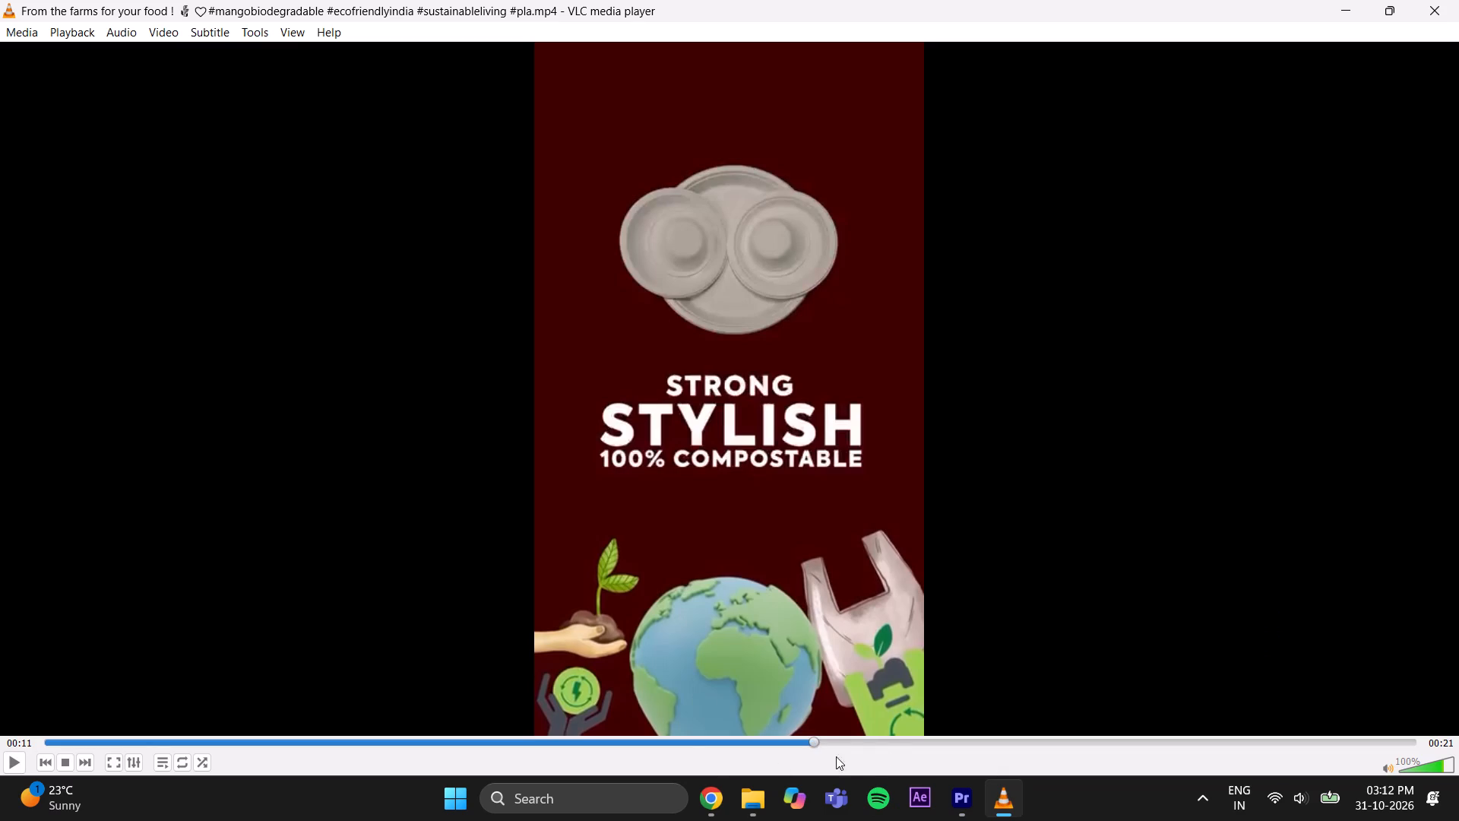
{"action": "left_click_drag", "start_coordinate": [813, 739], "coordinate": [903, 721]}
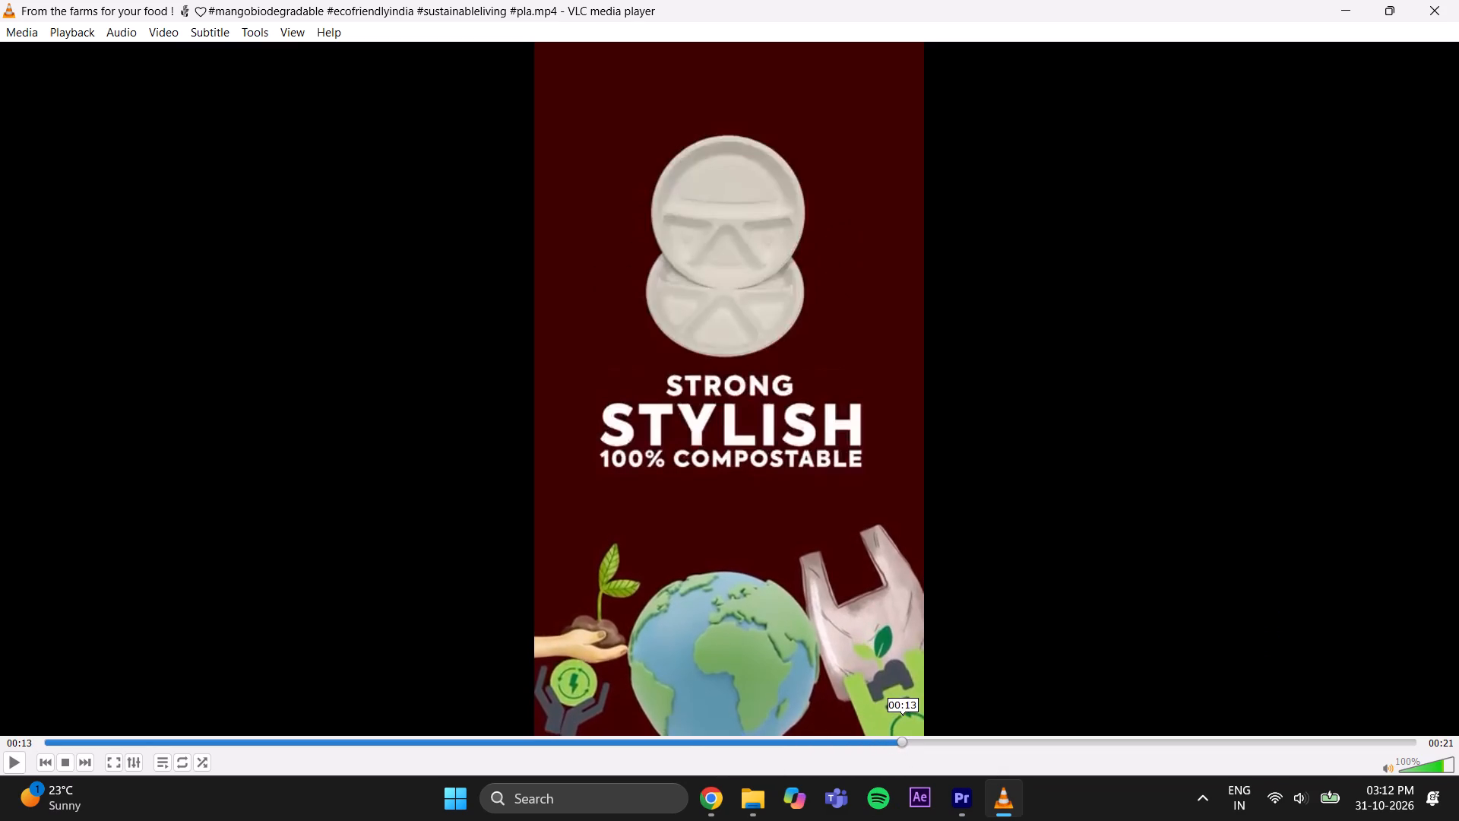
{"action": "left_click_drag", "start_coordinate": [903, 721], "coordinate": [942, 717]}
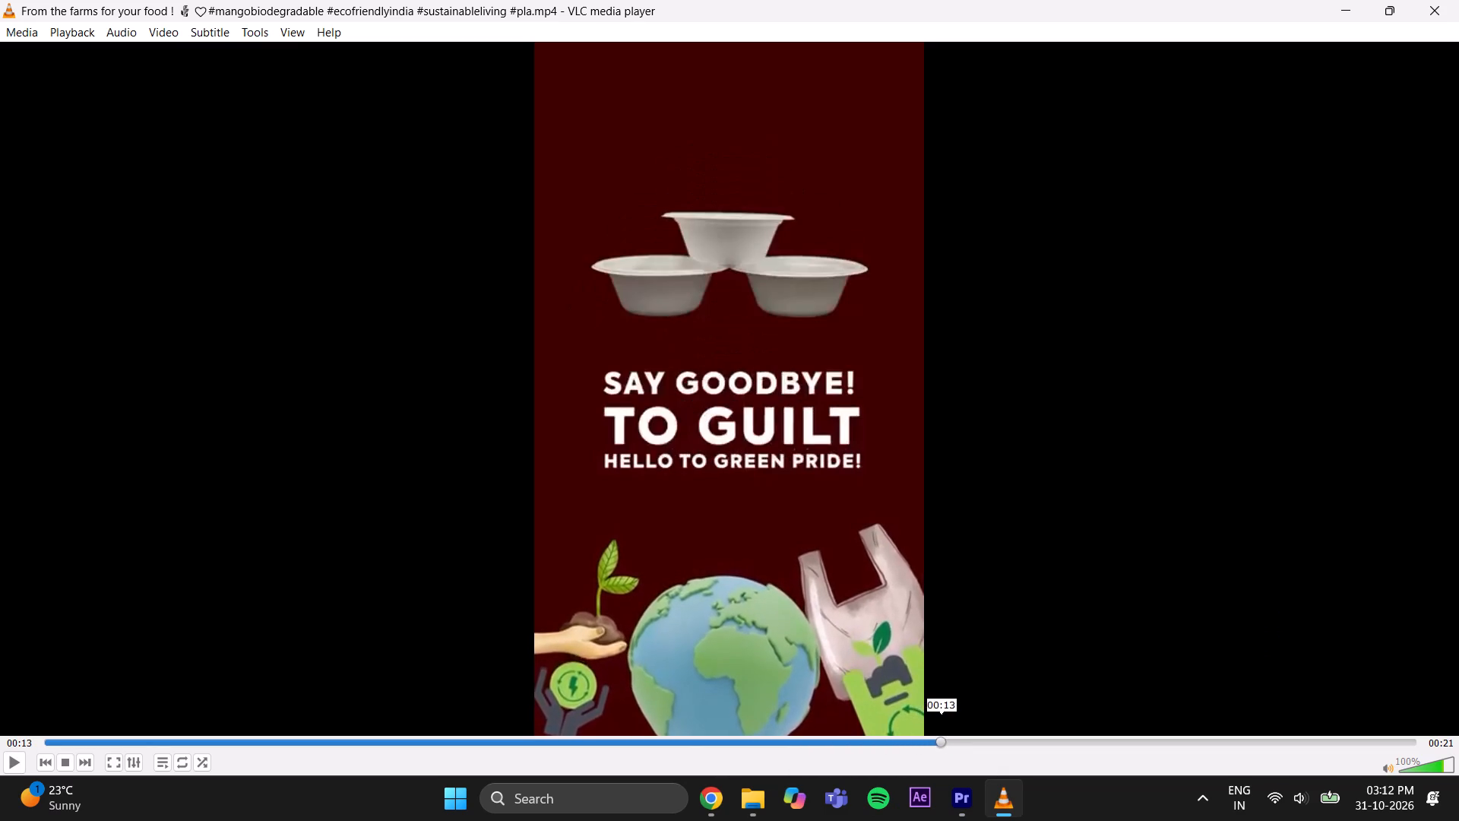
{"action": "left_click_drag", "start_coordinate": [942, 717], "coordinate": [976, 704]}
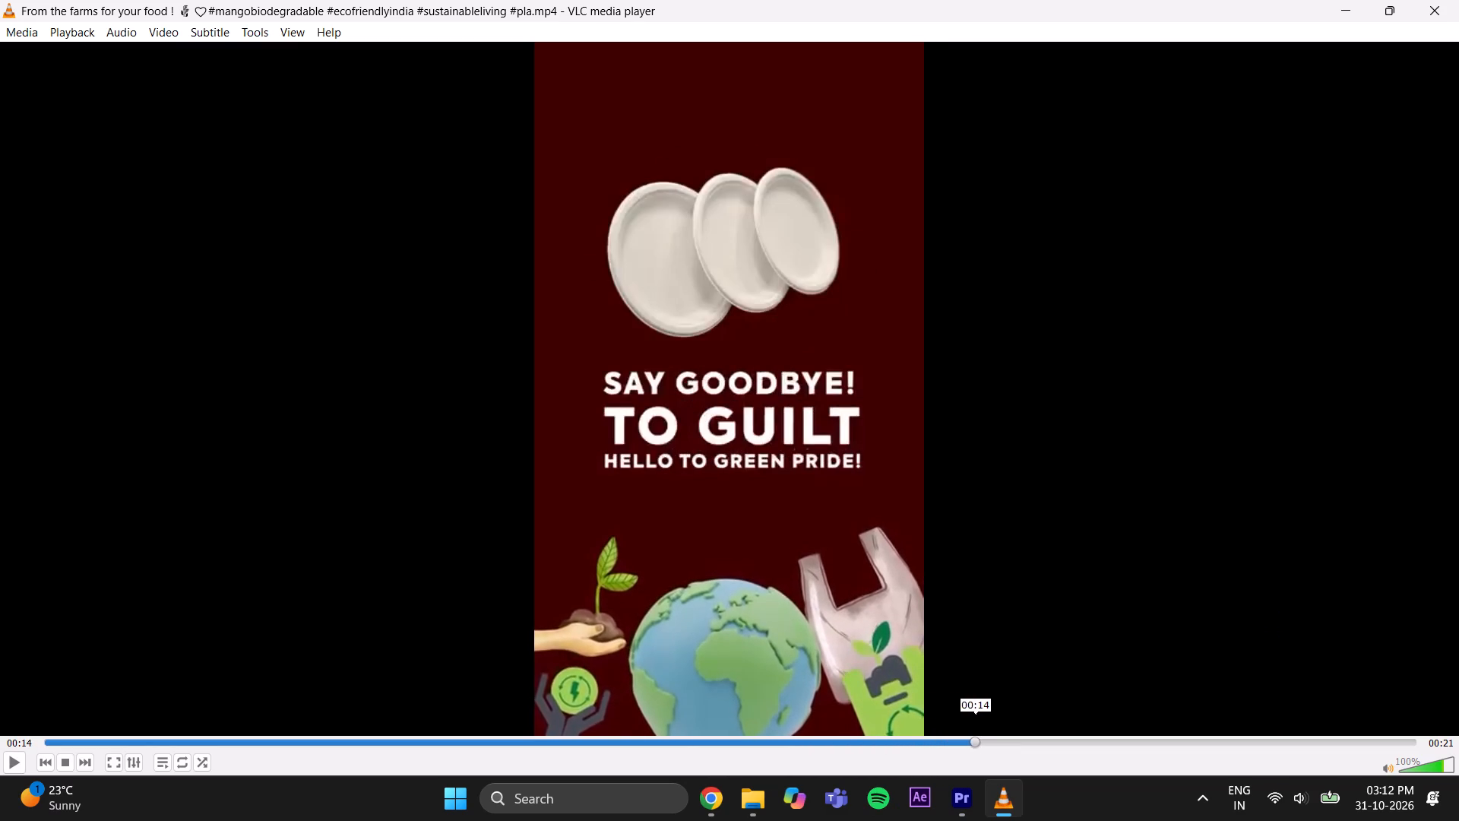
{"action": "left_click_drag", "start_coordinate": [976, 704], "coordinate": [1011, 702]}
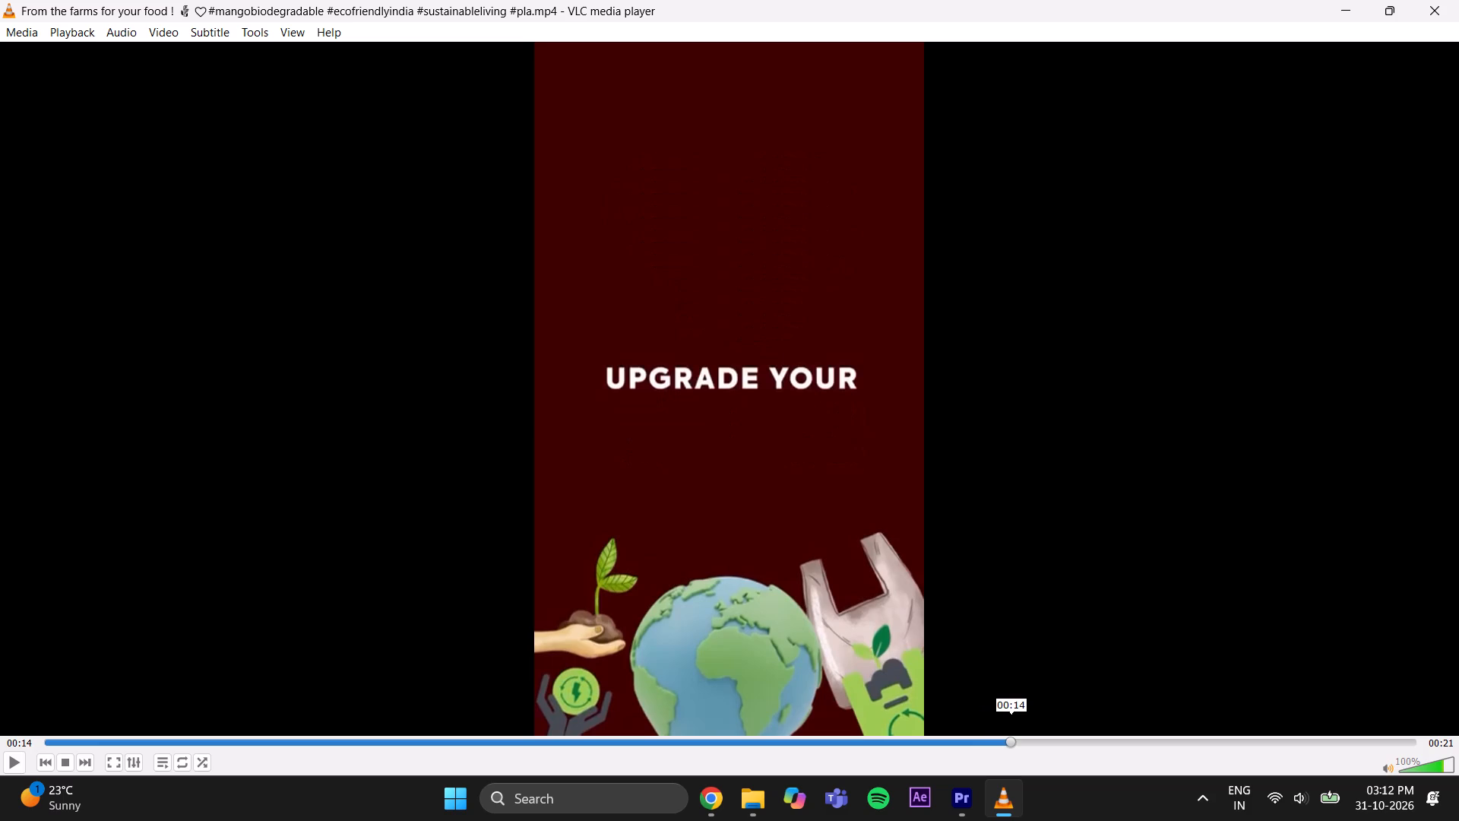
{"action": "left_click_drag", "start_coordinate": [1011, 702], "coordinate": [864, 769]}
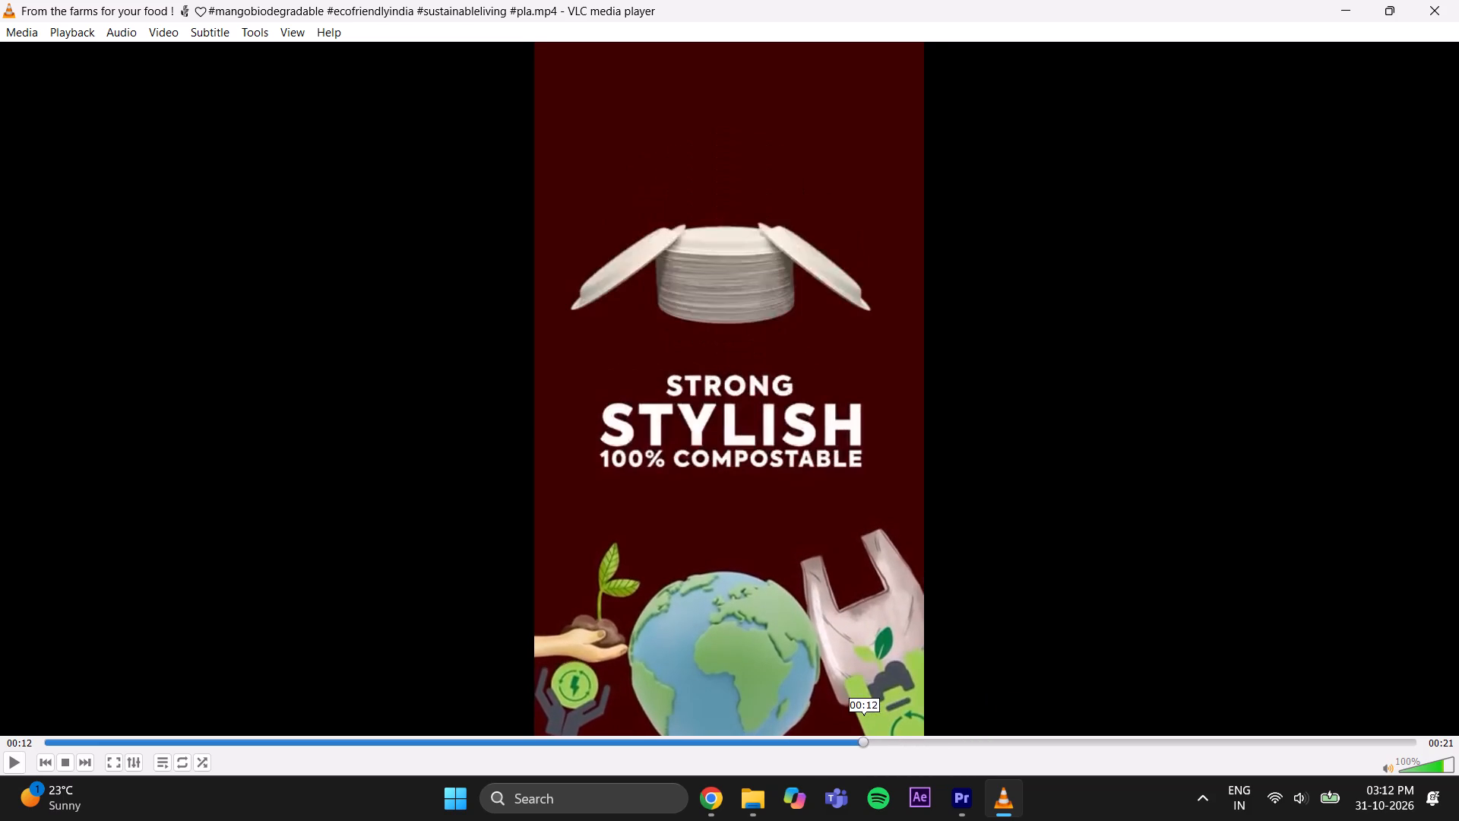
{"action": "left_click_drag", "start_coordinate": [864, 769], "coordinate": [847, 775]}
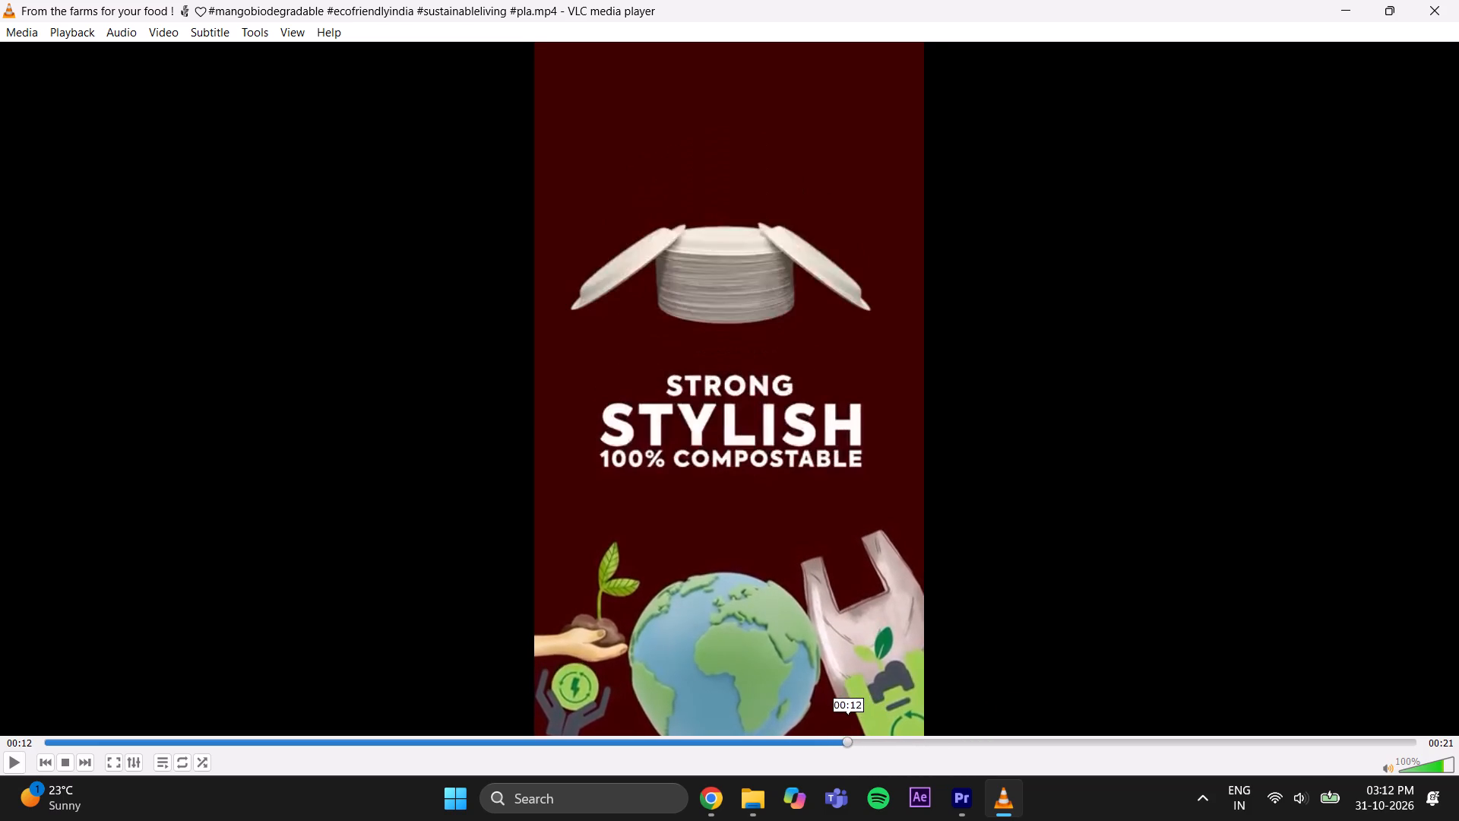
{"action": "left_click_drag", "start_coordinate": [847, 775], "coordinate": [863, 776]}
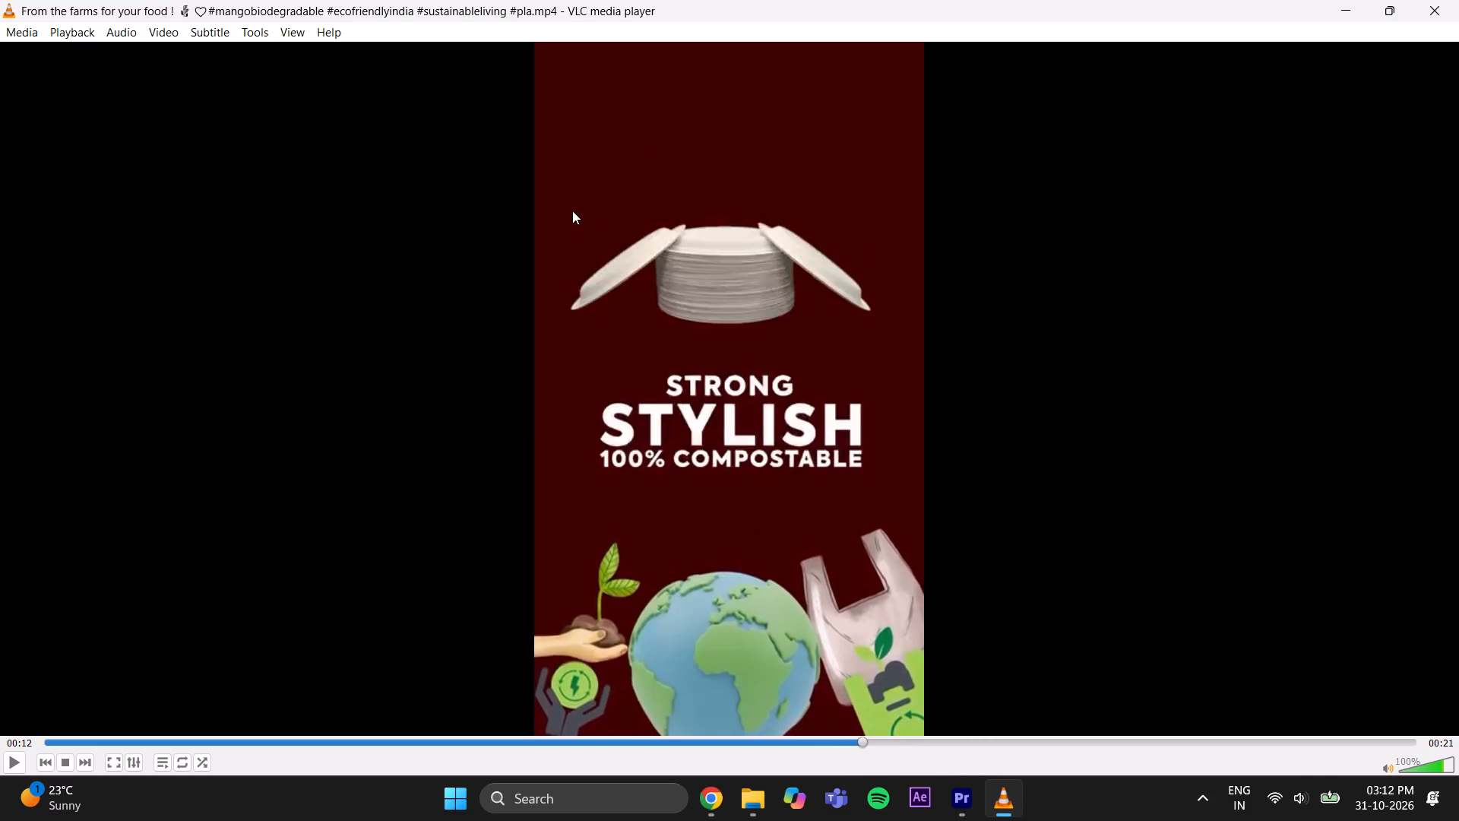
Capture the plate stack with its two leaning plates from the reference video and save it to Downloads as Screenshot 2026-10-31 151236.png.
{"action": "key", "text": "Print"}
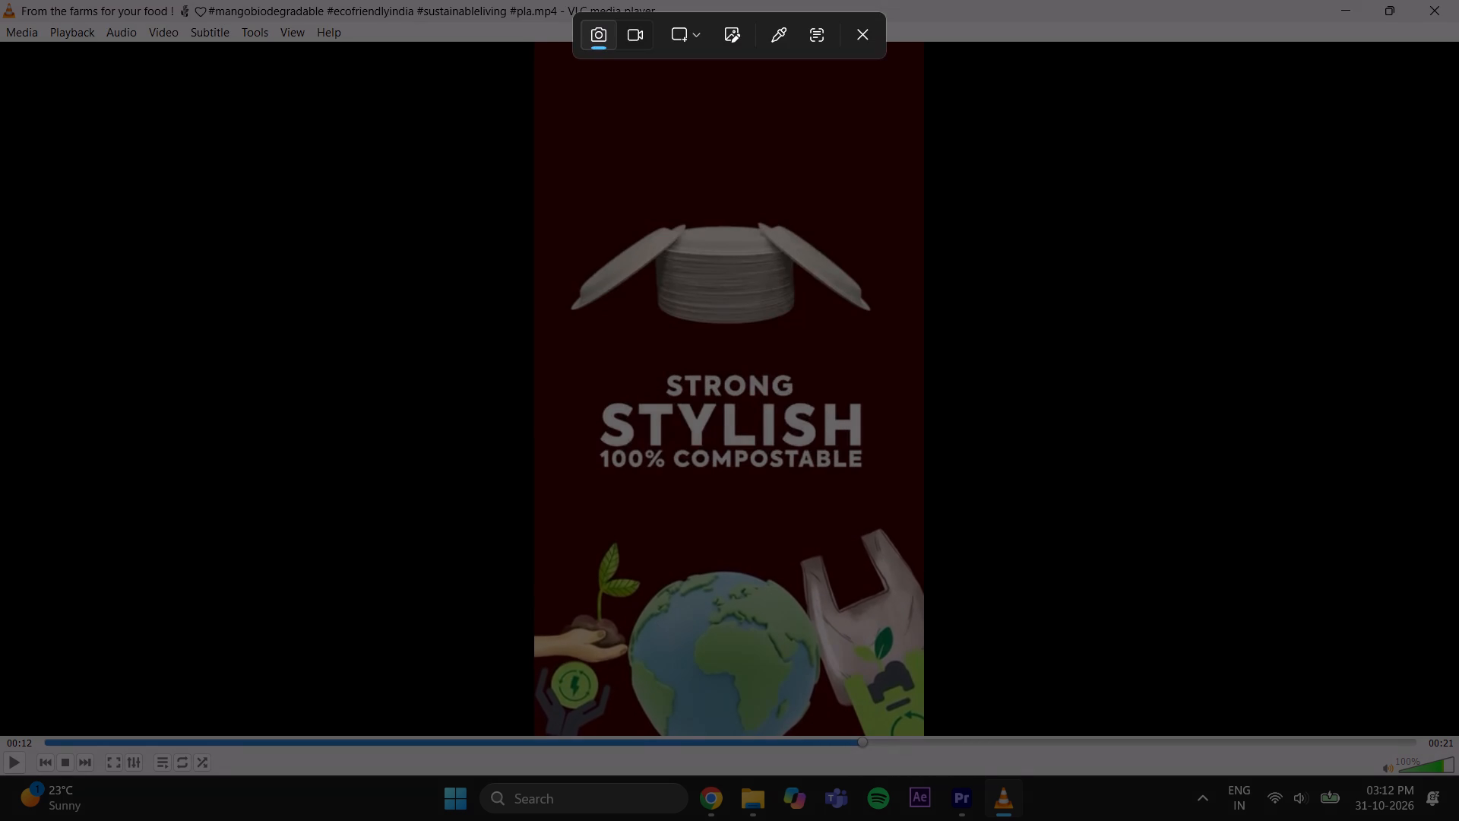
{"action": "left_click_drag", "start_coordinate": [543, 178], "coordinate": [881, 341]}
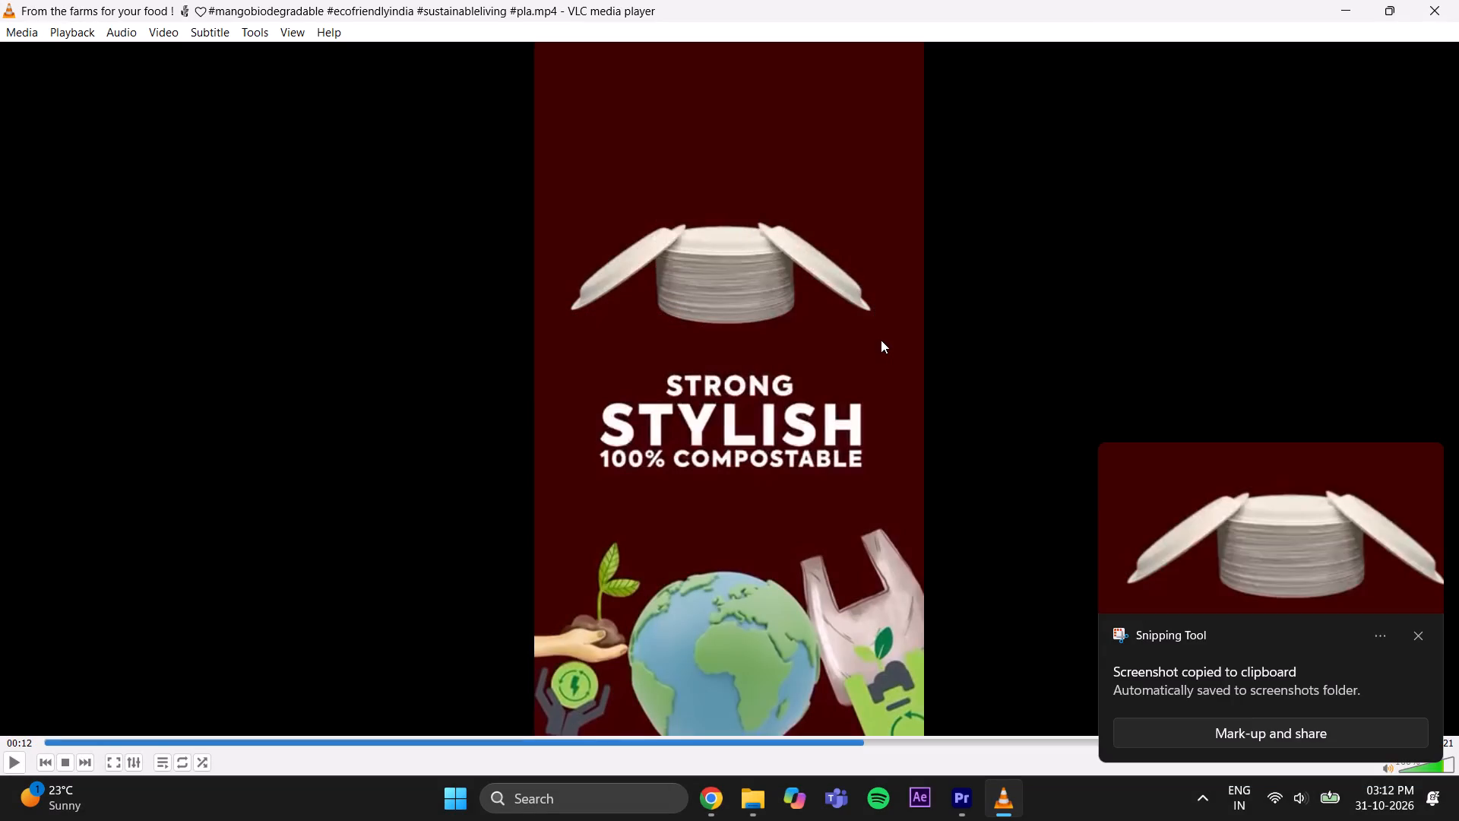
{"action": "left_click", "coordinate": [1151, 502]}
{"action": "left_click", "coordinate": [1244, 334]}
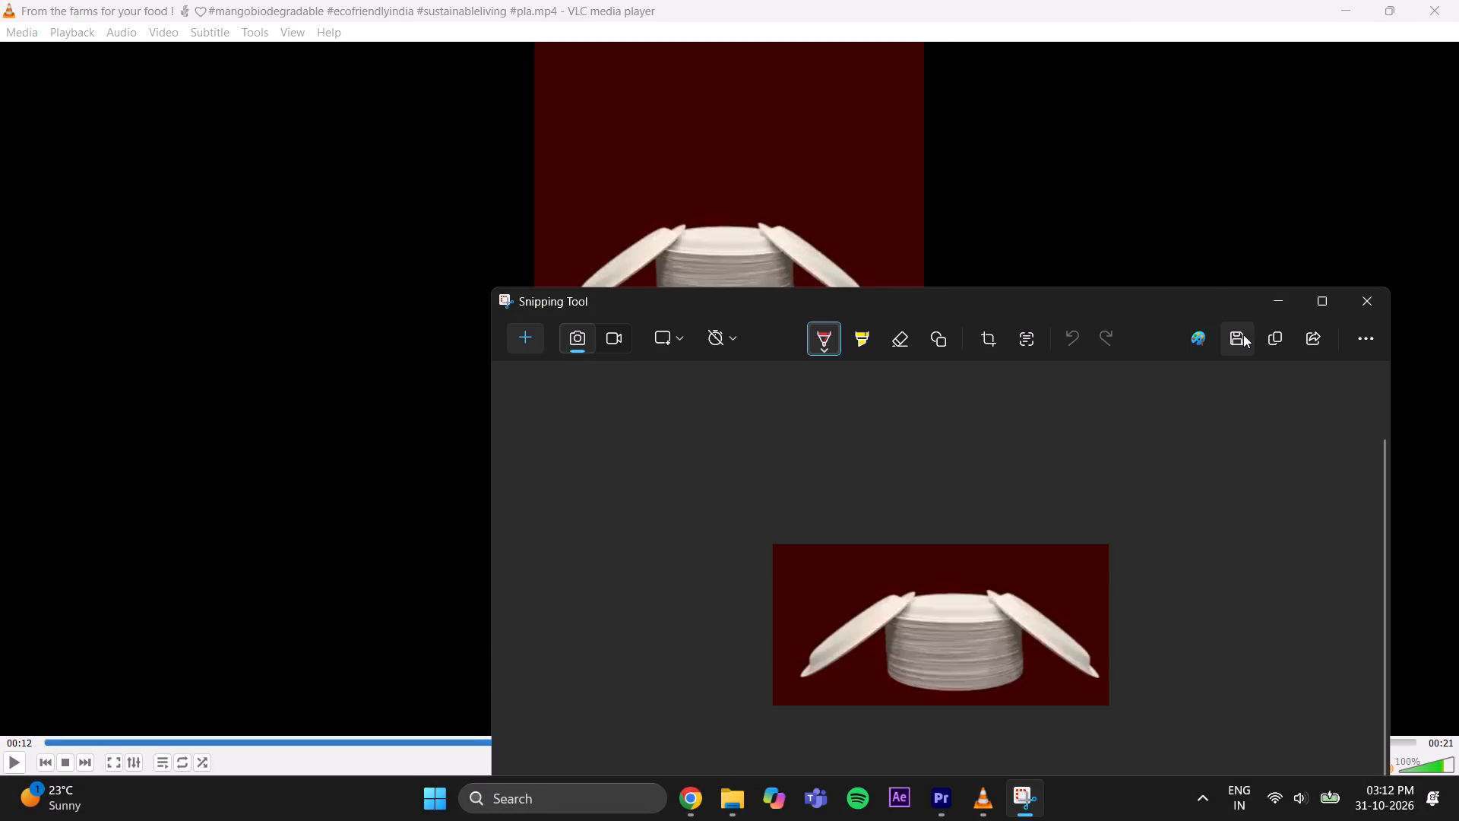
{"action": "scroll", "coordinate": [581, 445], "scroll_direction": "up", "scroll_amount": 5}
{"action": "left_click", "coordinate": [571, 549]}
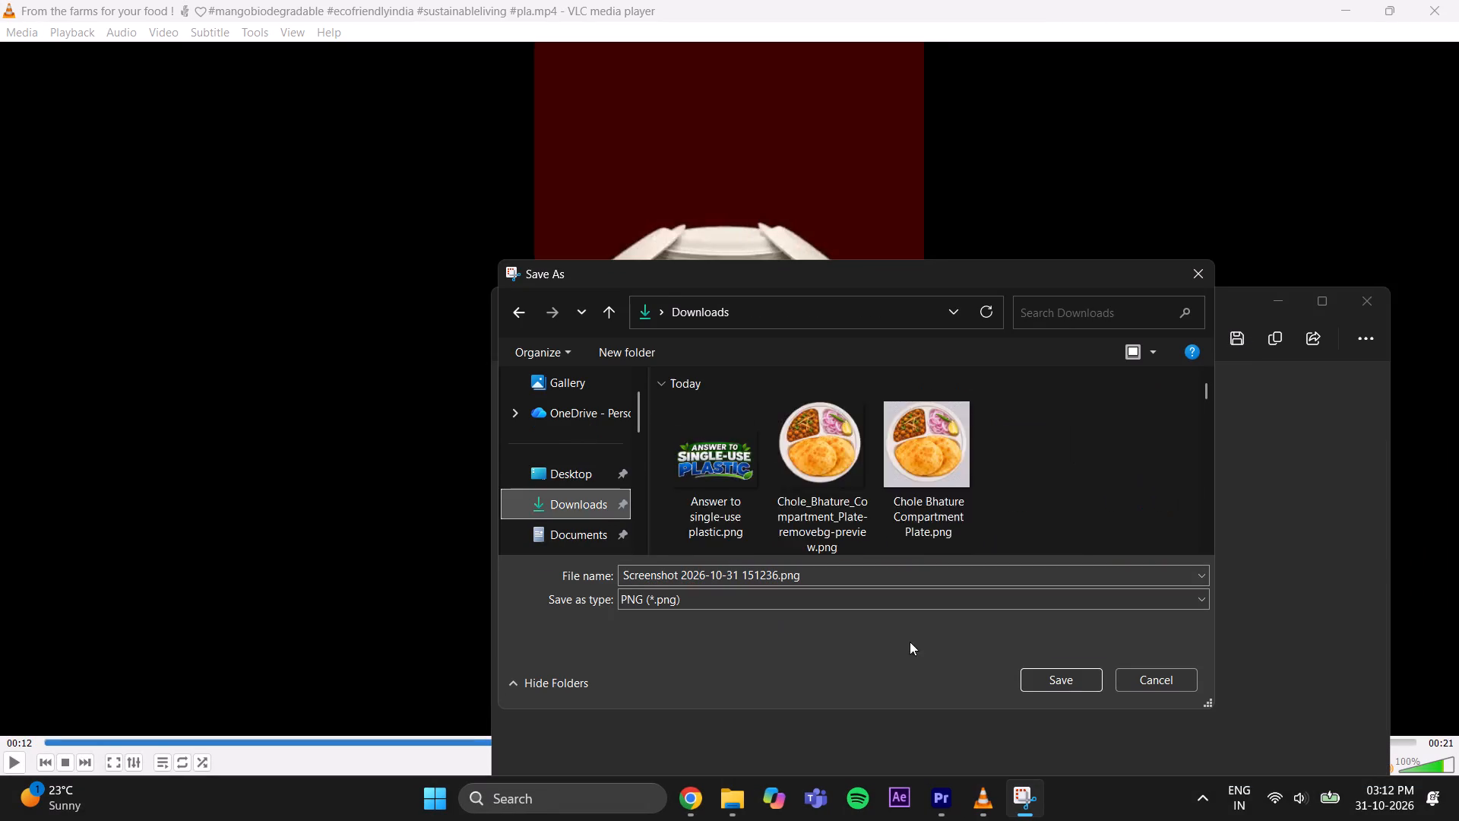
{"action": "left_click", "coordinate": [1046, 684]}
{"action": "left_click", "coordinate": [1359, 296]}
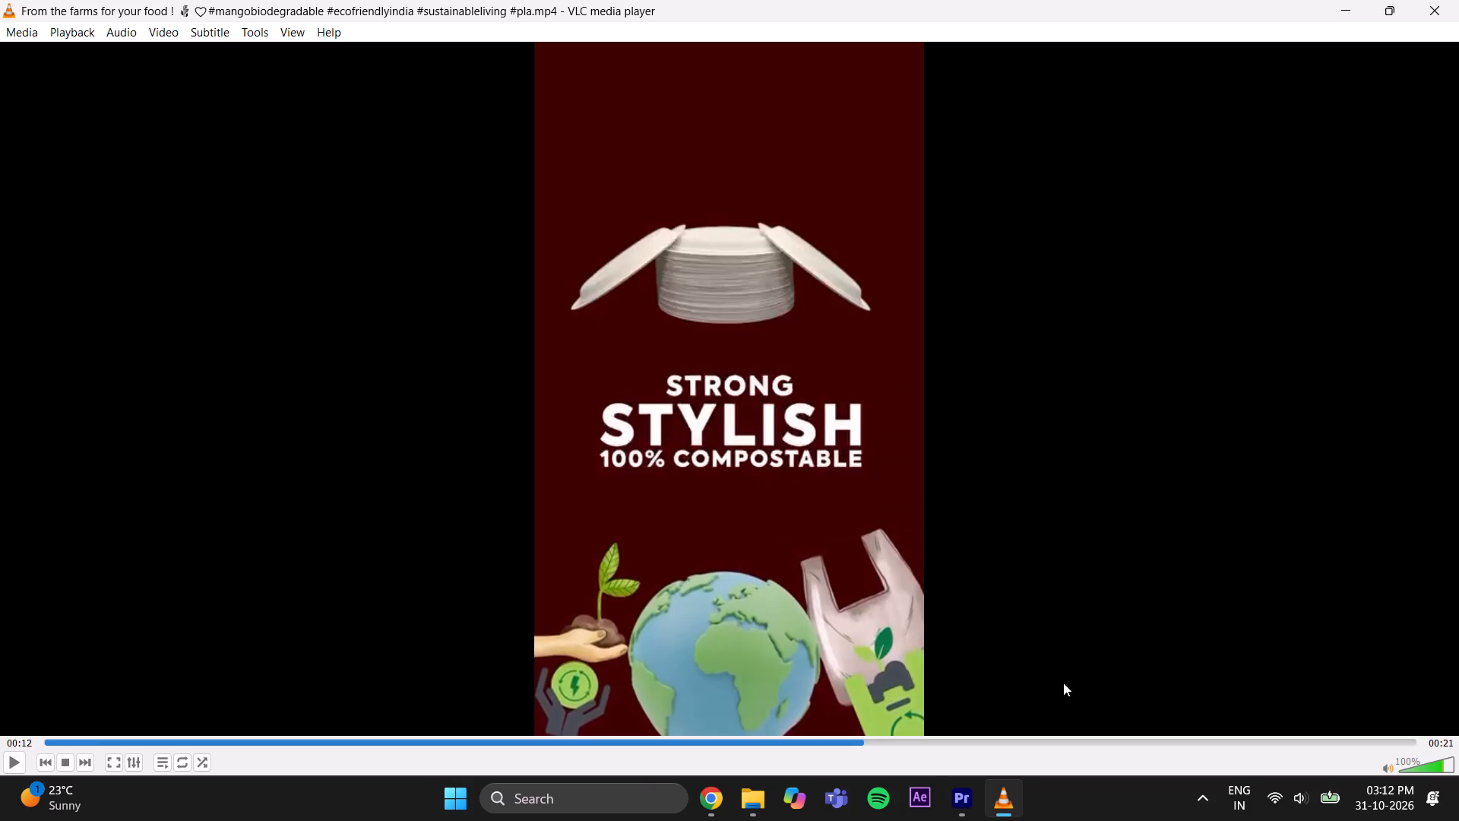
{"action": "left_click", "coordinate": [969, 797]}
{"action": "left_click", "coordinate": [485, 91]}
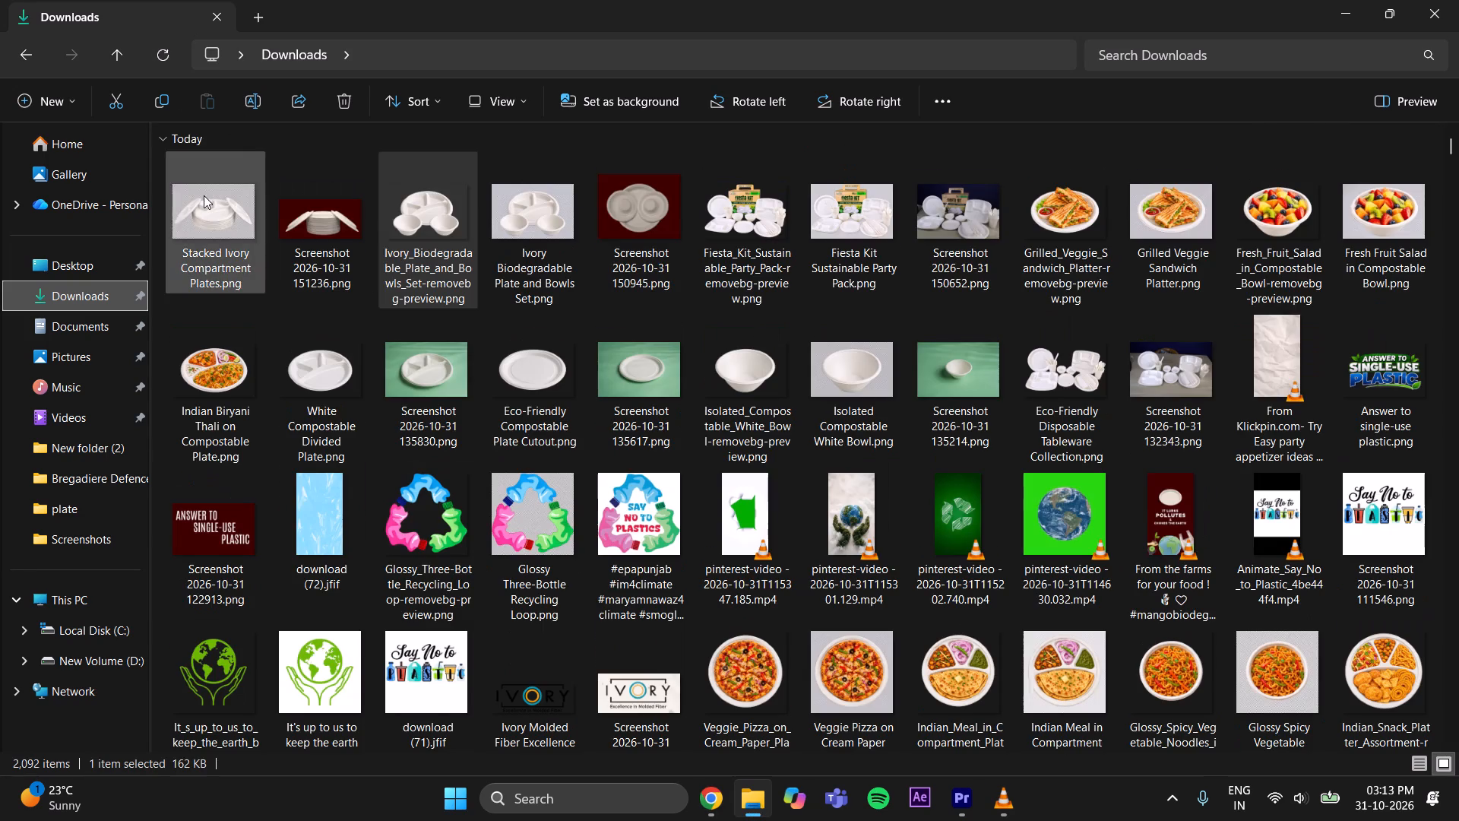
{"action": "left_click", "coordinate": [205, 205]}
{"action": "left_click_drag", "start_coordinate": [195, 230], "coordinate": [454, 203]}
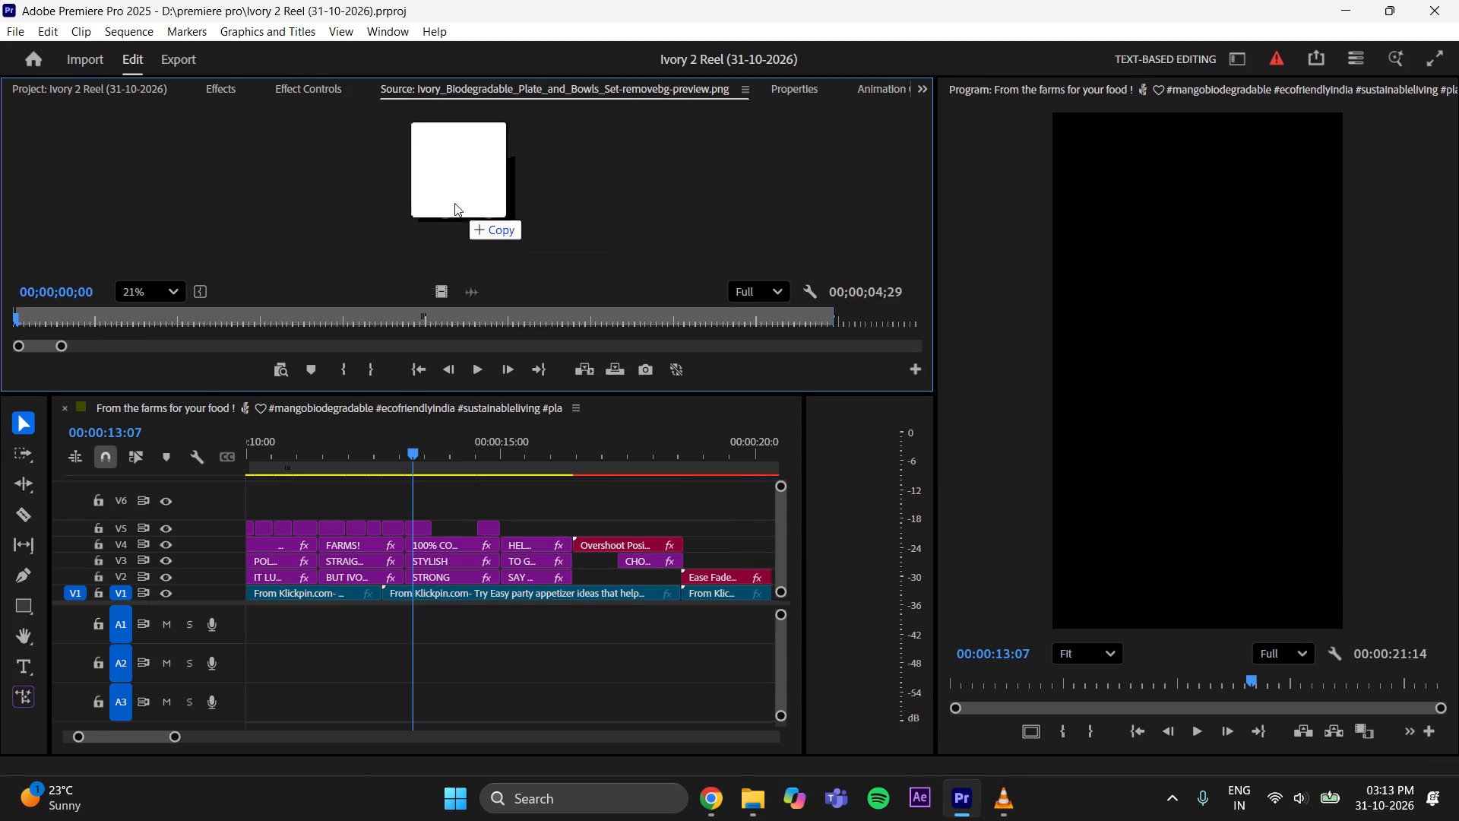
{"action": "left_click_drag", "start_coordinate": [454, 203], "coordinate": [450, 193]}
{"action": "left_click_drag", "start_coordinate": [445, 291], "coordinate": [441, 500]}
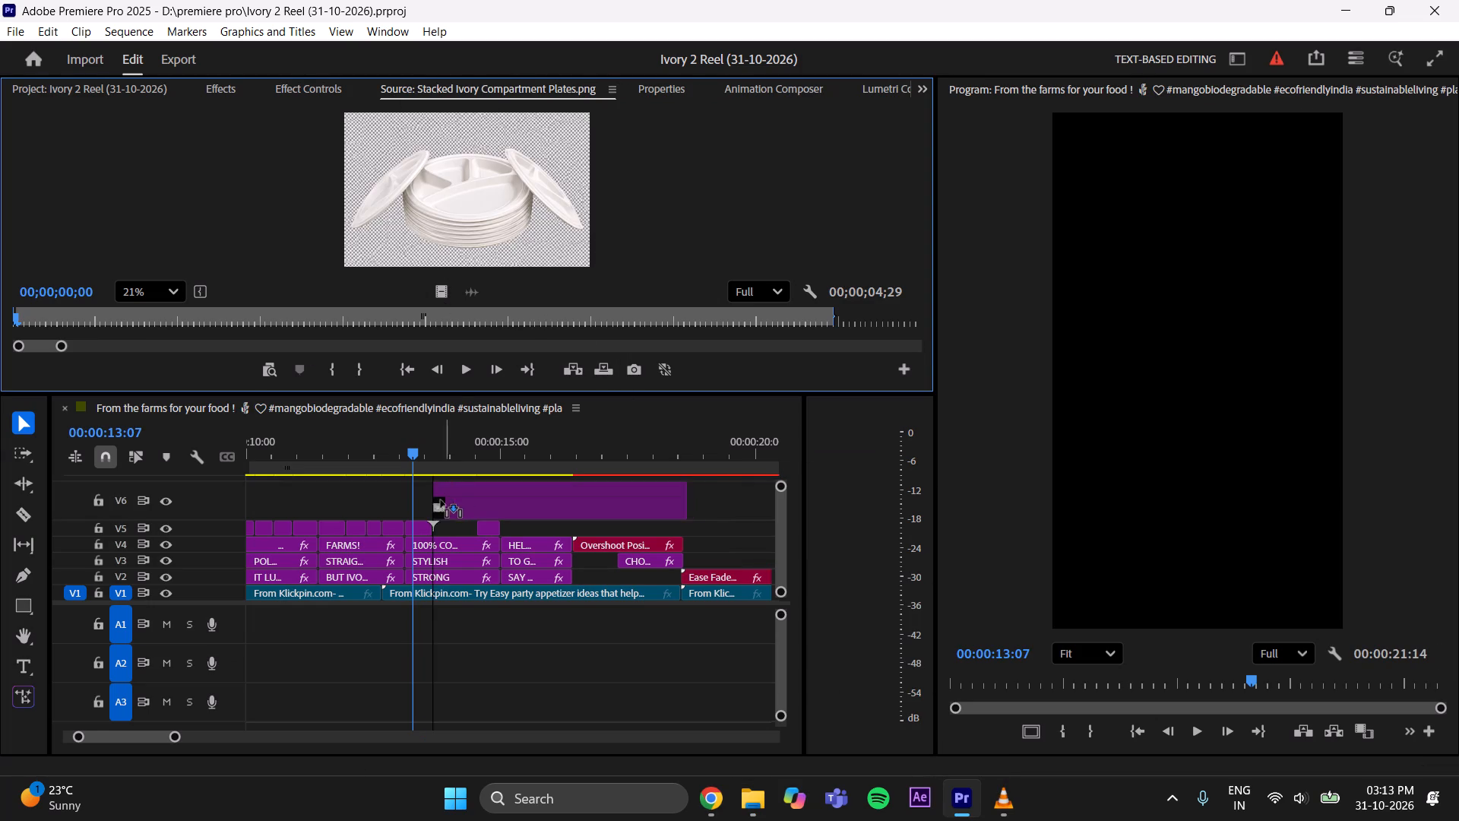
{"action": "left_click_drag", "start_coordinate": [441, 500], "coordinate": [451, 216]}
In remove.bg, replace the plate-and-bowls image with Stacked Ivory Compartment Plates.png from Downloads.
{"action": "left_click", "coordinate": [717, 813]}
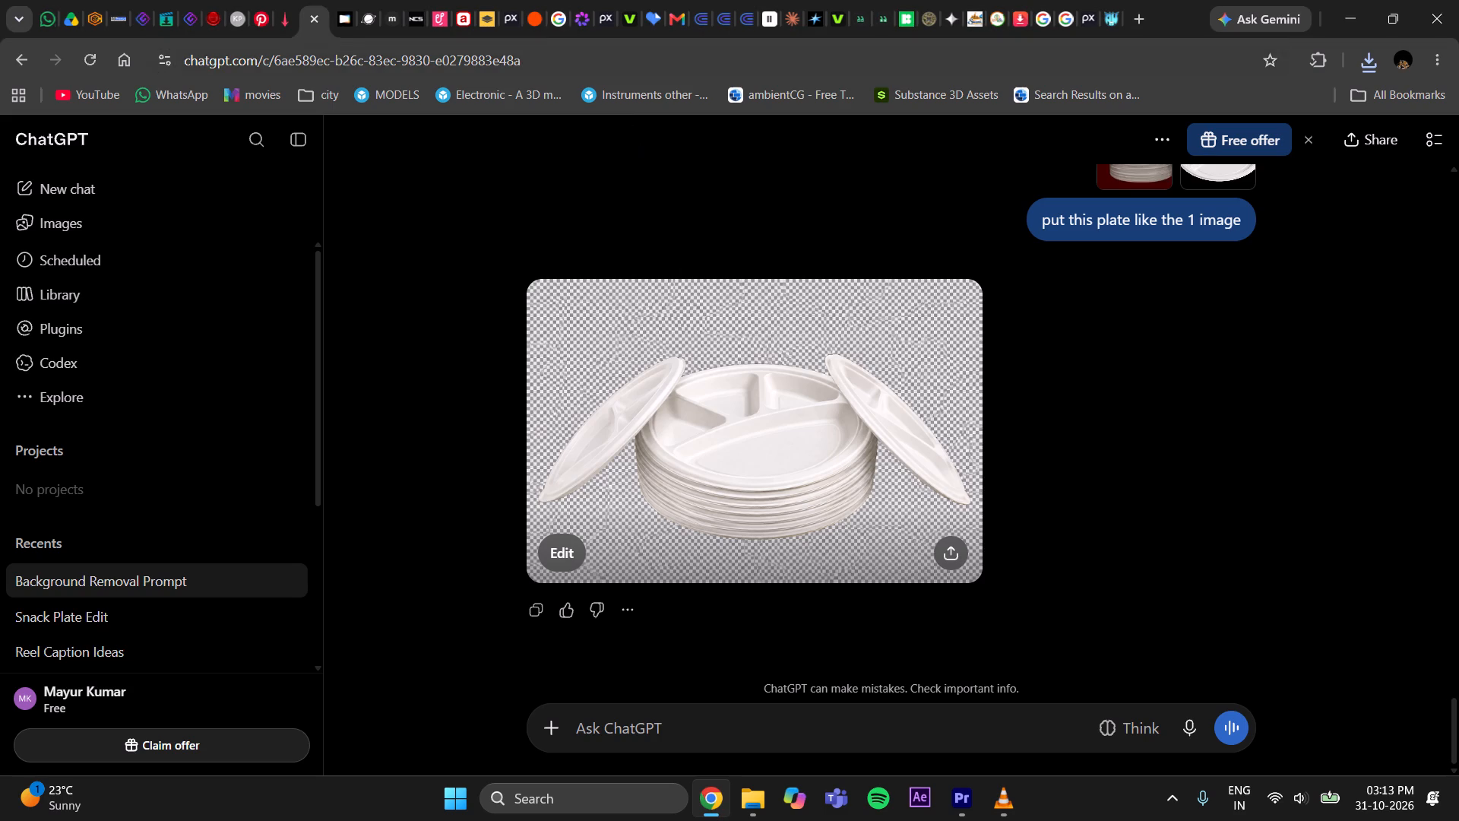
{"action": "left_click", "coordinate": [492, 24]}
{"action": "left_click", "coordinate": [763, 716]}
{"action": "left_click", "coordinate": [757, 657]}
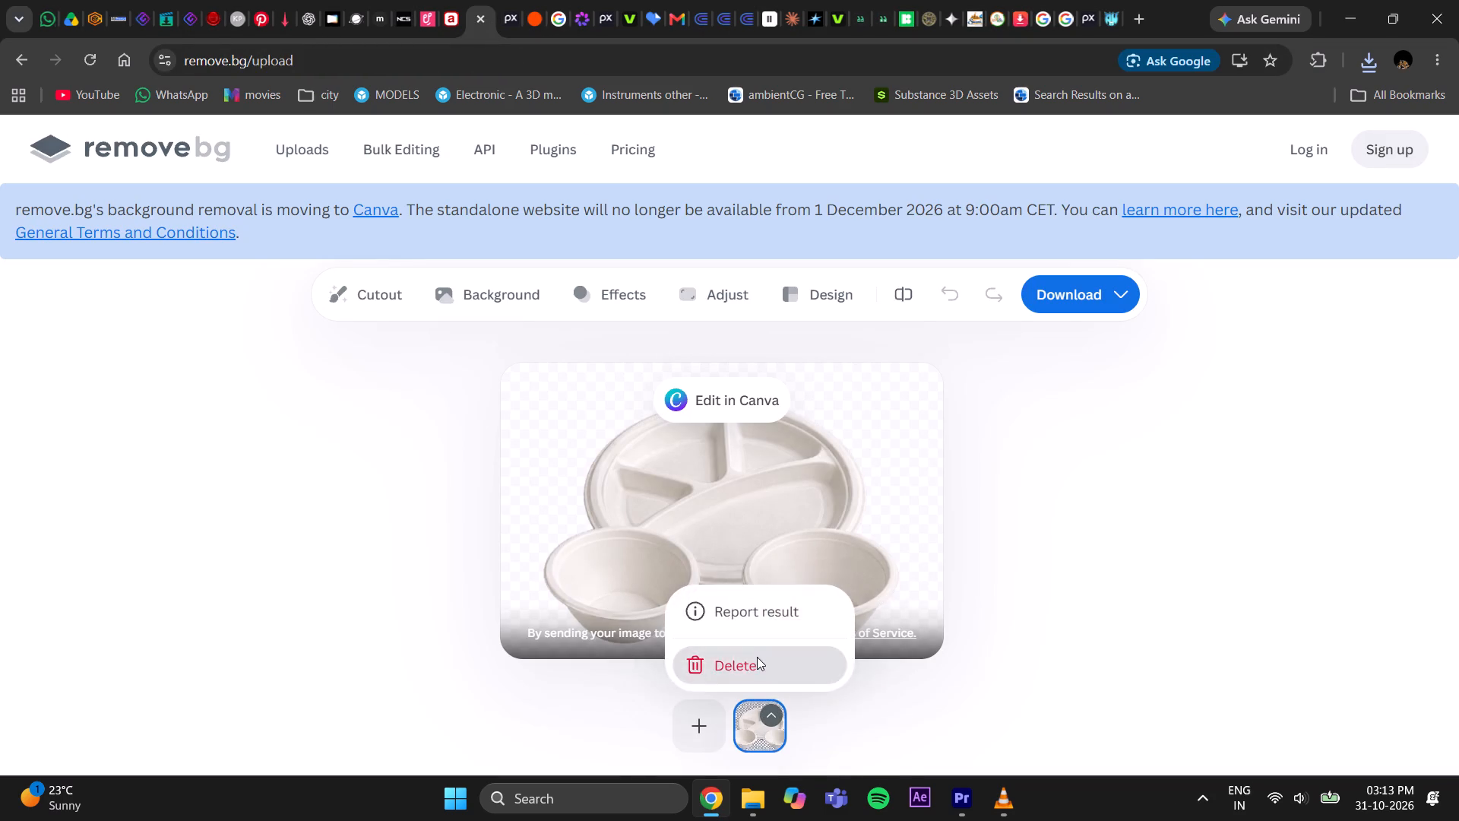
{"action": "left_click", "coordinate": [729, 482]}
{"action": "left_click", "coordinate": [295, 268]}
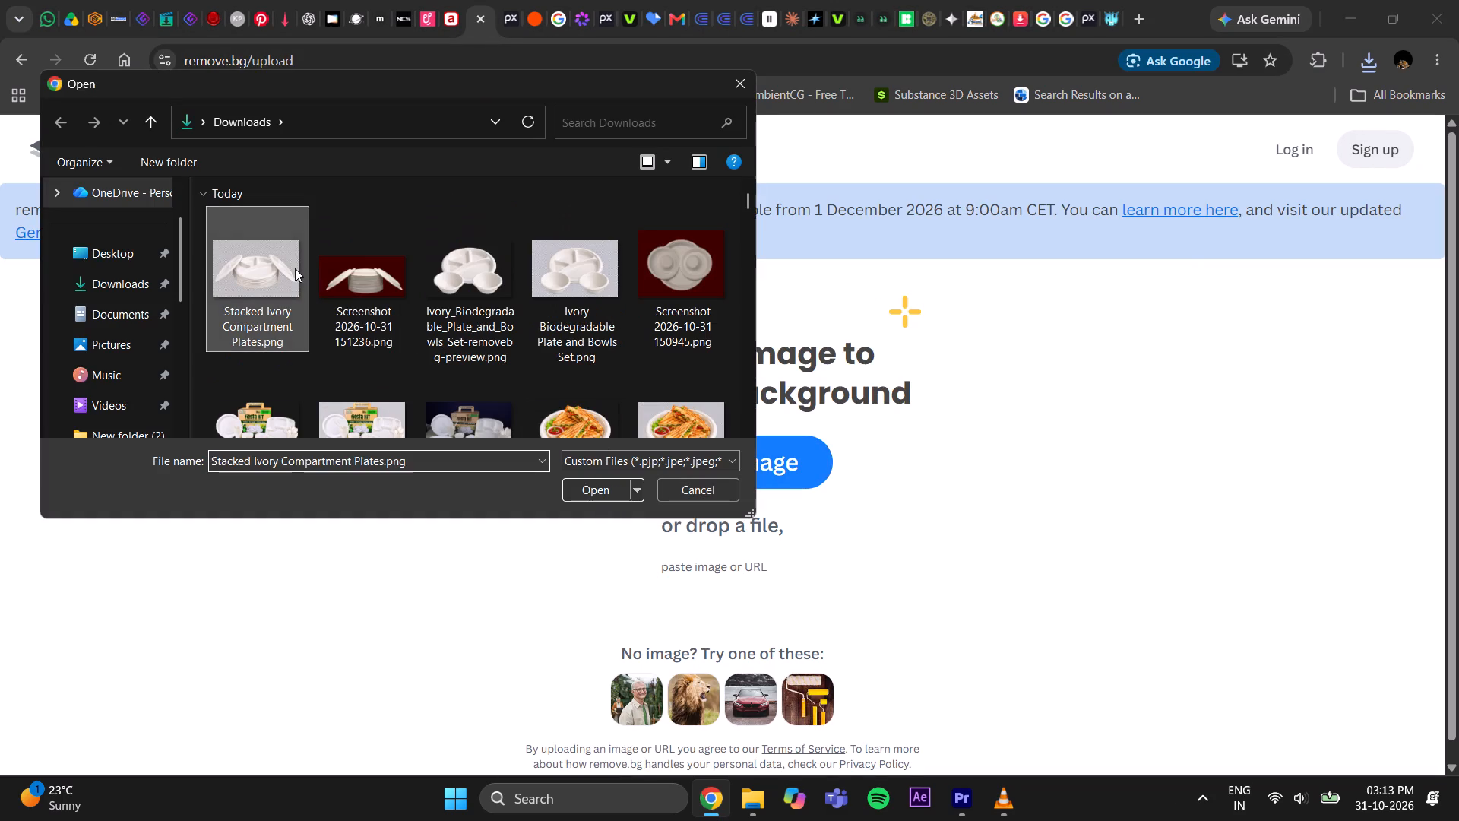
{"action": "left_click", "coordinate": [587, 491]}
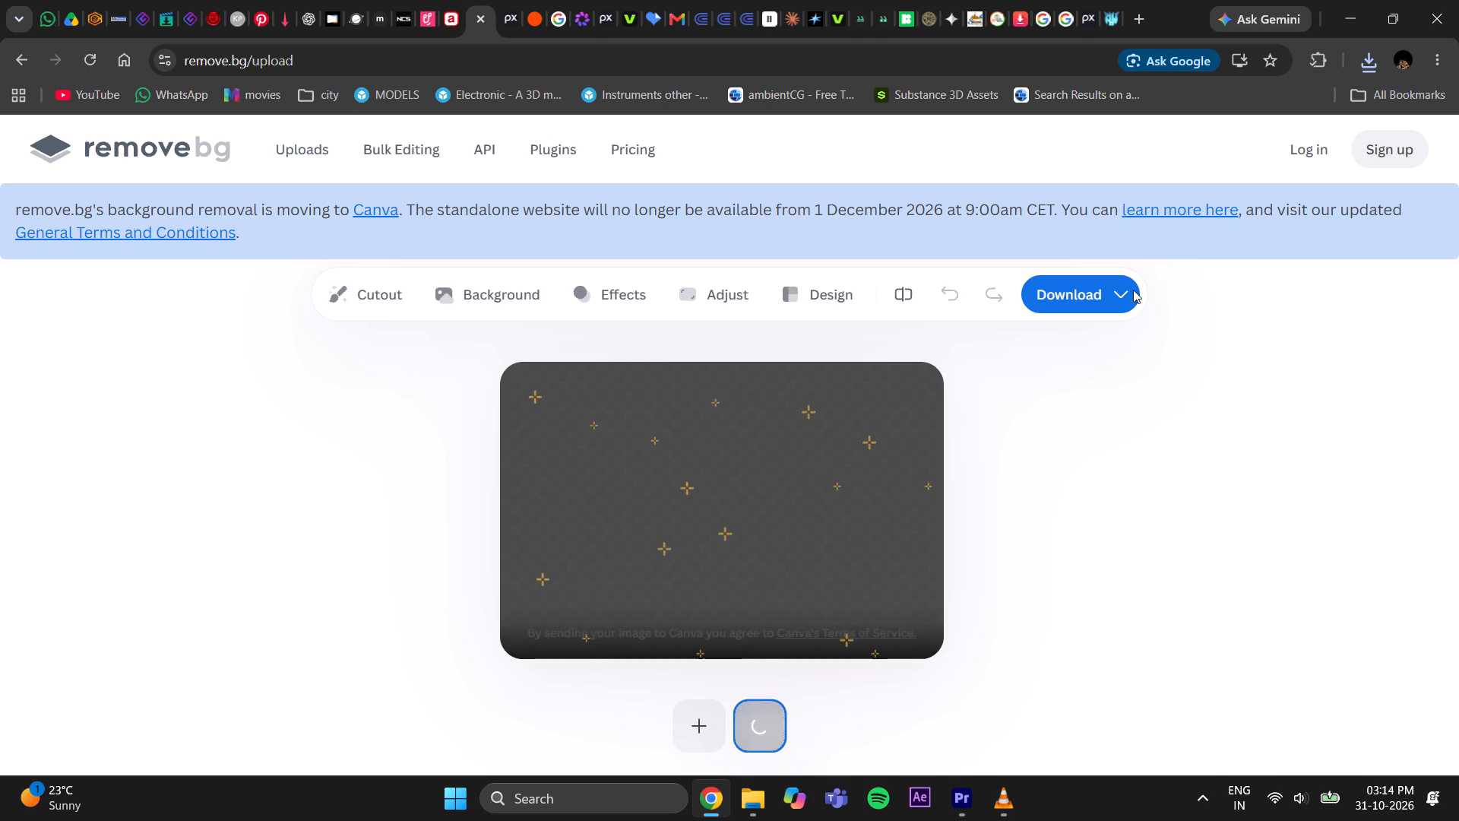
Reload the background removal page and download the free 612 x 408 preview of the plate stack cutout.
{"action": "left_click", "coordinate": [1079, 306]}
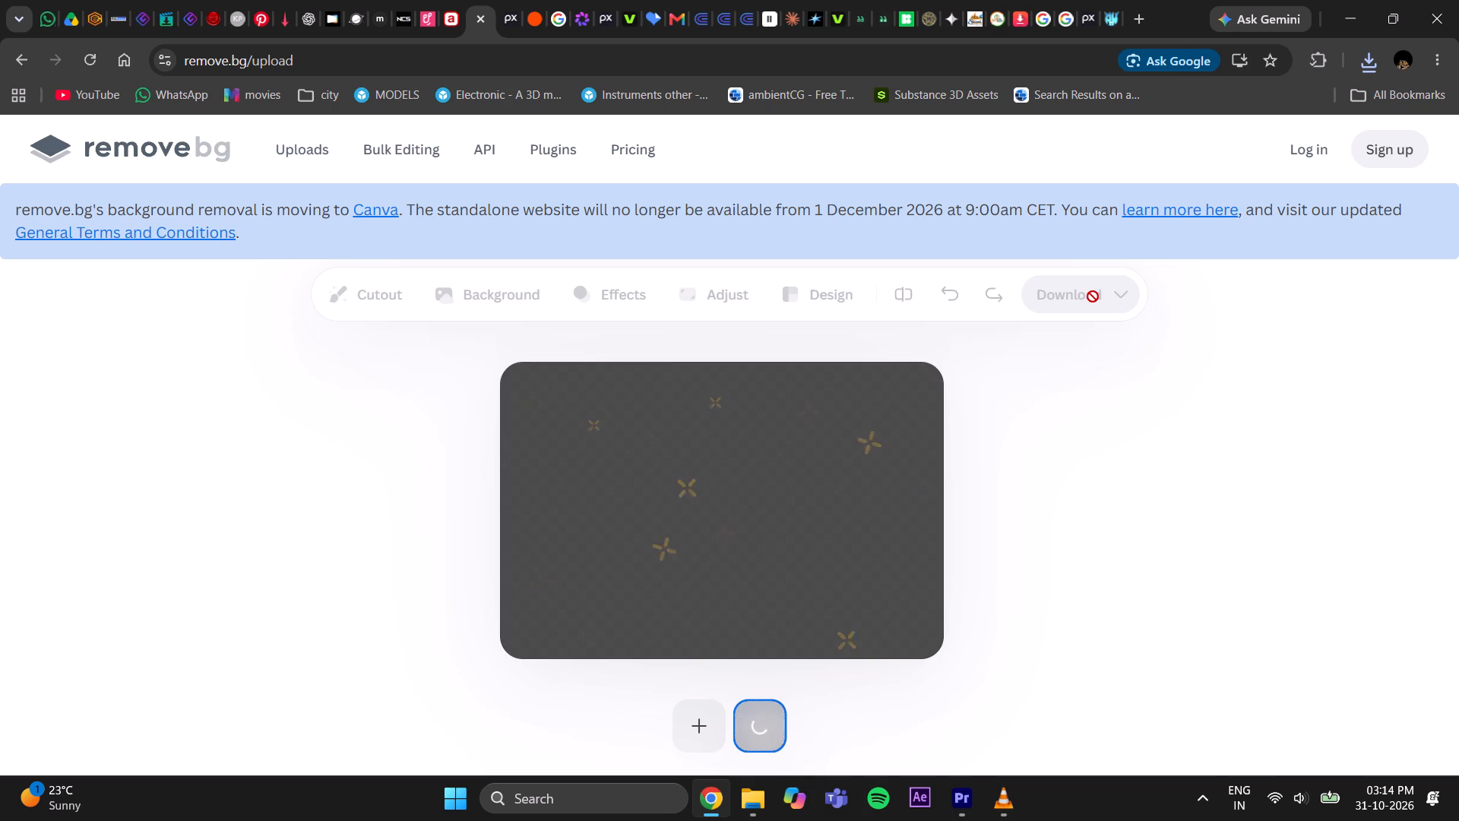
{"action": "left_click", "coordinate": [83, 57]}
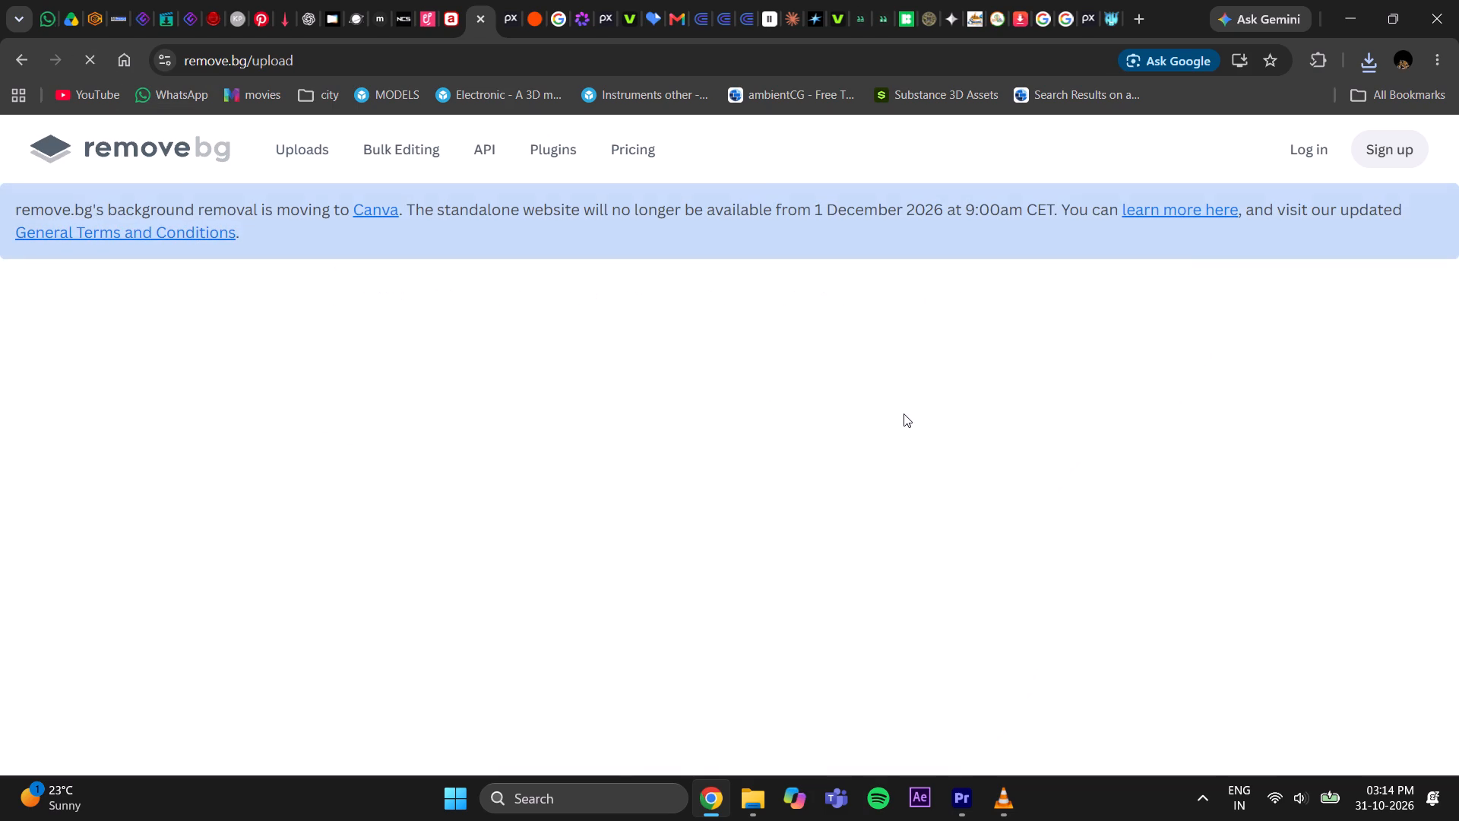
{"action": "left_click", "coordinate": [1064, 300]}
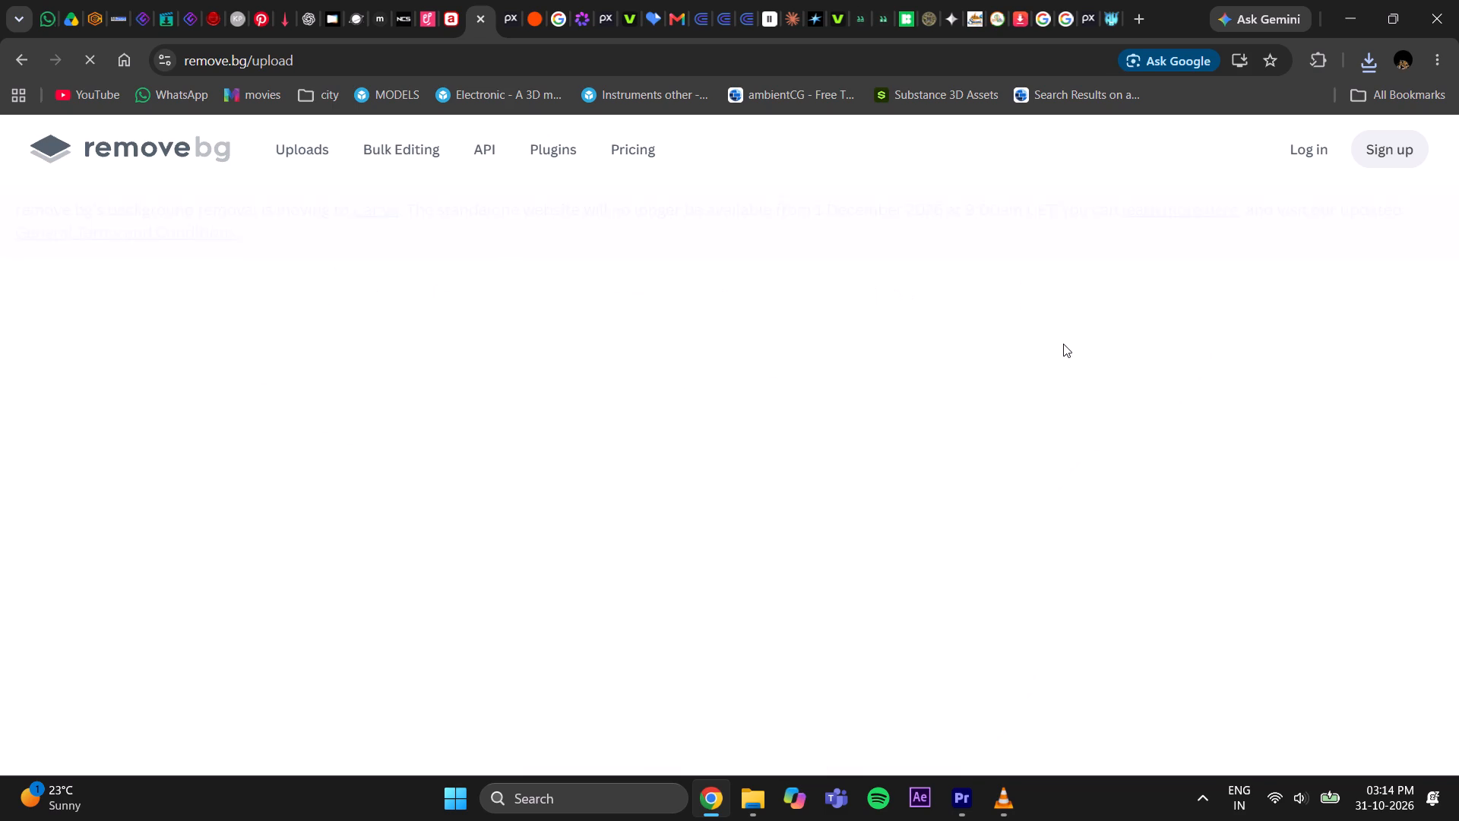
{"action": "left_click", "coordinate": [1076, 299]}
{"action": "left_click", "coordinate": [1062, 349]}
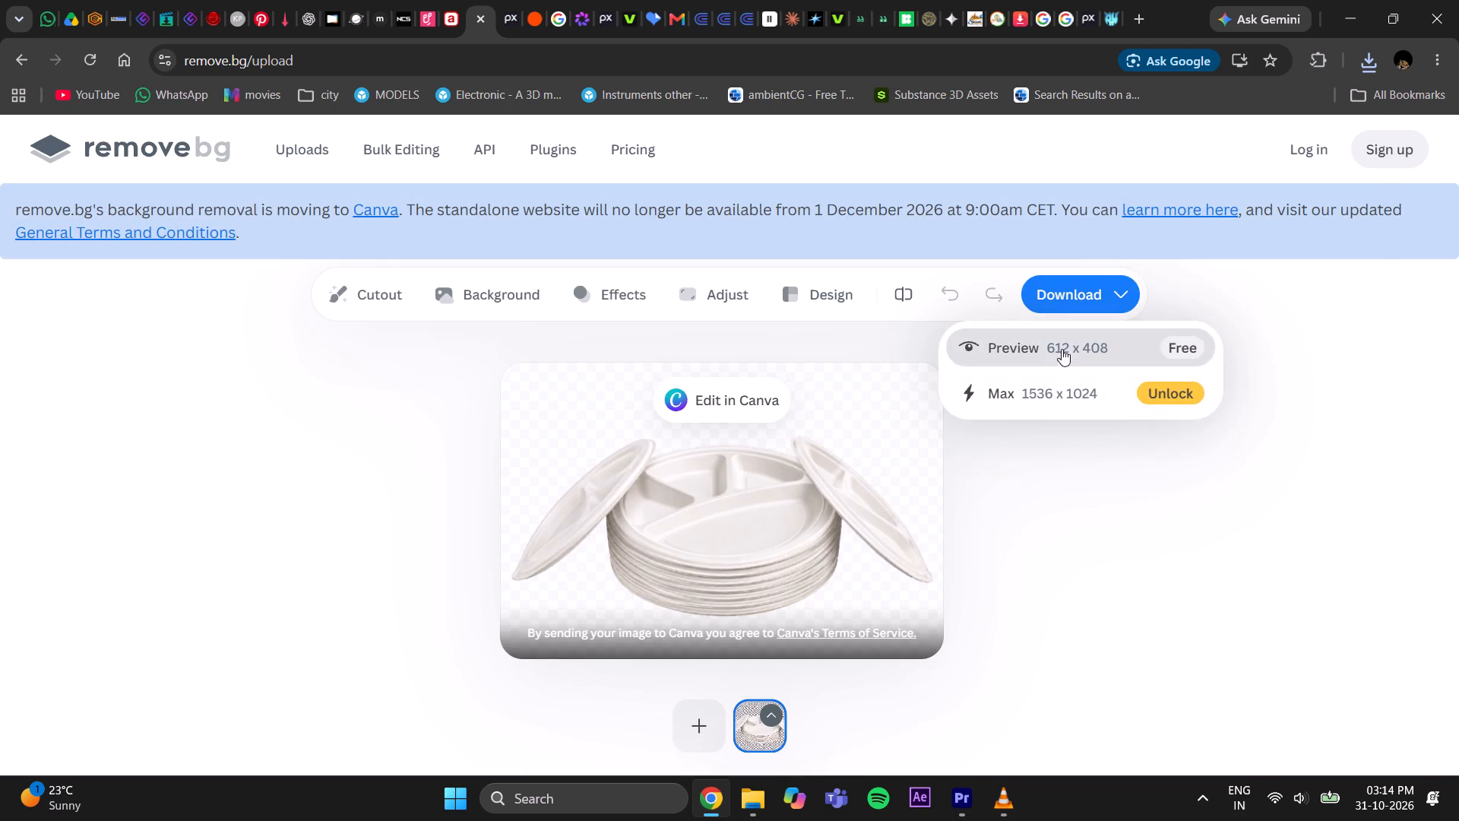
{"action": "left_click", "coordinate": [1055, 518]}
Place Stacked_Ivory_Compartment_Plates-removebg-preview.png from Downloads on Premiere Pro track V6, starting where the plate-and-bowls clip ends.
{"action": "left_click", "coordinate": [955, 803]}
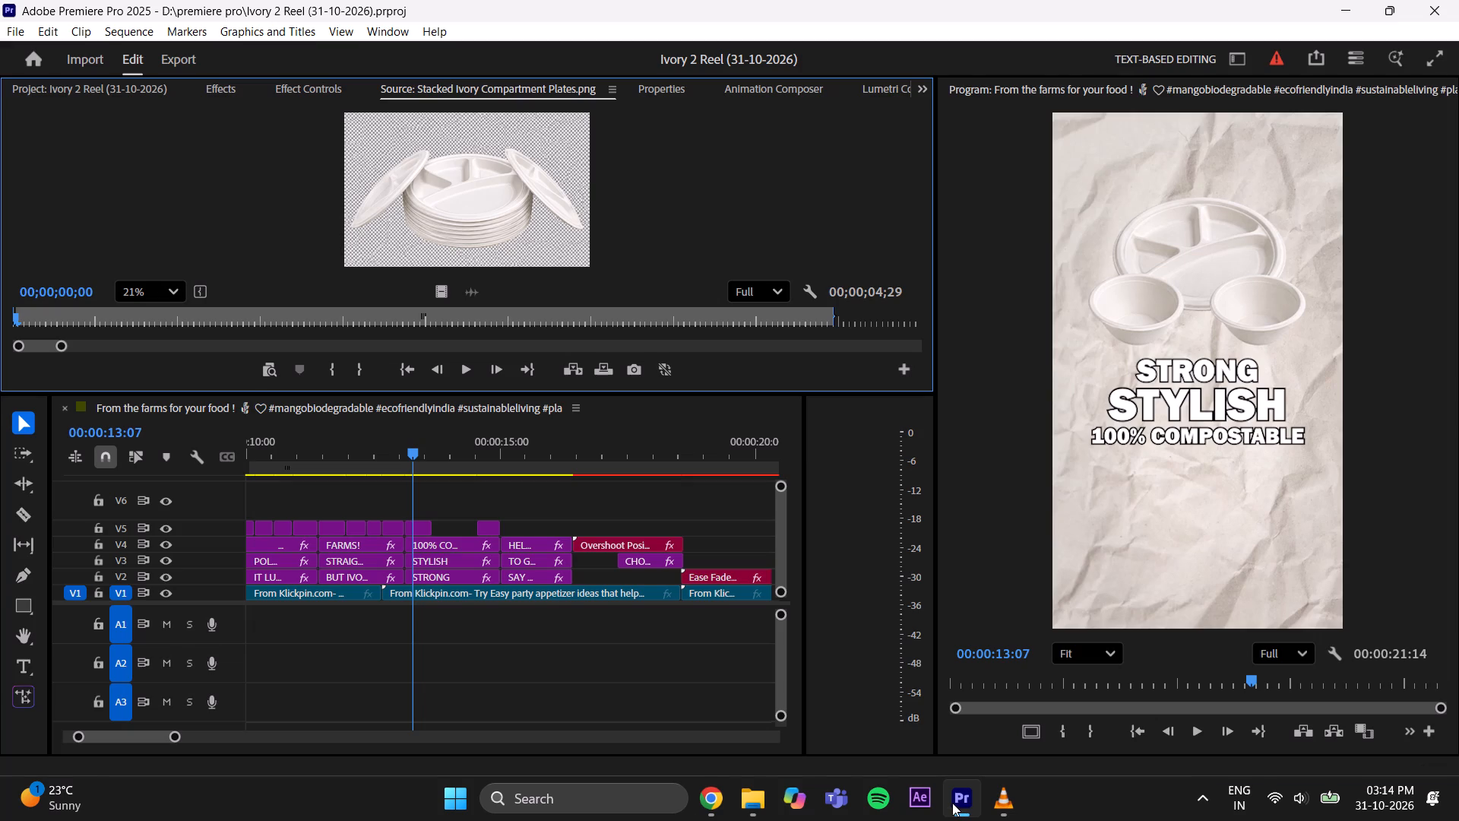
{"action": "left_click", "coordinate": [759, 795]}
{"action": "left_click", "coordinate": [171, 68]}
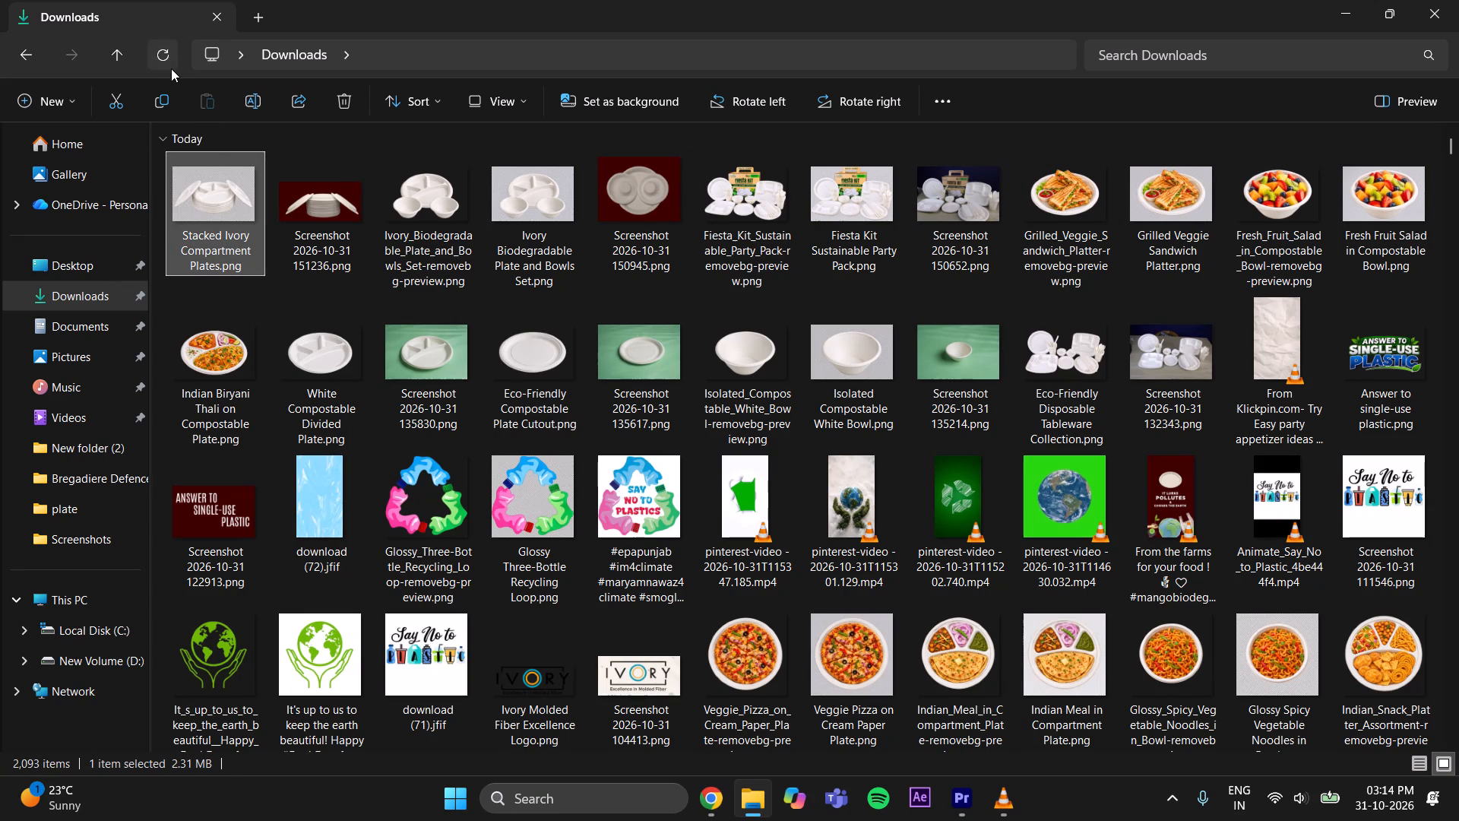
{"action": "left_click", "coordinate": [239, 201]}
{"action": "left_click_drag", "start_coordinate": [213, 236], "coordinate": [967, 808]}
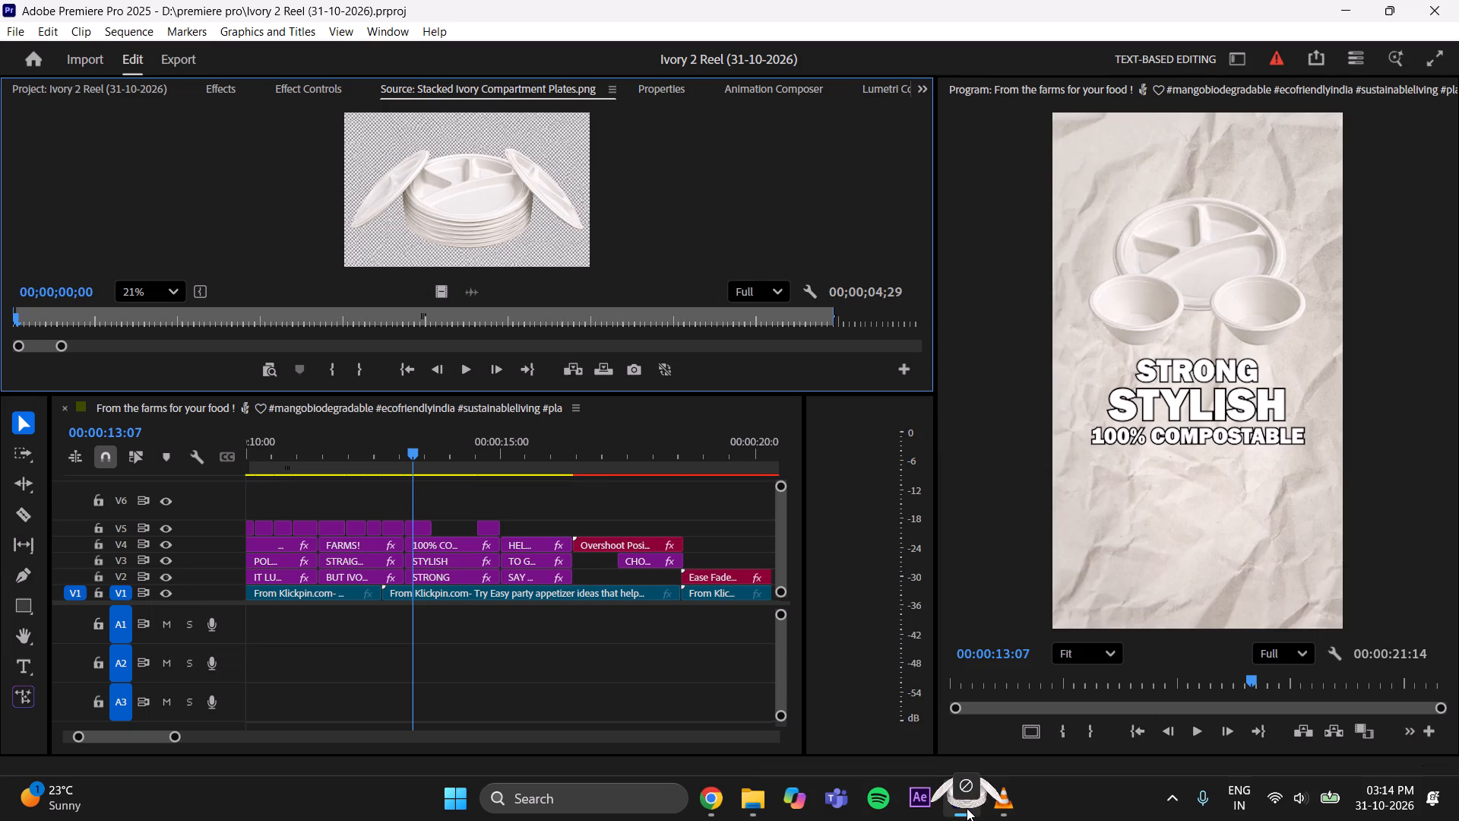
{"action": "left_click_drag", "start_coordinate": [967, 808], "coordinate": [483, 237]}
{"action": "left_click_drag", "start_coordinate": [442, 289], "coordinate": [457, 404]}
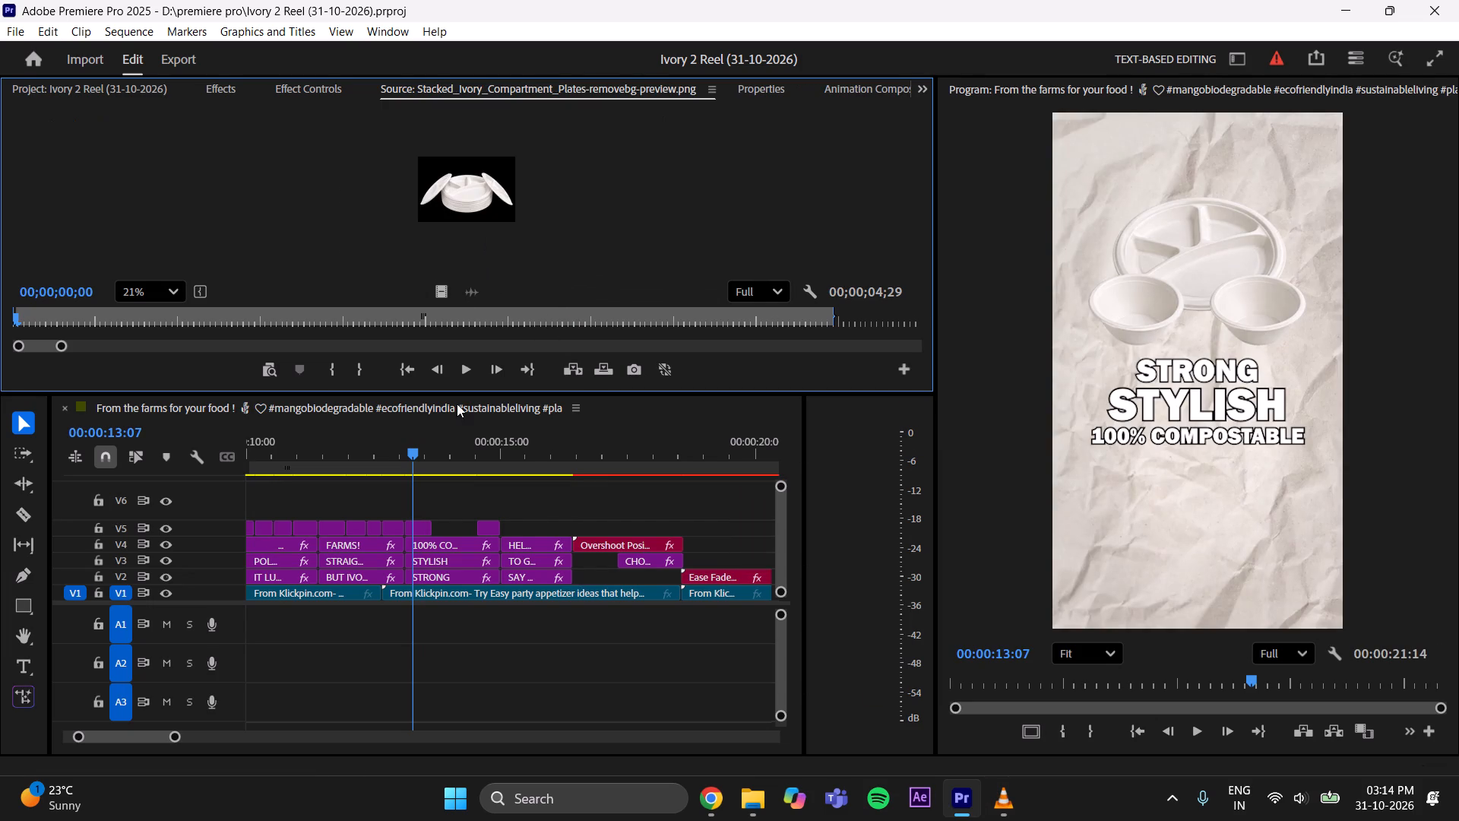
{"action": "left_click_drag", "start_coordinate": [457, 404], "coordinate": [438, 501]}
Trim the end of the stacked plates clip to fit the V5 gap and move the clip down to V5.
{"action": "left_click_drag", "start_coordinate": [692, 504], "coordinate": [638, 504]}
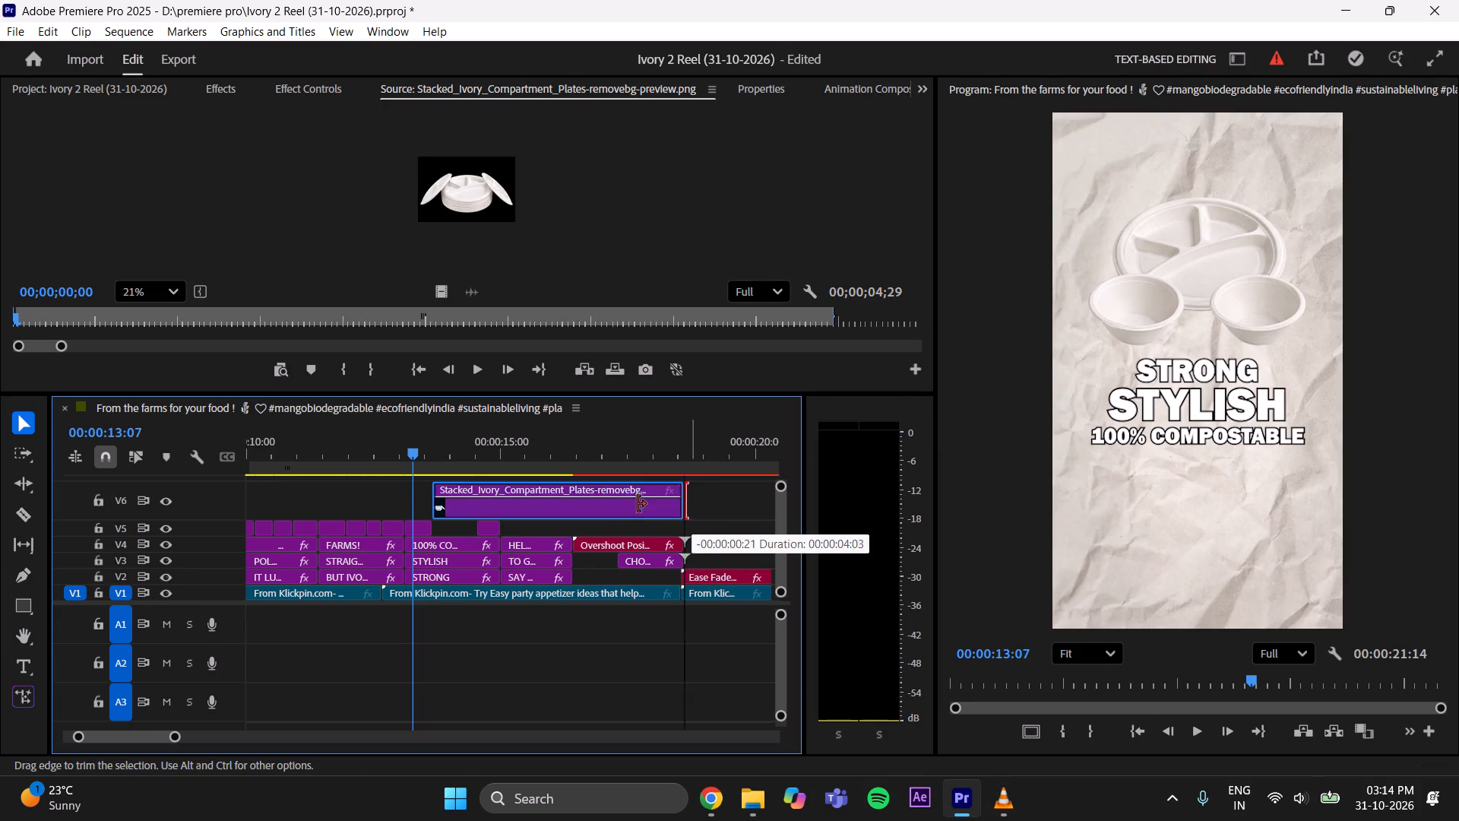
{"action": "left_click_drag", "start_coordinate": [638, 504], "coordinate": [467, 504]}
{"action": "left_click_drag", "start_coordinate": [455, 510], "coordinate": [454, 521]}
Extend the Fiesta Kit clip's start on V5 back to the end of the stacked plates clip and play the section.
{"action": "left_click_drag", "start_coordinate": [479, 525], "coordinate": [473, 533]}
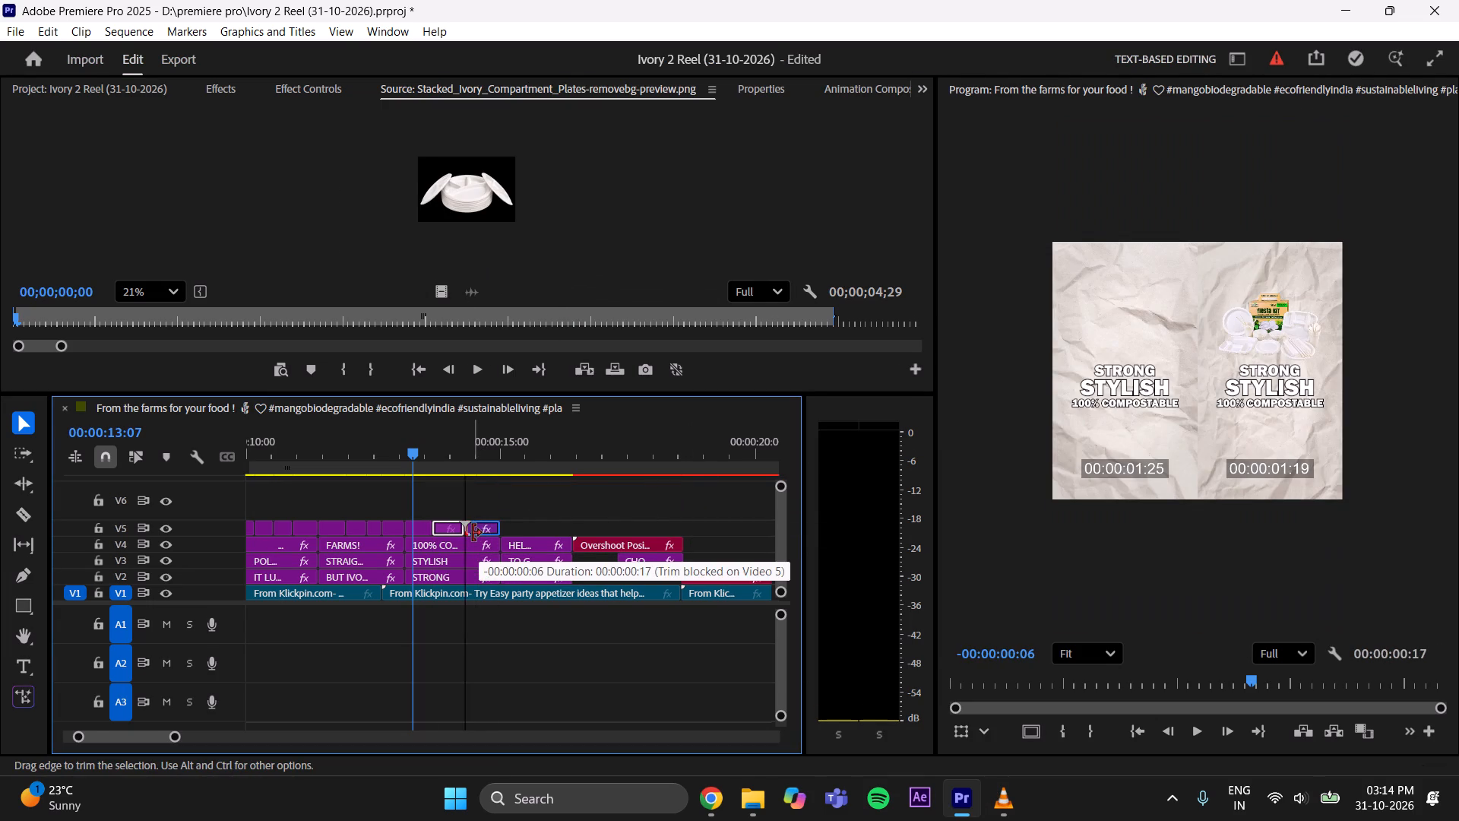
{"action": "left_click_drag", "start_coordinate": [473, 533], "coordinate": [466, 536]}
{"action": "left_click", "coordinate": [470, 484]}
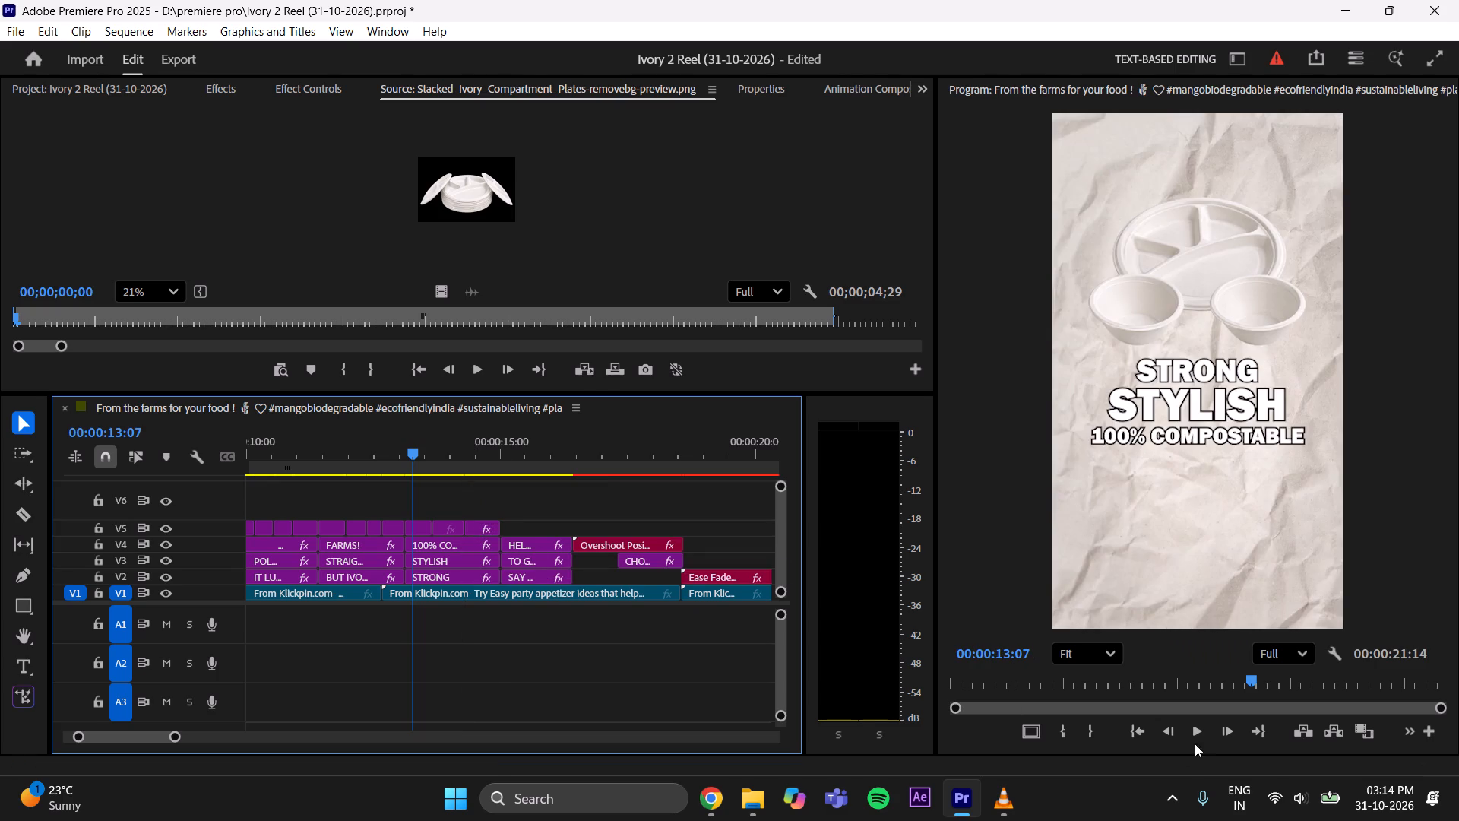
{"action": "left_click", "coordinate": [1195, 731]}
{"action": "left_click", "coordinate": [1196, 733]}
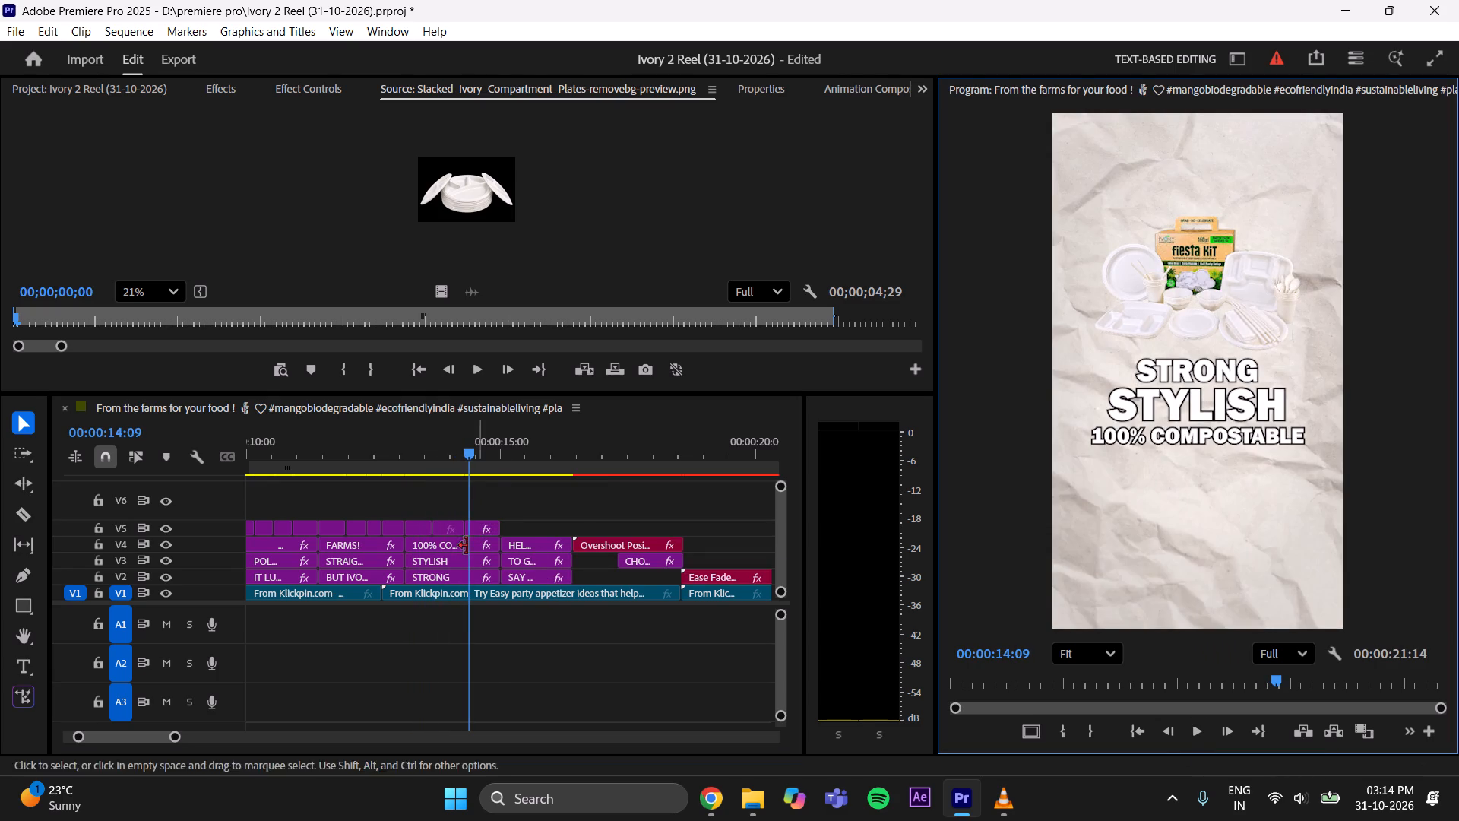
Set the stacked plates clip's scale to 50 and its position to 180, 208, above the STRONG STYLISH text.
{"action": "left_click_drag", "start_coordinate": [461, 452], "coordinate": [448, 460]}
{"action": "left_click", "coordinate": [454, 525]}
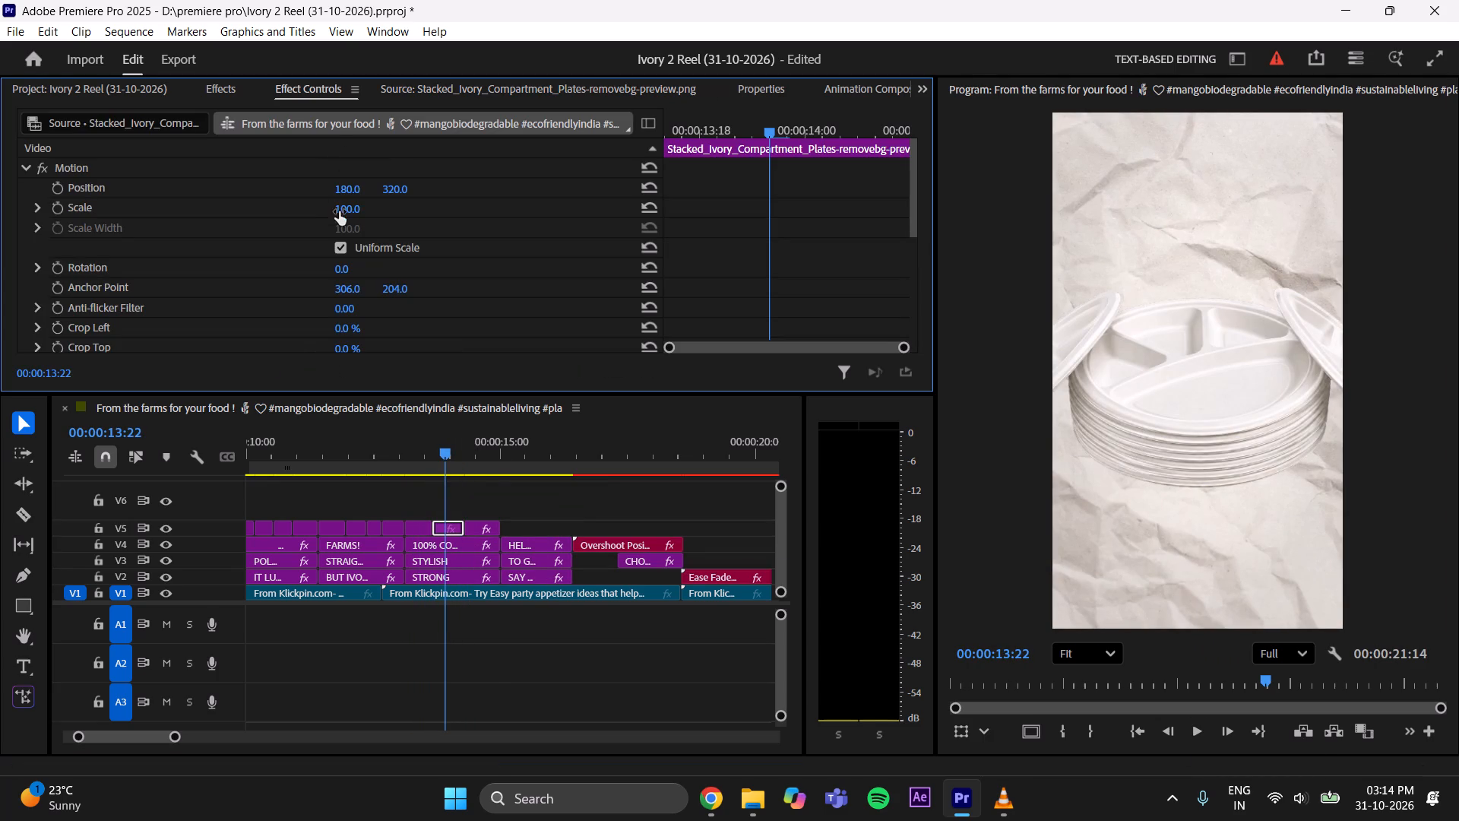
{"action": "left_click_drag", "start_coordinate": [342, 213], "coordinate": [293, 234]}
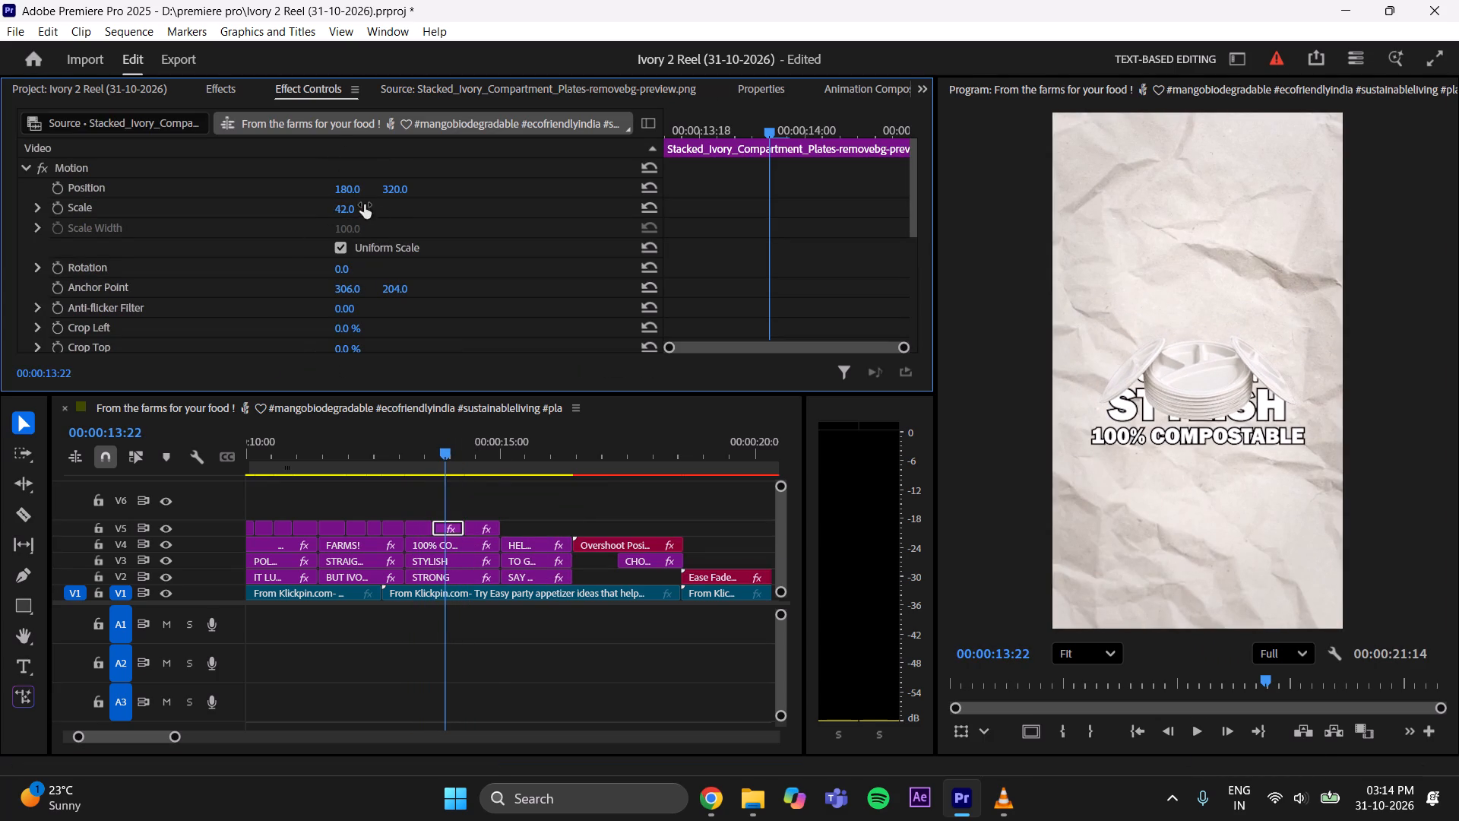
{"action": "left_click_drag", "start_coordinate": [401, 193], "coordinate": [300, 192]}
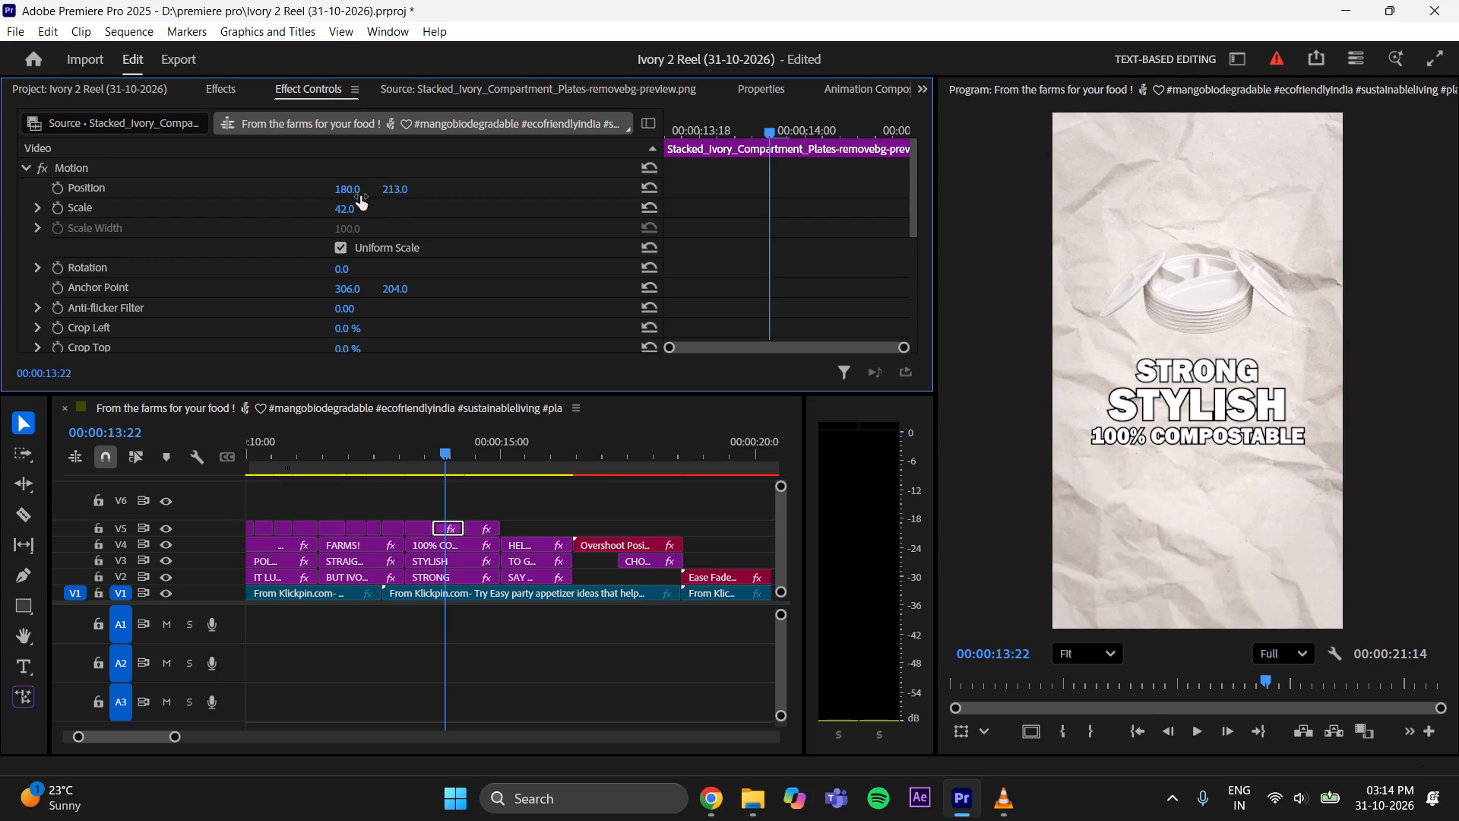
{"action": "left_click", "coordinate": [355, 206]}
{"action": "left_click", "coordinate": [394, 192]}
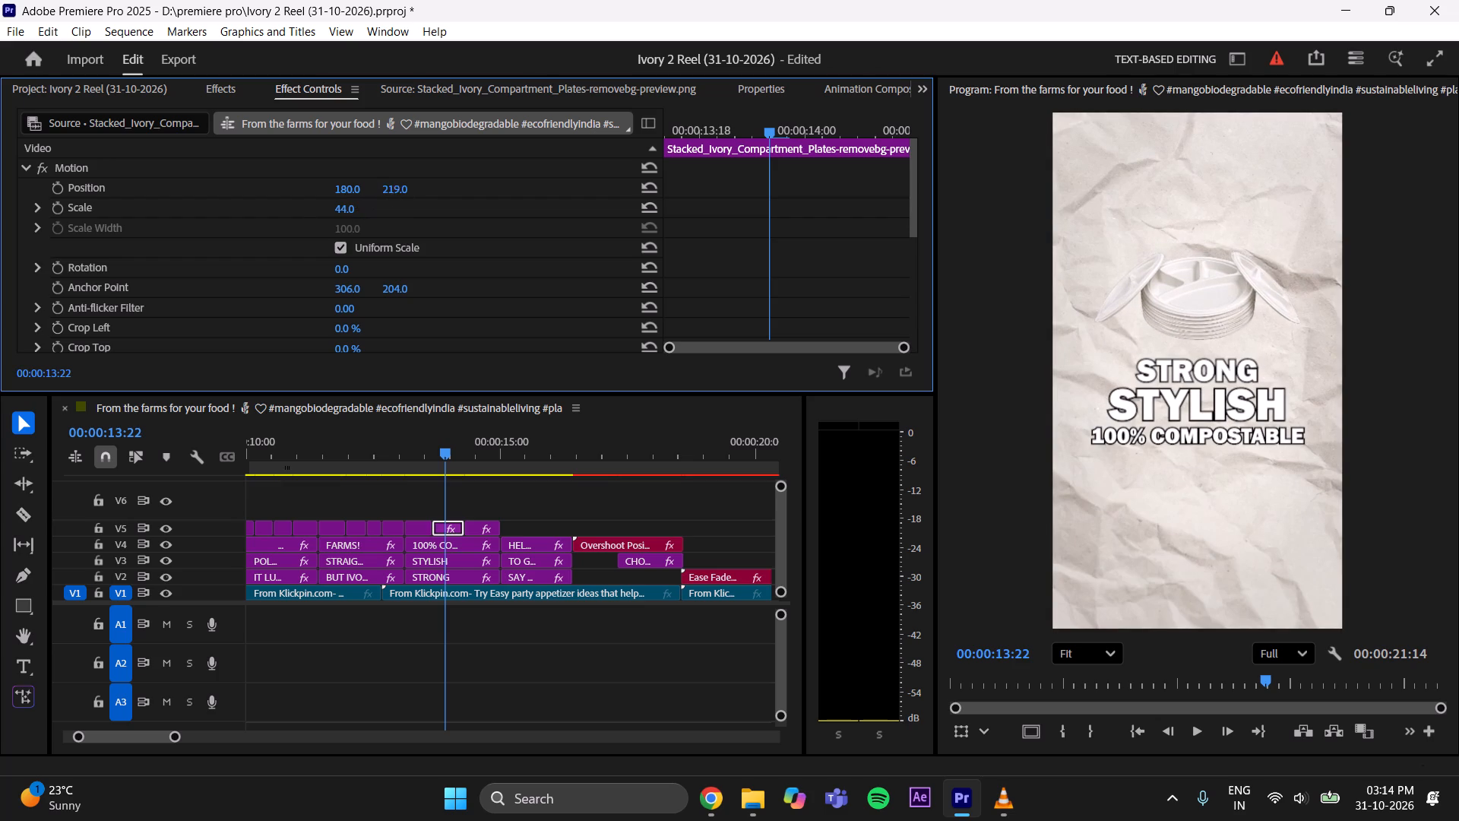
{"action": "left_click", "coordinate": [346, 207]}
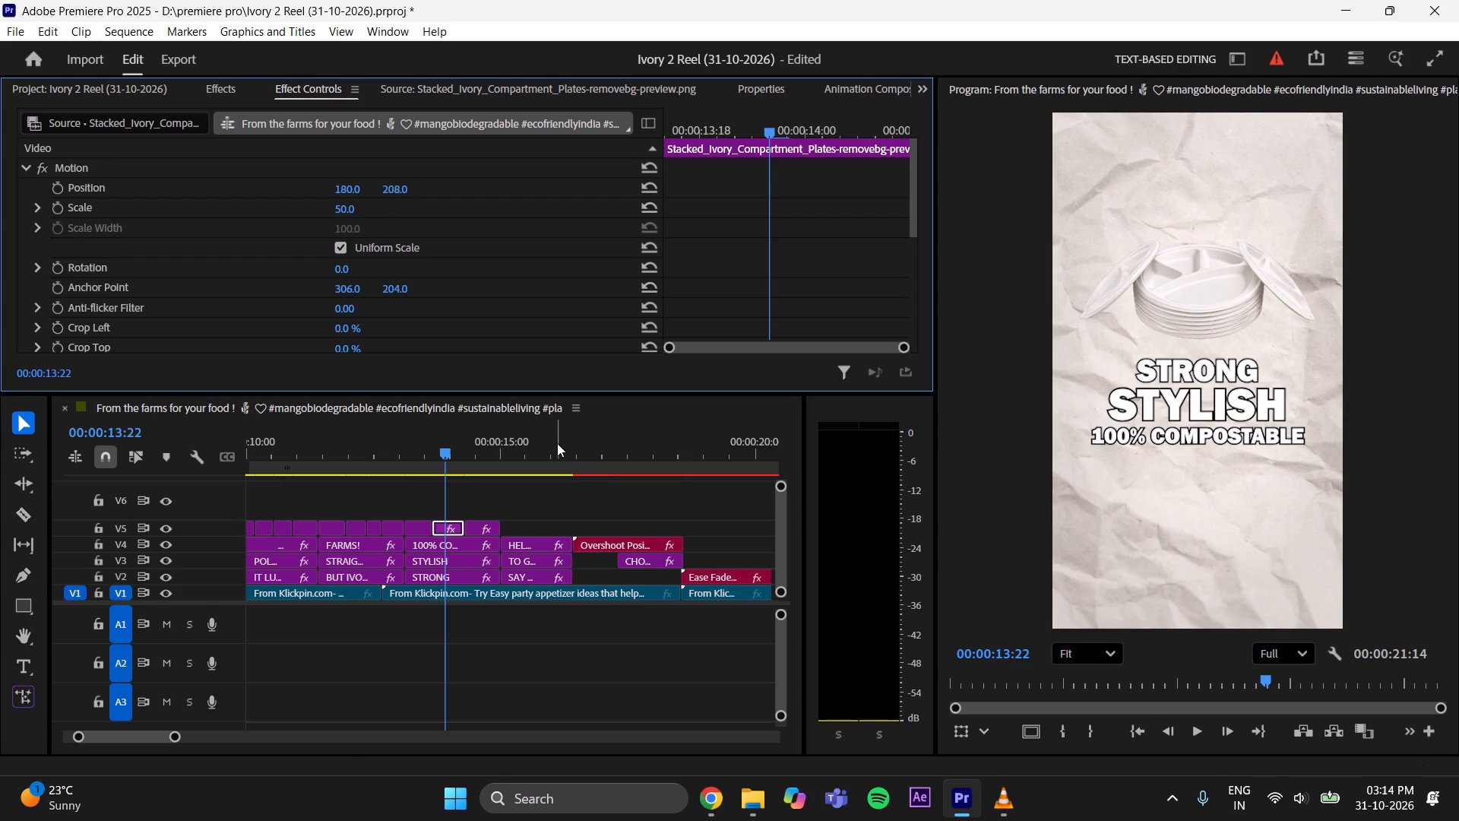
Save the Ivory 2 Reel project.
{"action": "left_click", "coordinate": [533, 495]}
{"action": "key", "text": "ctrl+s"}
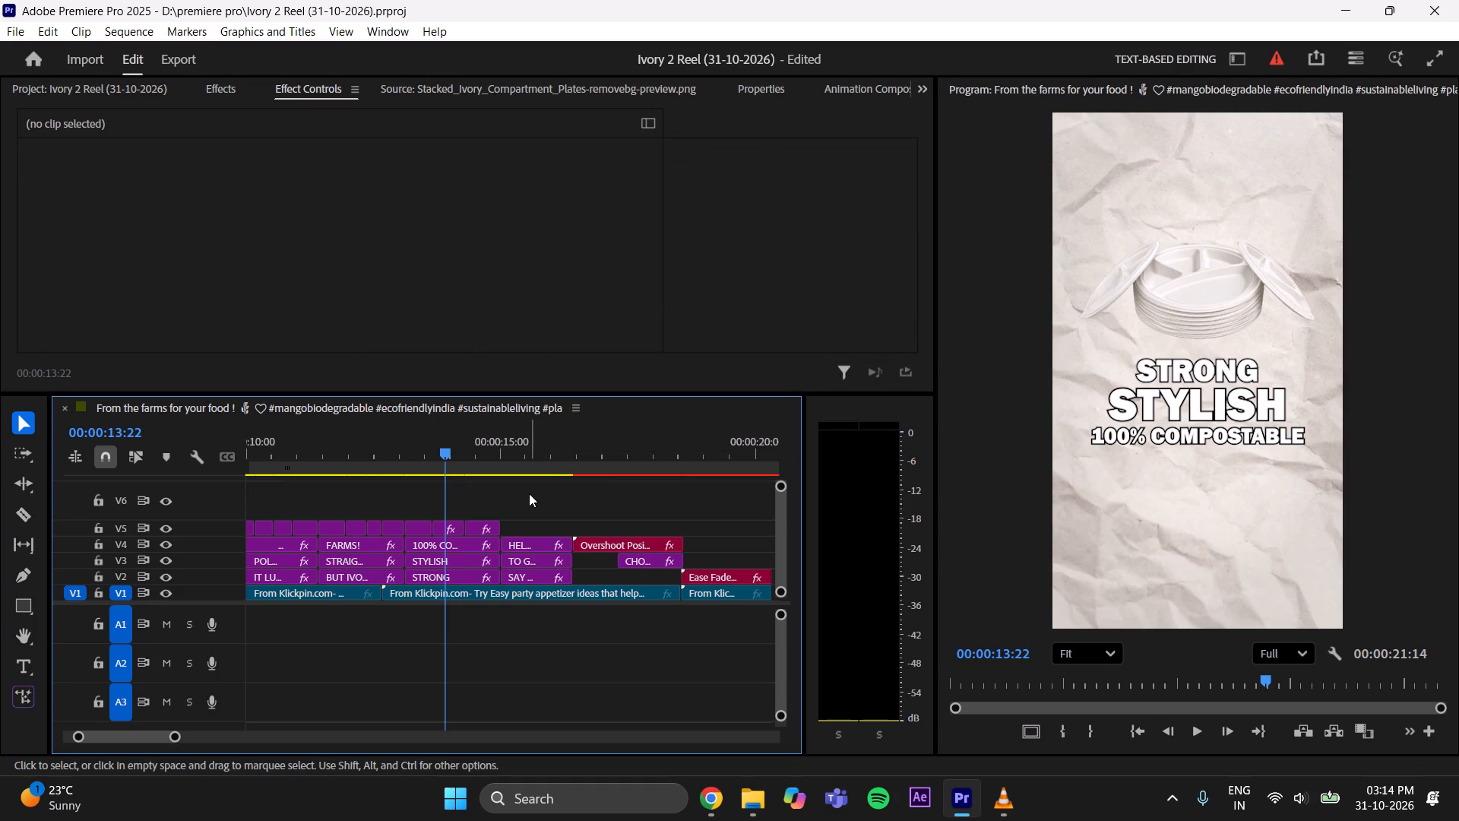
In VLC, find the reference frame with three stacked bowls above SAY GOODBYE! and take a screenshot of just the bowls.
{"action": "left_click", "coordinate": [1021, 798]}
{"action": "left_click_drag", "start_coordinate": [866, 739], "coordinate": [867, 739]}
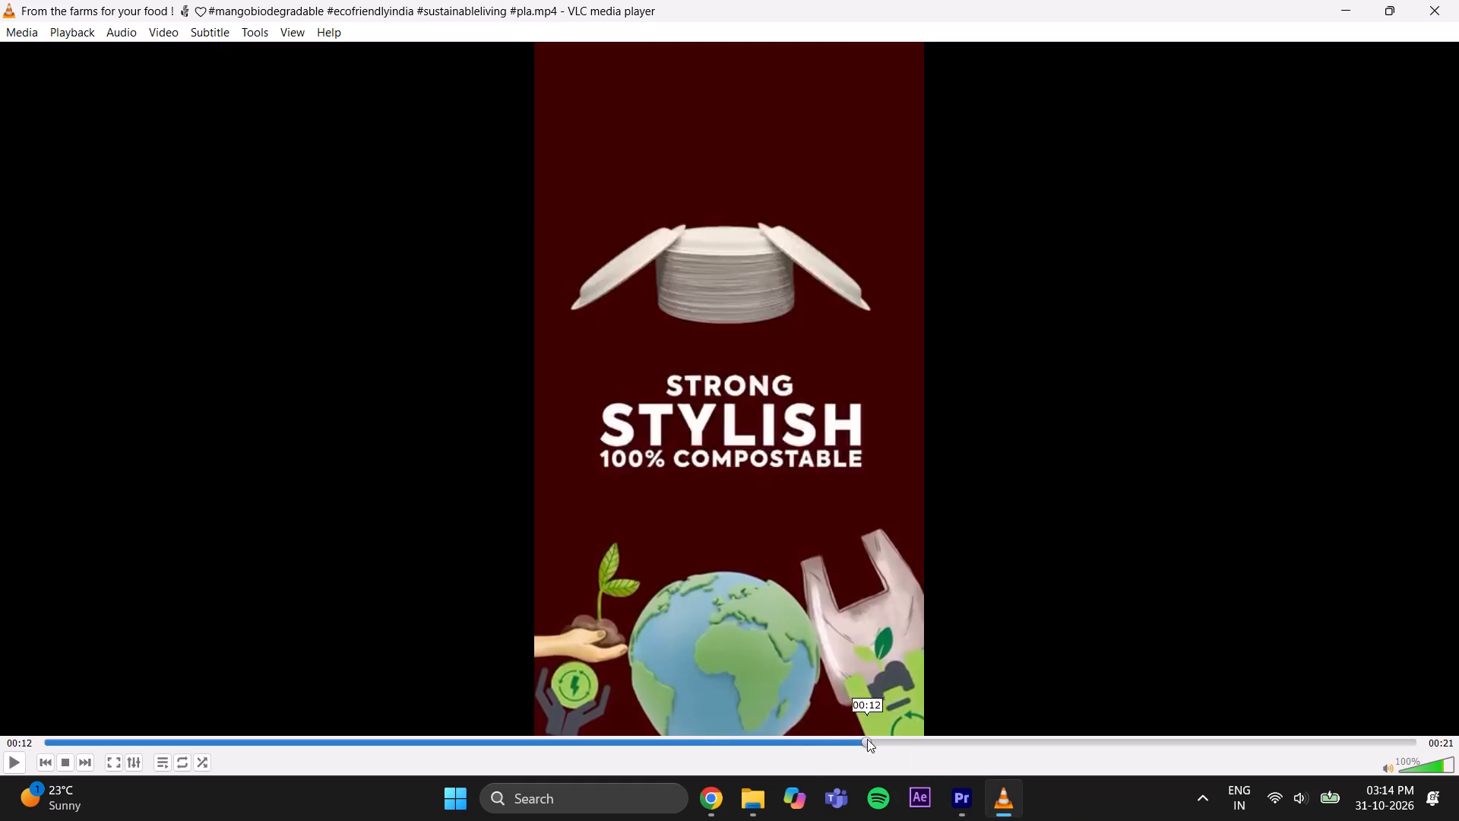
{"action": "left_click_drag", "start_coordinate": [867, 739], "coordinate": [1005, 705]}
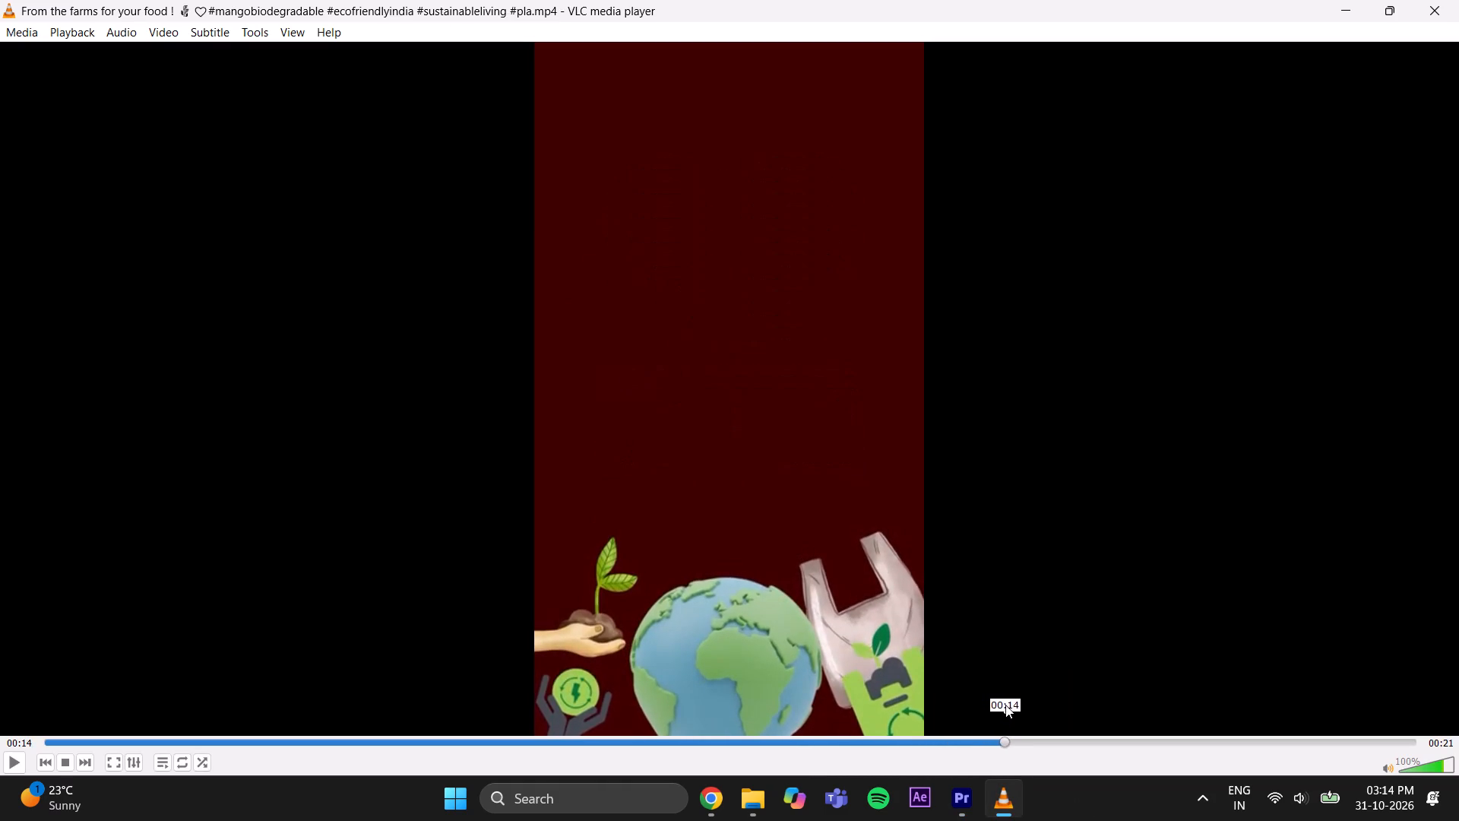
{"action": "left_click_drag", "start_coordinate": [1005, 705], "coordinate": [923, 743]}
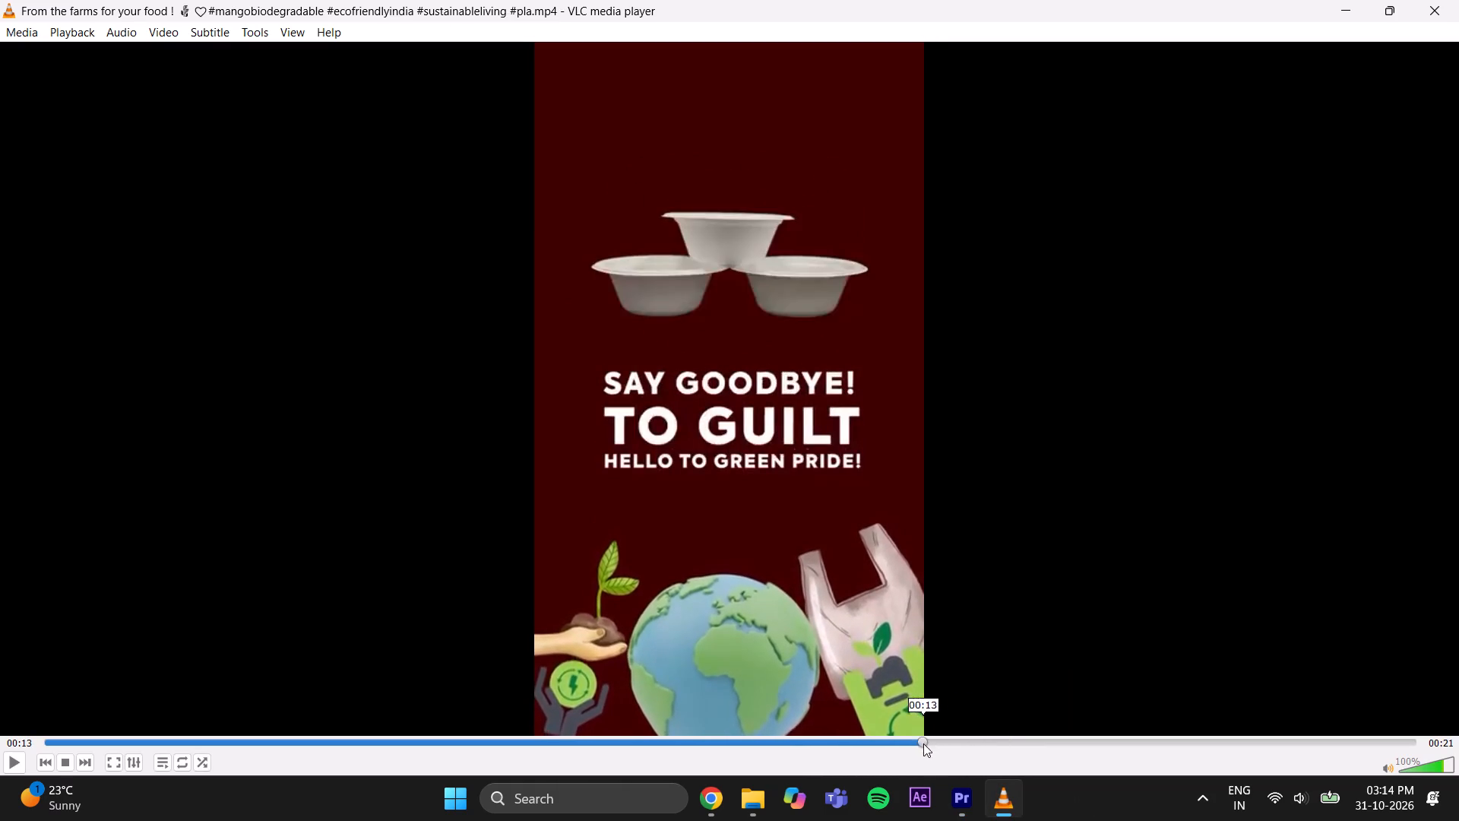
{"action": "left_click_drag", "start_coordinate": [923, 743], "coordinate": [927, 748]}
{"action": "left_click_drag", "start_coordinate": [927, 748], "coordinate": [919, 750]}
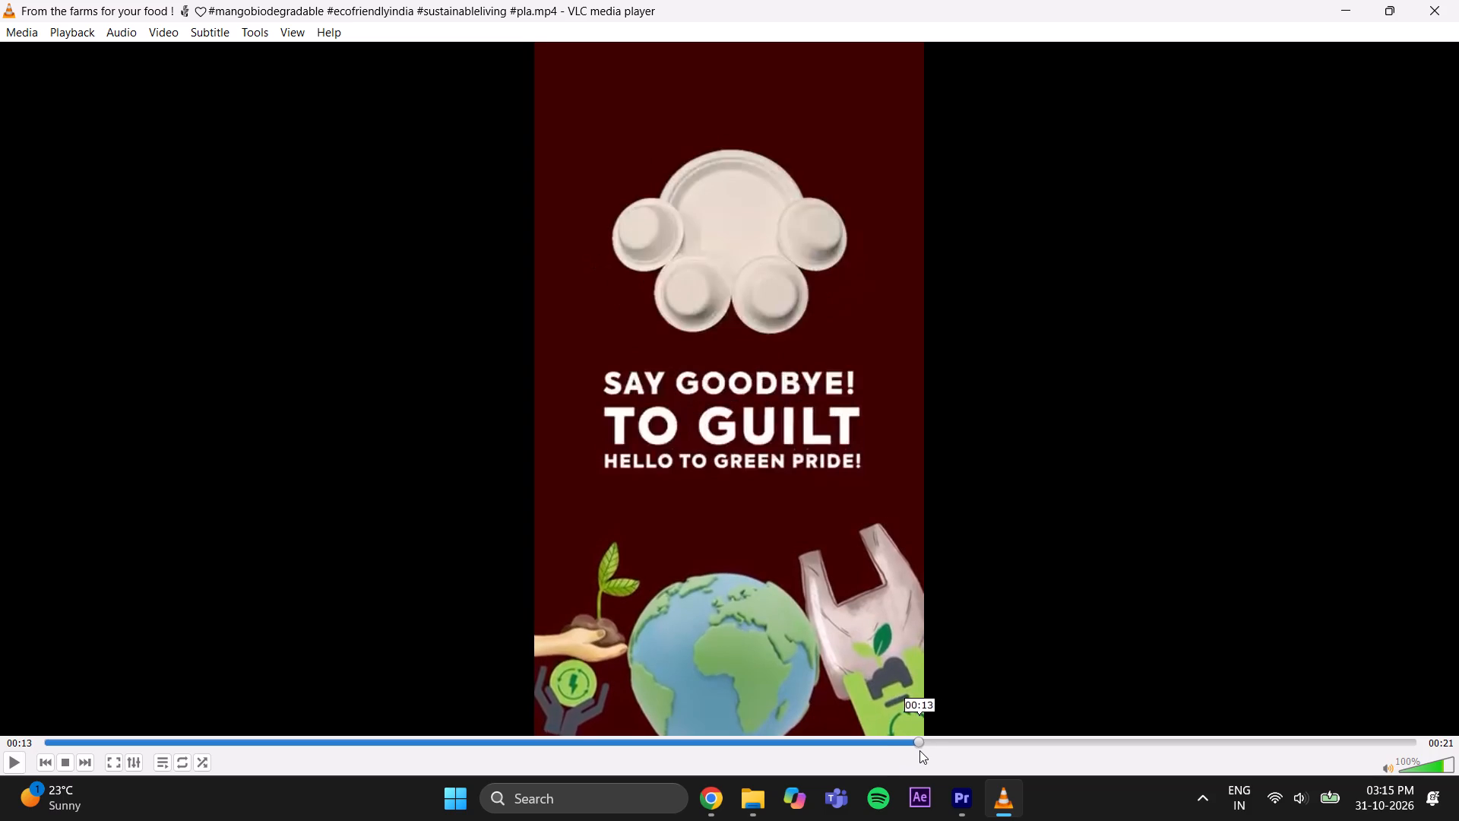
{"action": "left_click_drag", "start_coordinate": [919, 750], "coordinate": [936, 749]}
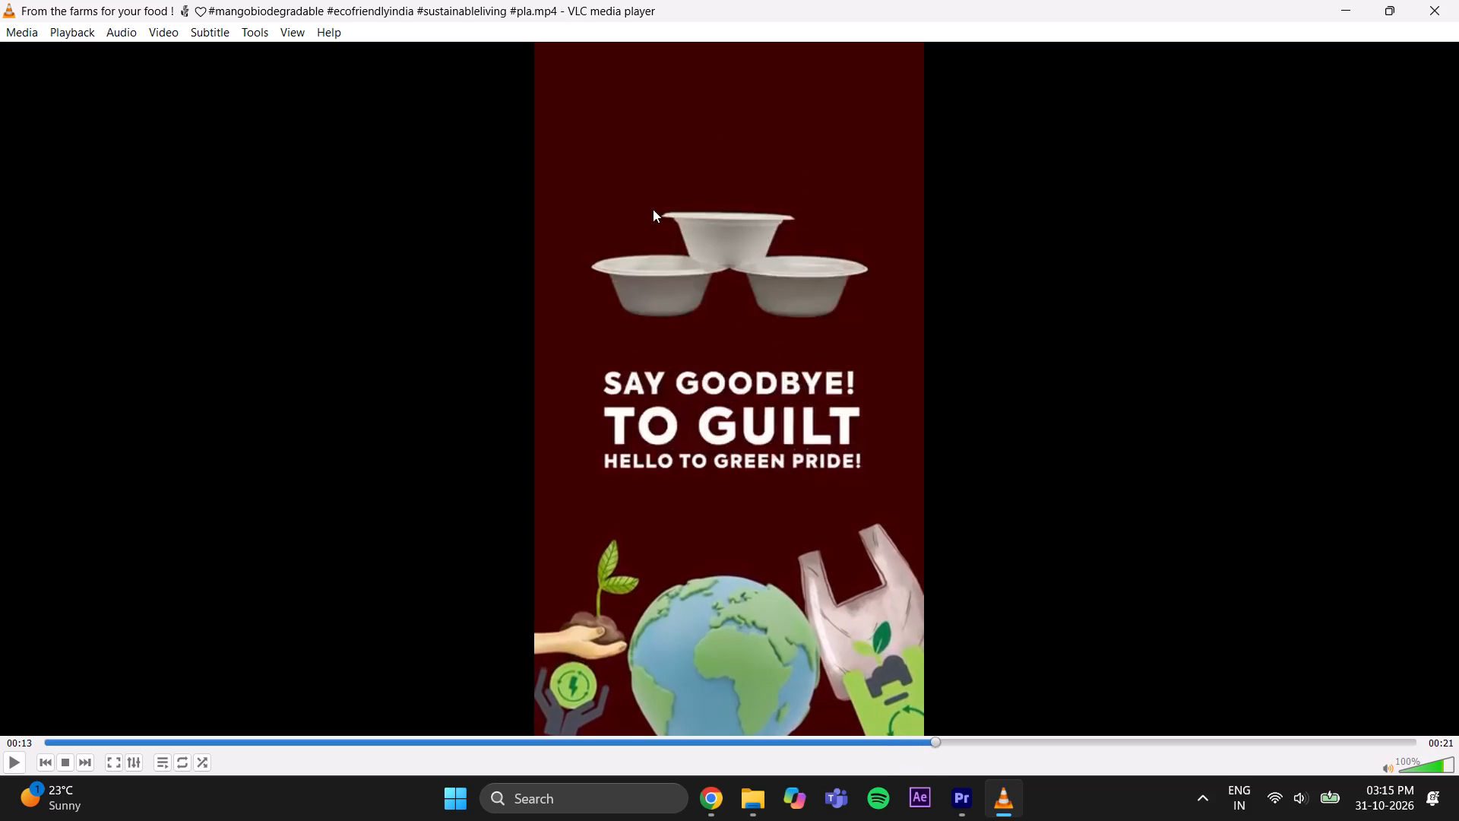
{"action": "key", "text": "Print"}
{"action": "left_click_drag", "start_coordinate": [569, 157], "coordinate": [666, 246]}
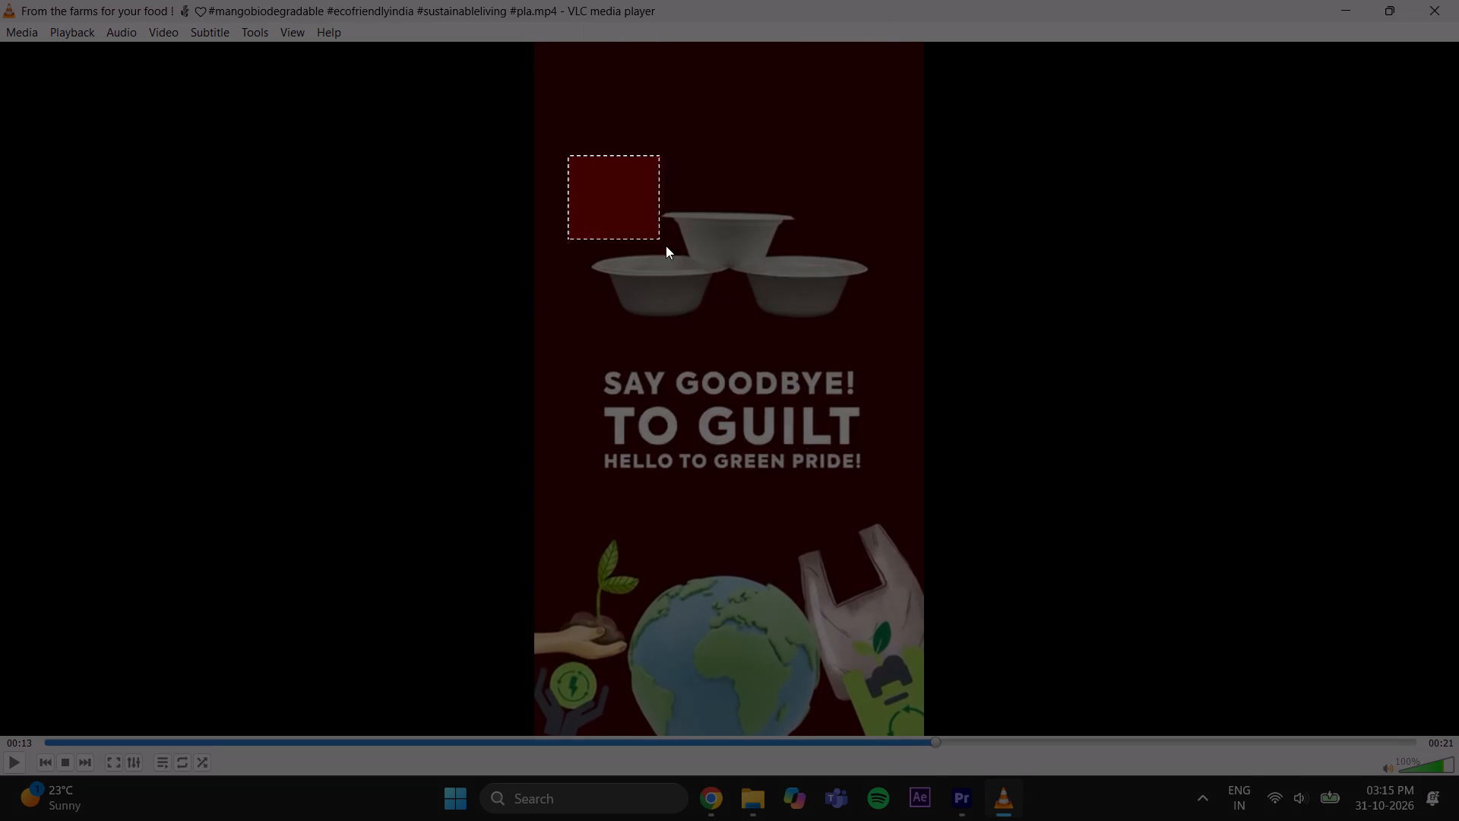
{"action": "left_click_drag", "start_coordinate": [666, 246], "coordinate": [891, 337]}
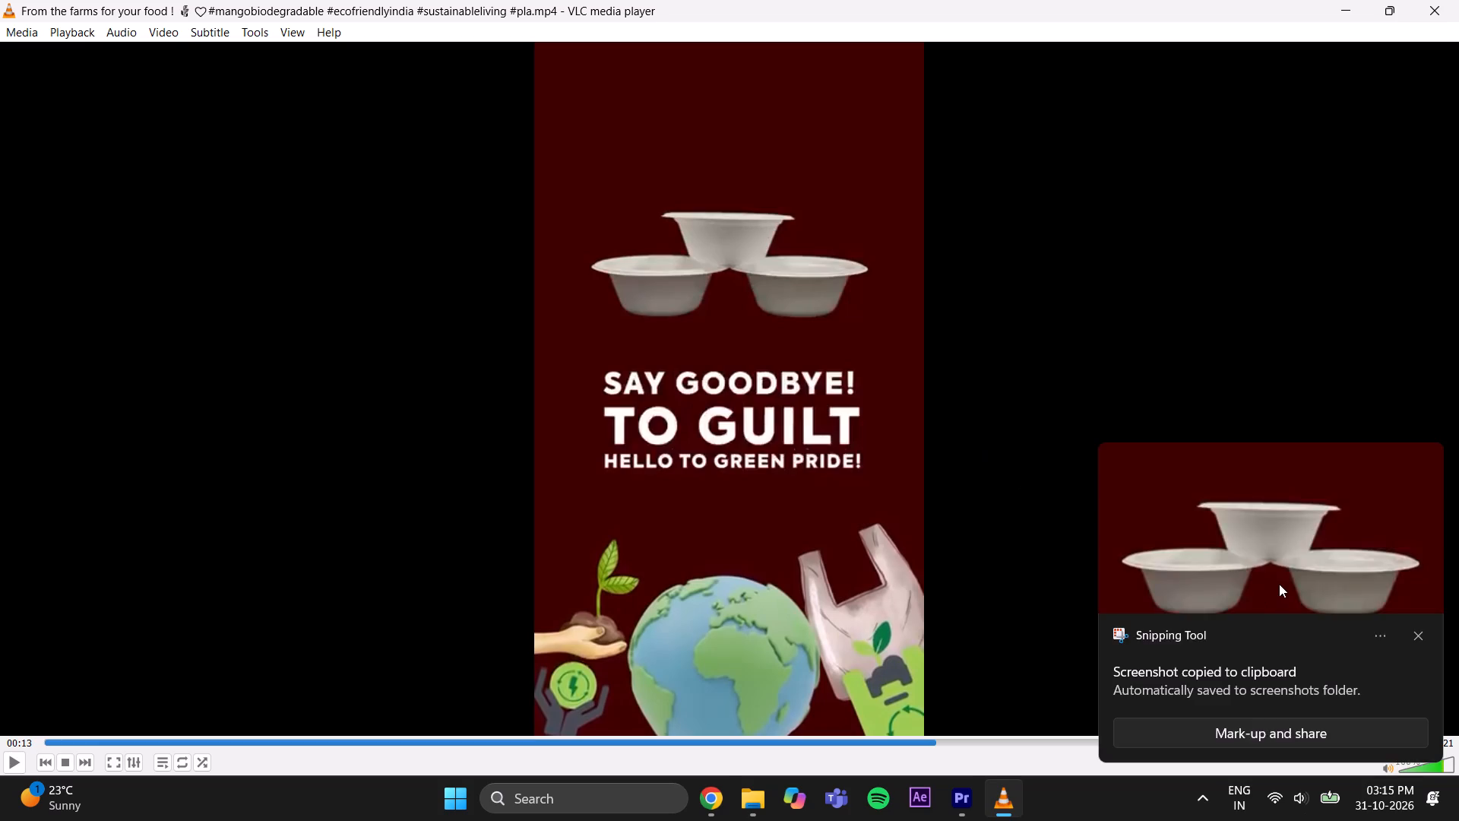
Save the bowls screenshot as a PNG in the Downloads folder and close Snipping Tool.
{"action": "left_click", "coordinate": [1279, 584]}
{"action": "left_click", "coordinate": [1235, 333]}
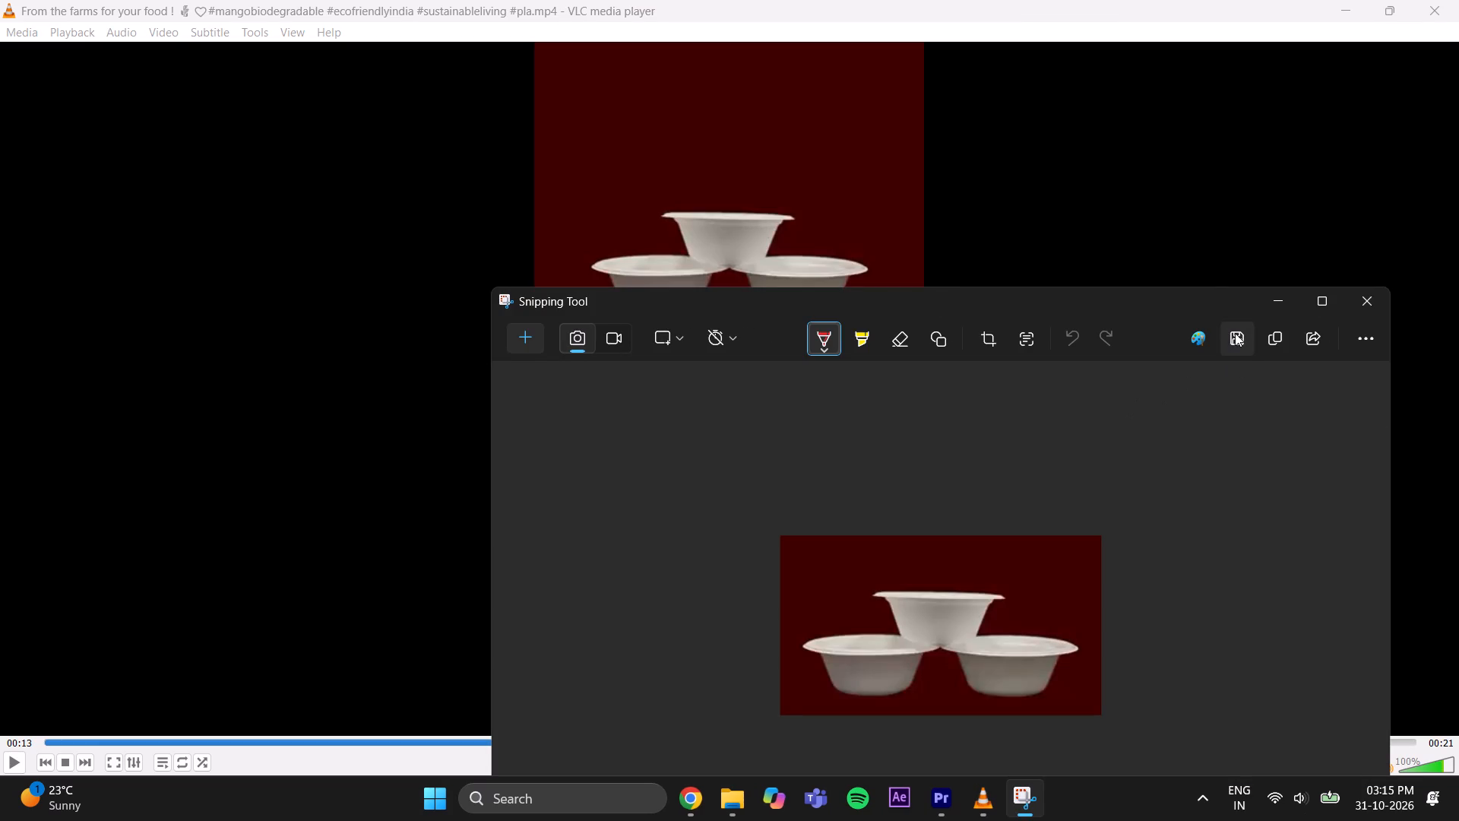
{"action": "scroll", "coordinate": [614, 449], "scroll_direction": "up", "scroll_amount": 5}
{"action": "left_click", "coordinate": [575, 531]}
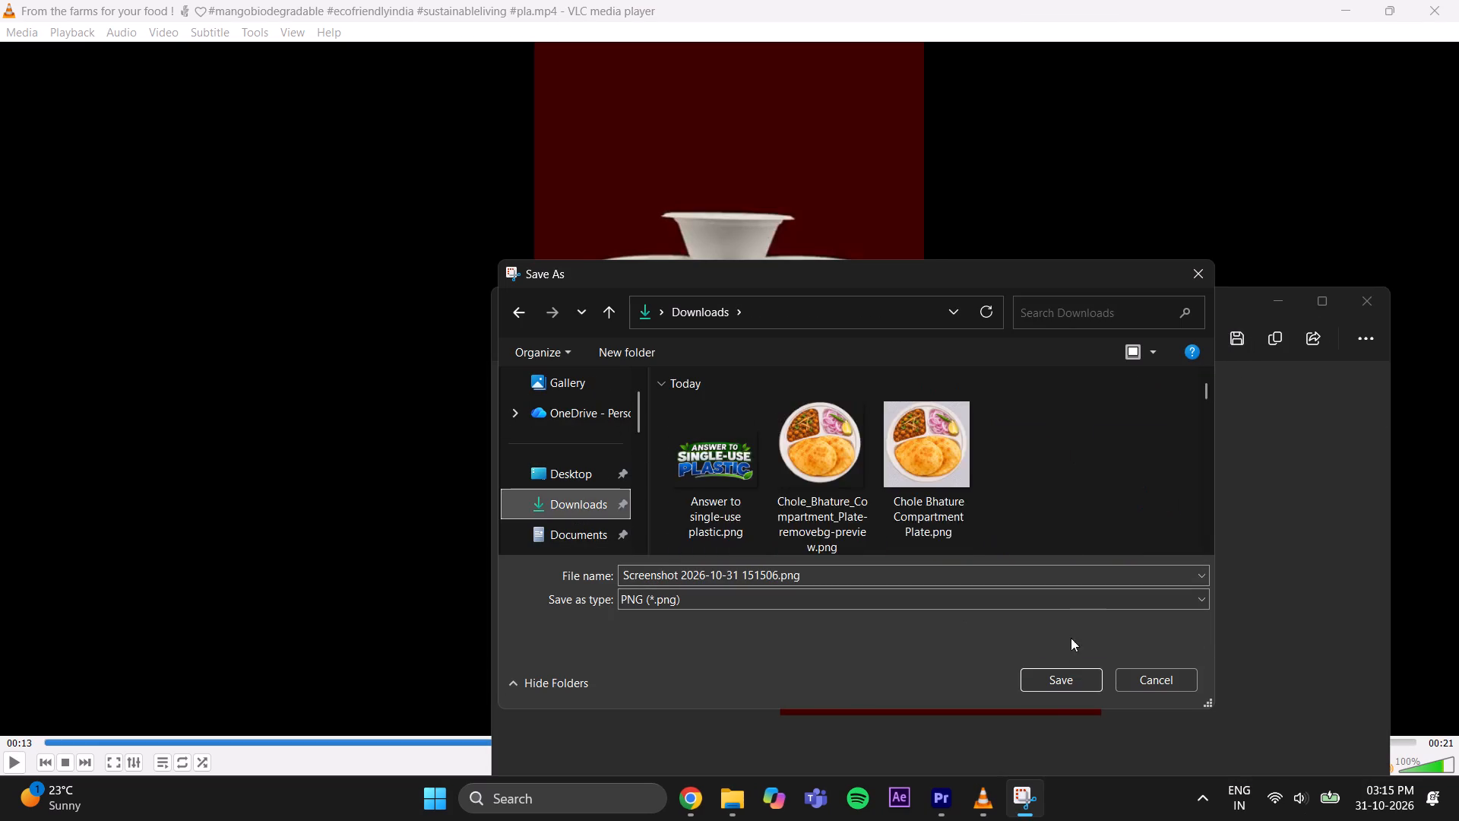
{"action": "left_click", "coordinate": [1060, 674]}
{"action": "left_click", "coordinate": [1368, 314]}
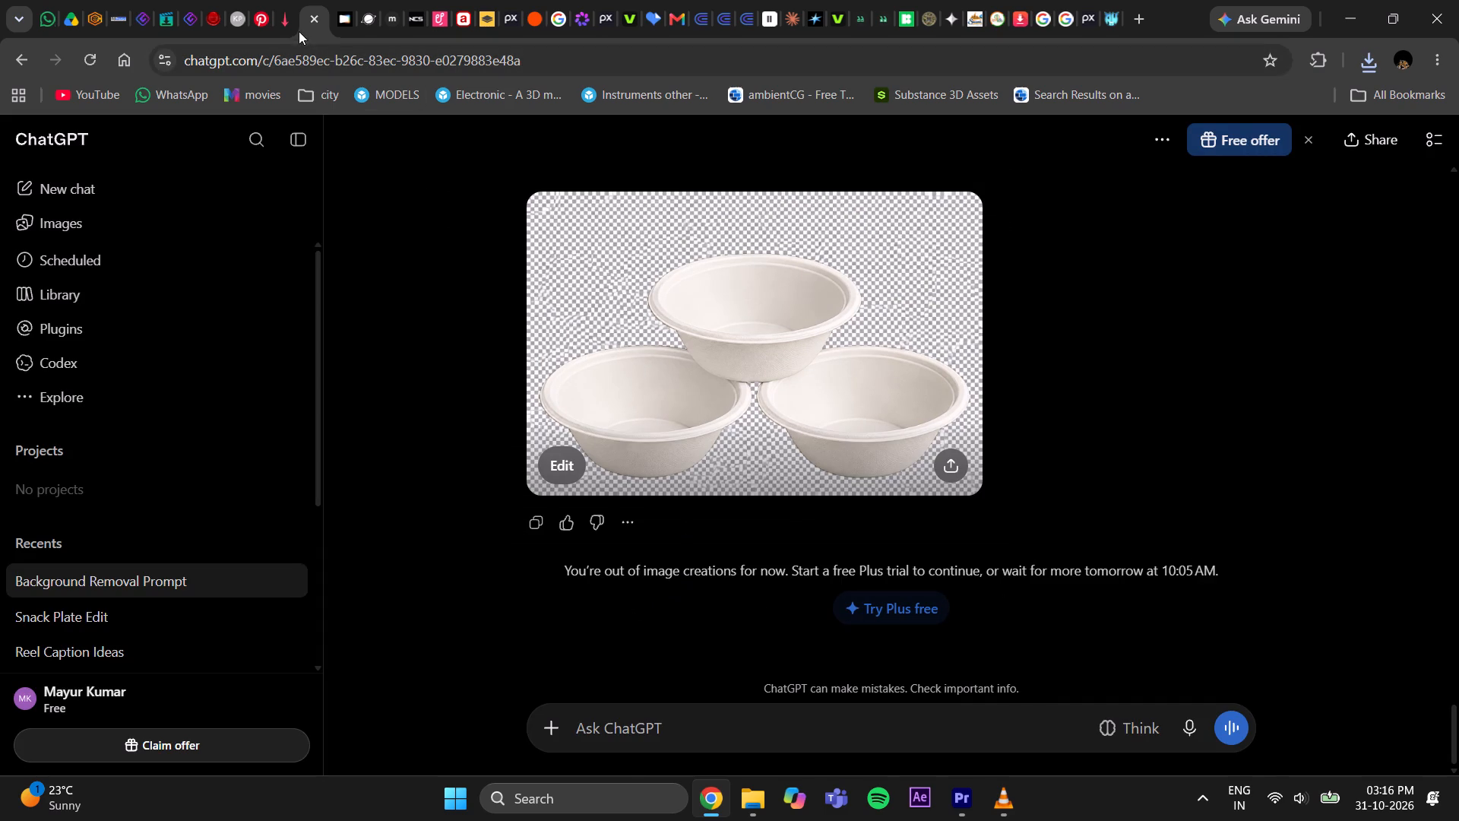
In remove.bg, replace the stacked plates image by deleting it and uploading Stacked Eco-Friendly Paper Bowls.png.
{"action": "left_click", "coordinate": [483, 21]}
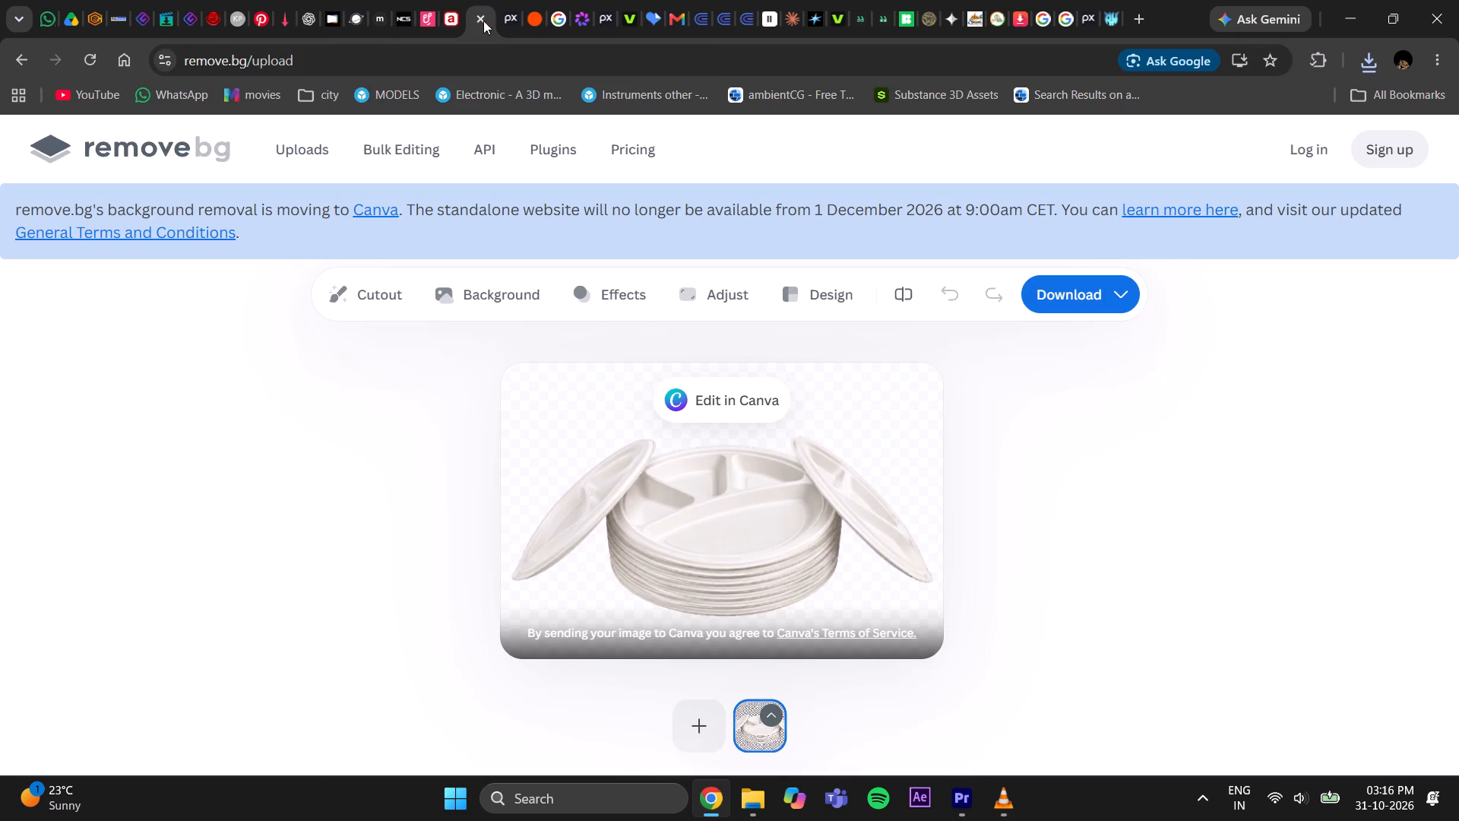
{"action": "left_click", "coordinate": [780, 708]}
{"action": "left_click", "coordinate": [783, 679]}
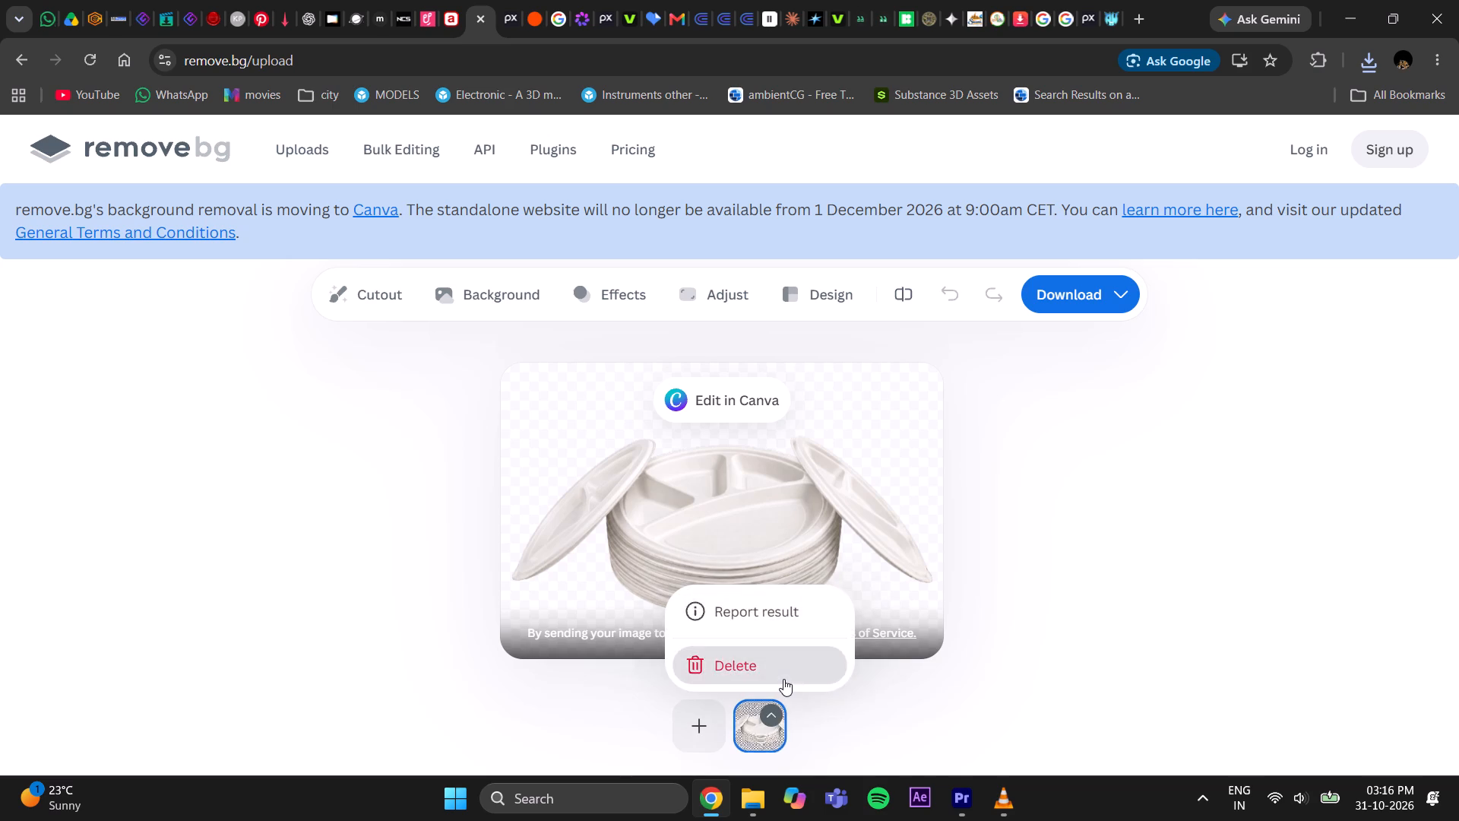
{"action": "left_click", "coordinate": [730, 450]}
{"action": "left_click", "coordinate": [259, 284]}
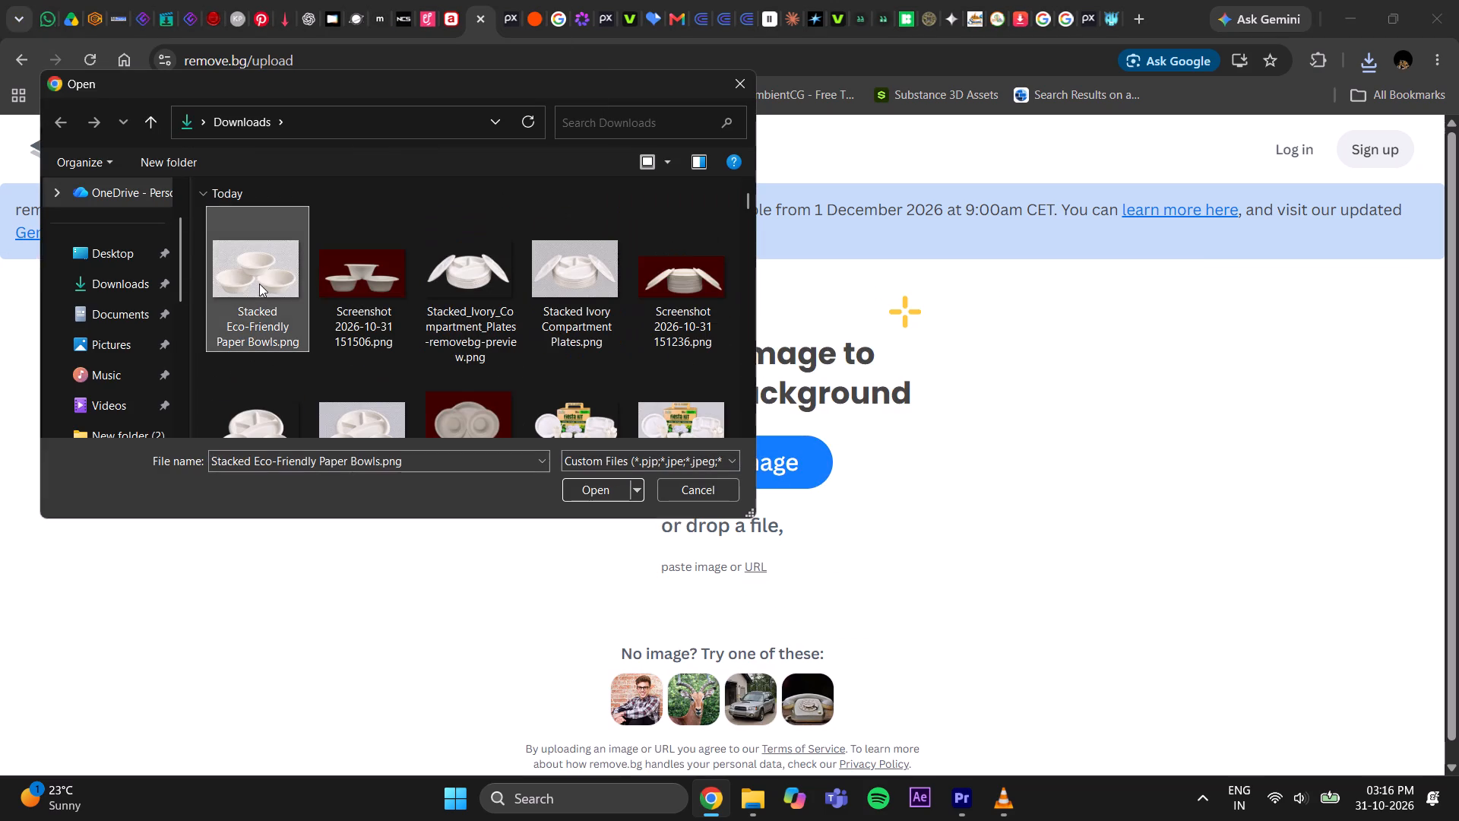
{"action": "left_click", "coordinate": [607, 493]}
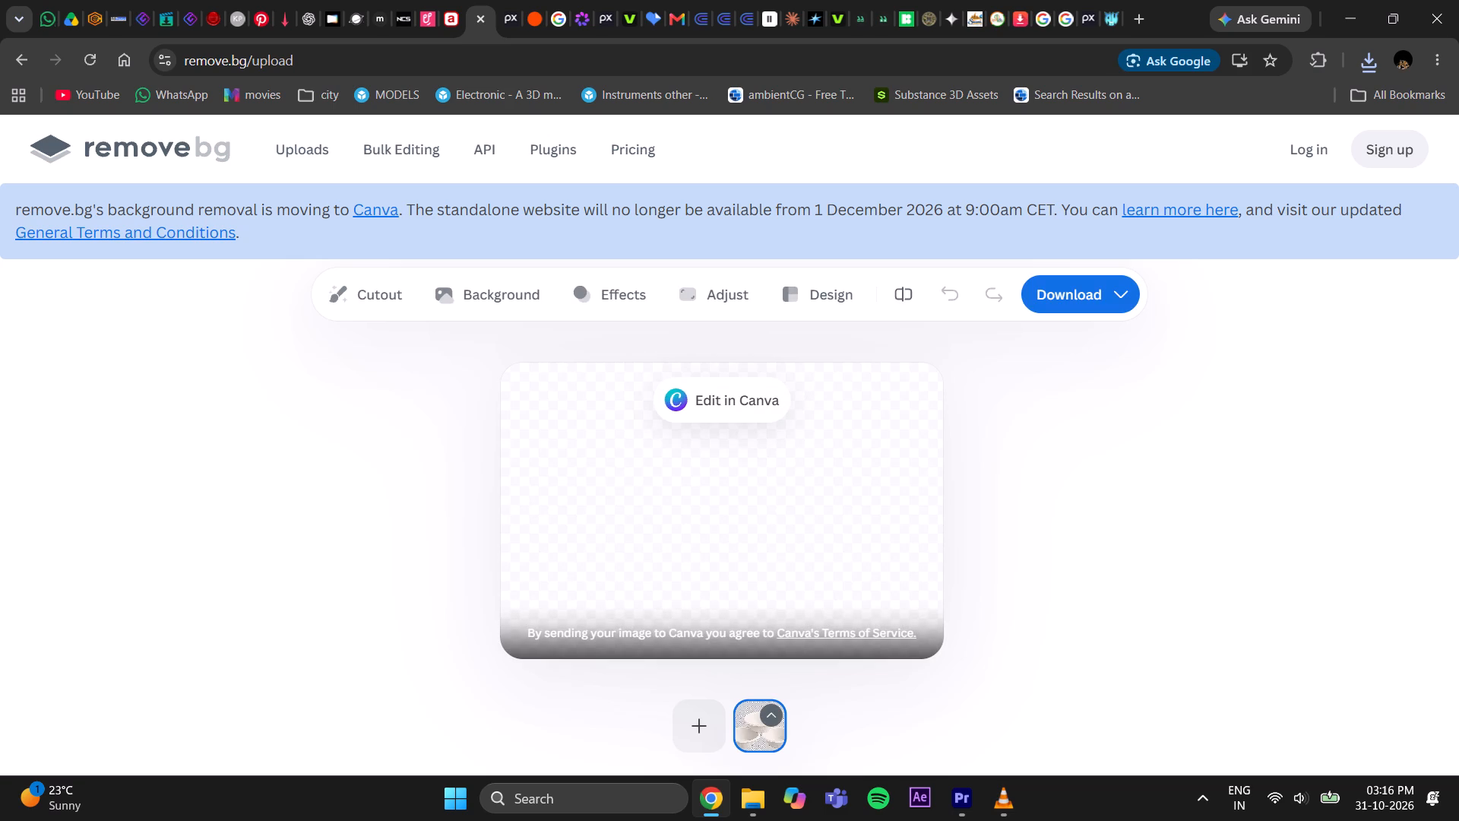
Download the free 612 x 408 preview of the background-free bowls and switch back to Premiere Pro.
{"action": "left_click", "coordinate": [1071, 302]}
{"action": "left_click", "coordinate": [1059, 347]}
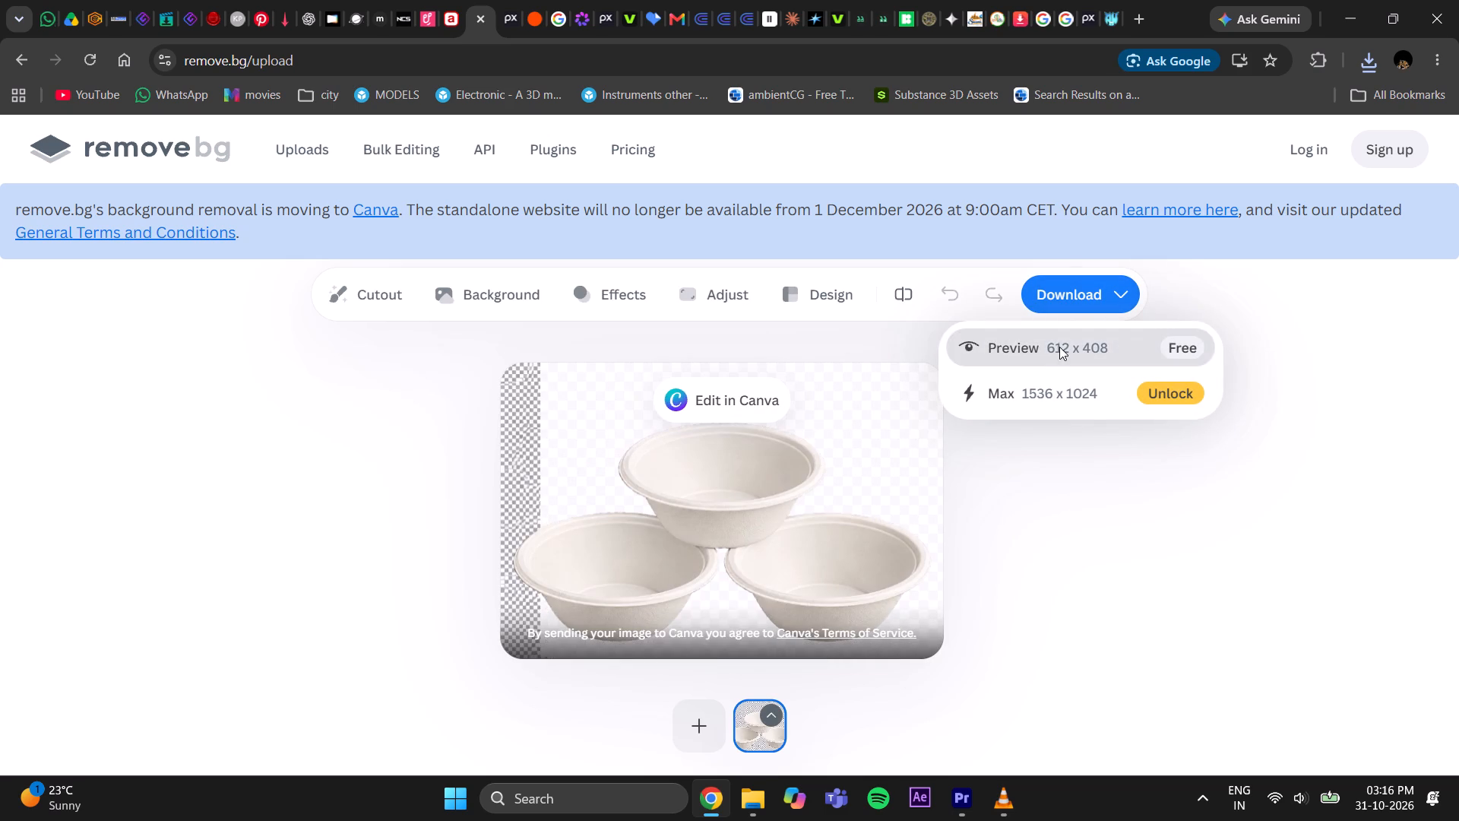
{"action": "left_click", "coordinate": [1080, 623]}
{"action": "left_click", "coordinate": [961, 807]}
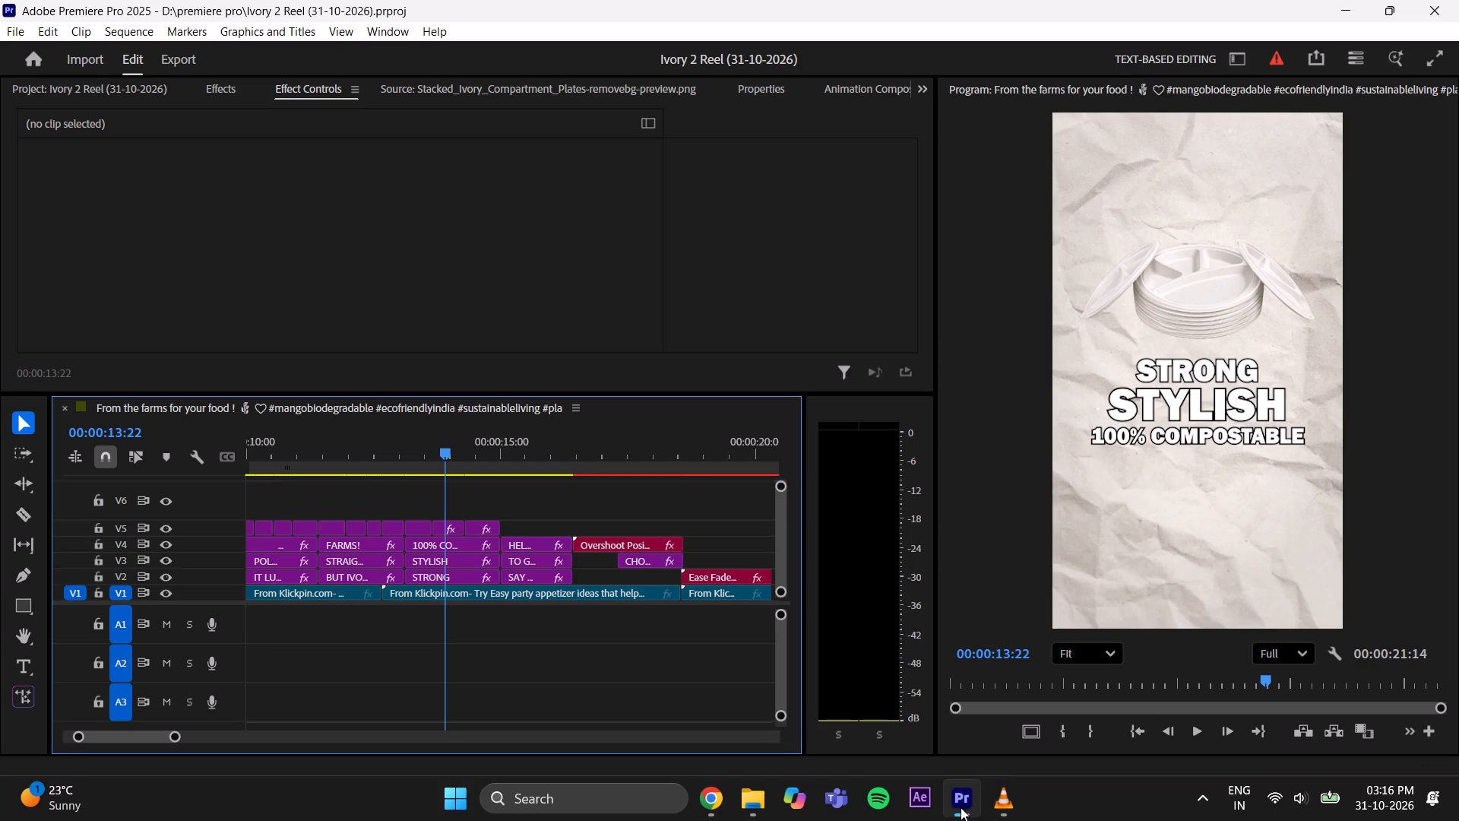
Load Stacked_Eco-Friendly_Paper_Bowls-removebg-preview.png from the refreshed Downloads folder into Premiere Pro's Source monitor.
{"action": "left_click", "coordinate": [447, 76]}
{"action": "left_click", "coordinate": [494, 82]}
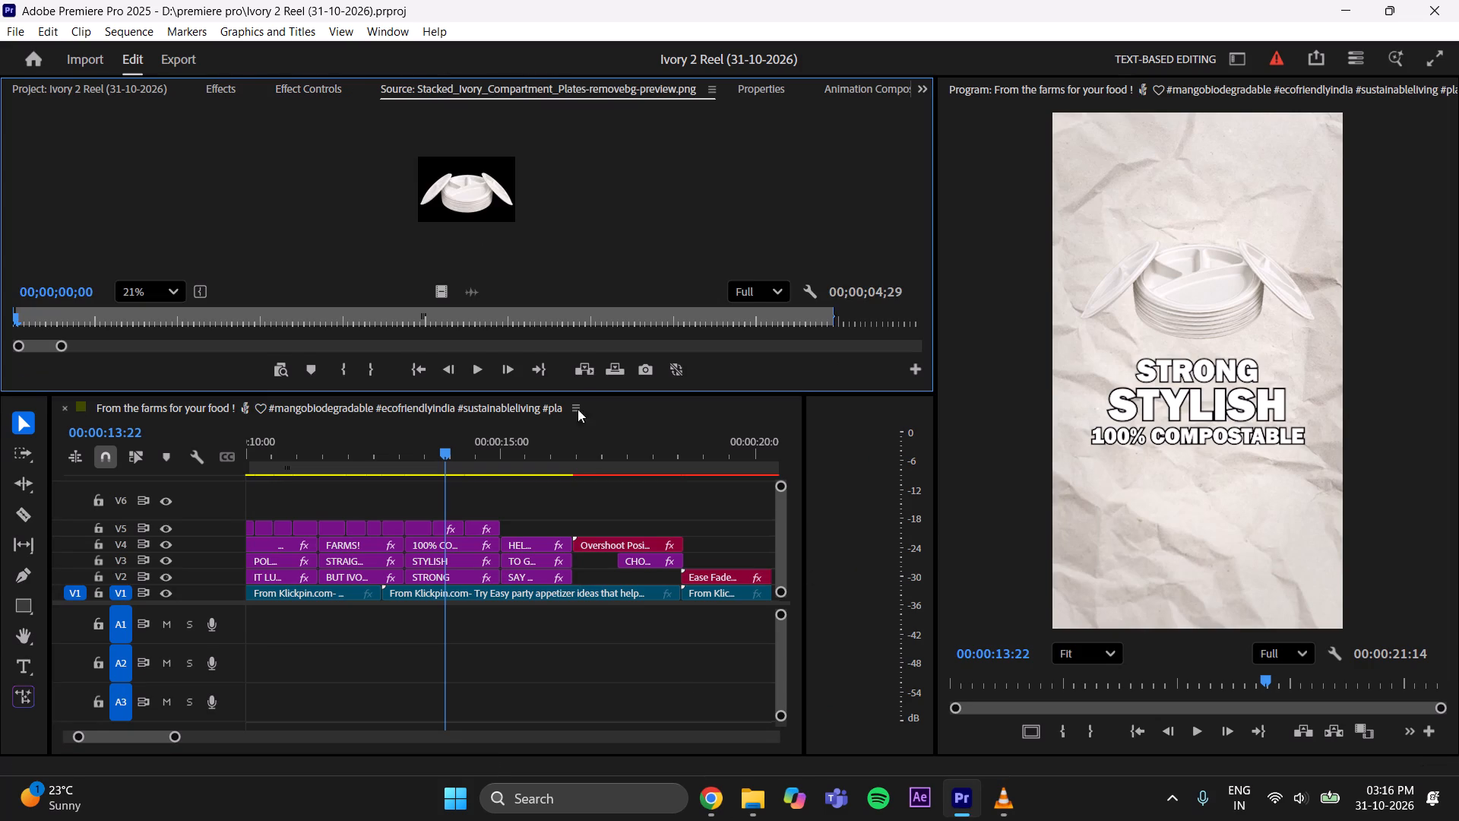
{"action": "left_click", "coordinate": [745, 794]}
{"action": "left_click", "coordinate": [175, 55]}
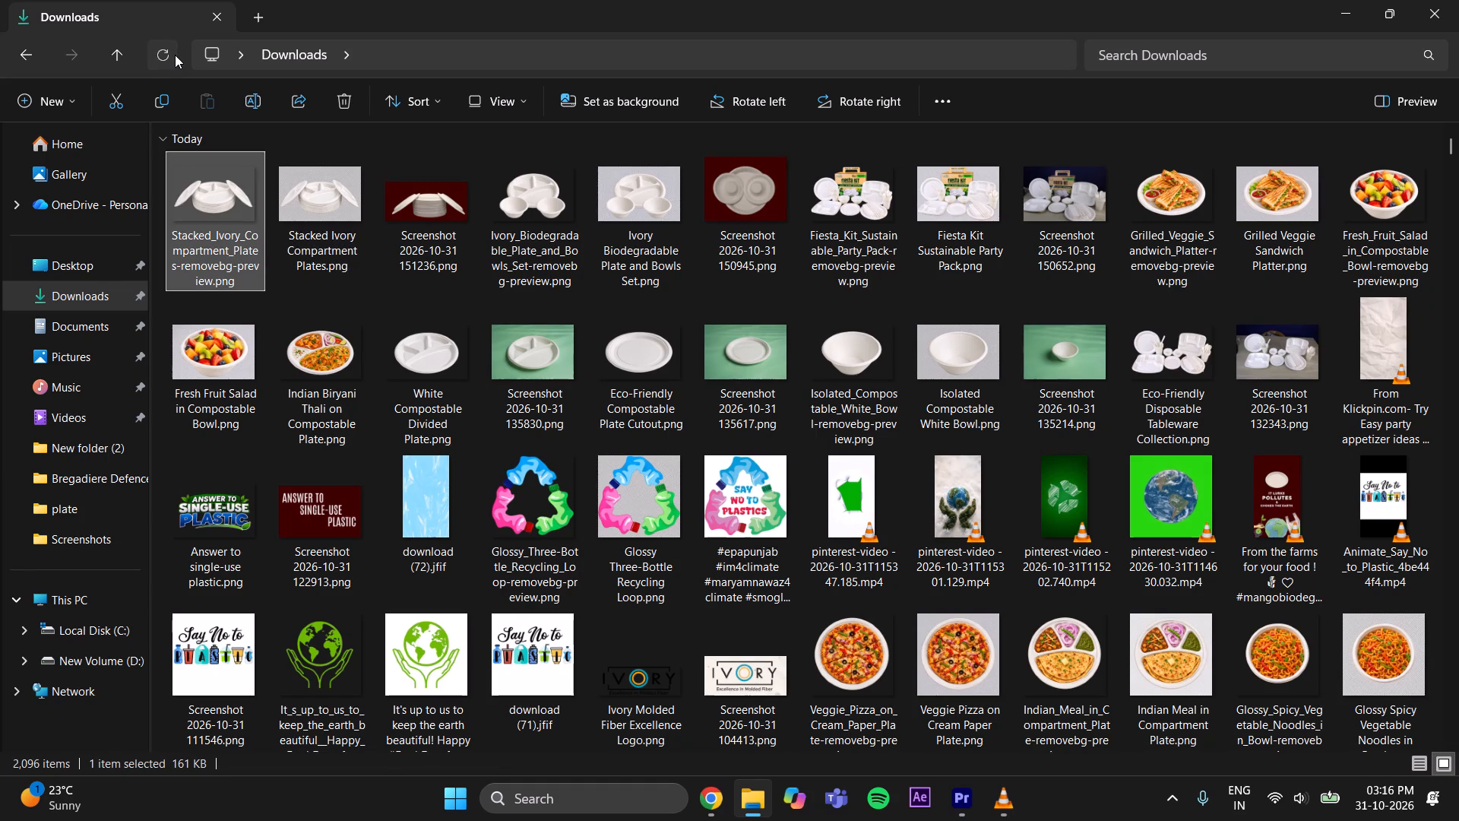
{"action": "left_click", "coordinate": [239, 194]}
{"action": "left_click_drag", "start_coordinate": [217, 227], "coordinate": [967, 797]}
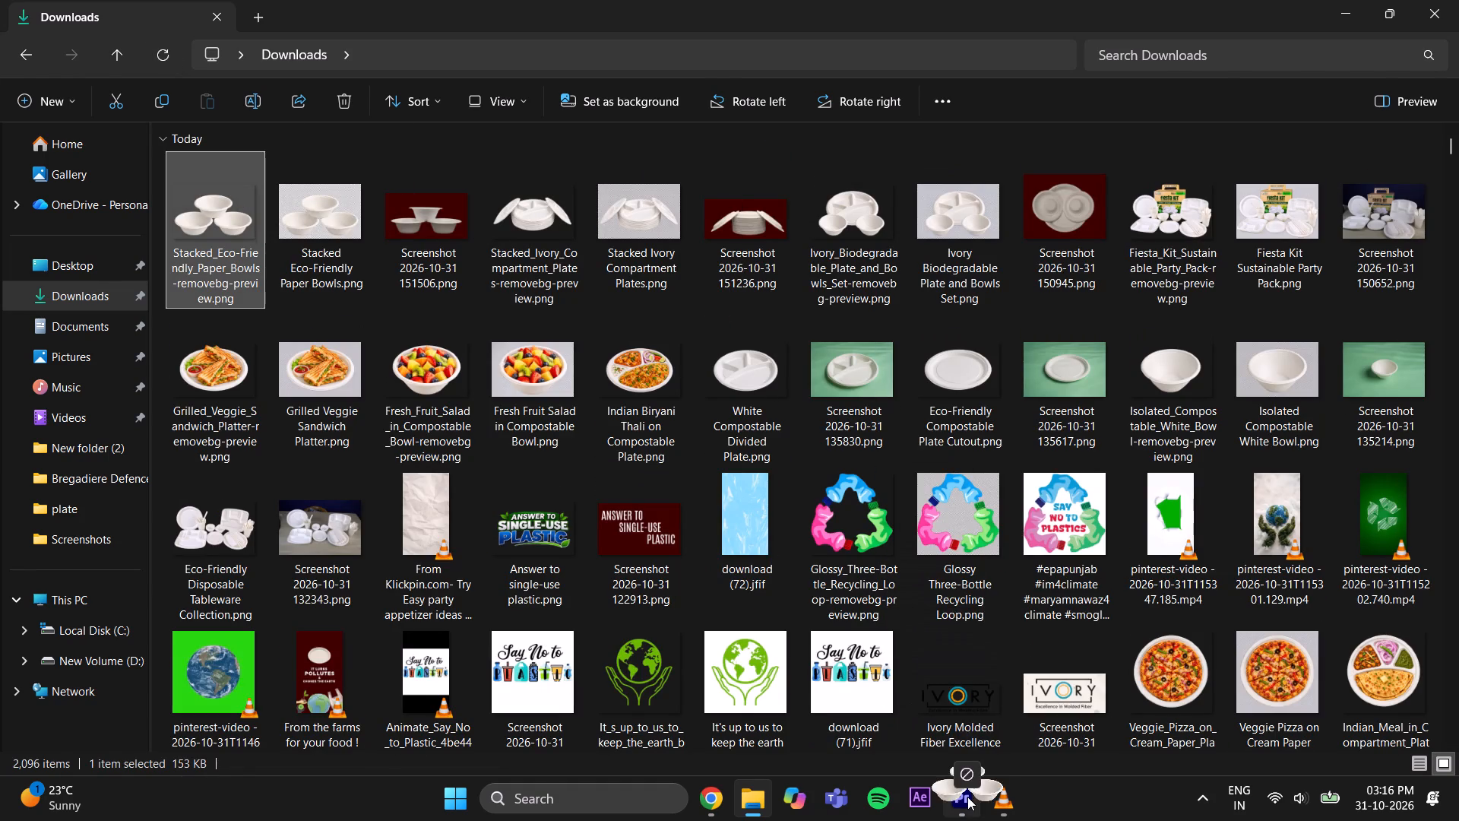
{"action": "left_click_drag", "start_coordinate": [967, 797], "coordinate": [454, 235]}
Place the stacked bowls image on V5 directly after the last plates clip and trim it to roughly the neighbouring clips' short length.
{"action": "left_click_drag", "start_coordinate": [442, 295], "coordinate": [549, 496]}
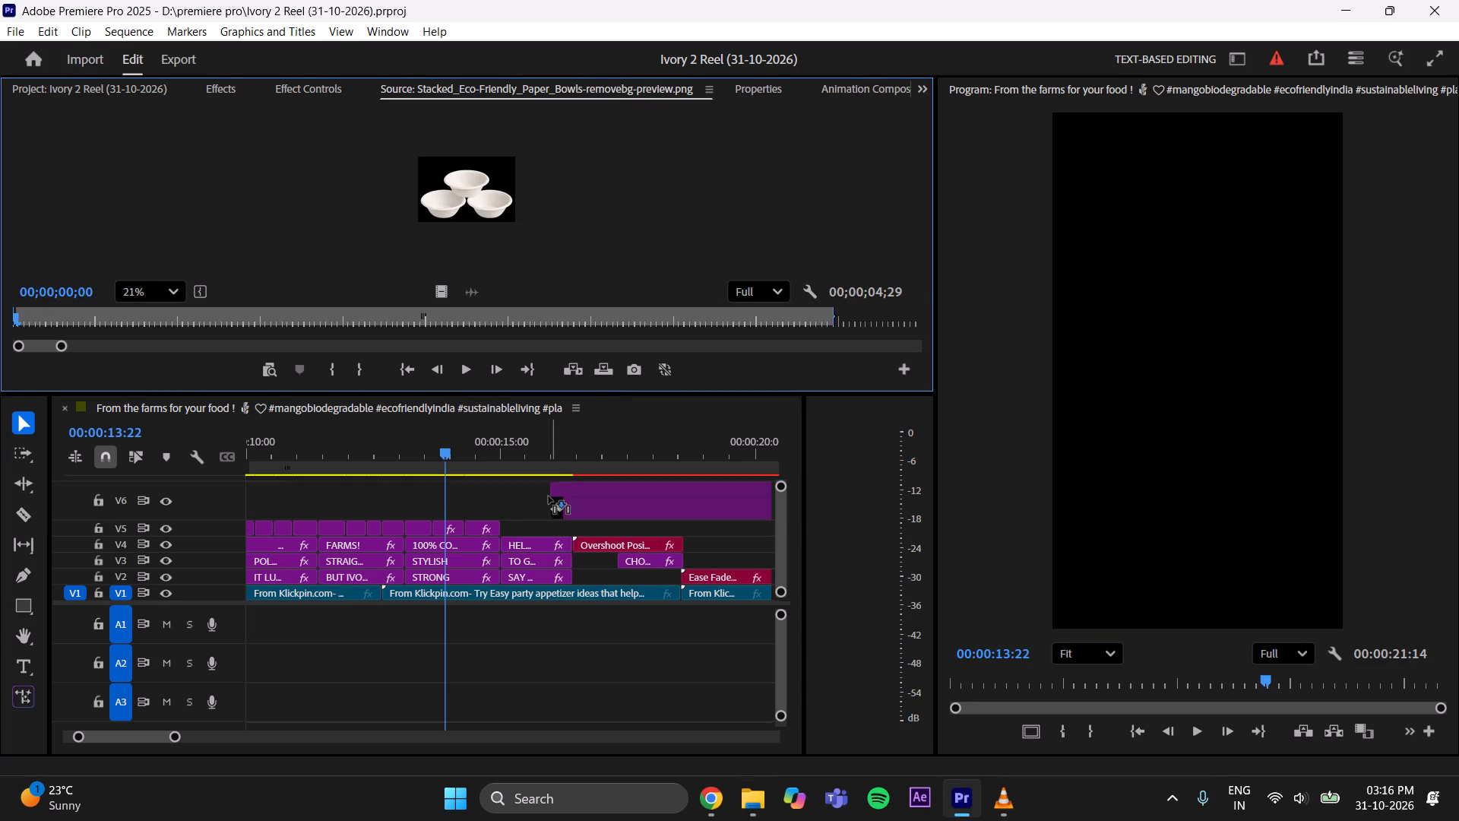
{"action": "left_click_drag", "start_coordinate": [549, 496], "coordinate": [508, 527]}
{"action": "left_click_drag", "start_coordinate": [760, 529], "coordinate": [742, 531]}
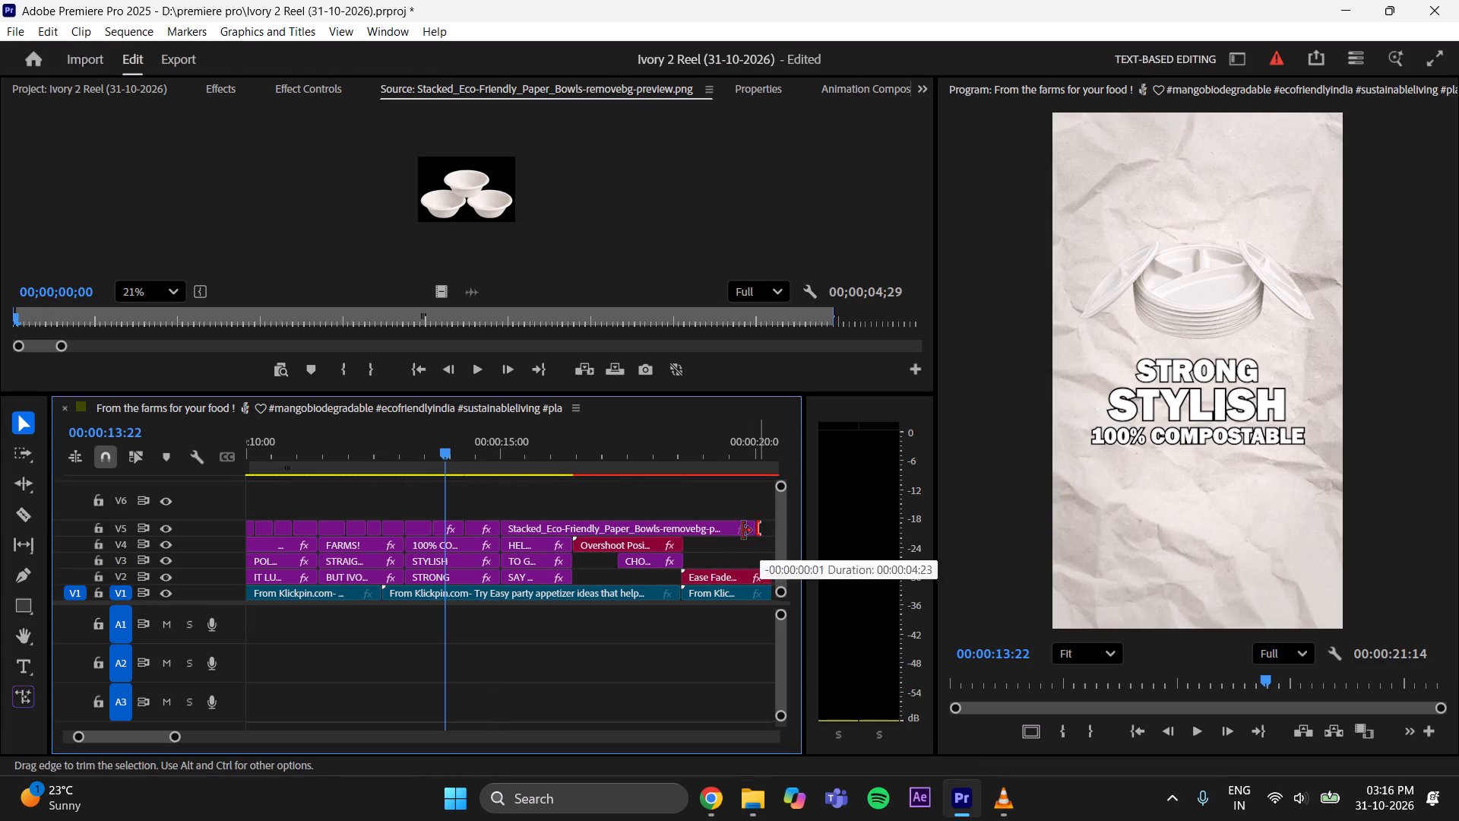
{"action": "left_click_drag", "start_coordinate": [742, 531], "coordinate": [515, 557]}
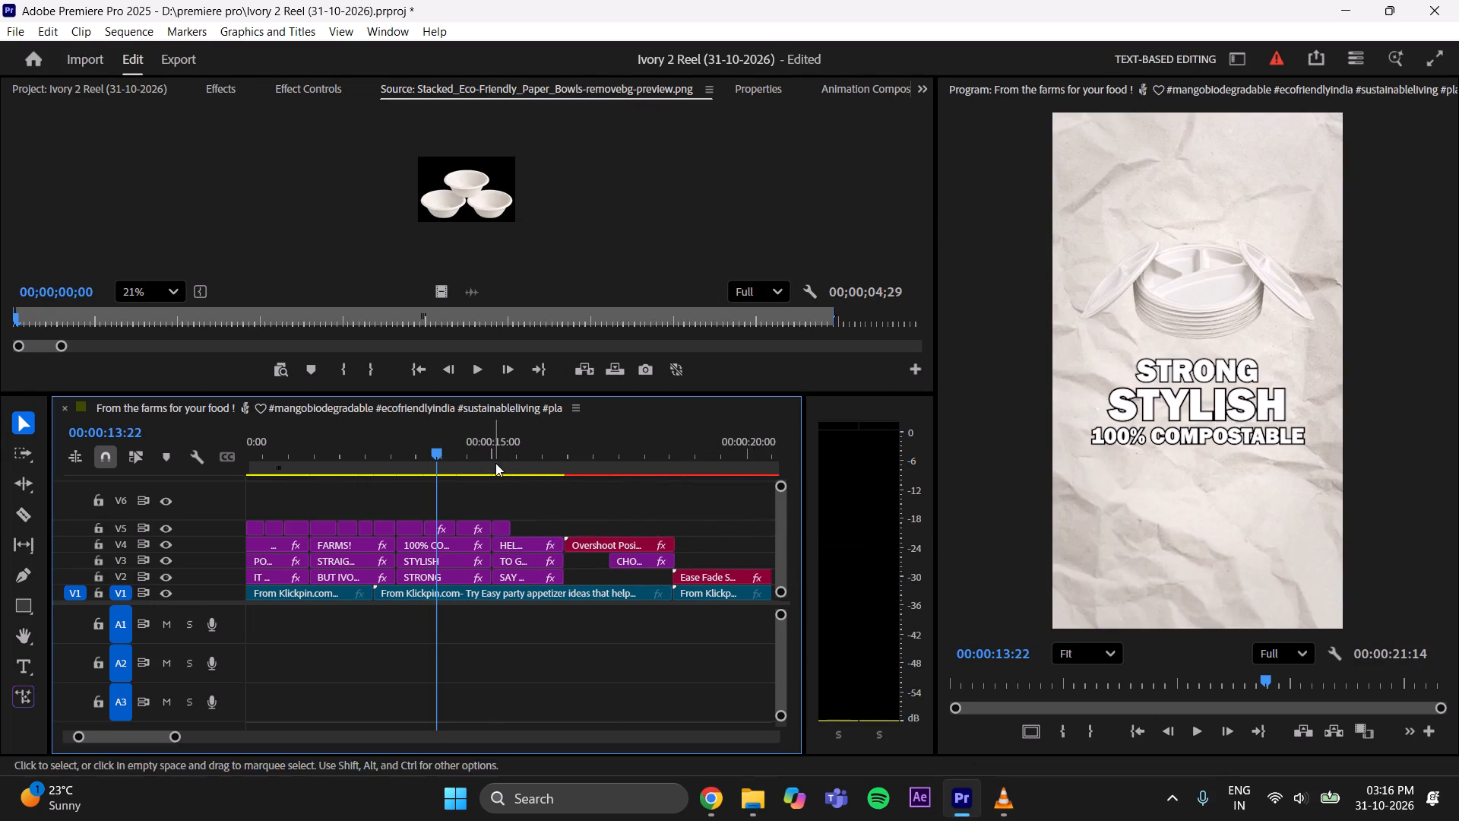
Scale down the bowls clip and move it up above the "SAY GOODBYE! TO GUILT" text, and save the project.
{"action": "left_click", "coordinate": [495, 453]}
{"action": "left_click", "coordinate": [508, 530]}
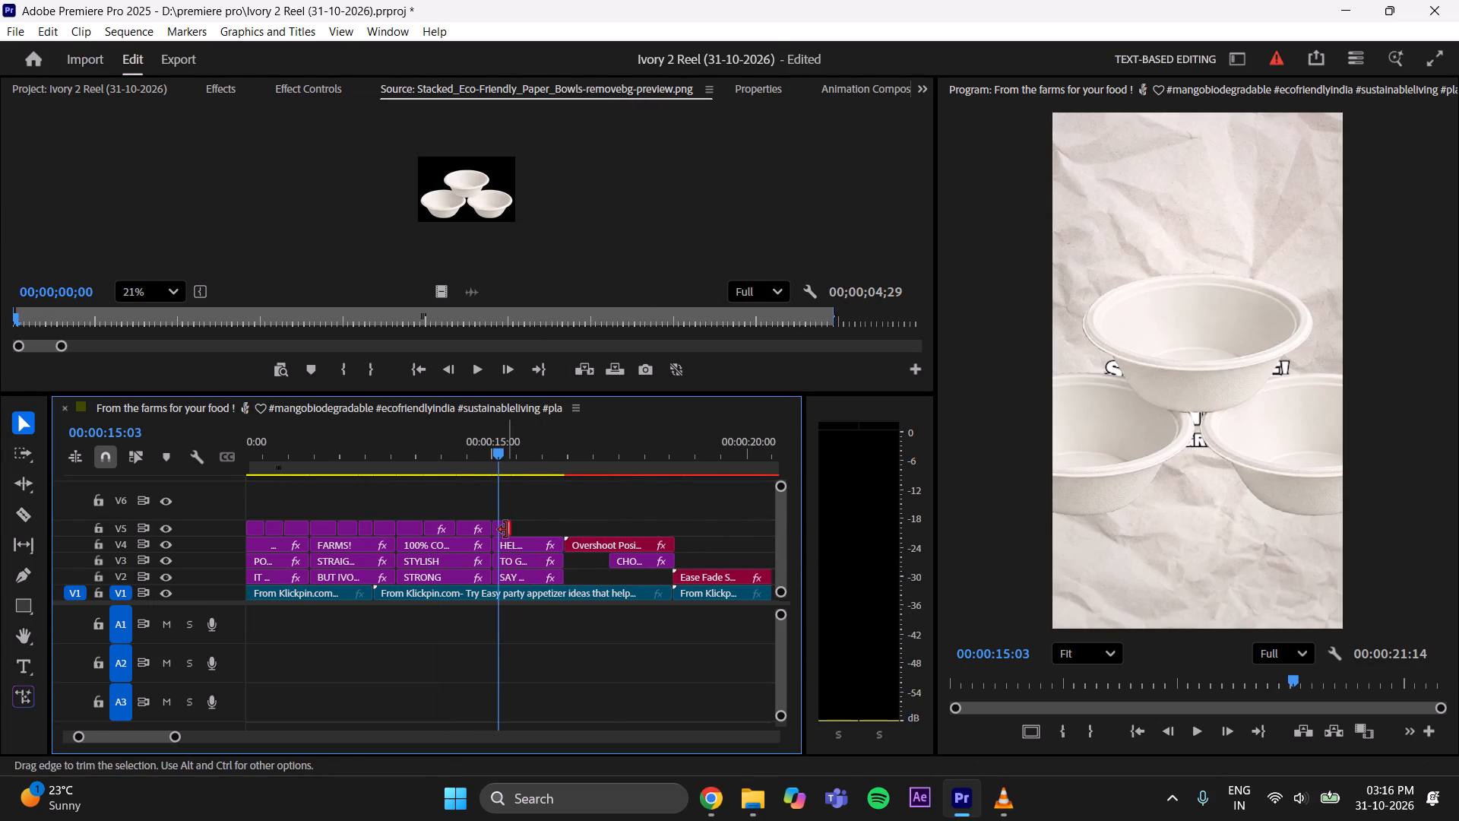
{"action": "double_click", "coordinate": [505, 530]}
{"action": "left_click", "coordinate": [312, 103]}
{"action": "left_click", "coordinate": [311, 77]}
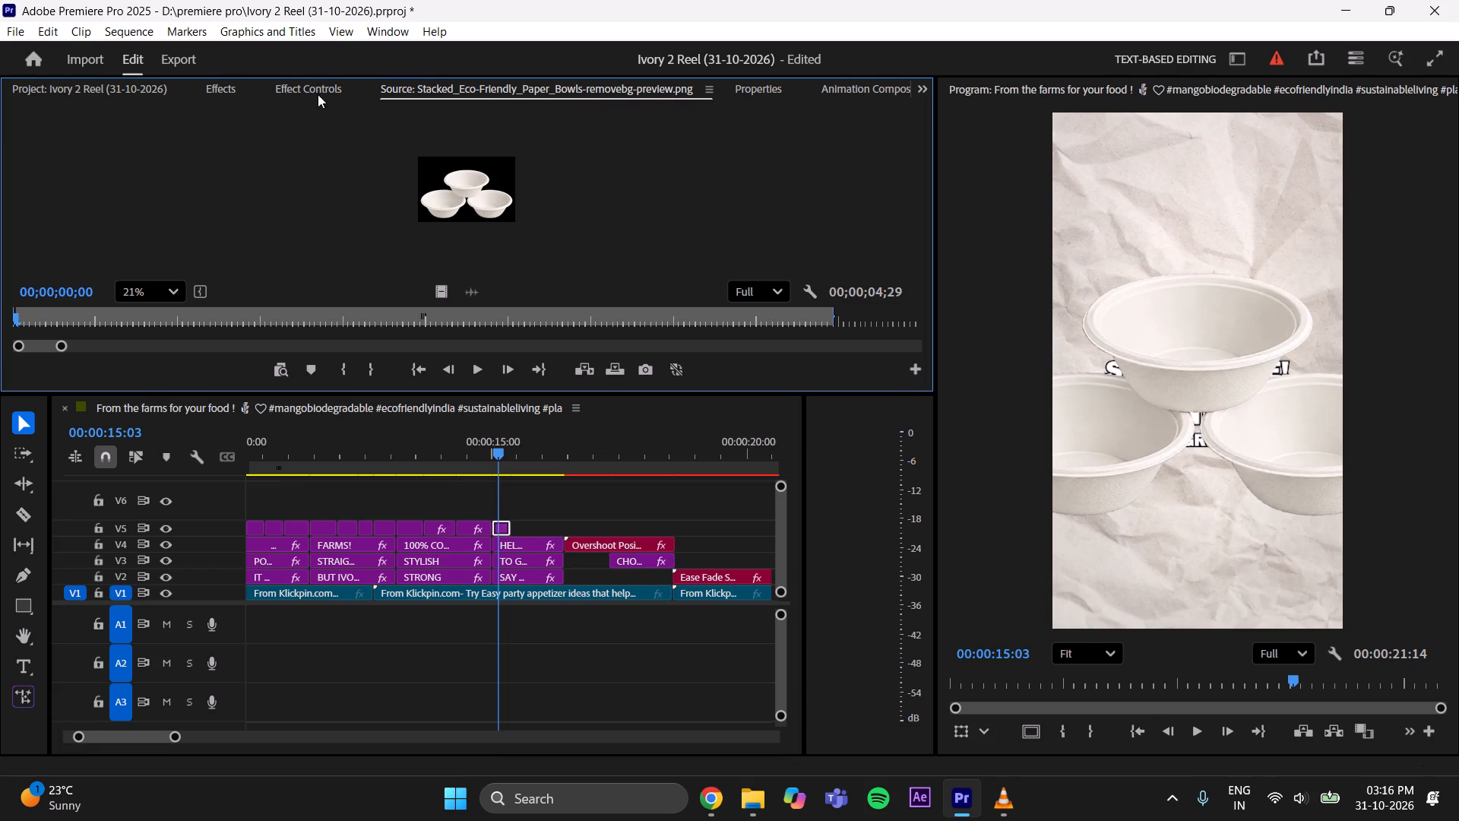
{"action": "left_click", "coordinate": [313, 81]}
{"action": "left_click", "coordinate": [504, 527]}
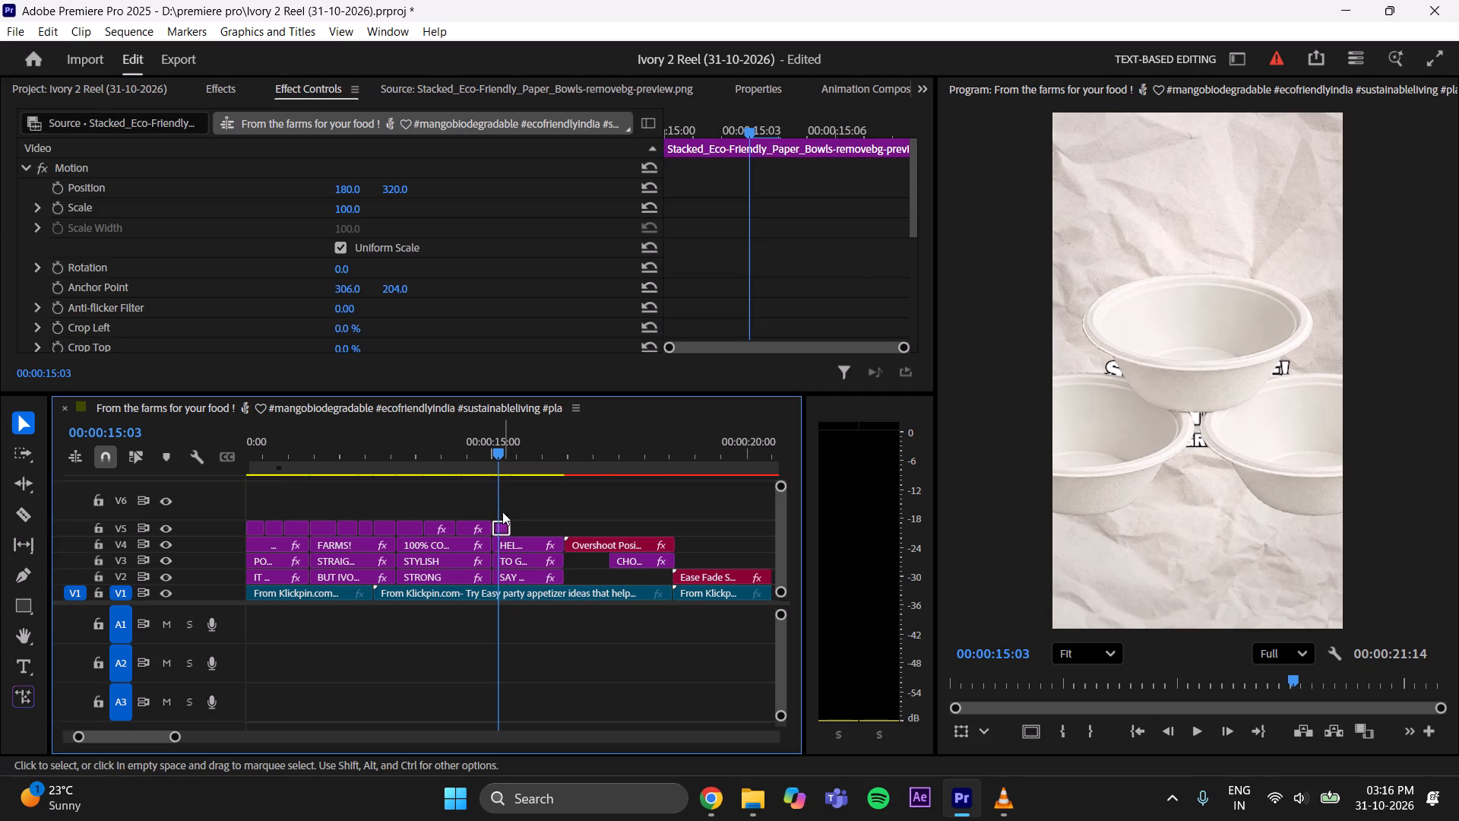
{"action": "left_click_drag", "start_coordinate": [353, 209], "coordinate": [307, 233]}
{"action": "left_click_drag", "start_coordinate": [404, 191], "coordinate": [286, 198]}
{"action": "left_click", "coordinate": [597, 517]}
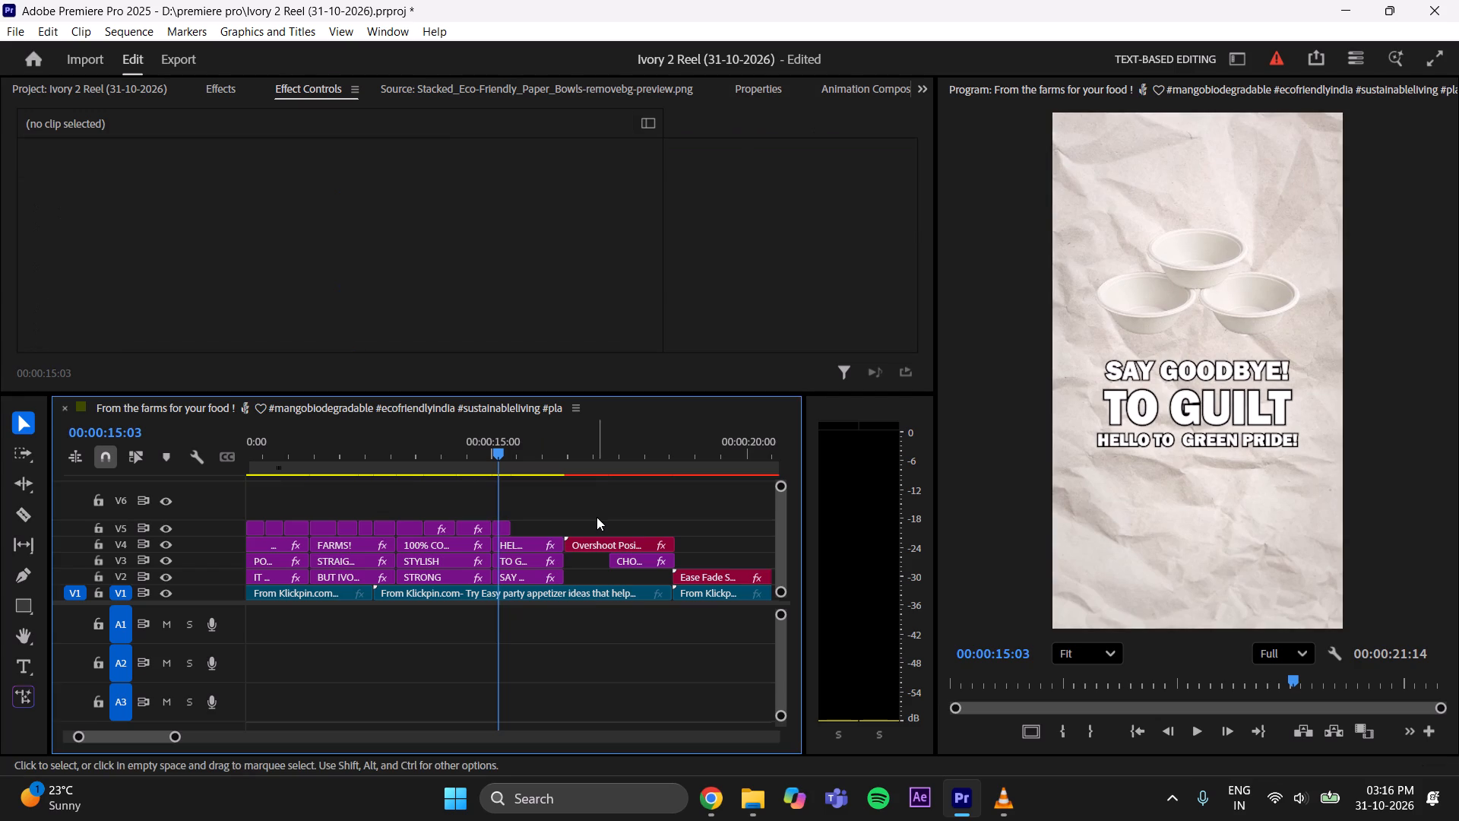
{"action": "key", "text": "ctrl+s"}
In VLC, find the reference frame with three overlapping oval plates at 00:14, snip the plates and save the PNG to Downloads.
{"action": "left_click", "coordinate": [551, 95]}
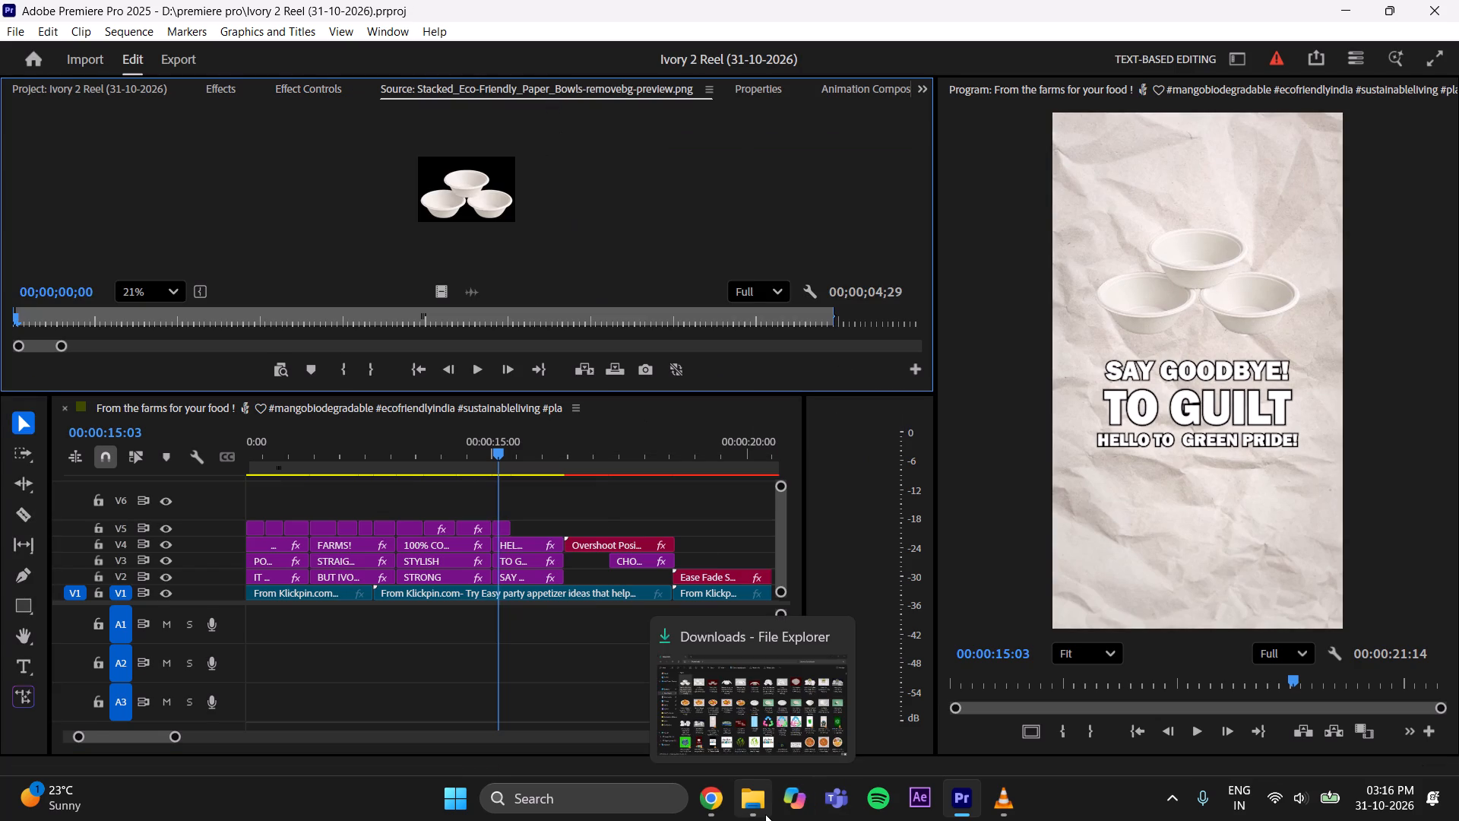
{"action": "left_click", "coordinate": [986, 820]}
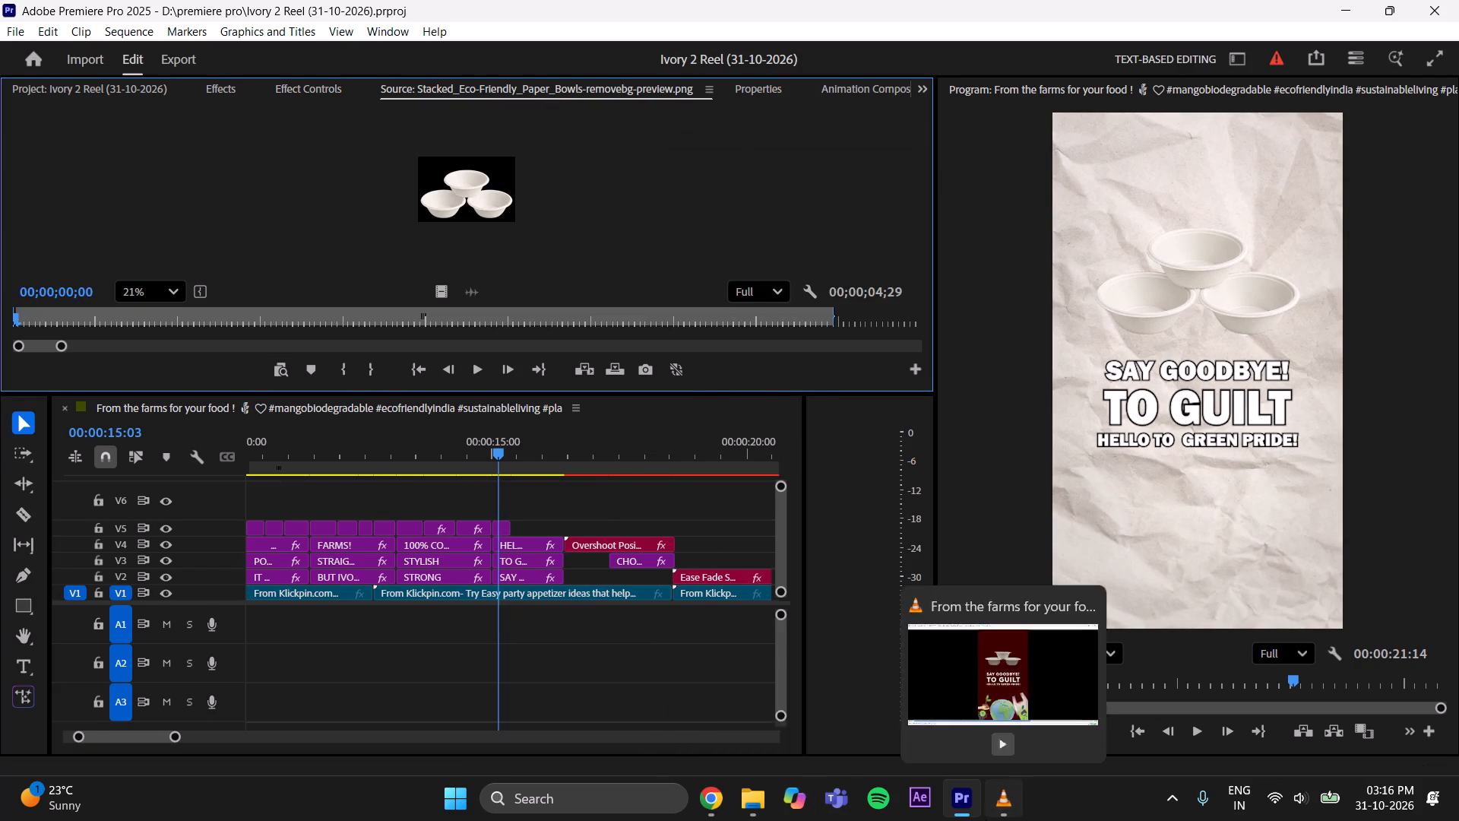
{"action": "left_click_drag", "start_coordinate": [936, 740], "coordinate": [993, 740]}
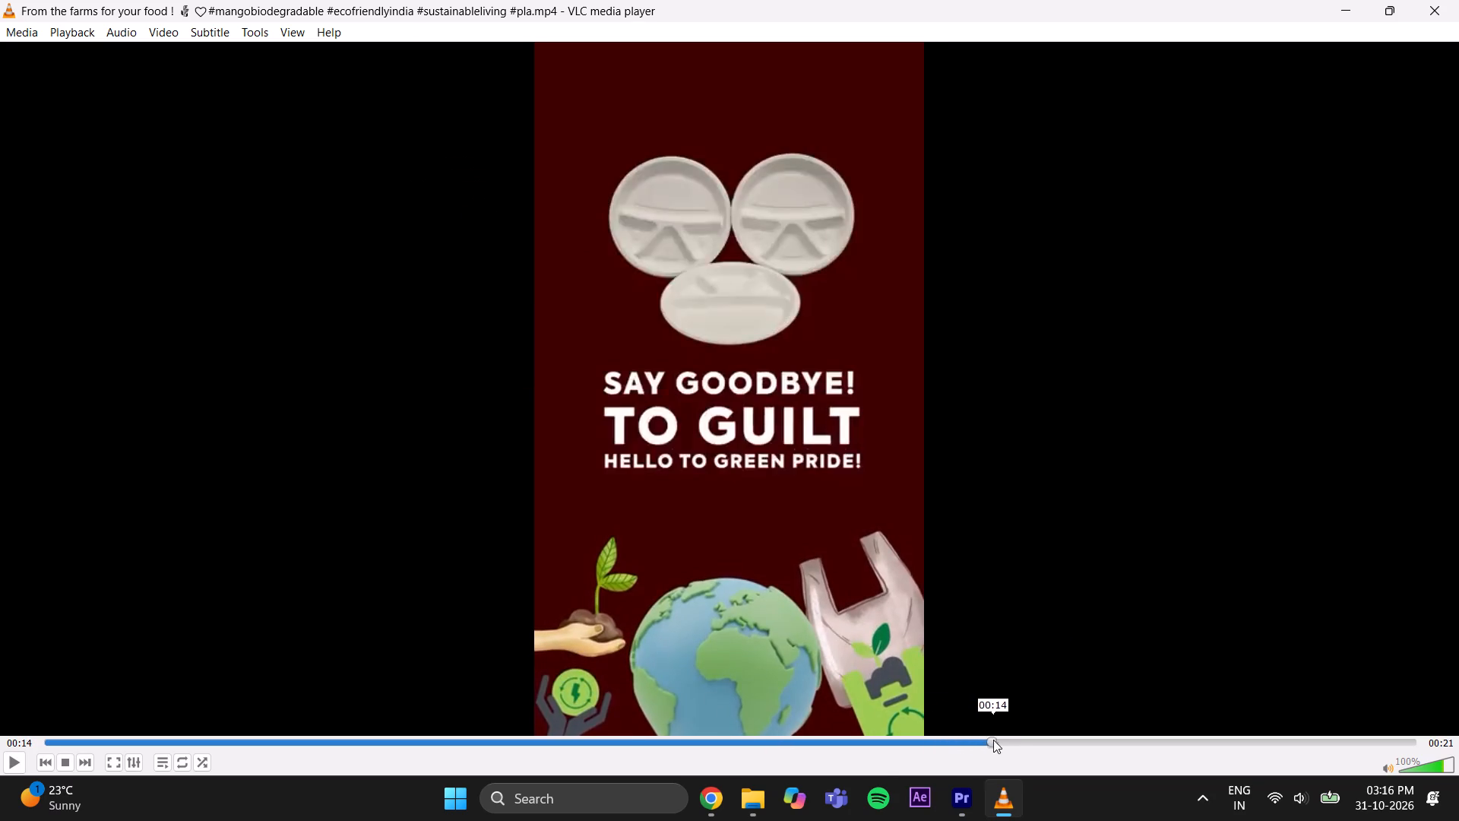
{"action": "left_click_drag", "start_coordinate": [993, 740], "coordinate": [969, 756]}
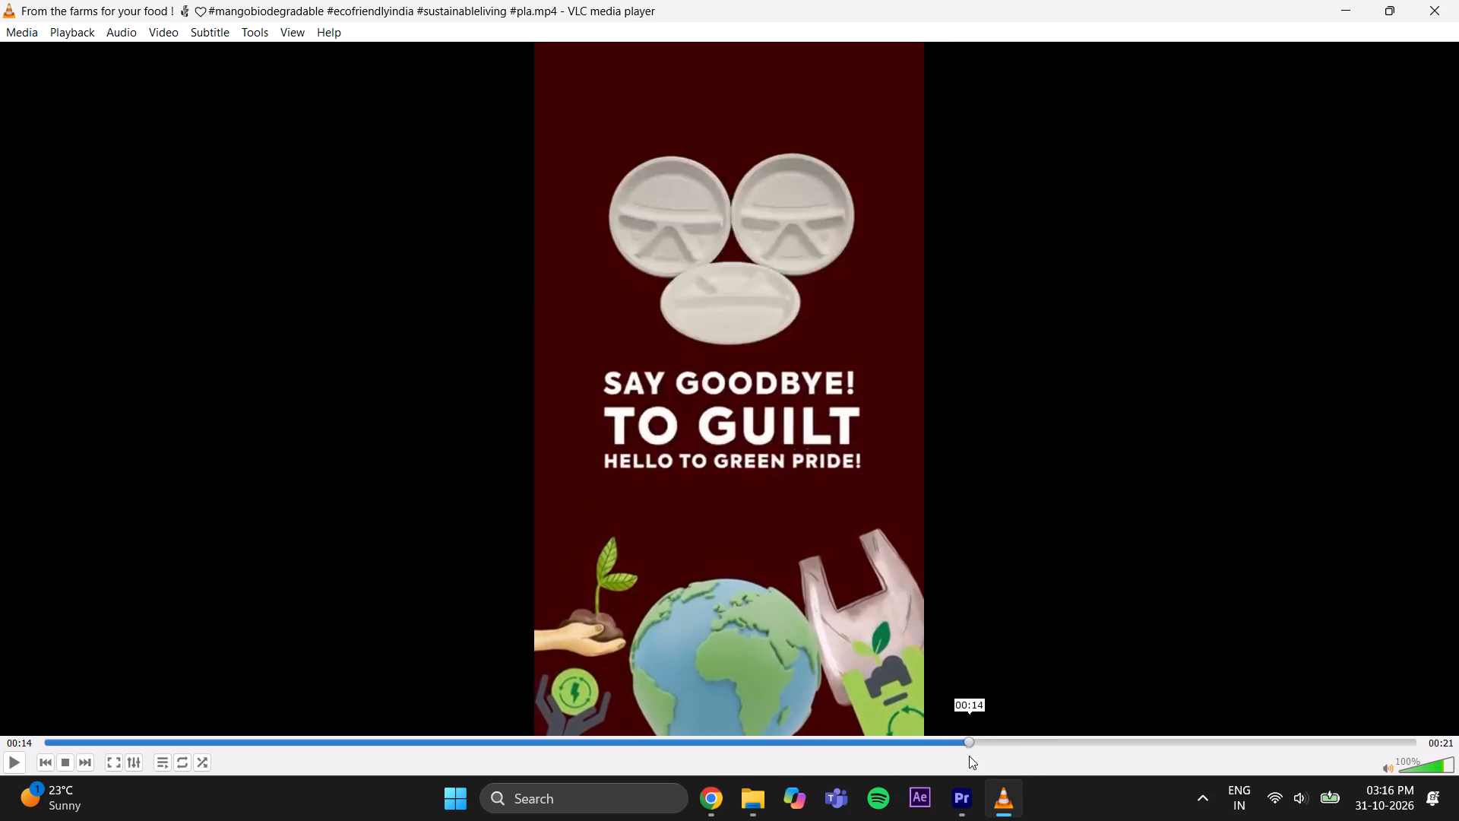
{"action": "left_click_drag", "start_coordinate": [969, 756], "coordinate": [996, 744]}
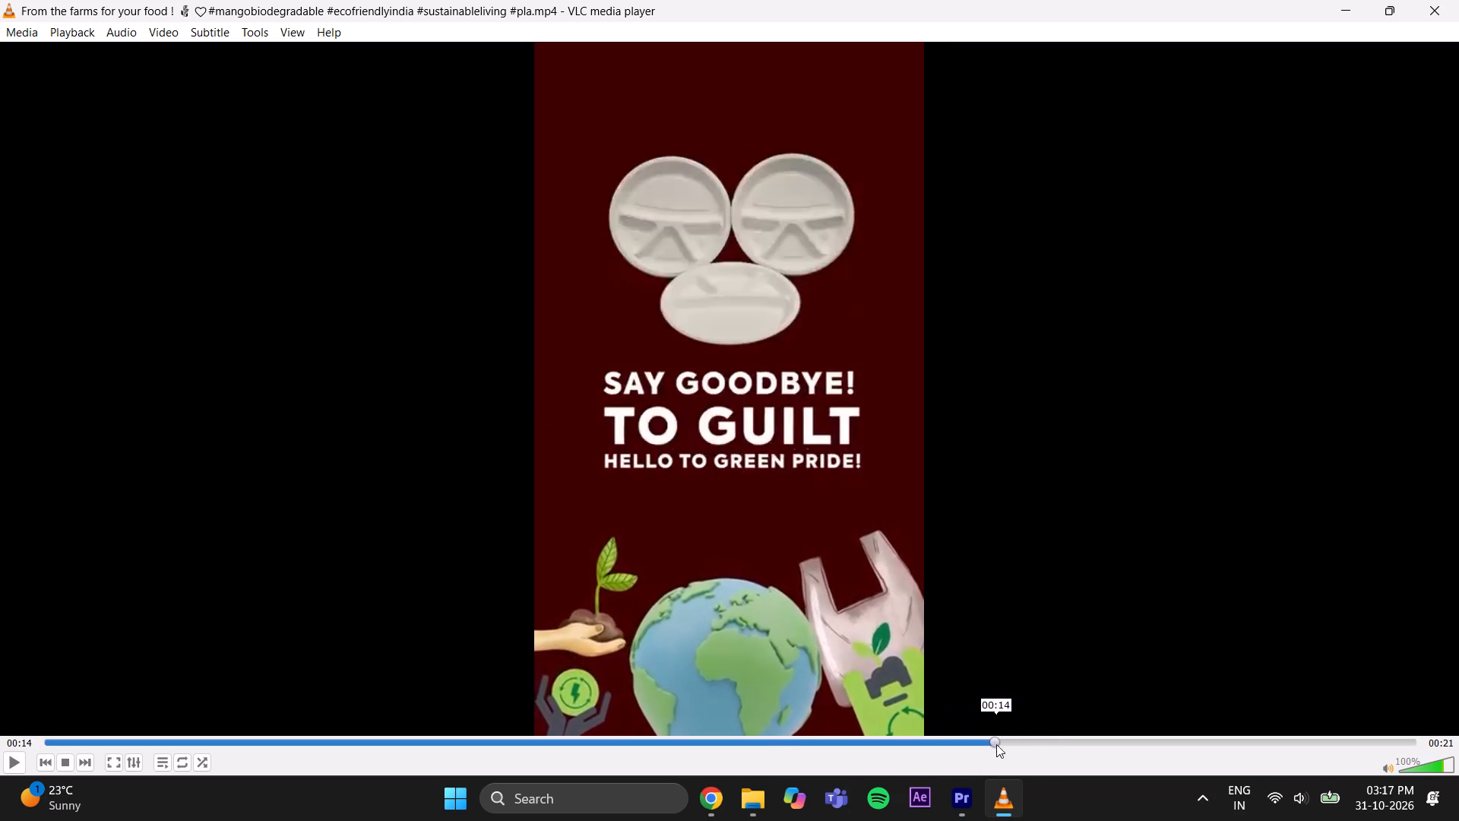
{"action": "left_click_drag", "start_coordinate": [996, 744], "coordinate": [970, 755]}
{"action": "key", "text": "Print"}
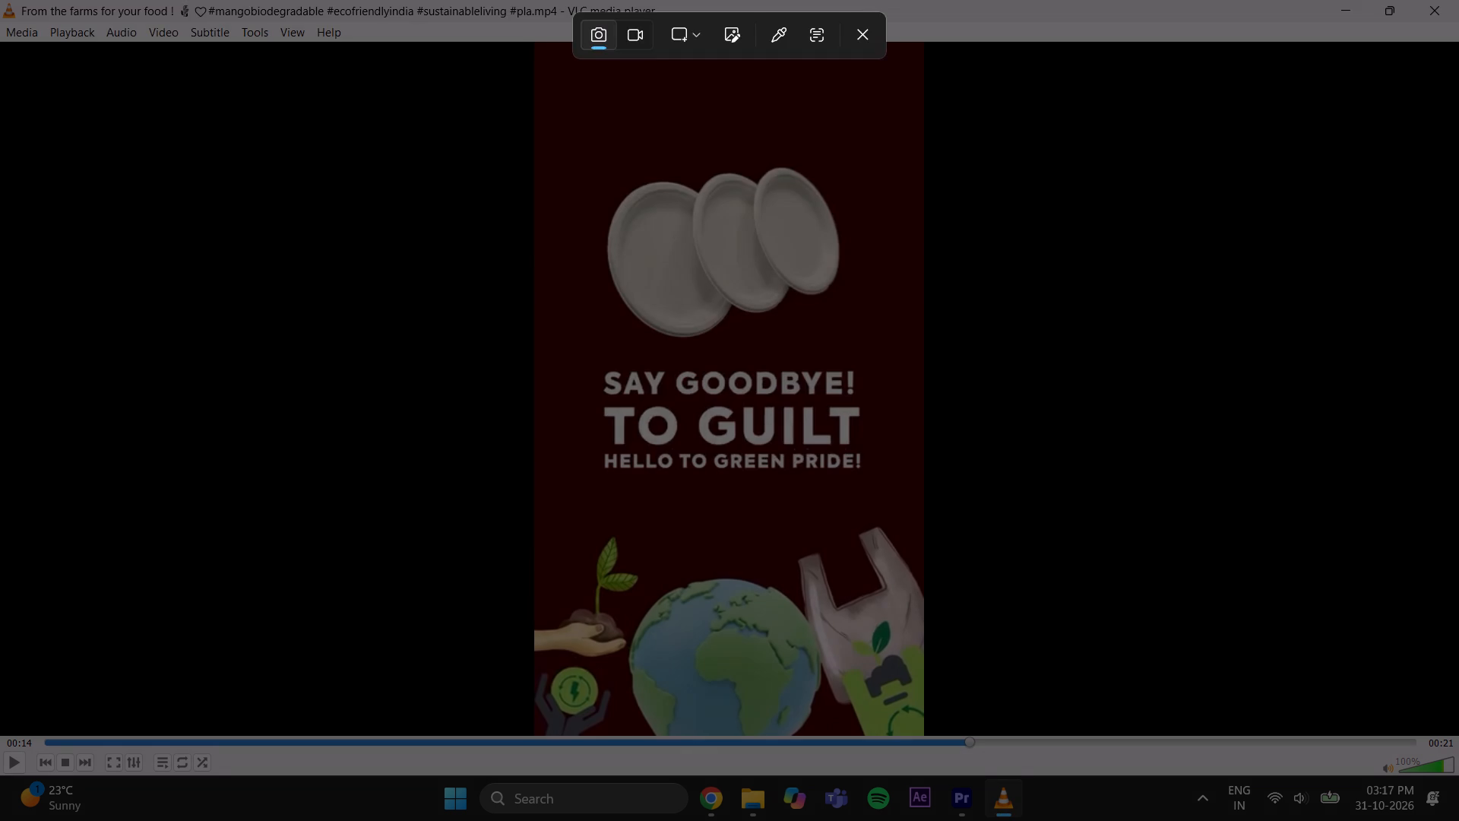
{"action": "left_click_drag", "start_coordinate": [574, 146], "coordinate": [884, 346]}
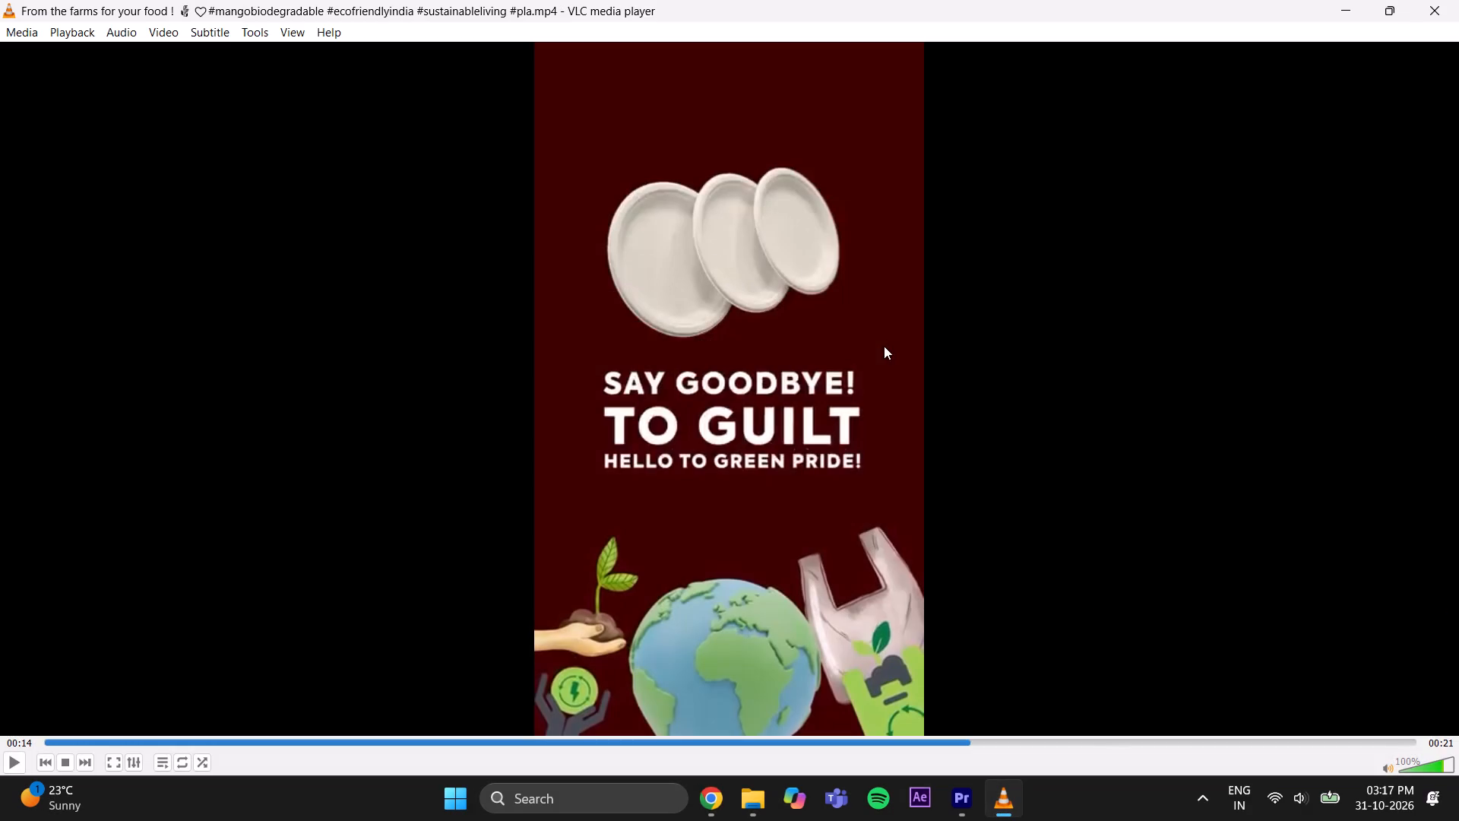
{"action": "left_click", "coordinate": [1241, 496]}
{"action": "left_click", "coordinate": [1245, 338]}
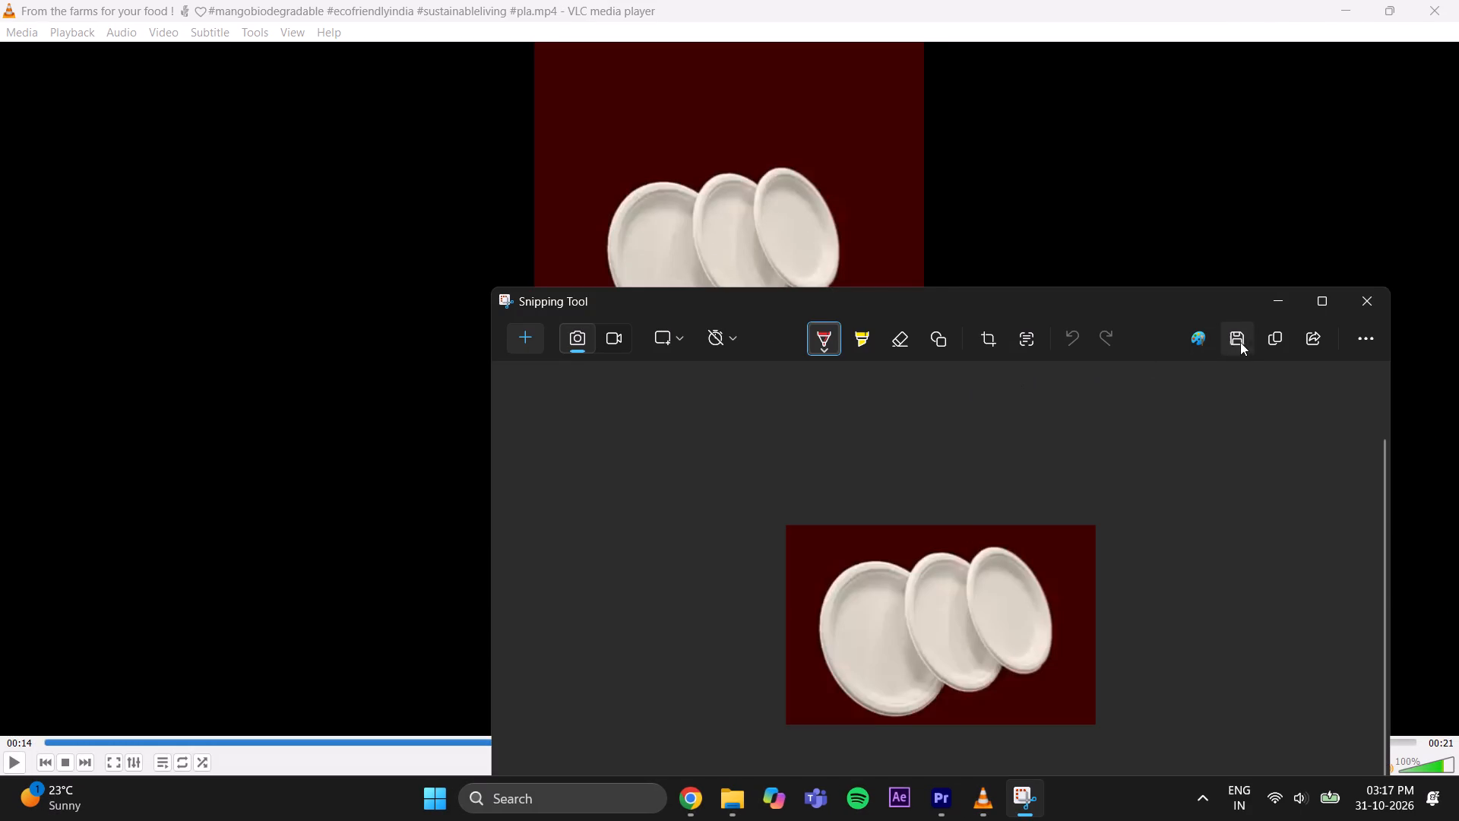
{"action": "scroll", "coordinate": [597, 502], "scroll_direction": "up", "scroll_amount": 5}
{"action": "left_click", "coordinate": [571, 534]}
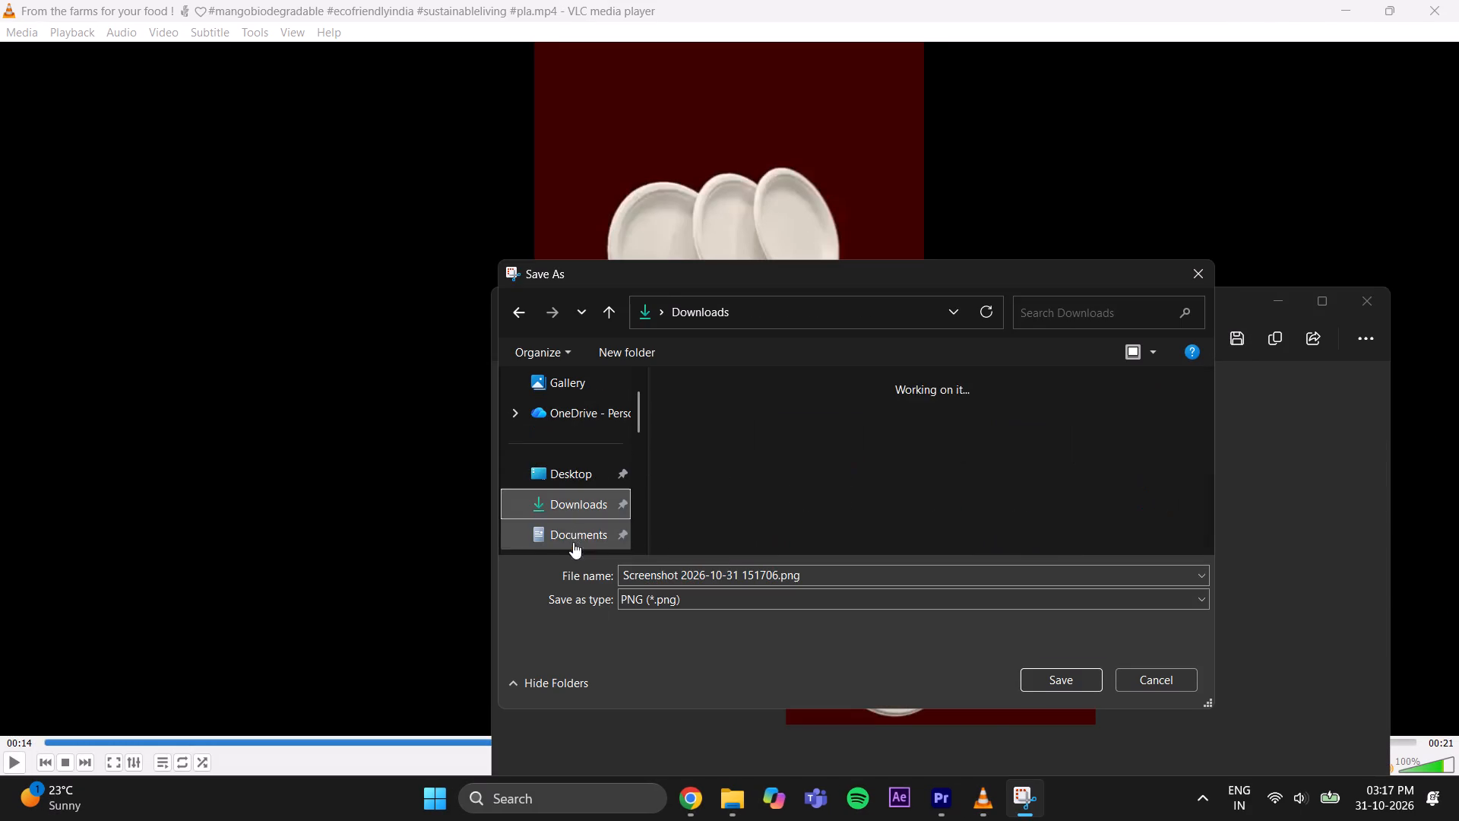
{"action": "left_click", "coordinate": [1066, 681]}
{"action": "left_click", "coordinate": [1354, 295]}
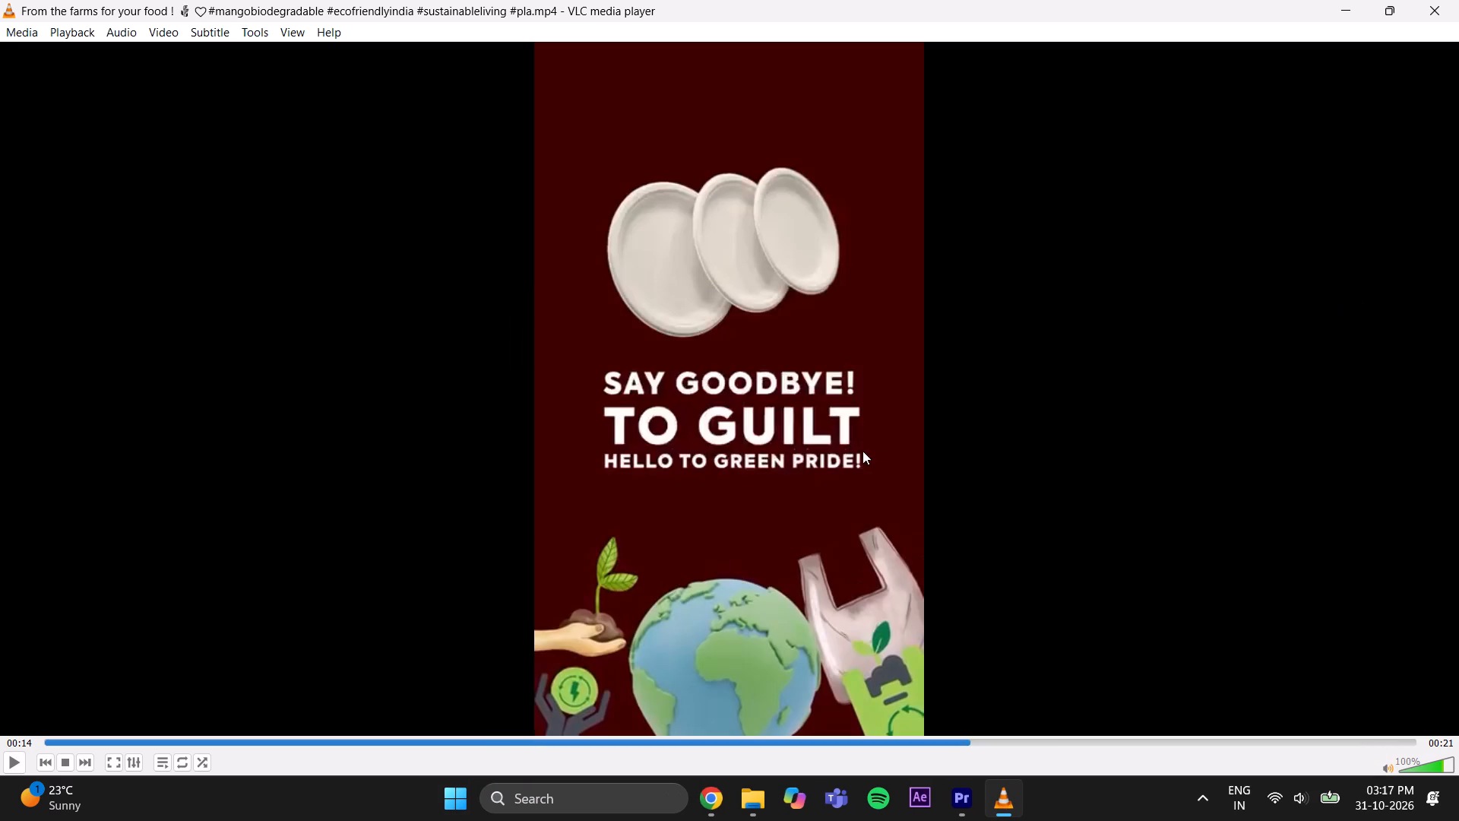
Snip the three compartment plates from the following reference shot at 00:14 and save the PNG to Downloads.
{"action": "left_click_drag", "start_coordinate": [969, 743], "coordinate": [1005, 737]}
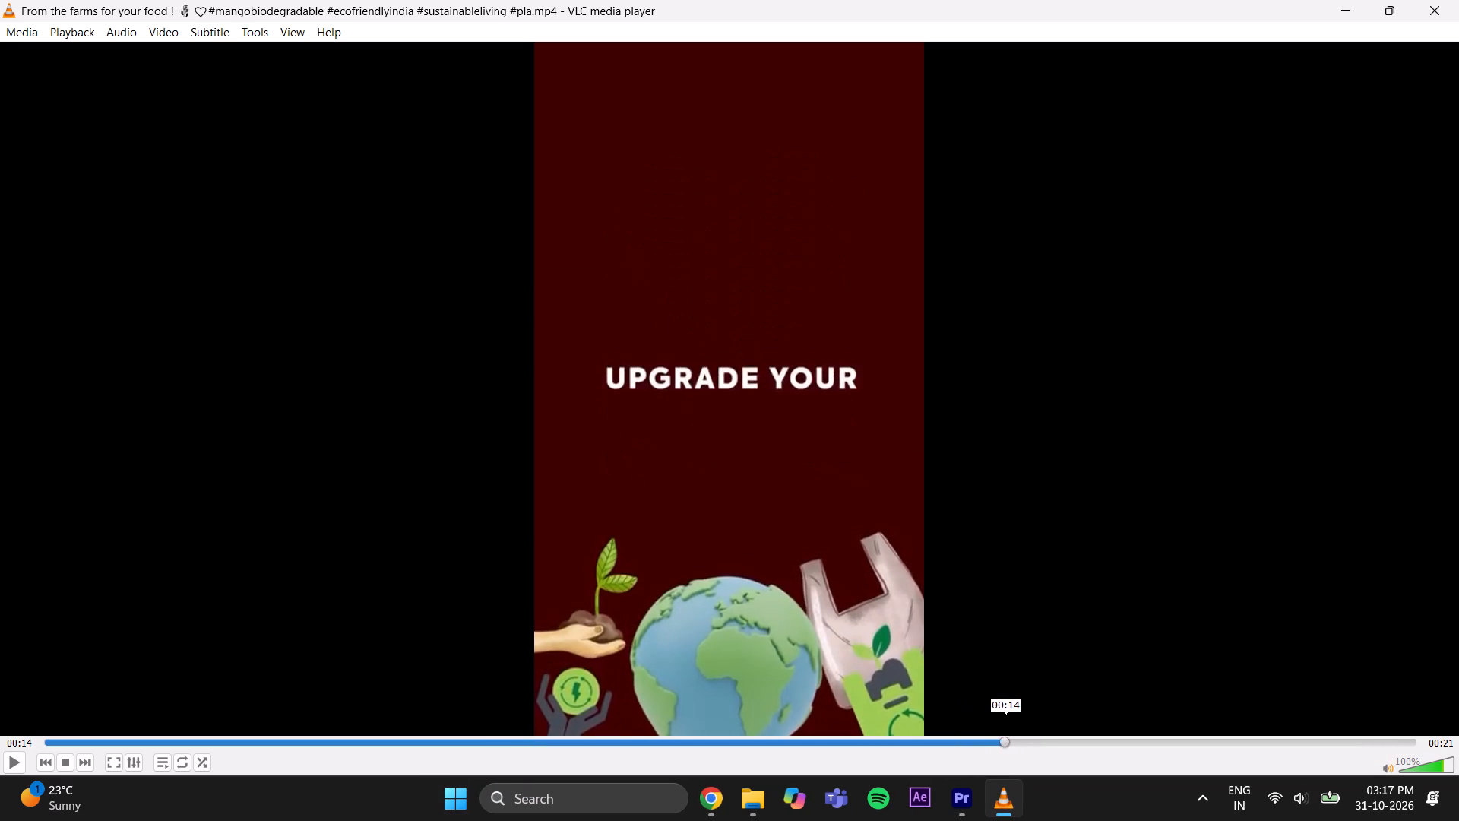
{"action": "left_click_drag", "start_coordinate": [1005, 737], "coordinate": [991, 744]}
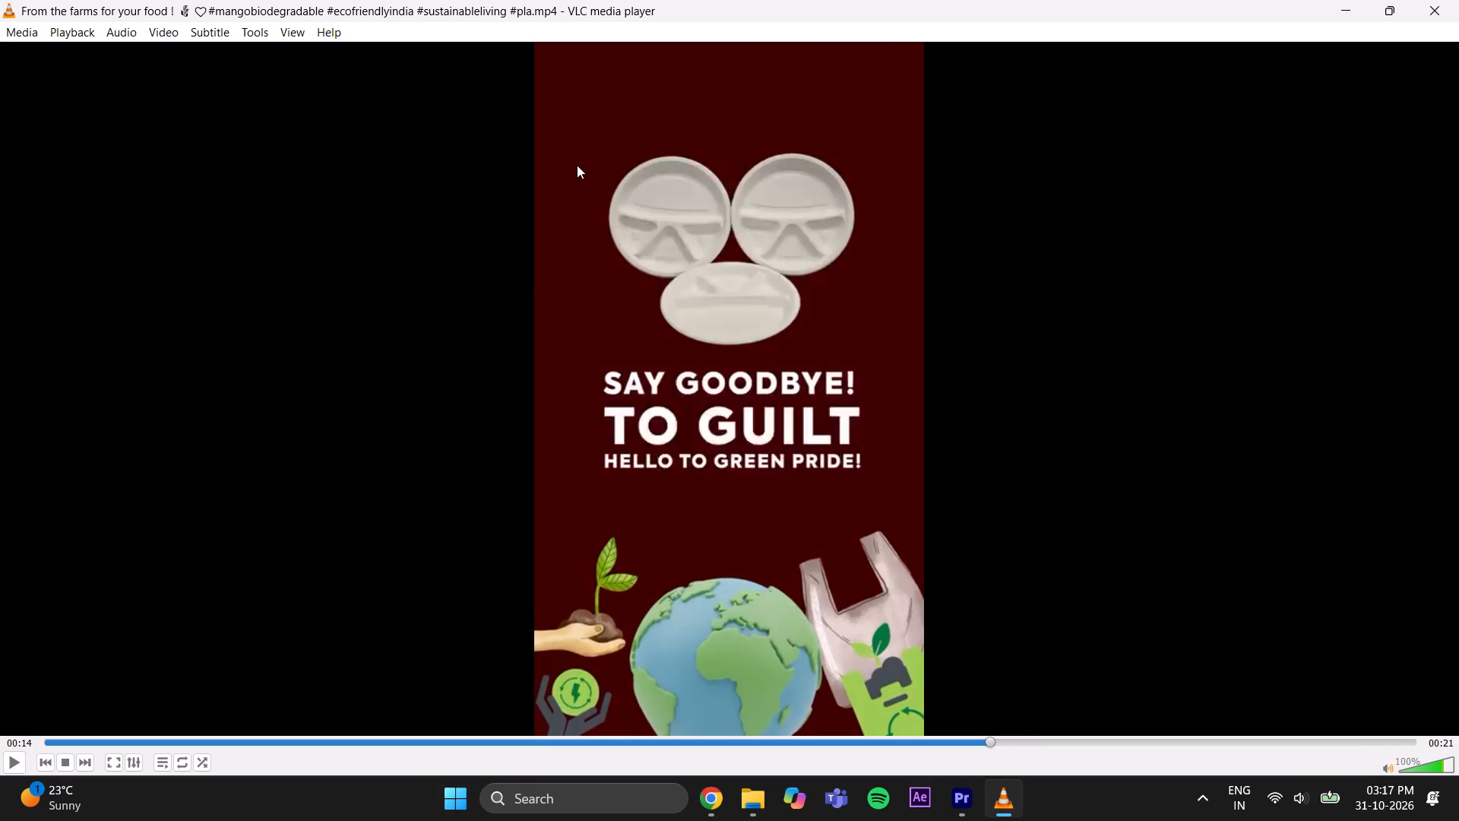
{"action": "left_click_drag", "start_coordinate": [576, 110], "coordinate": [892, 353]}
{"action": "left_click", "coordinate": [1197, 512]}
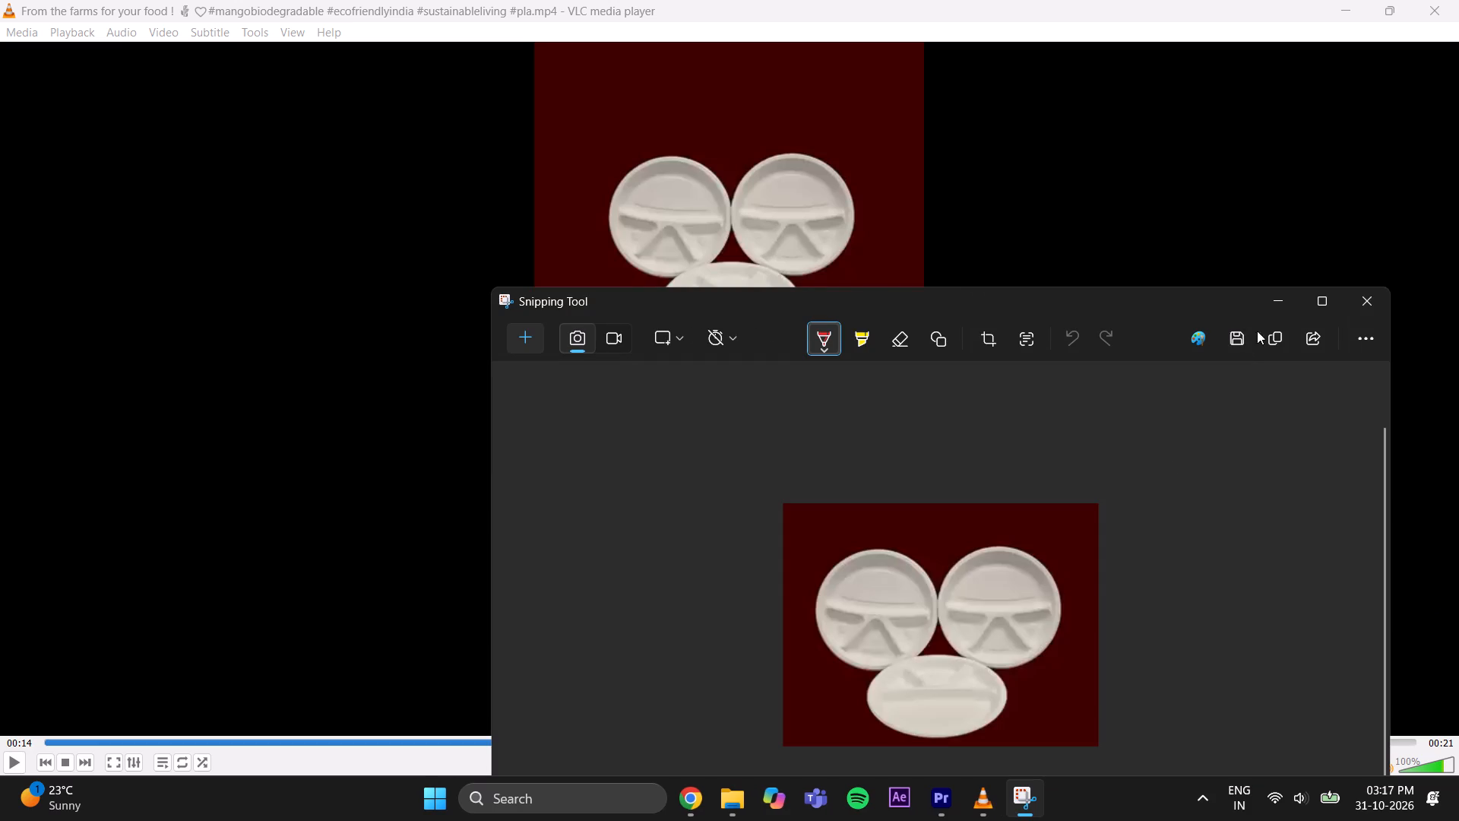
{"action": "left_click", "coordinate": [1239, 331]}
{"action": "scroll", "coordinate": [554, 434], "scroll_direction": "up", "scroll_amount": 6}
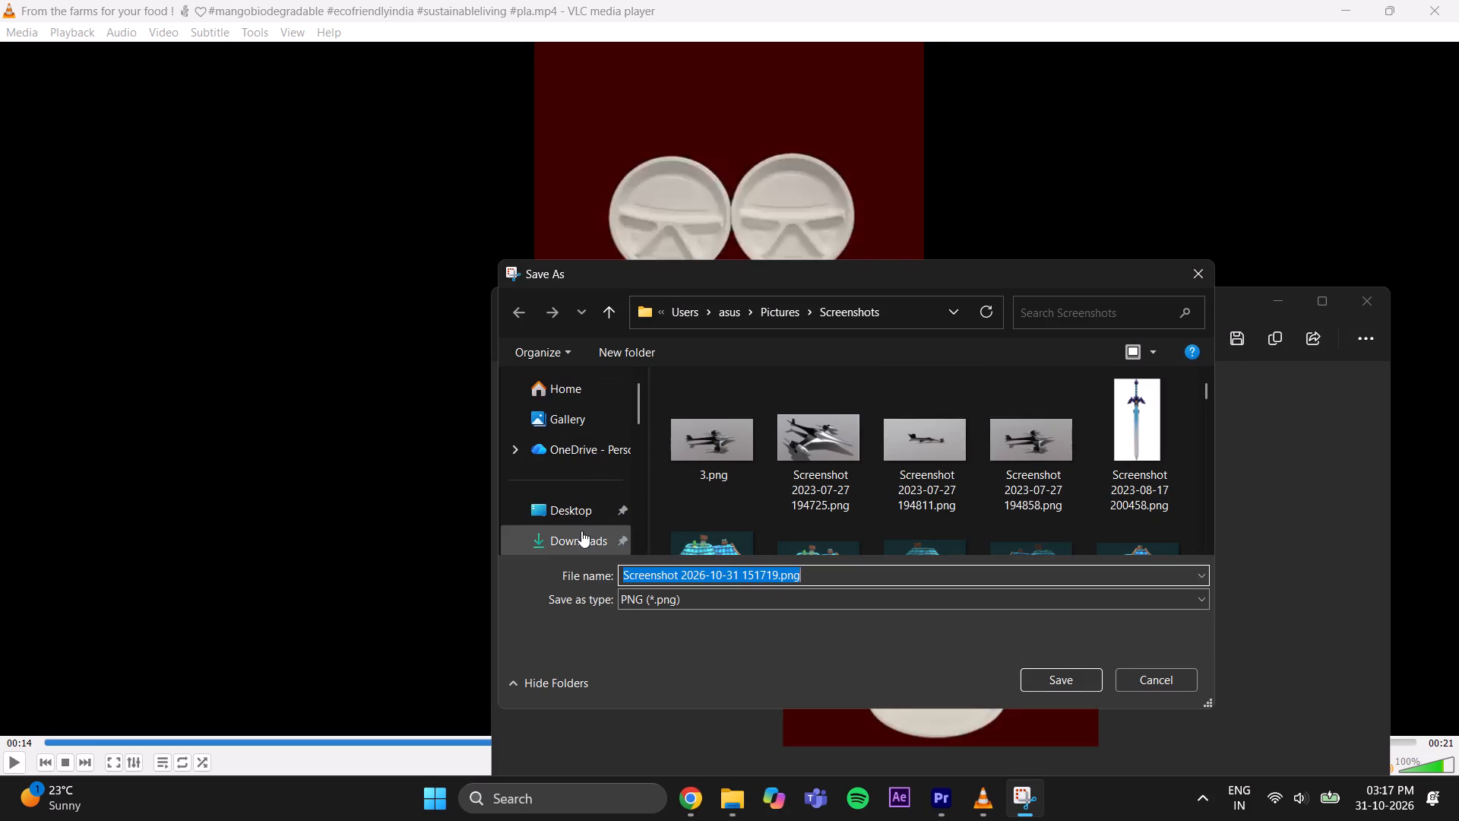
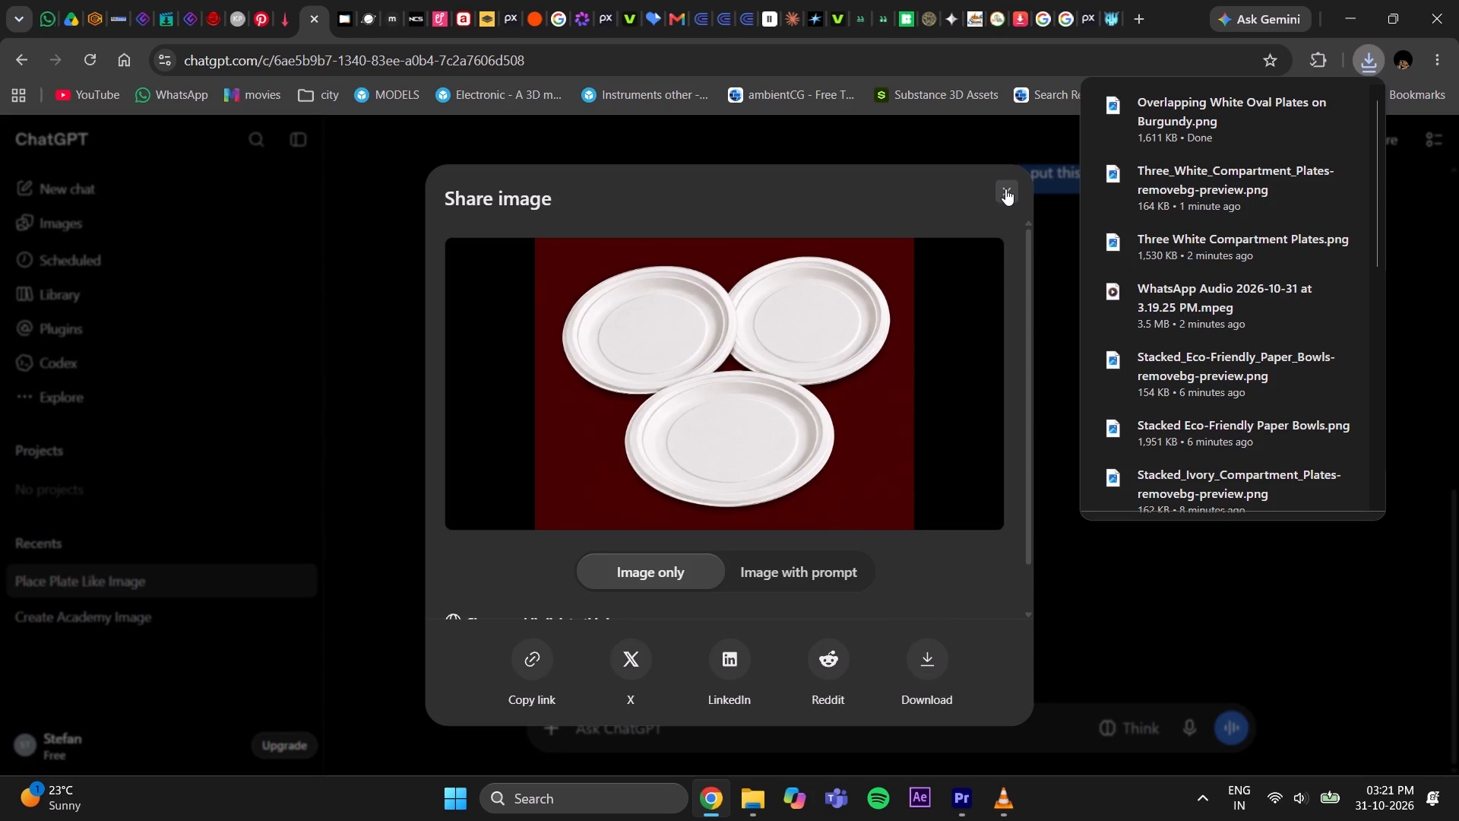
{"action": "left_click", "coordinate": [1005, 189]}
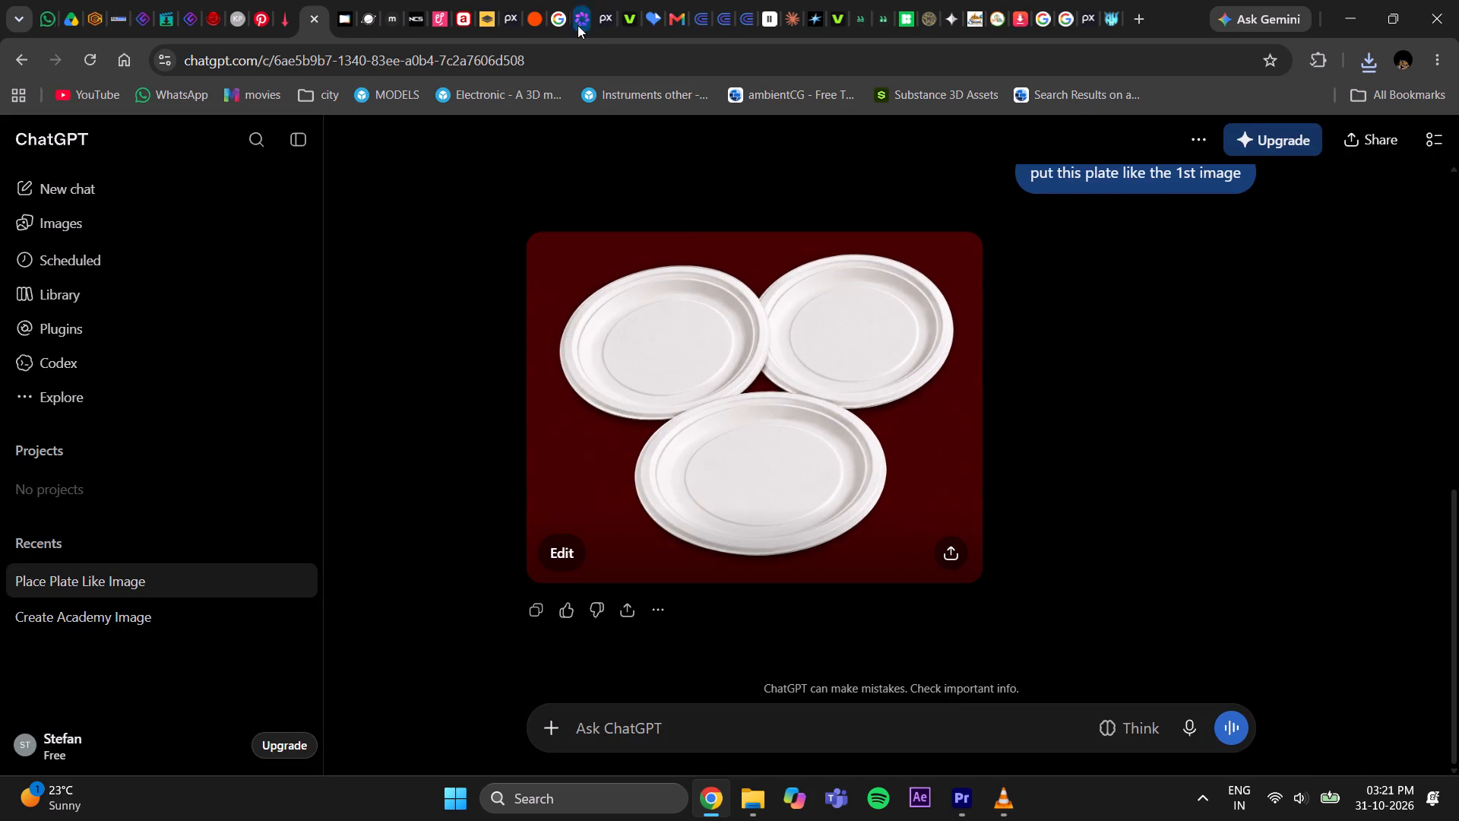
Replace the compartment plates image in remove.bg with Overlapping White Oval Plates on Burgundy.png from Downloads.
{"action": "left_click", "coordinate": [476, 15]}
{"action": "left_click", "coordinate": [774, 717]}
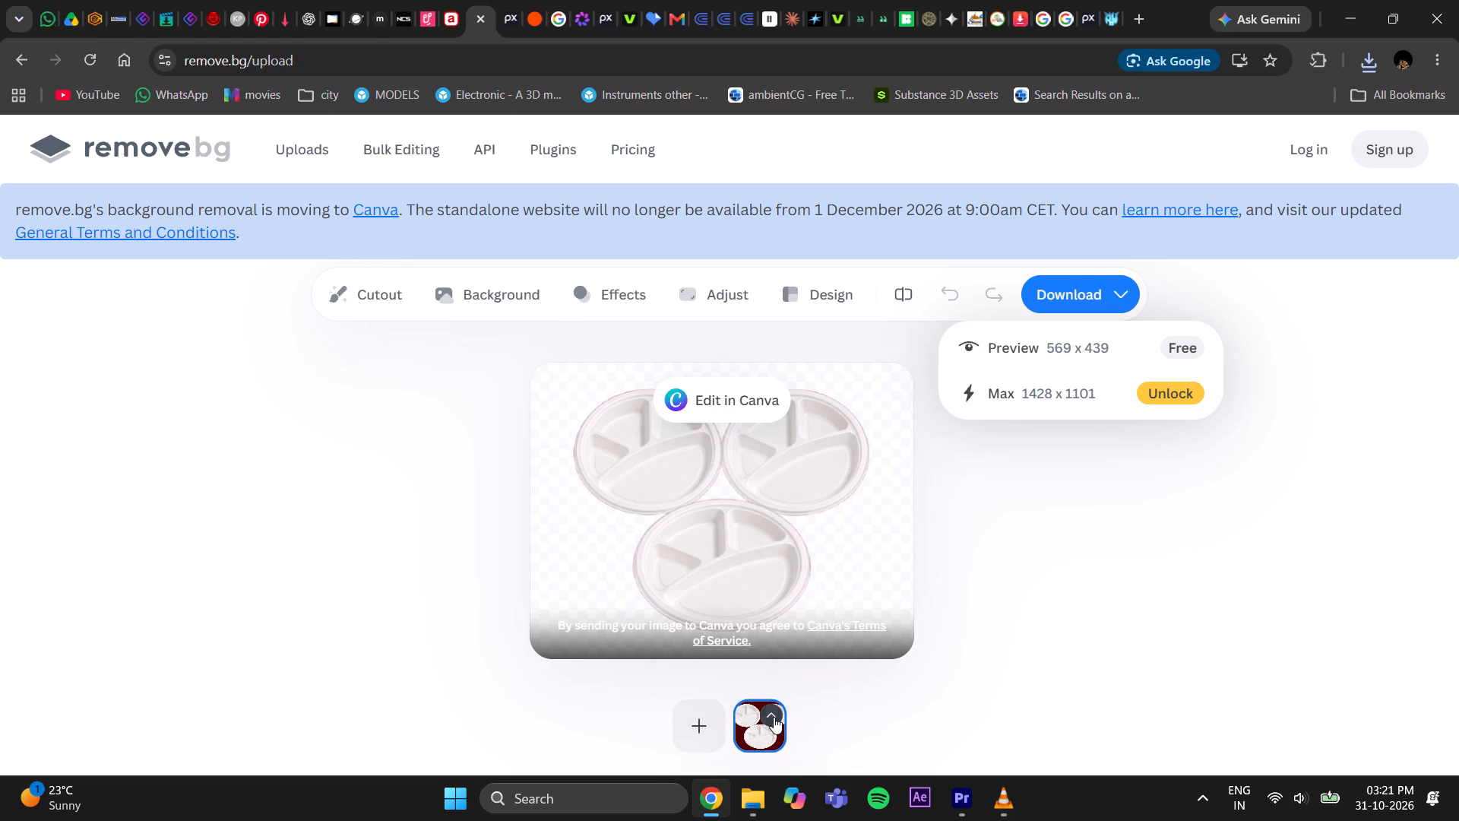
{"action": "left_click", "coordinate": [777, 667]}
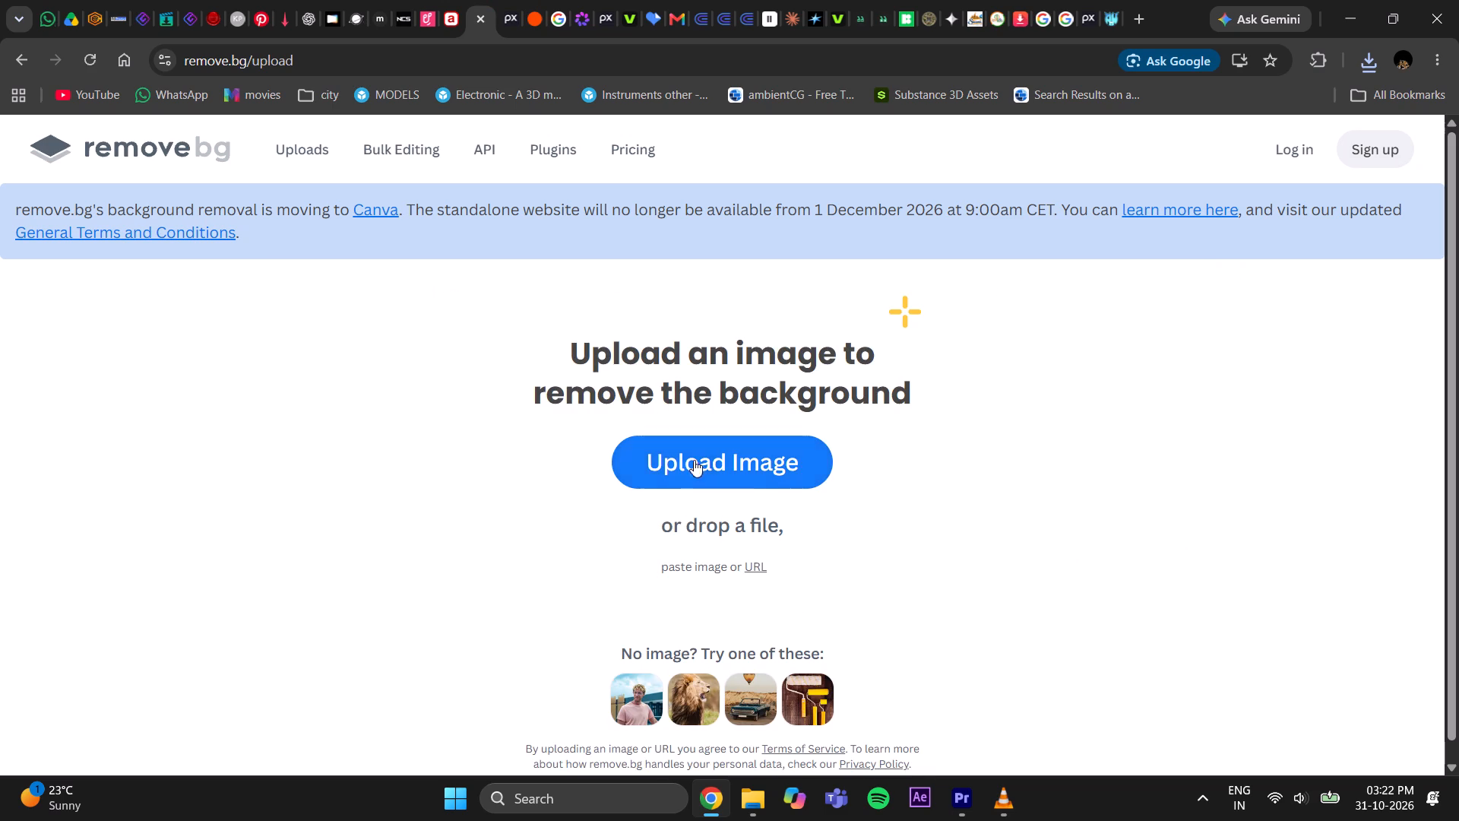
{"action": "left_click", "coordinate": [704, 455]}
{"action": "left_click", "coordinate": [280, 281]}
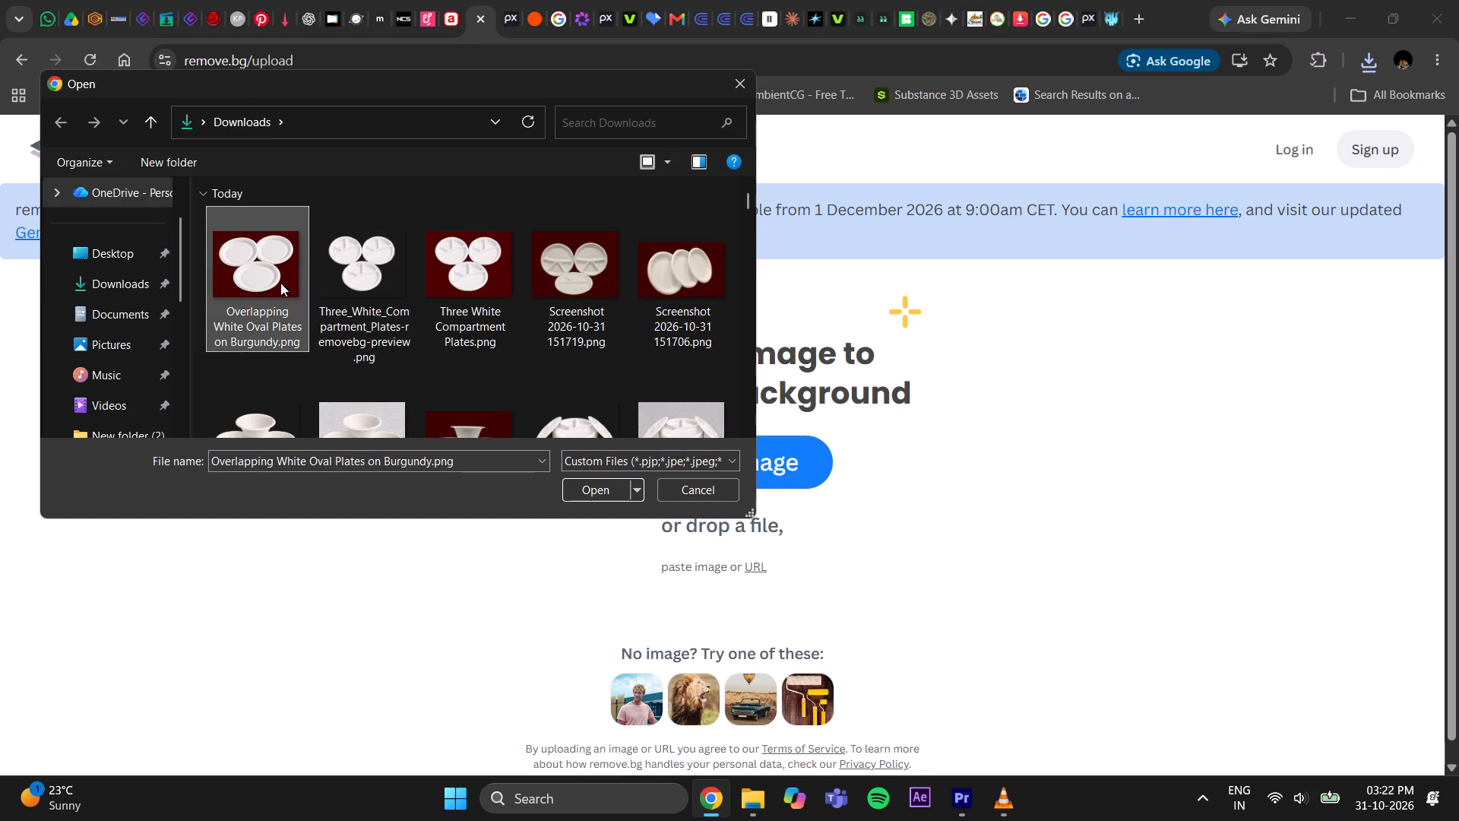
{"action": "left_click", "coordinate": [572, 488]}
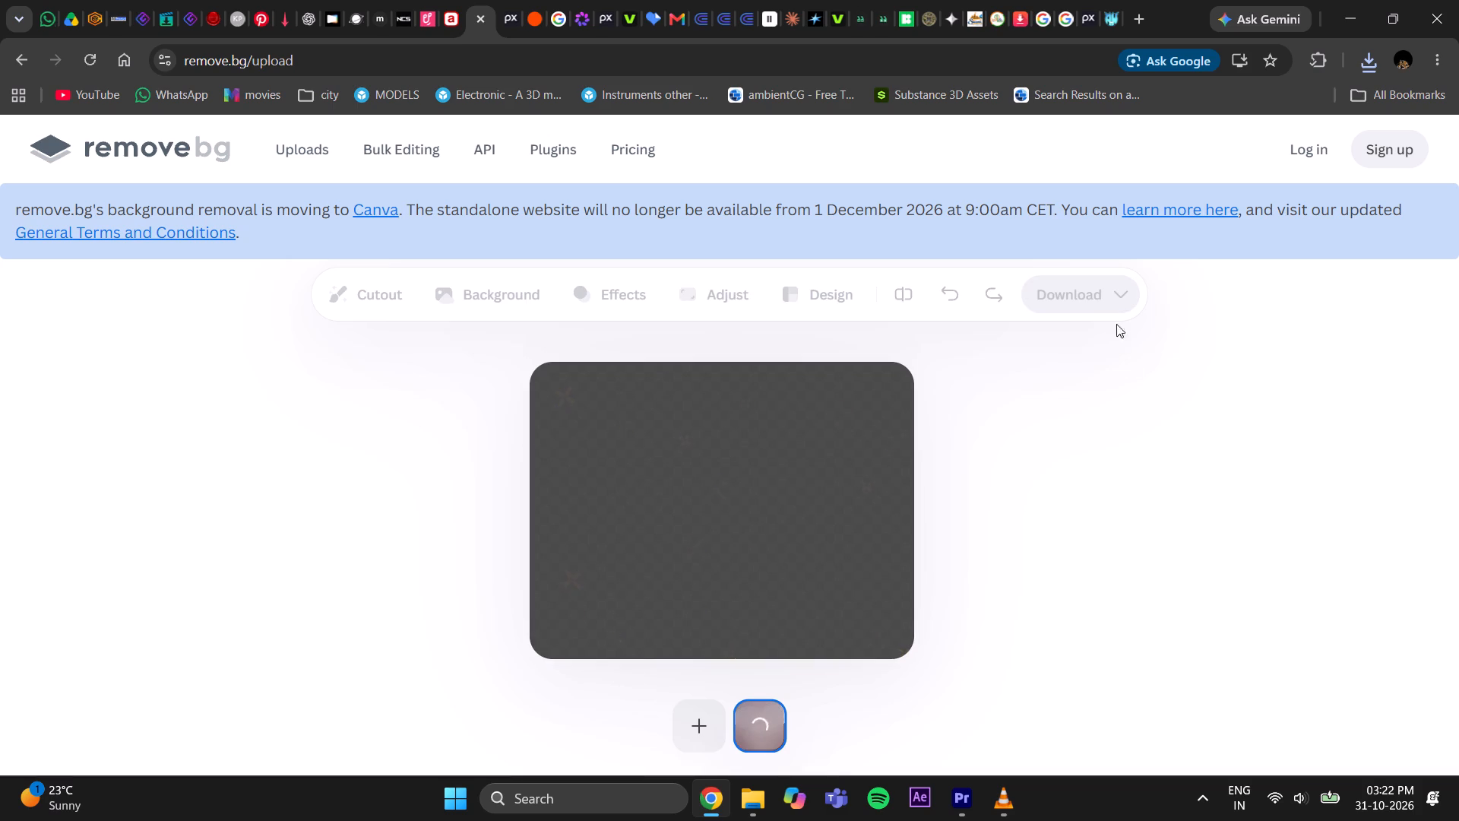
Download the free preview-size cutout of the three overlapping oval plates from remove.bg.
{"action": "left_click", "coordinate": [1084, 287]}
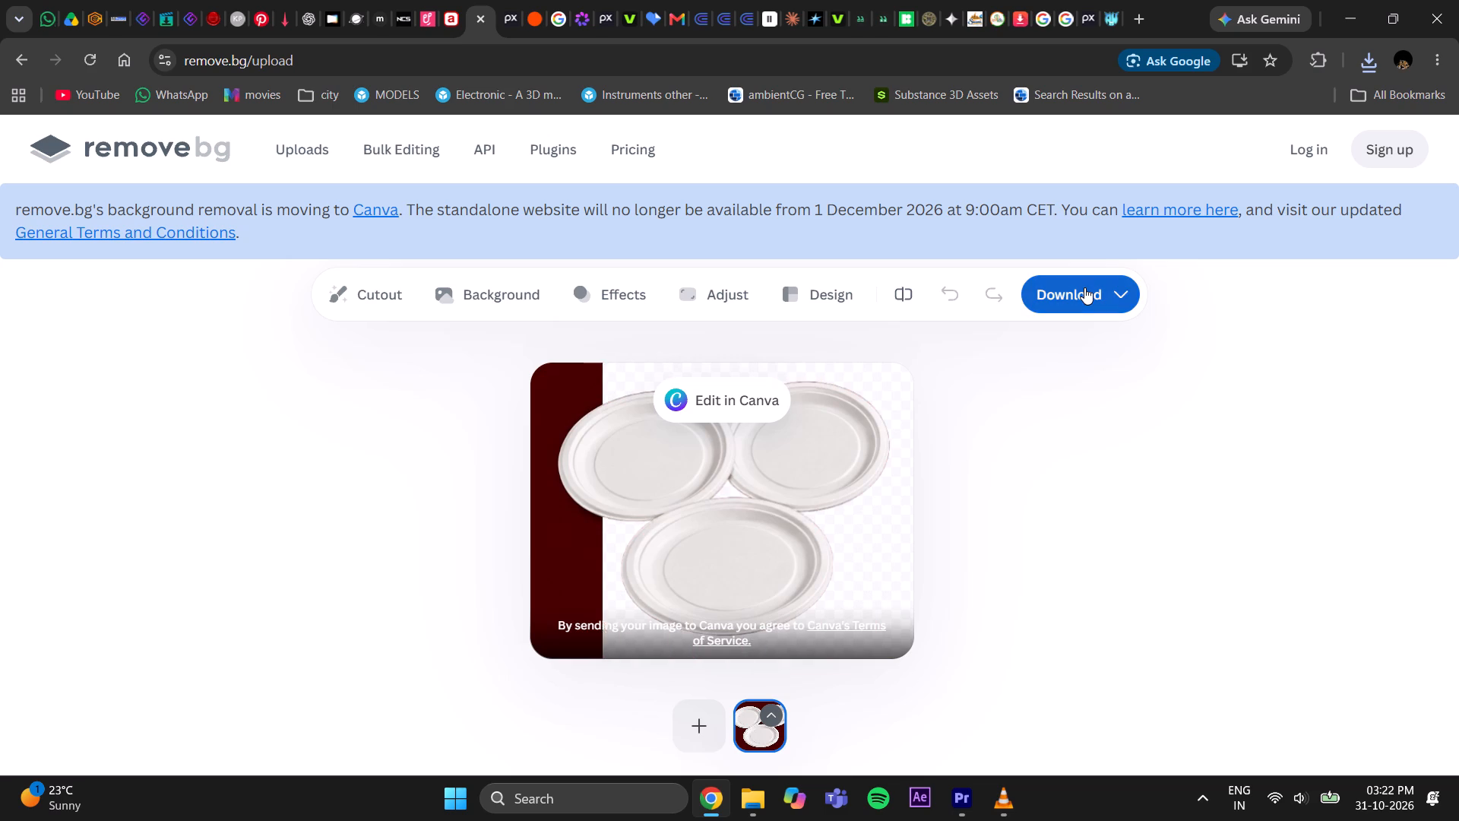
{"action": "left_click", "coordinate": [1079, 346]}
{"action": "left_click", "coordinate": [1022, 540]}
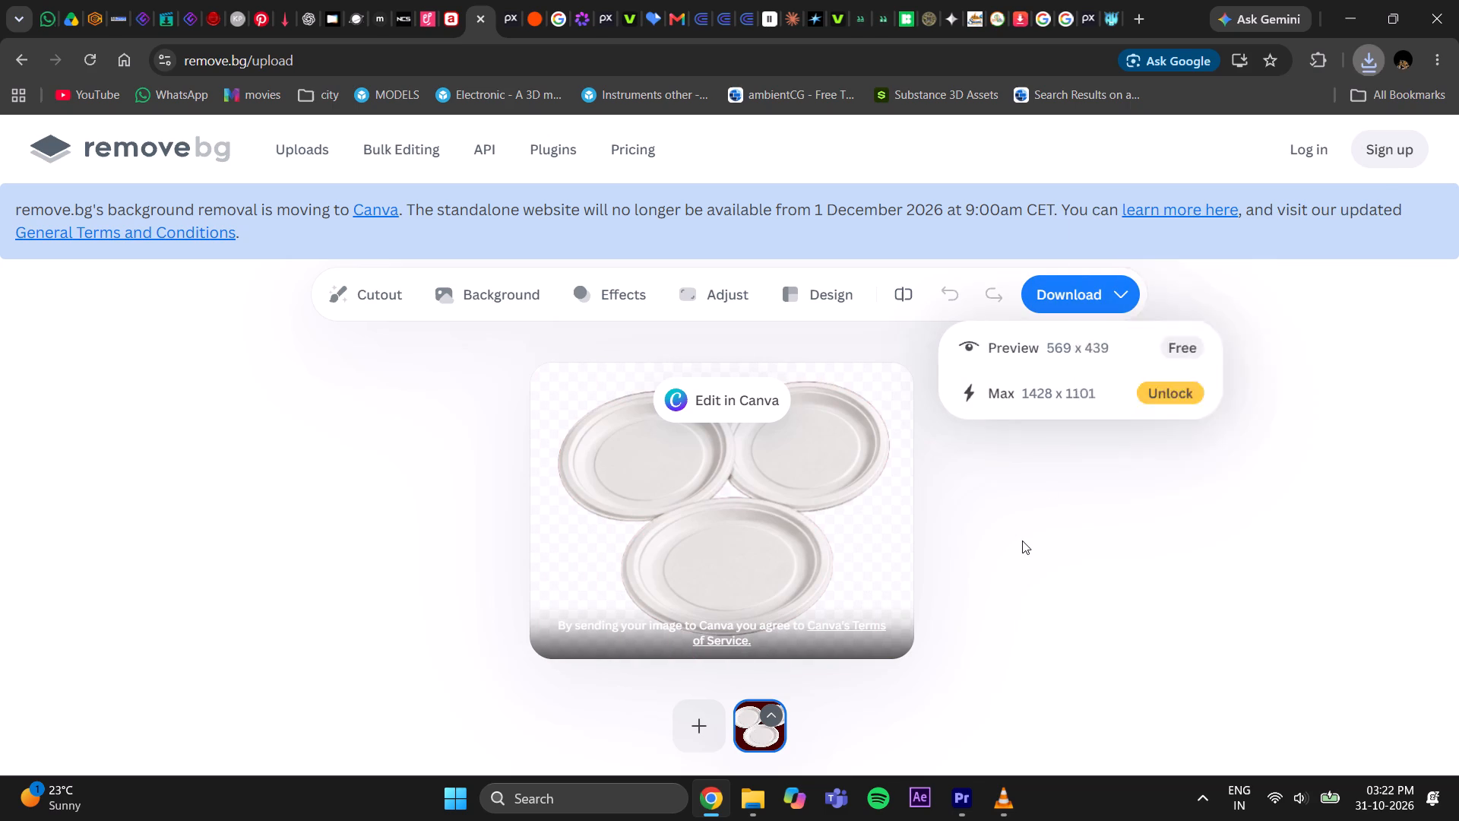
Bring Overlapping_White_Oval_Plates_on_Burgundy-removebg-preview.png from Downloads into Premiere Pro and place it on V5 directly after the compartment plates clip.
{"action": "left_click", "coordinate": [955, 792]}
{"action": "left_click", "coordinate": [757, 818]}
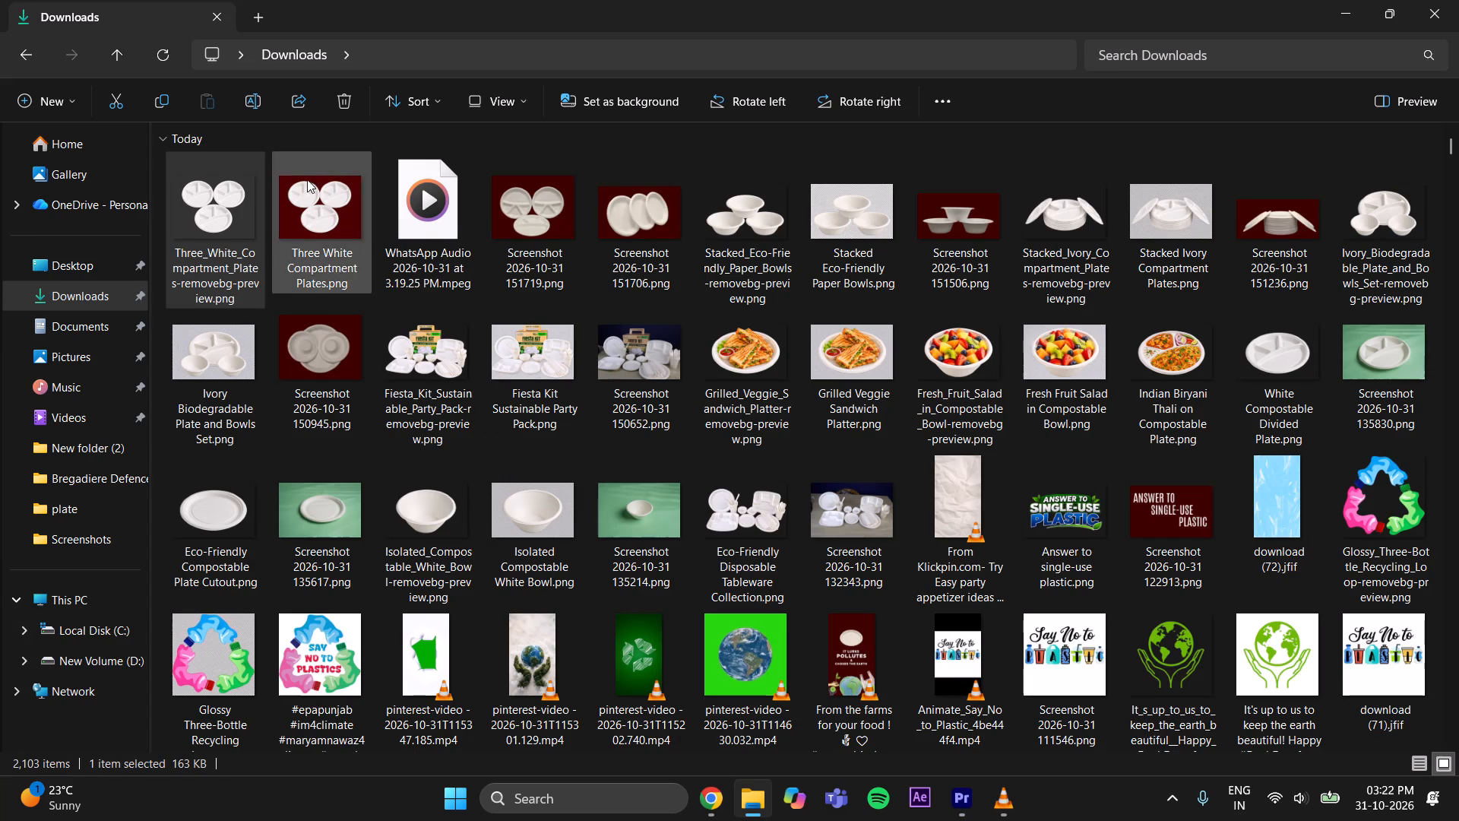
{"action": "left_click", "coordinate": [159, 52]}
{"action": "left_click", "coordinate": [236, 207]}
{"action": "left_click_drag", "start_coordinate": [217, 225], "coordinate": [1036, 684]}
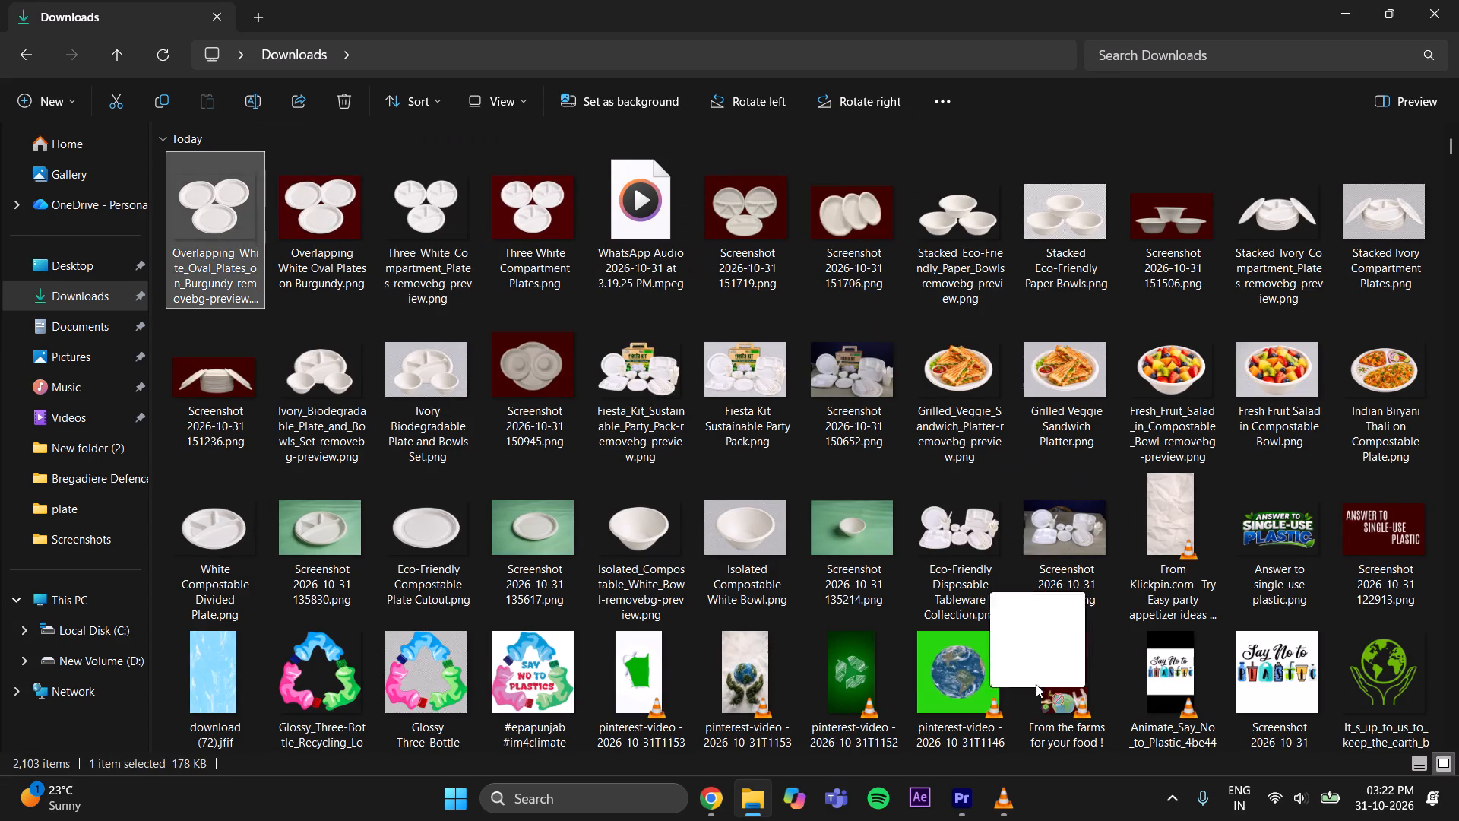
{"action": "left_click_drag", "start_coordinate": [1036, 684], "coordinate": [464, 209]}
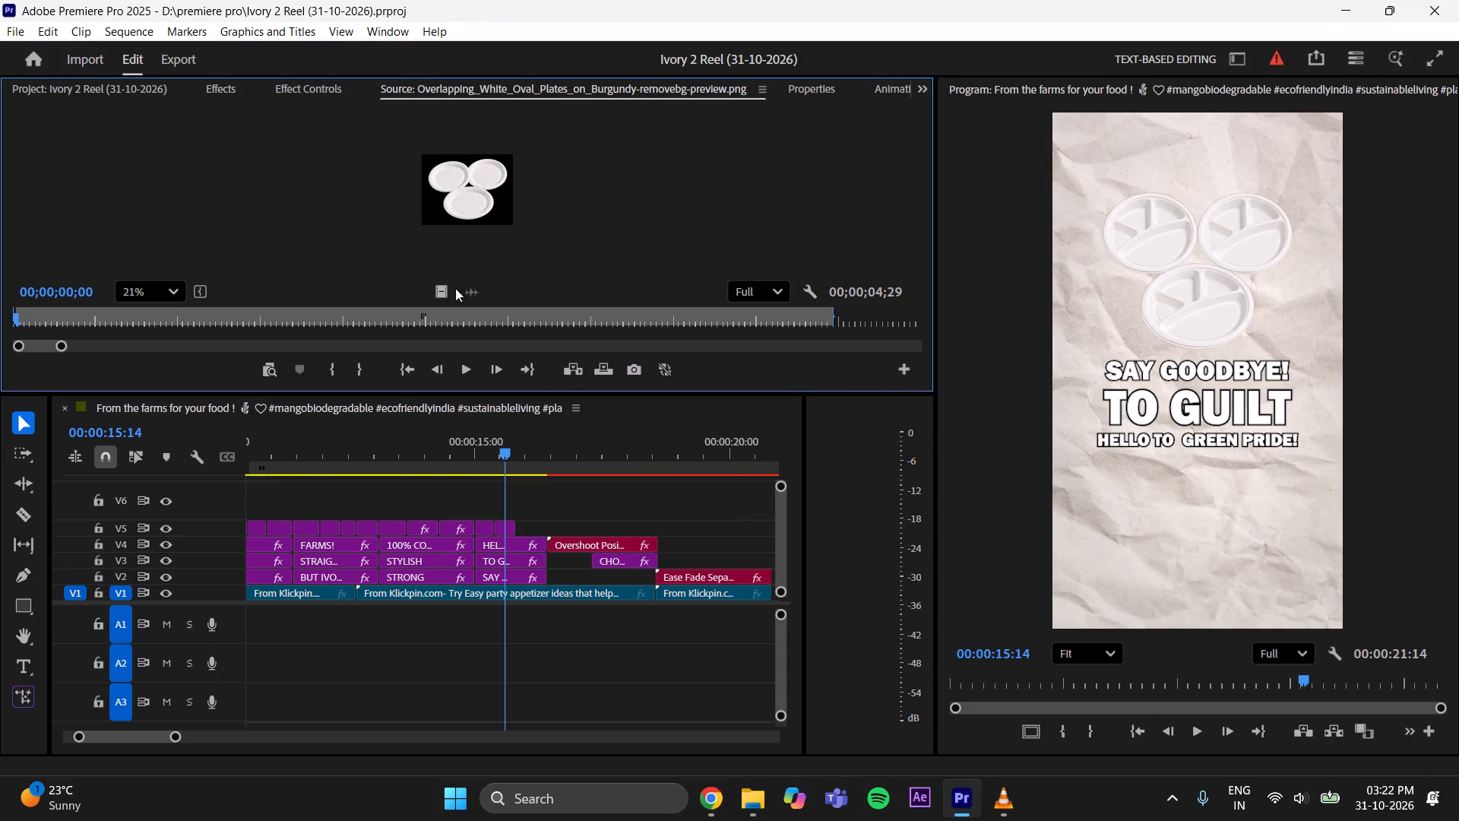
{"action": "left_click_drag", "start_coordinate": [445, 288], "coordinate": [521, 528]}
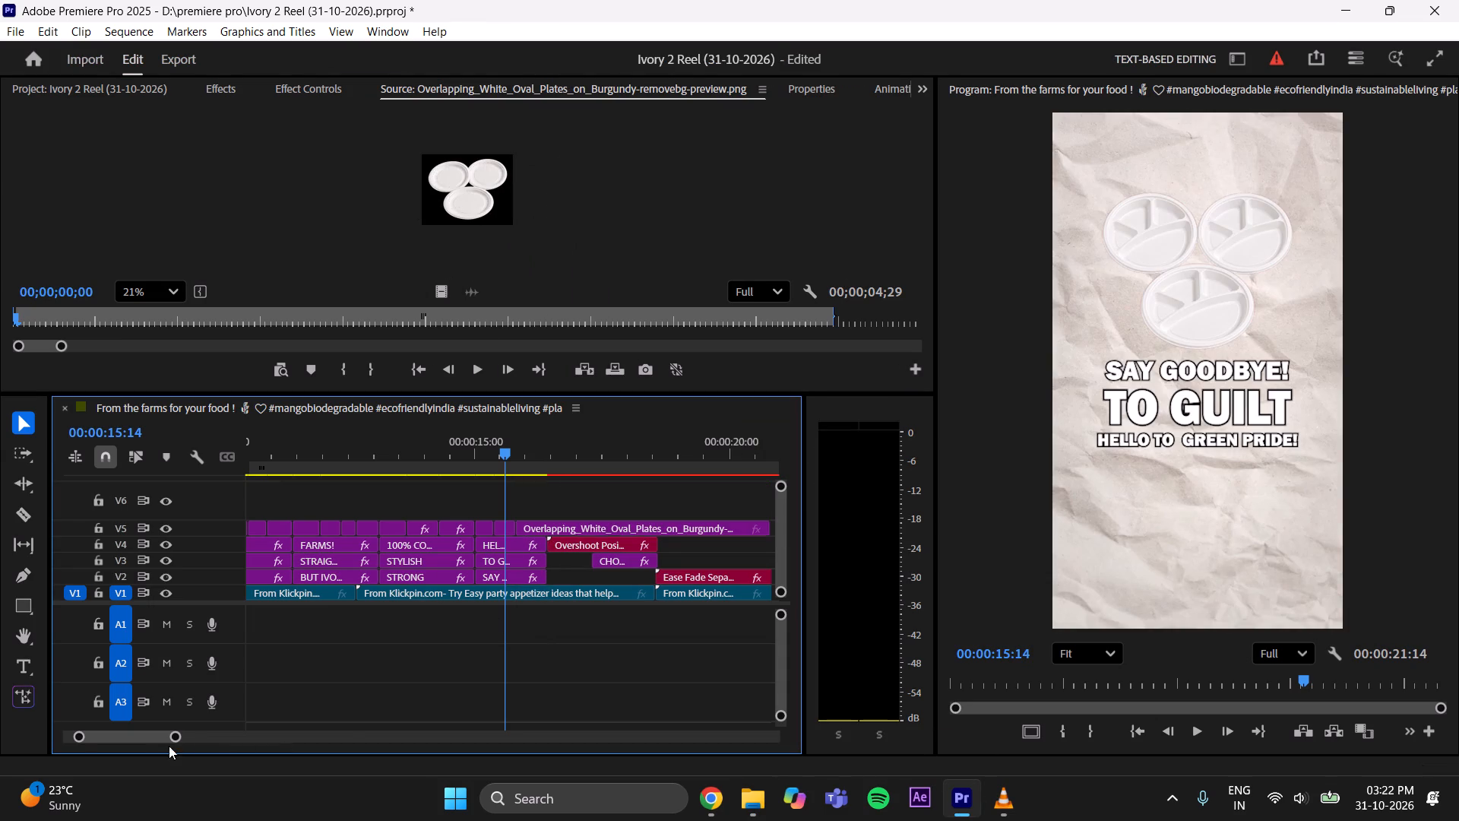
Trim the end of the overlapping oval plates clip on V5 to line up with the end of the text clips below.
{"action": "left_click_drag", "start_coordinate": [182, 735], "coordinate": [175, 735]}
{"action": "left_click_drag", "start_coordinate": [162, 739], "coordinate": [150, 742]}
{"action": "left_click_drag", "start_coordinate": [177, 740], "coordinate": [202, 729]}
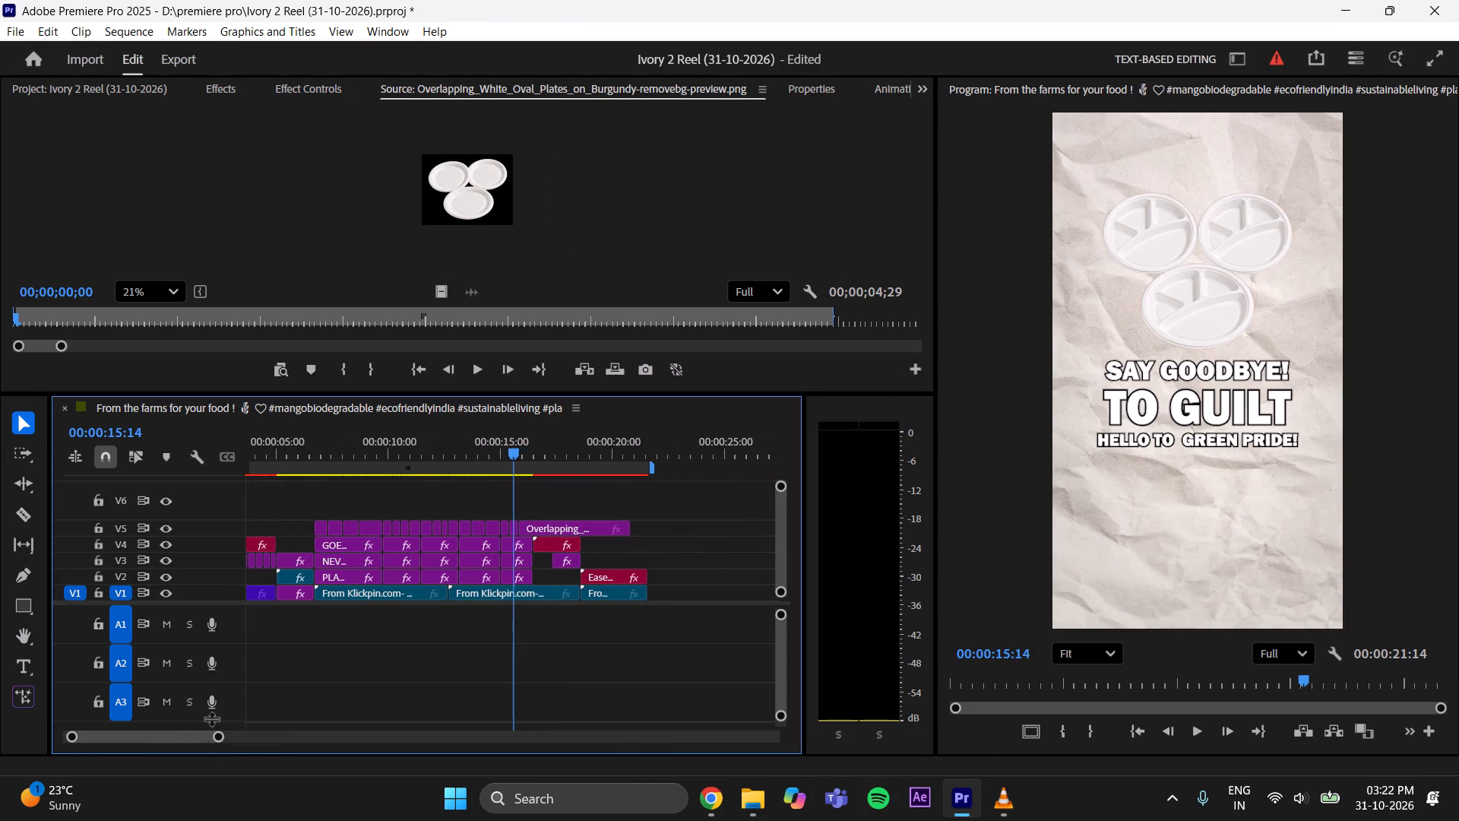
{"action": "left_click_drag", "start_coordinate": [637, 528], "coordinate": [533, 563]}
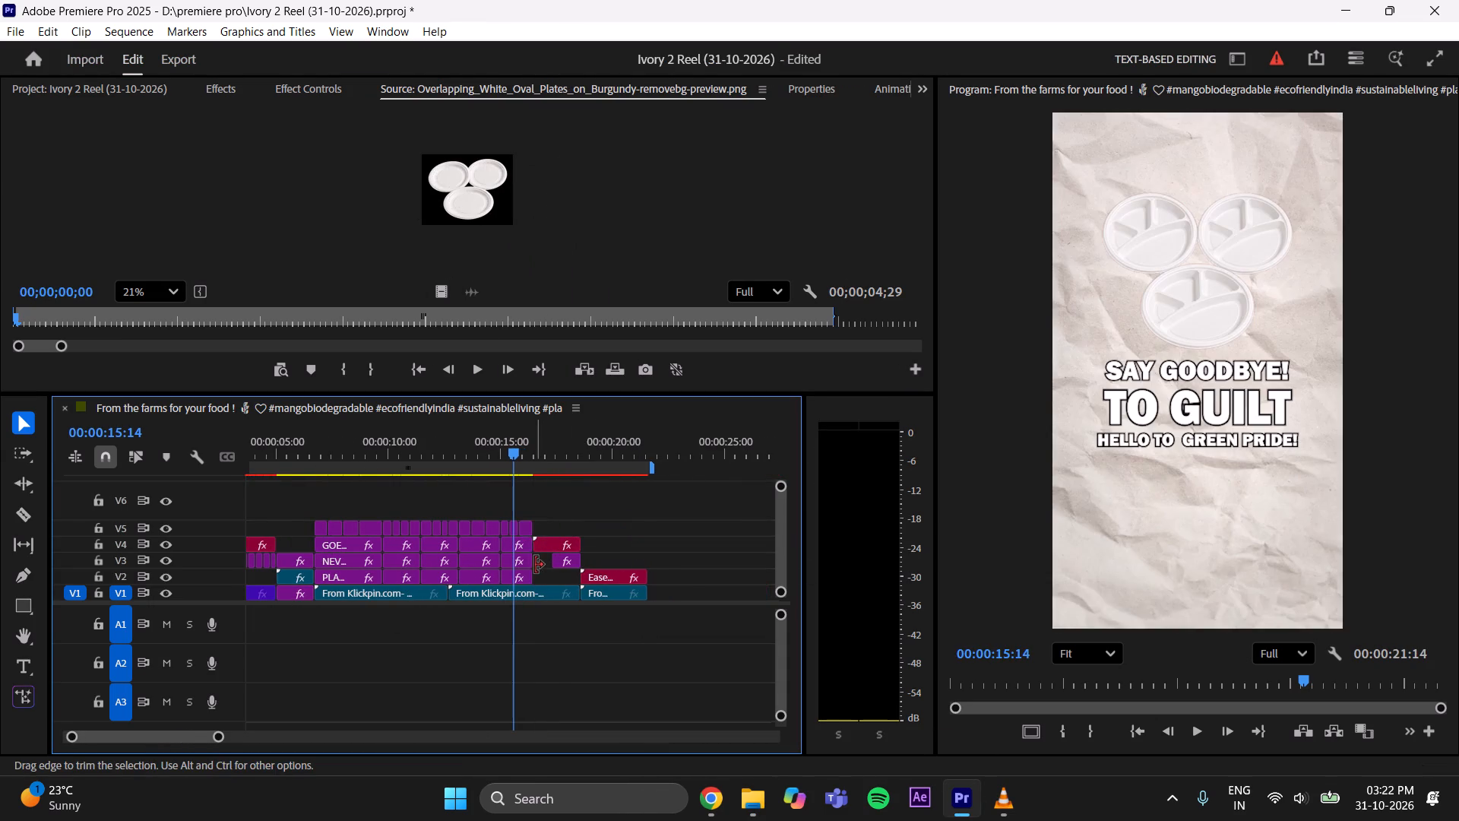
Scale the overlapping oval plates clip to 46 and move it vertically to sit above the "SAY GOODBYE!" text.
{"action": "left_click", "coordinate": [520, 442]}
{"action": "left_click_drag", "start_coordinate": [516, 446], "coordinate": [524, 448]}
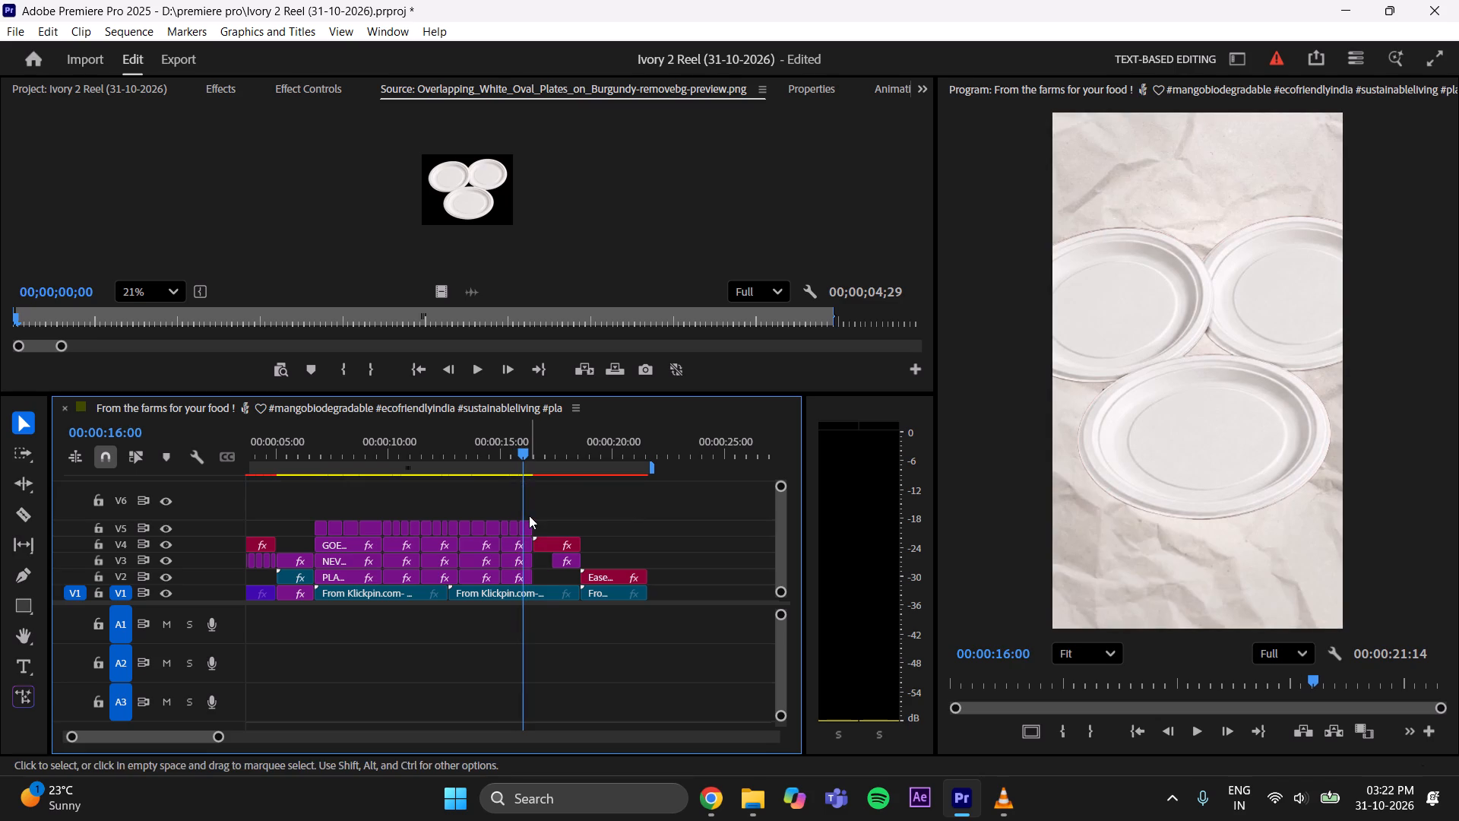
{"action": "left_click", "coordinate": [529, 529]}
{"action": "left_click", "coordinate": [337, 94]}
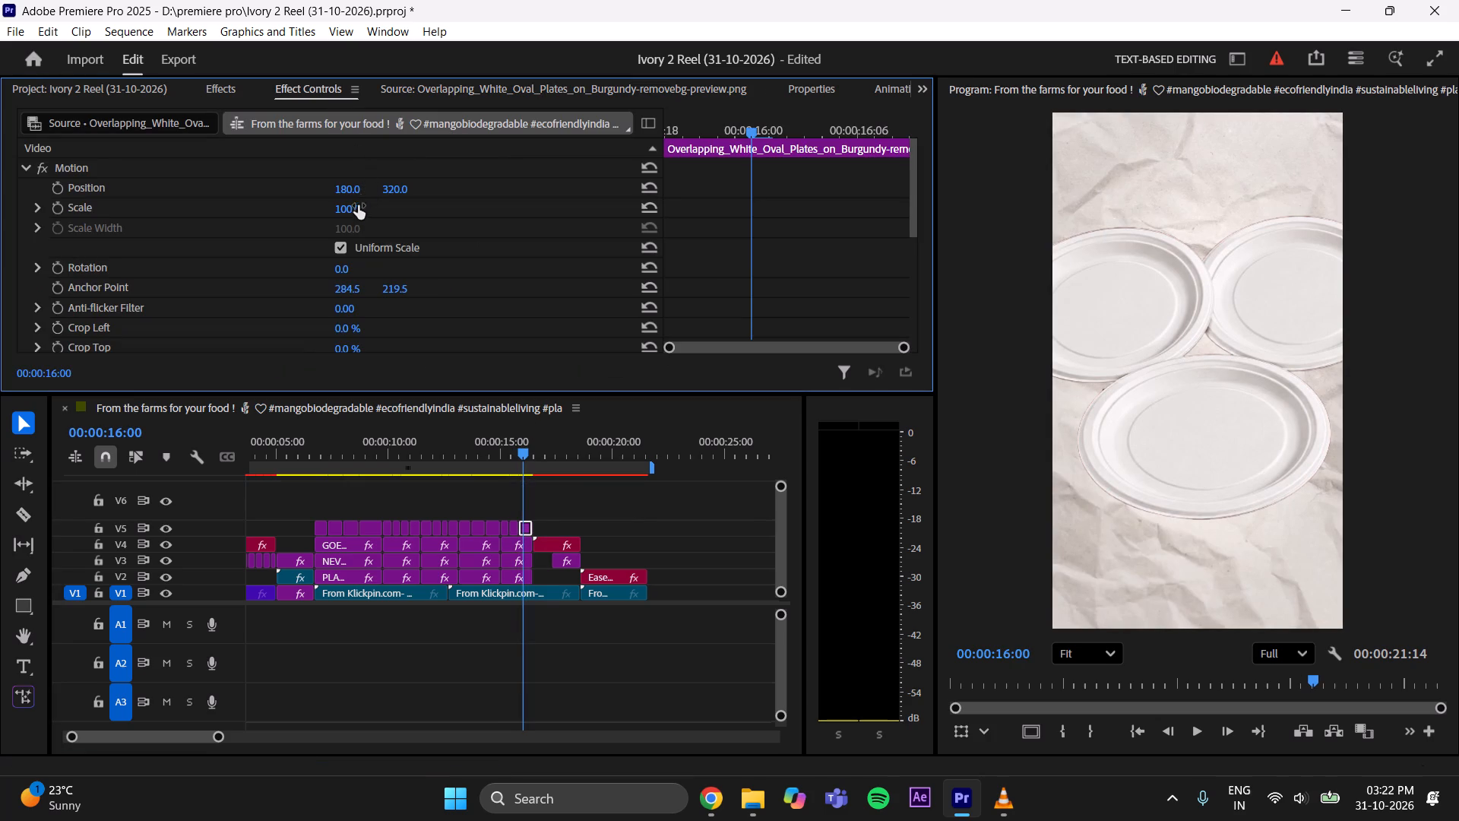
{"action": "left_click_drag", "start_coordinate": [356, 208], "coordinate": [311, 237]}
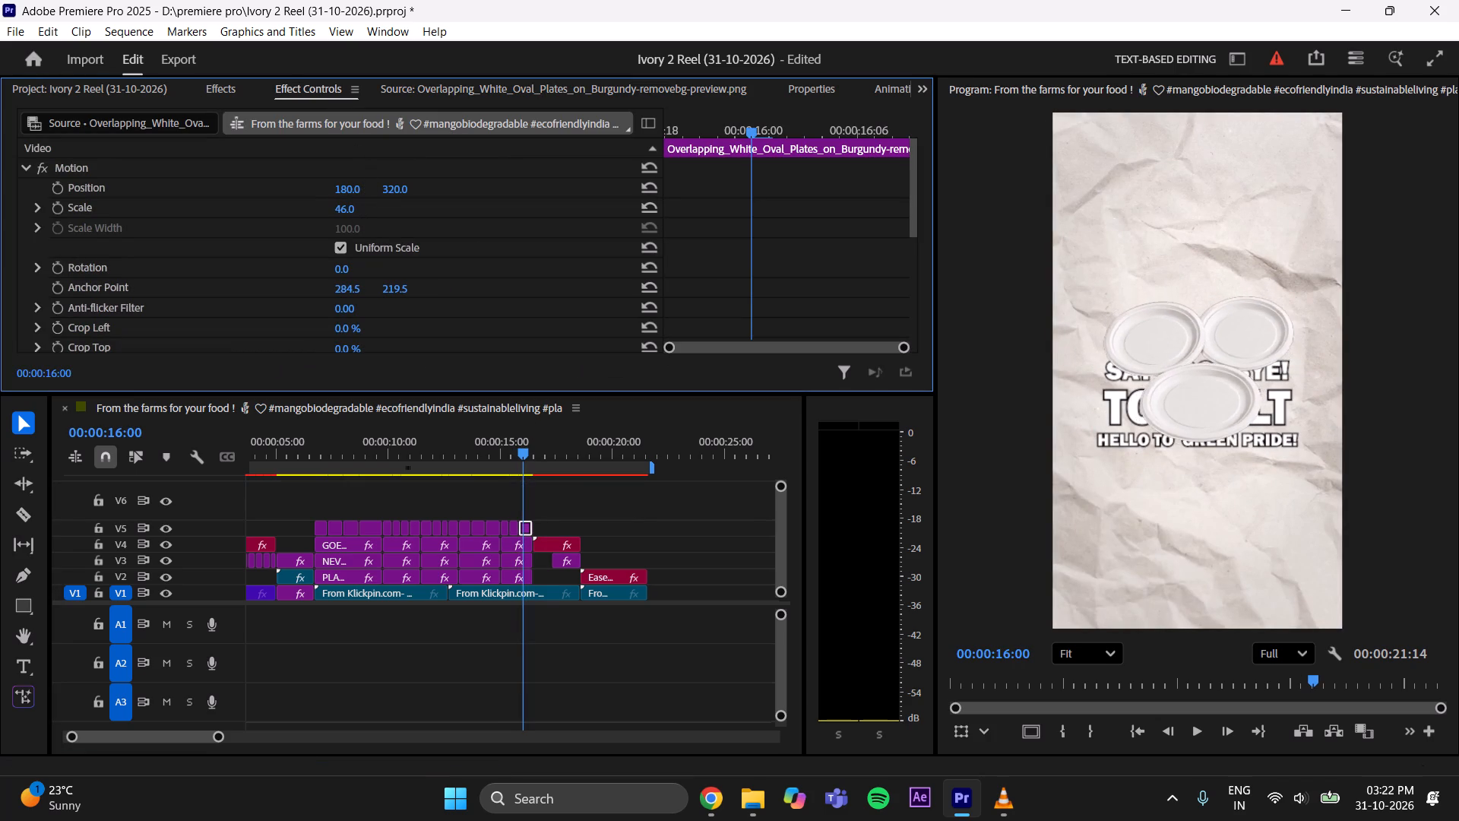
{"action": "left_click_drag", "start_coordinate": [311, 237], "coordinate": [313, 238]}
{"action": "left_click_drag", "start_coordinate": [413, 192], "coordinate": [298, 198]}
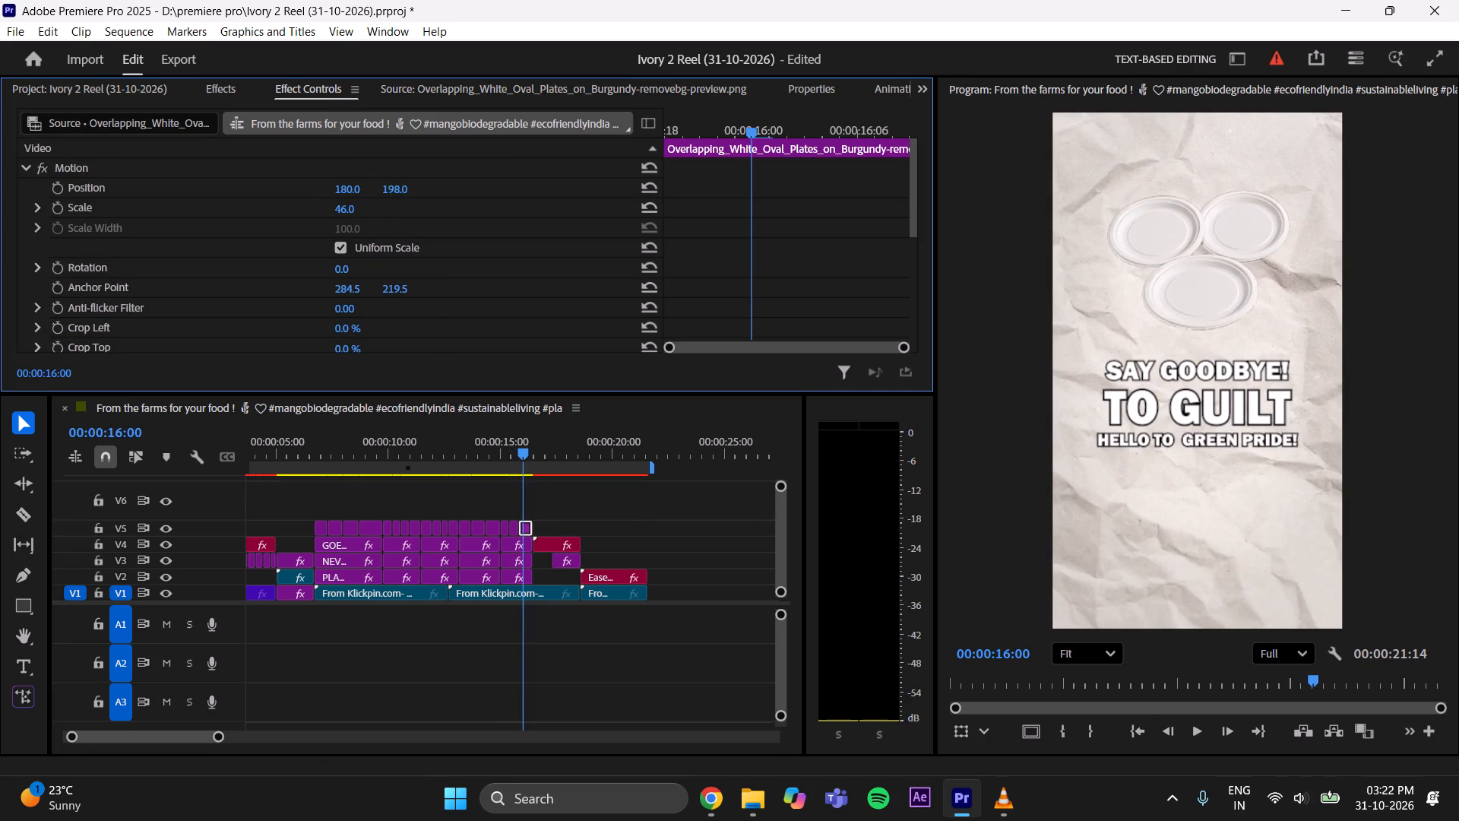
{"action": "left_click_drag", "start_coordinate": [298, 198], "coordinate": [302, 200]}
{"action": "left_click", "coordinate": [571, 495]}
{"action": "left_click", "coordinate": [521, 447]}
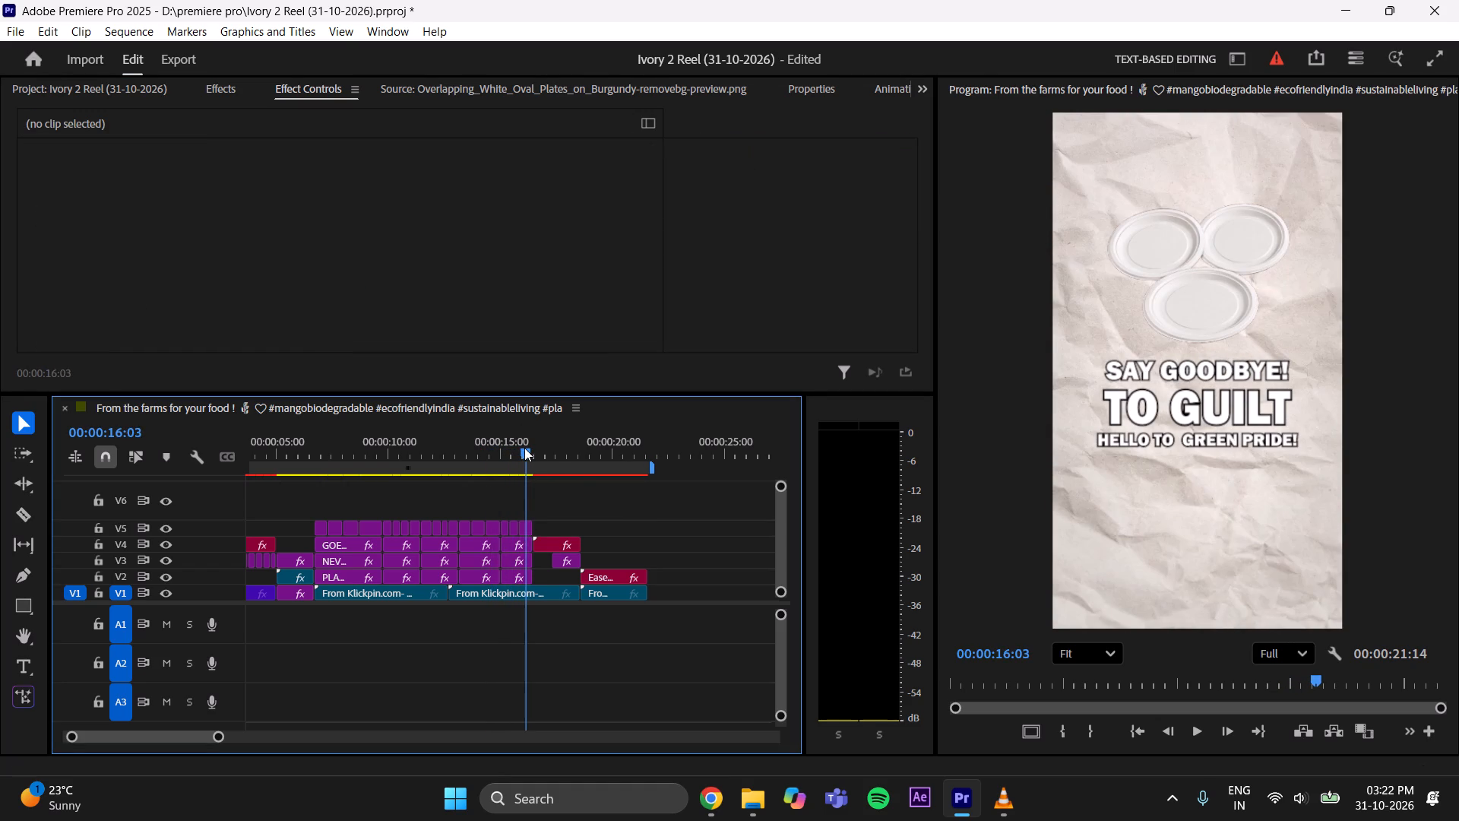
Save the Ivory 2 Reel project.
{"action": "left_click", "coordinate": [575, 522]}
{"action": "key", "text": "ctrl+s"}
{"action": "key", "text": "ctrl+s"}
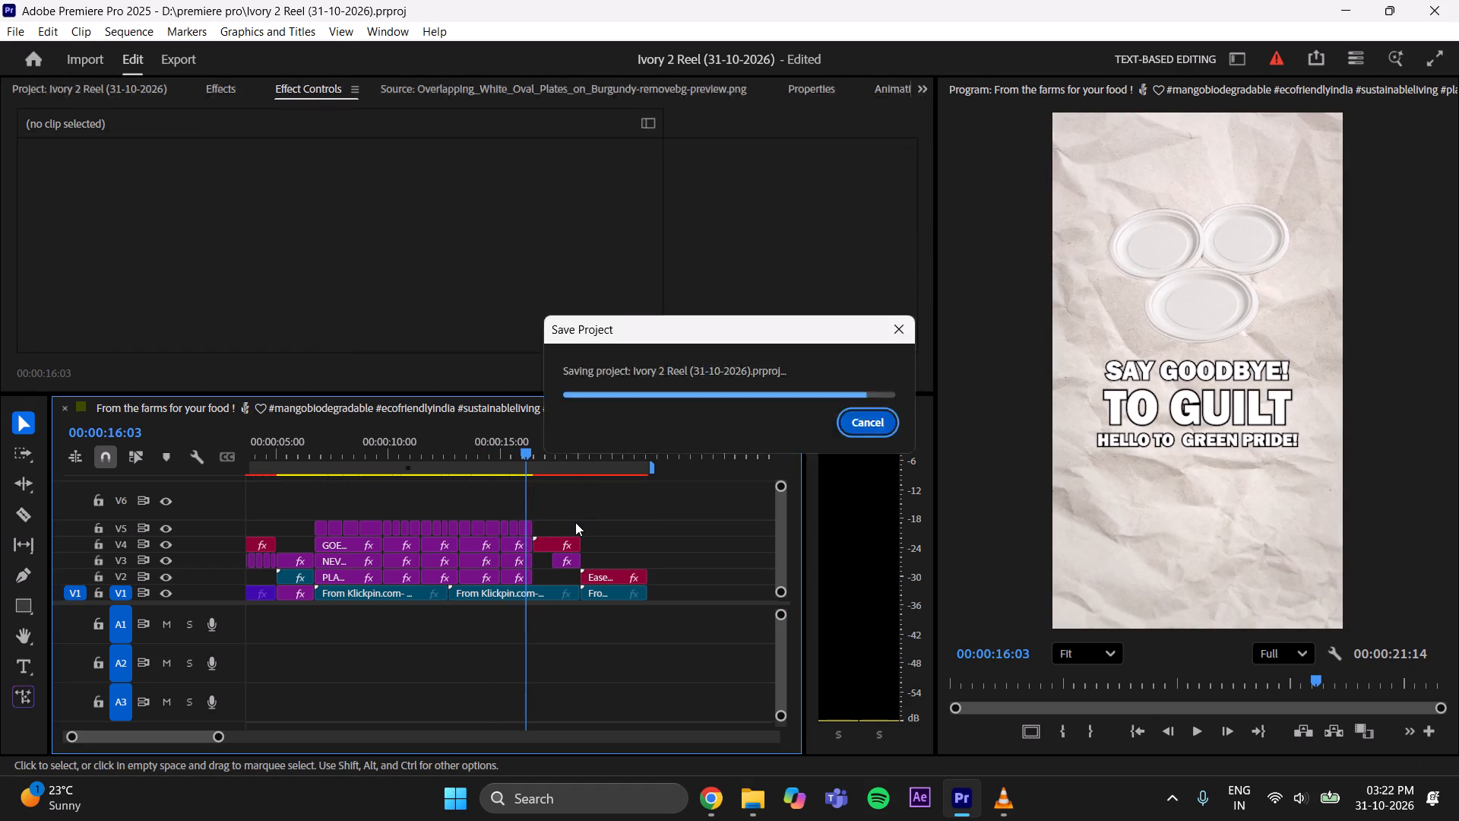
{"action": "key", "text": "ctrl+s"}
Check the reel's closing titles and load Fiesta Kit Unboxing video .mp4 from plate > New folder (2) into the Source monitor.
{"action": "left_click_drag", "start_coordinate": [529, 445], "coordinate": [547, 450]}
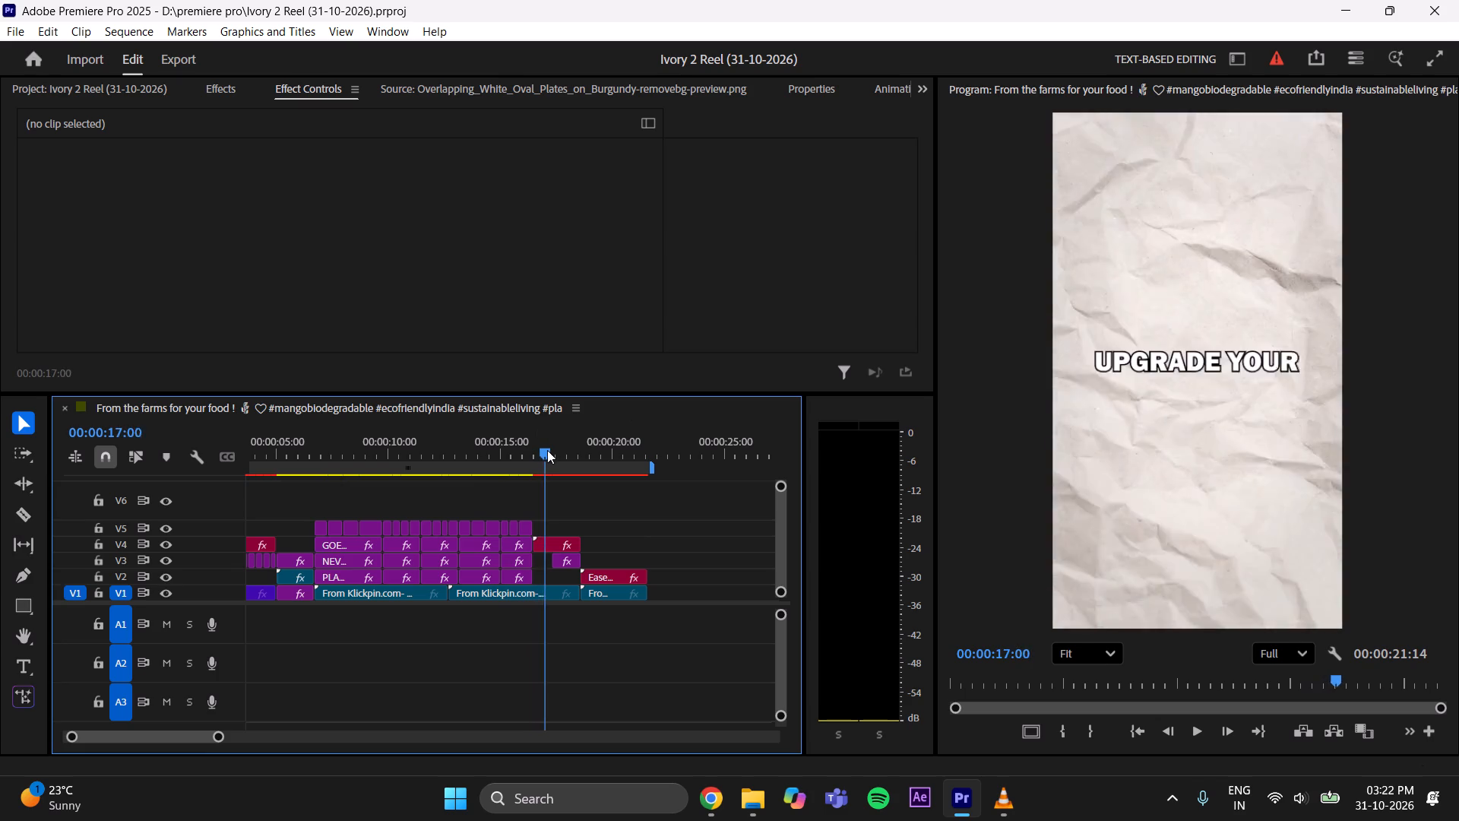
{"action": "left_click_drag", "start_coordinate": [547, 450], "coordinate": [590, 464]}
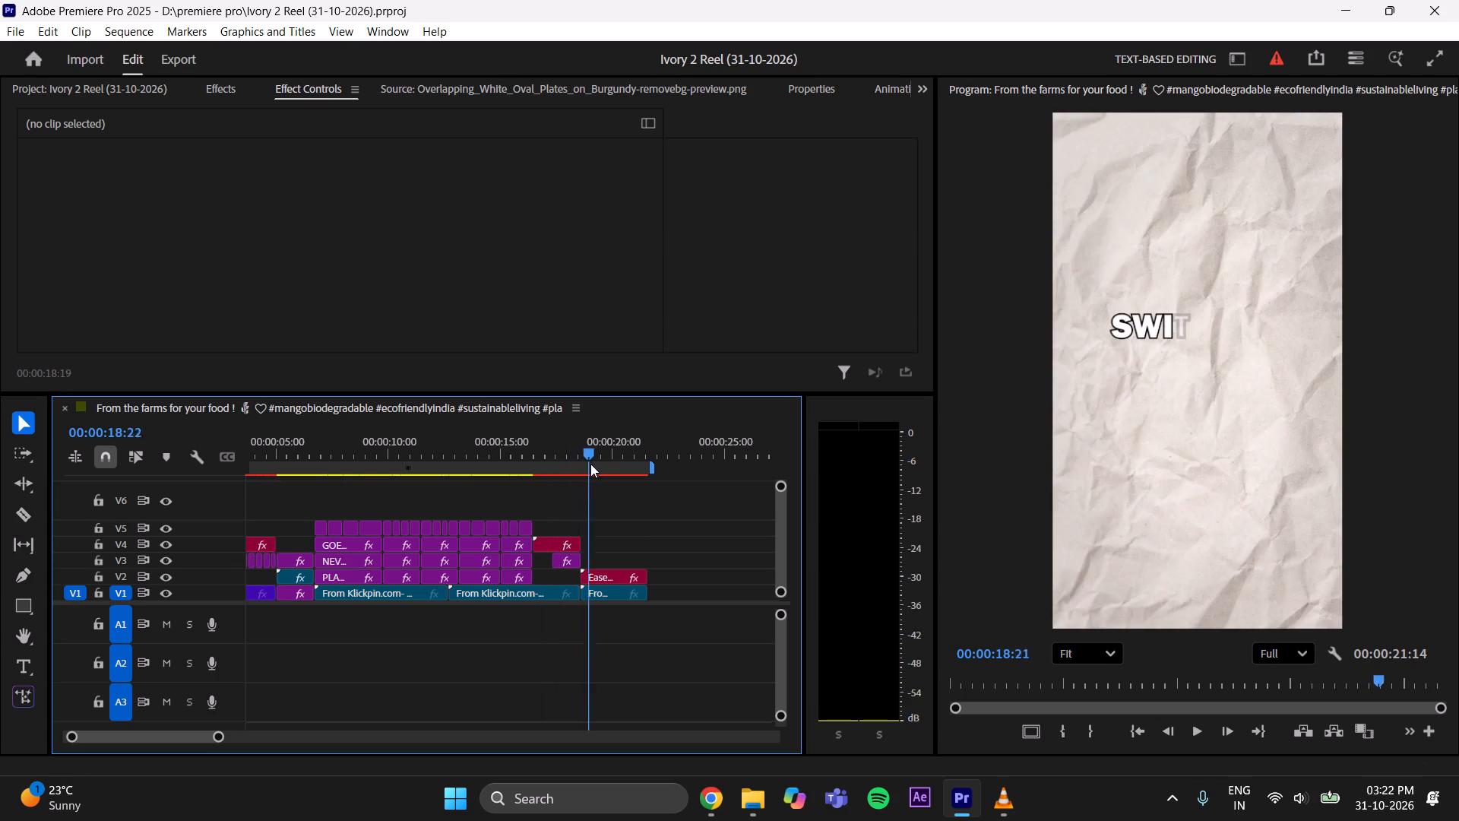
{"action": "left_click_drag", "start_coordinate": [590, 464], "coordinate": [638, 466]}
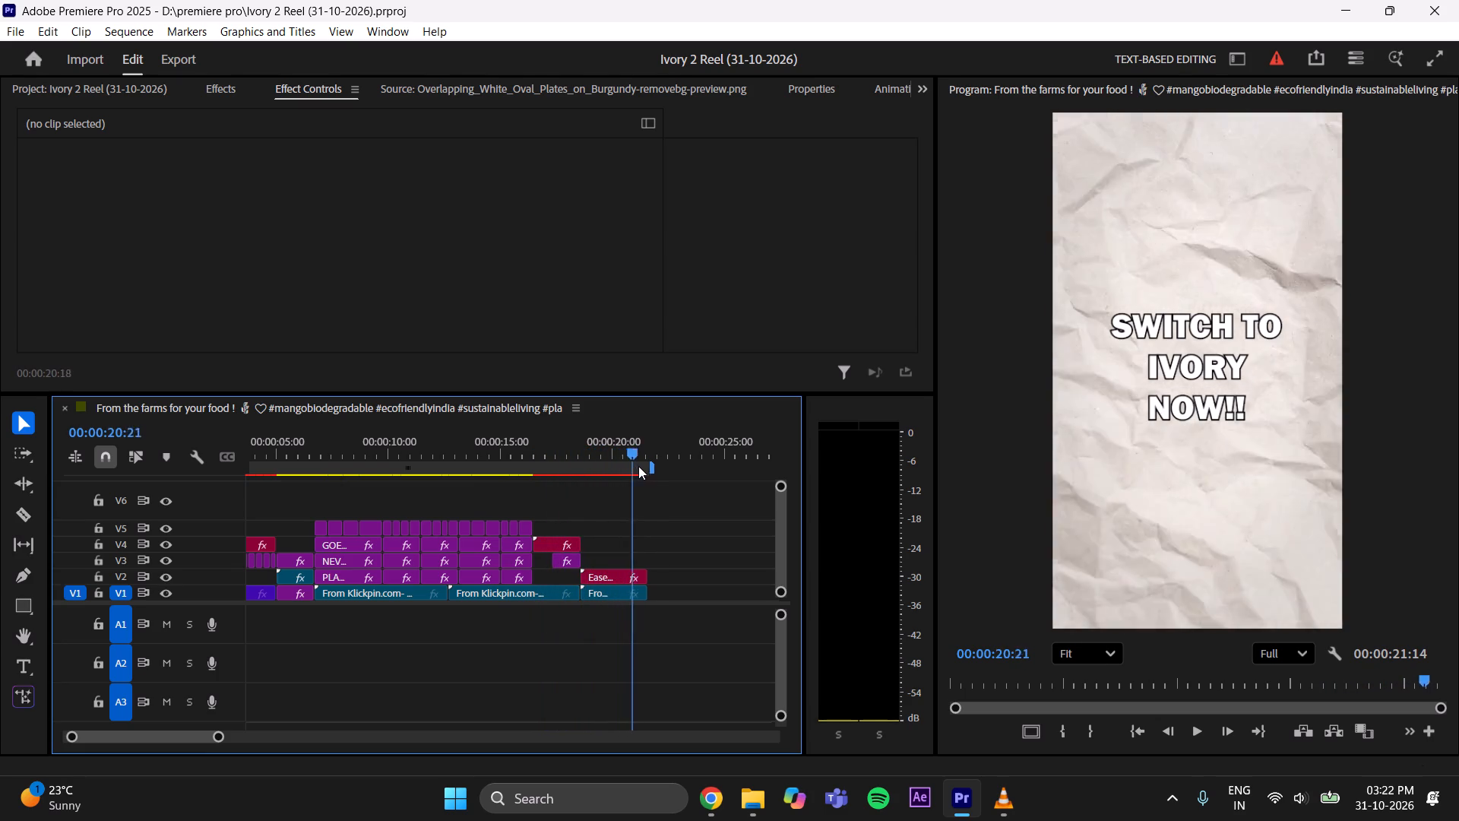
{"action": "left_click_drag", "start_coordinate": [638, 466], "coordinate": [632, 476]}
{"action": "left_click", "coordinate": [474, 90]}
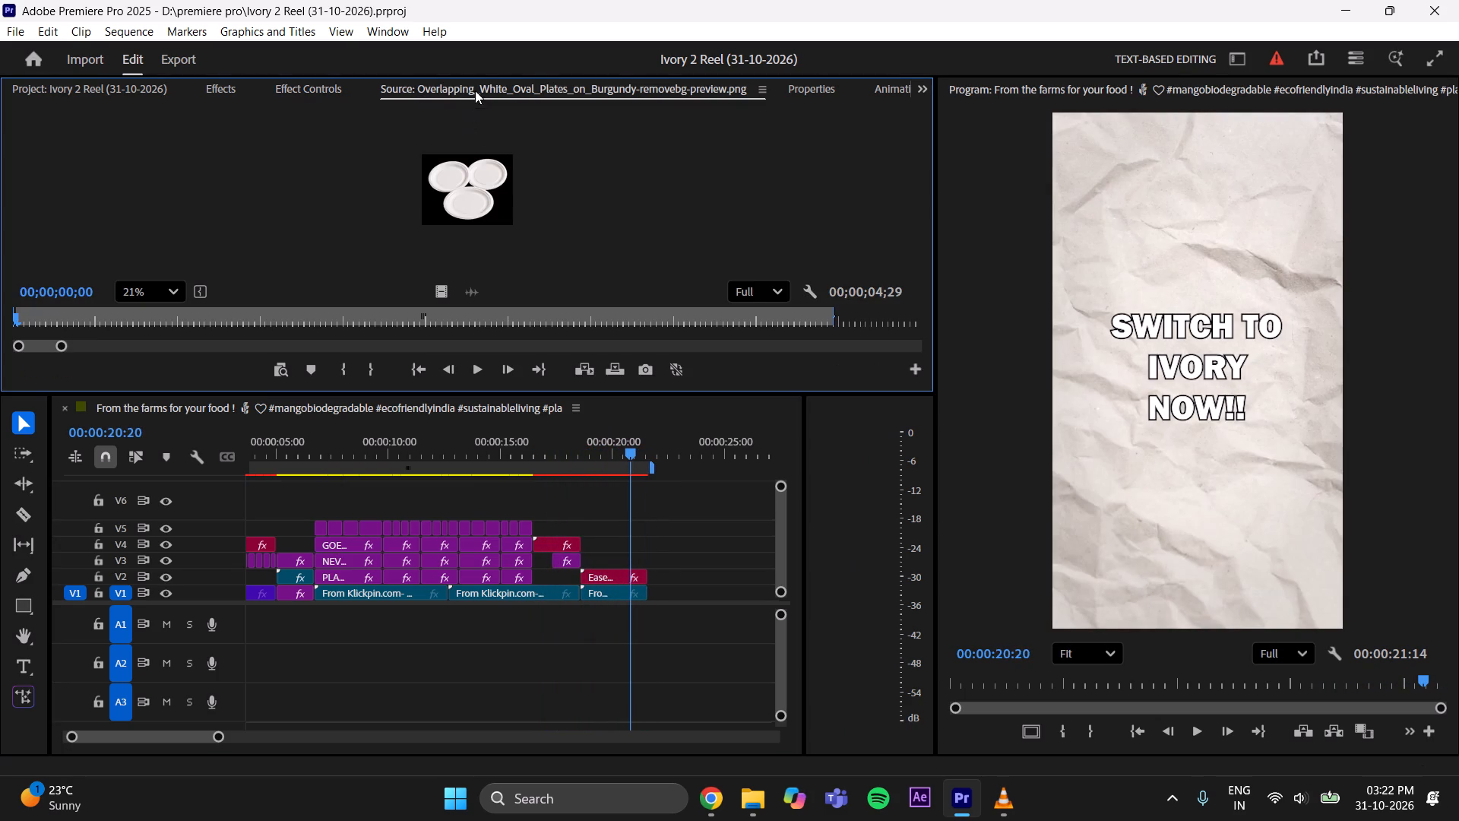
{"action": "left_click", "coordinate": [758, 809]}
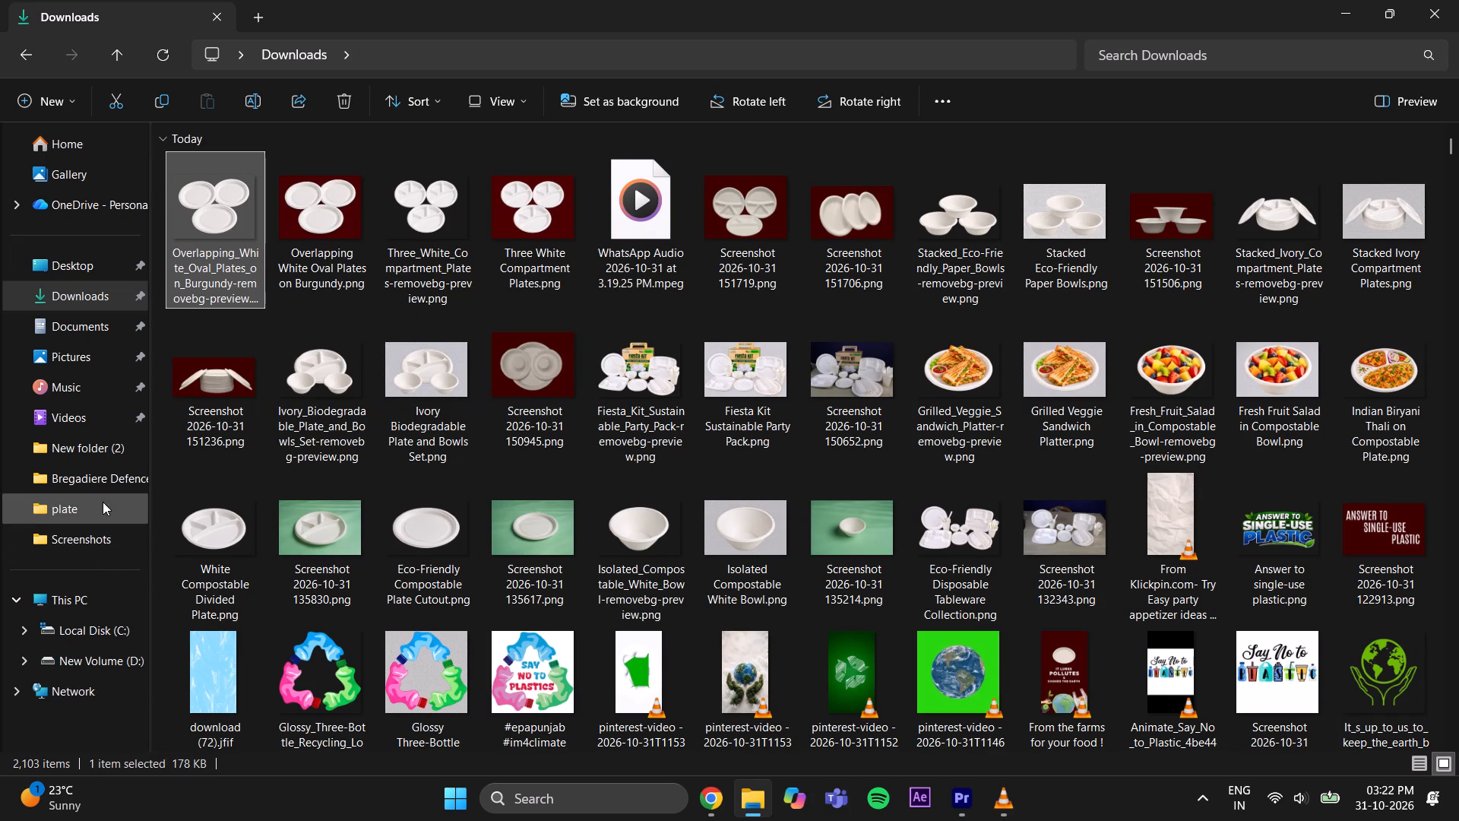
{"action": "left_click", "coordinate": [103, 588]}
{"action": "left_click", "coordinate": [579, 185]}
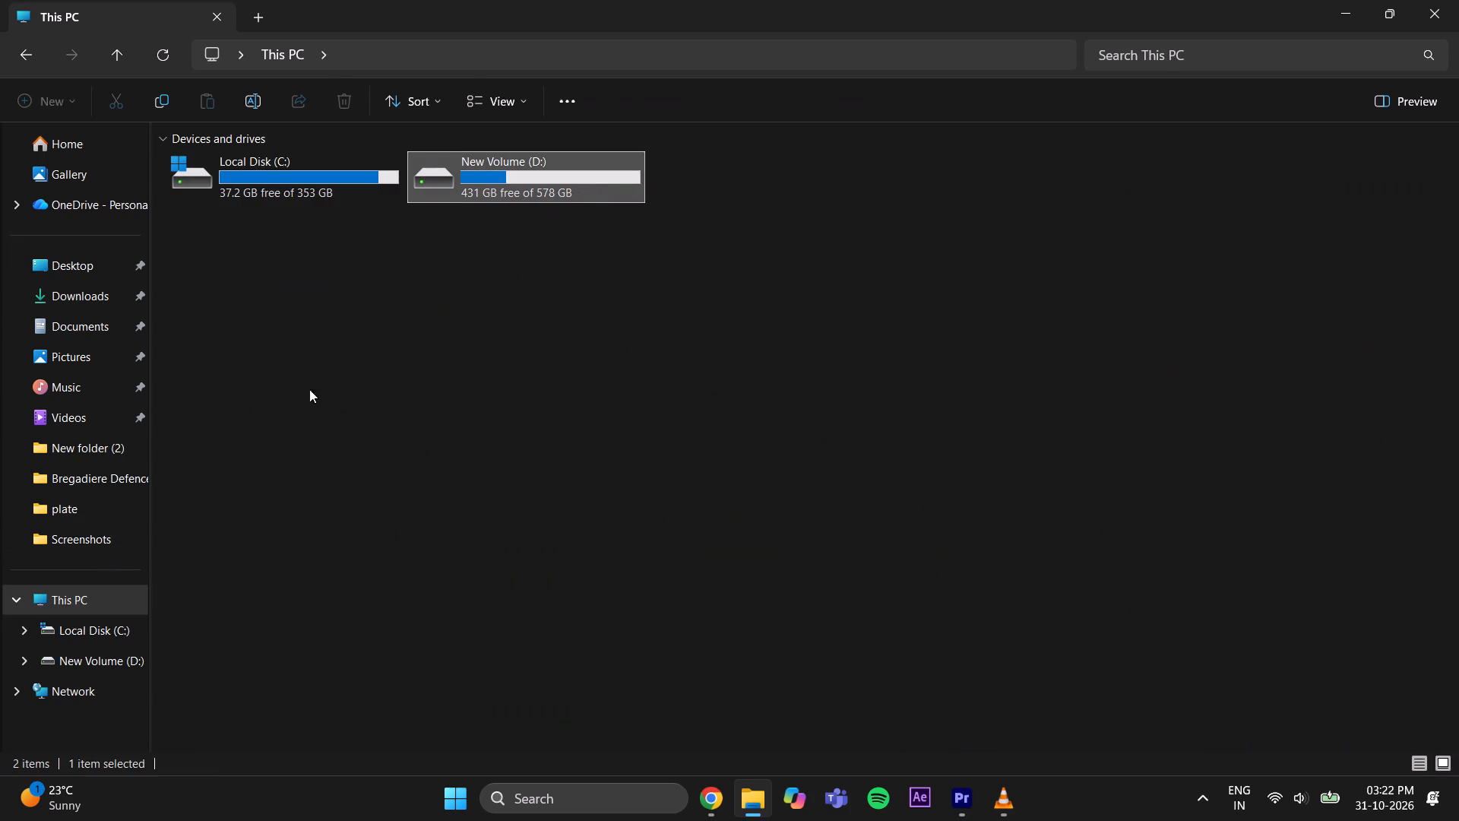
{"action": "left_click", "coordinate": [104, 502]}
{"action": "double_click", "coordinate": [452, 184]}
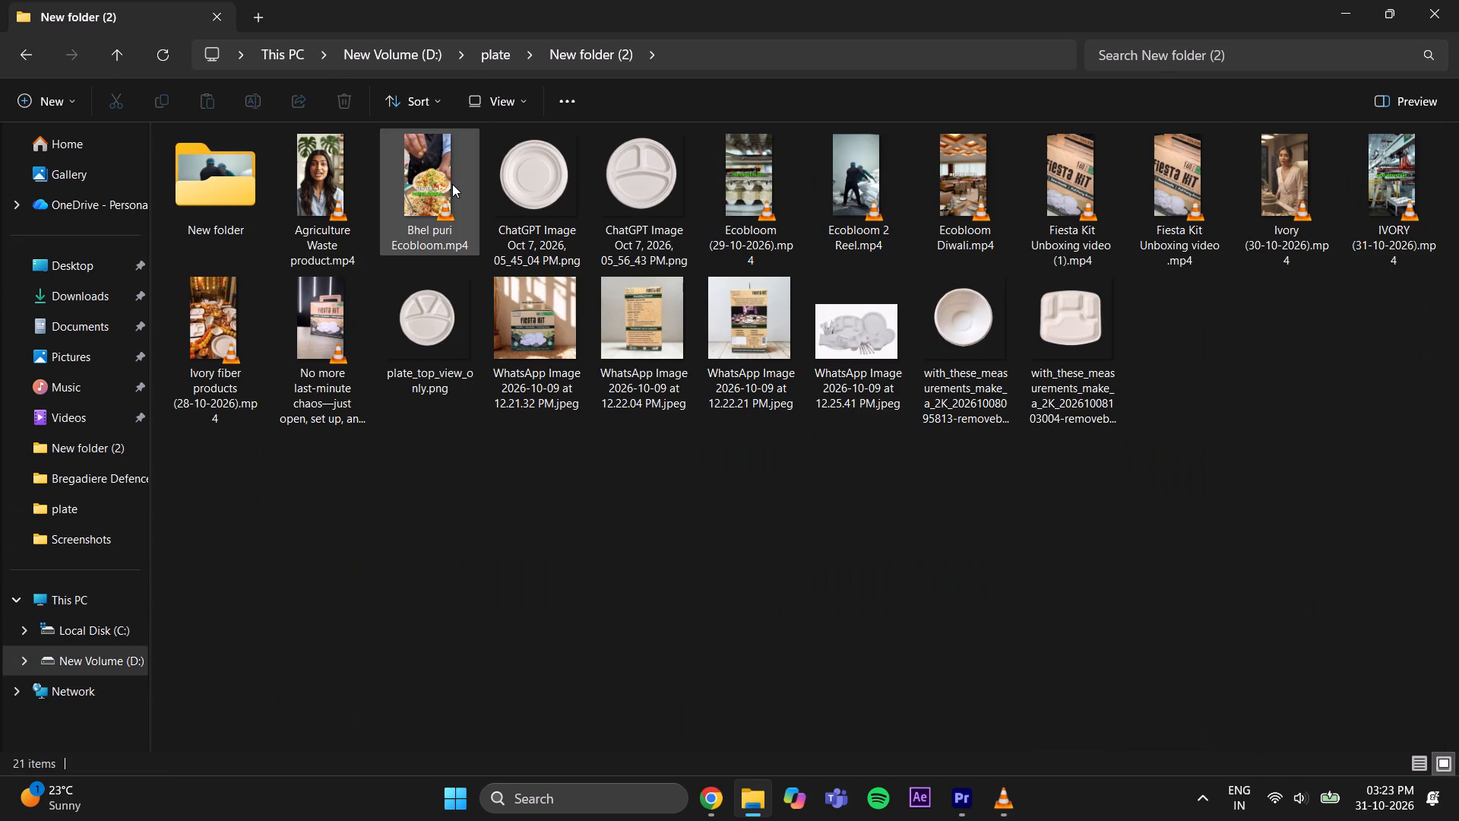
{"action": "left_click_drag", "start_coordinate": [1198, 199], "coordinate": [954, 794]}
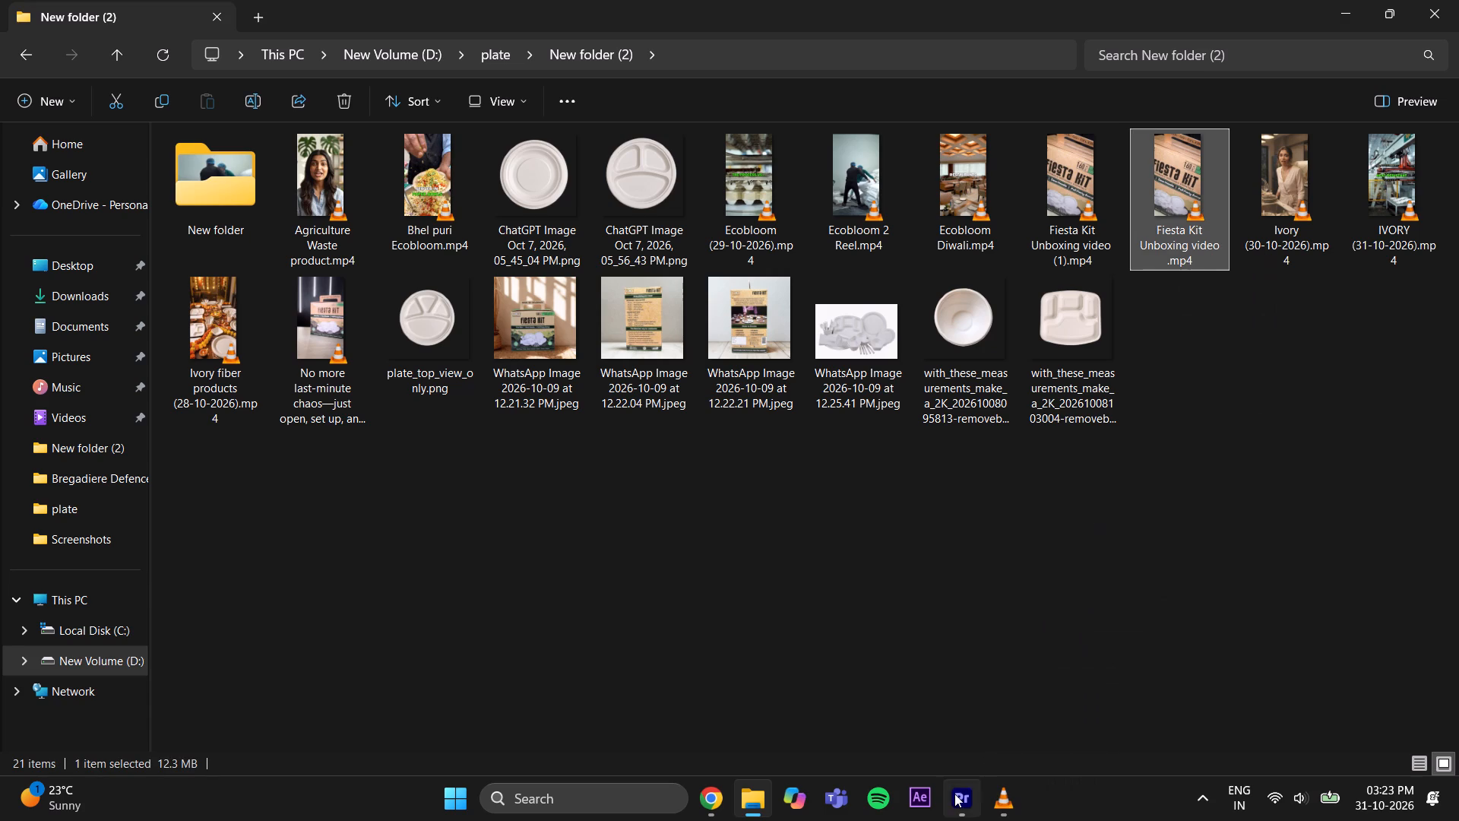
{"action": "left_click_drag", "start_coordinate": [954, 794], "coordinate": [432, 163]}
Mark the In point of the Fiesta Kit video at 00:00:50:05, where the Ivory logo outro begins.
{"action": "left_click_drag", "start_coordinate": [458, 328], "coordinate": [536, 322]}
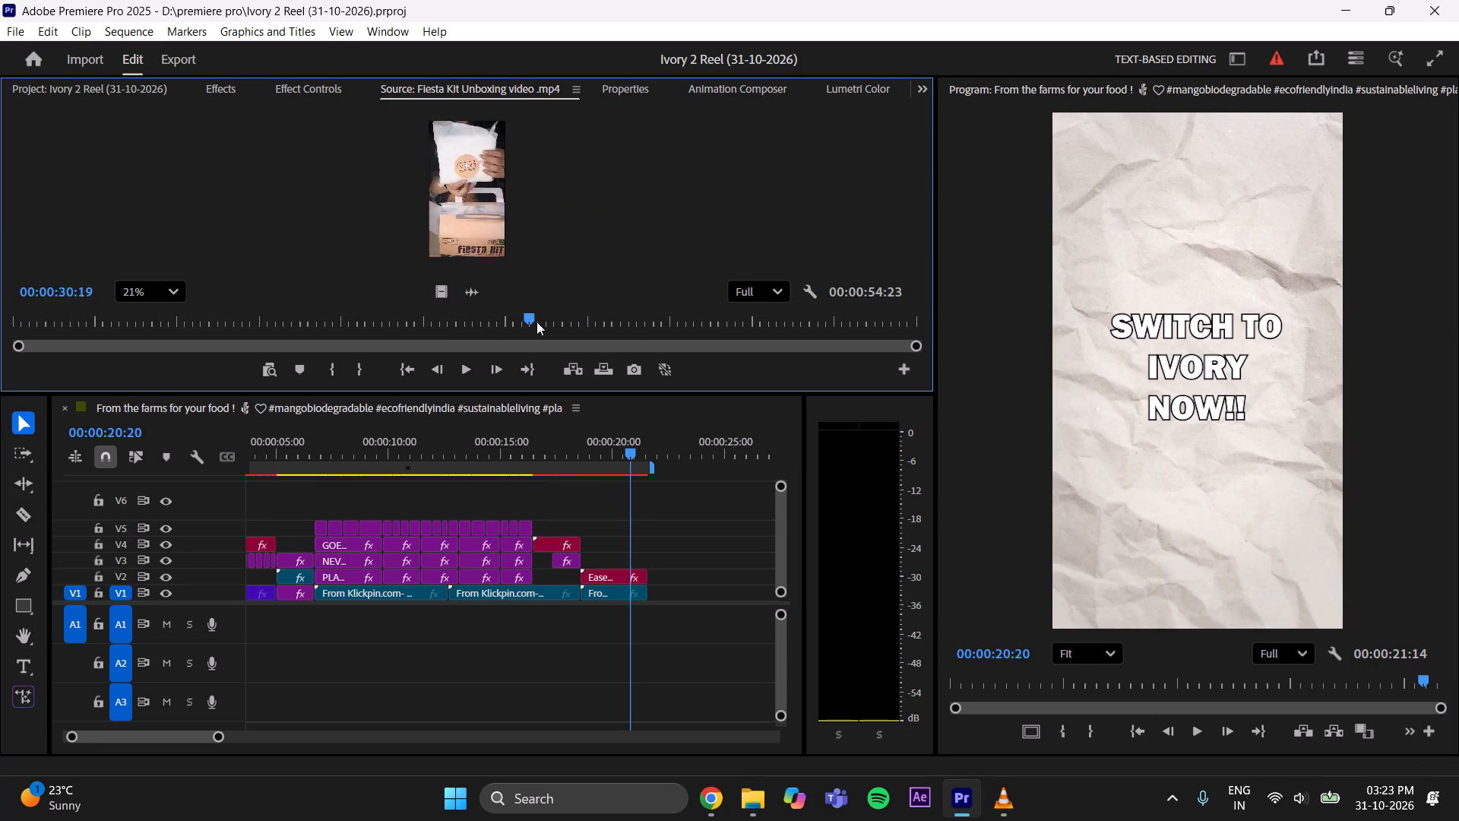
{"action": "left_click_drag", "start_coordinate": [536, 322], "coordinate": [868, 360]}
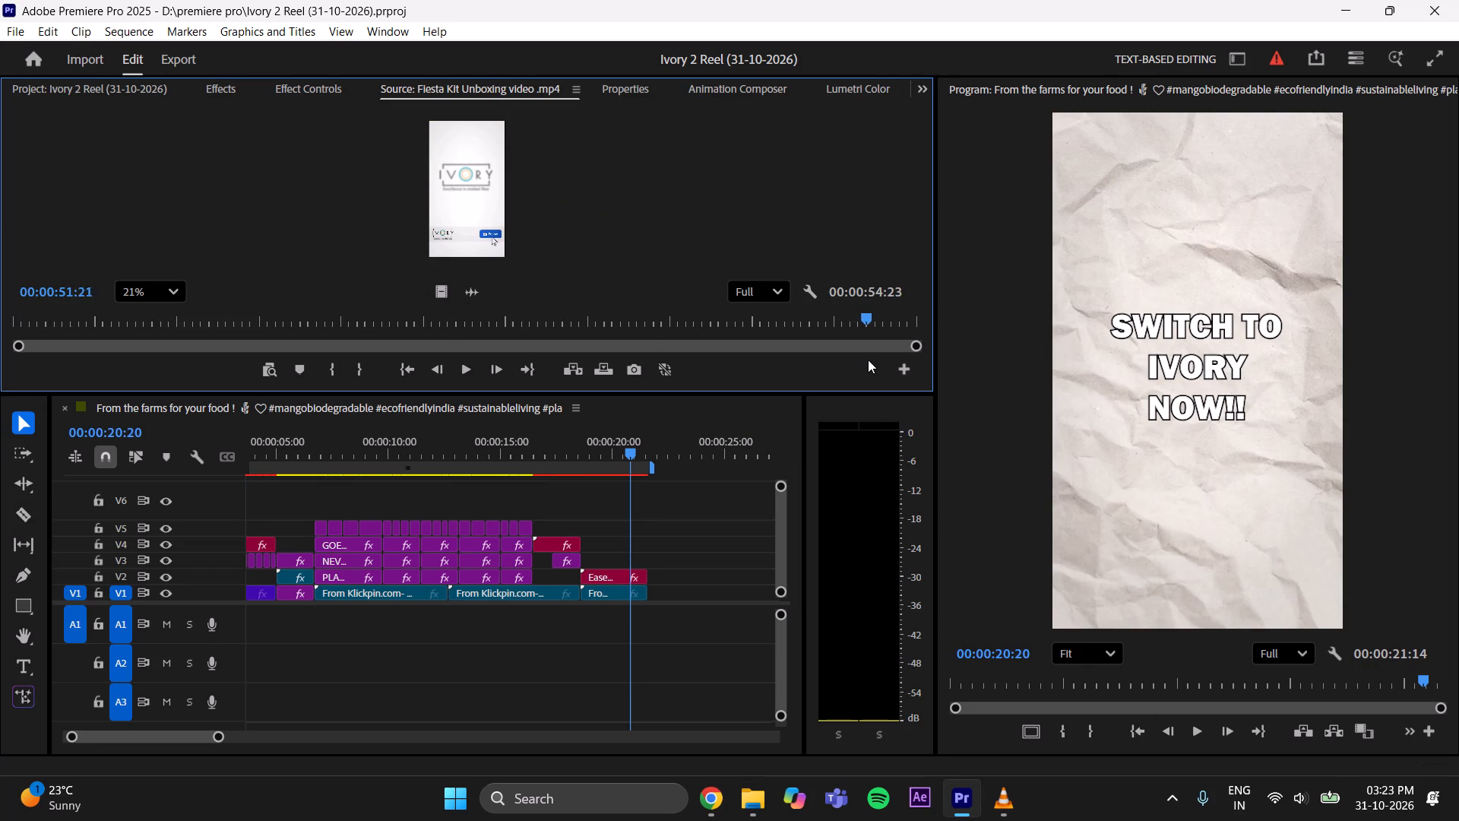
{"action": "left_click_drag", "start_coordinate": [868, 360], "coordinate": [840, 372]}
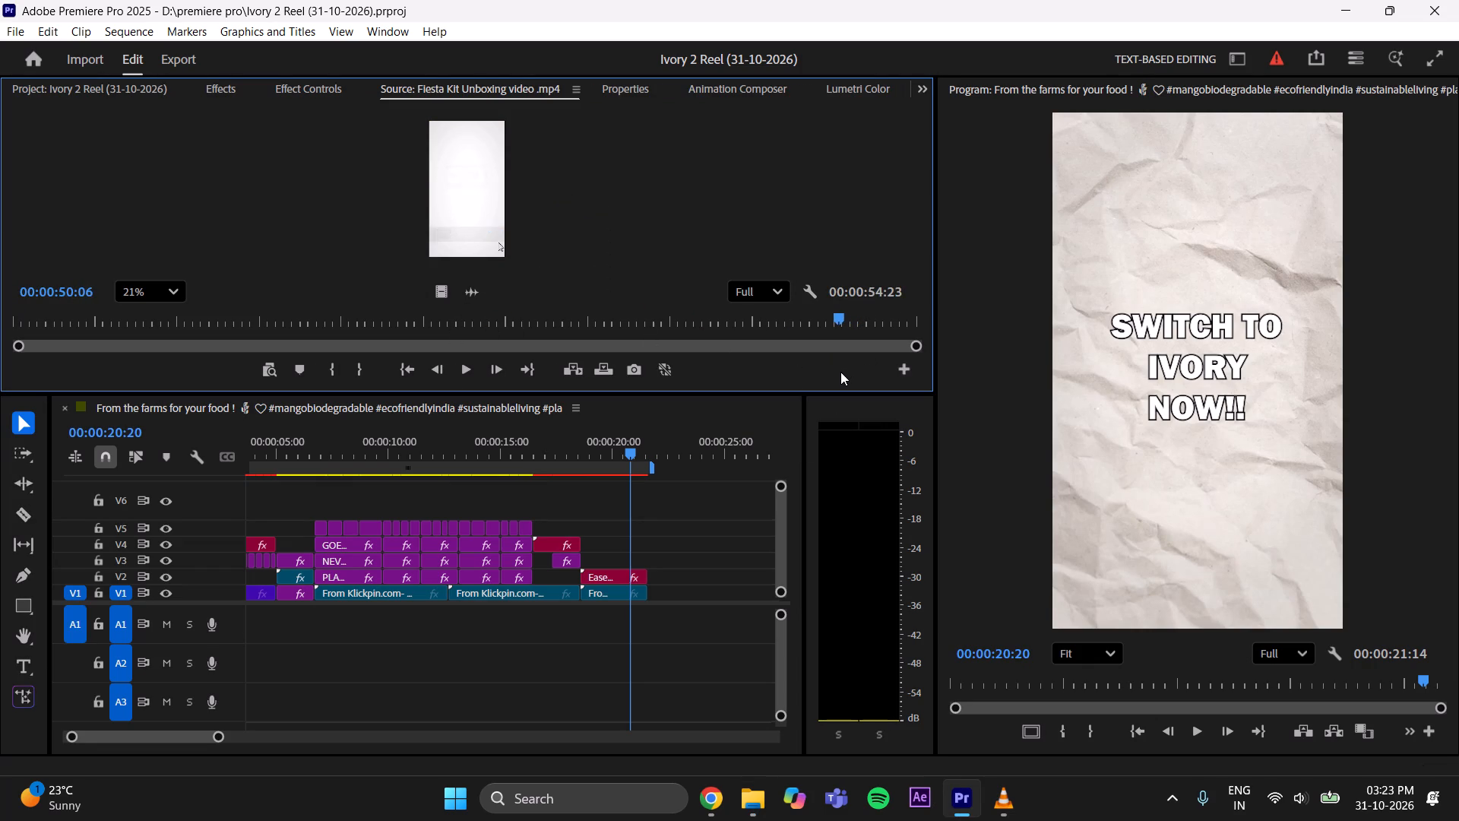
{"action": "left_click_drag", "start_coordinate": [840, 372], "coordinate": [843, 372]}
{"action": "left_click_drag", "start_coordinate": [843, 372], "coordinate": [840, 373]}
{"action": "key", "text": "Left"}
{"action": "key", "text": "Left"}
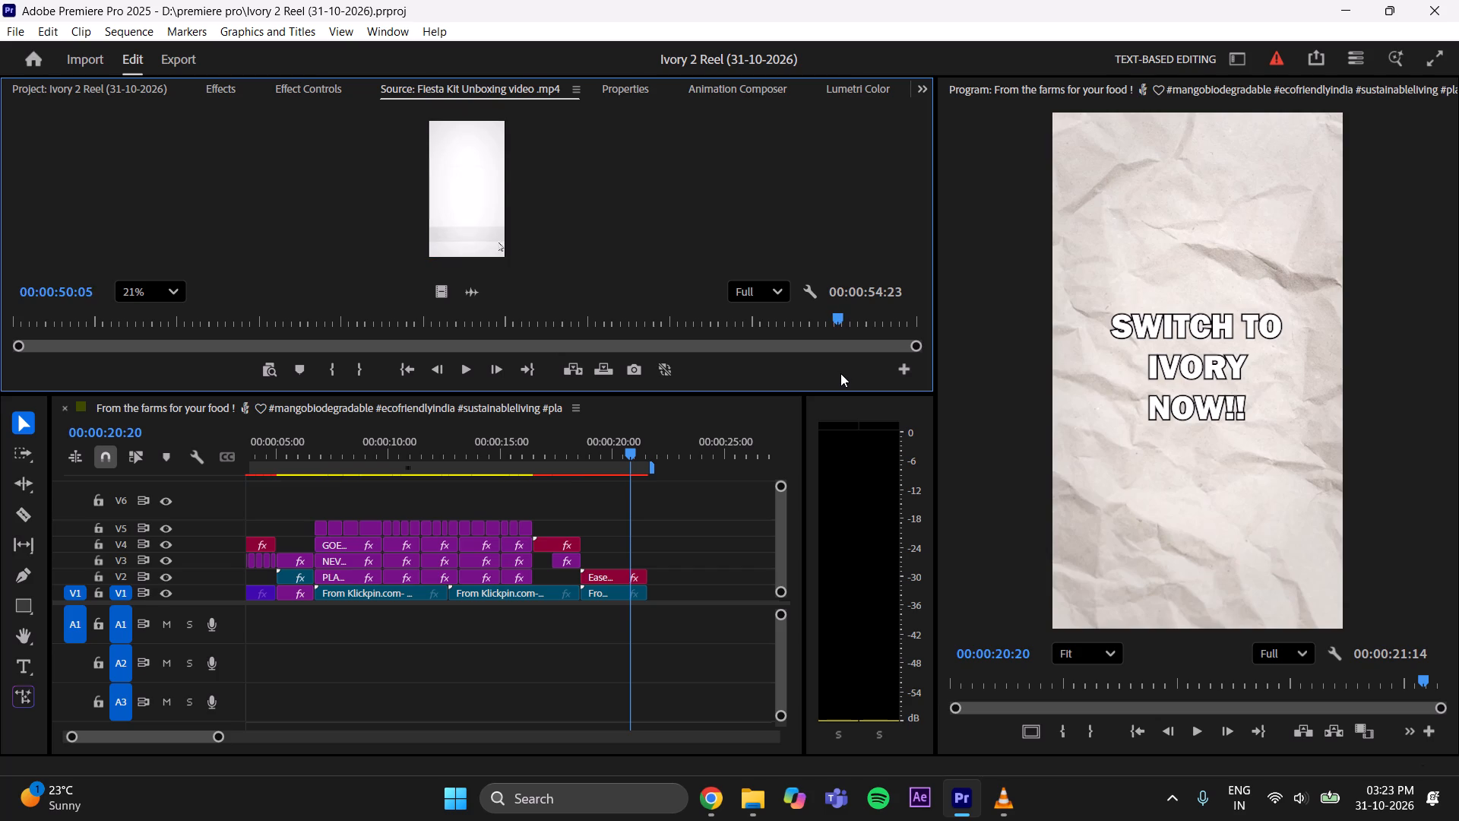
{"action": "key", "text": "Left"}
{"action": "key", "text": "Right"}
{"action": "key", "text": "Right"}
{"action": "left_click", "coordinate": [340, 372]}
Mark the Out point of the Ivory logo outro at 00:00:53:06 in the Fiesta Kit video.
{"action": "left_click_drag", "start_coordinate": [835, 315], "coordinate": [900, 339]}
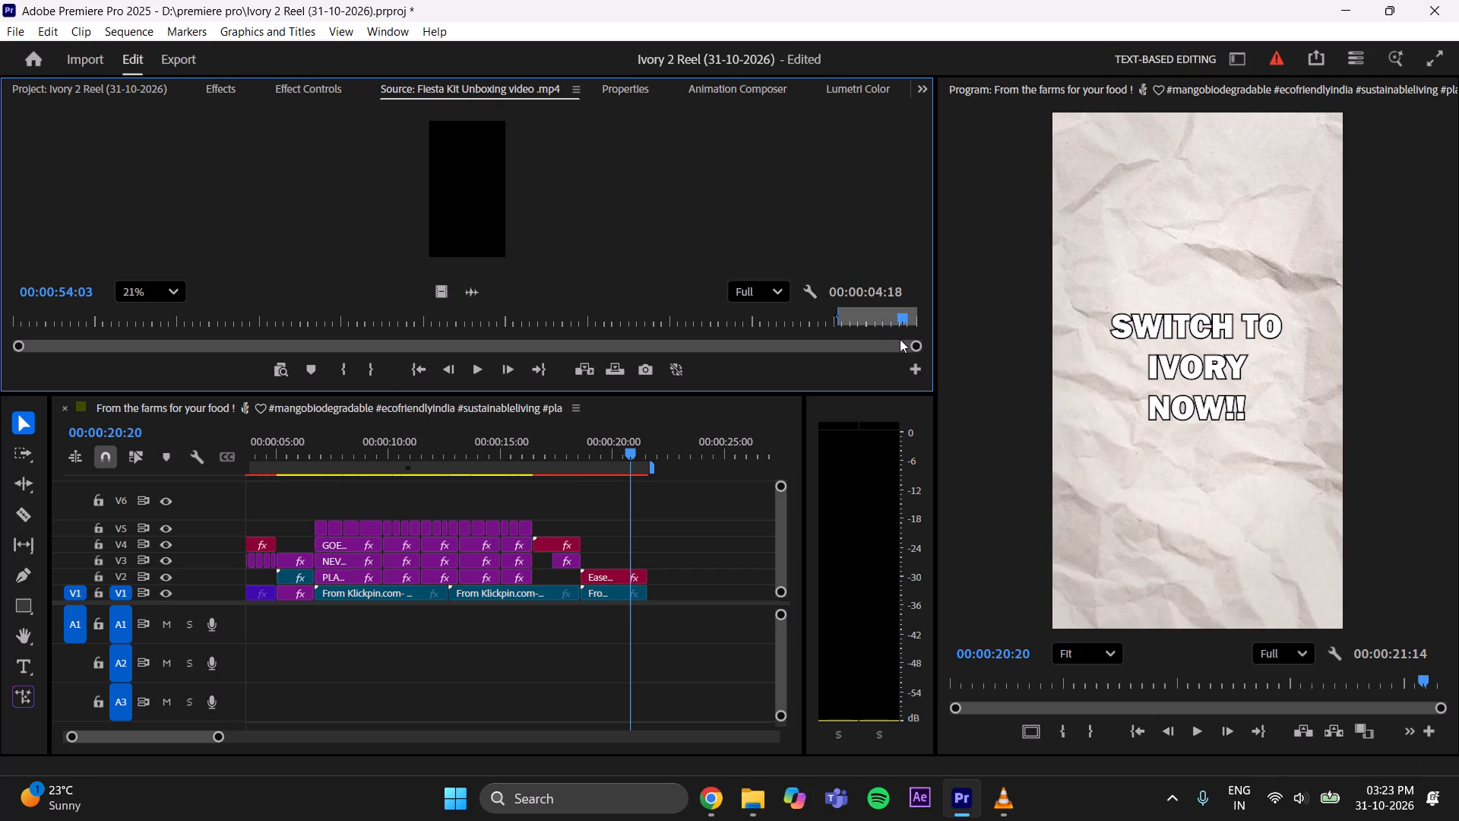
{"action": "left_click_drag", "start_coordinate": [900, 339], "coordinate": [886, 346]}
{"action": "left_click", "coordinate": [378, 372]}
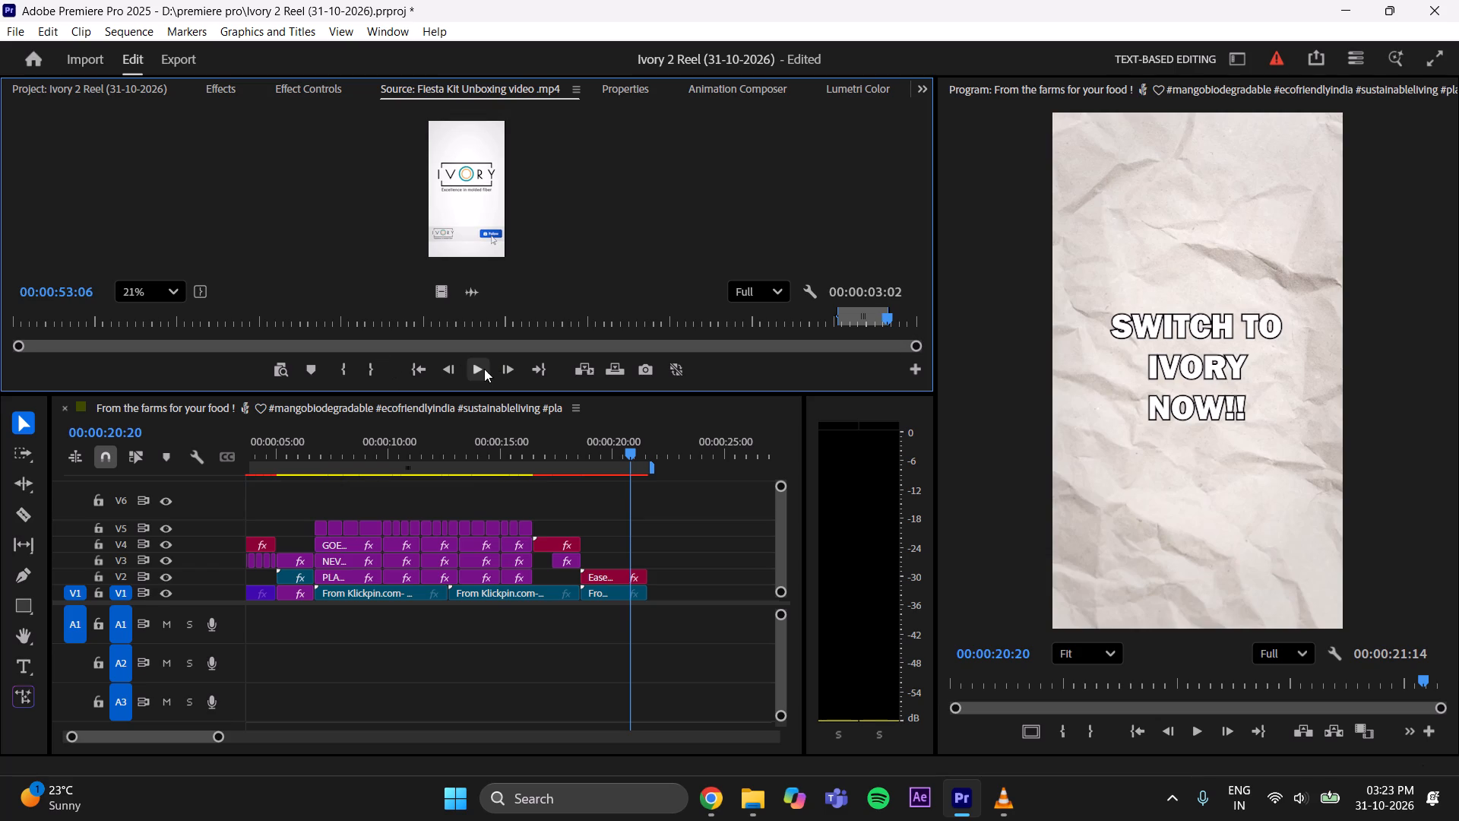
{"action": "double_click", "coordinate": [486, 369]}
Add only the video of the marked Ivory outro to V2 after the "SWITCH TO IVORY NOW!!" title and scale it to frame size.
{"action": "left_click_drag", "start_coordinate": [449, 291], "coordinate": [652, 575]}
{"action": "left_click", "coordinate": [675, 440]}
{"action": "left_click", "coordinate": [682, 575]}
{"action": "right_click", "coordinate": [682, 575]}
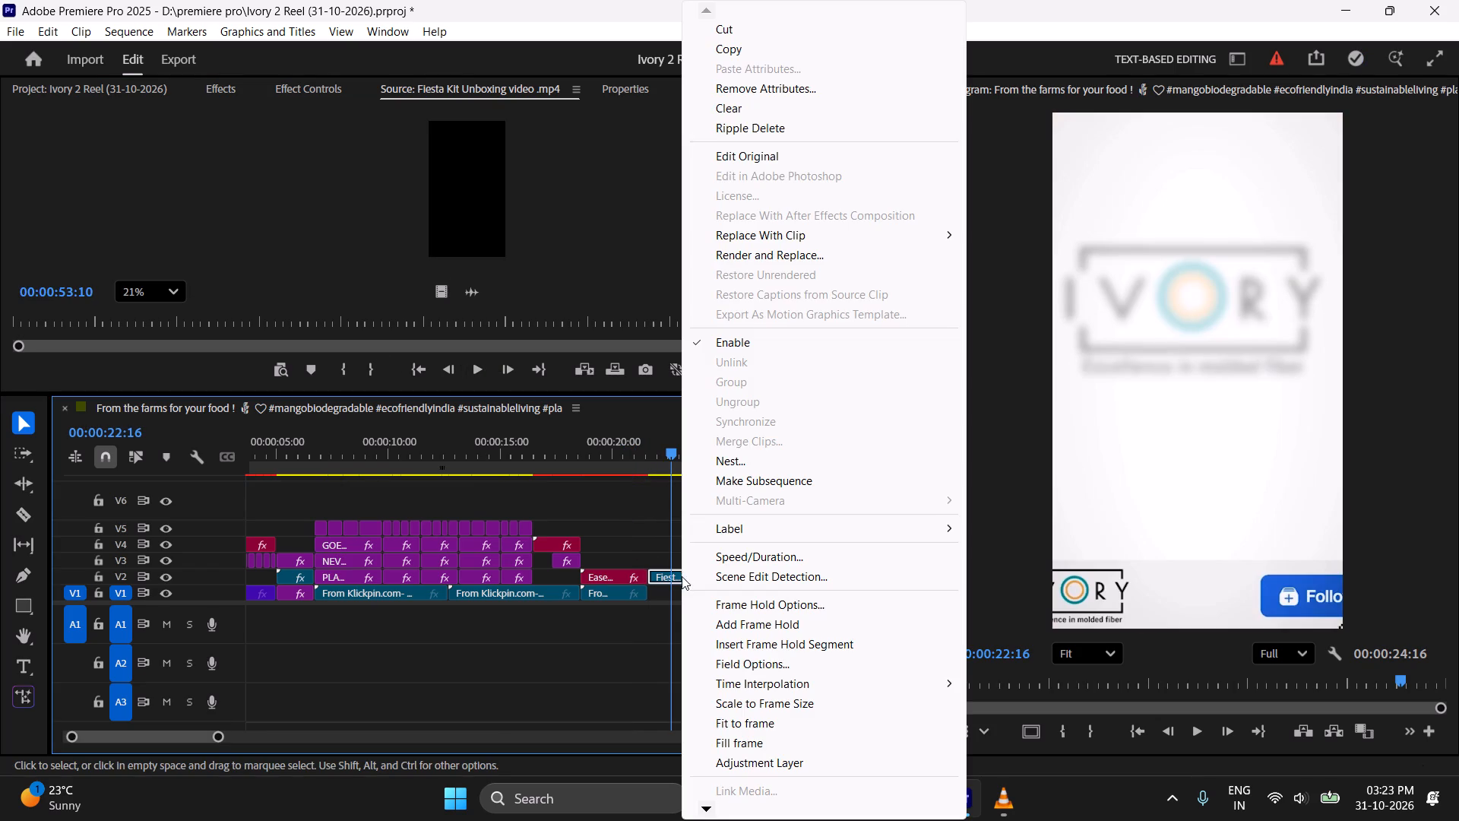
{"action": "left_click", "coordinate": [721, 705]}
{"action": "left_click", "coordinate": [692, 549]}
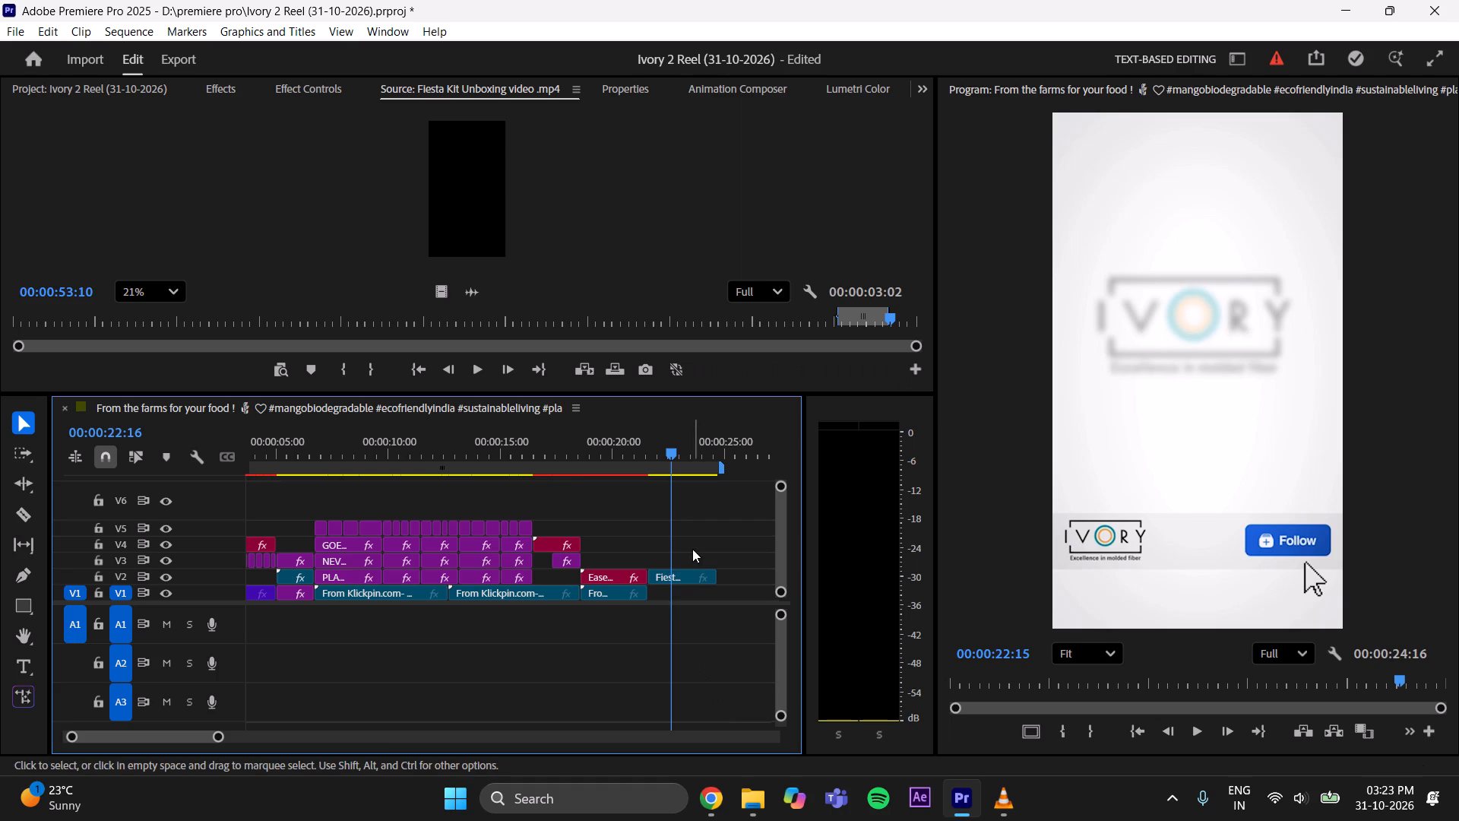
Save the project with the Ivory outro added.
{"action": "key", "text": "ctrl+s"}
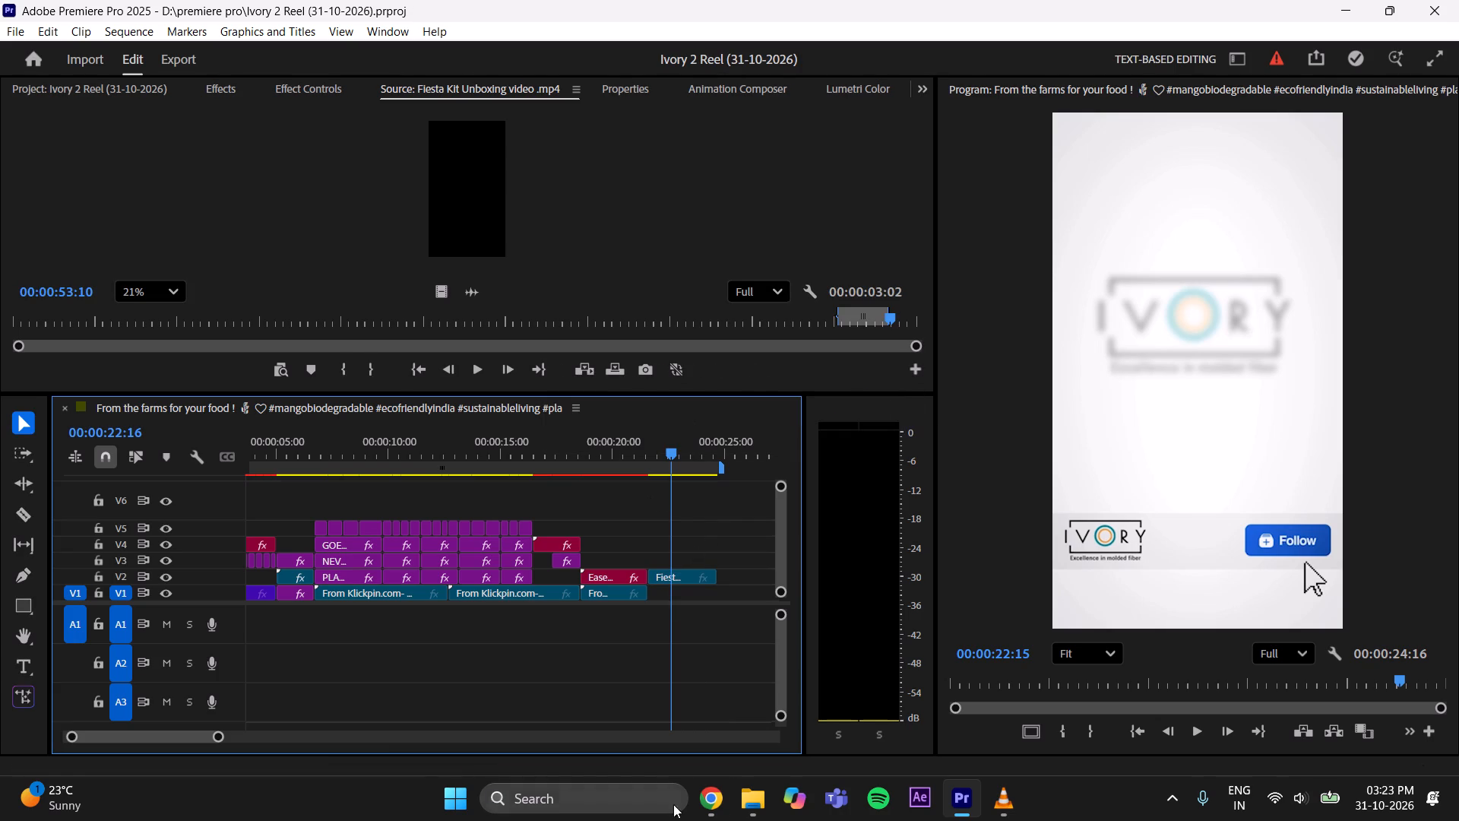
Load "WhatsApp Audio 2026-10-31 at 3.19.25 PM.mpeg" from the Downloads folder into Premiere Pro's Source Monitor.
{"action": "left_click", "coordinate": [748, 813]}
{"action": "left_click", "coordinate": [85, 293]}
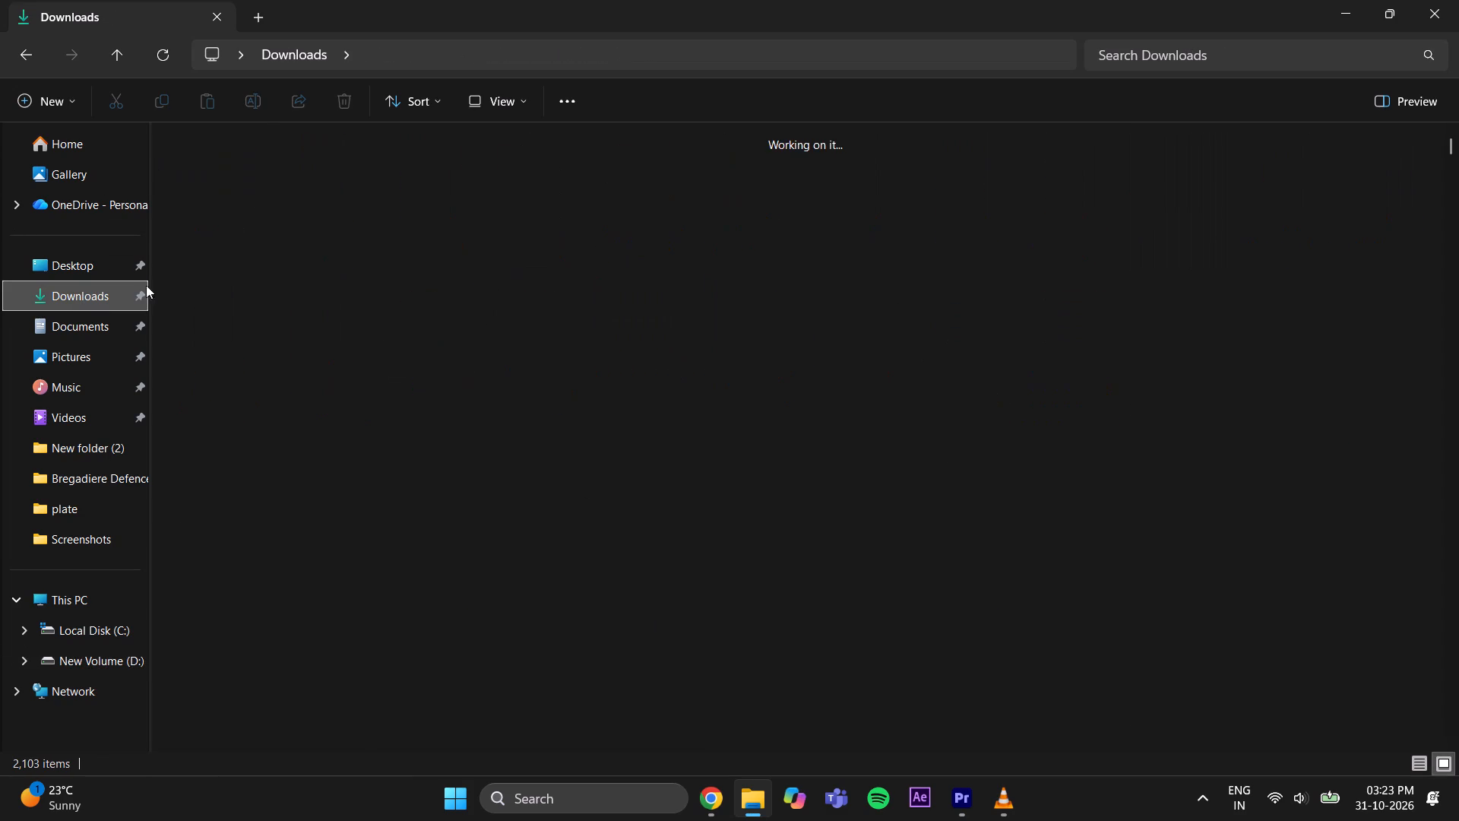
{"action": "left_click_drag", "start_coordinate": [647, 221], "coordinate": [959, 797]}
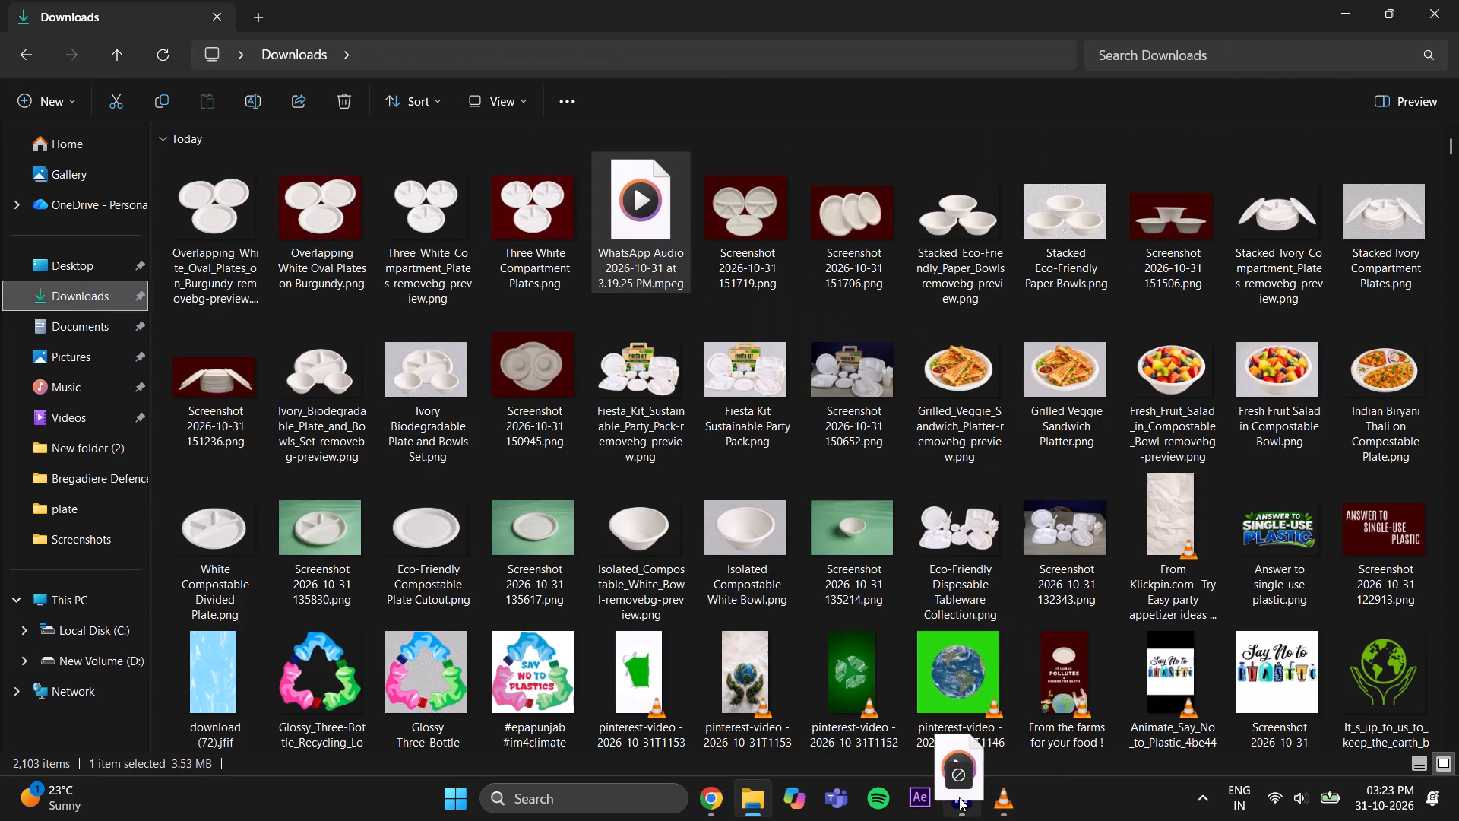
{"action": "left_click_drag", "start_coordinate": [959, 797], "coordinate": [380, 132]}
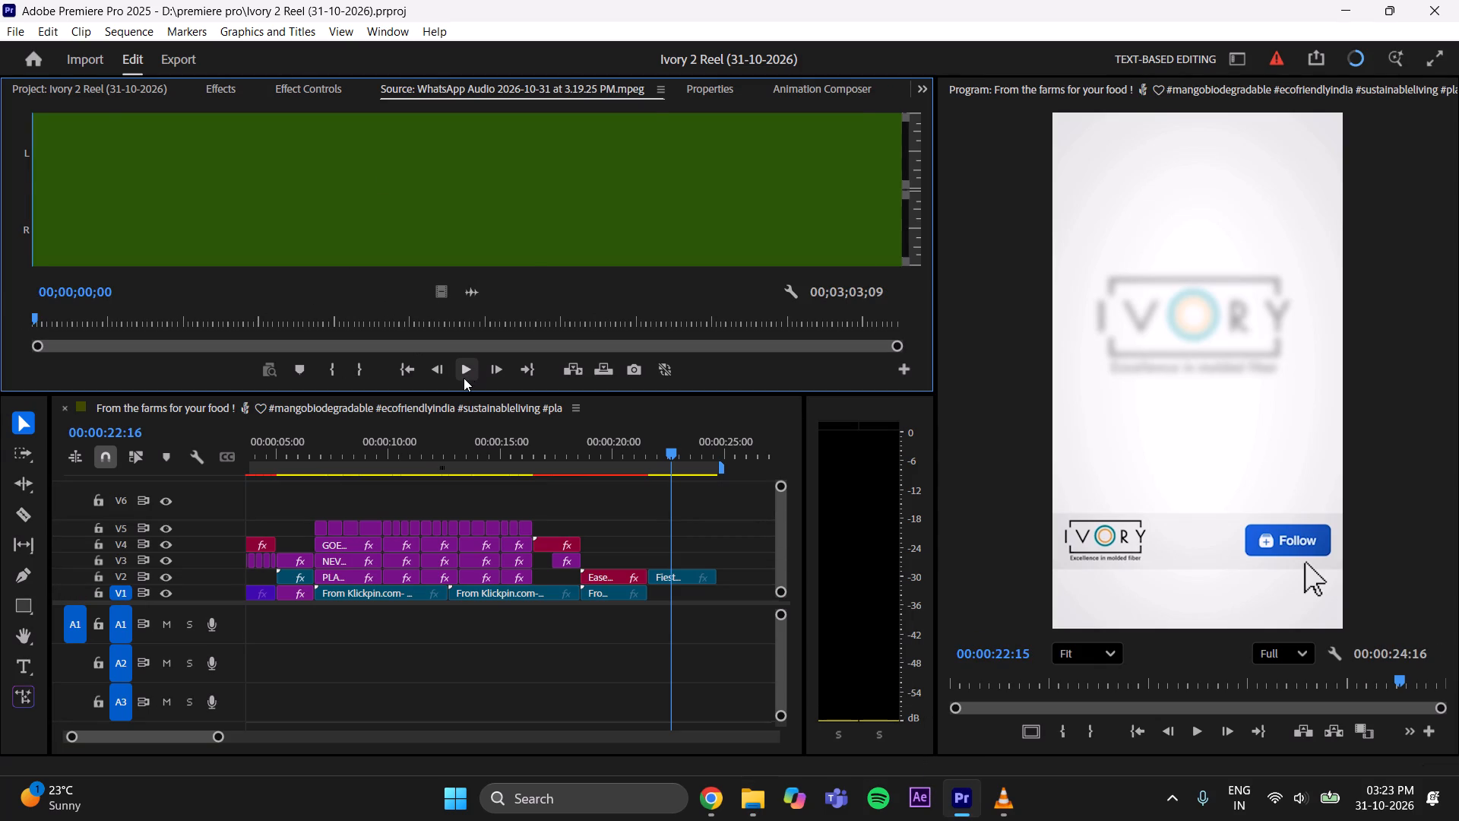
Listen to different passages in the first 35 seconds or so of the WhatsApp audio to find a suitable music section for the reel.
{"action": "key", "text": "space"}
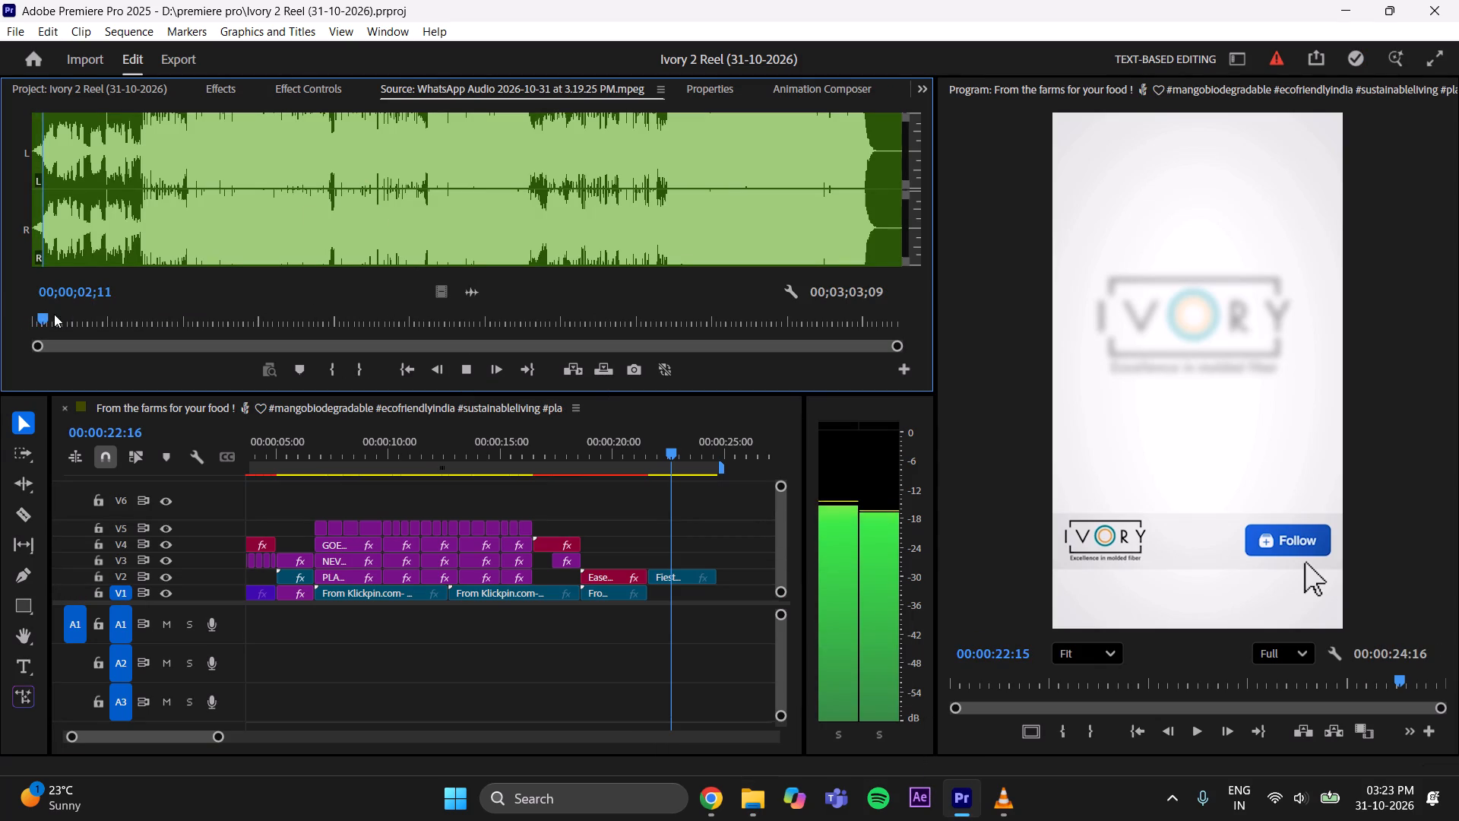
{"action": "left_click_drag", "start_coordinate": [53, 314], "coordinate": [74, 317]}
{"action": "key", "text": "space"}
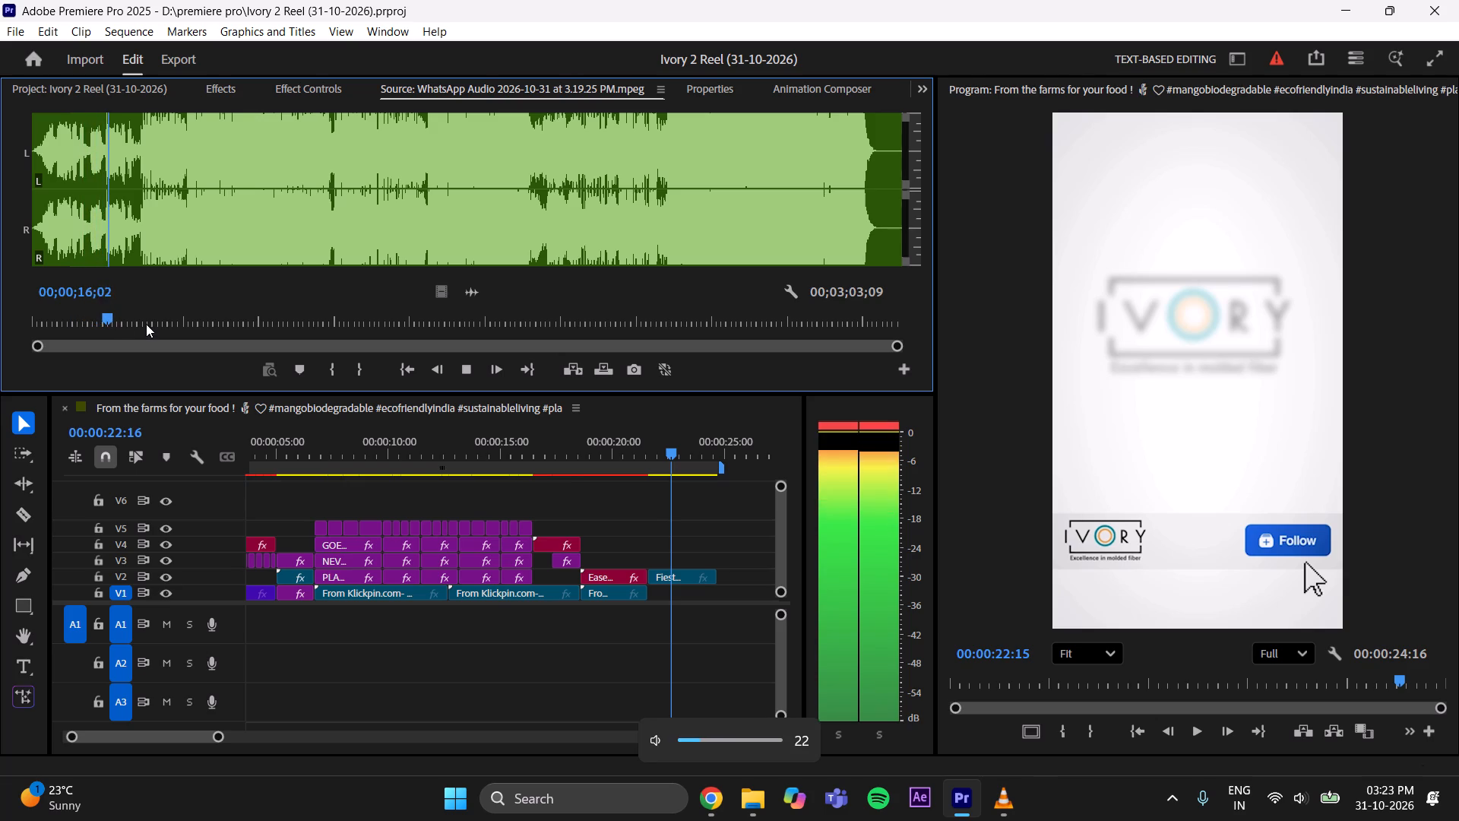
{"action": "left_click_drag", "start_coordinate": [113, 320], "coordinate": [136, 323]}
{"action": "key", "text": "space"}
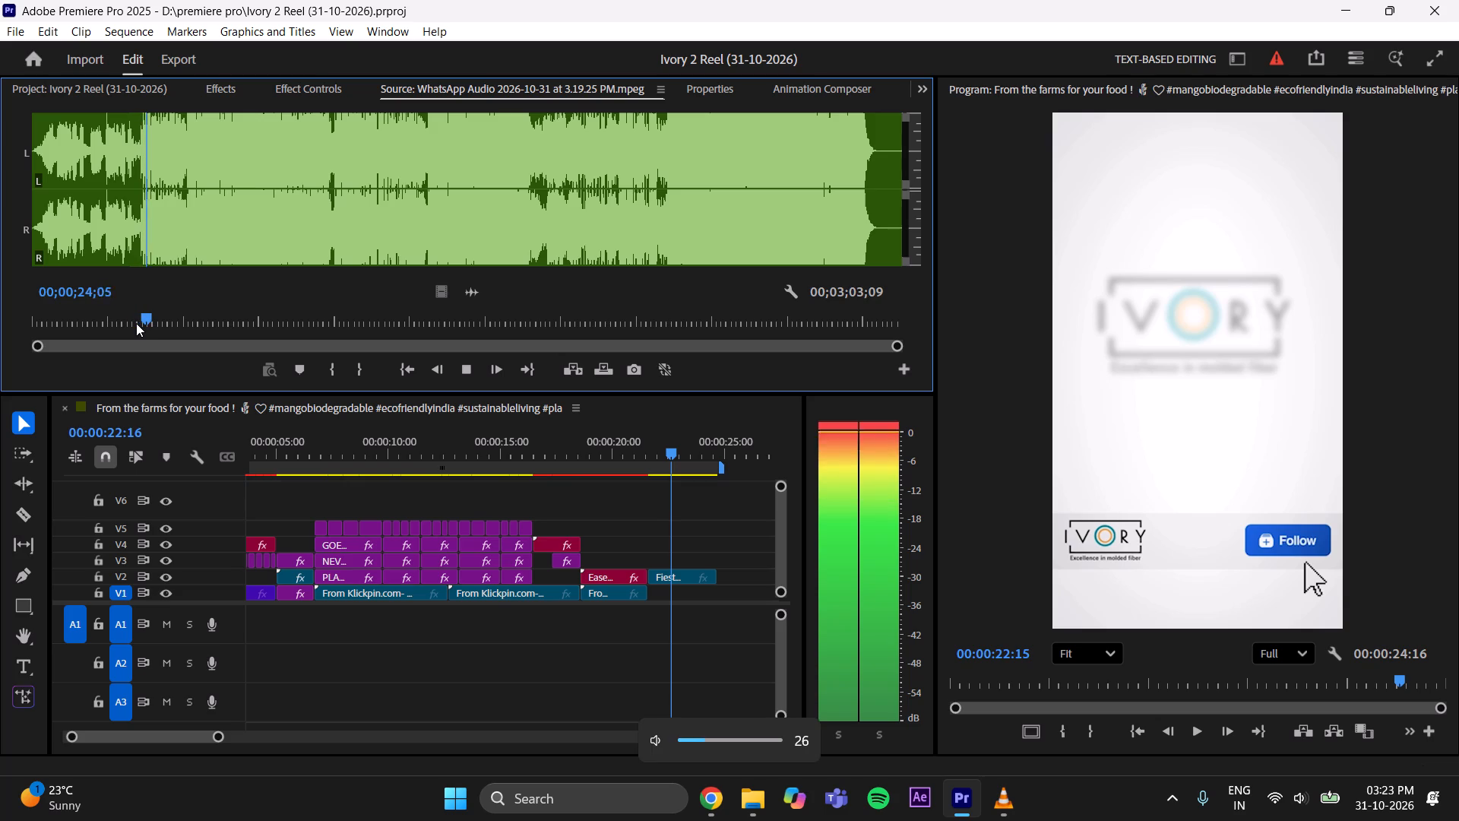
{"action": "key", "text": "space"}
{"action": "left_click_drag", "start_coordinate": [145, 314], "coordinate": [115, 326]}
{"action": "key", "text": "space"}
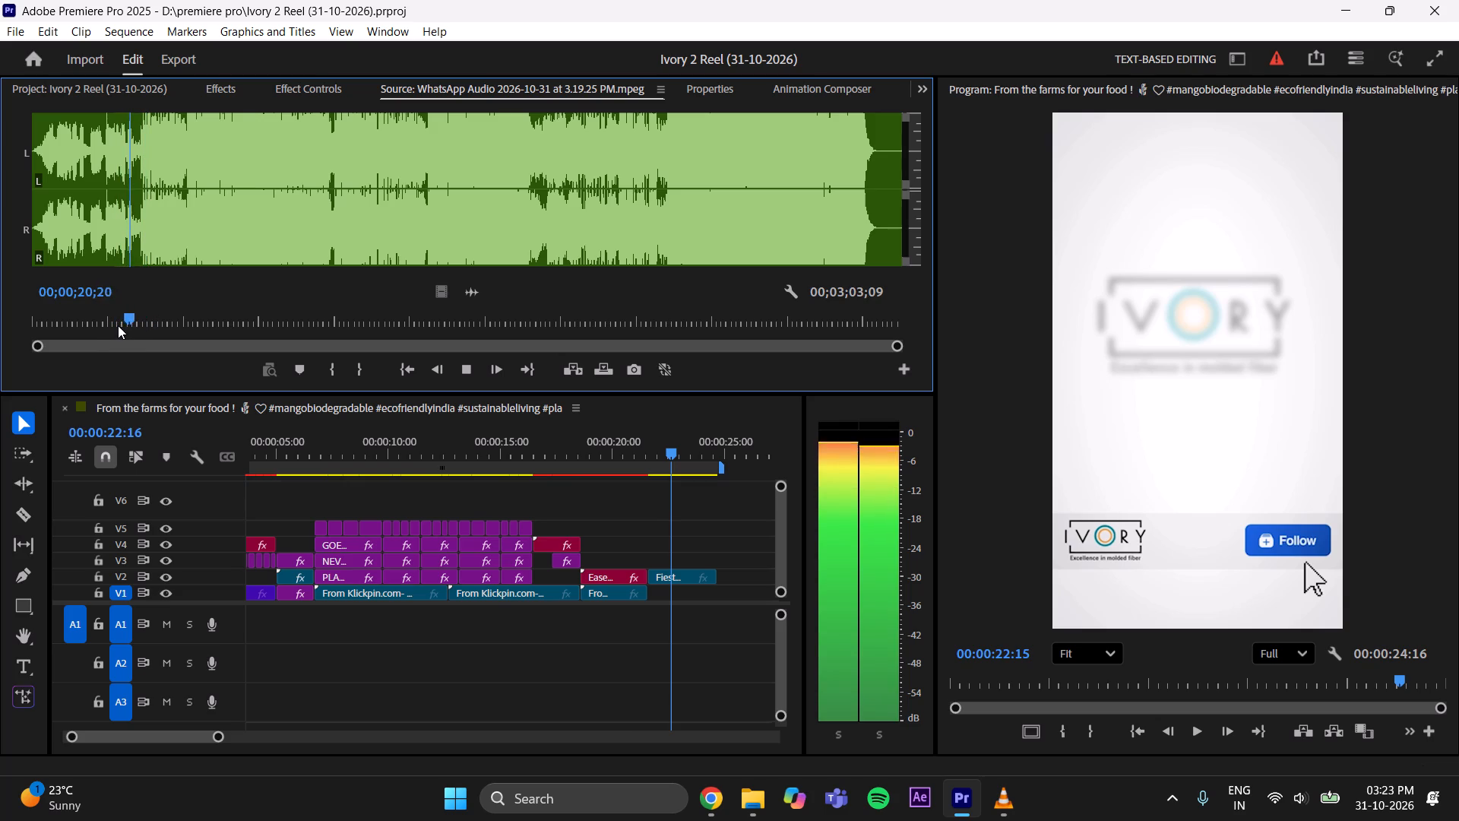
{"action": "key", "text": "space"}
{"action": "left_click_drag", "start_coordinate": [128, 319], "coordinate": [139, 319]}
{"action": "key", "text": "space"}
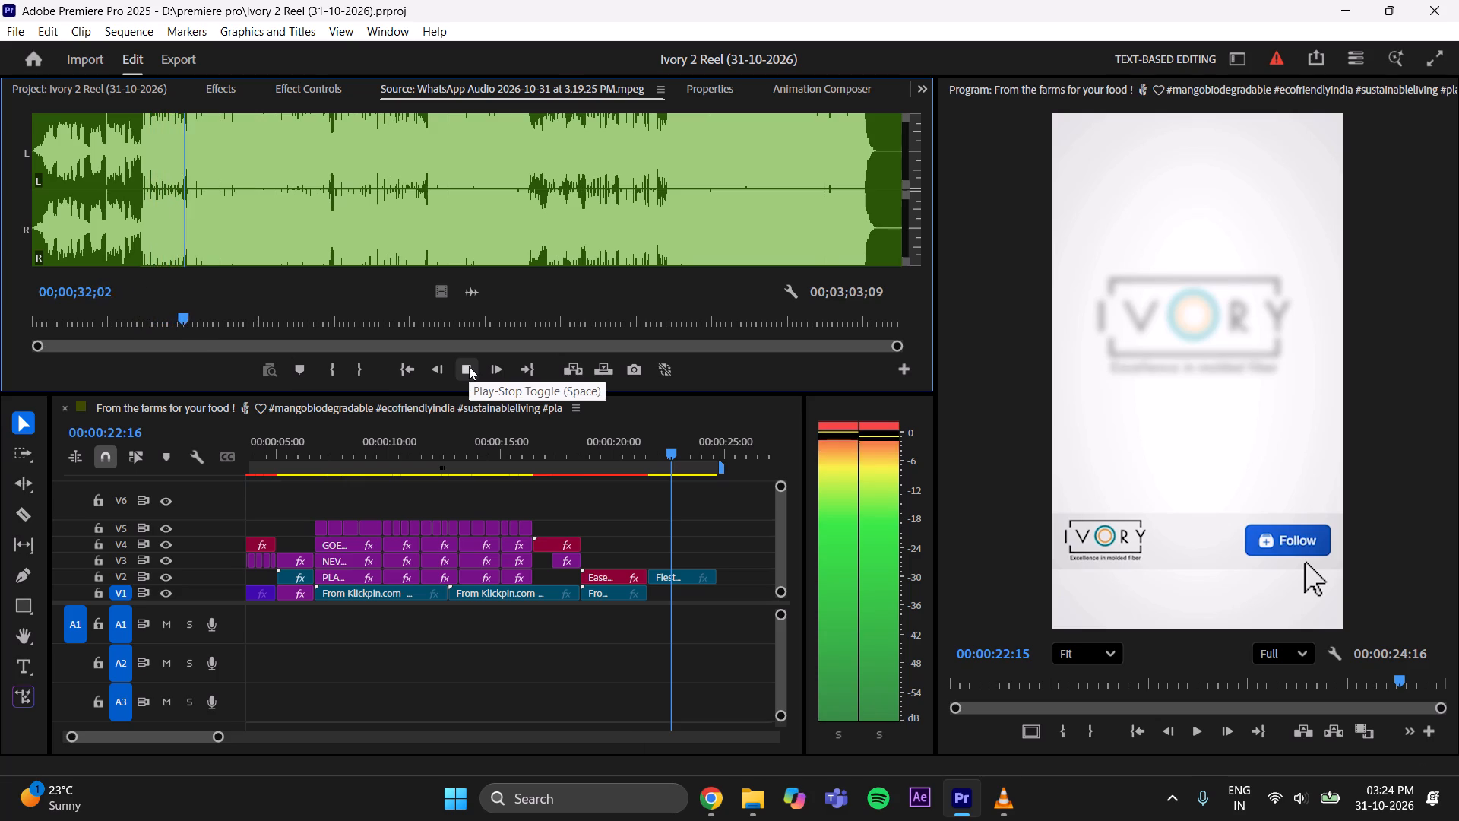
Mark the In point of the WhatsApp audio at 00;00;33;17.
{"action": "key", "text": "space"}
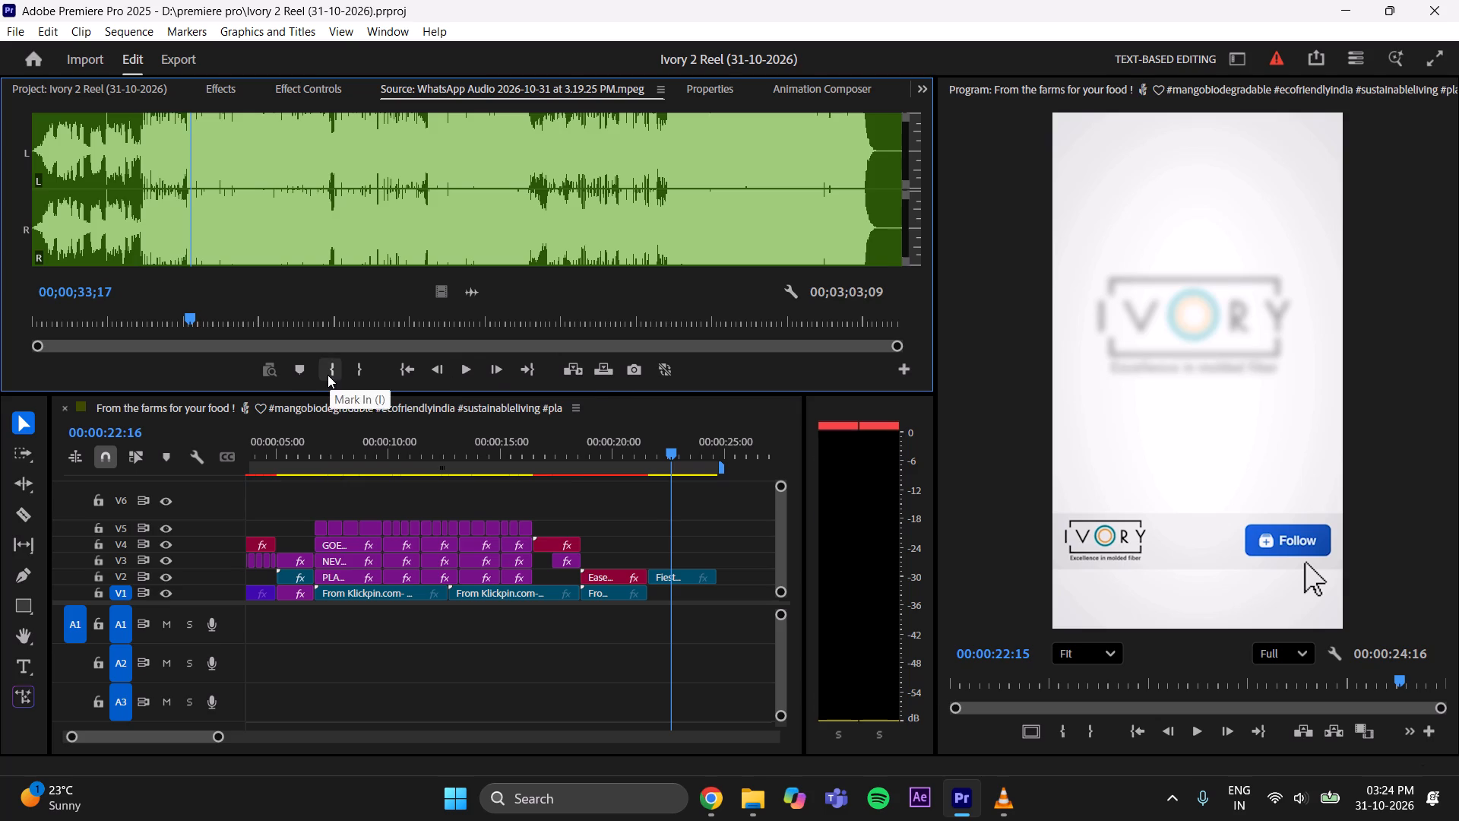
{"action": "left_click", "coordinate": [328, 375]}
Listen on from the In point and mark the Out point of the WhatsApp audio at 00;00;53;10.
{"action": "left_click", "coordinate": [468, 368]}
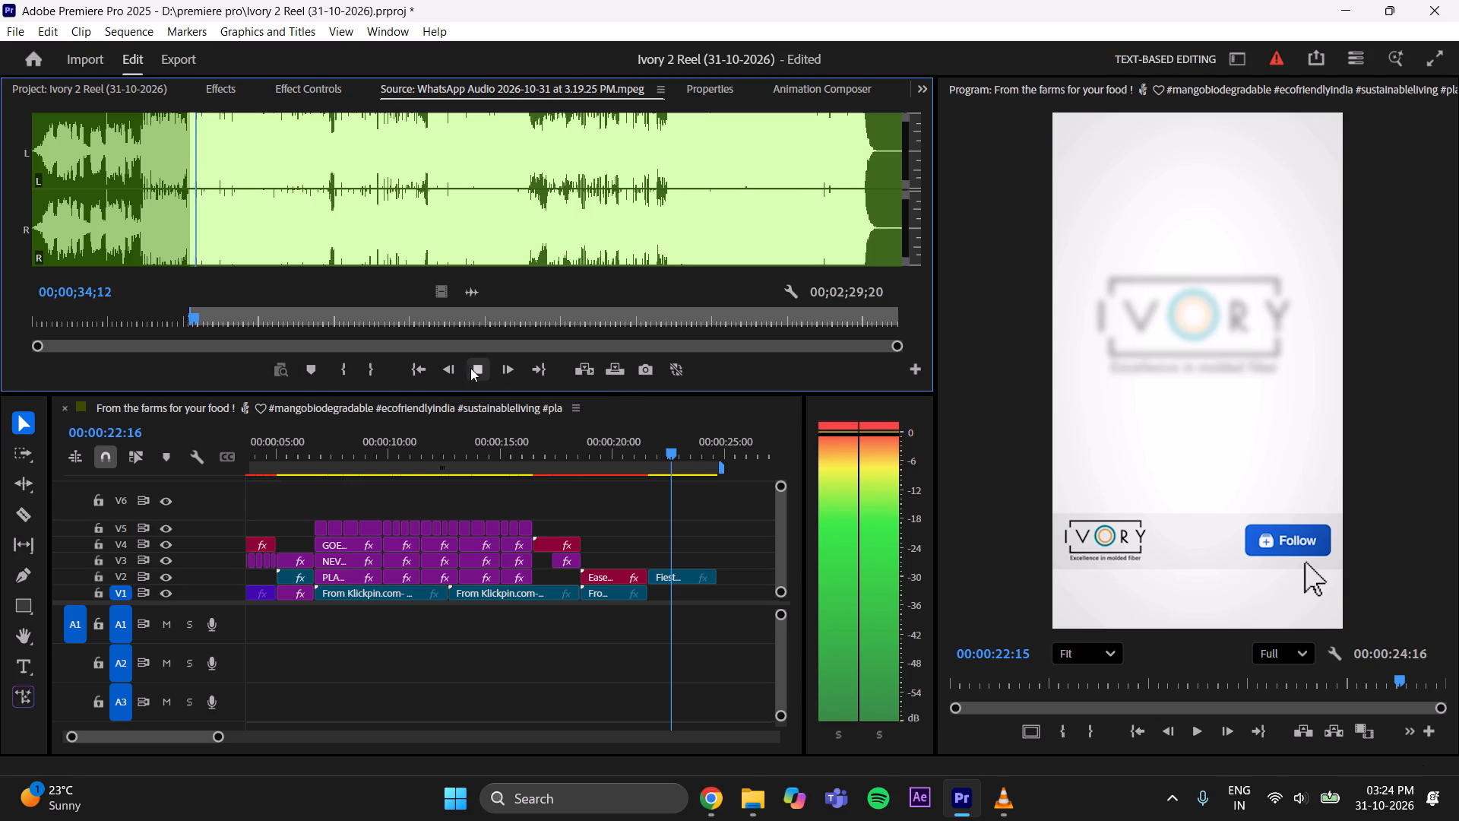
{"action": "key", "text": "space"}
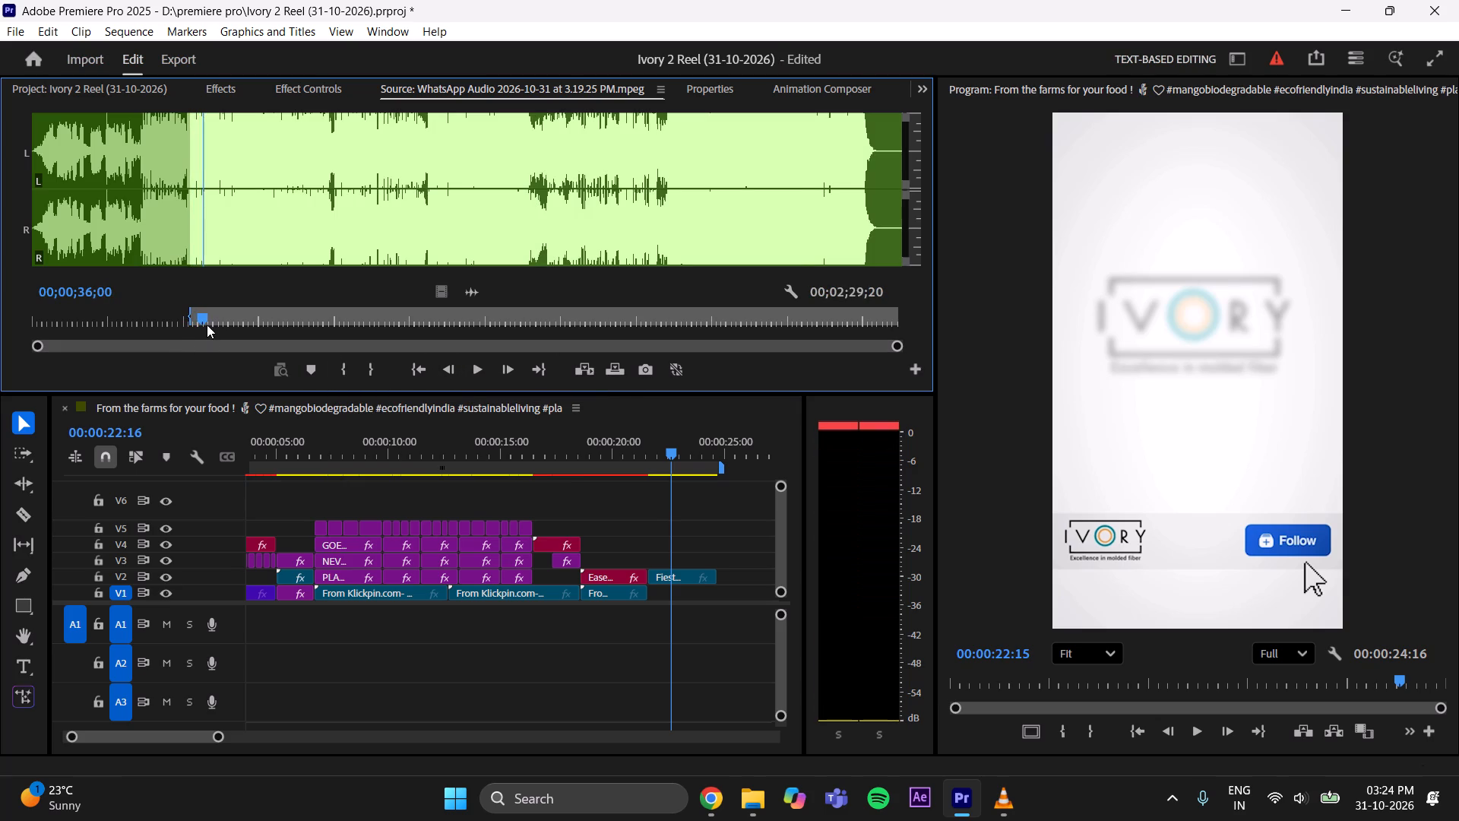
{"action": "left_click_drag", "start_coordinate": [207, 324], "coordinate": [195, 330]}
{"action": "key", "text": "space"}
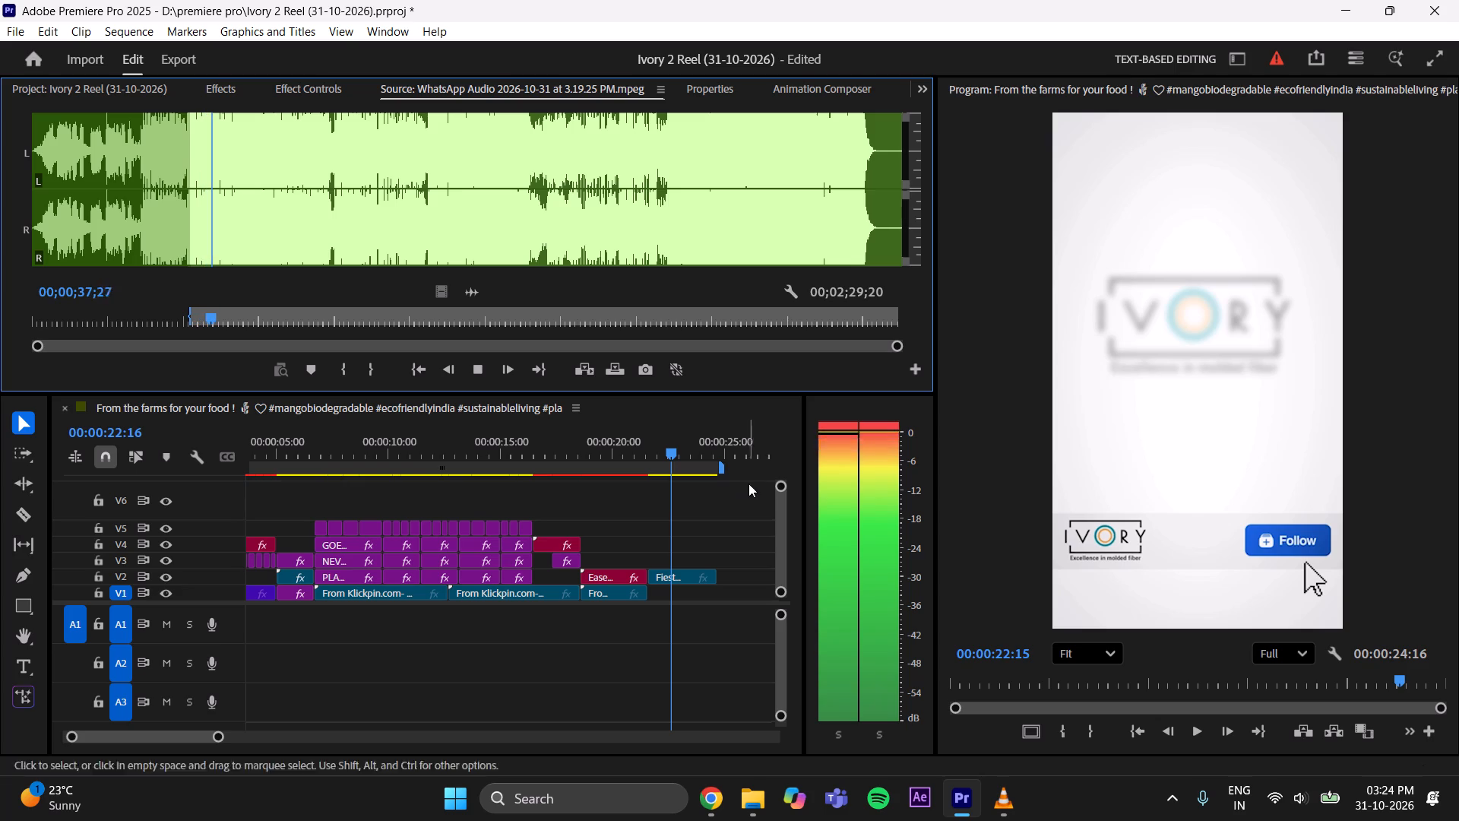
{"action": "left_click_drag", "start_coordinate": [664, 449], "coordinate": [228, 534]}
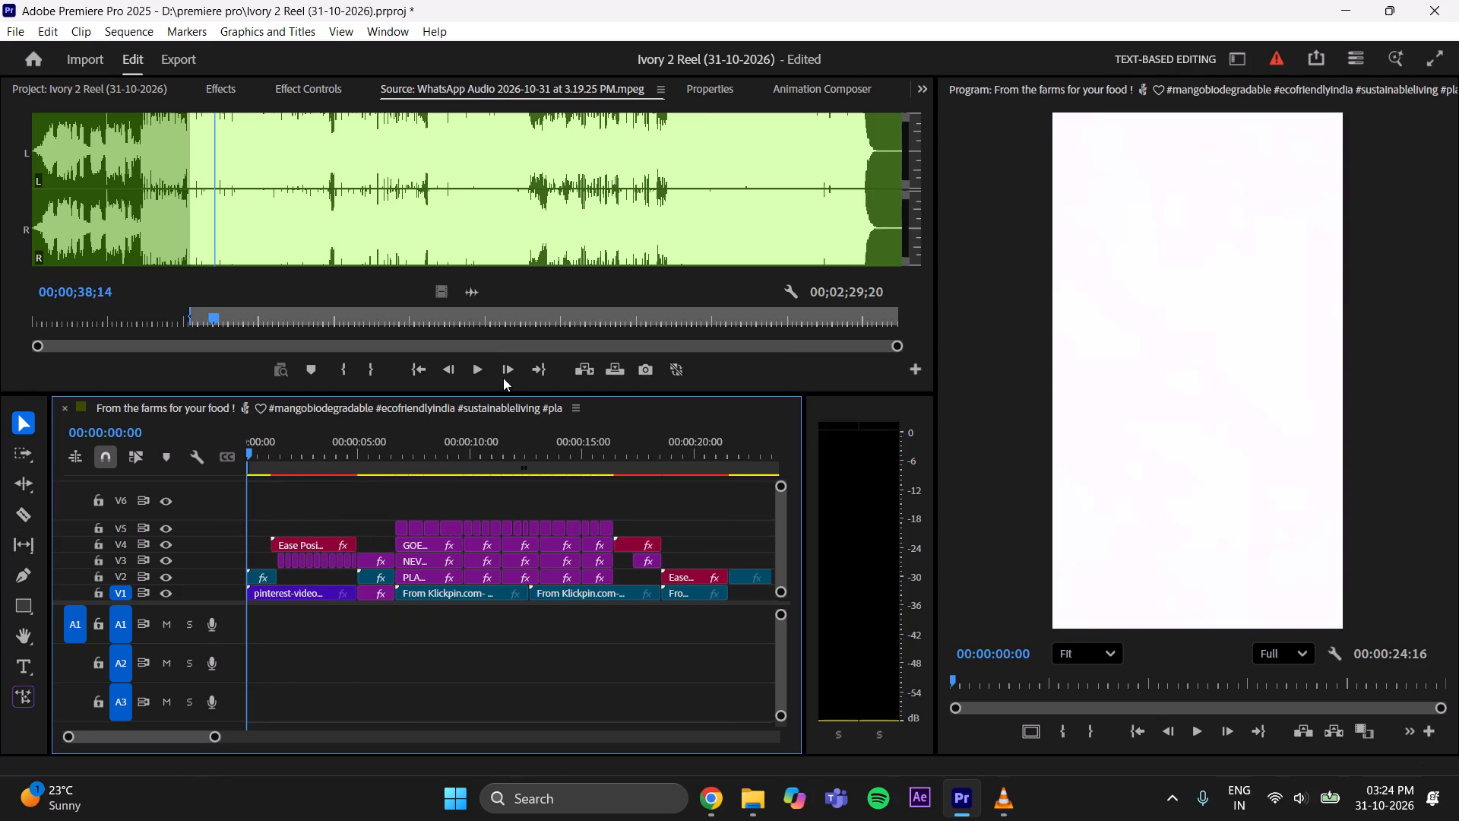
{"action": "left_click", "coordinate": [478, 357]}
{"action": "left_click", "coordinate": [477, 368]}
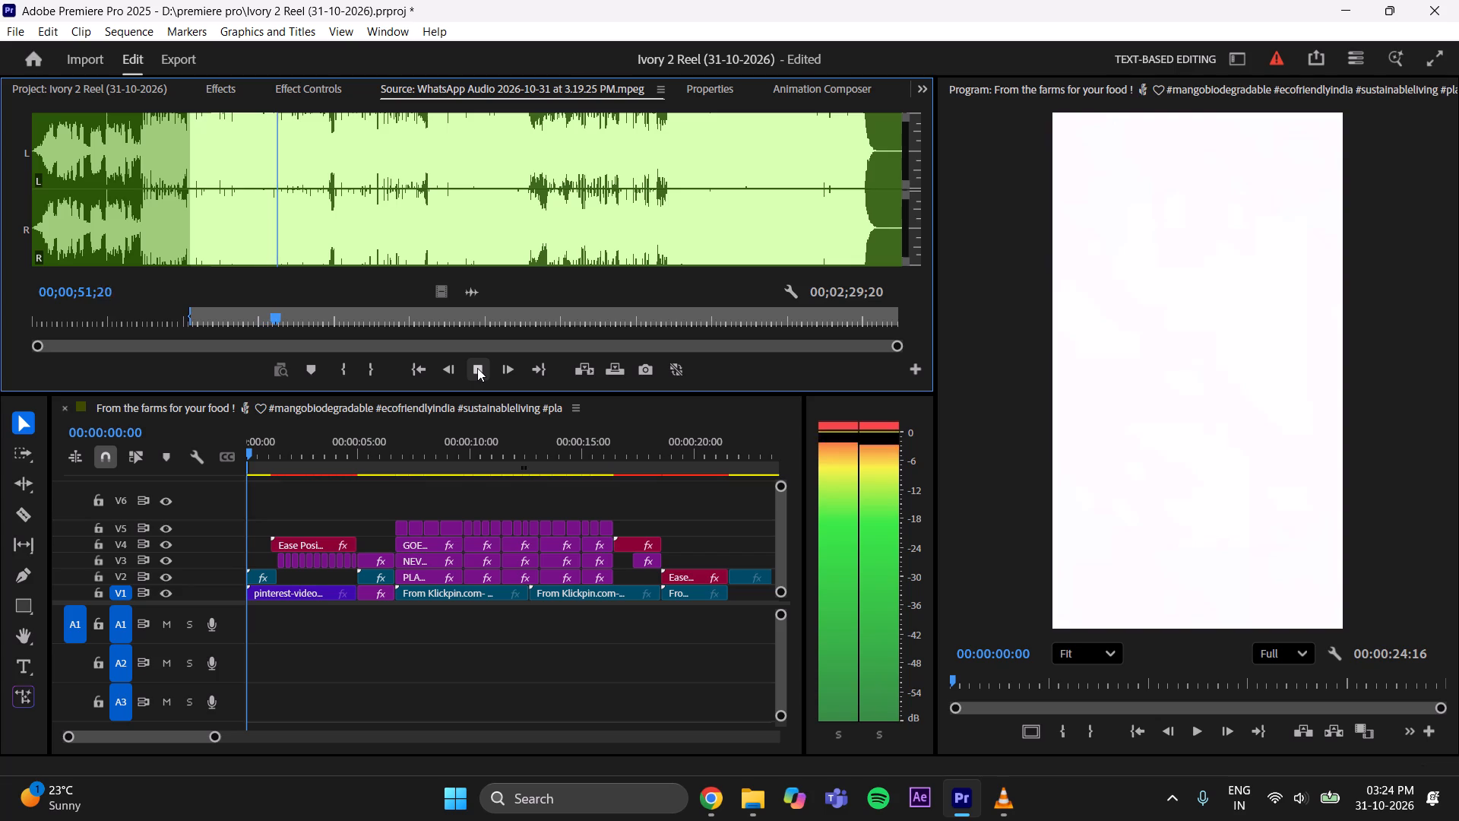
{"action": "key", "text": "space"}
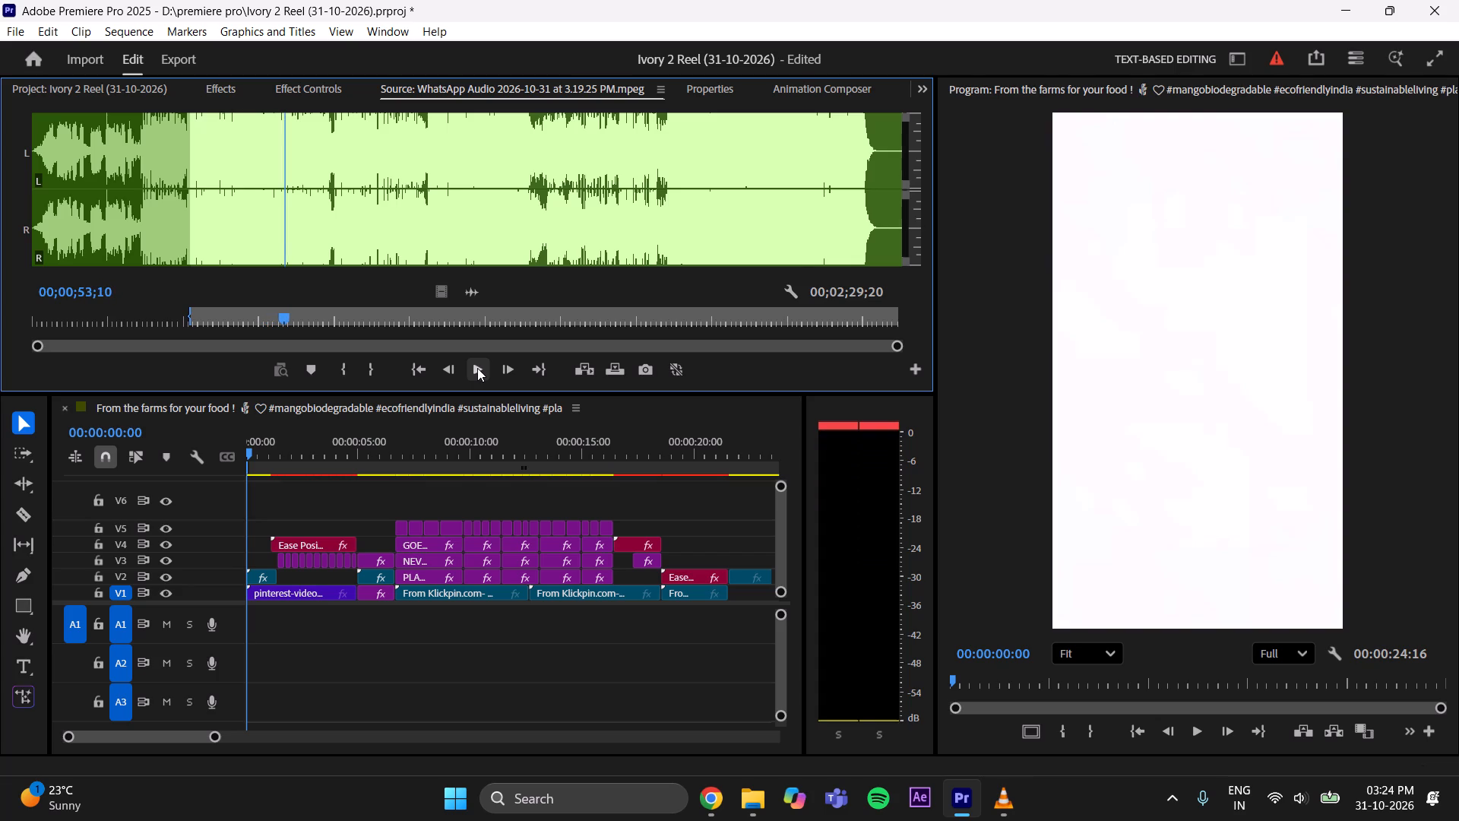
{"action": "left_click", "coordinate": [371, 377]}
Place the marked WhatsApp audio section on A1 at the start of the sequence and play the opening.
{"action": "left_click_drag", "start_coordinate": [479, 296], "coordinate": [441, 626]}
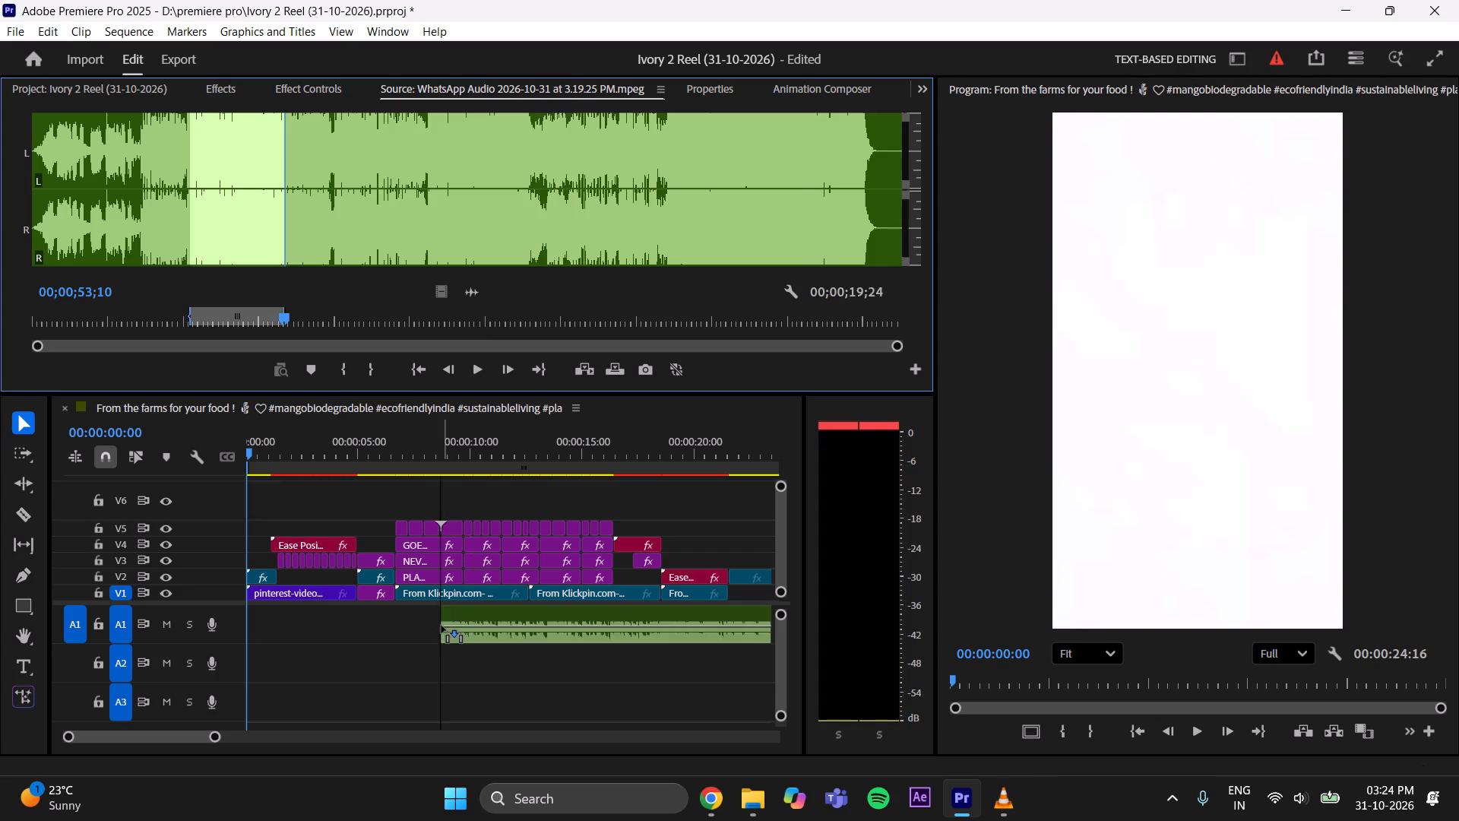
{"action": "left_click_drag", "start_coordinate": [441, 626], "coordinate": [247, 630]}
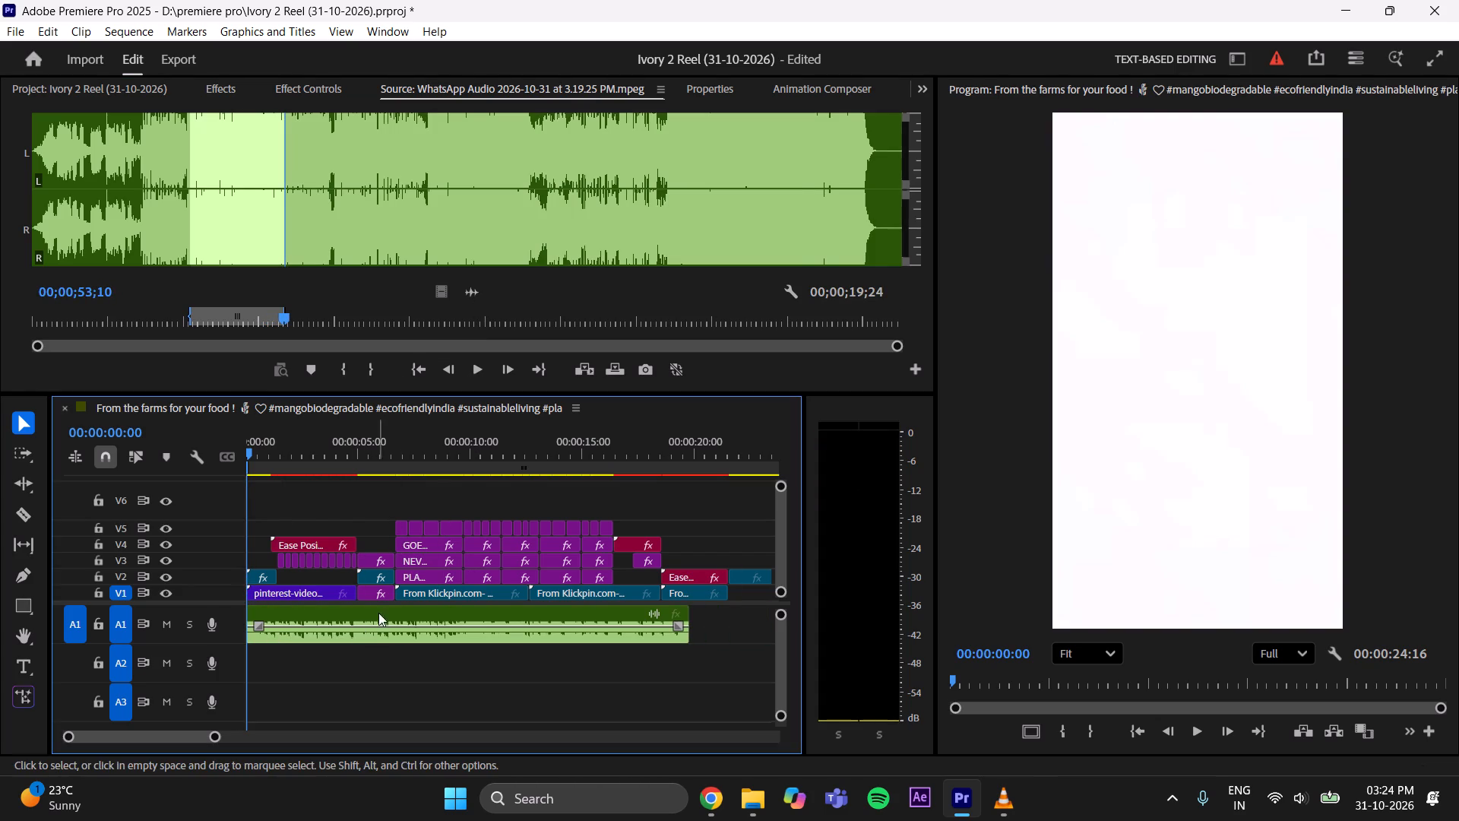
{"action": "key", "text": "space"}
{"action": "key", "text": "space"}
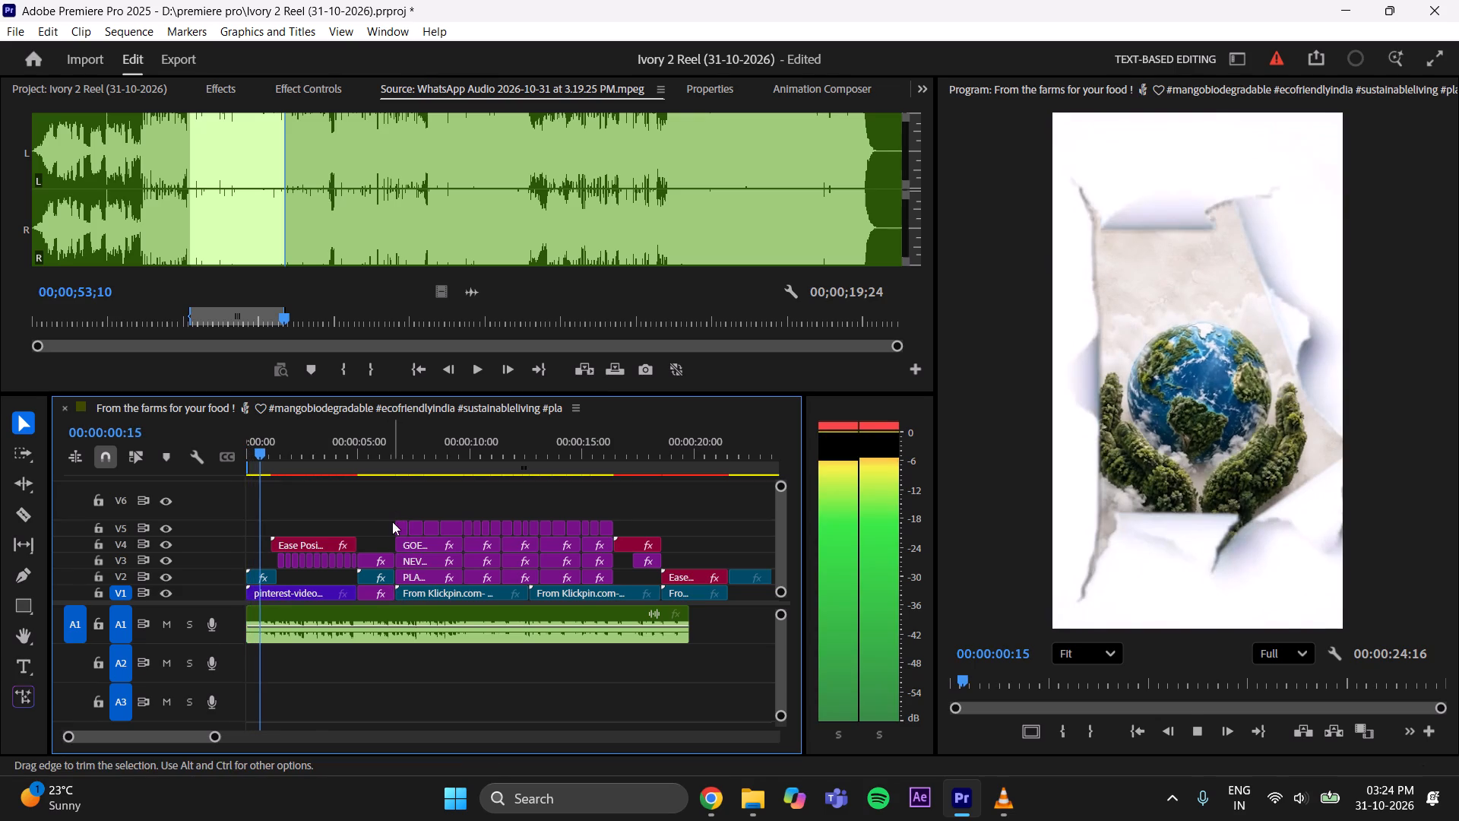
Check the source audio around the marked section and replay the reel's opening against the music on A1.
{"action": "left_click", "coordinate": [293, 325]}
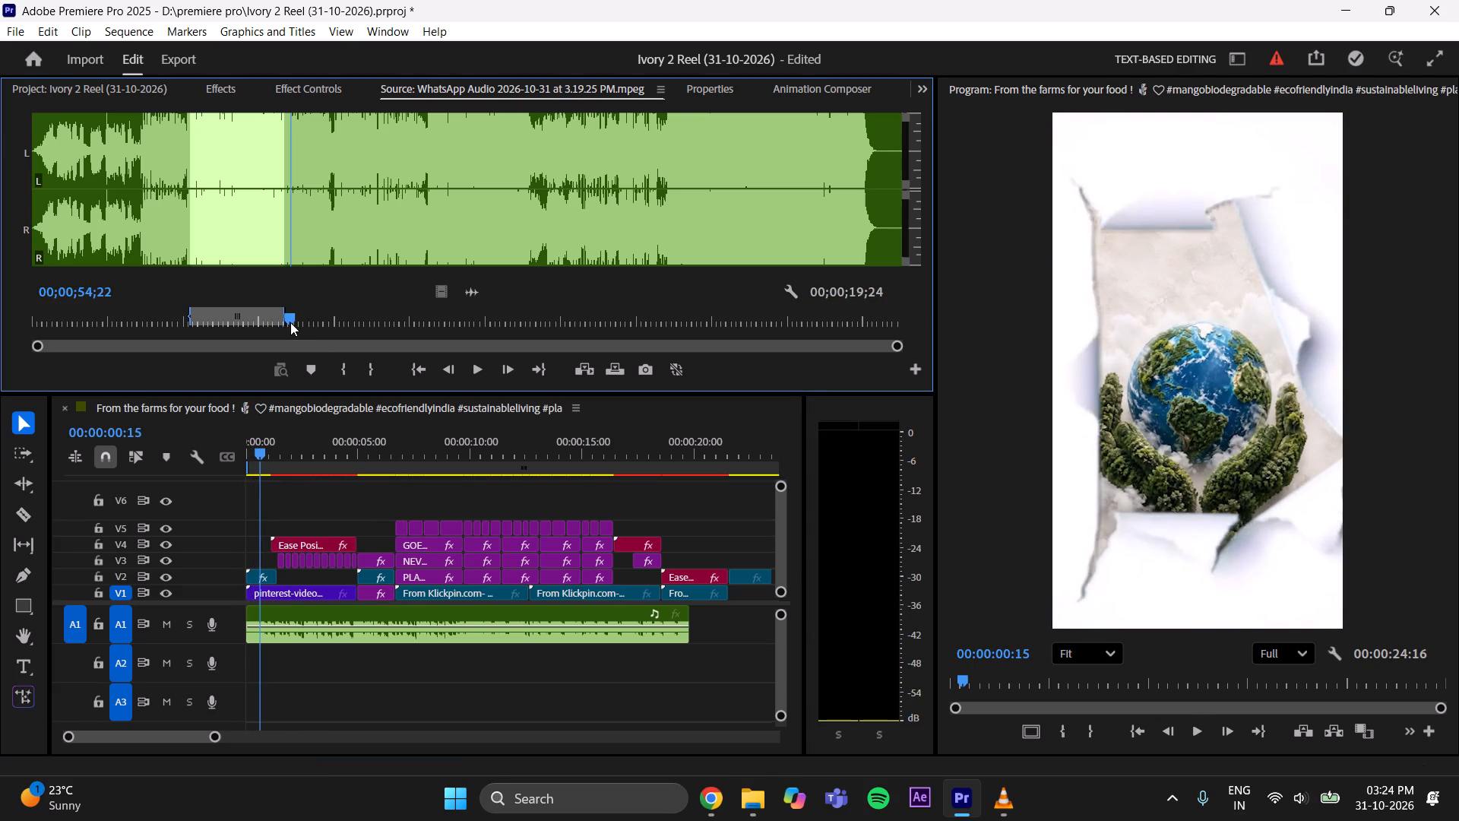
{"action": "left_click", "coordinate": [290, 322]}
{"action": "key", "text": "space"}
{"action": "key", "text": "space"}
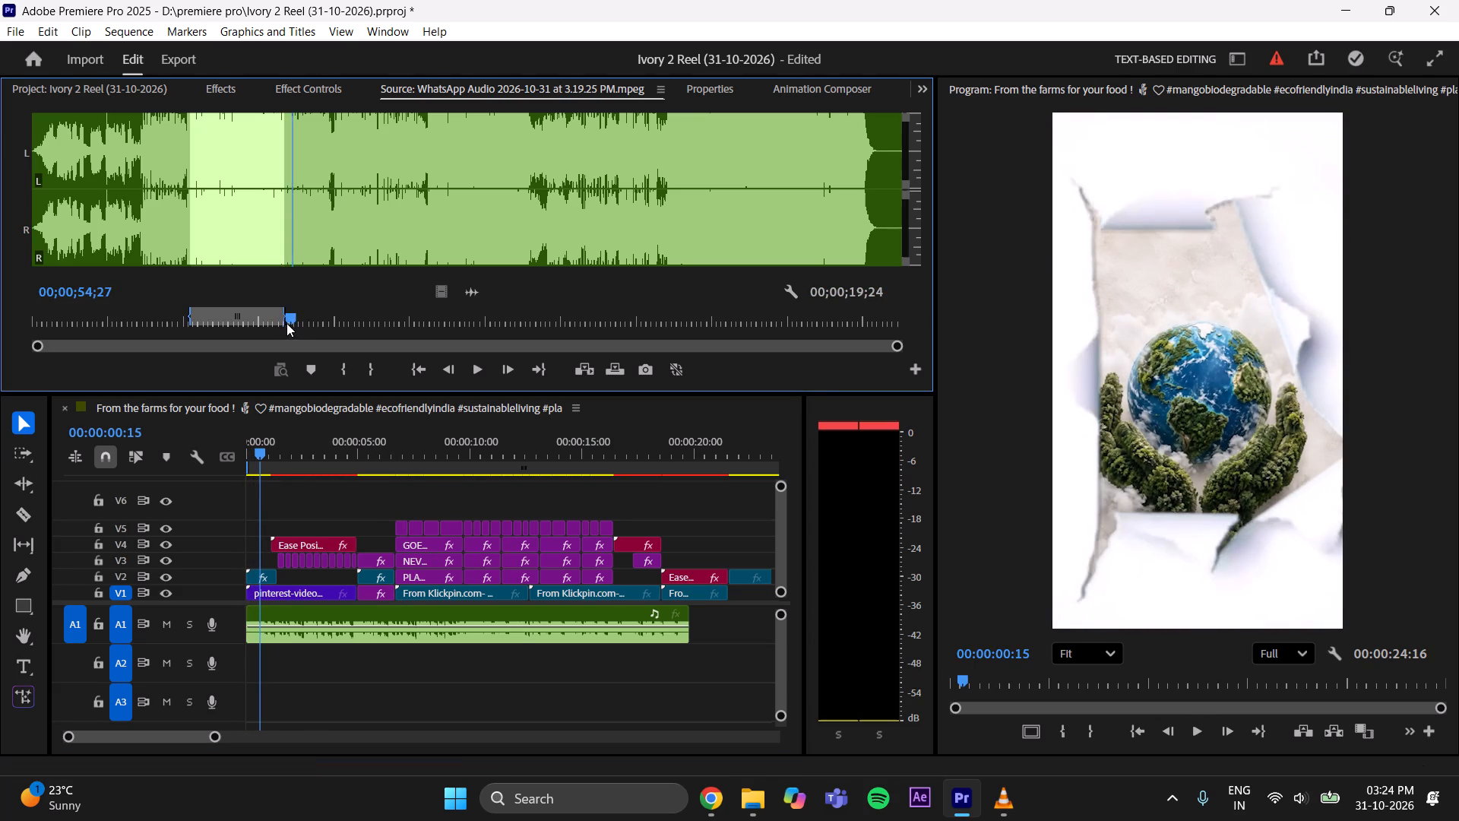
{"action": "left_click_drag", "start_coordinate": [289, 321], "coordinate": [182, 358]}
{"action": "left_click_drag", "start_coordinate": [256, 445], "coordinate": [221, 461]}
{"action": "key", "text": "space"}
{"action": "key", "text": "space"}
{"action": "left_click_drag", "start_coordinate": [257, 448], "coordinate": [220, 463]}
{"action": "key", "text": "space"}
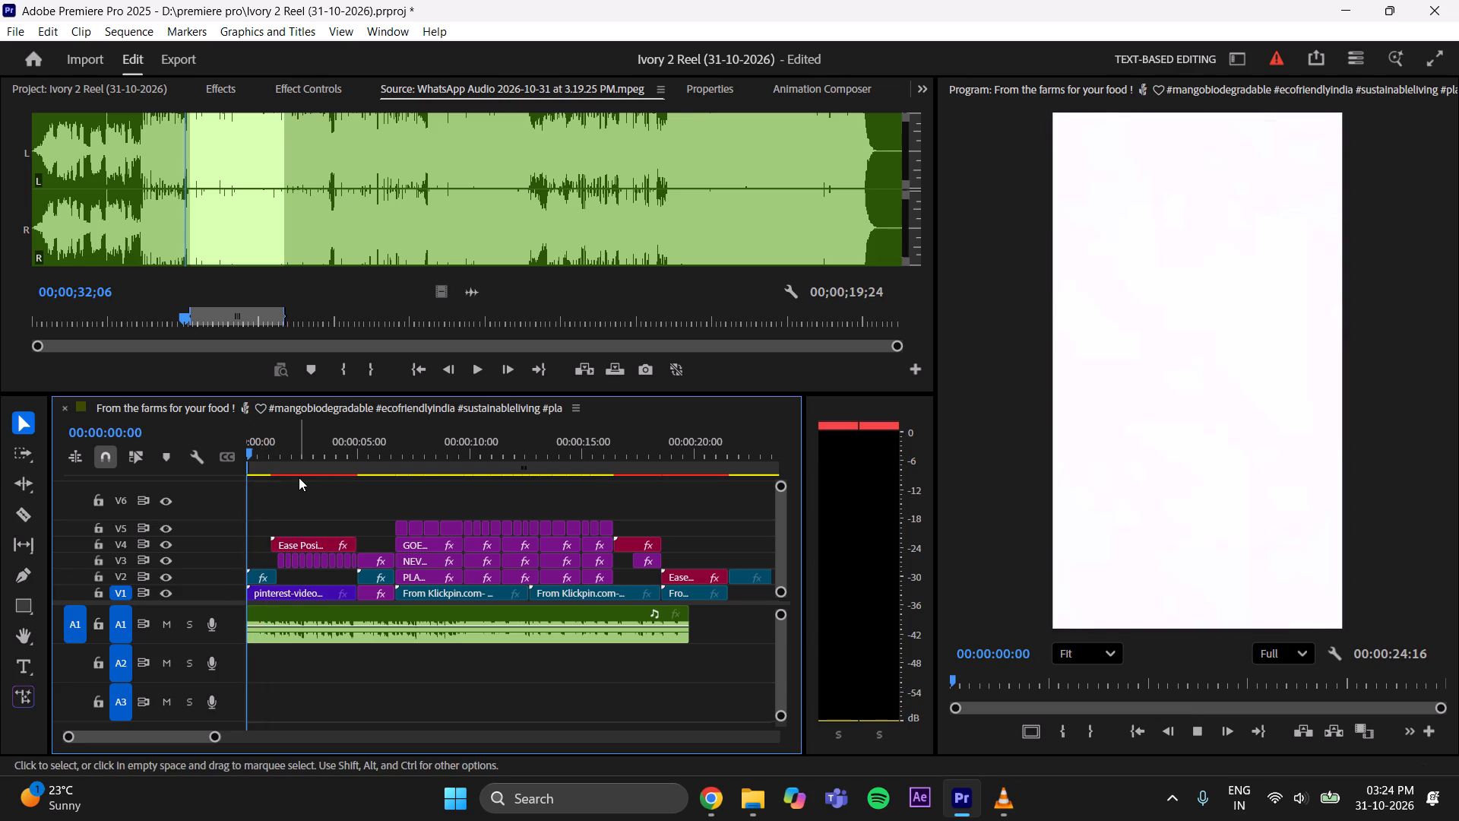
{"action": "key", "text": "space"}
{"action": "left_click_drag", "start_coordinate": [276, 448], "coordinate": [233, 466]}
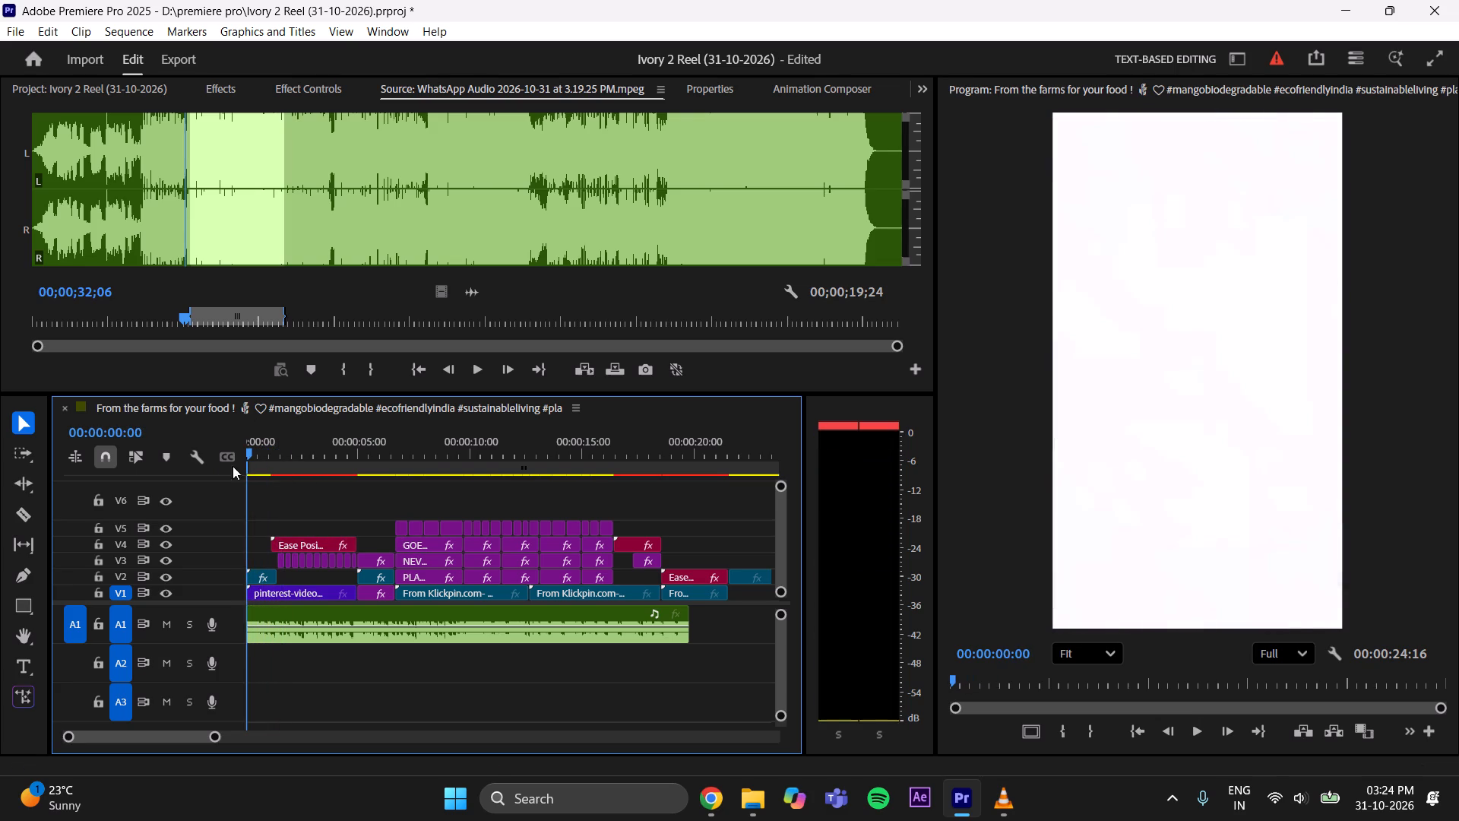
{"action": "left_click_drag", "start_coordinate": [233, 466], "coordinate": [207, 477]}
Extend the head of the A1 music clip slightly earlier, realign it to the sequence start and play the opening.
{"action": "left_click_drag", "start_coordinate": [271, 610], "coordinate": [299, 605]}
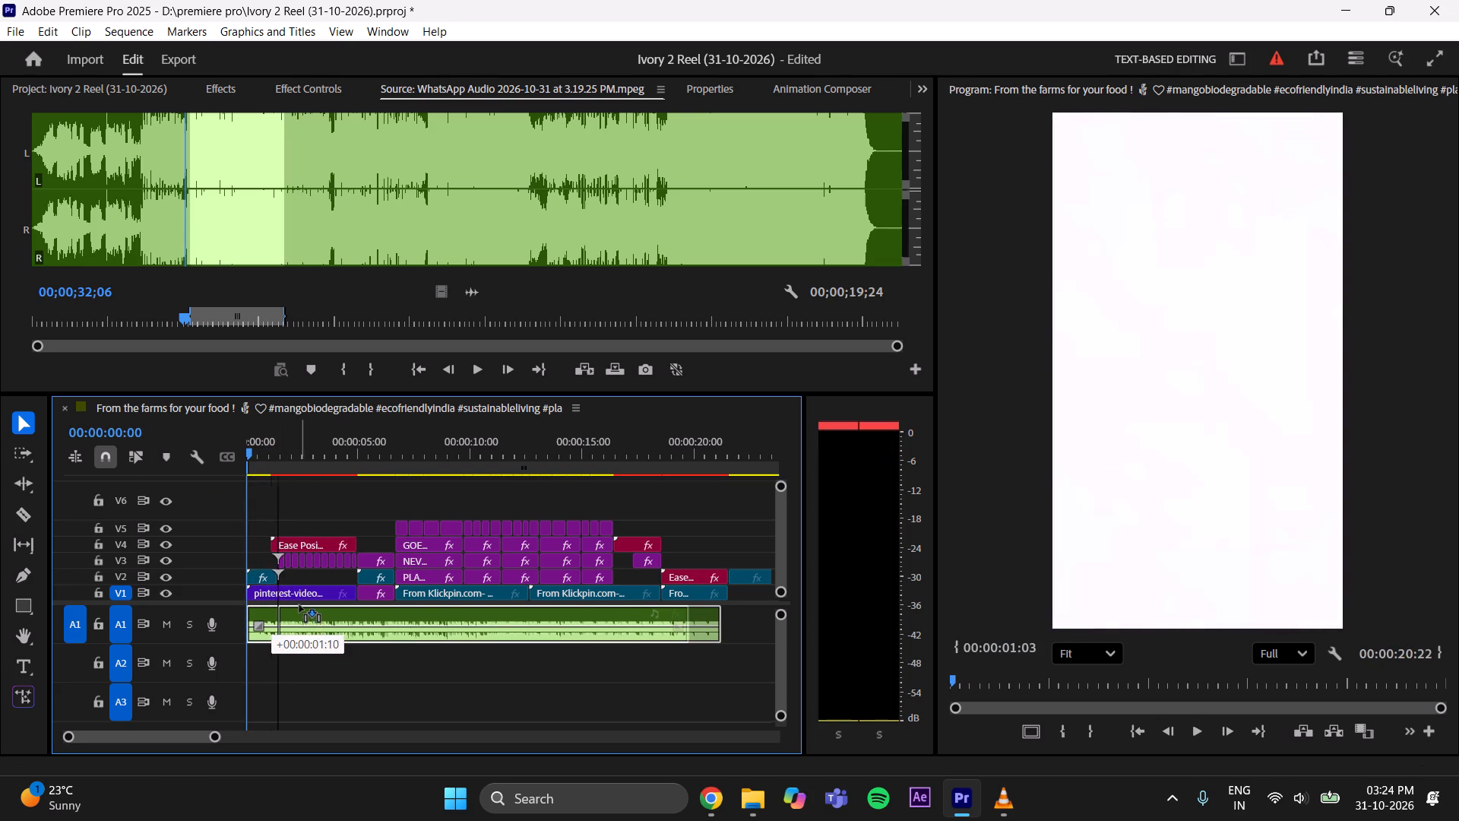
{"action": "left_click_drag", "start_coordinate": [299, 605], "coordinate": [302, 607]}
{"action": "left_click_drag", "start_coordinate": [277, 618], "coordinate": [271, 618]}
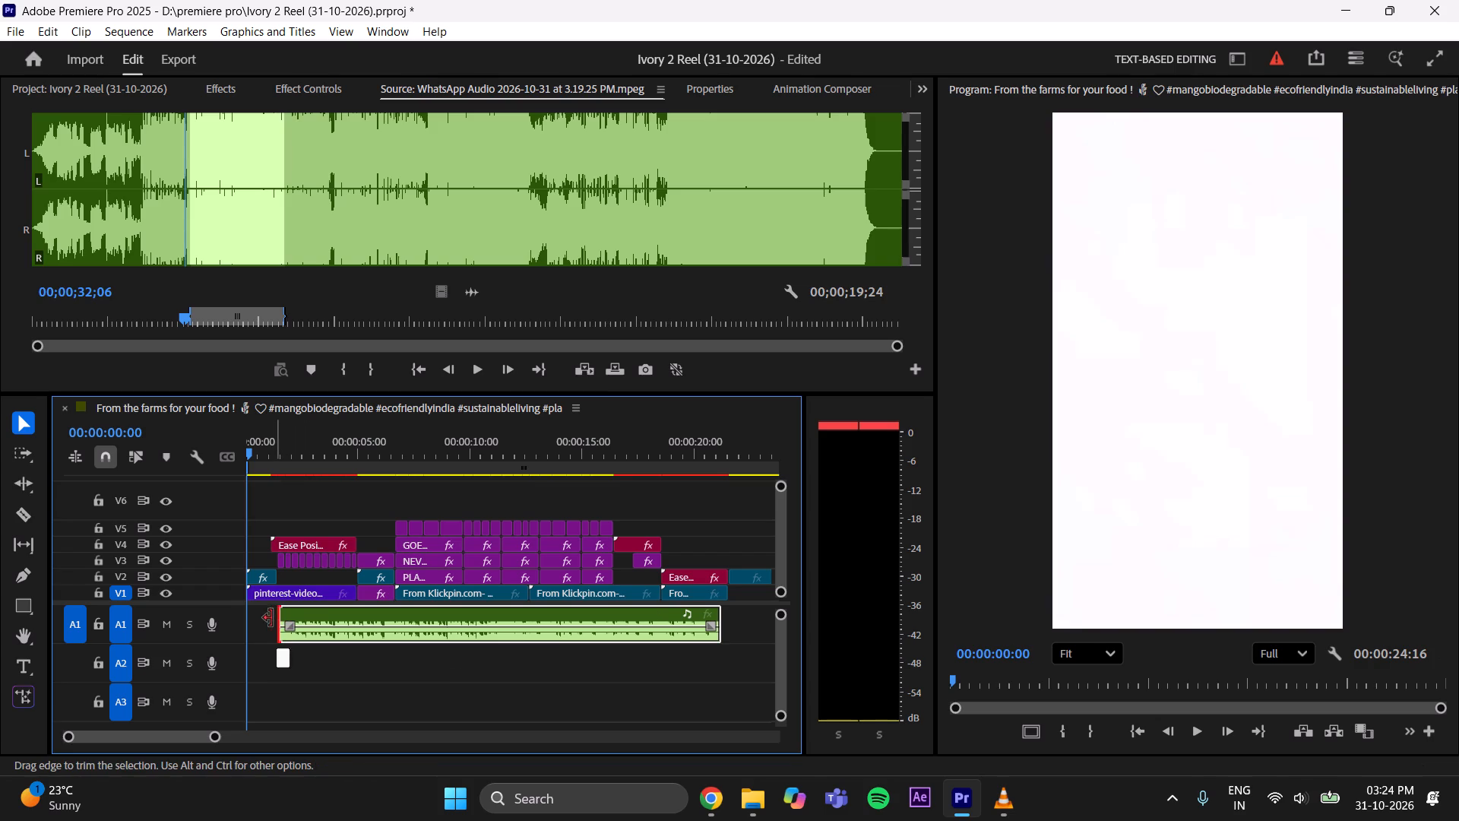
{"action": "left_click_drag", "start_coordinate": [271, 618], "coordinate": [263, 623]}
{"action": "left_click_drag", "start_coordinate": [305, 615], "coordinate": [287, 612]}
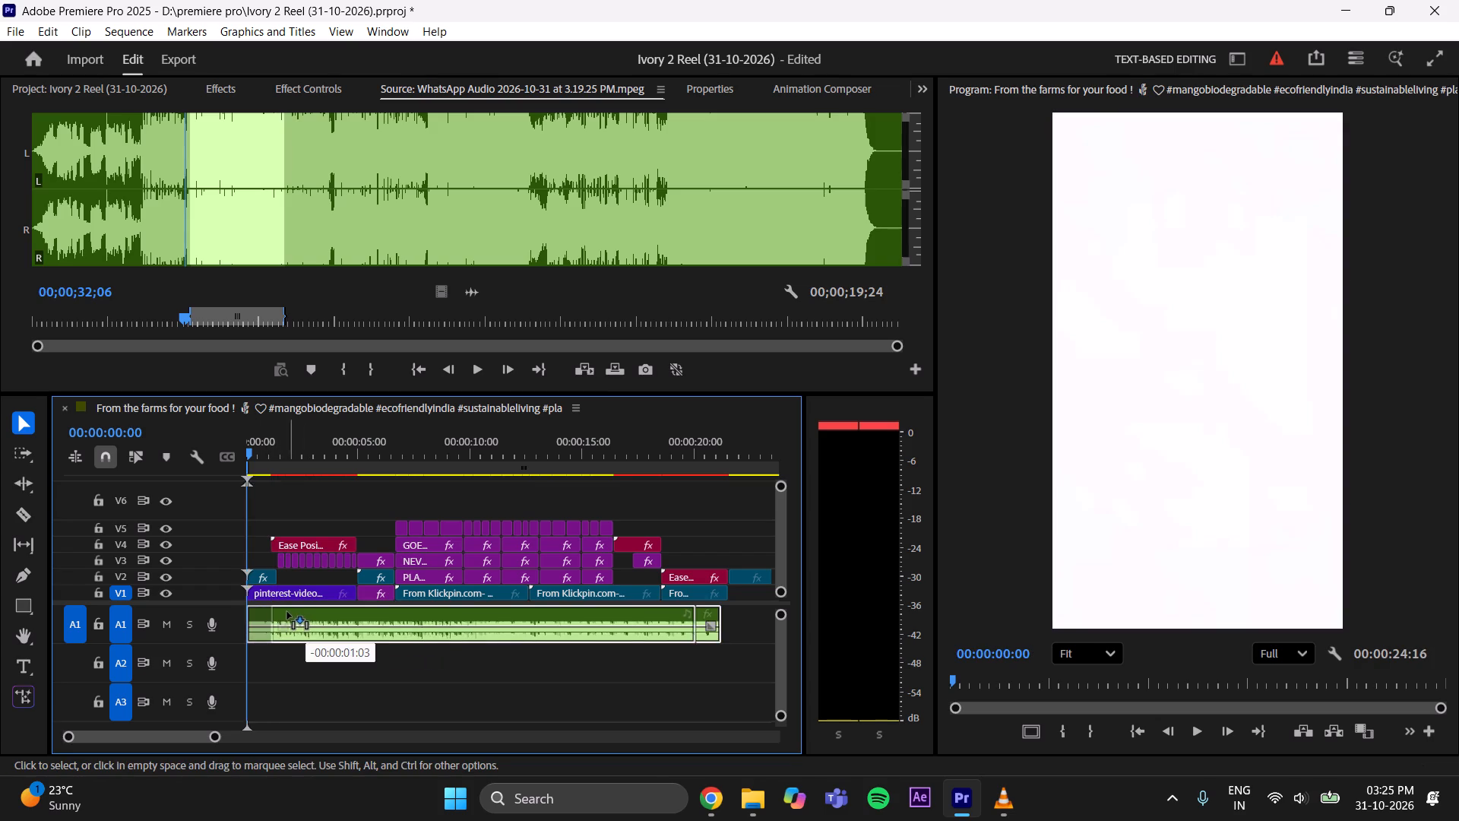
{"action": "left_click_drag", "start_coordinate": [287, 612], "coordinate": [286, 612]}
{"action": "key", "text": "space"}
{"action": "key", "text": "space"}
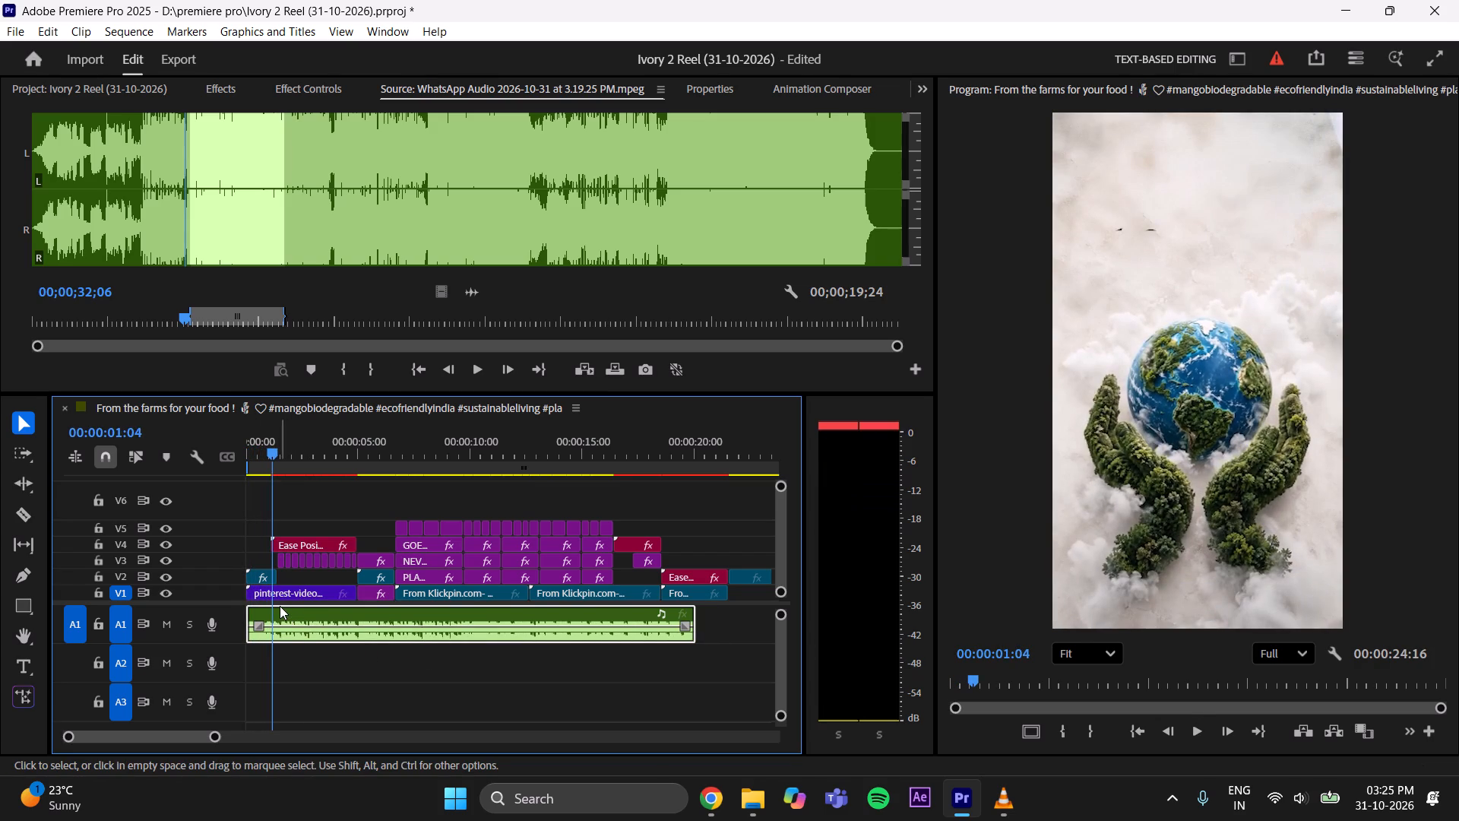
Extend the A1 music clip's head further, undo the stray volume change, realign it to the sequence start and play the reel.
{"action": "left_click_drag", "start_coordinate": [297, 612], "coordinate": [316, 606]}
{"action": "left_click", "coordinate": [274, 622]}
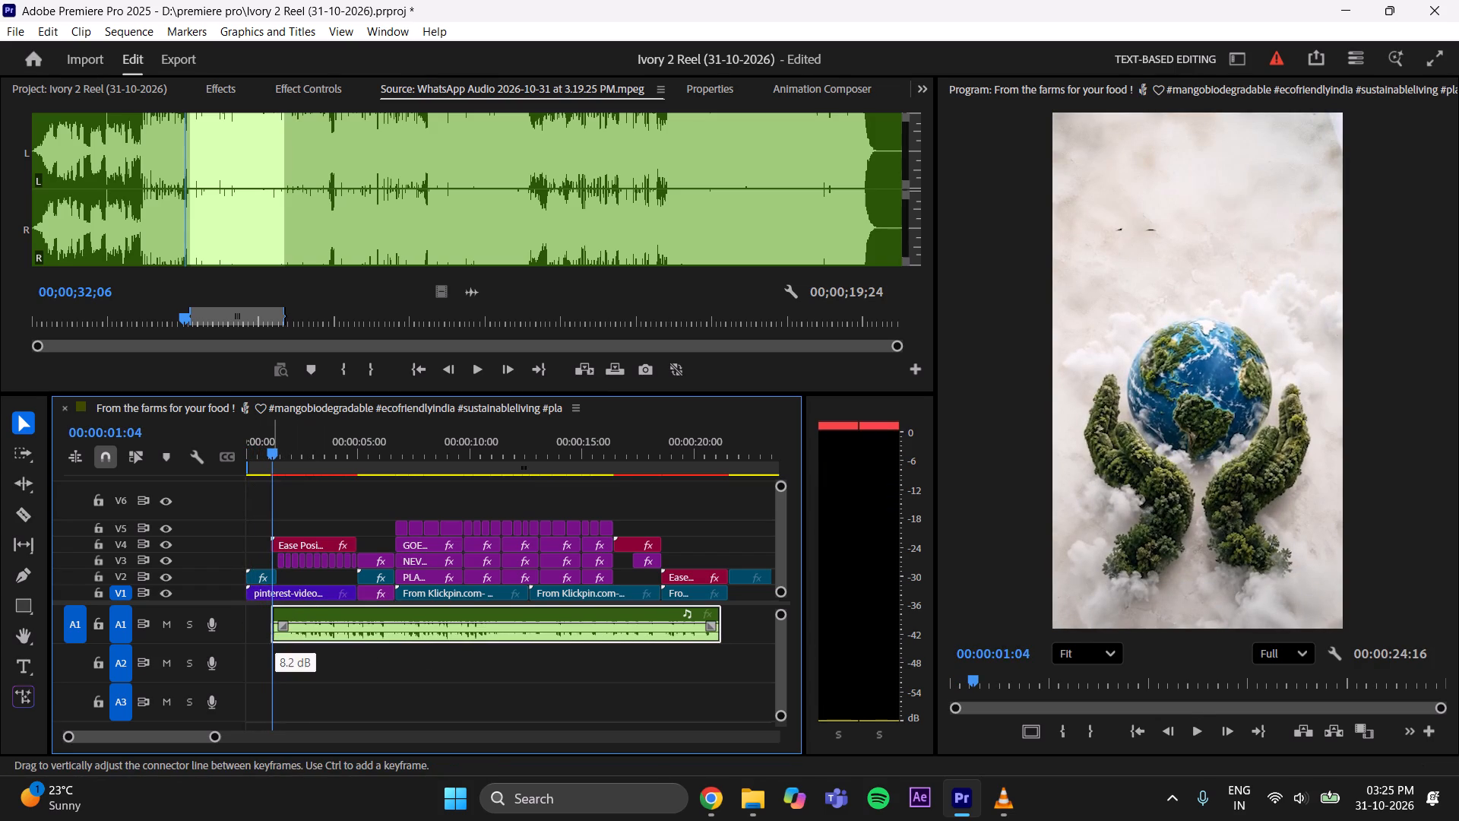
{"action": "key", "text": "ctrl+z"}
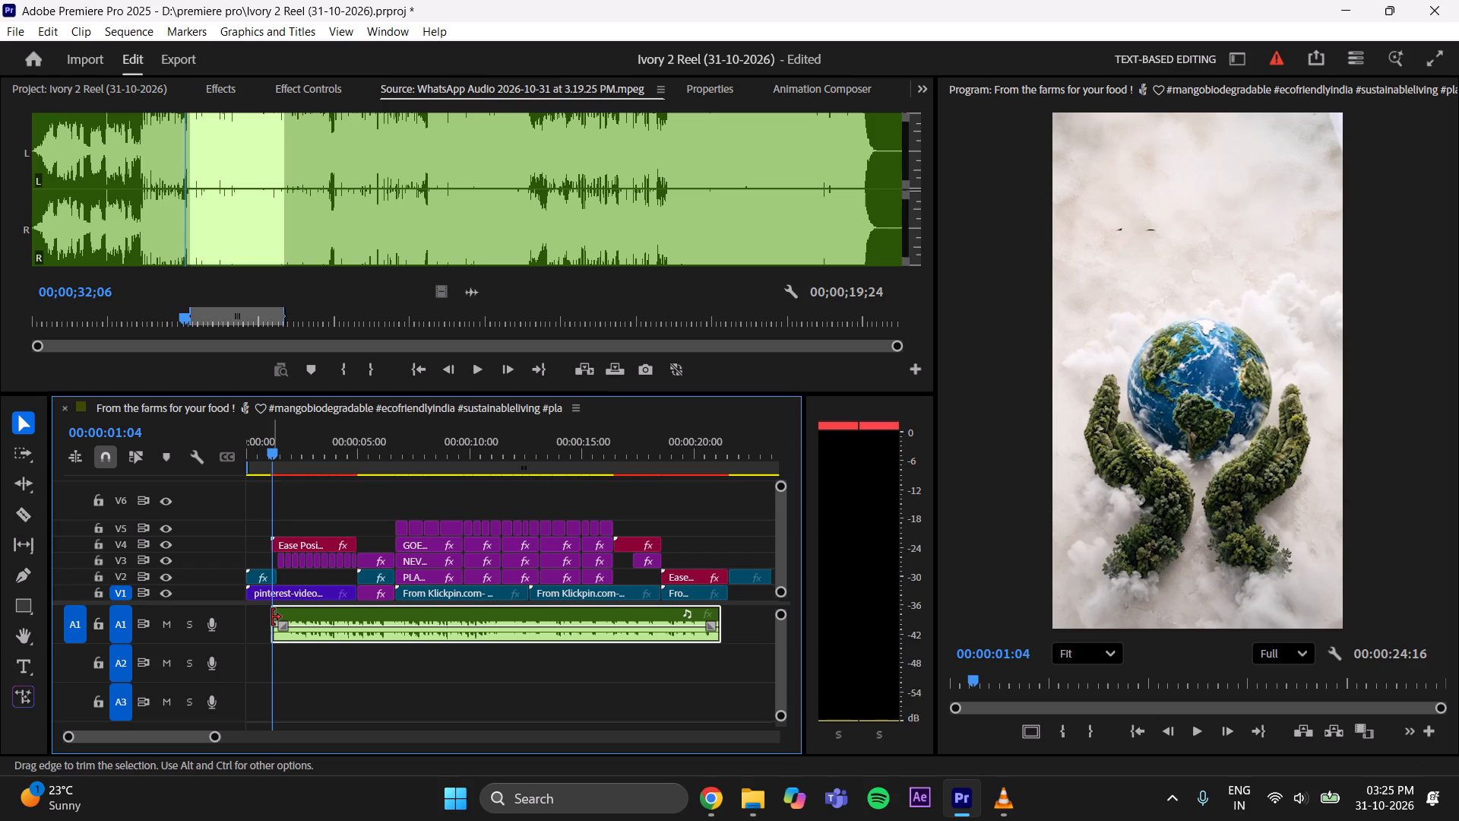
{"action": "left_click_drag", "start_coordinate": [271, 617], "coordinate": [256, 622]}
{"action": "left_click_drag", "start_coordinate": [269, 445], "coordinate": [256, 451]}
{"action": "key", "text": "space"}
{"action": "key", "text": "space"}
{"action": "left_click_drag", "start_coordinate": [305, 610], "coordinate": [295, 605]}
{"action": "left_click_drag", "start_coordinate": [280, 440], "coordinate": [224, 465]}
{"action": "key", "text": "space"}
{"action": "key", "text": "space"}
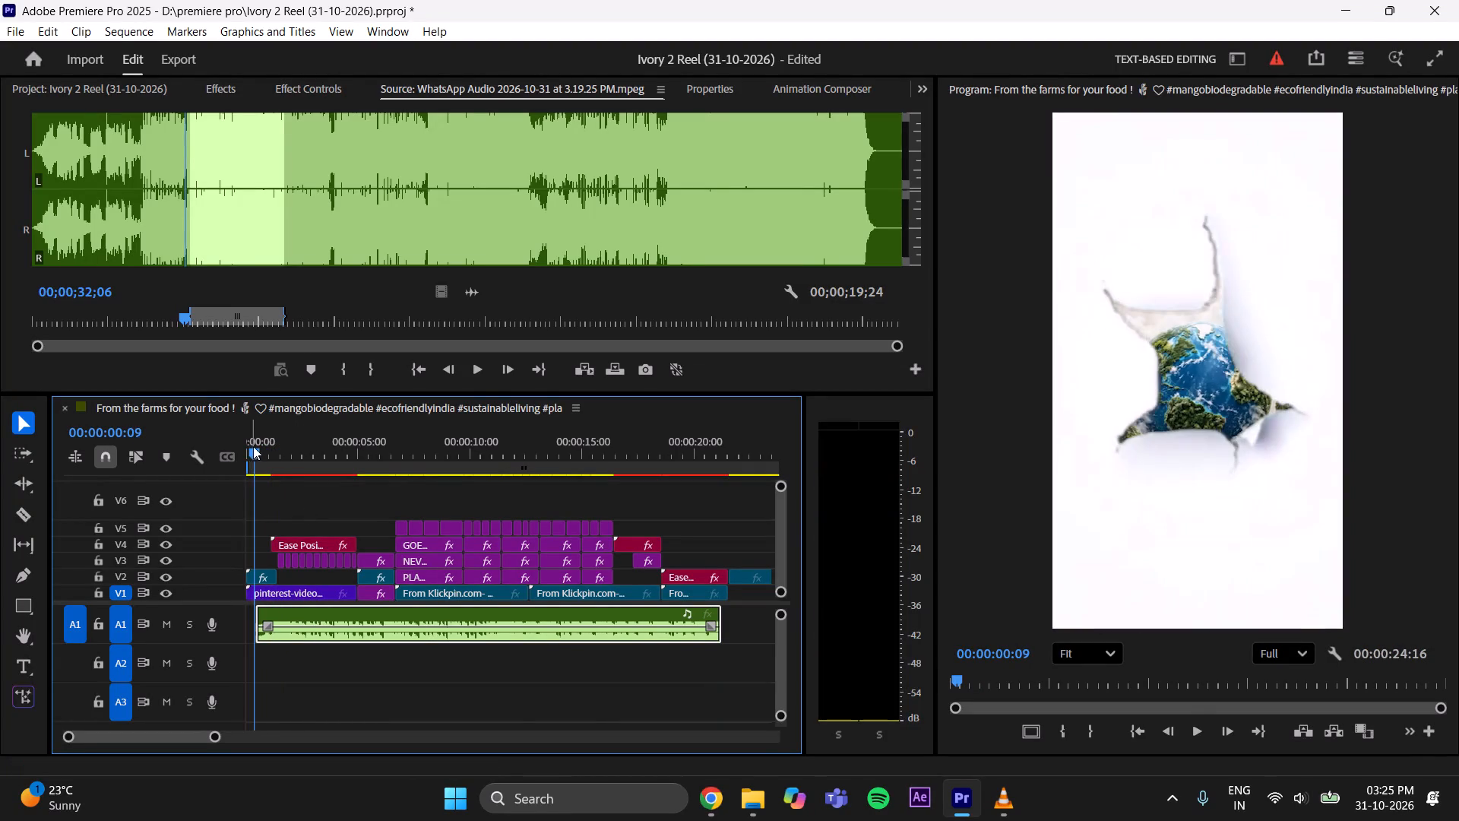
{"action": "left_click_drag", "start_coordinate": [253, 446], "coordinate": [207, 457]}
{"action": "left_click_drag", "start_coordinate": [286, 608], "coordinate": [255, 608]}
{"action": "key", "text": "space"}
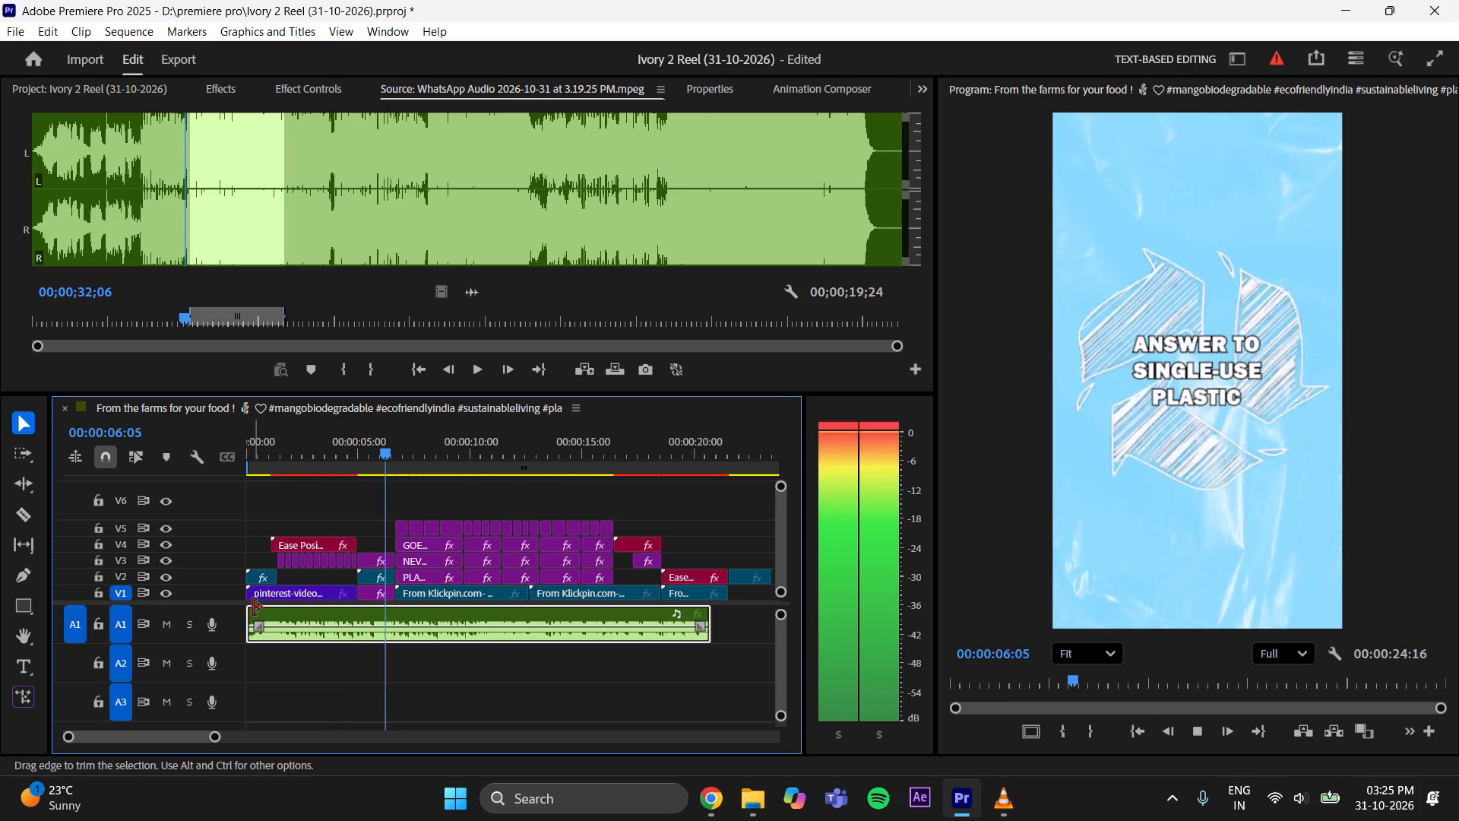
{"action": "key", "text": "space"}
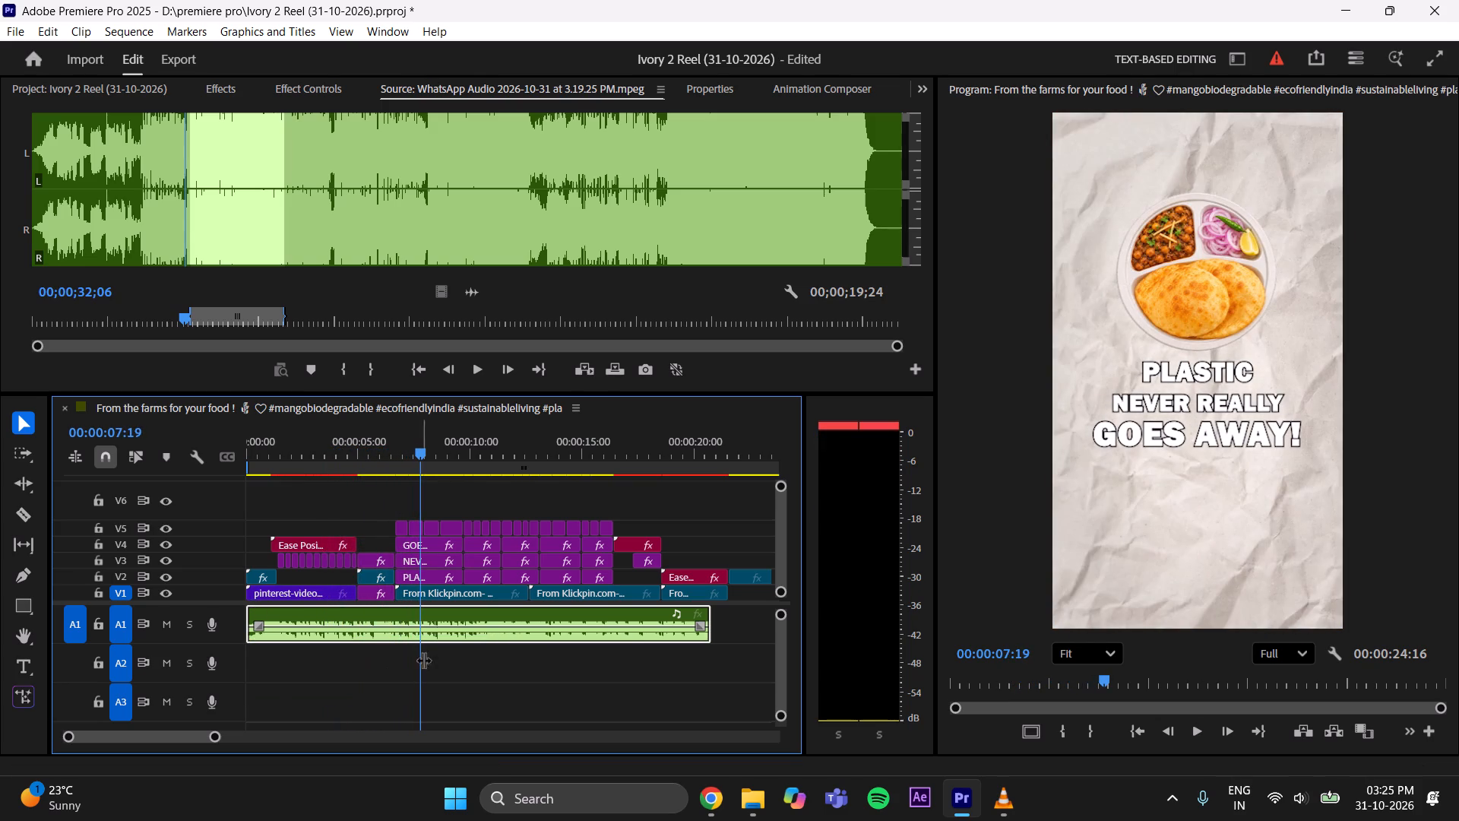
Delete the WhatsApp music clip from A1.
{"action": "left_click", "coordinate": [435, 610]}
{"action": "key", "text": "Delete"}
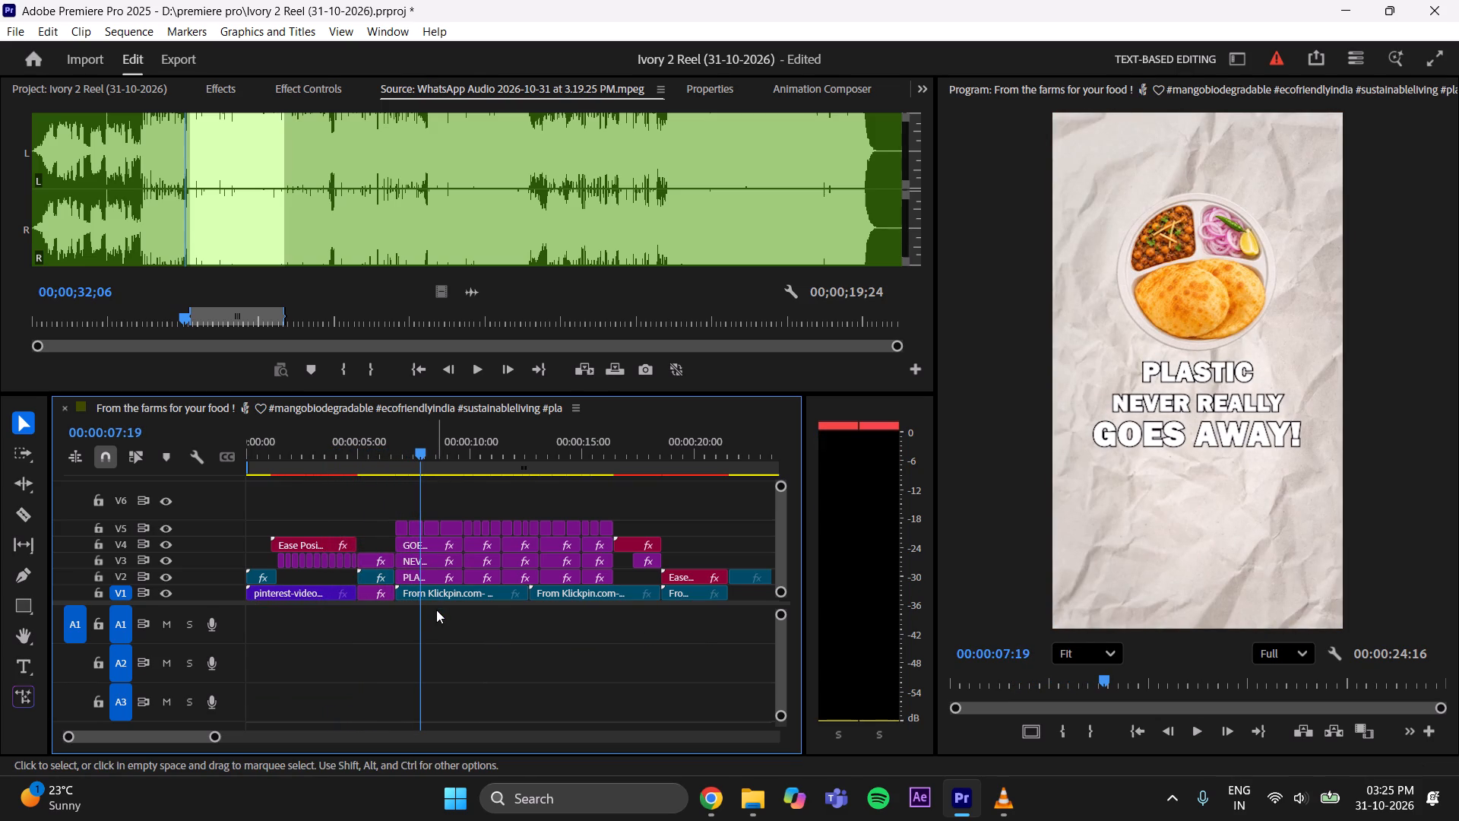
Save the project without the music clip.
{"action": "key", "text": "ctrl+s"}
{"action": "key", "text": "ctrl+s"}
{"action": "key", "text": "ctrl+s"}
{"action": "key", "text": "ctrl+s"}
{"action": "key", "text": "ctrl+s"}
{"action": "key", "text": "ctrl+s"}
{"action": "key", "text": "ctrl+s"}
{"action": "key", "text": "ctrl+s"}
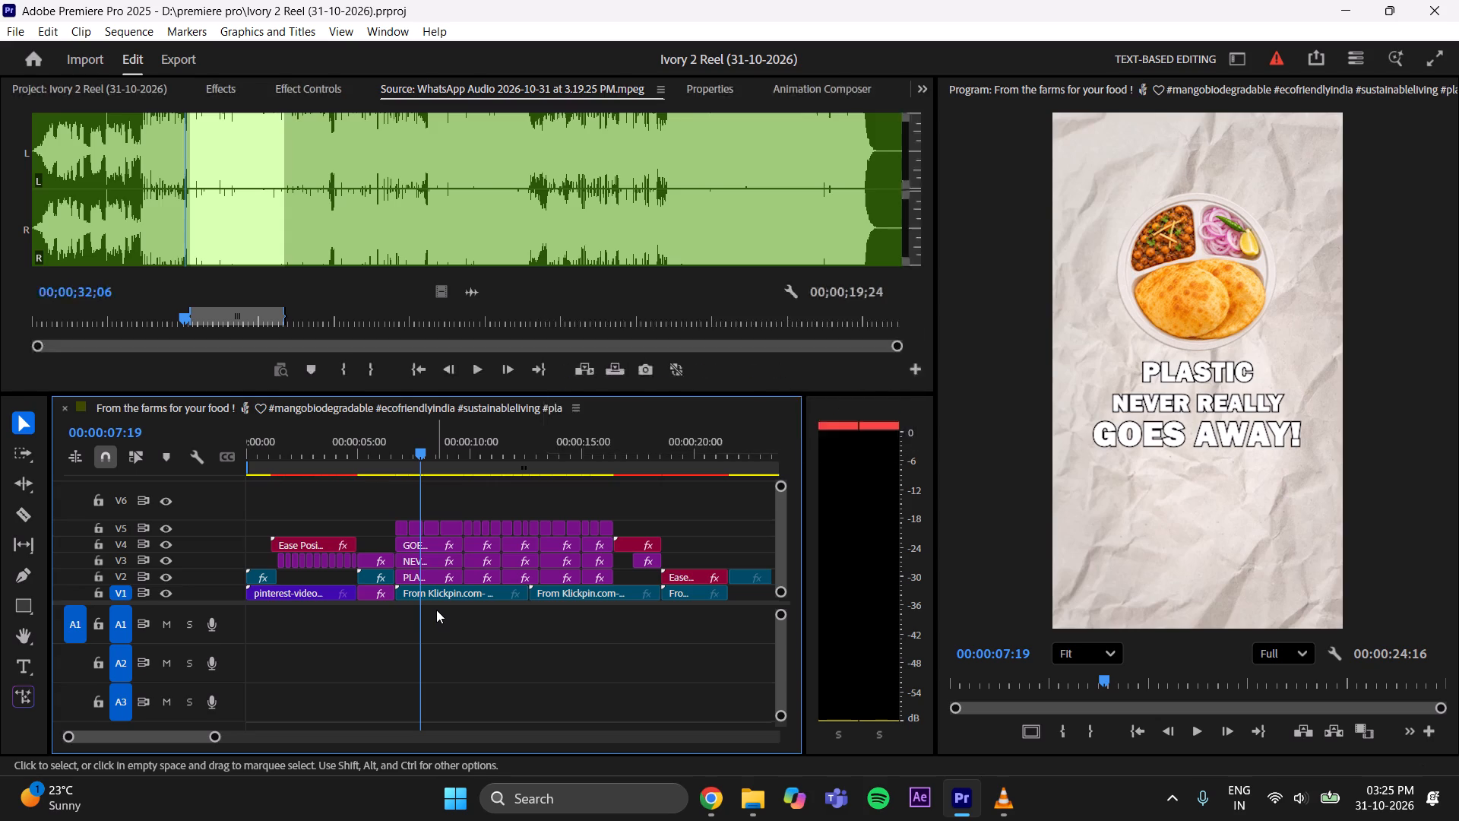
{"action": "key", "text": "ctrl+s"}
{"action": "key", "text": "ctrl+s"}
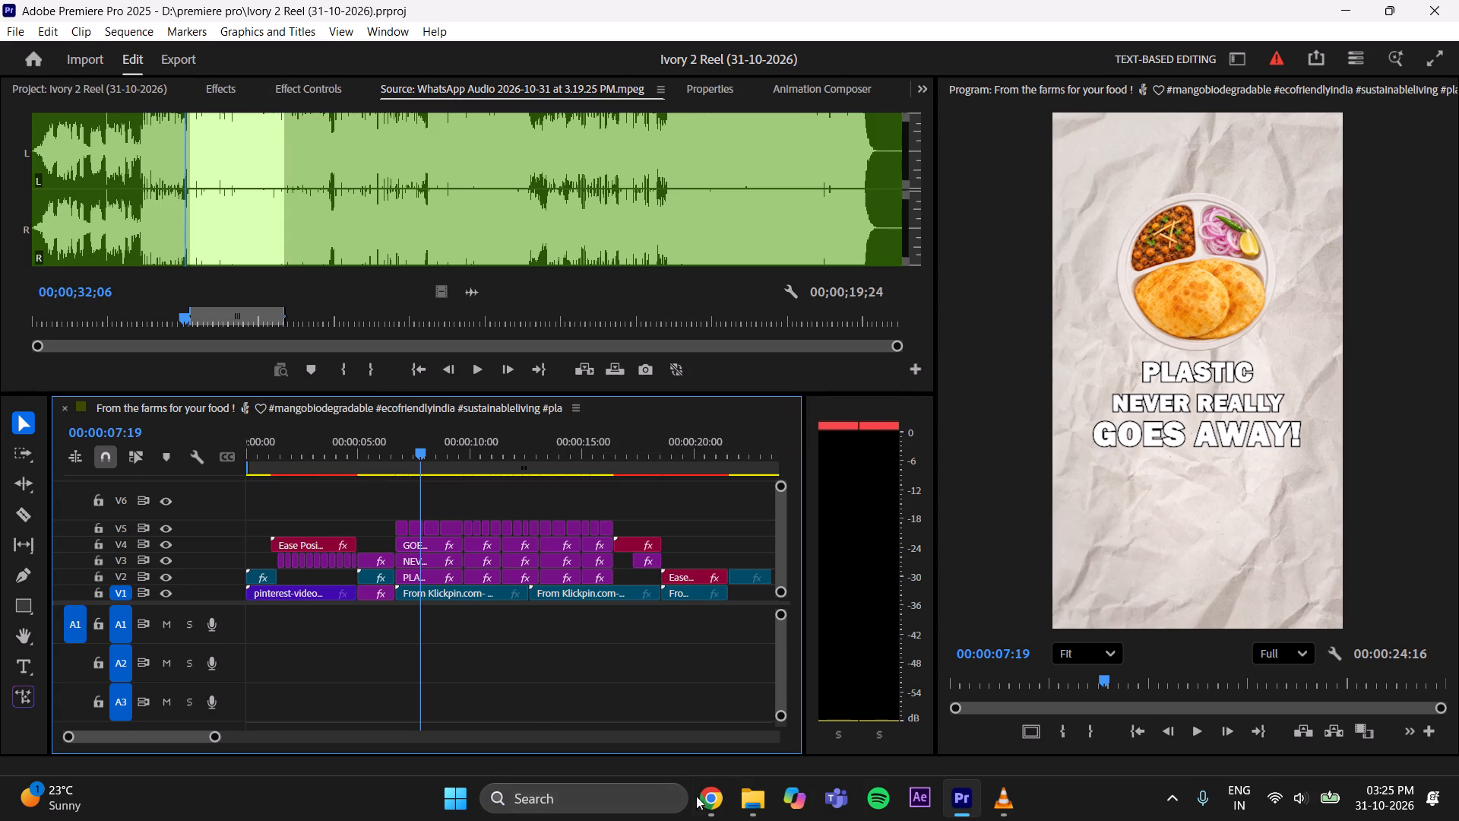
Switch to Chrome and audition the first few tracks in Pixabay's upbeat "background music" results.
{"action": "left_click", "coordinate": [720, 794]}
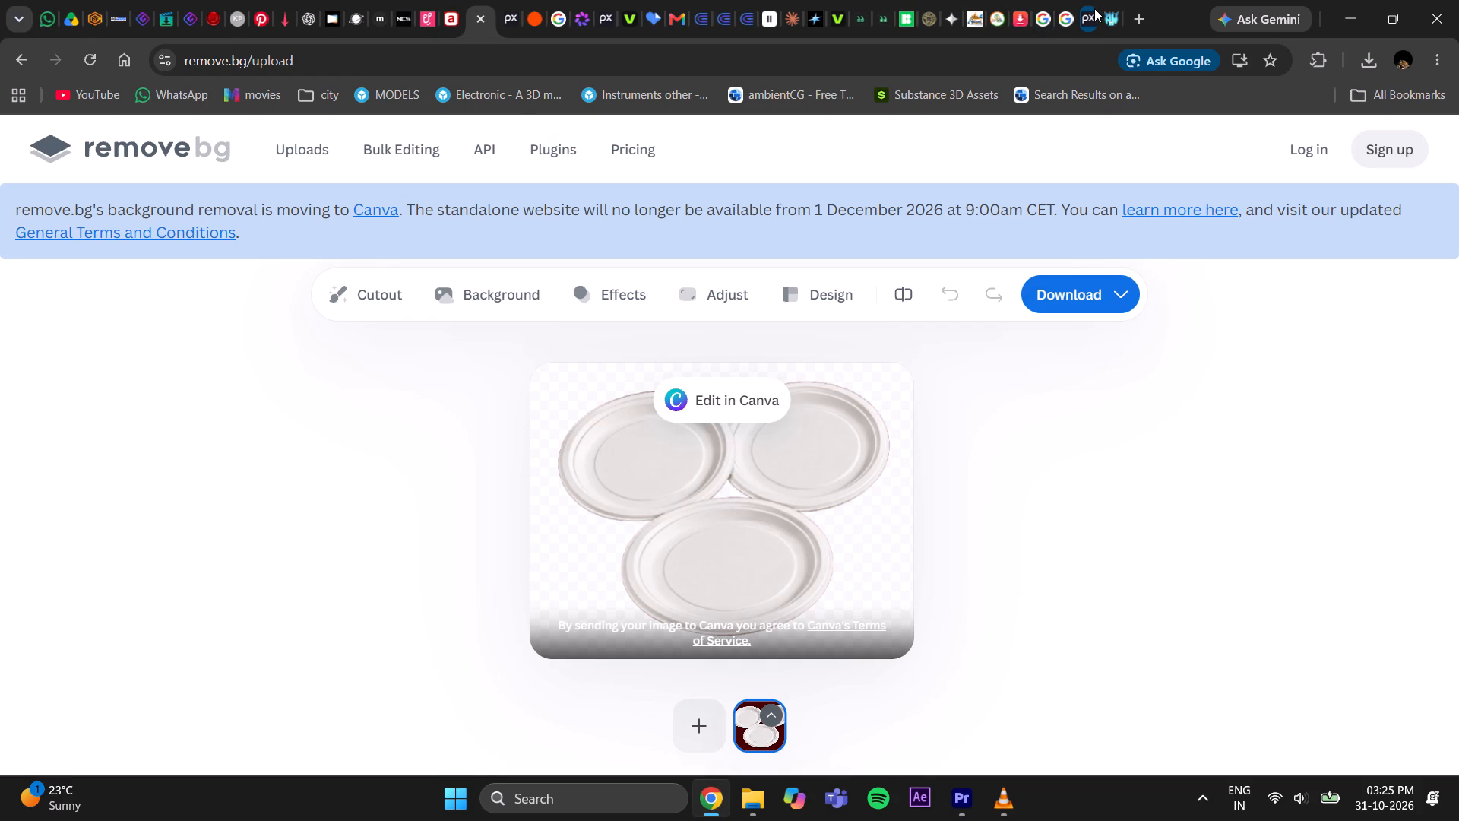
{"action": "left_click", "coordinate": [1094, 8]}
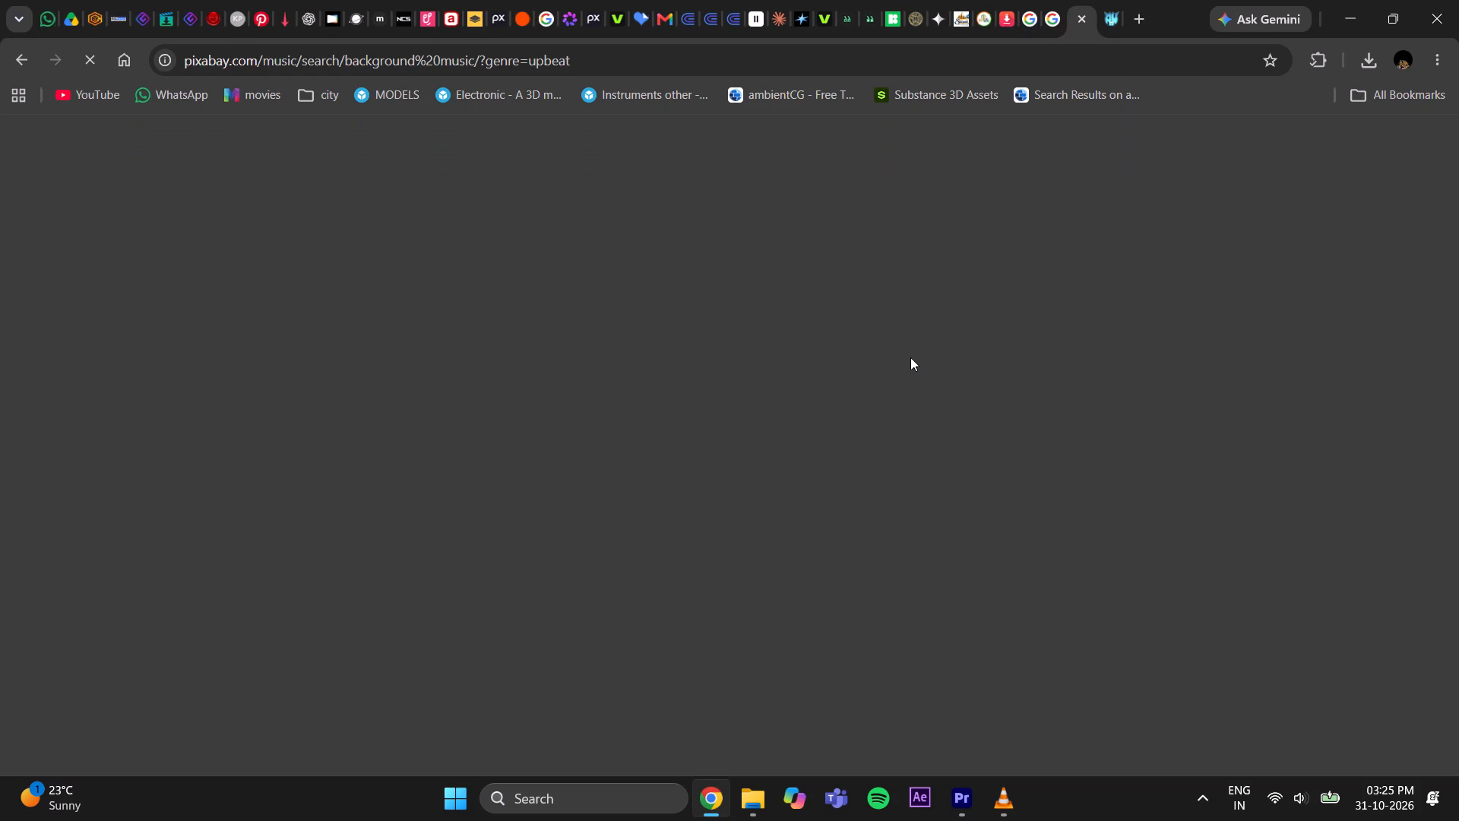
{"action": "scroll", "coordinate": [423, 278], "scroll_direction": "up", "scroll_amount": 10}
{"action": "scroll", "coordinate": [423, 281], "scroll_direction": "down", "scroll_amount": 2}
{"action": "left_click", "coordinate": [57, 544]}
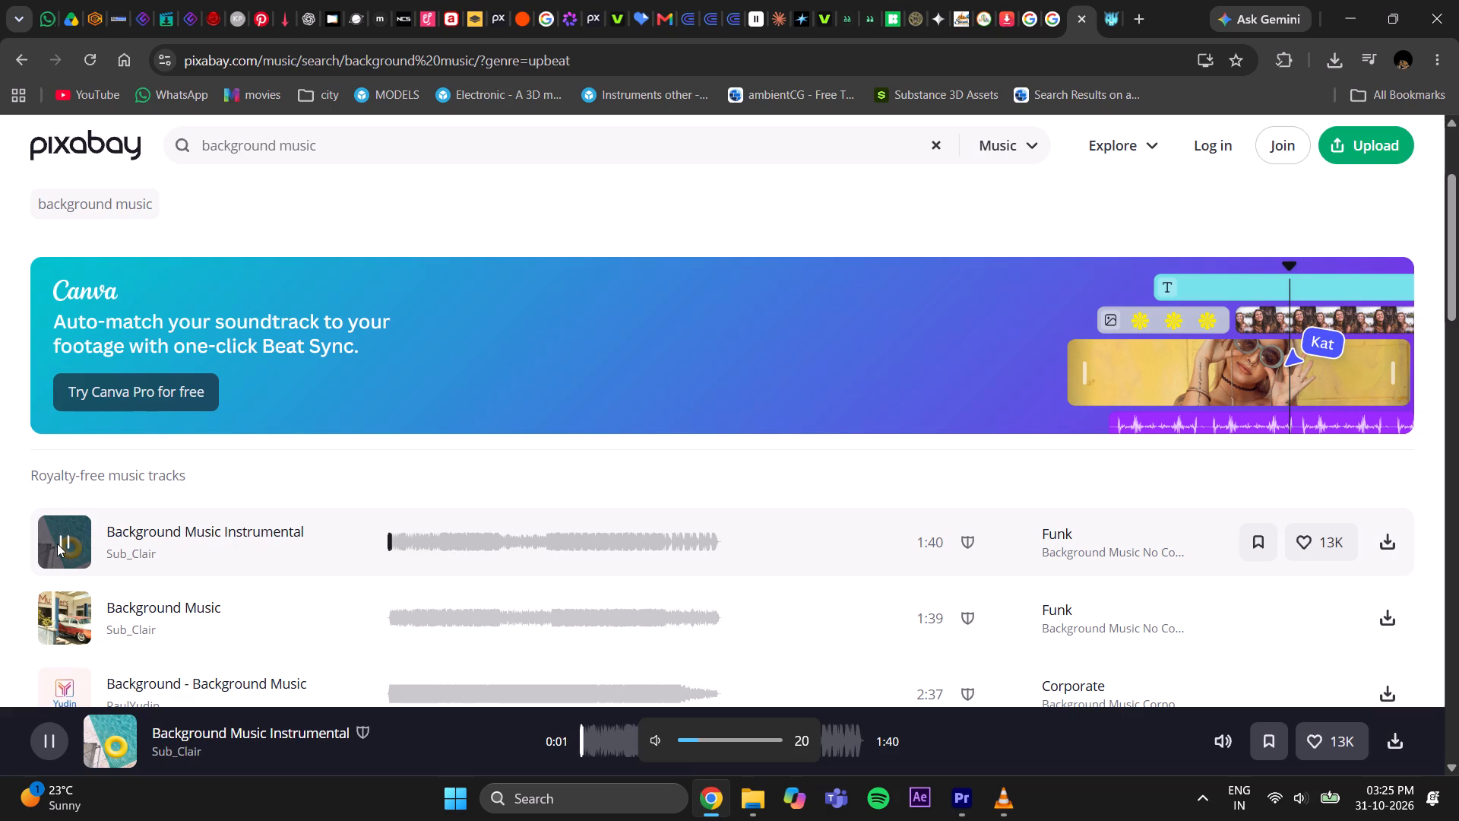
{"action": "scroll", "coordinate": [191, 490], "scroll_direction": "down", "scroll_amount": 2}
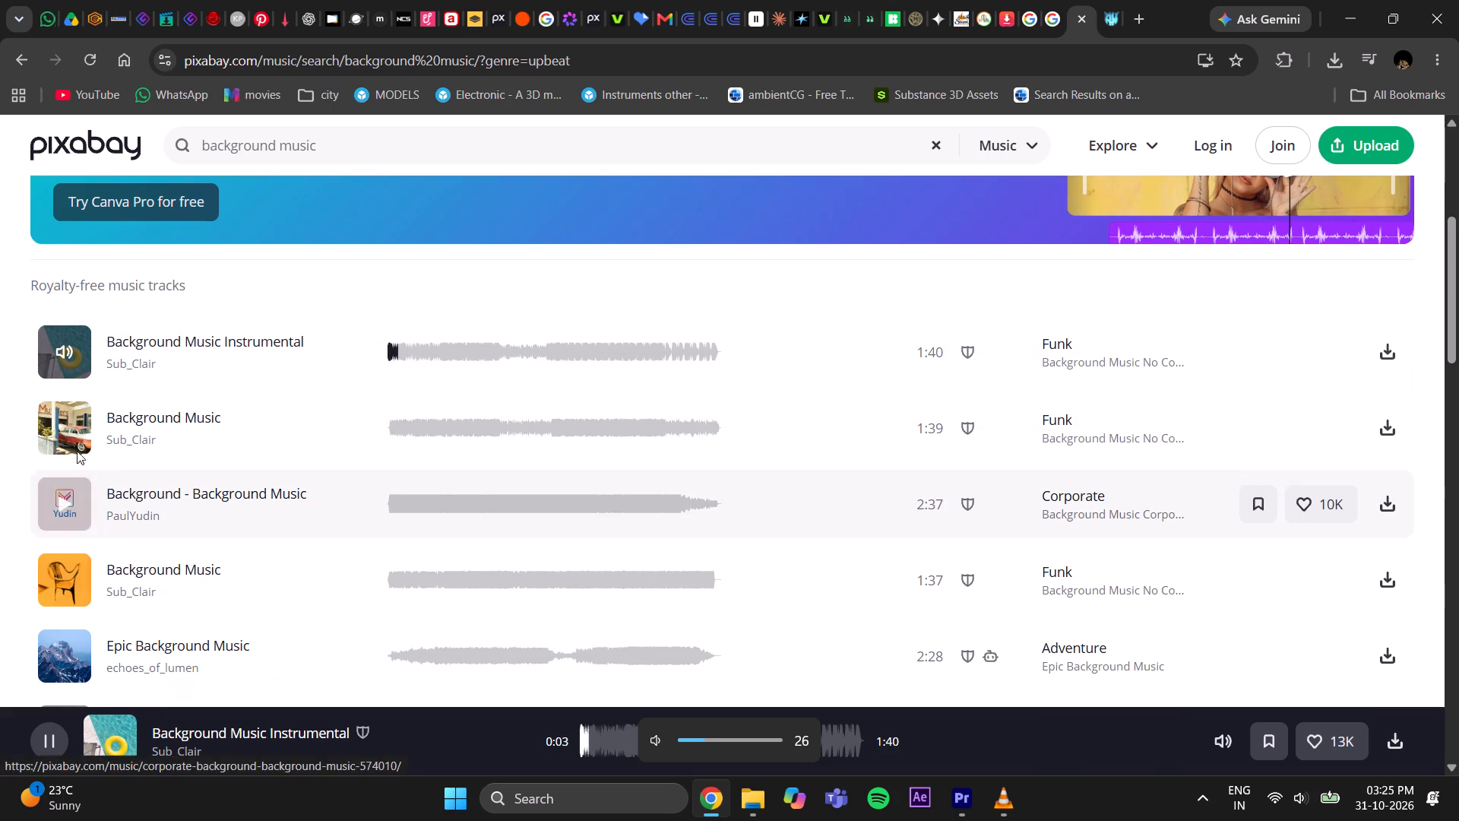
{"action": "left_click", "coordinate": [62, 431]}
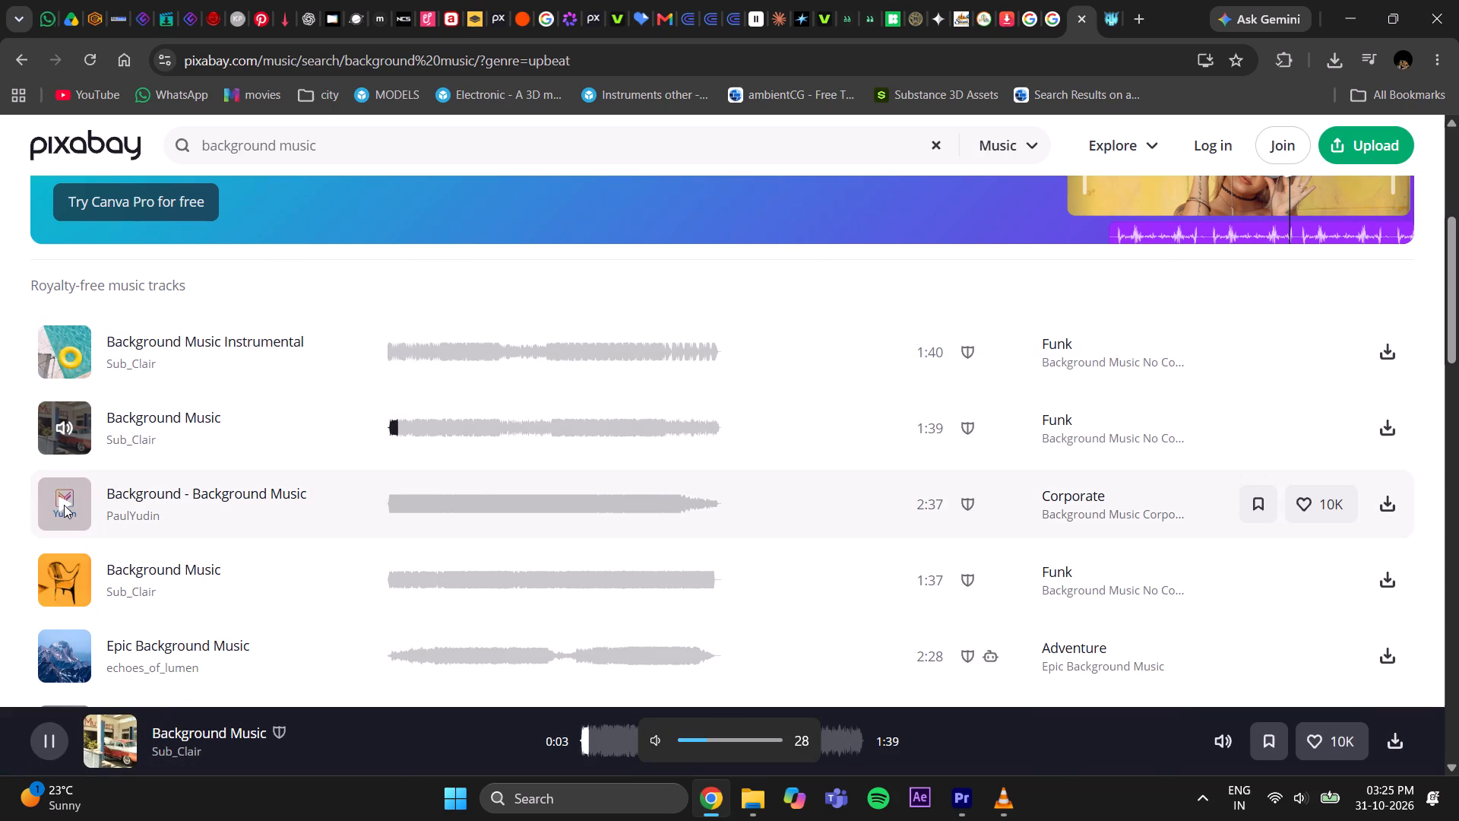
{"action": "left_click", "coordinate": [64, 505]}
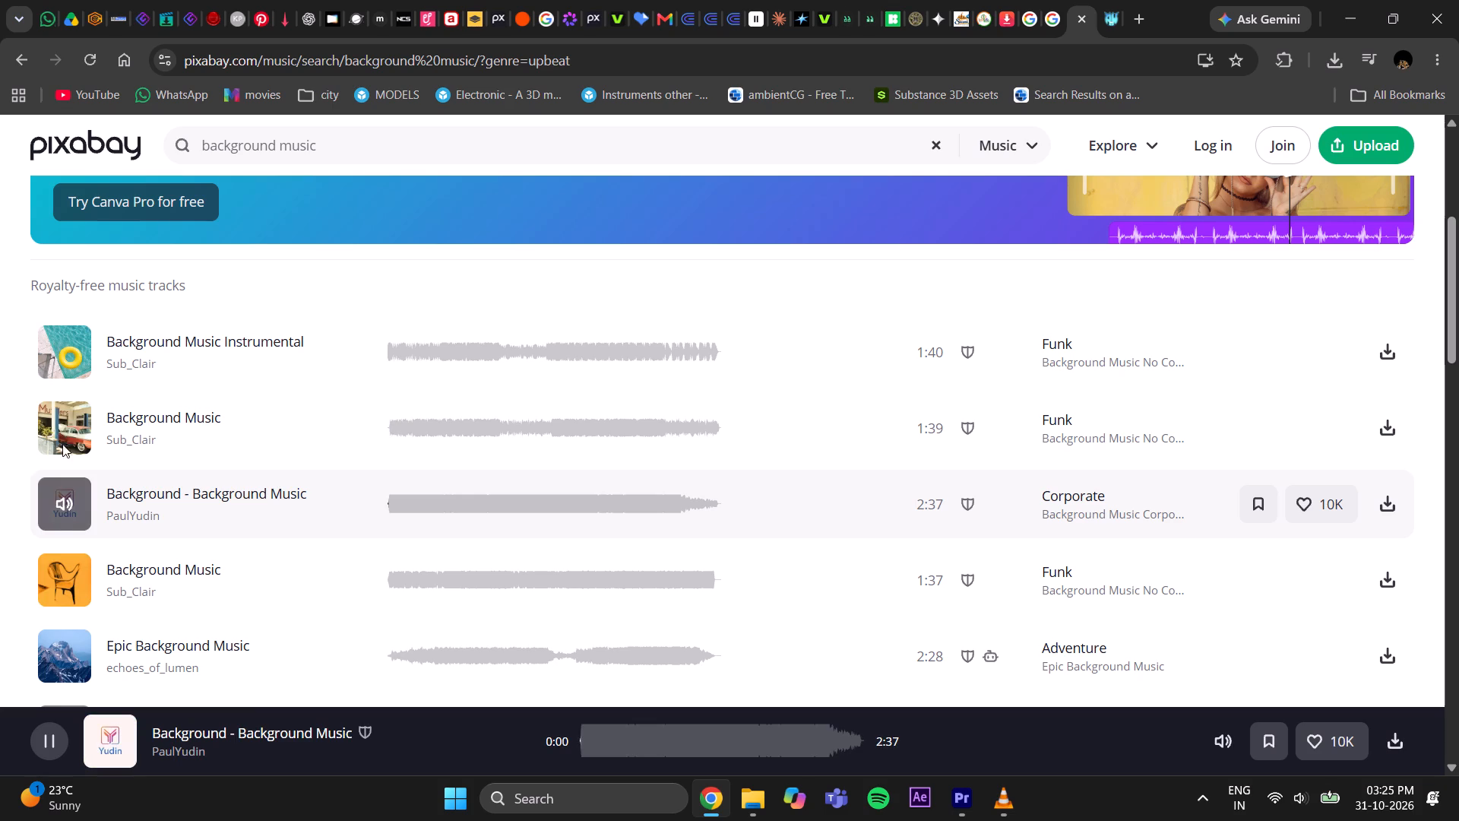
{"action": "left_click", "coordinate": [55, 431]}
{"action": "key", "text": "space"}
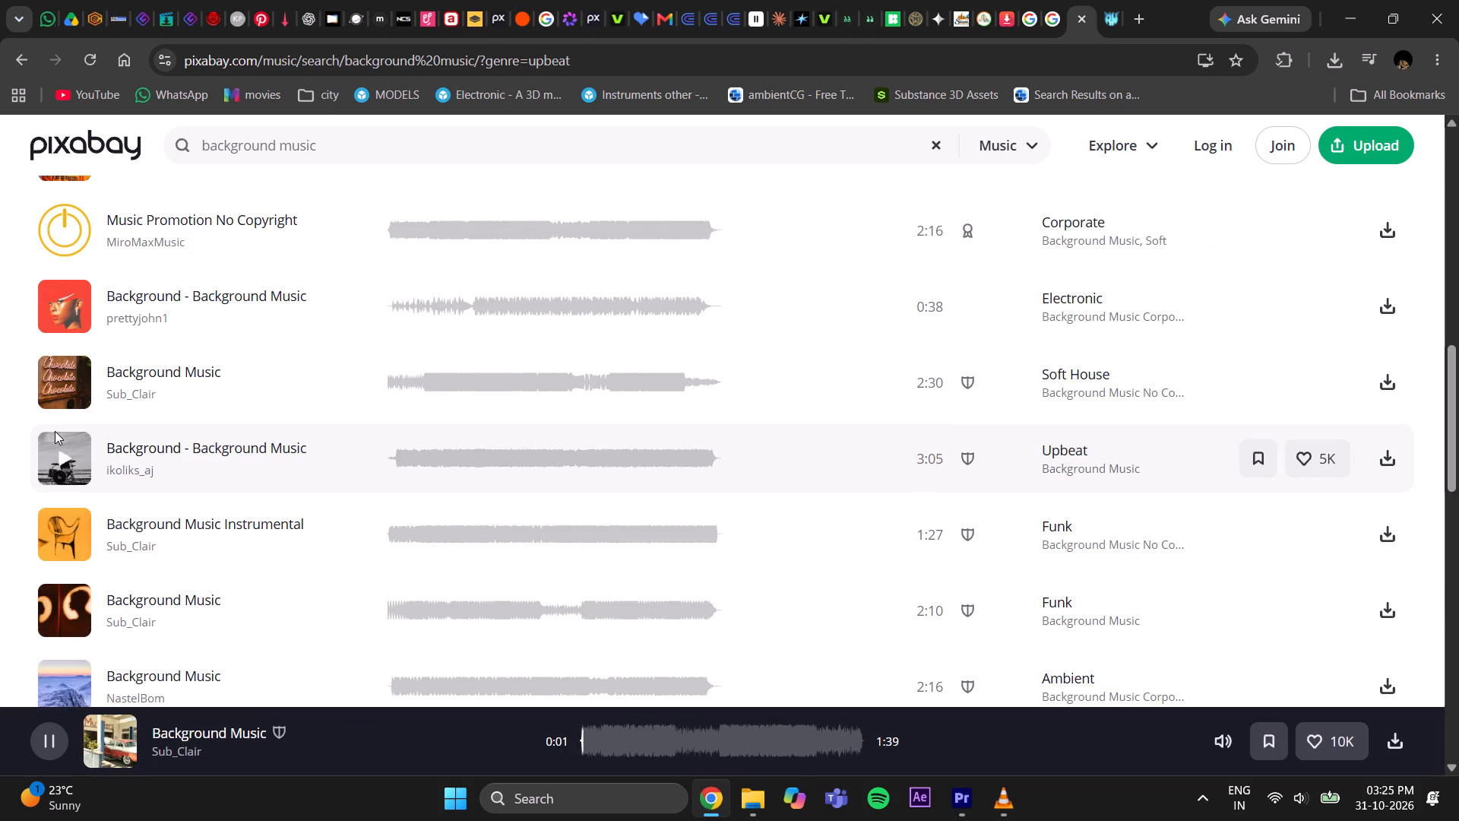
Stop the preview and download the 1:39 Funk track "Background Music" from Pixabay.
{"action": "scroll", "coordinate": [57, 431], "scroll_direction": "up", "scroll_amount": 7}
{"action": "left_click", "coordinate": [66, 514]}
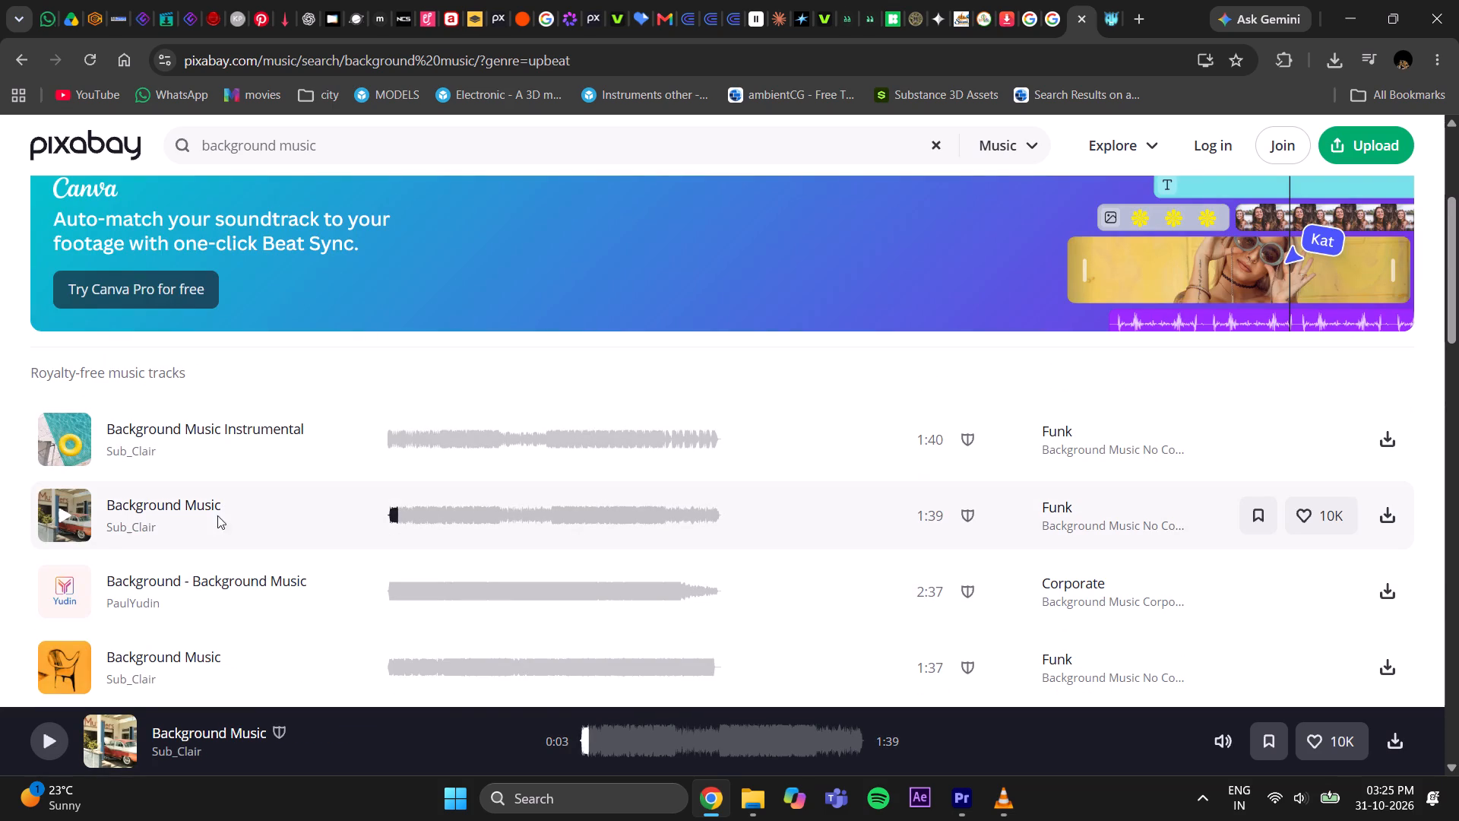
{"action": "left_click", "coordinate": [1383, 515]}
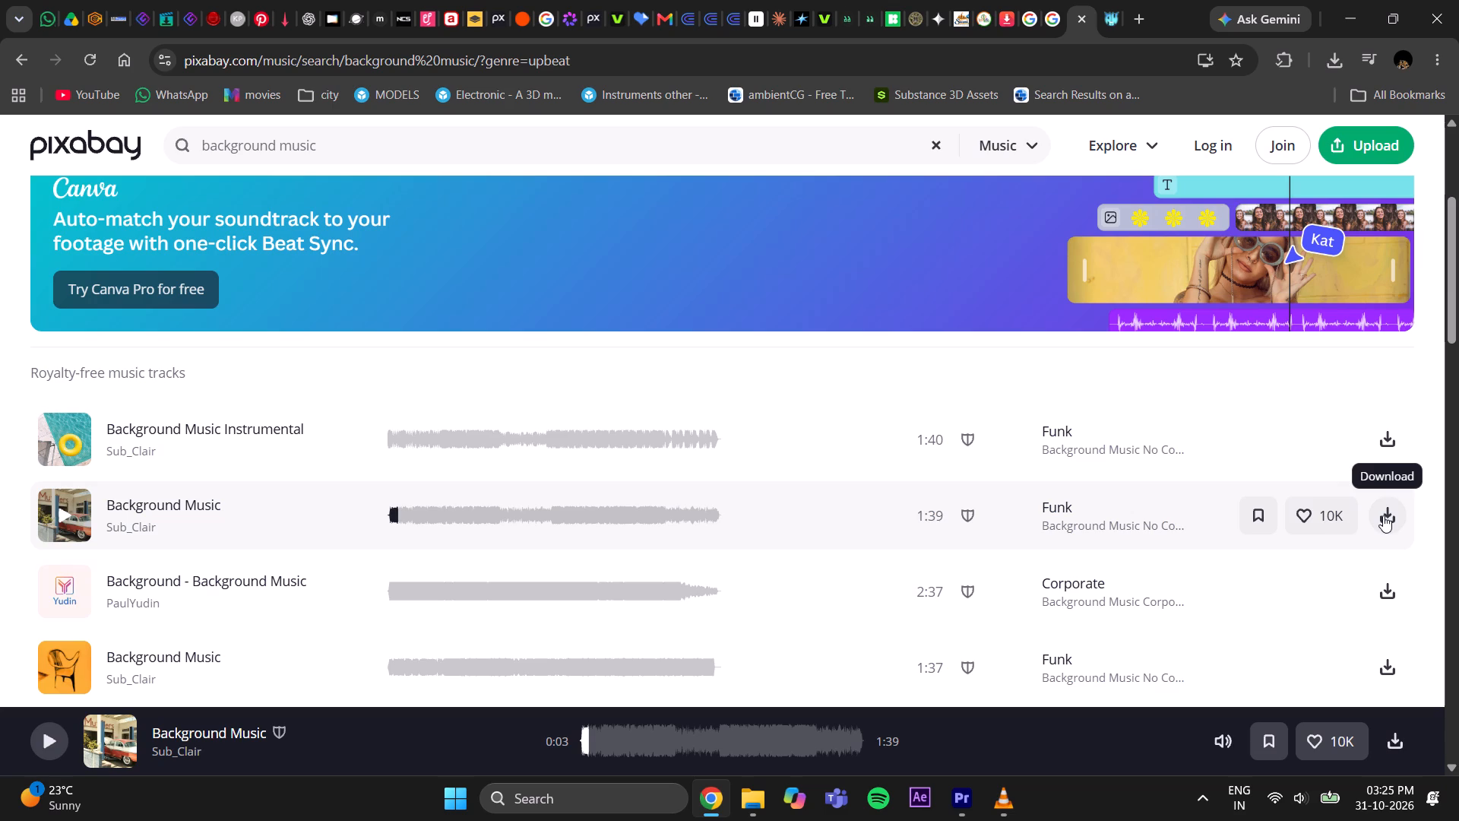
Bring the downloaded sub_clair-background-music-591220.mp3 from the Downloads folder into Premiere Pro's Source monitor.
{"action": "left_click", "coordinate": [1028, 208]}
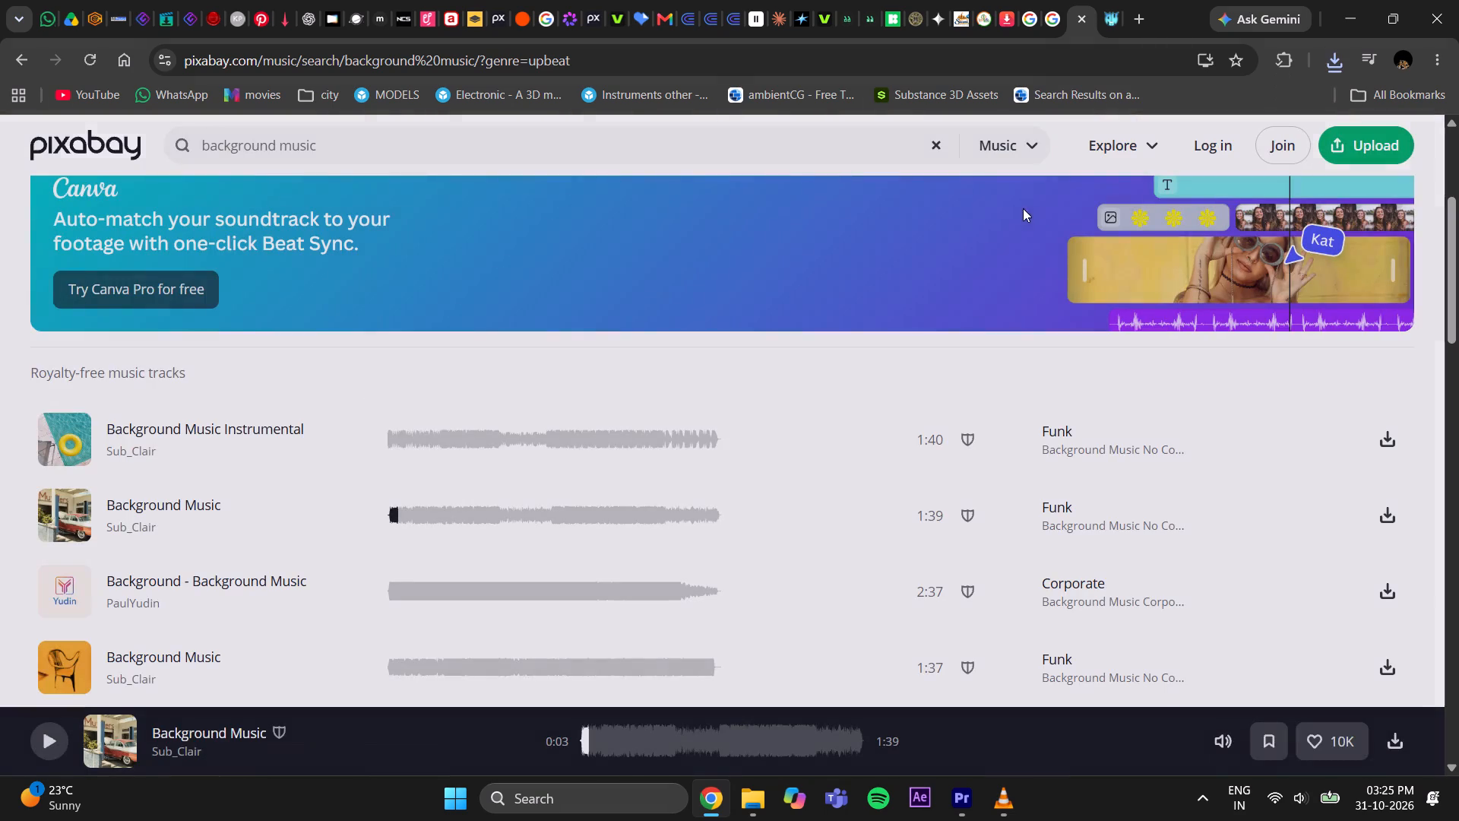
{"action": "left_click", "coordinate": [976, 793]}
{"action": "left_click", "coordinate": [733, 793]}
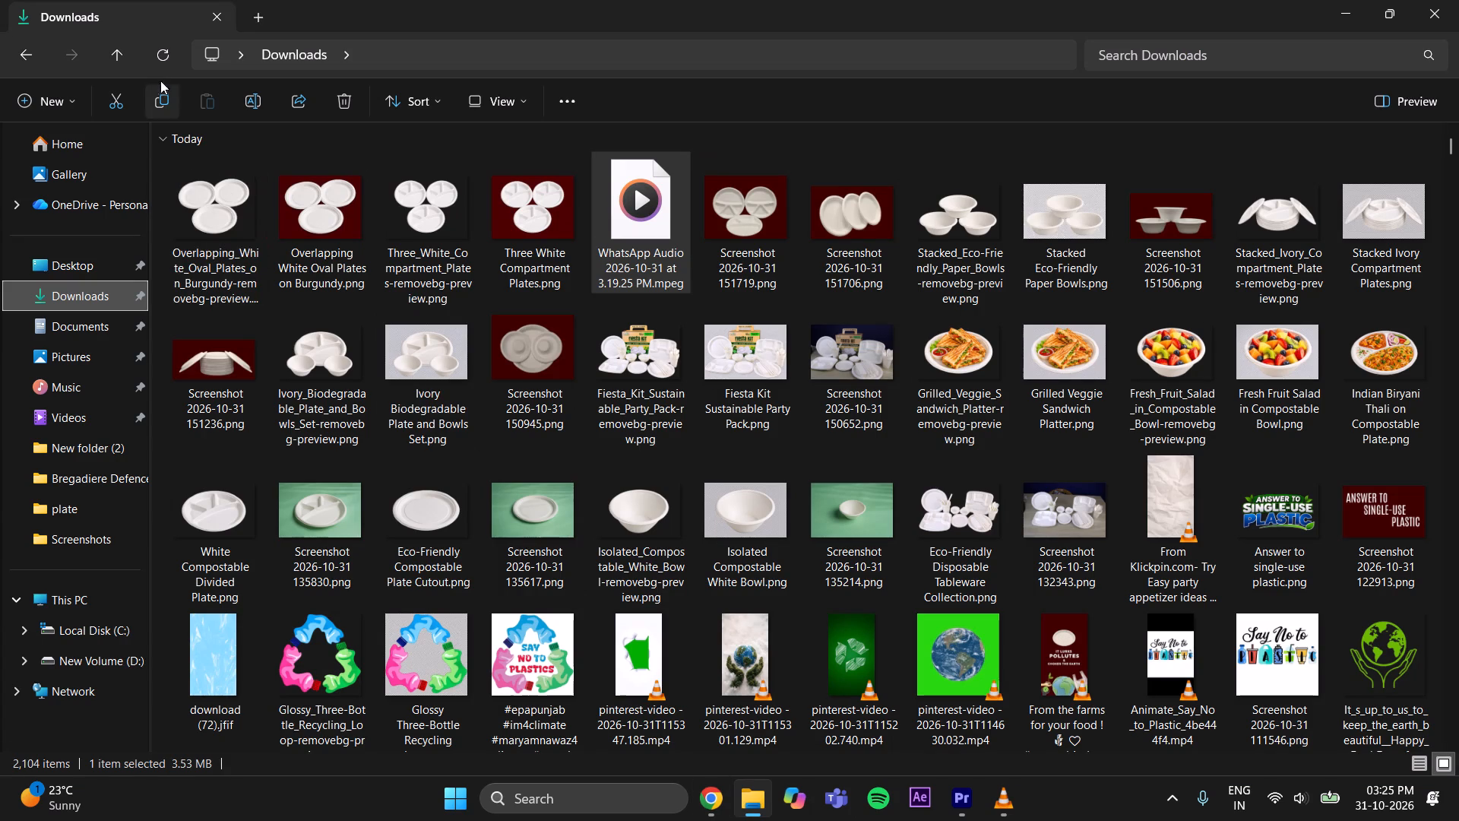
{"action": "left_click", "coordinate": [156, 68]}
{"action": "left_click", "coordinate": [211, 208]}
{"action": "left_click_drag", "start_coordinate": [207, 222], "coordinate": [969, 729]}
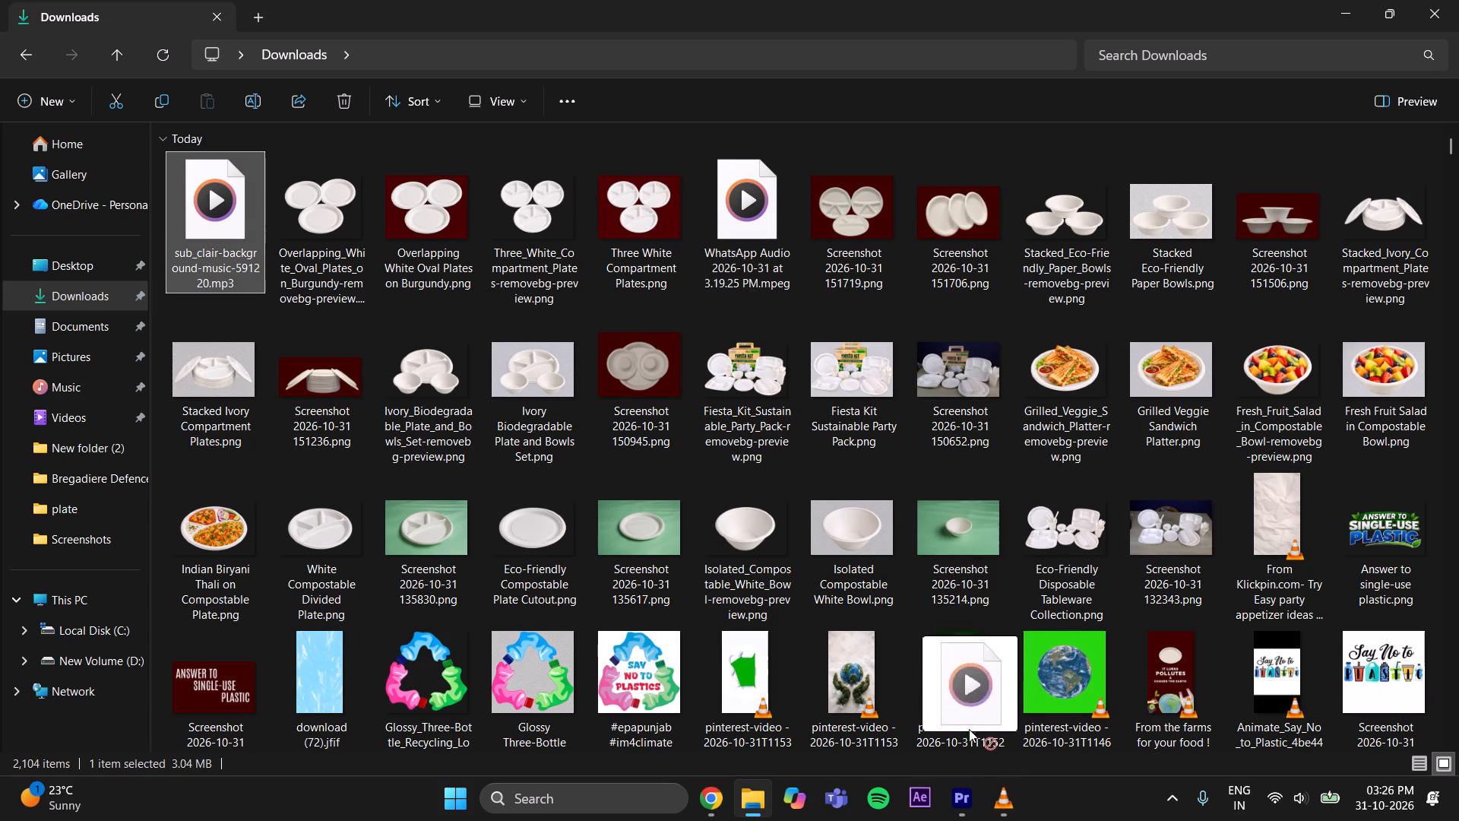
{"action": "left_click_drag", "start_coordinate": [969, 729], "coordinate": [378, 208]}
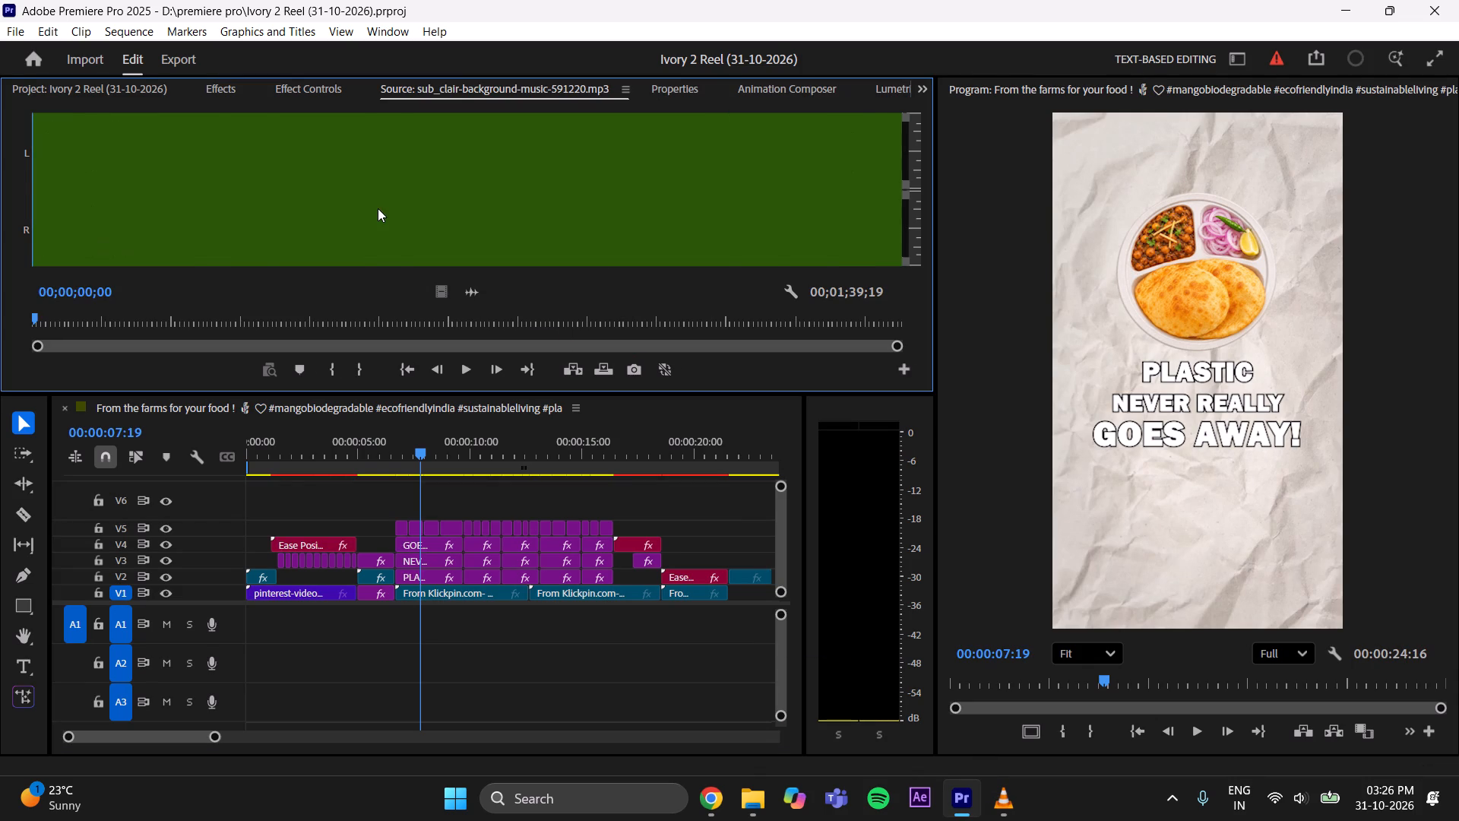
Preview the opening of the music track in the Source monitor, returning its playhead to the start.
{"action": "key", "text": "space"}
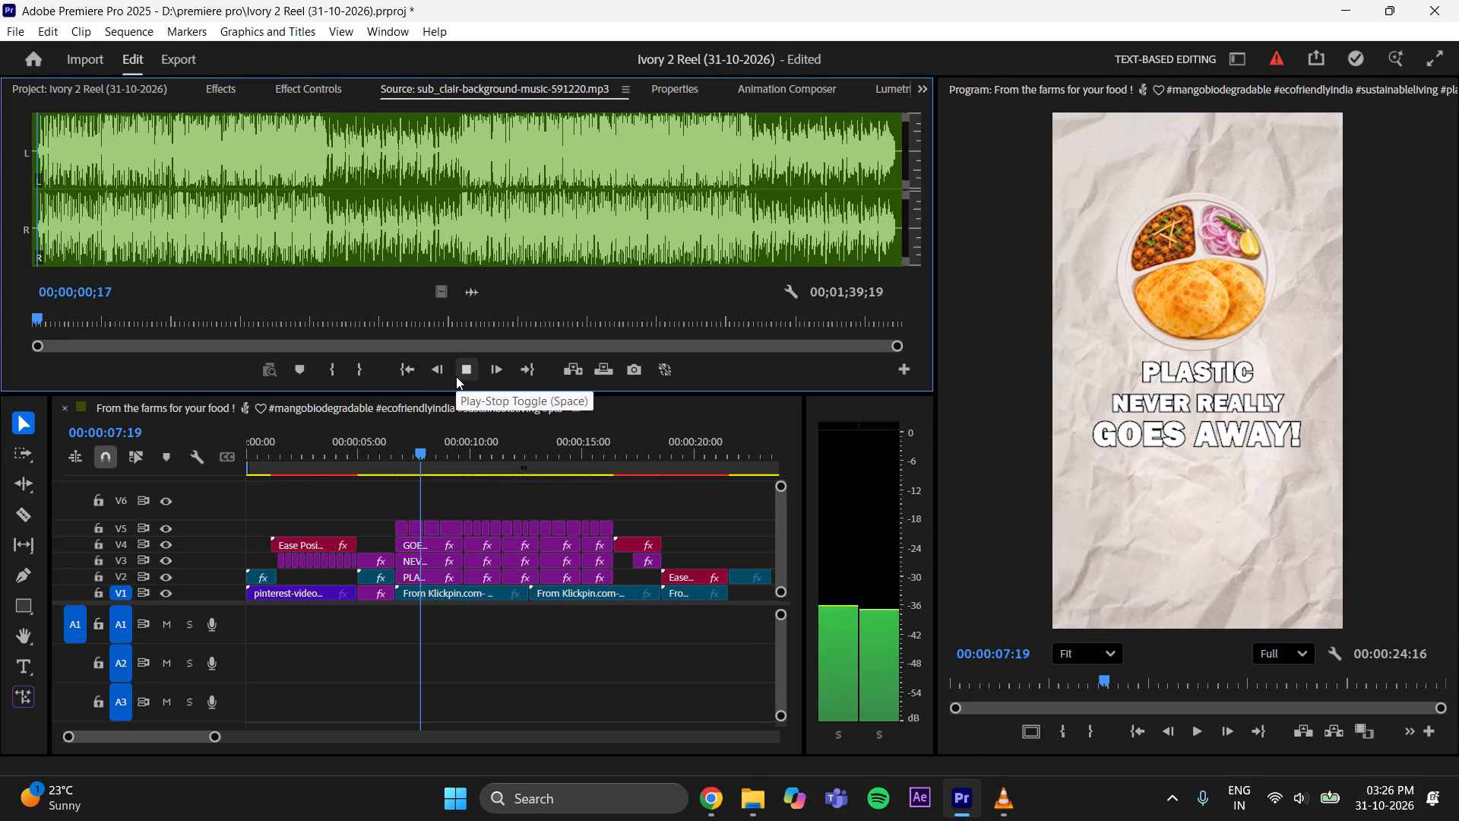
{"action": "key", "text": "space"}
{"action": "left_click", "coordinate": [35, 315]}
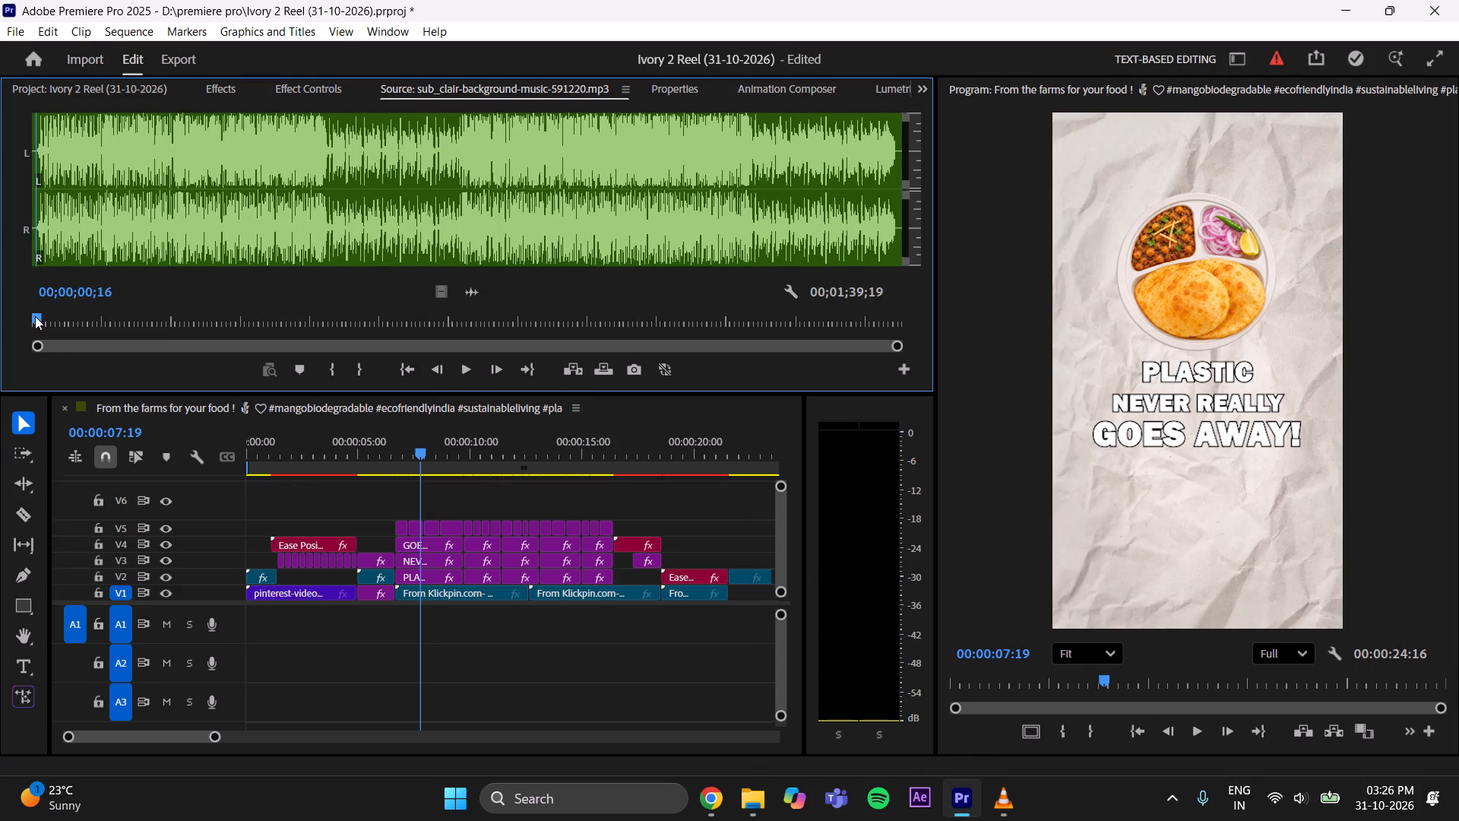
{"action": "key", "text": "space"}
{"action": "key", "text": "space"}
{"action": "left_click_drag", "start_coordinate": [43, 315], "coordinate": [36, 318]}
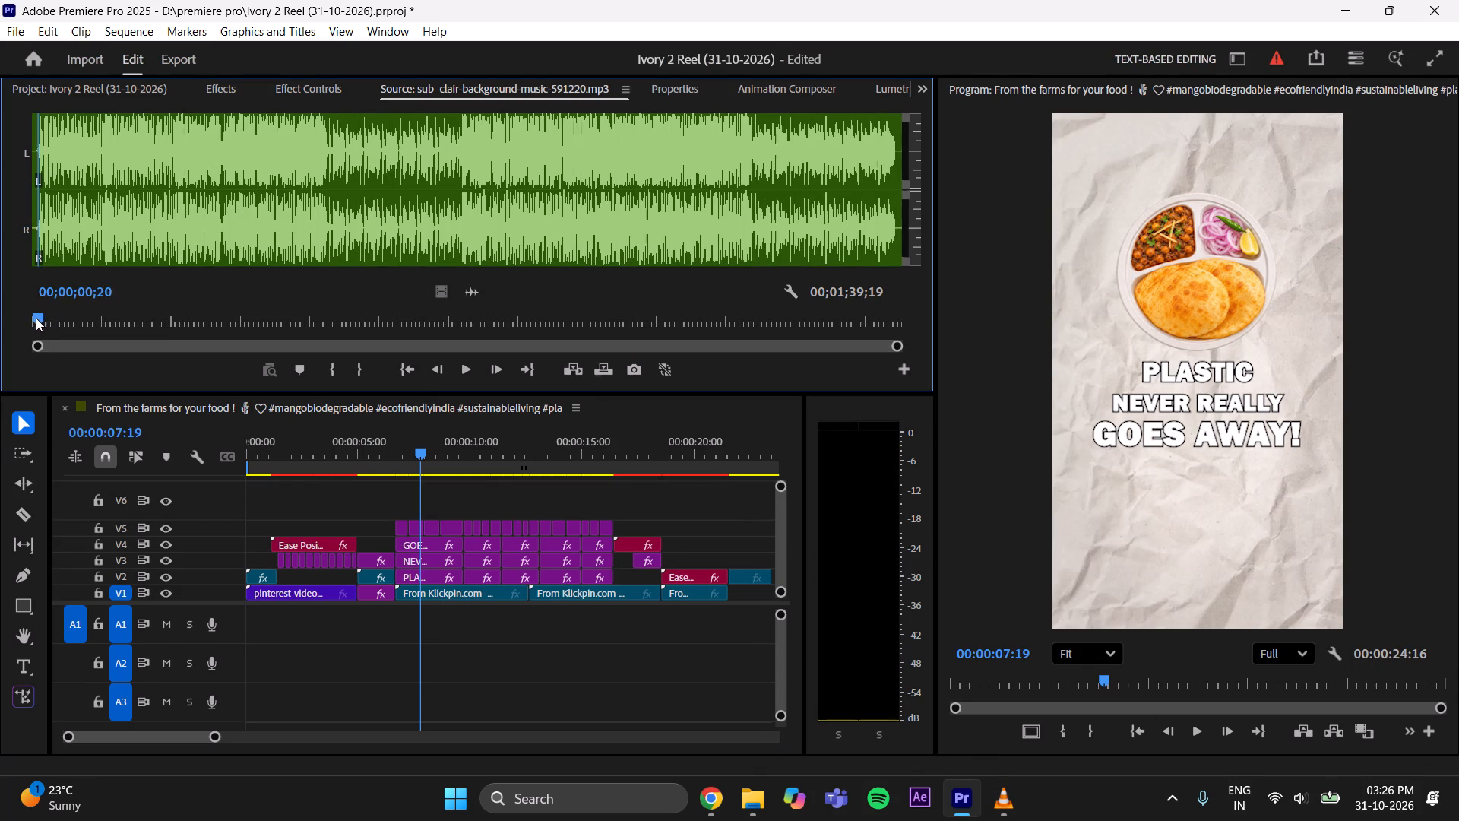
{"action": "left_click_drag", "start_coordinate": [36, 318], "coordinate": [15, 326]}
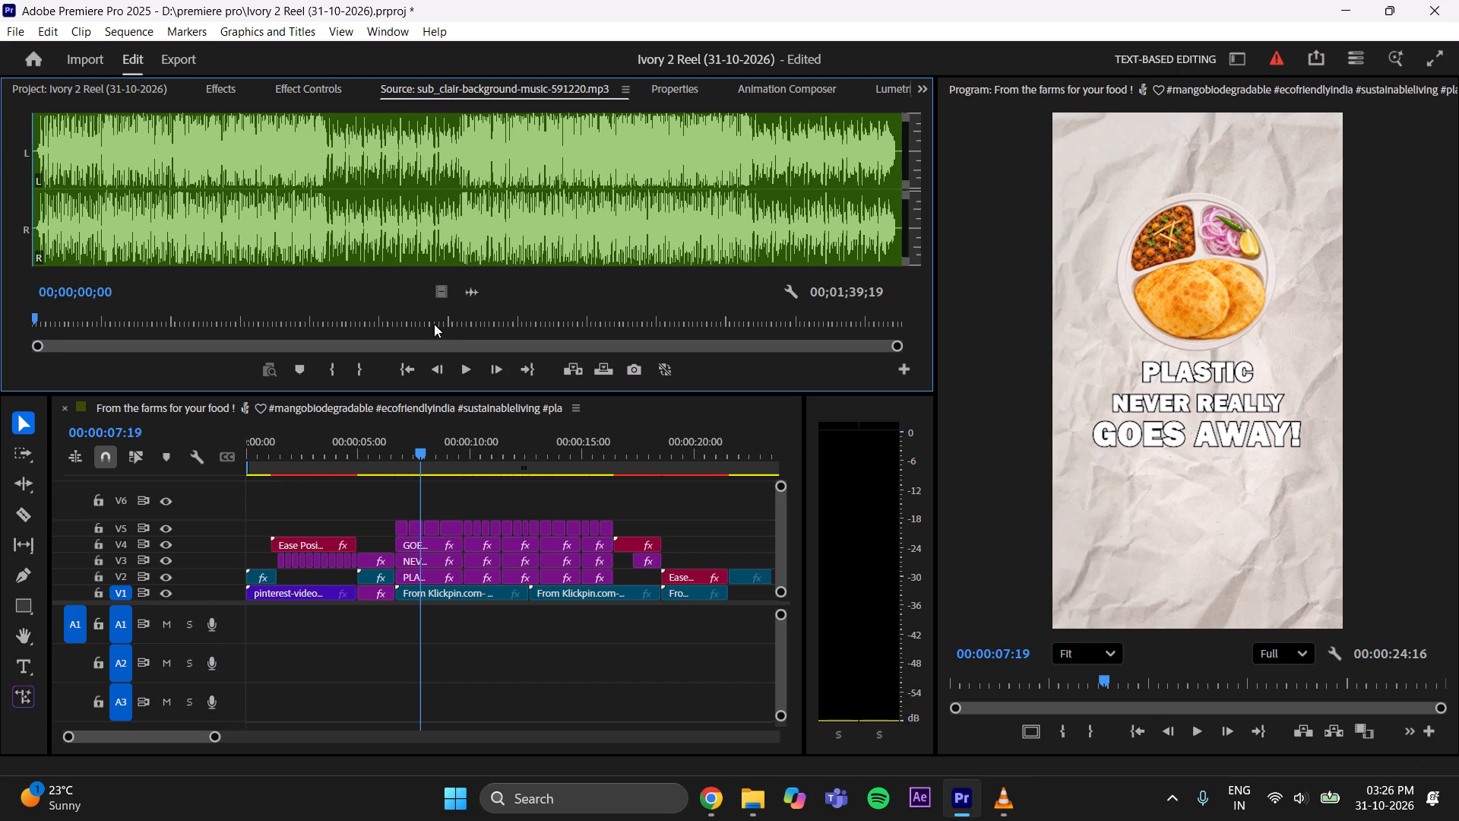
Place the audio of the music track on A1 at the start of the sequence.
{"action": "left_click_drag", "start_coordinate": [476, 293], "coordinate": [231, 629]}
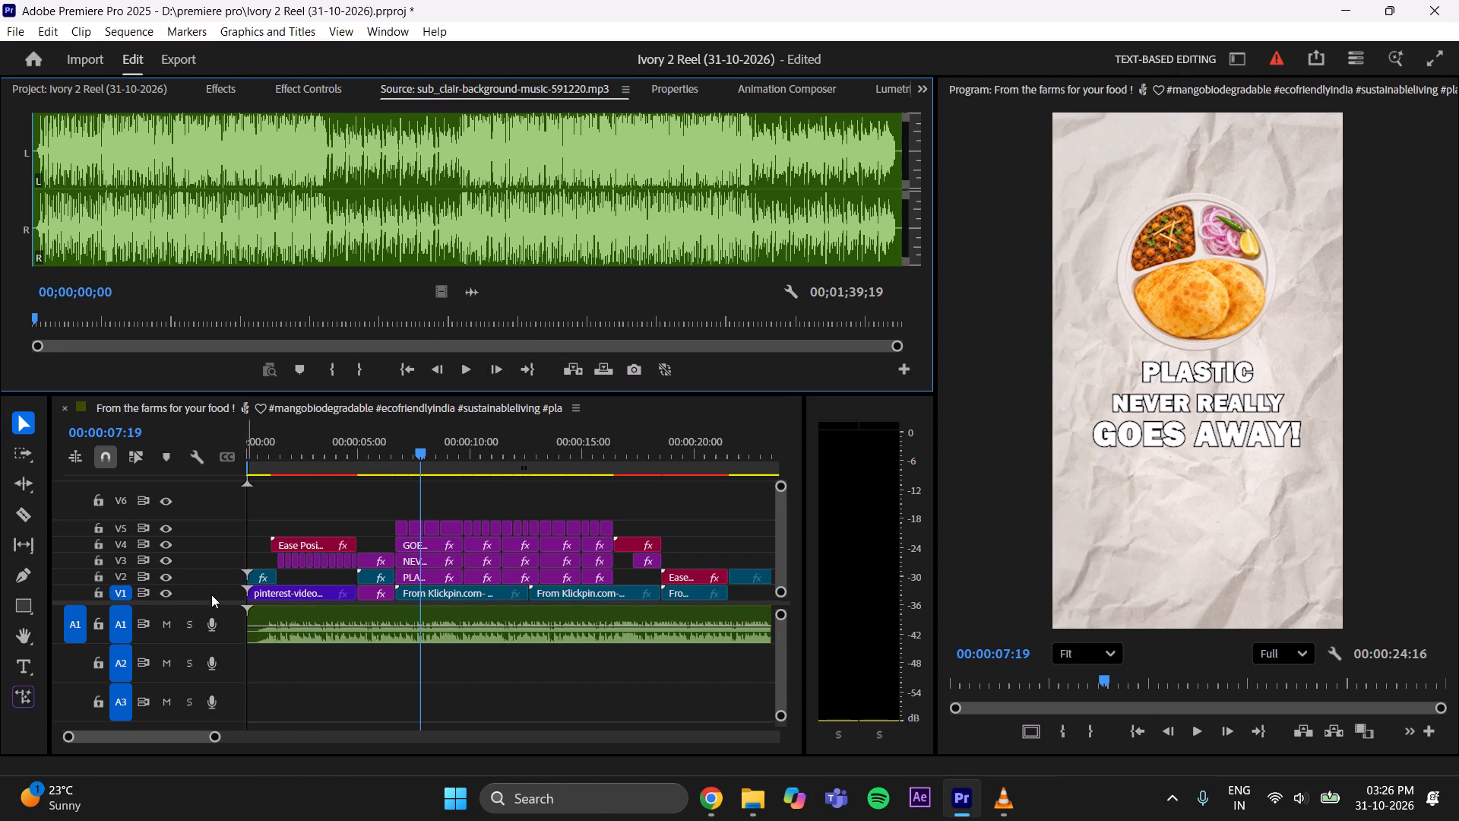
Trim the end of the A1 music clip to match the end of the reel's video clips.
{"action": "left_click_drag", "start_coordinate": [214, 739], "coordinate": [354, 683]}
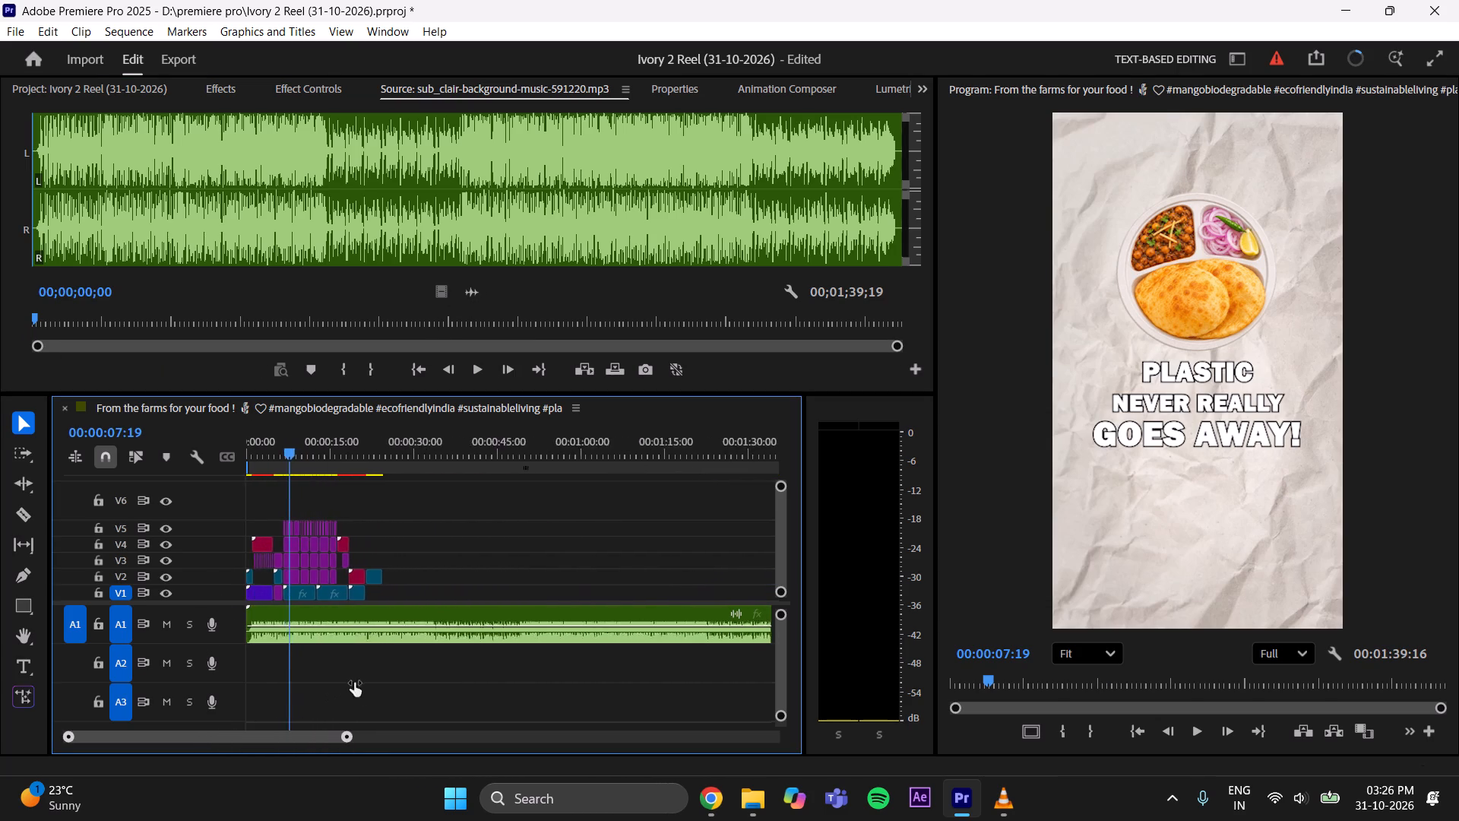
{"action": "left_click_drag", "start_coordinate": [354, 683], "coordinate": [382, 672]}
{"action": "left_click_drag", "start_coordinate": [691, 630], "coordinate": [416, 652]}
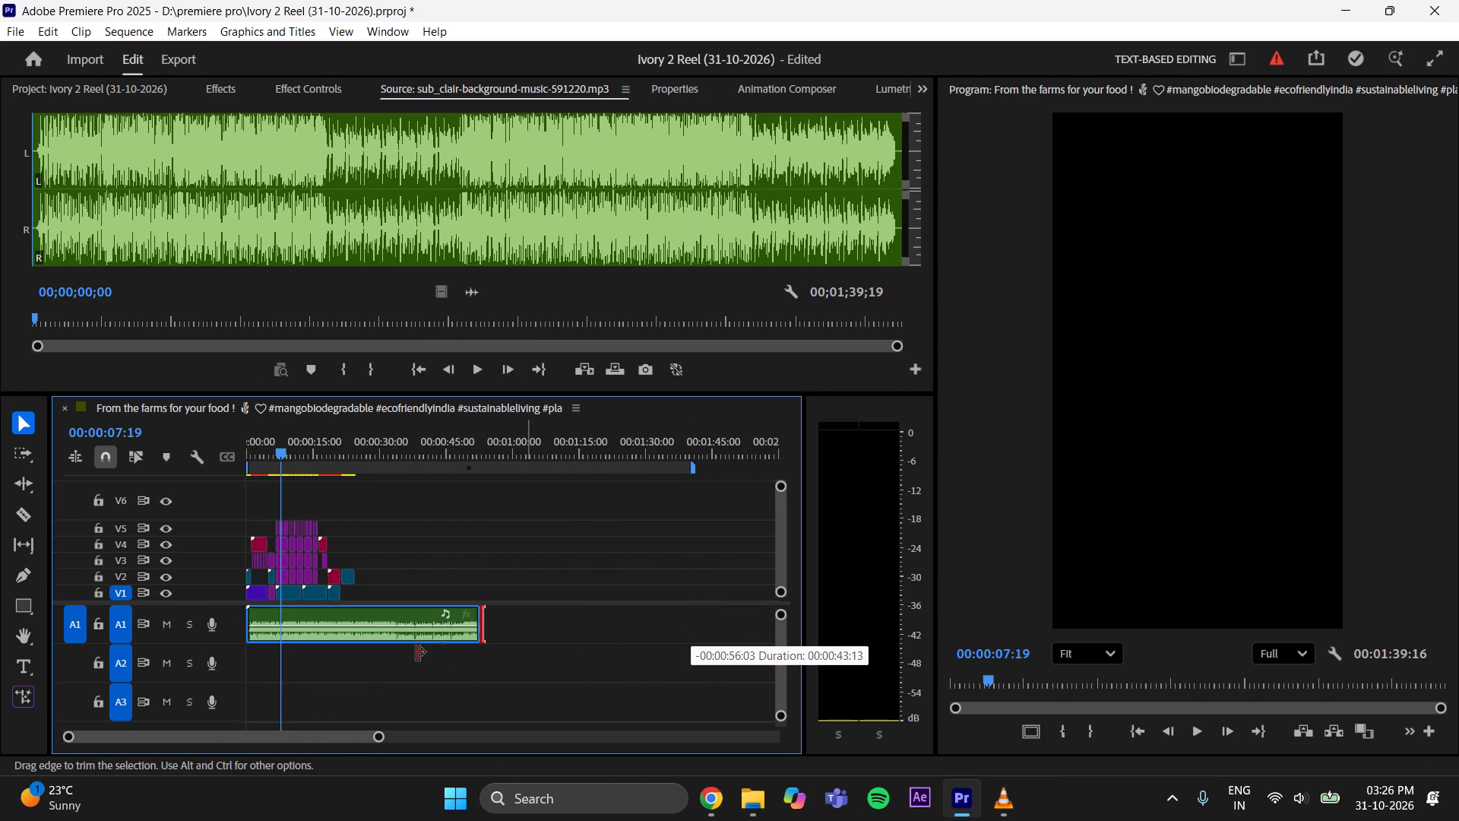
{"action": "left_click_drag", "start_coordinate": [416, 652], "coordinate": [360, 662]}
Scrub the opening frames and play the reel from the start to check the music against the visuals.
{"action": "left_click_drag", "start_coordinate": [380, 739], "coordinate": [291, 747]}
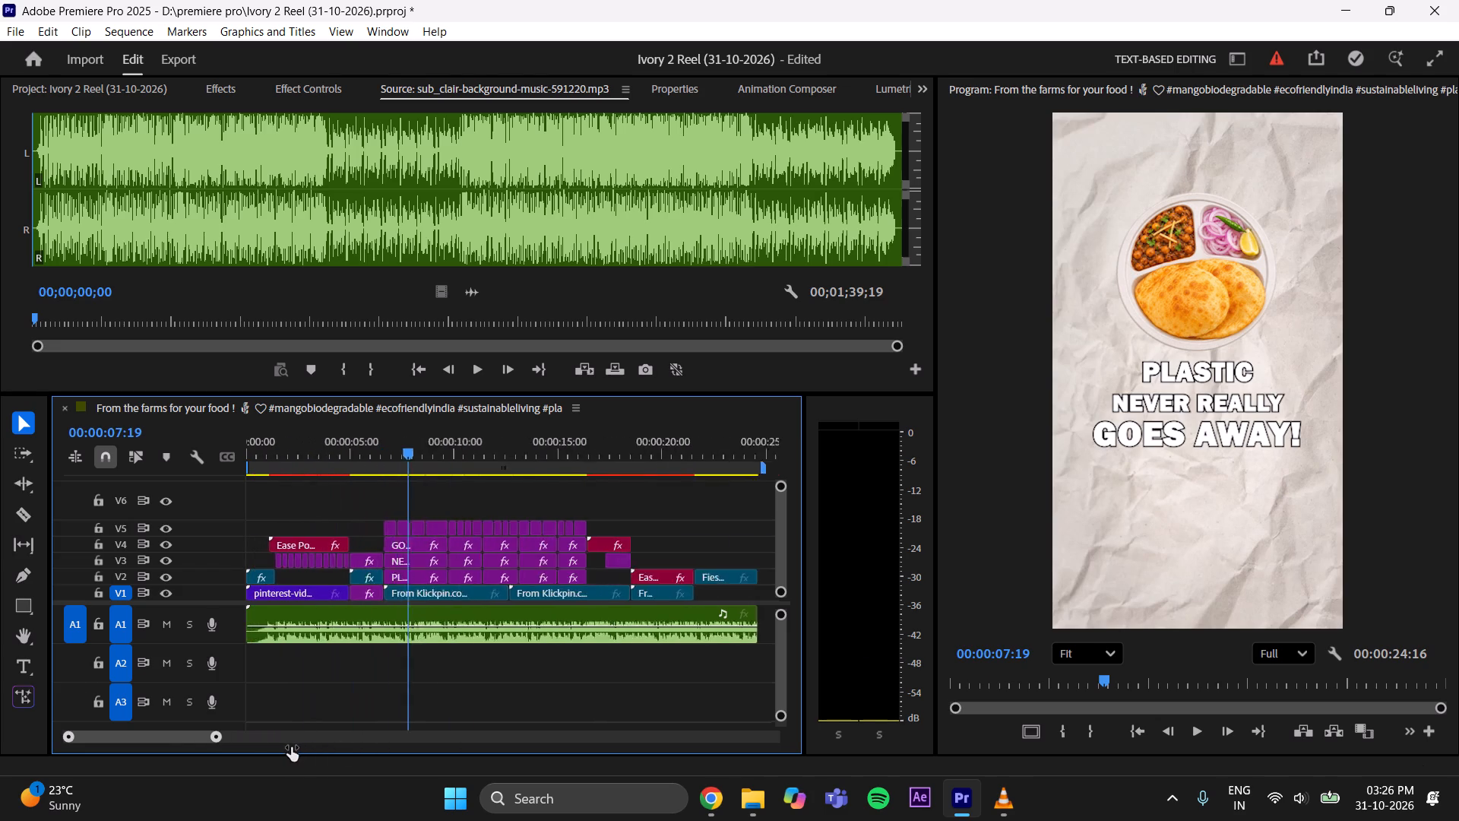
{"action": "left_click_drag", "start_coordinate": [291, 747], "coordinate": [281, 747]}
{"action": "left_click_drag", "start_coordinate": [529, 451], "coordinate": [200, 526]}
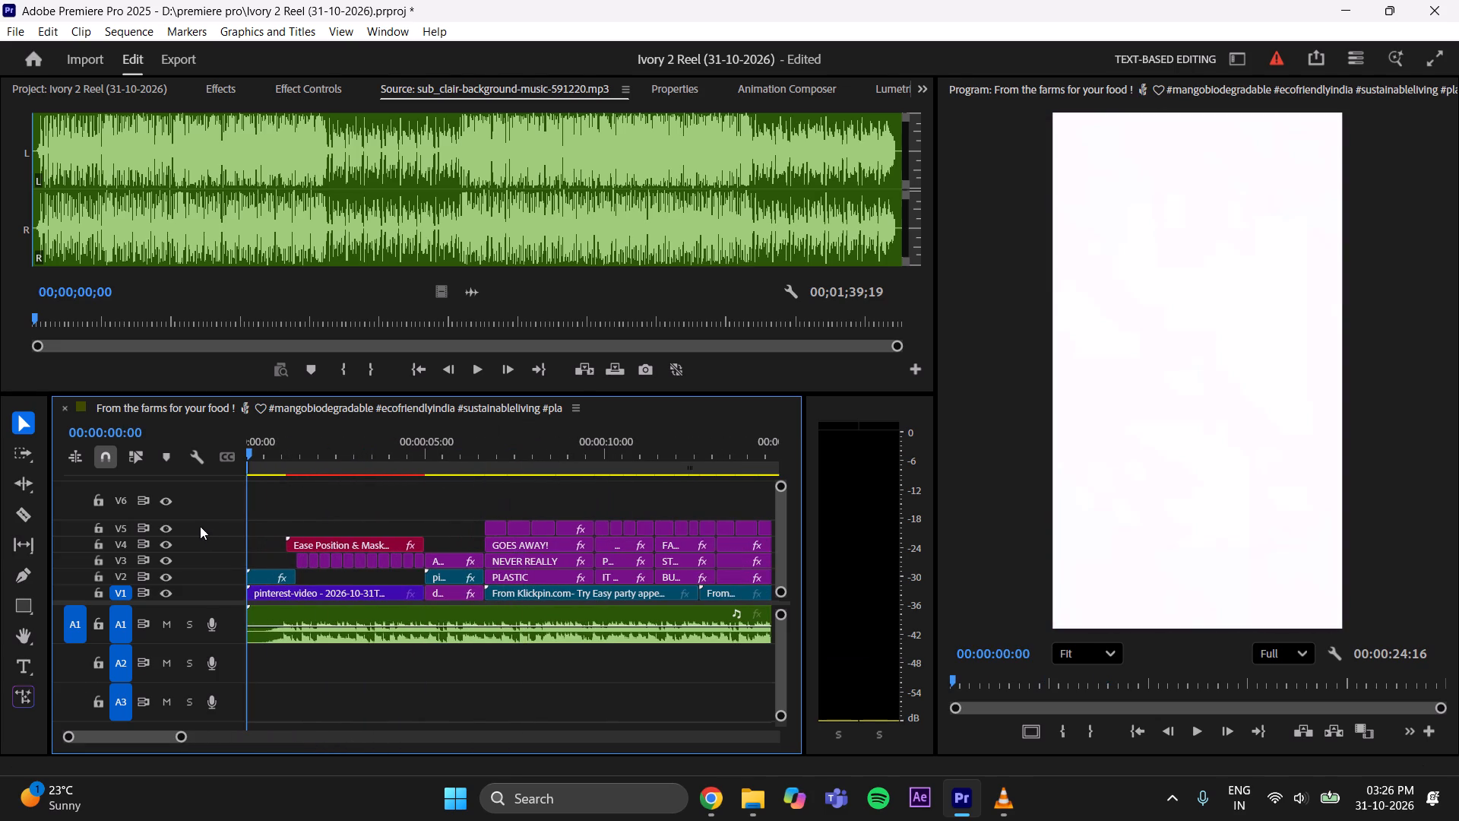
{"action": "left_click_drag", "start_coordinate": [200, 526], "coordinate": [264, 534]}
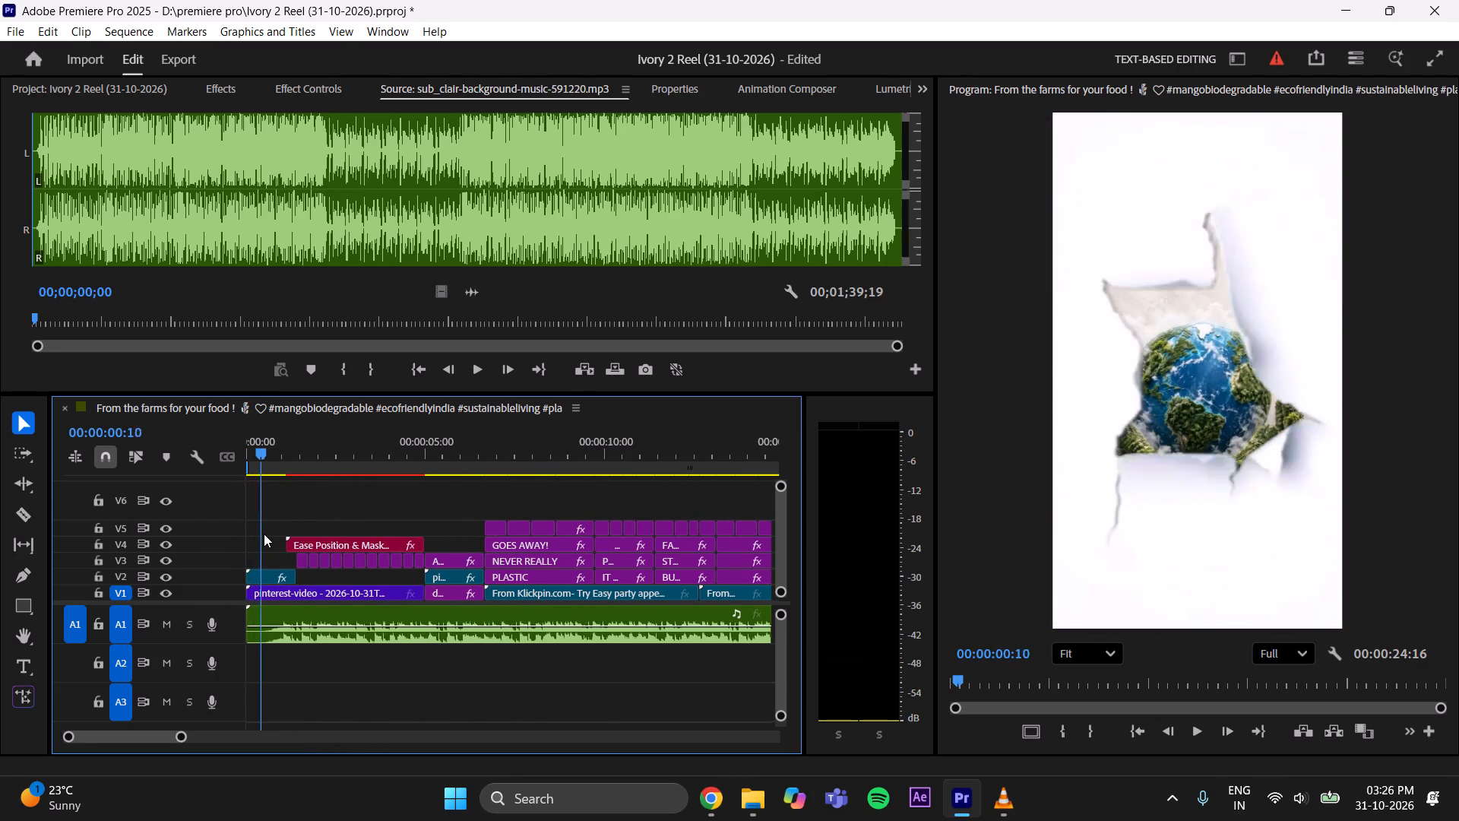
{"action": "left_click_drag", "start_coordinate": [264, 534], "coordinate": [275, 534]}
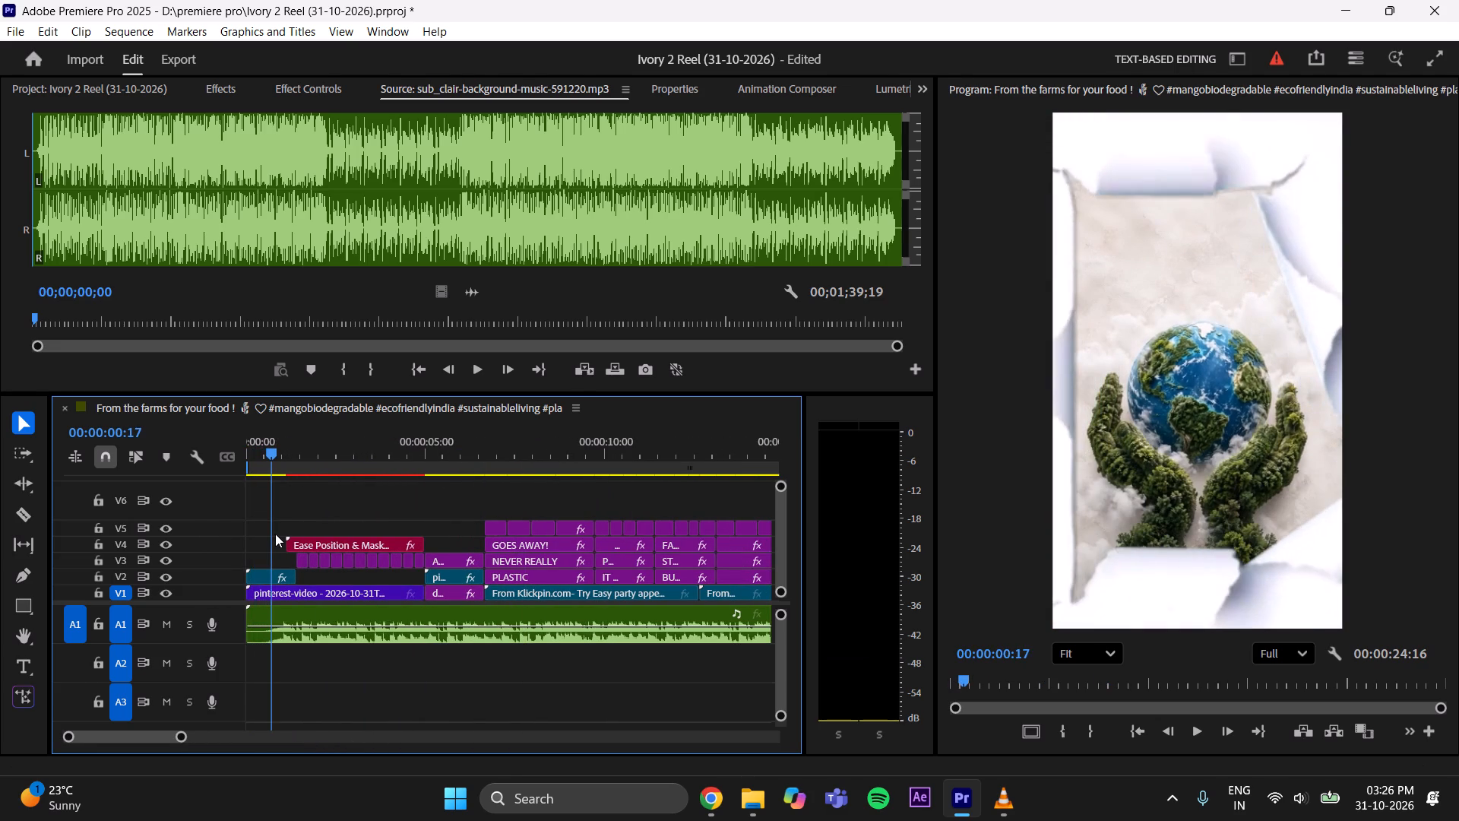
{"action": "left_click_drag", "start_coordinate": [275, 534], "coordinate": [185, 578]}
{"action": "key", "text": "space"}
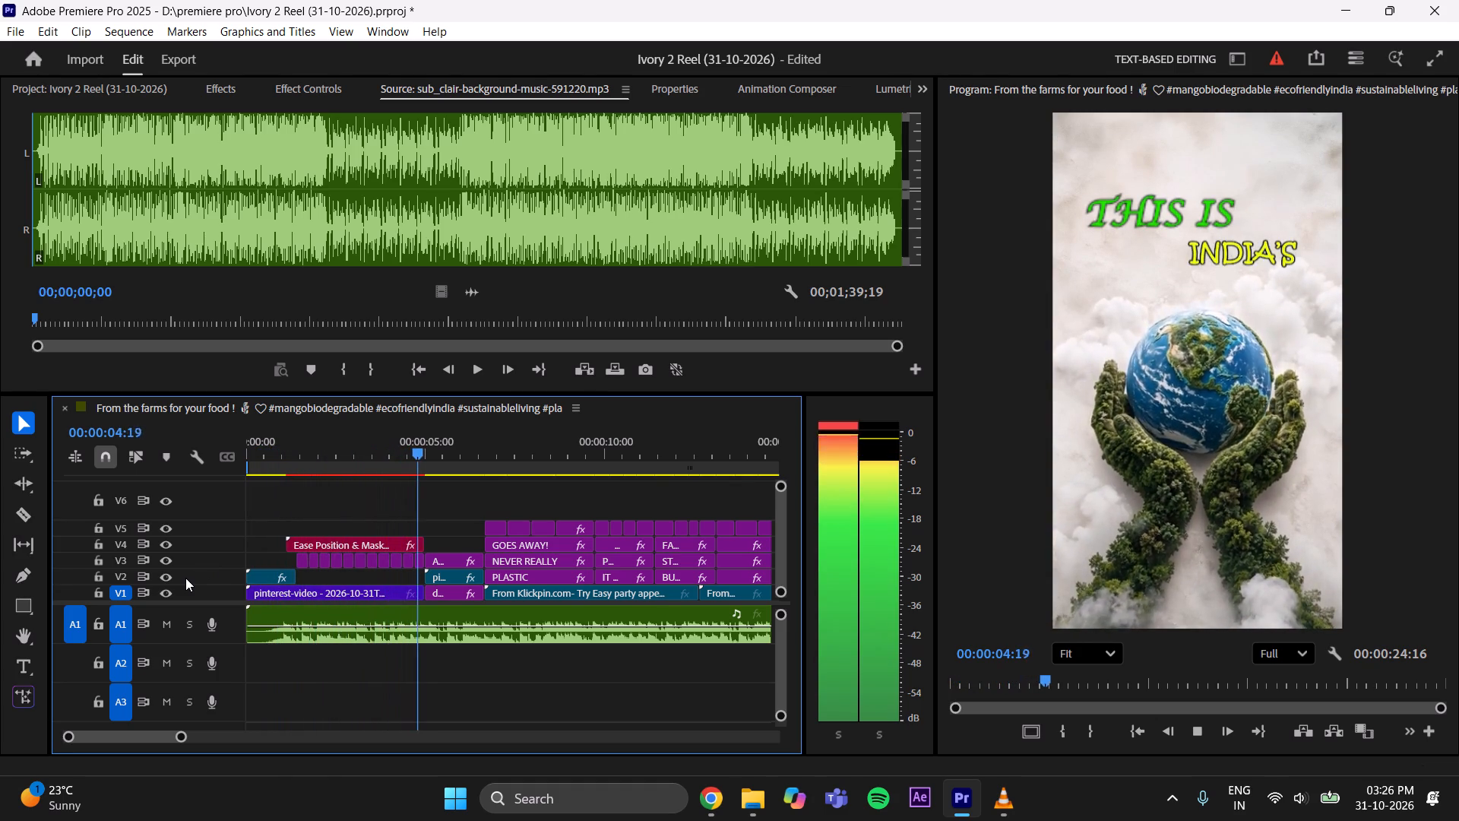
{"action": "key", "text": "space"}
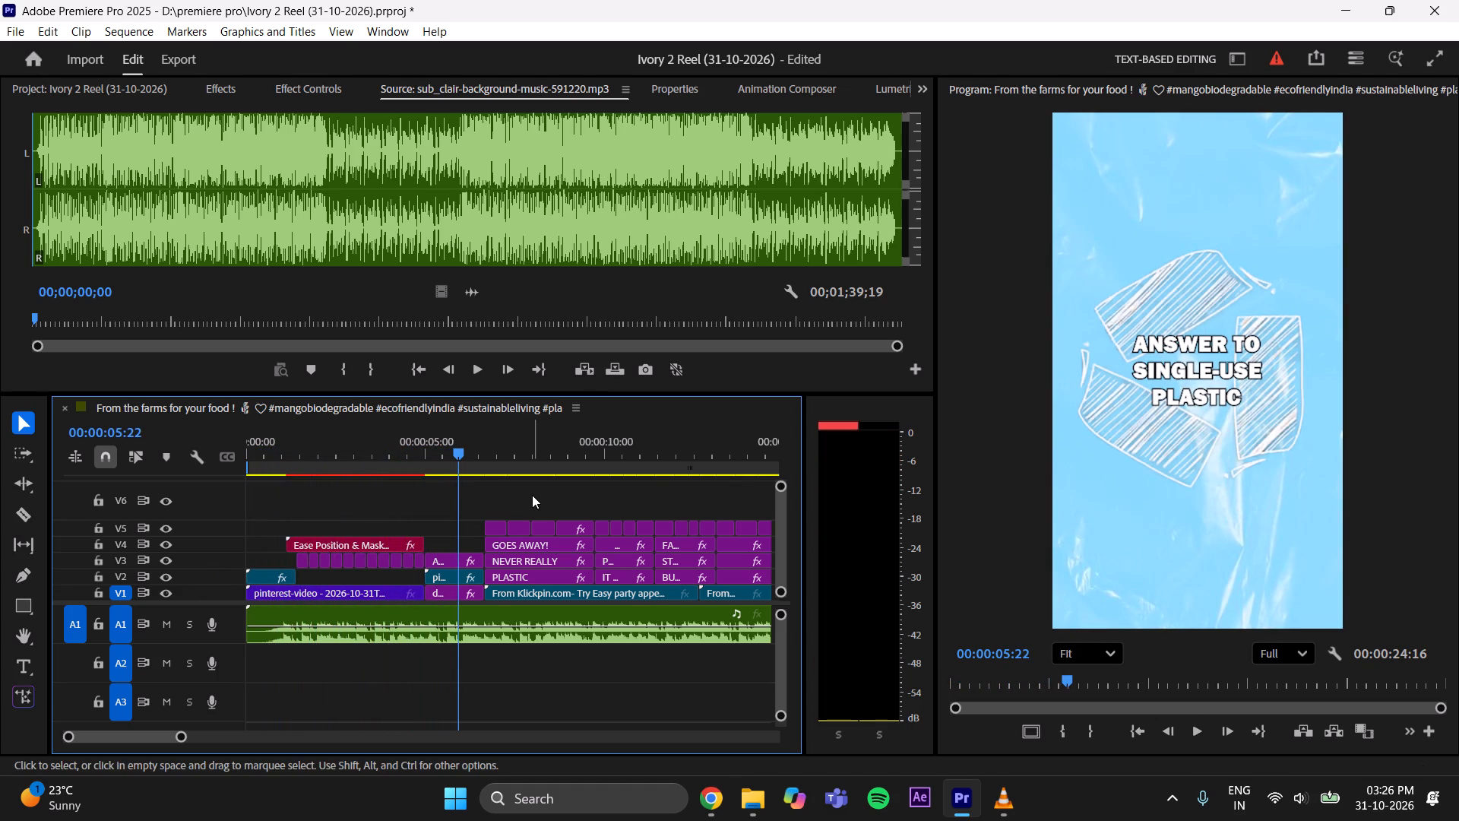
Save the project with the new background music.
{"action": "key", "text": "ctrl+s"}
Add the Shake & Distort 1 camera transition with sound from Animation Composer to the sequence.
{"action": "left_click", "coordinate": [809, 97]}
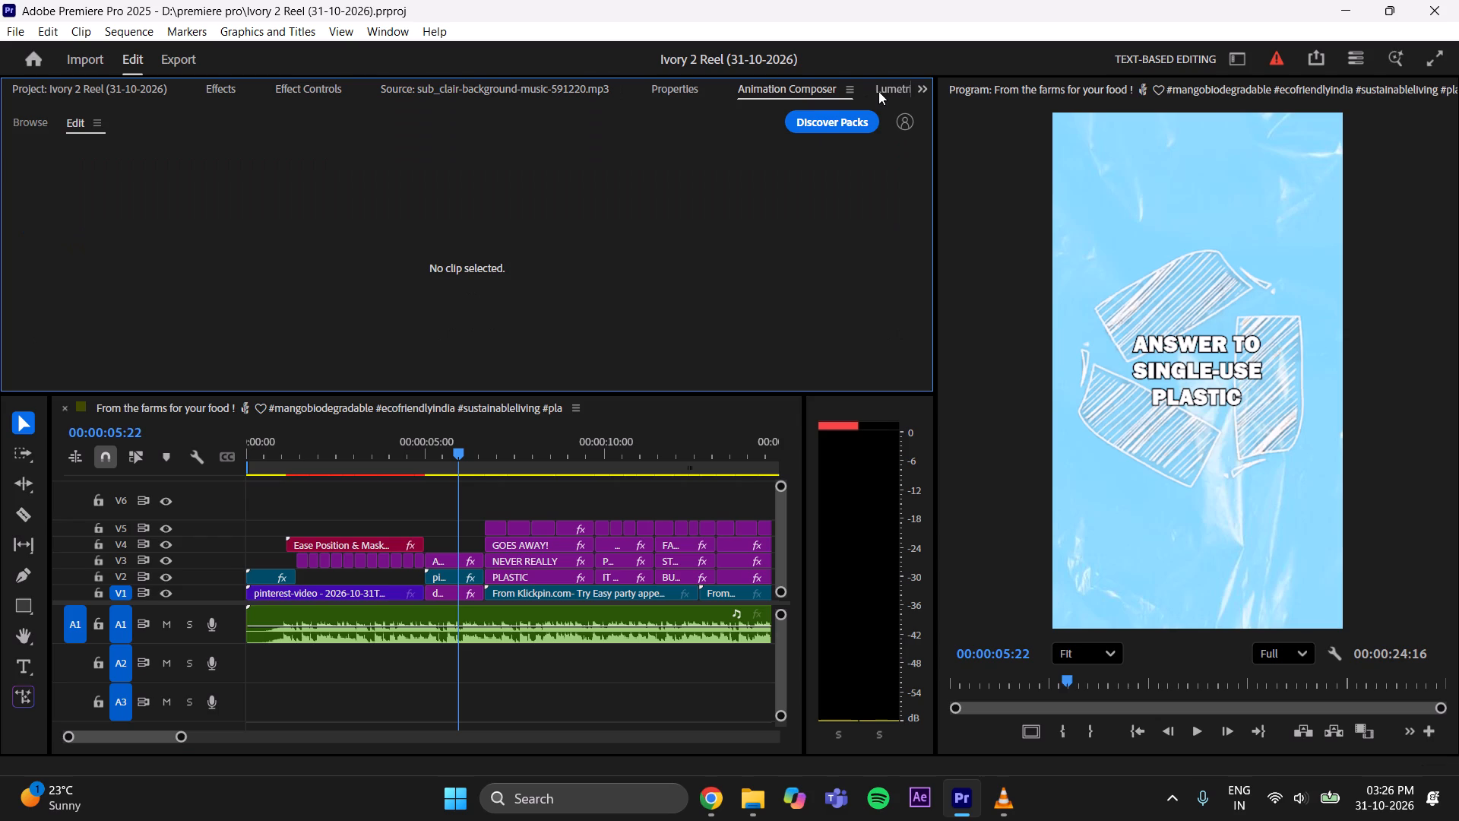
{"action": "left_click", "coordinate": [41, 121]}
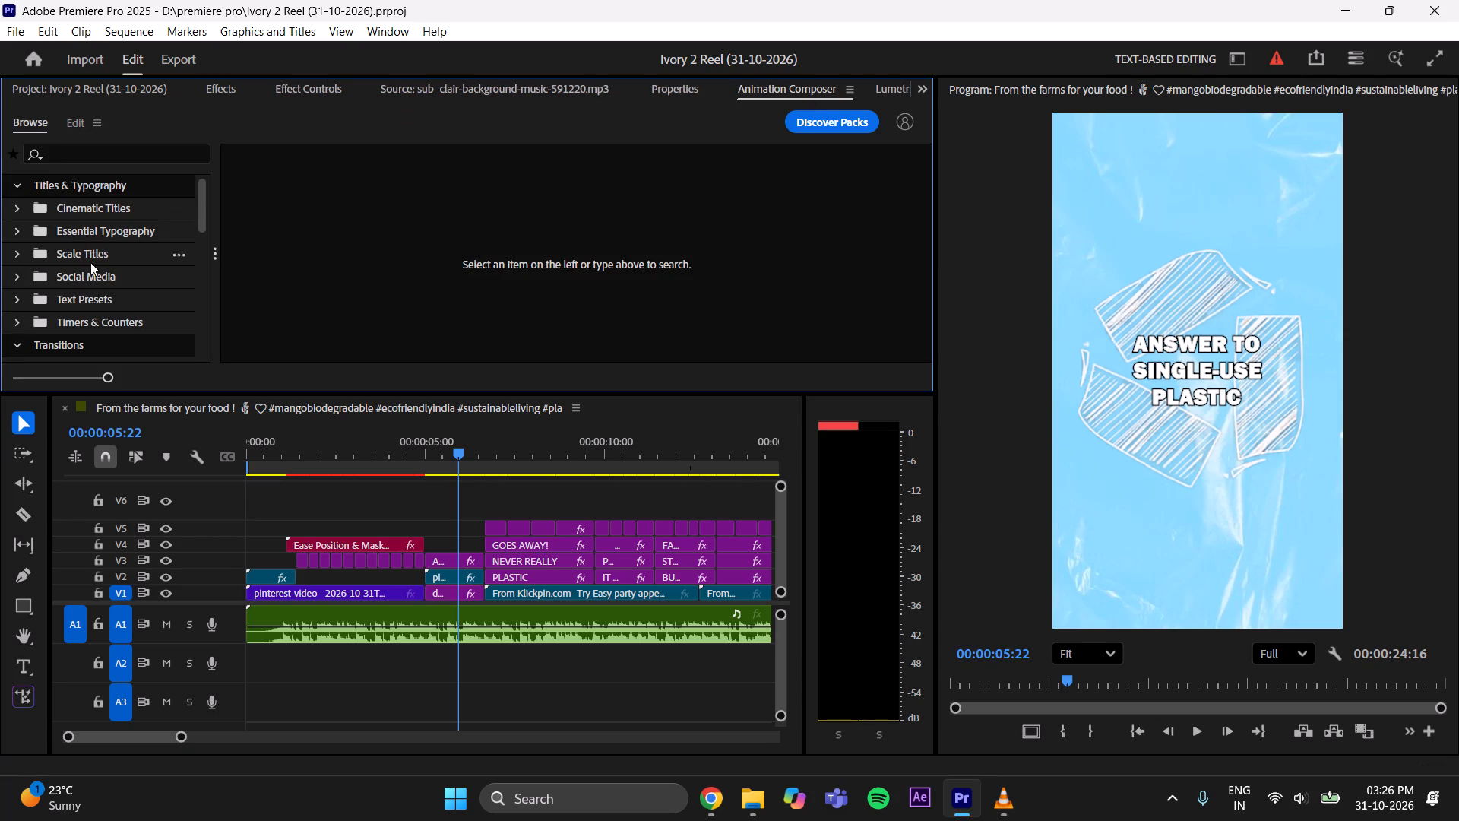
{"action": "scroll", "coordinate": [109, 296], "scroll_direction": "down", "scroll_amount": 1}
{"action": "left_click", "coordinate": [116, 274]}
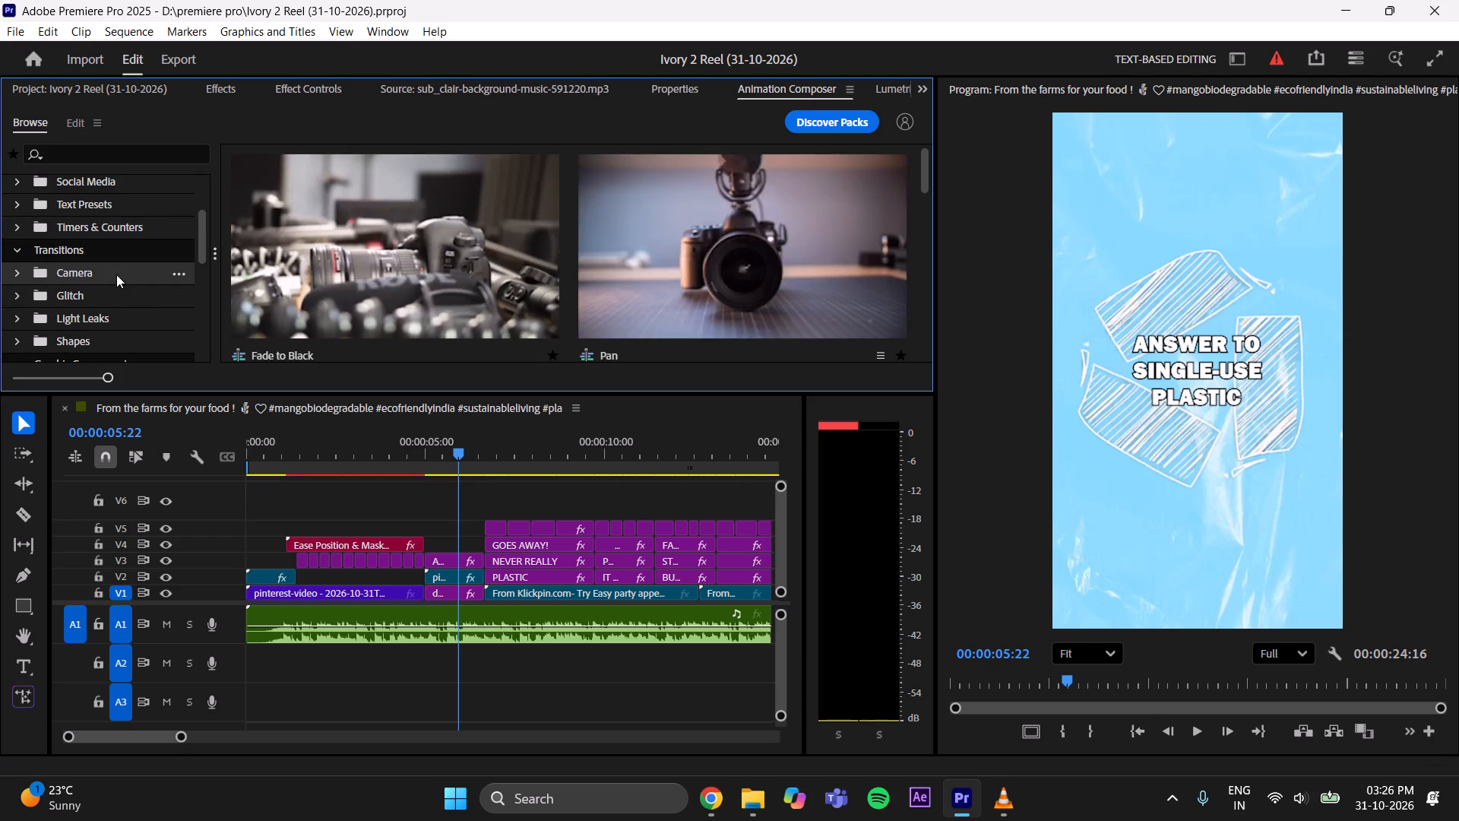
{"action": "scroll", "coordinate": [659, 271], "scroll_direction": "down", "scroll_amount": 1}
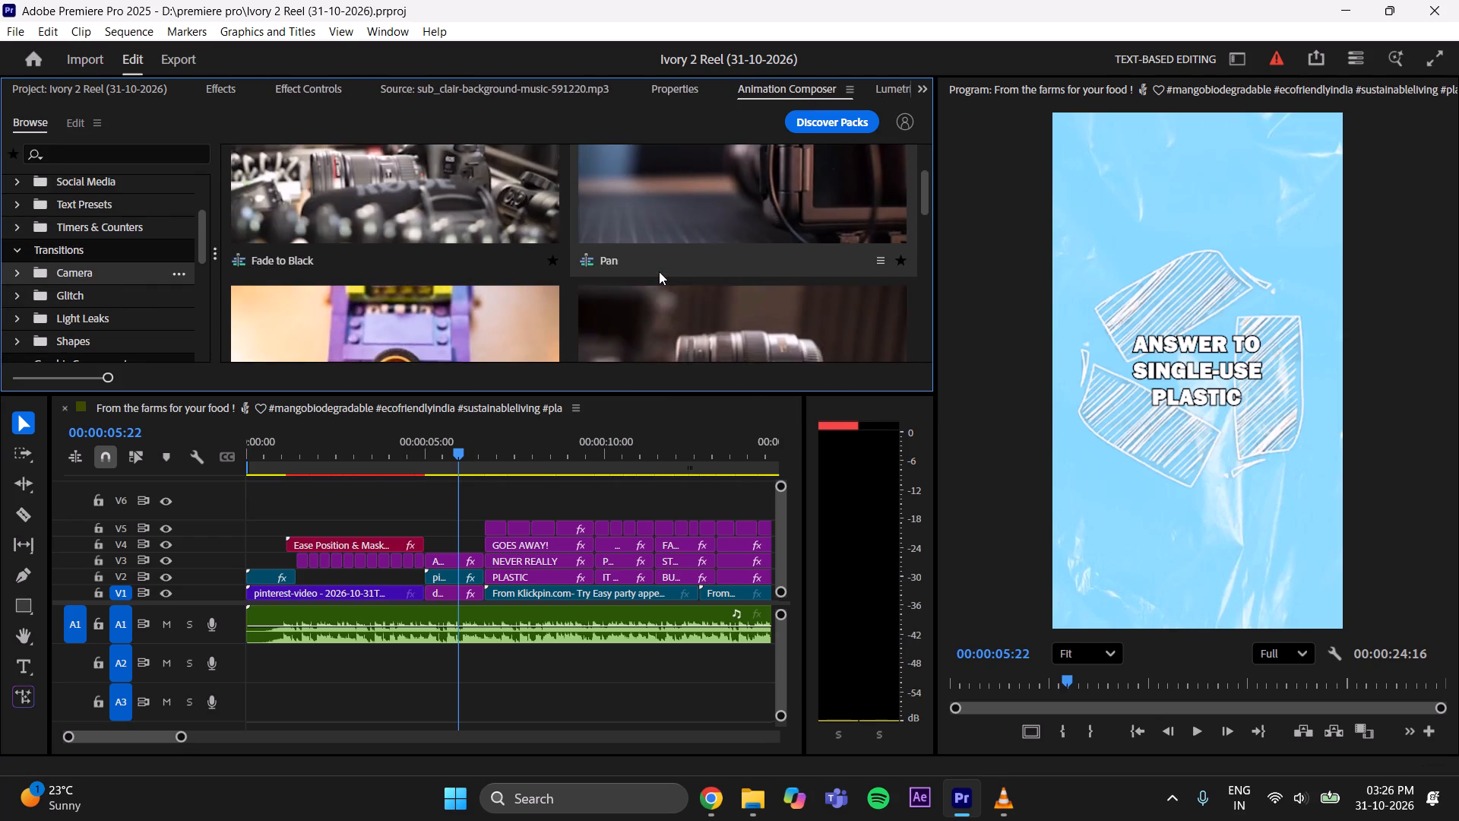
{"action": "scroll", "coordinate": [659, 273], "scroll_direction": "down", "scroll_amount": 1}
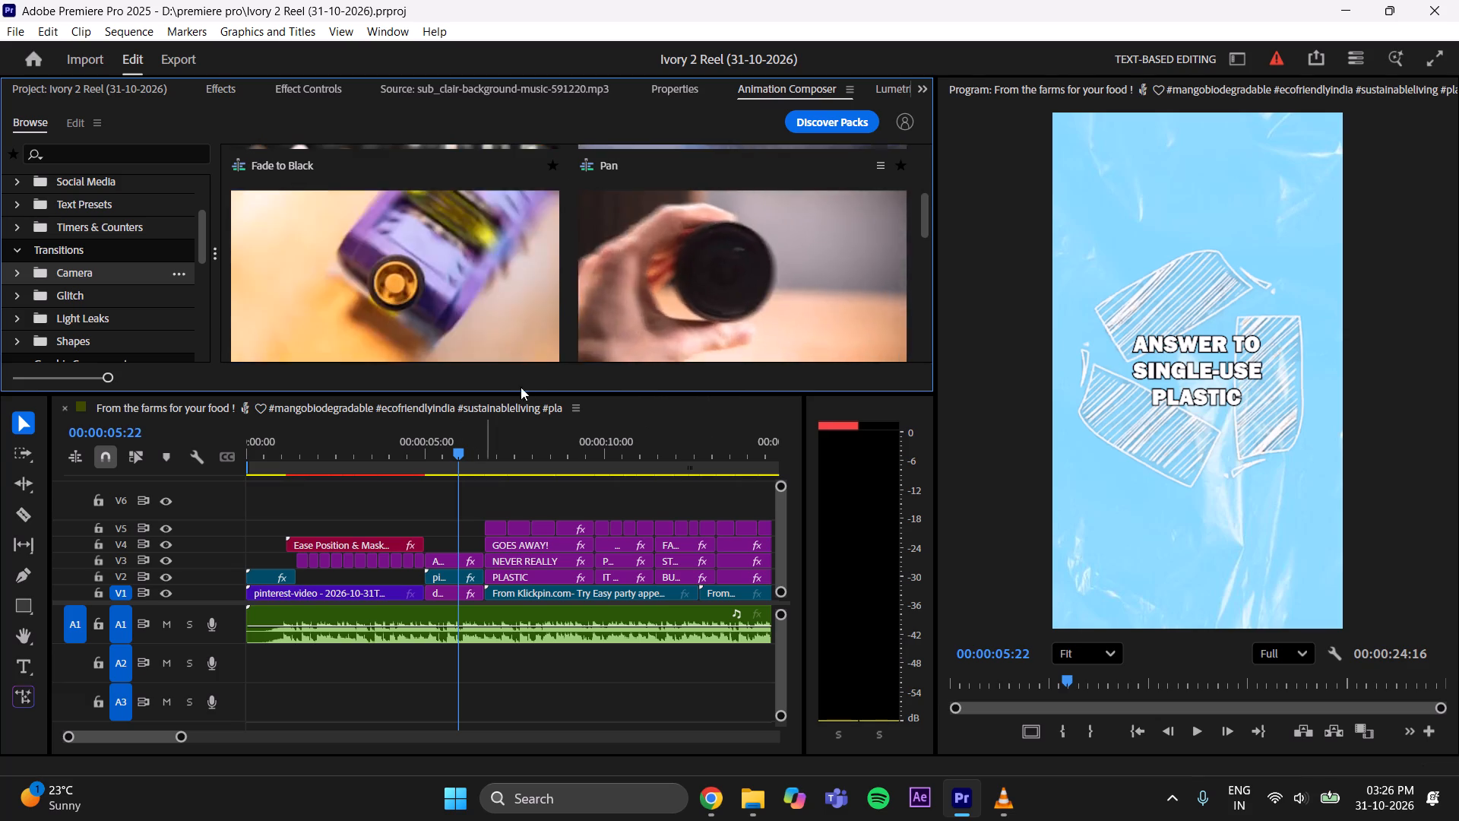
{"action": "scroll", "coordinate": [605, 301], "scroll_direction": "down", "scroll_amount": 6}
{"action": "scroll", "coordinate": [606, 300], "scroll_direction": "up", "scroll_amount": 4}
{"action": "left_click", "coordinate": [697, 206]}
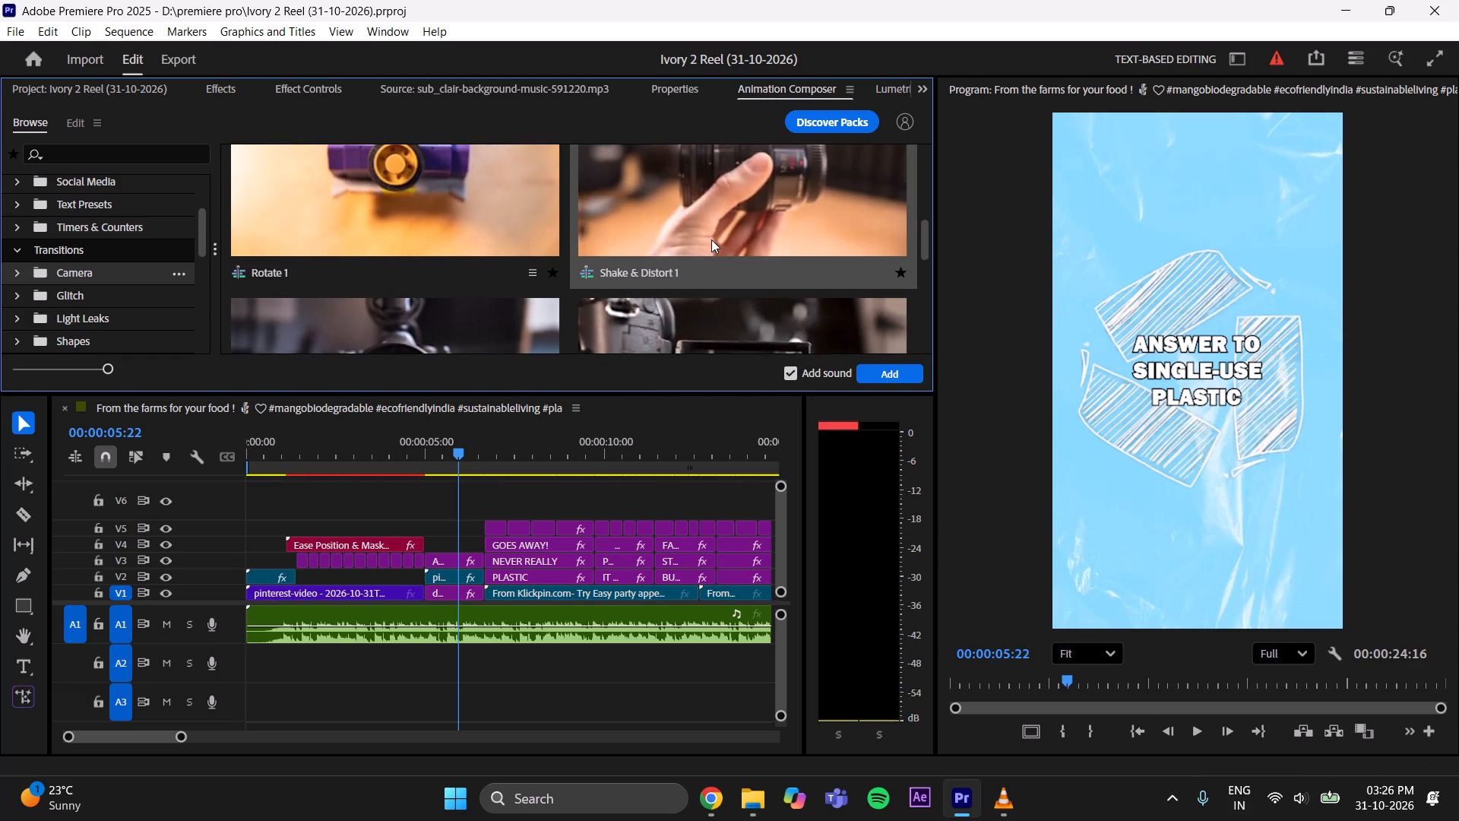
{"action": "left_click", "coordinate": [894, 388]}
{"action": "left_click", "coordinate": [894, 374]}
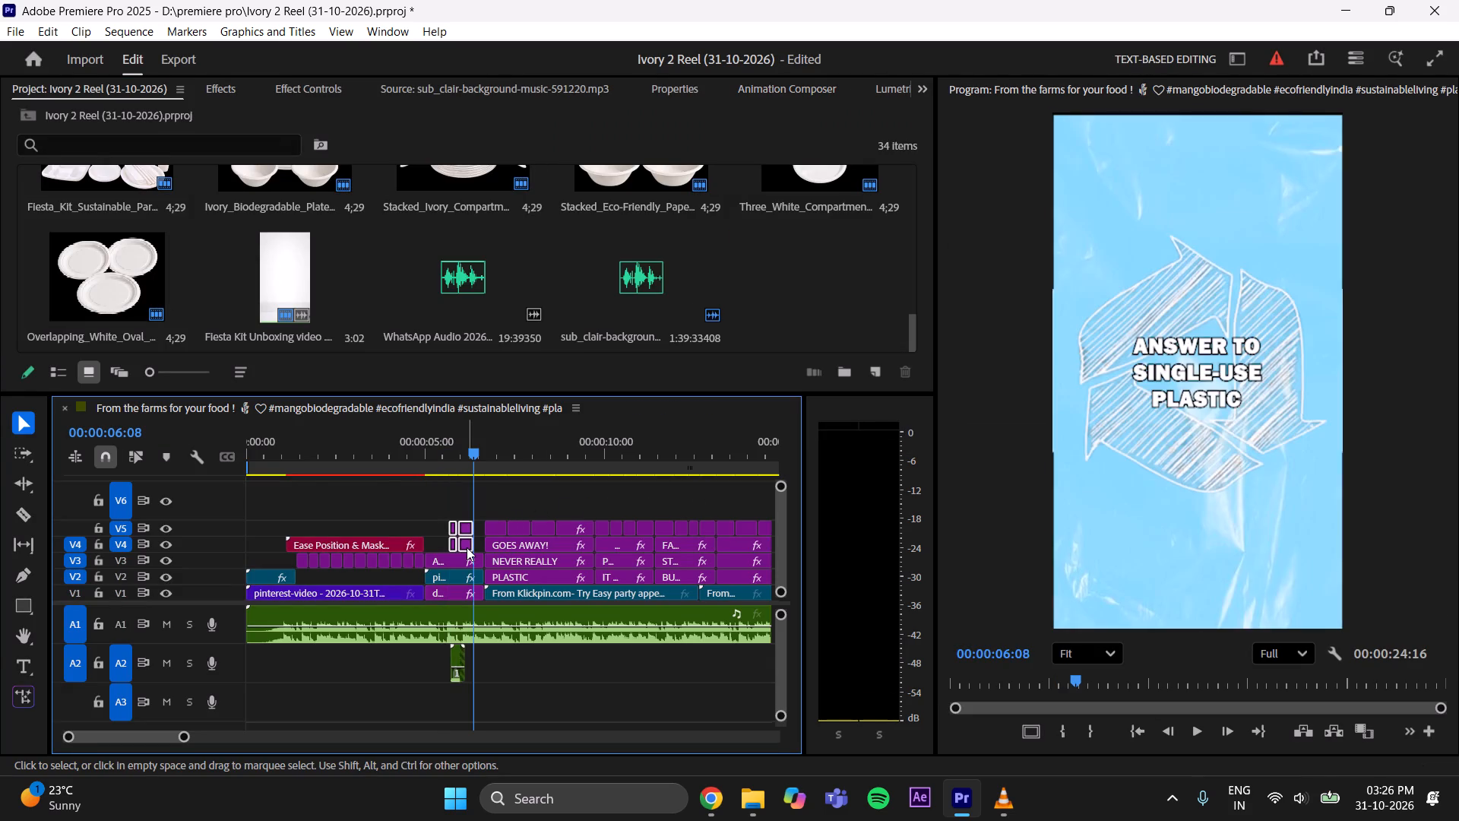
Move the transition and its sound to the cut at about 5 seconds, with its layers on V5 and V6.
{"action": "left_click_drag", "start_coordinate": [467, 547], "coordinate": [462, 523]}
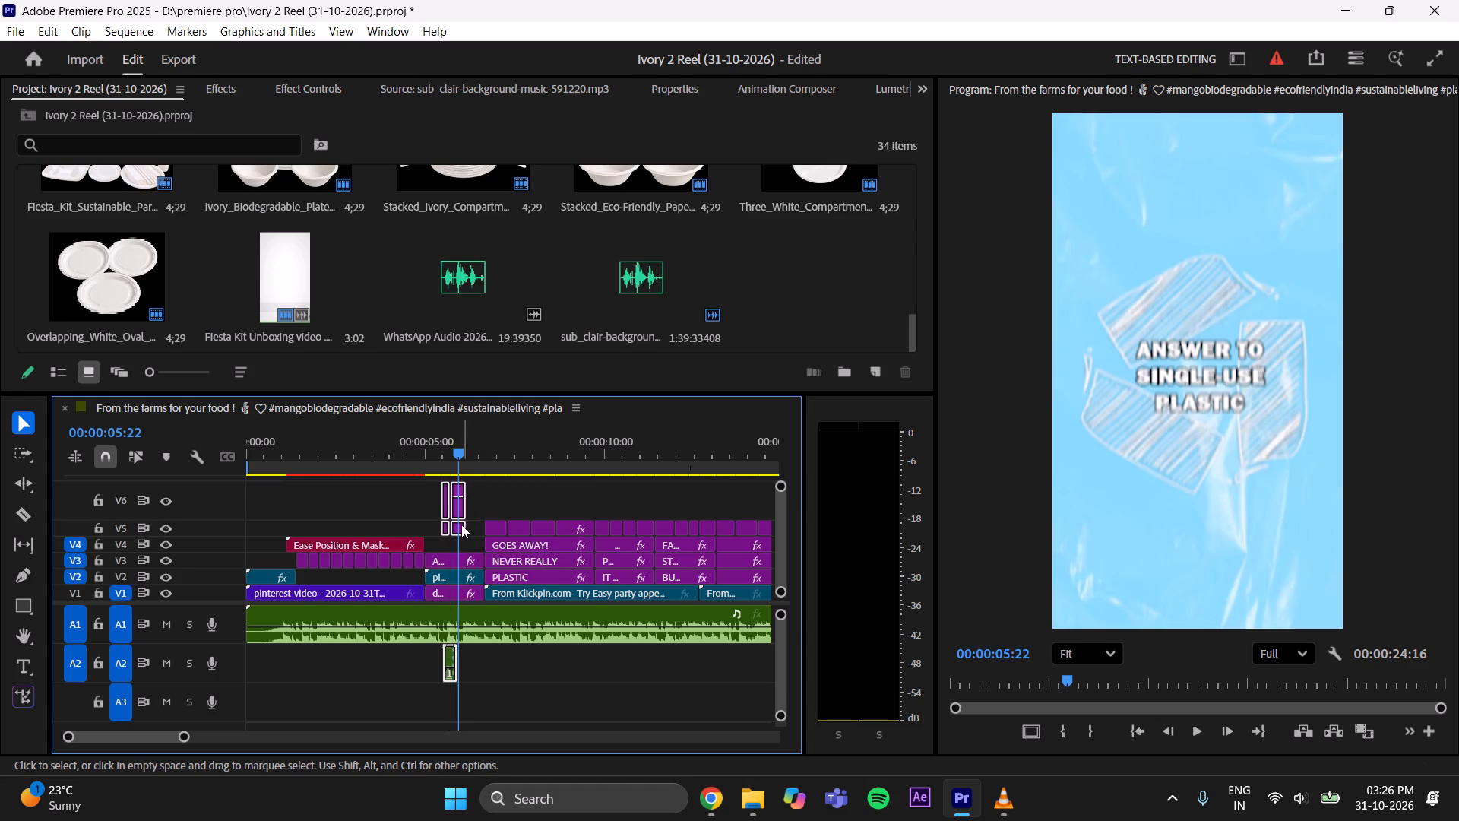
{"action": "left_click_drag", "start_coordinate": [461, 525], "coordinate": [438, 531]}
{"action": "left_click", "coordinate": [505, 495]}
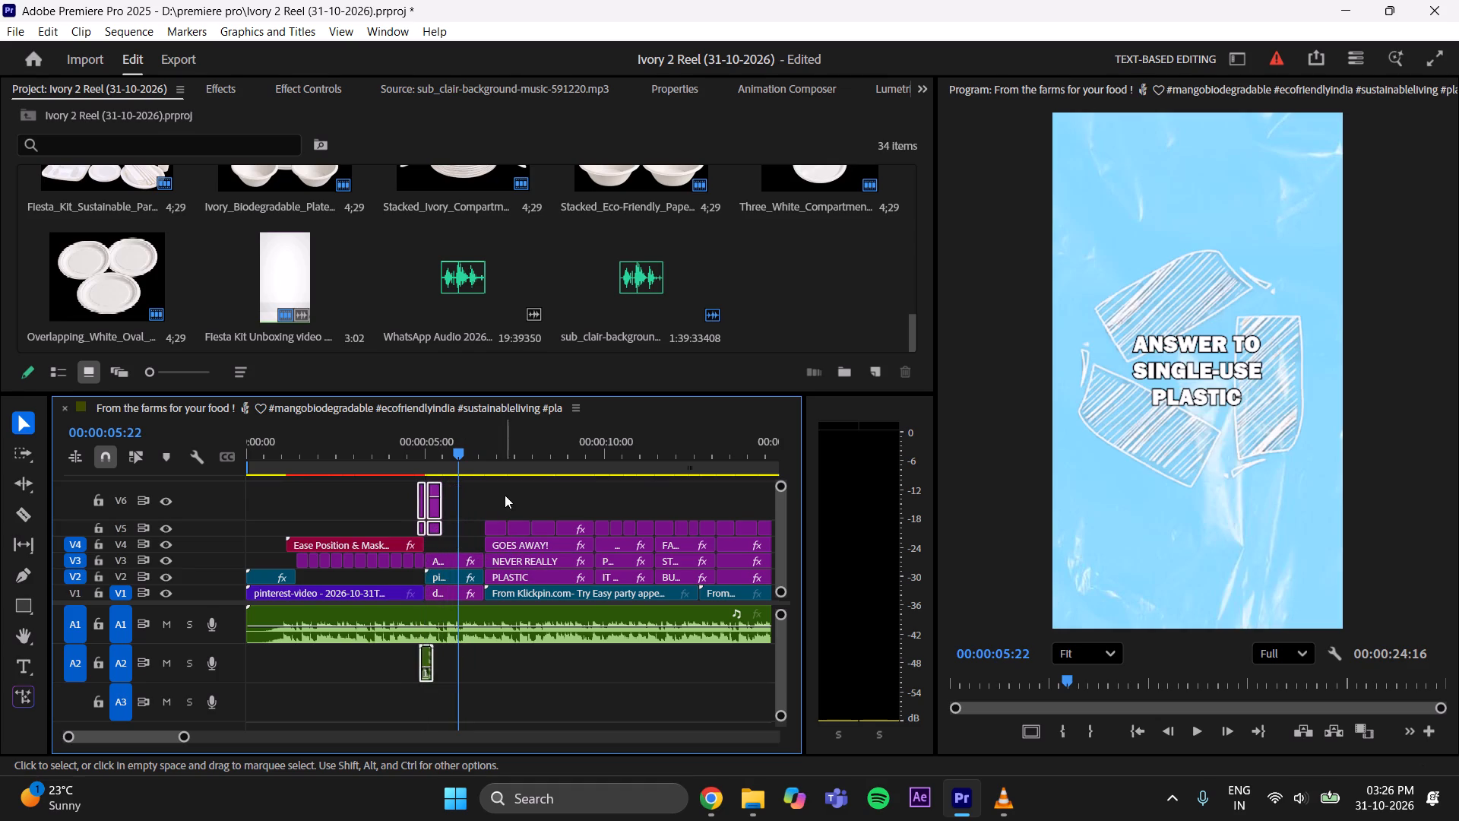
Play through the transition into the "Answer to single-use plastic" section to check its timing and sound.
{"action": "left_click_drag", "start_coordinate": [456, 442], "coordinate": [372, 478]}
{"action": "key", "text": "space"}
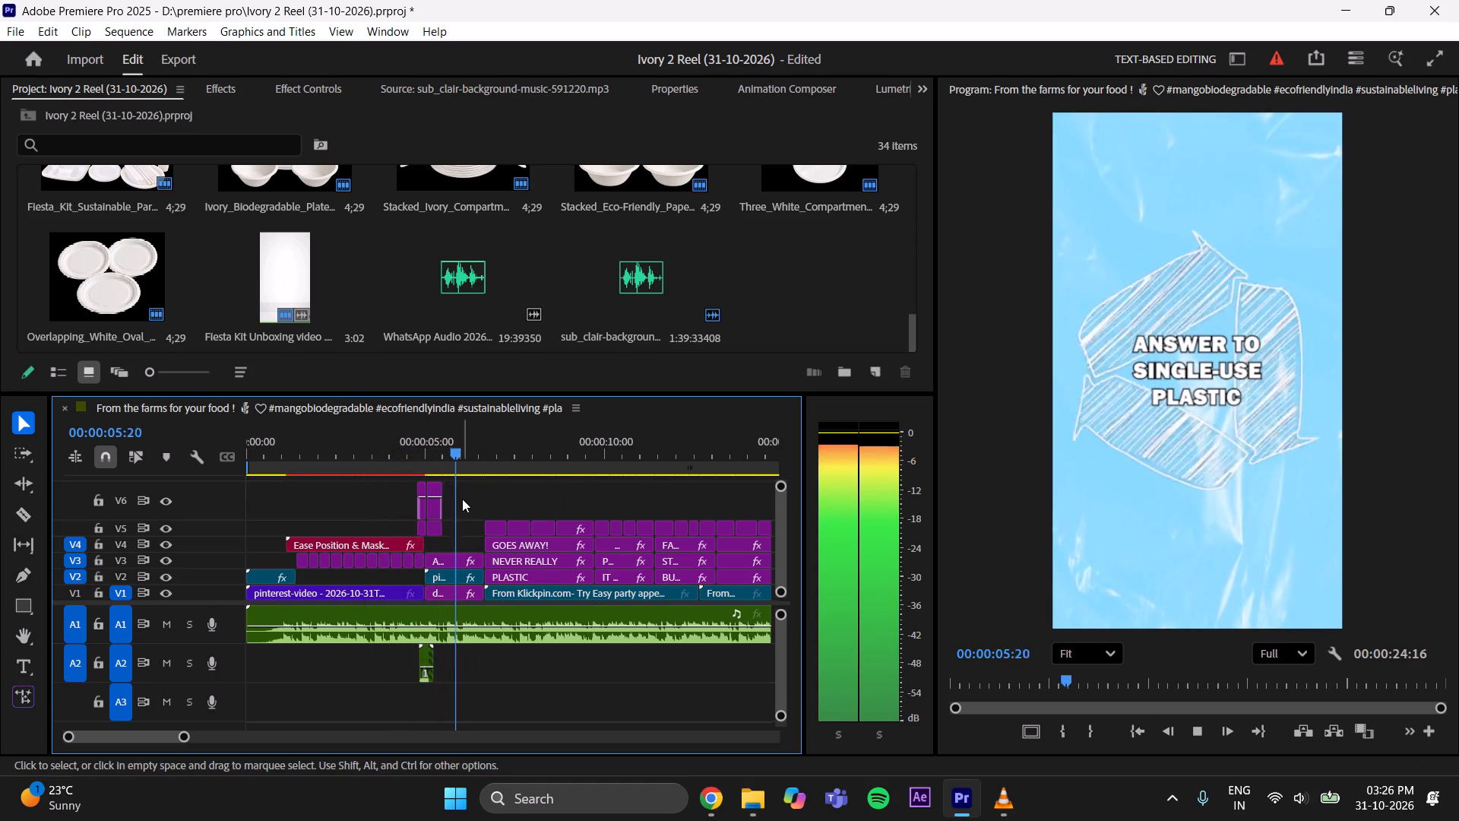
{"action": "key", "text": "space"}
{"action": "left_click_drag", "start_coordinate": [492, 440], "coordinate": [431, 471]}
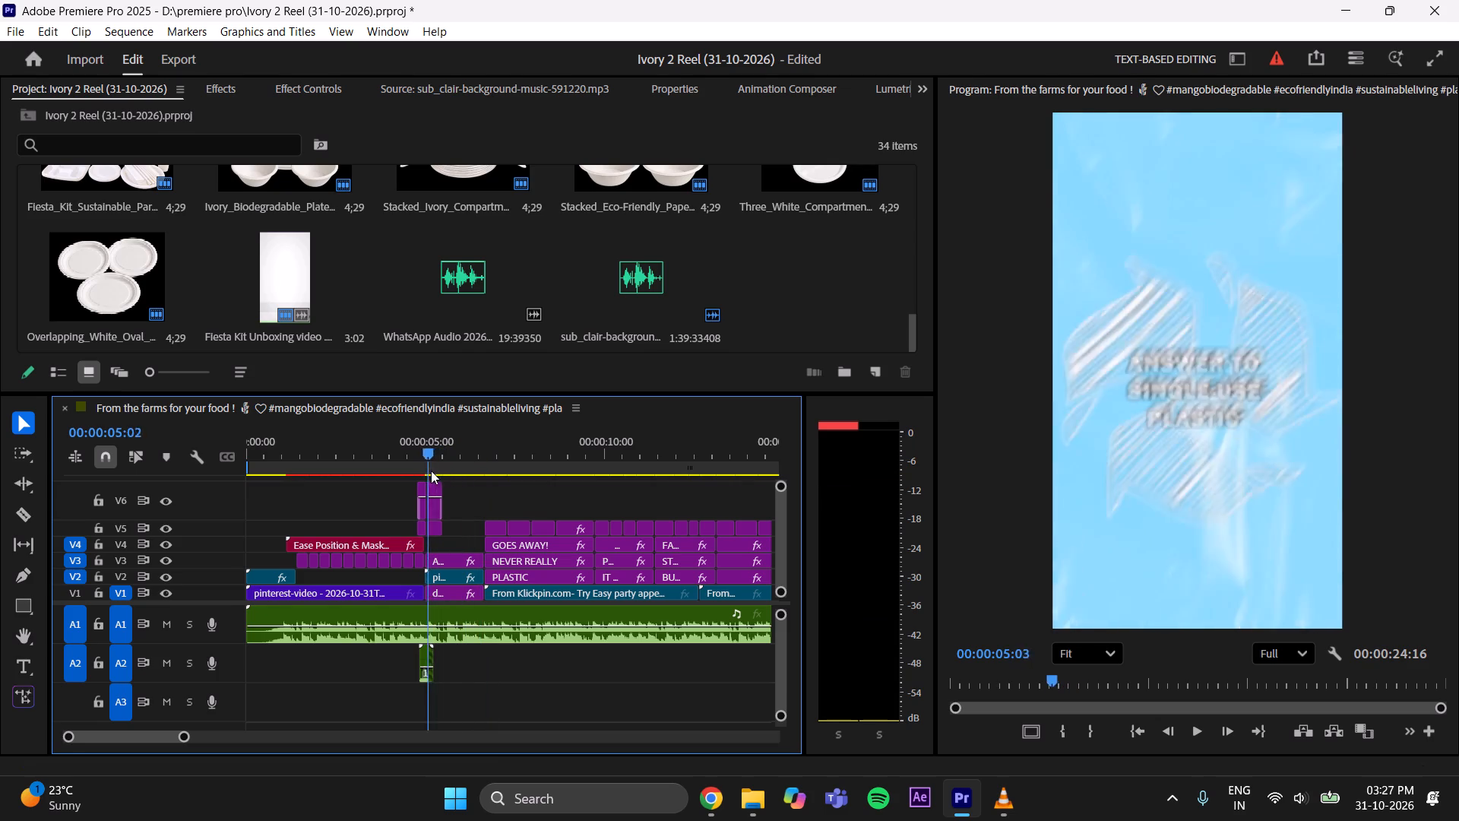
{"action": "left_click_drag", "start_coordinate": [431, 471], "coordinate": [411, 480]}
{"action": "key", "text": "space"}
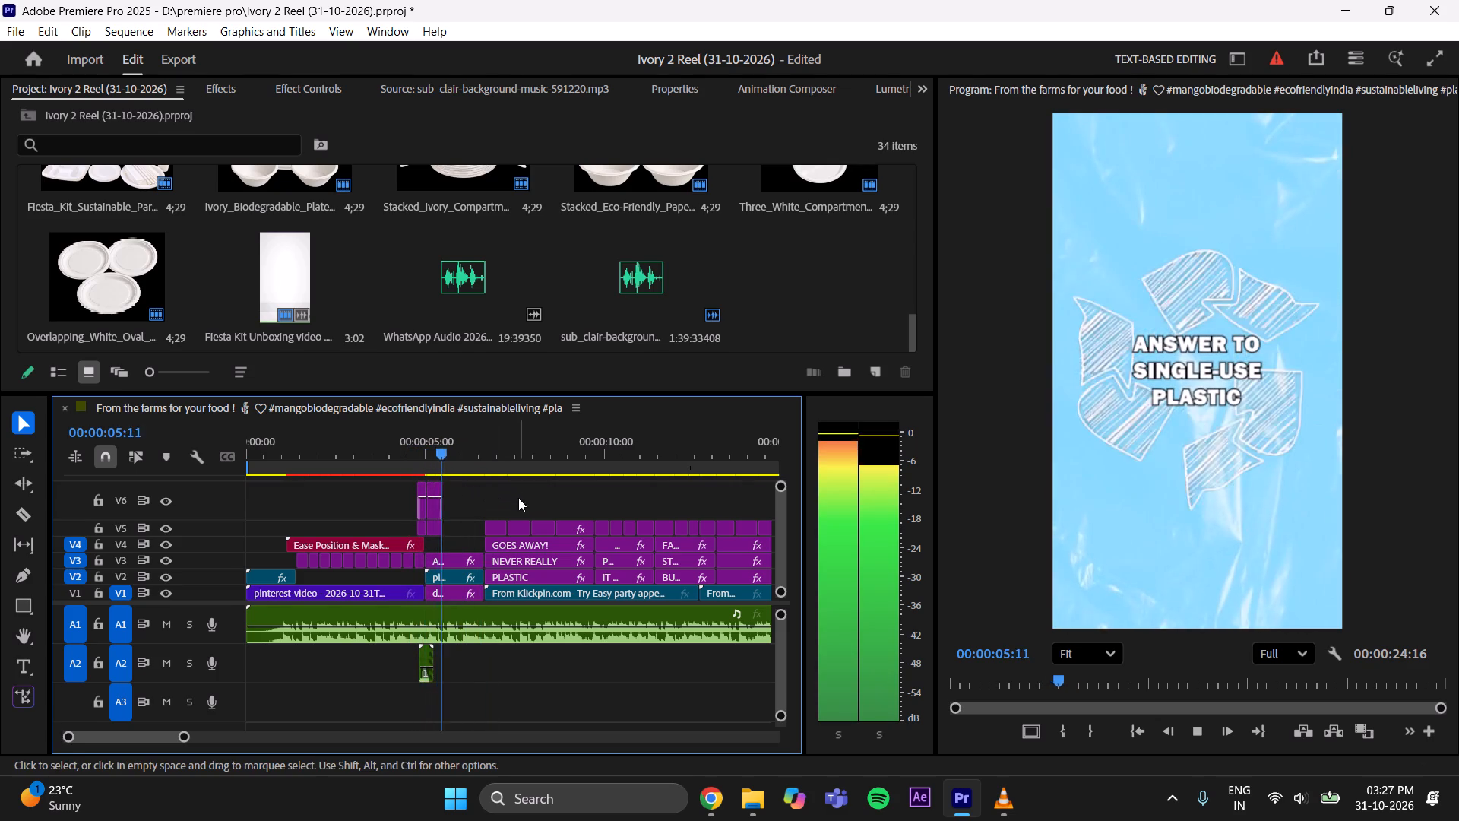
{"action": "key", "text": "space"}
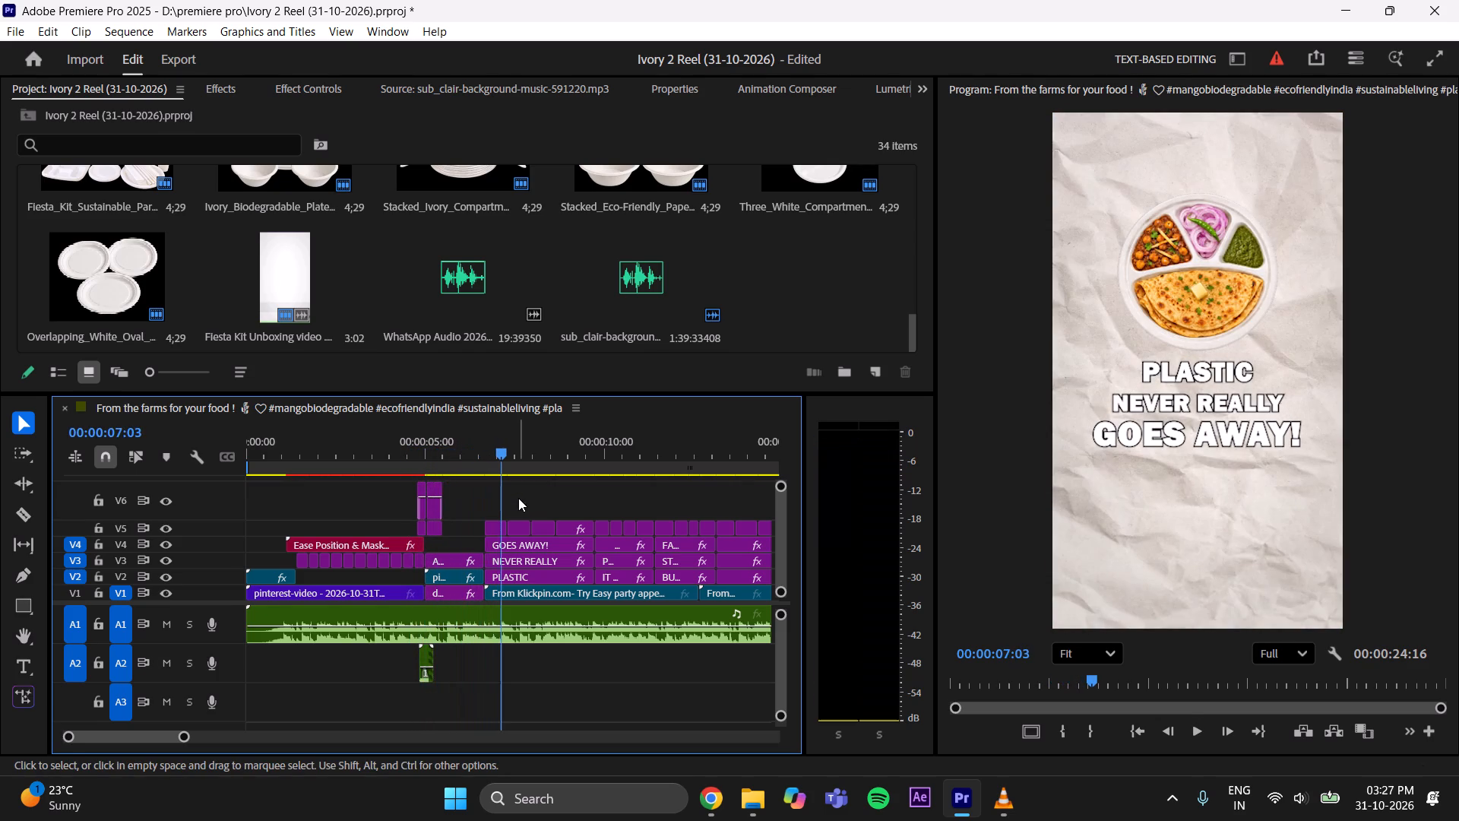
Save the project with the added transition.
{"action": "key", "text": "ctrl+s"}
Replay the "Answer to single-use plastic" section from just before the transition.
{"action": "left_click_drag", "start_coordinate": [500, 446], "coordinate": [413, 491]}
{"action": "key", "text": "space"}
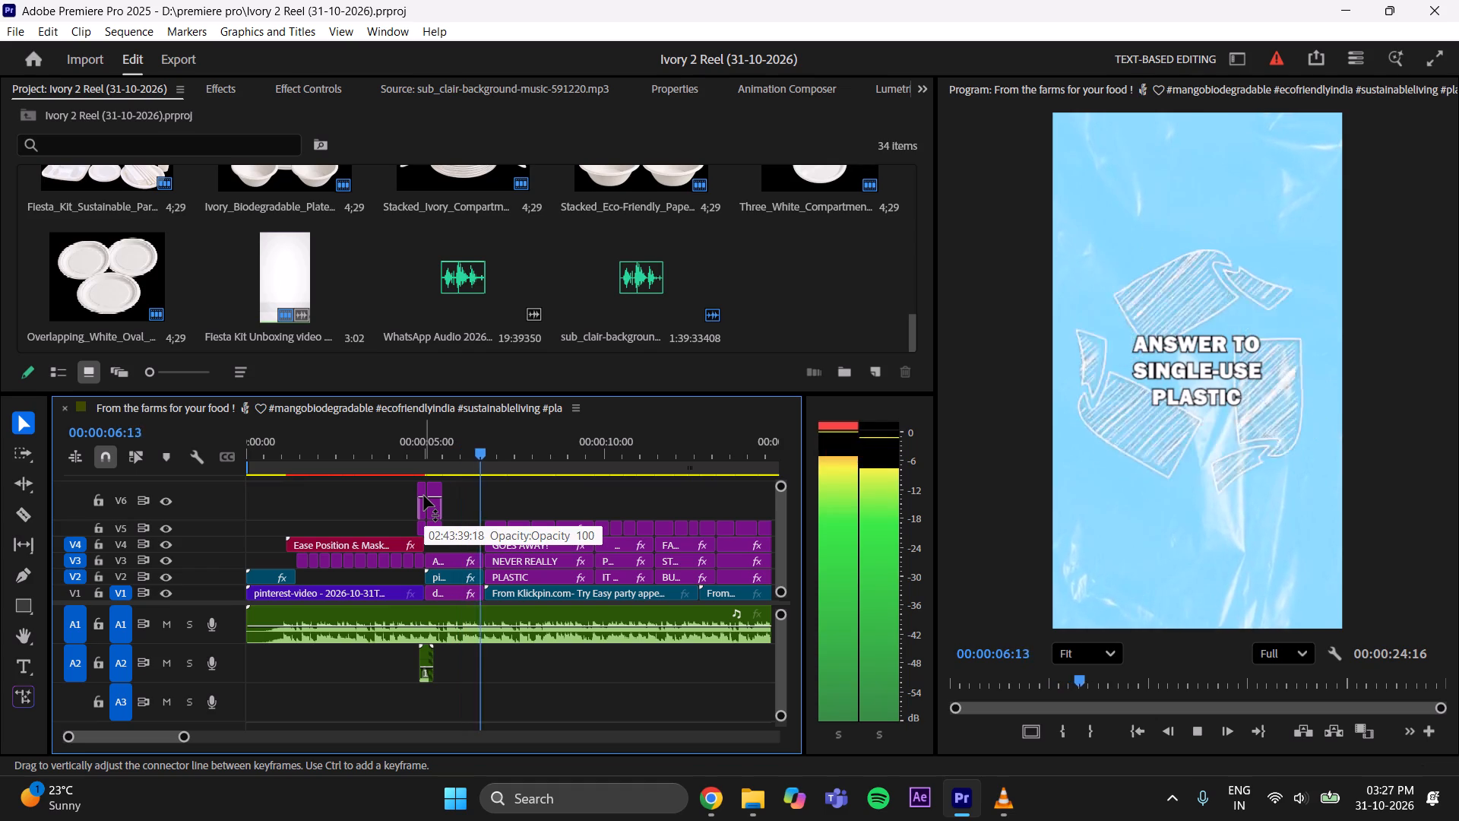
{"action": "key", "text": "space"}
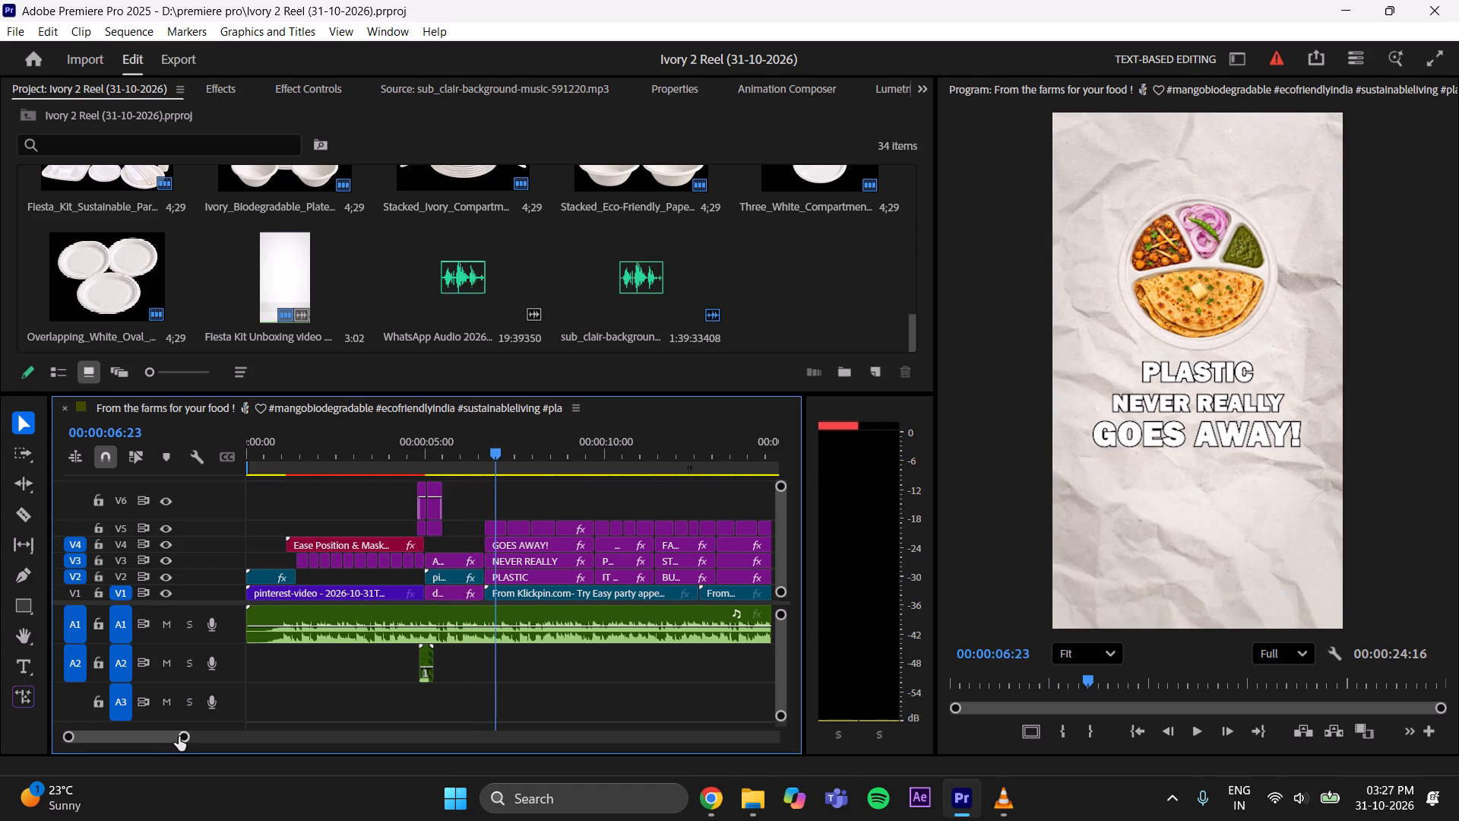
Shift all video clips from the "Plastic never really goes away" section onward to start at about 9 seconds, leaving a gap before them.
{"action": "left_click_drag", "start_coordinate": [181, 737], "coordinate": [221, 726]}
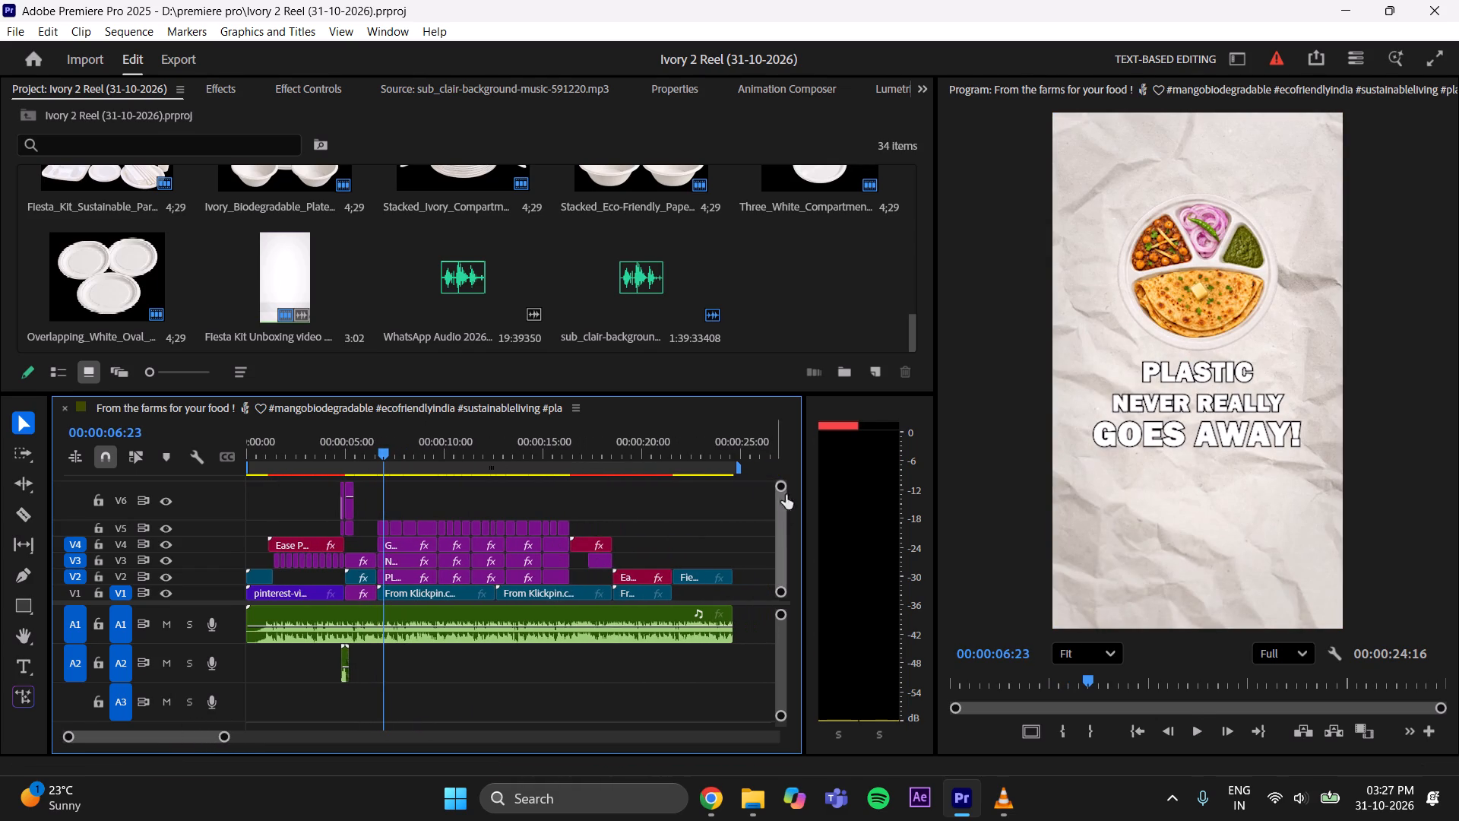
{"action": "left_click_drag", "start_coordinate": [755, 491], "coordinate": [400, 597]}
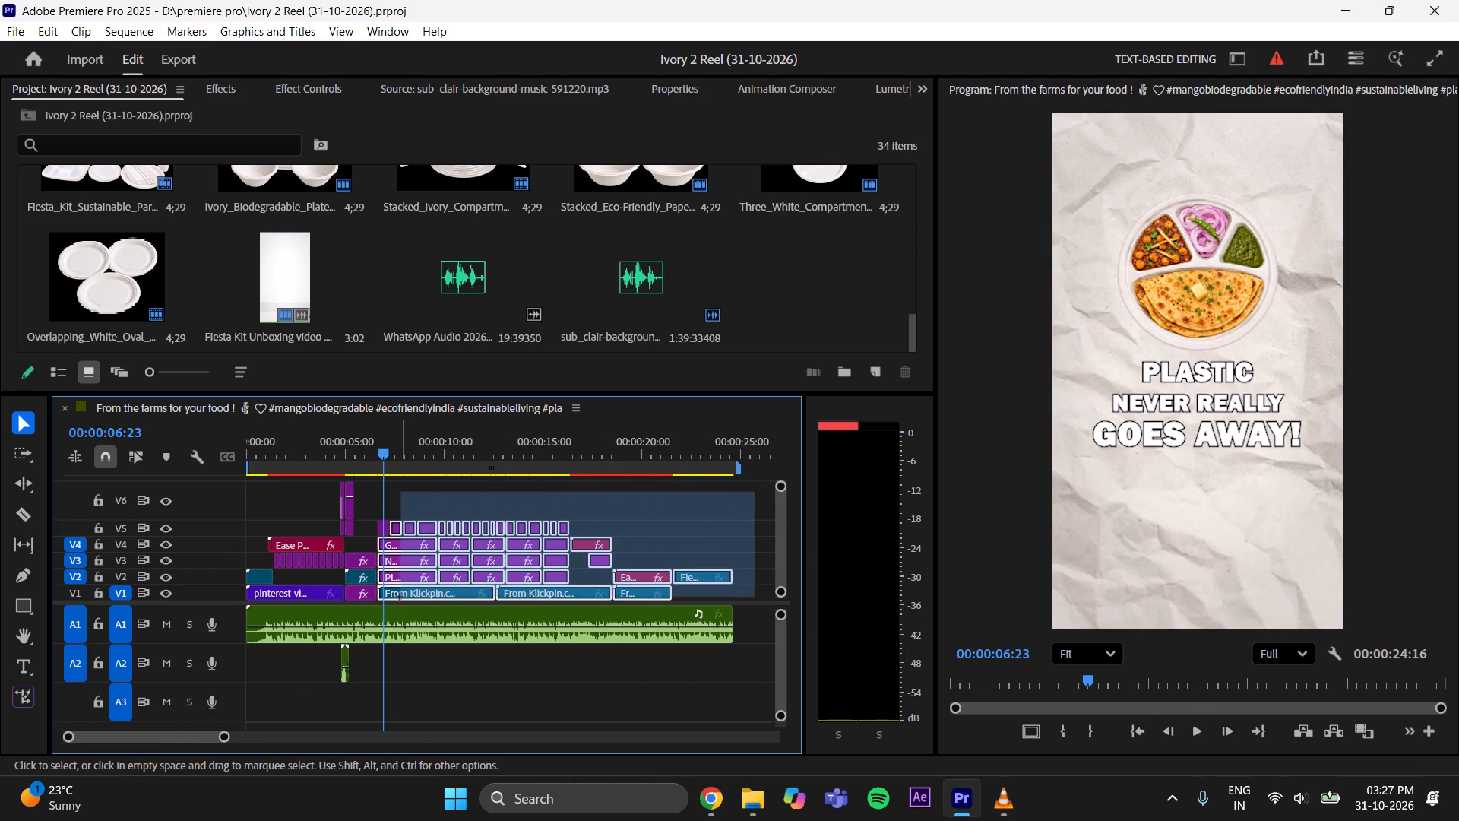
{"action": "left_click_drag", "start_coordinate": [400, 597], "coordinate": [385, 597]}
{"action": "left_click_drag", "start_coordinate": [398, 576], "coordinate": [423, 572]}
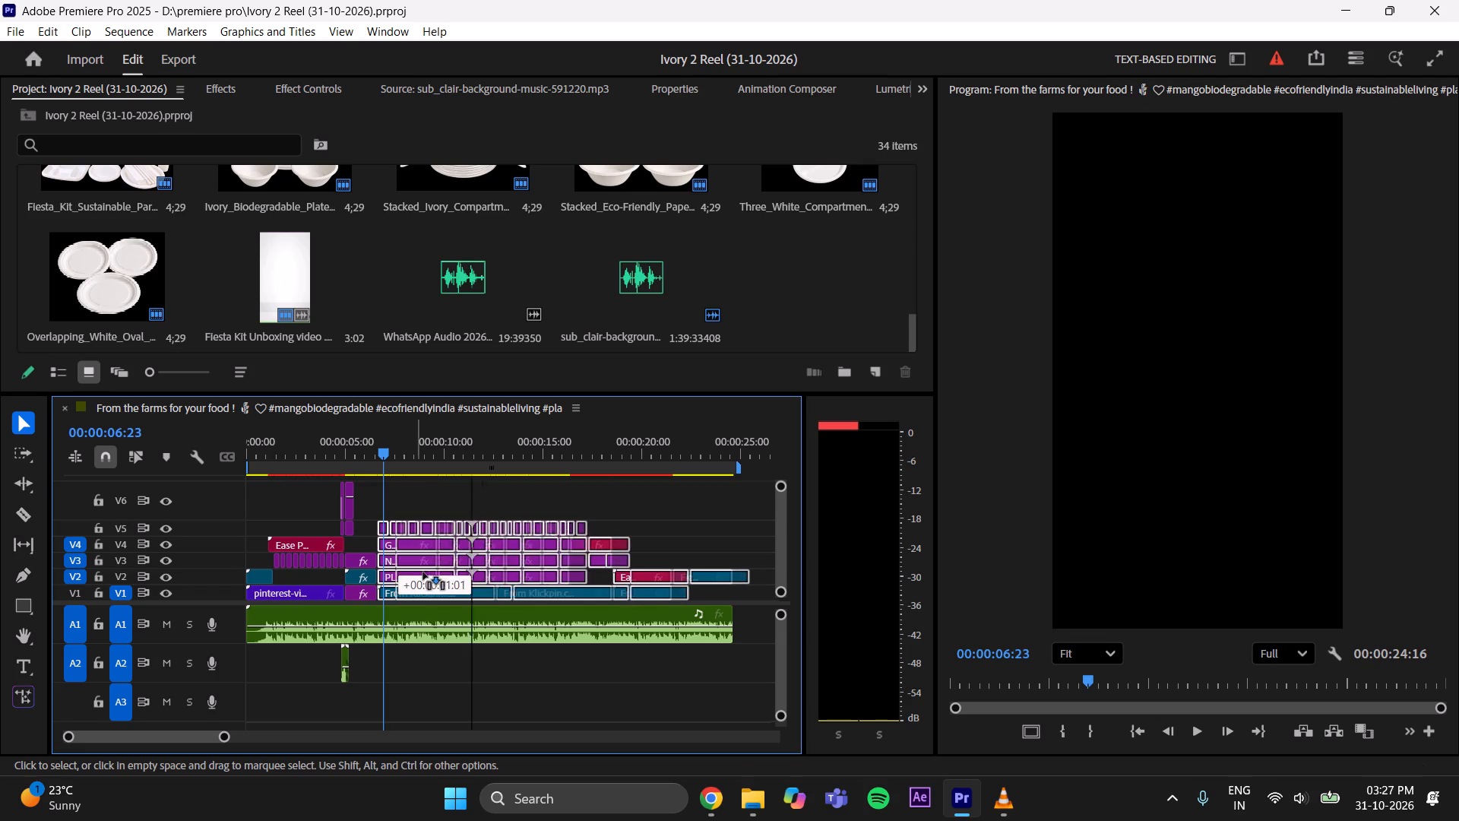
{"action": "left_click_drag", "start_coordinate": [423, 572], "coordinate": [445, 572]}
{"action": "left_click", "coordinate": [460, 486]}
Play through the "Answer to single-use plastic" section and the gap to judge where its clips should end against the music.
{"action": "left_click_drag", "start_coordinate": [223, 732], "coordinate": [202, 745]}
{"action": "left_click_drag", "start_coordinate": [495, 432], "coordinate": [430, 486]}
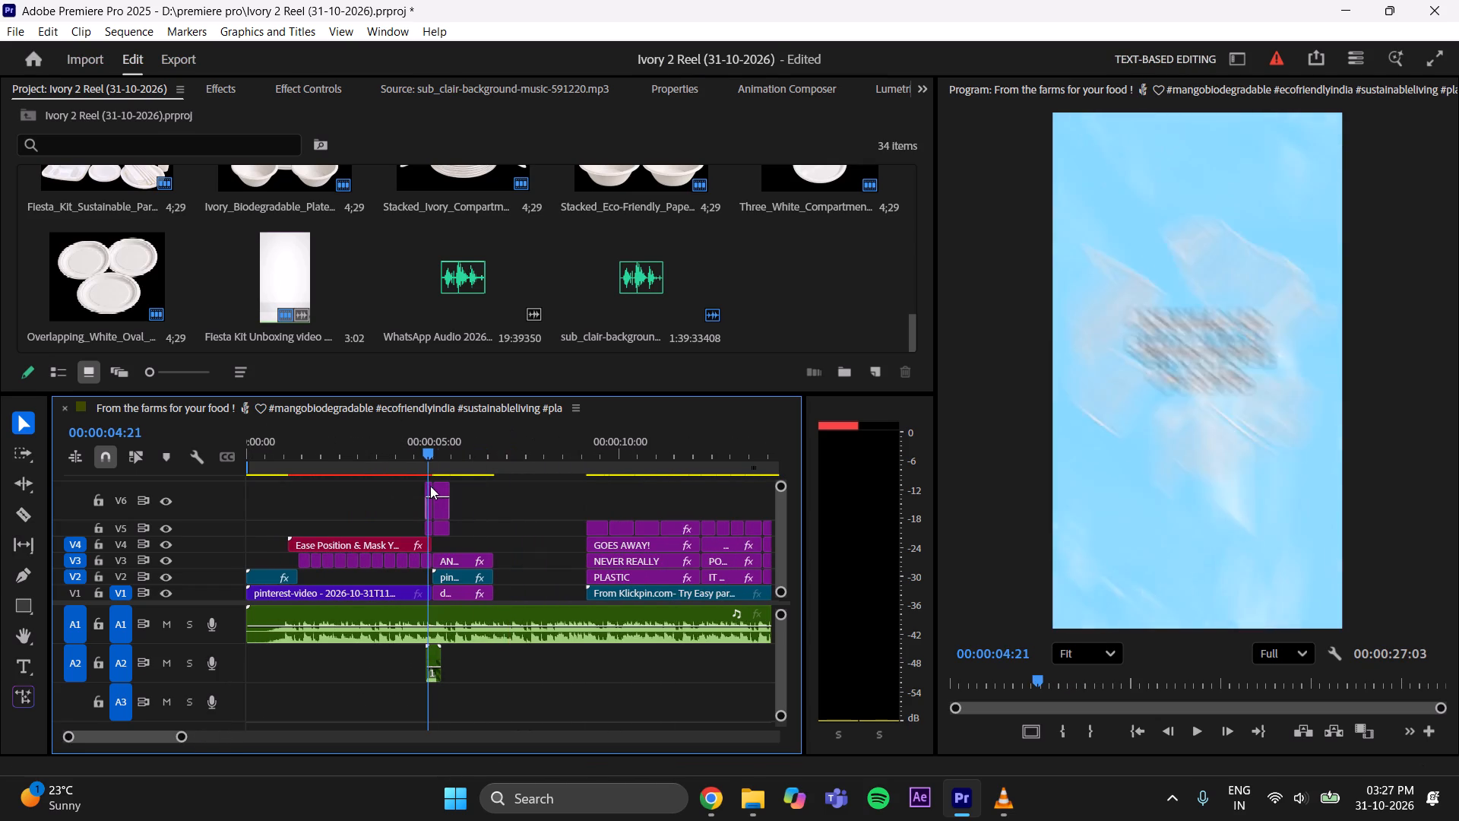
{"action": "left_click_drag", "start_coordinate": [430, 486], "coordinate": [431, 487]}
{"action": "key", "text": "space"}
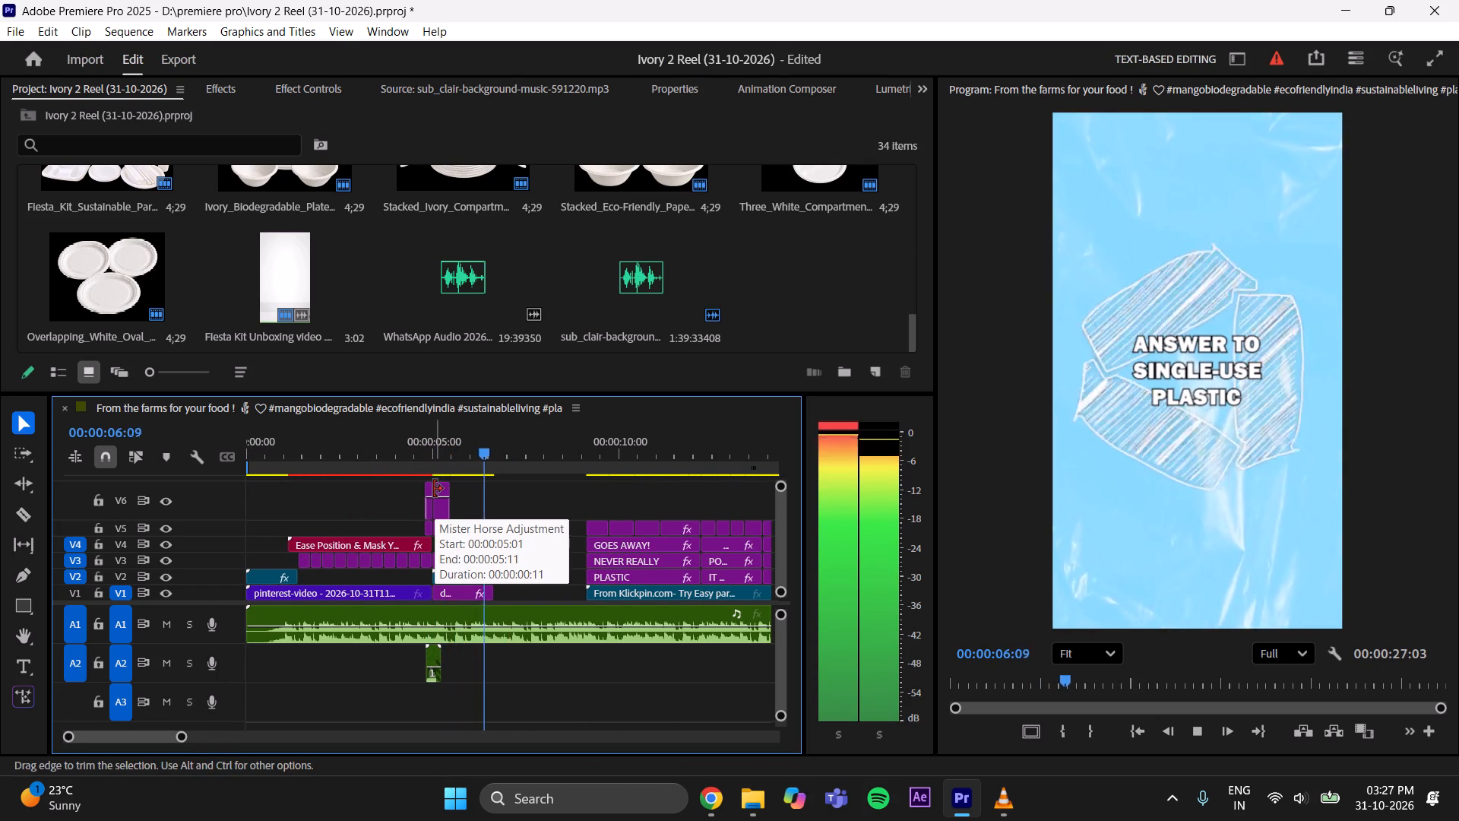
{"action": "key", "text": "space"}
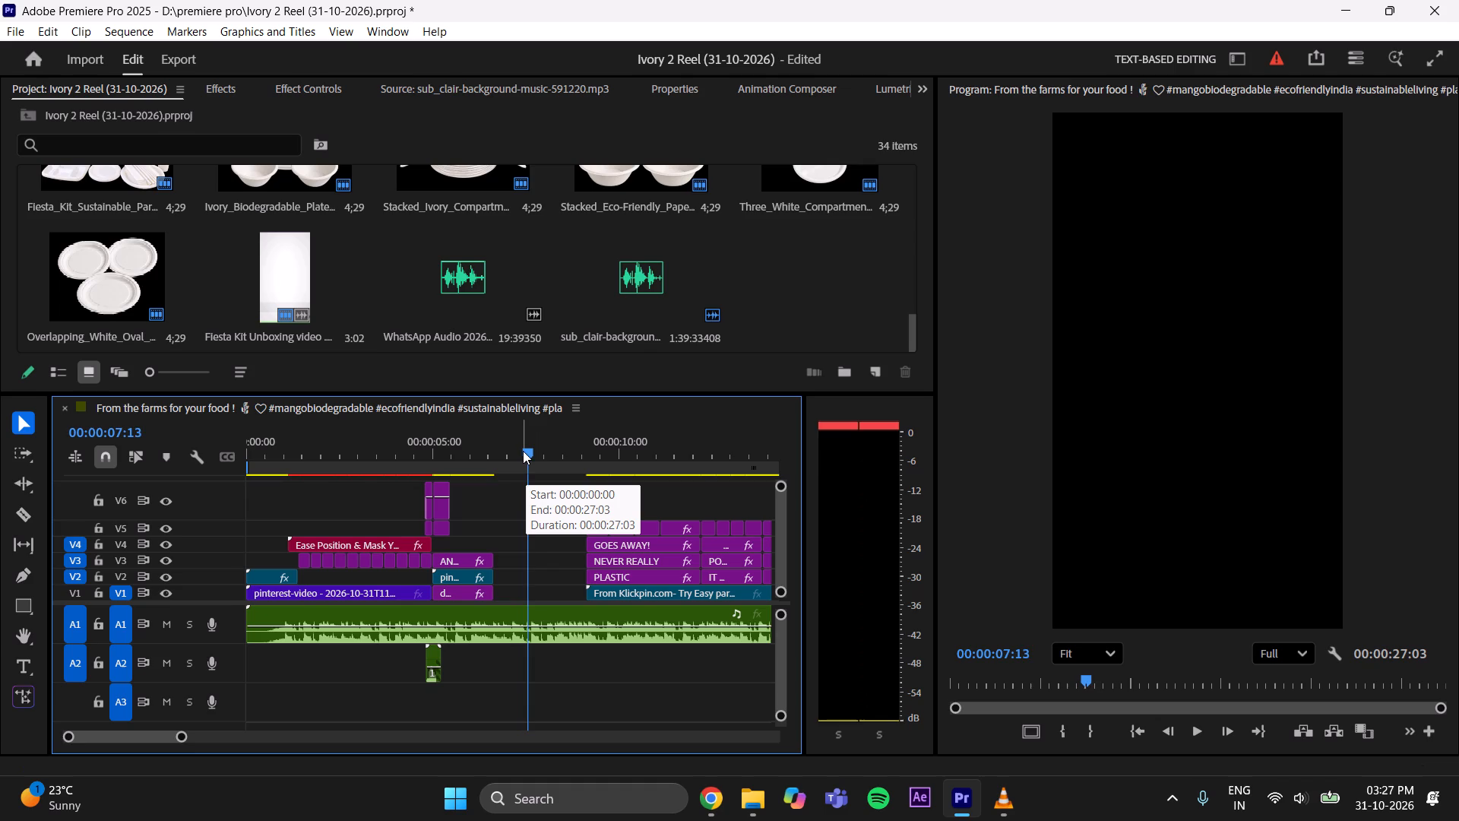
{"action": "key", "text": "space"}
{"action": "key", "text": "space"}
{"action": "left_click_drag", "start_coordinate": [547, 449], "coordinate": [461, 515]}
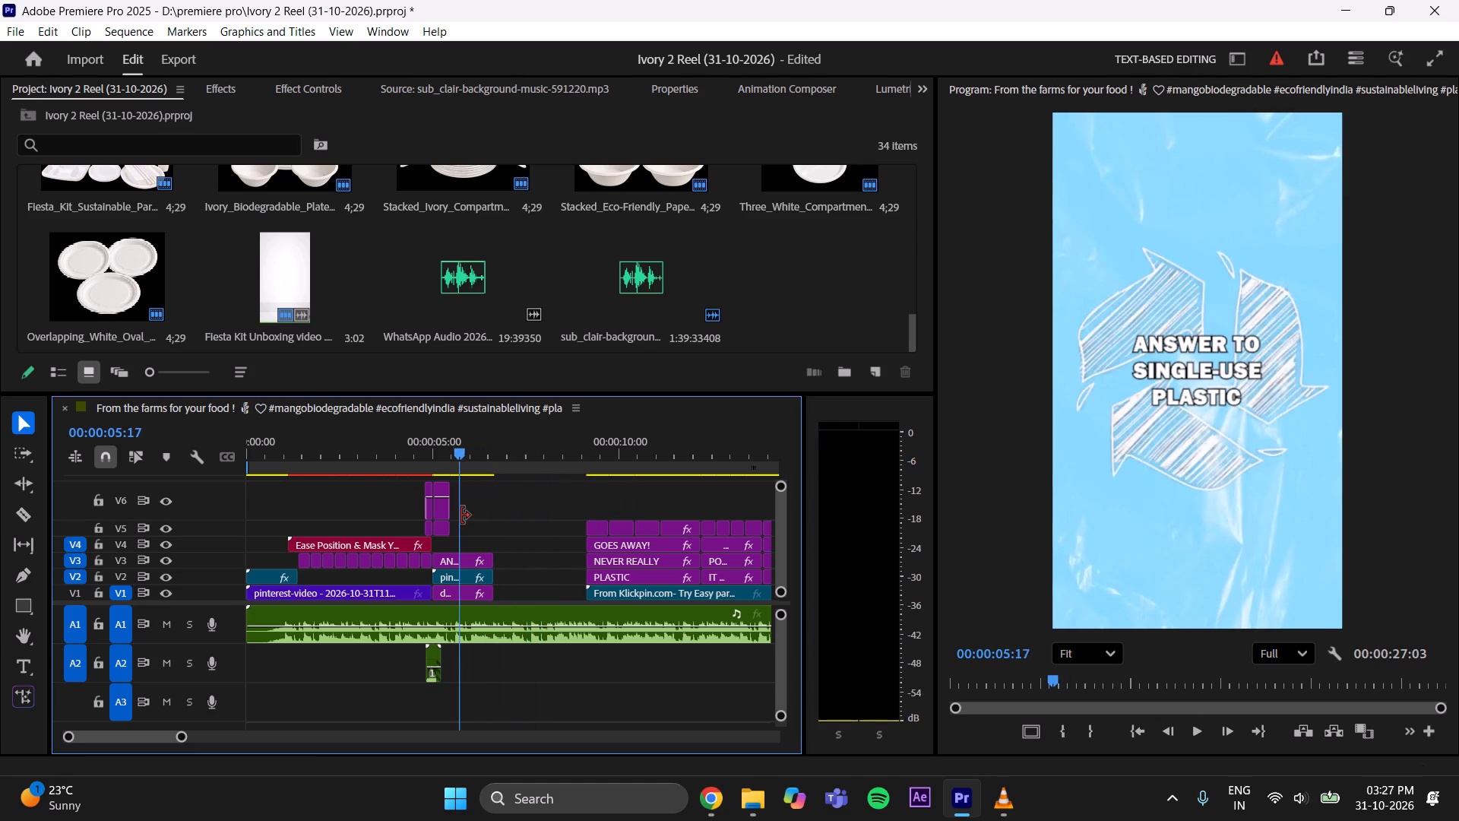
{"action": "key", "text": "space"}
{"action": "key", "text": "space"}
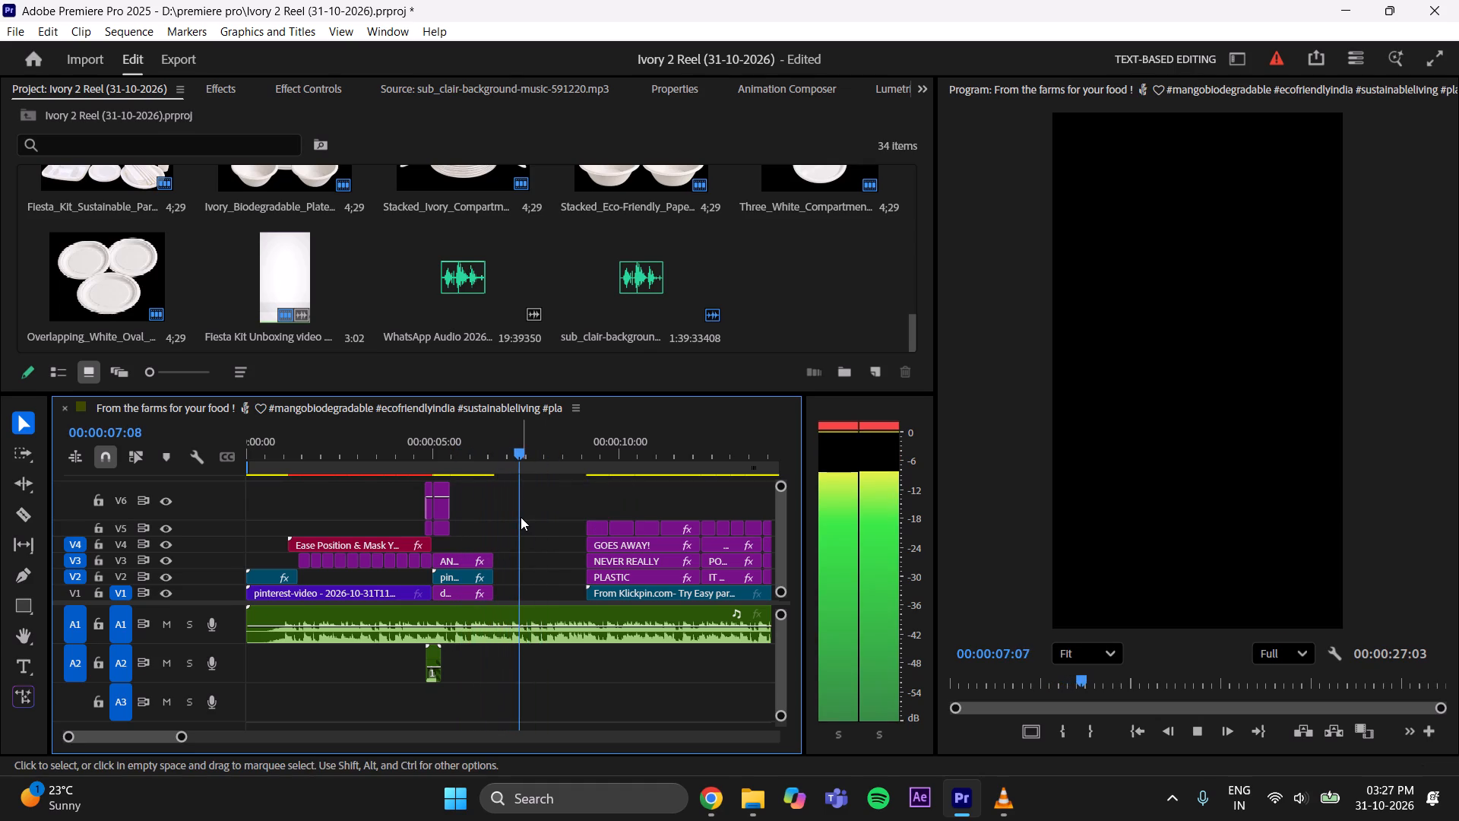
Extend the three "Answer to single-use plastic" clips on V1, V2 and V3 to end at 00:00:07:03.
{"action": "left_click_drag", "start_coordinate": [519, 450], "coordinate": [511, 454]}
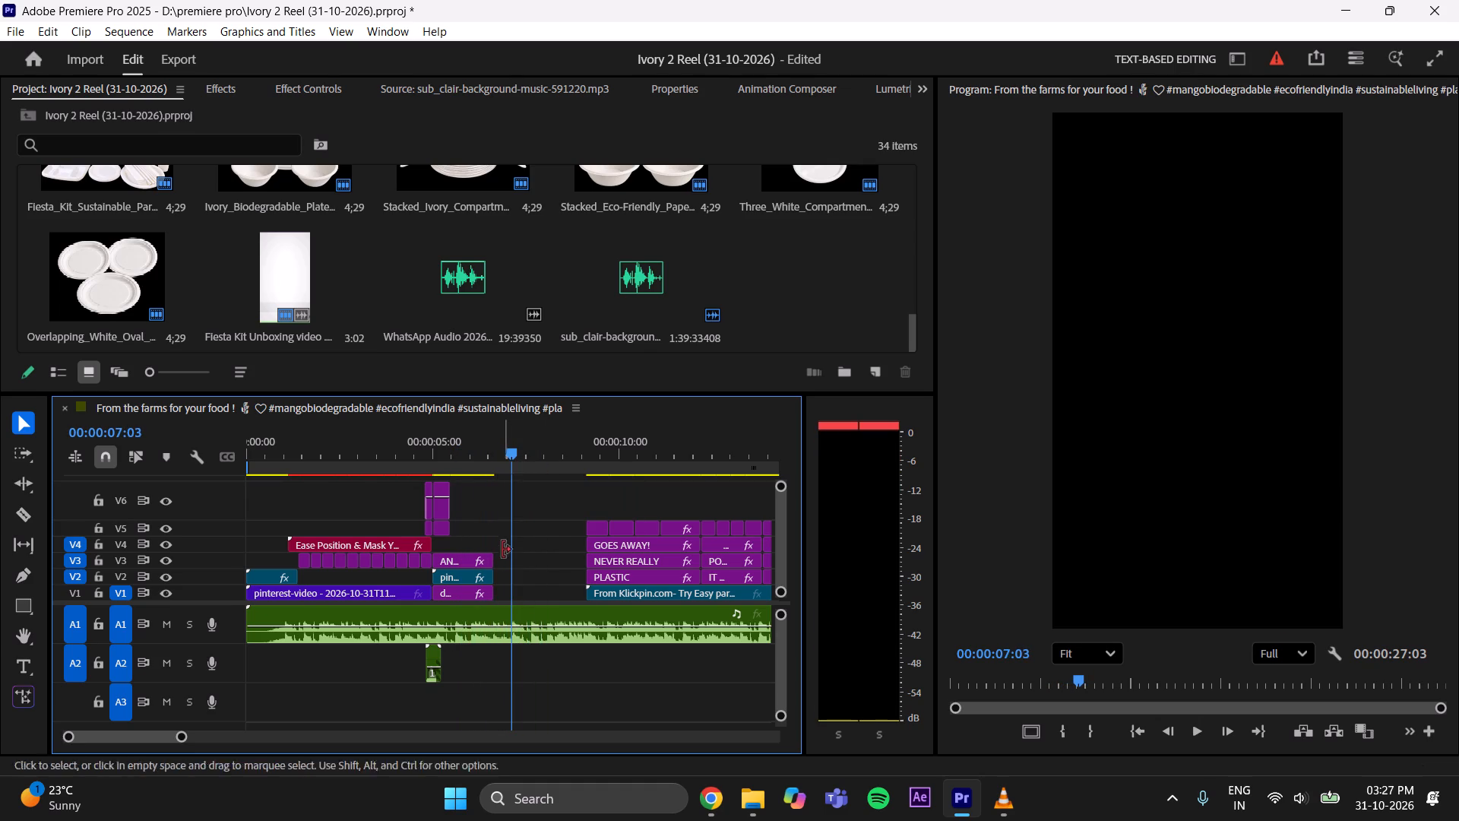
{"action": "left_click_drag", "start_coordinate": [500, 531], "coordinate": [483, 601]}
{"action": "left_click_drag", "start_coordinate": [495, 561], "coordinate": [514, 560]}
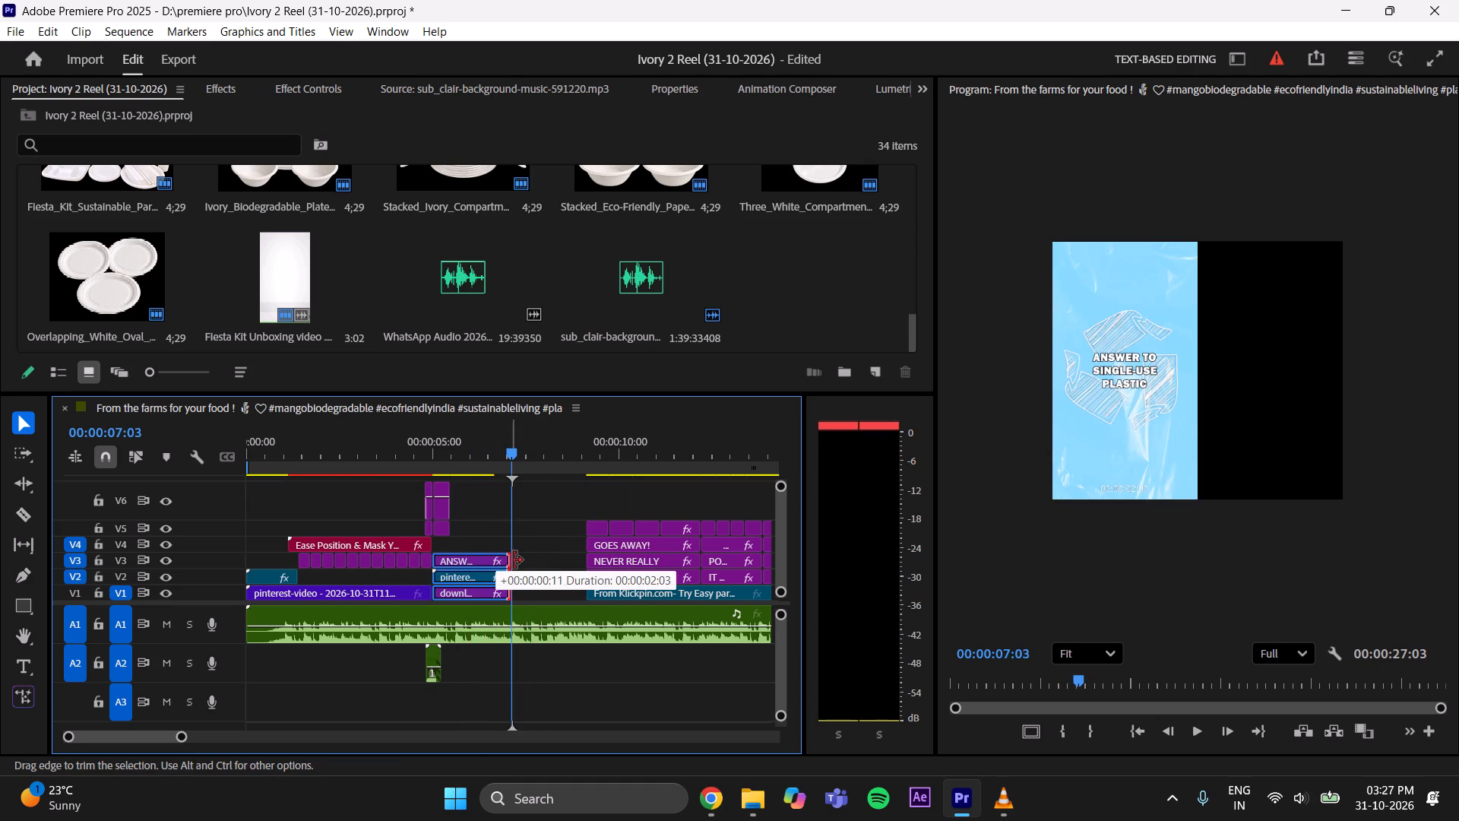
{"action": "left_click_drag", "start_coordinate": [514, 560], "coordinate": [517, 559]}
{"action": "left_click", "coordinate": [544, 540]}
Replay the extended "Answer to single-use plastic" section from just before its opening transition.
{"action": "left_click_drag", "start_coordinate": [521, 432], "coordinate": [419, 471]}
{"action": "key", "text": "space"}
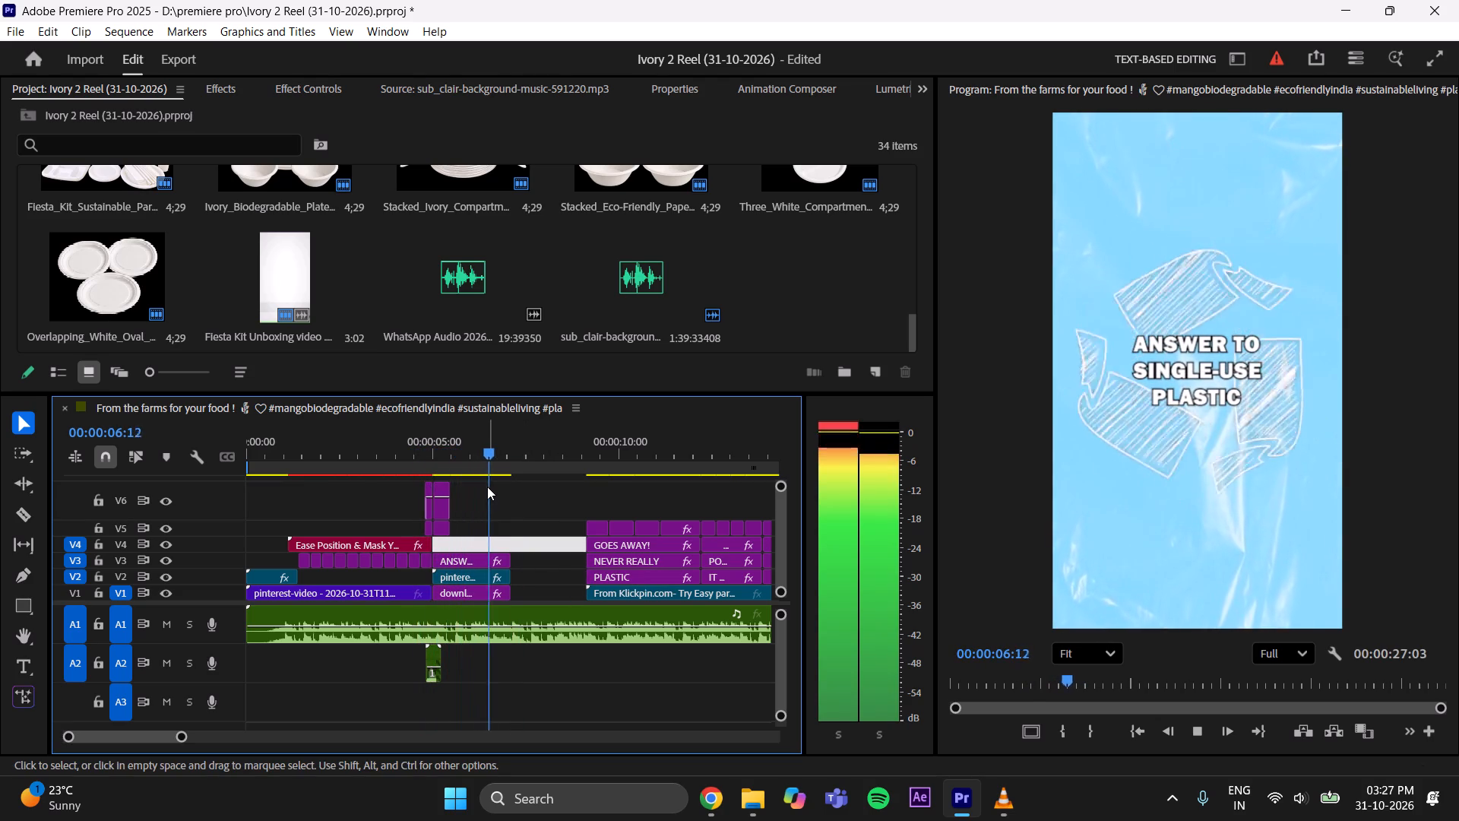
{"action": "key", "text": "space"}
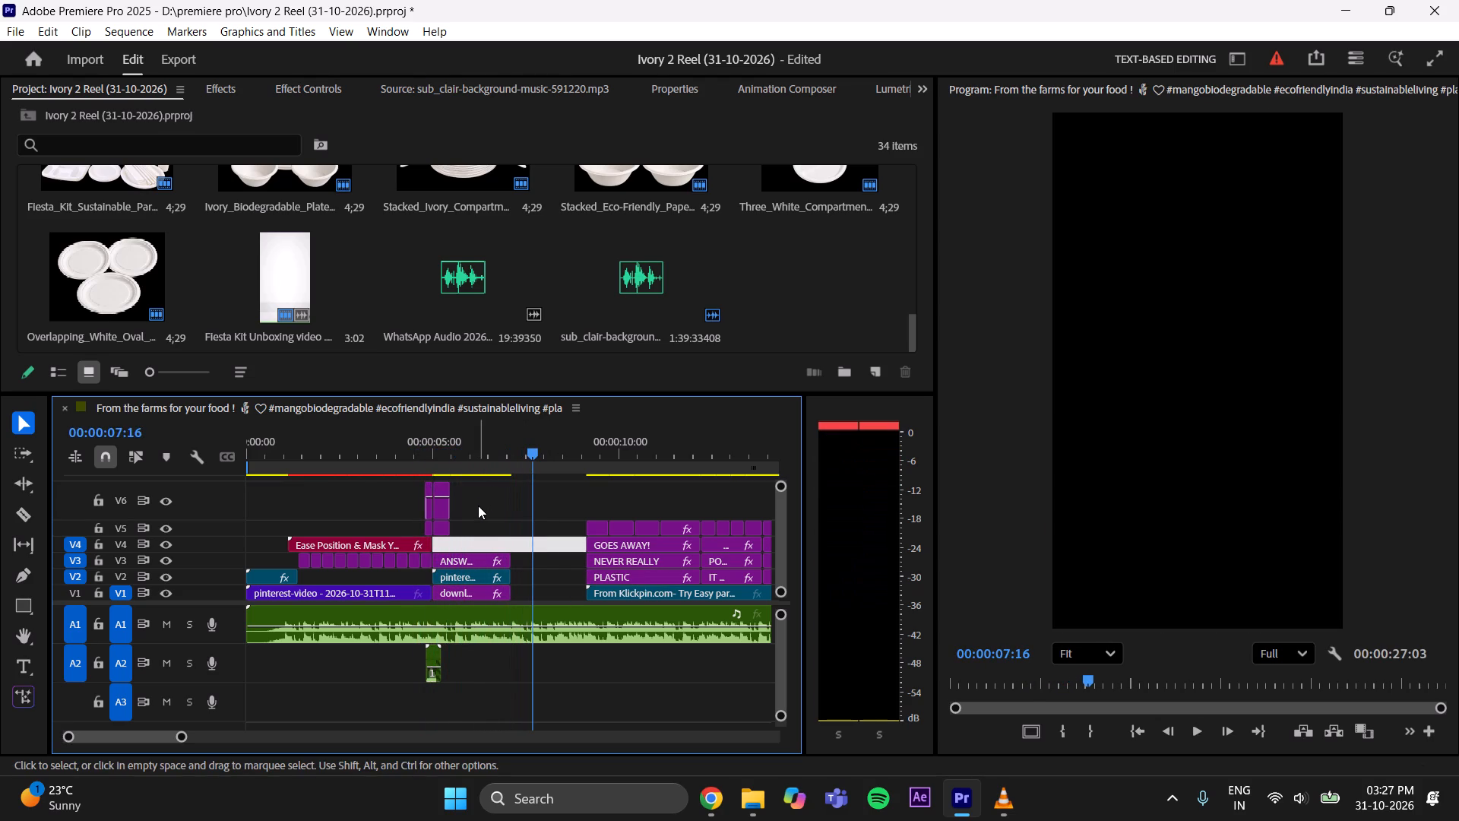
Save the project with the extended section.
{"action": "key", "text": "ctrl+s"}
{"action": "left_click", "coordinate": [570, 705]}
Move the "Plastic never really goes away" titles, plate images and background to start directly after the extended clips, and save the project.
{"action": "left_click_drag", "start_coordinate": [568, 484], "coordinate": [631, 582]}
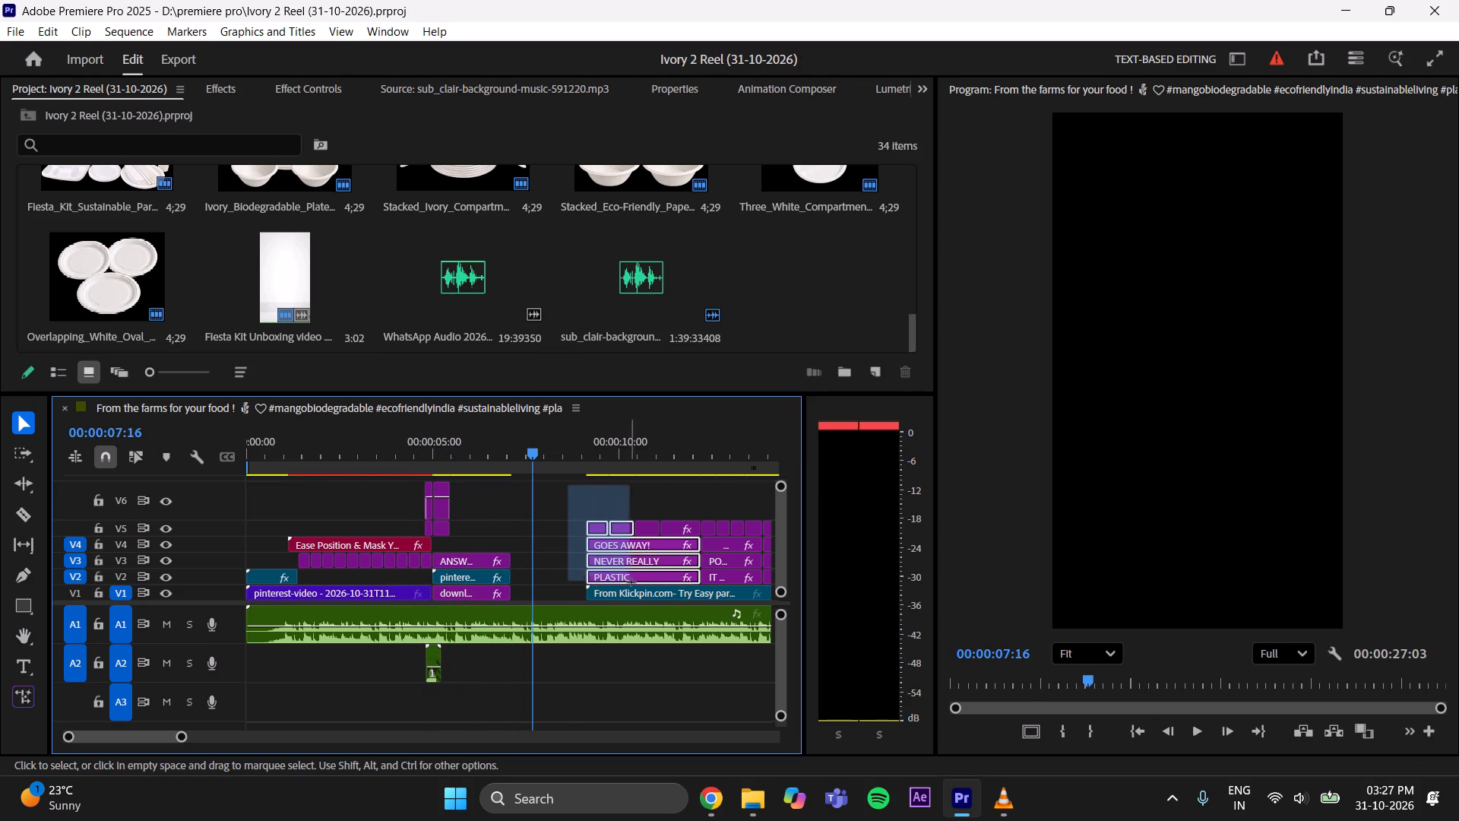
{"action": "left_click_drag", "start_coordinate": [631, 582], "coordinate": [672, 592]}
{"action": "left_click_drag", "start_coordinate": [663, 593], "coordinate": [625, 594]}
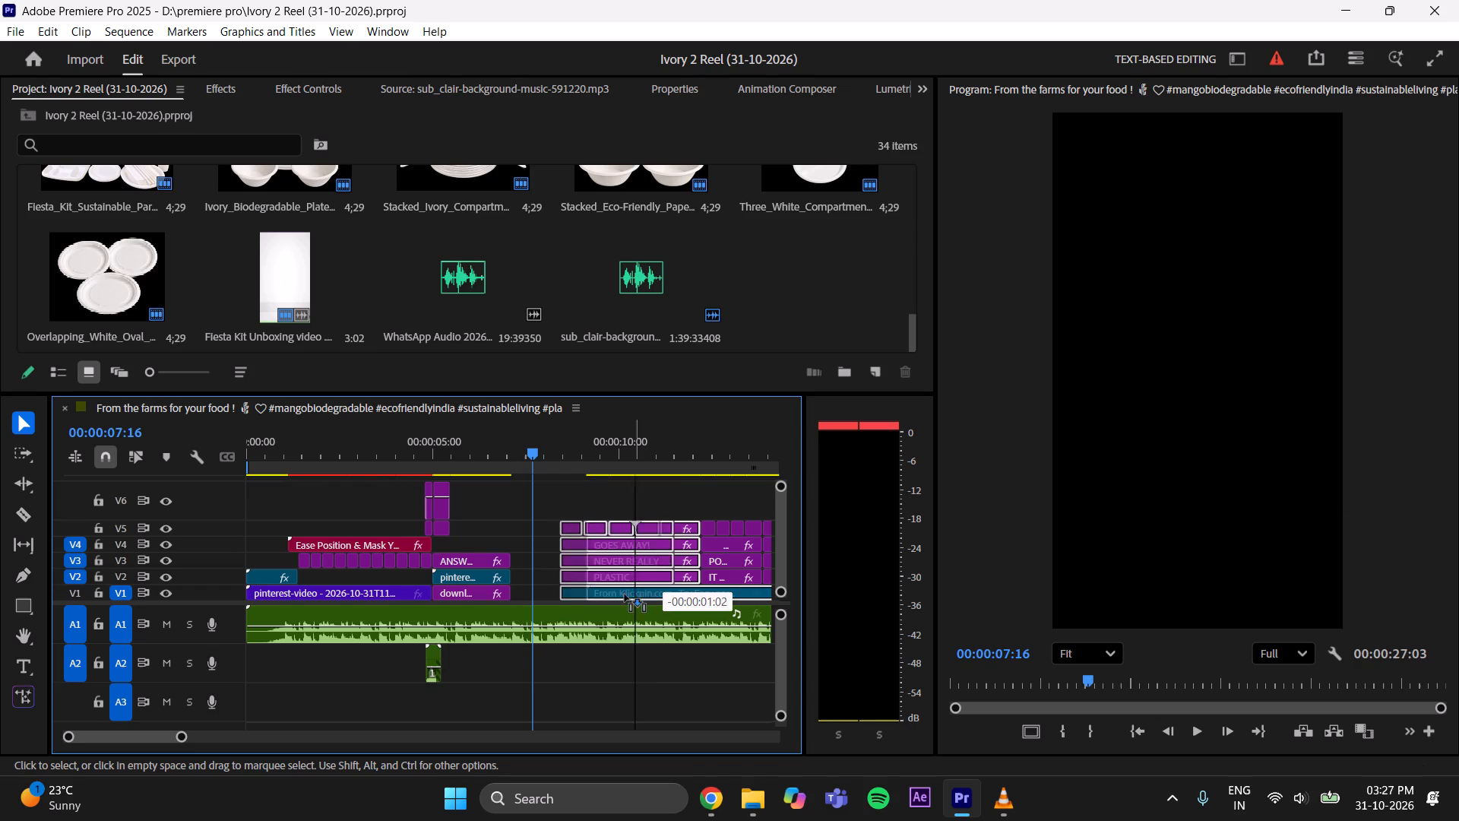
{"action": "left_click_drag", "start_coordinate": [625, 594], "coordinate": [588, 596]}
{"action": "left_click", "coordinate": [577, 502]}
{"action": "left_click_drag", "start_coordinate": [526, 453], "coordinate": [500, 468]}
{"action": "key", "text": "ctrl+s"}
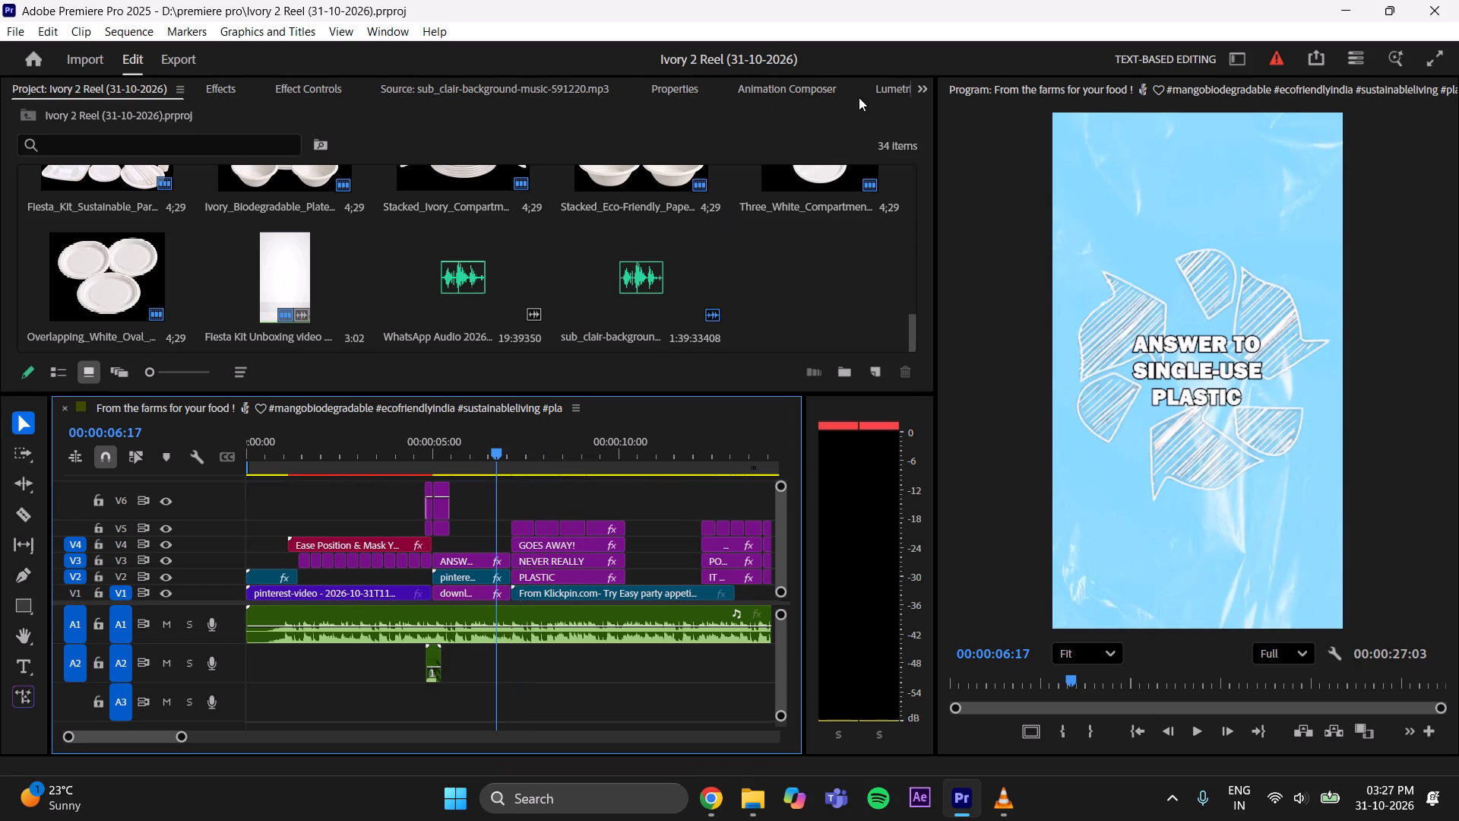
Add a Camera transition with sound from Animation Composer near the end of the "Answer to single-use plastic" section.
{"action": "left_click", "coordinate": [828, 81]}
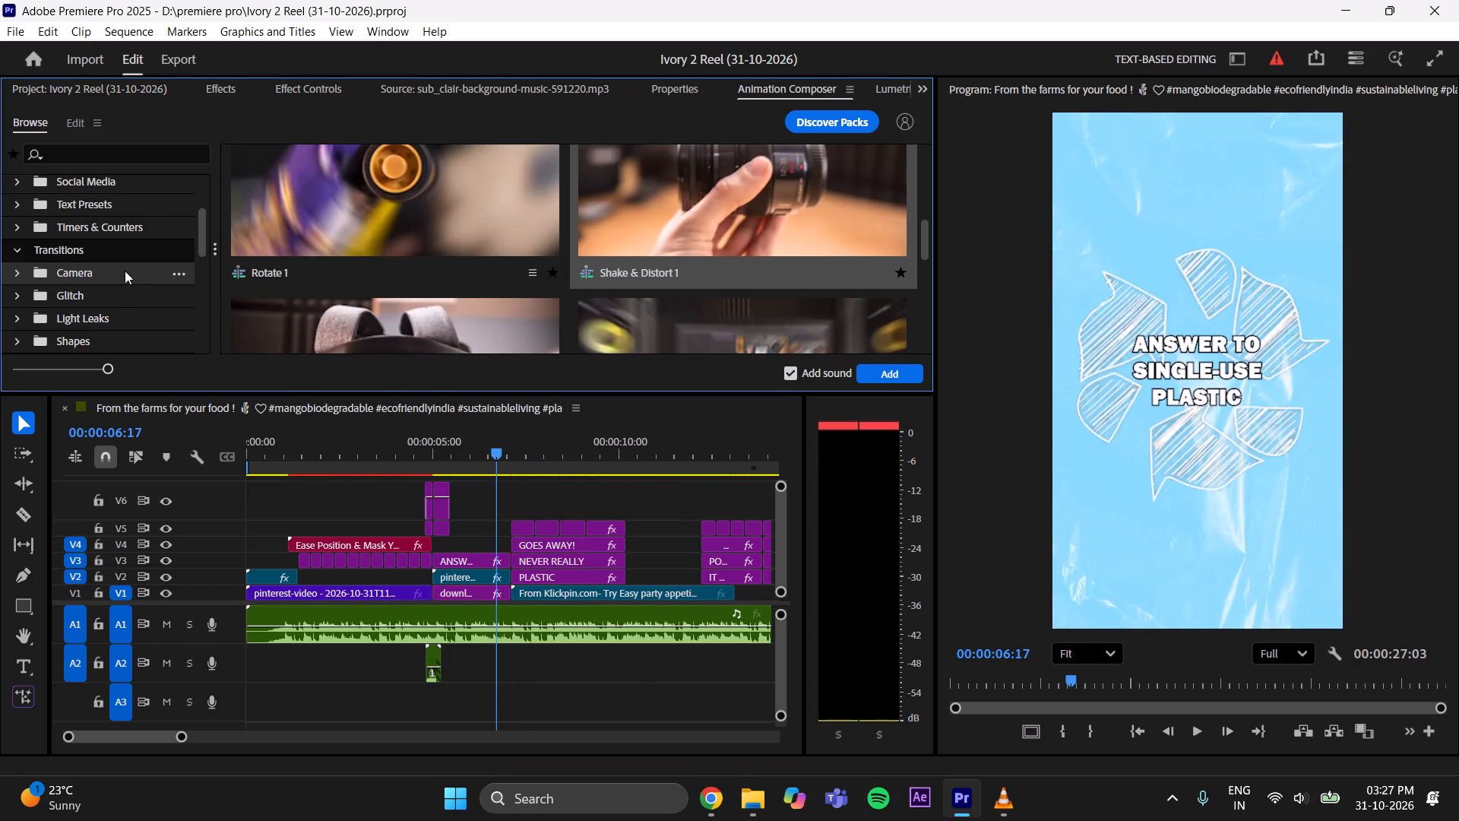
{"action": "left_click", "coordinate": [115, 295]}
{"action": "left_click", "coordinate": [120, 272]}
{"action": "left_click", "coordinate": [684, 282]}
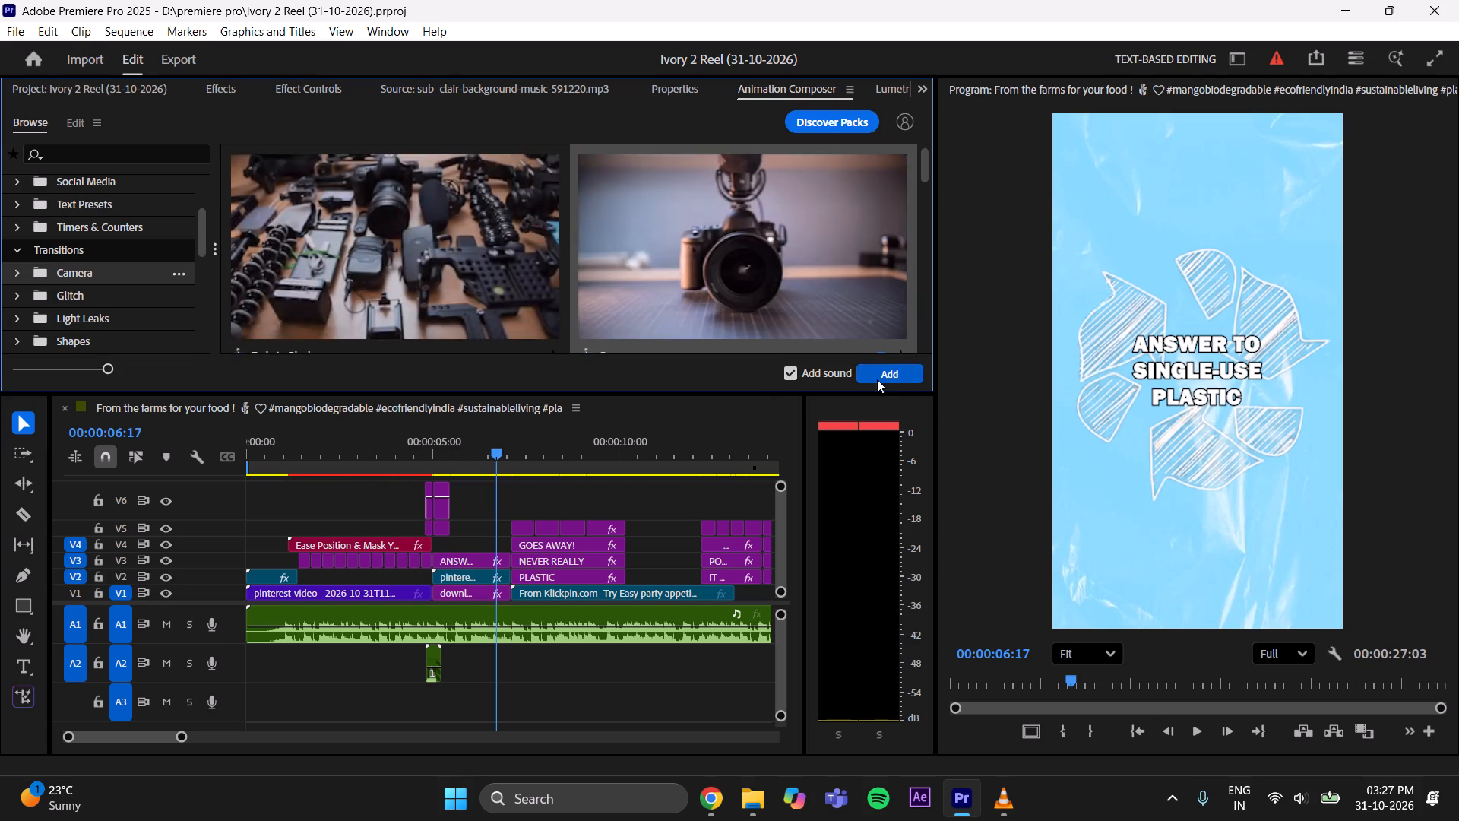
{"action": "left_click", "coordinate": [881, 379]}
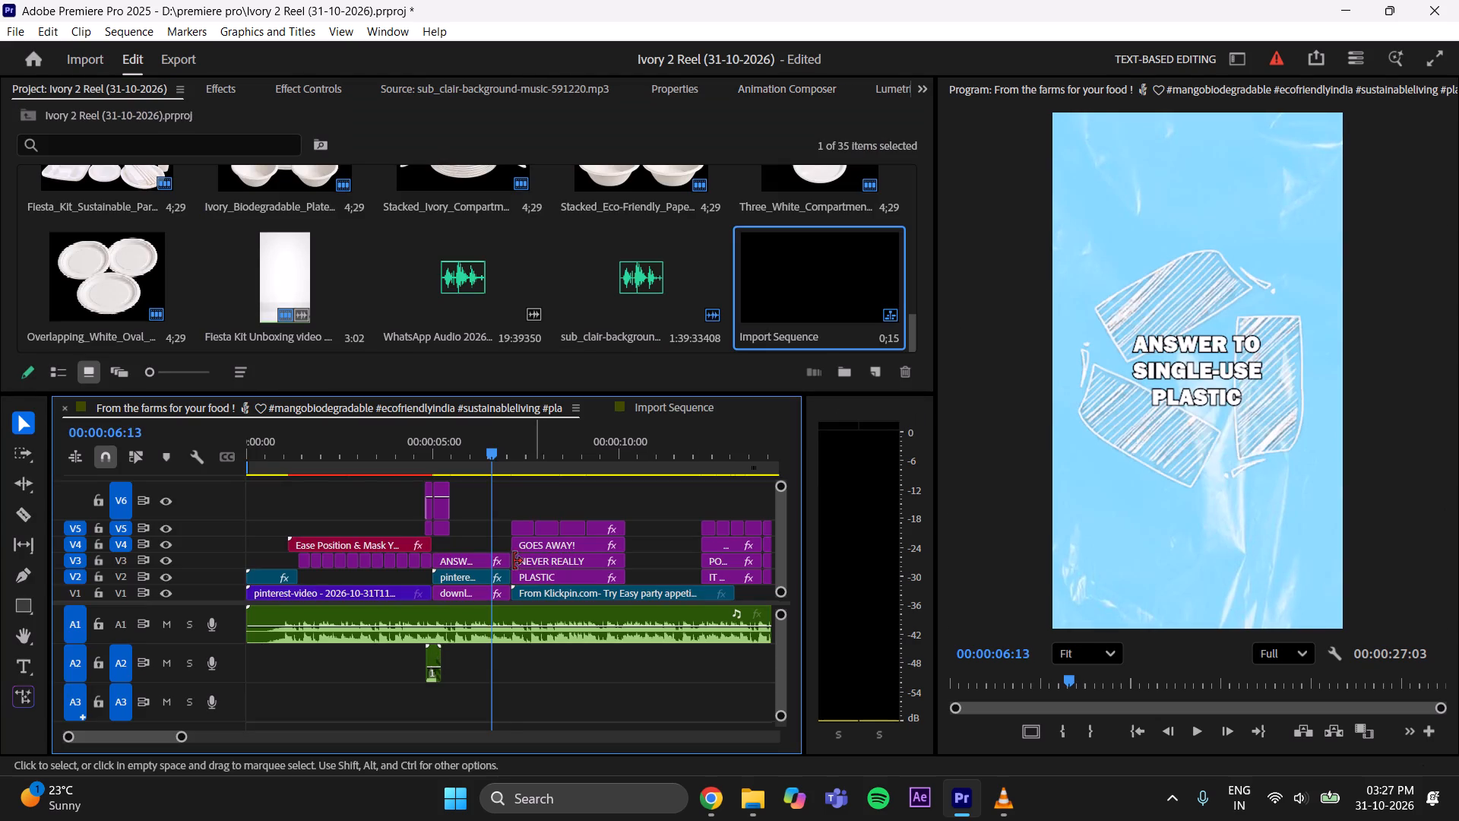
Move the new transition and its sound to the cut at about 7 seconds, with its layers above the plate images, and save the project.
{"action": "left_click_drag", "start_coordinate": [502, 545], "coordinate": [505, 518]}
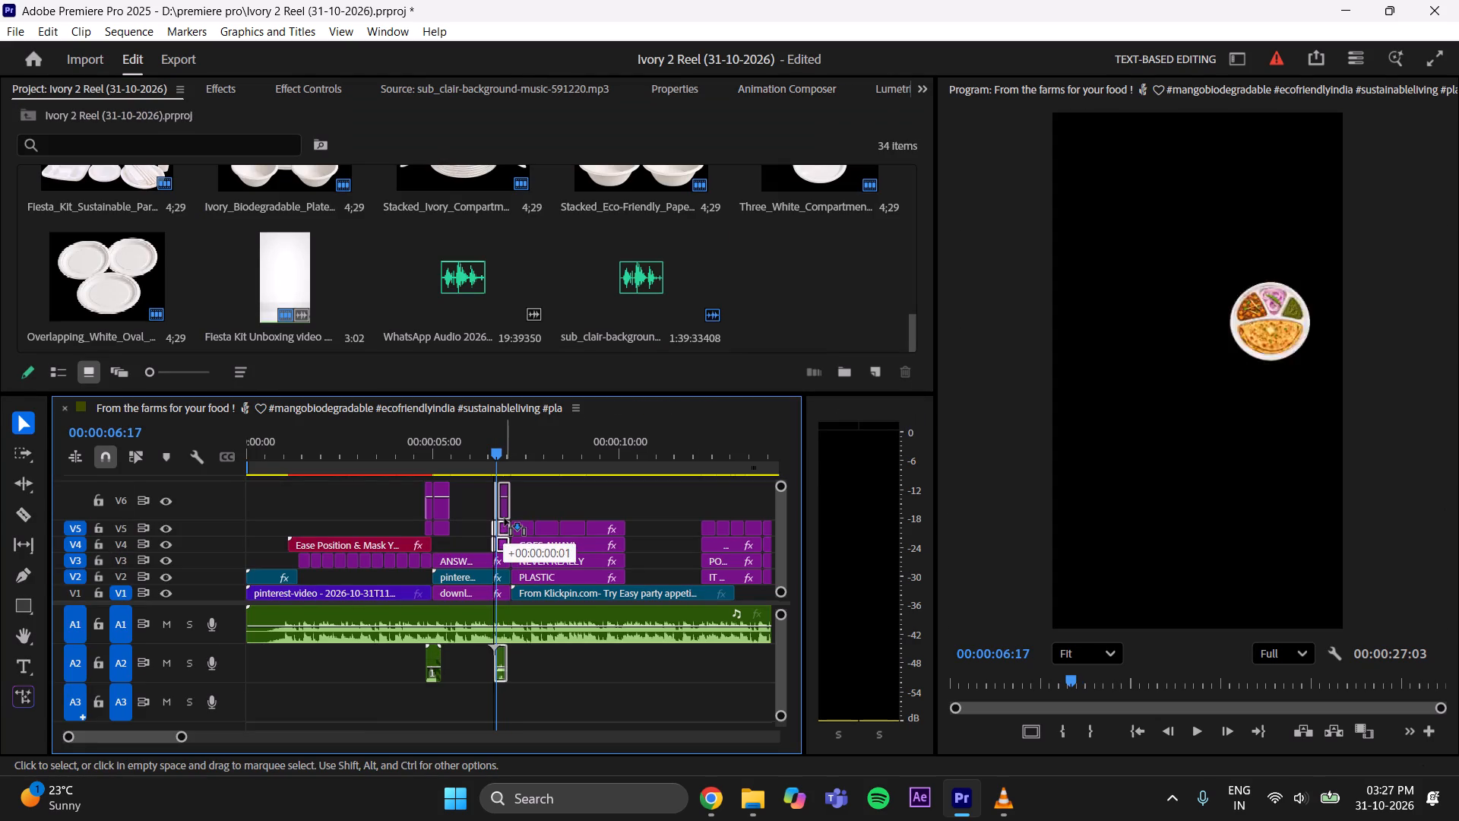
{"action": "left_click_drag", "start_coordinate": [505, 518], "coordinate": [505, 515]}
{"action": "left_click_drag", "start_coordinate": [505, 510], "coordinate": [517, 510]}
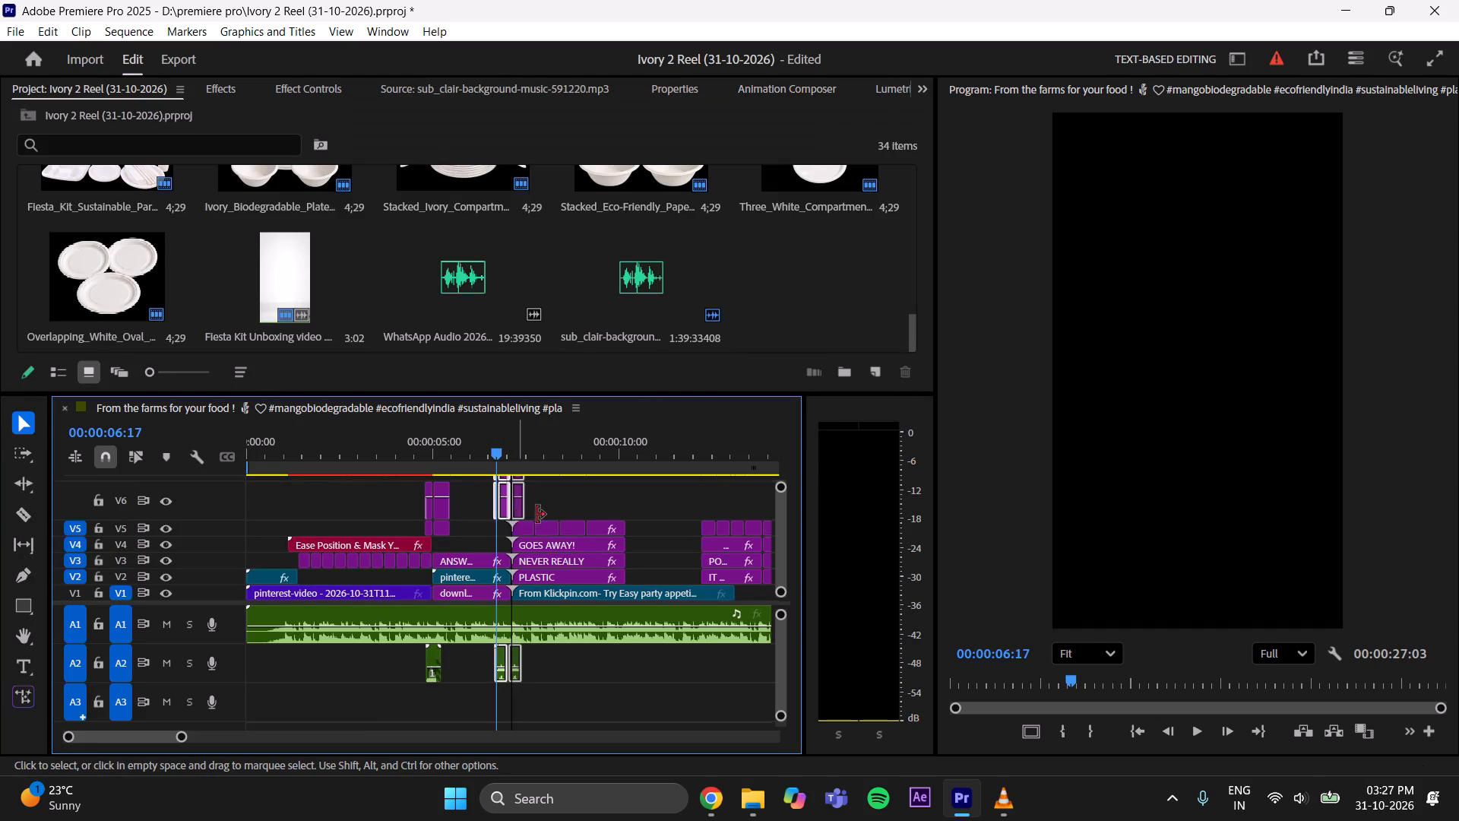
{"action": "left_click", "coordinate": [595, 516]}
{"action": "key", "text": "ctrl+s"}
Play through the new transition into the "Plastic never really goes away" section to check its timing and sound.
{"action": "left_click_drag", "start_coordinate": [499, 440], "coordinate": [486, 450]}
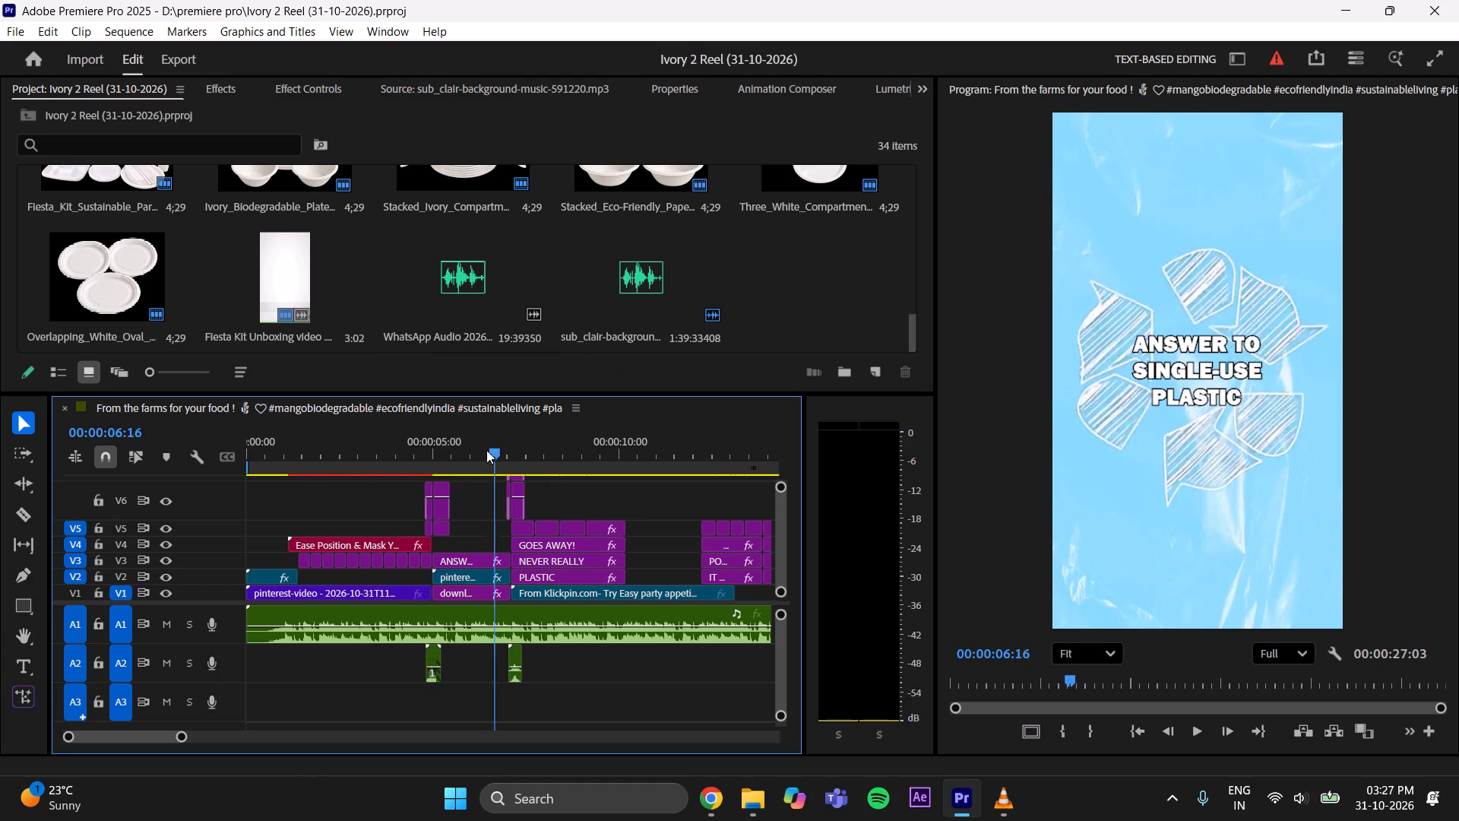
{"action": "left_click_drag", "start_coordinate": [486, 450], "coordinate": [471, 460]}
{"action": "key", "text": "space"}
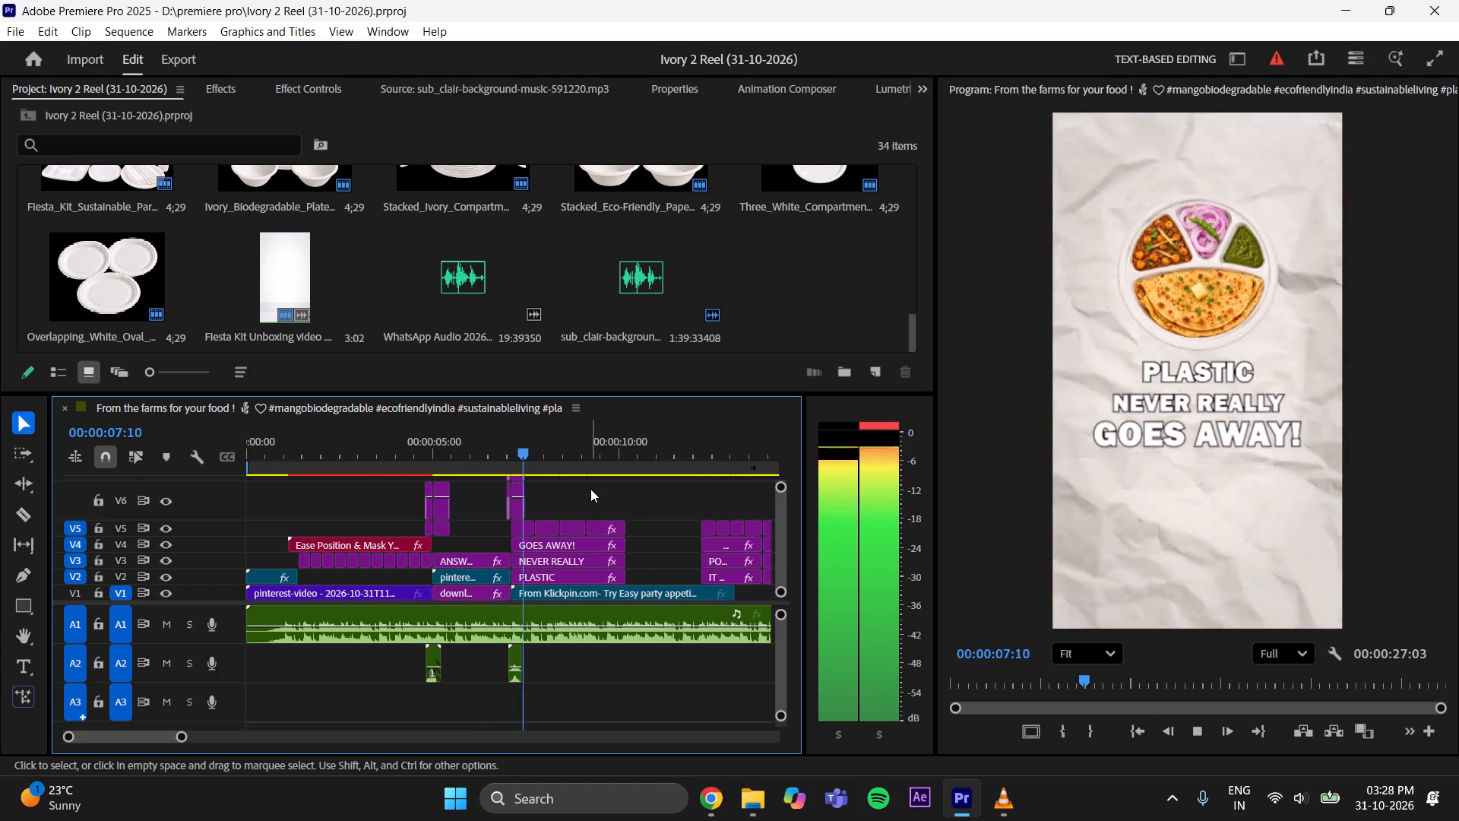
{"action": "key", "text": "space"}
{"action": "left_click_drag", "start_coordinate": [562, 445], "coordinate": [523, 471]}
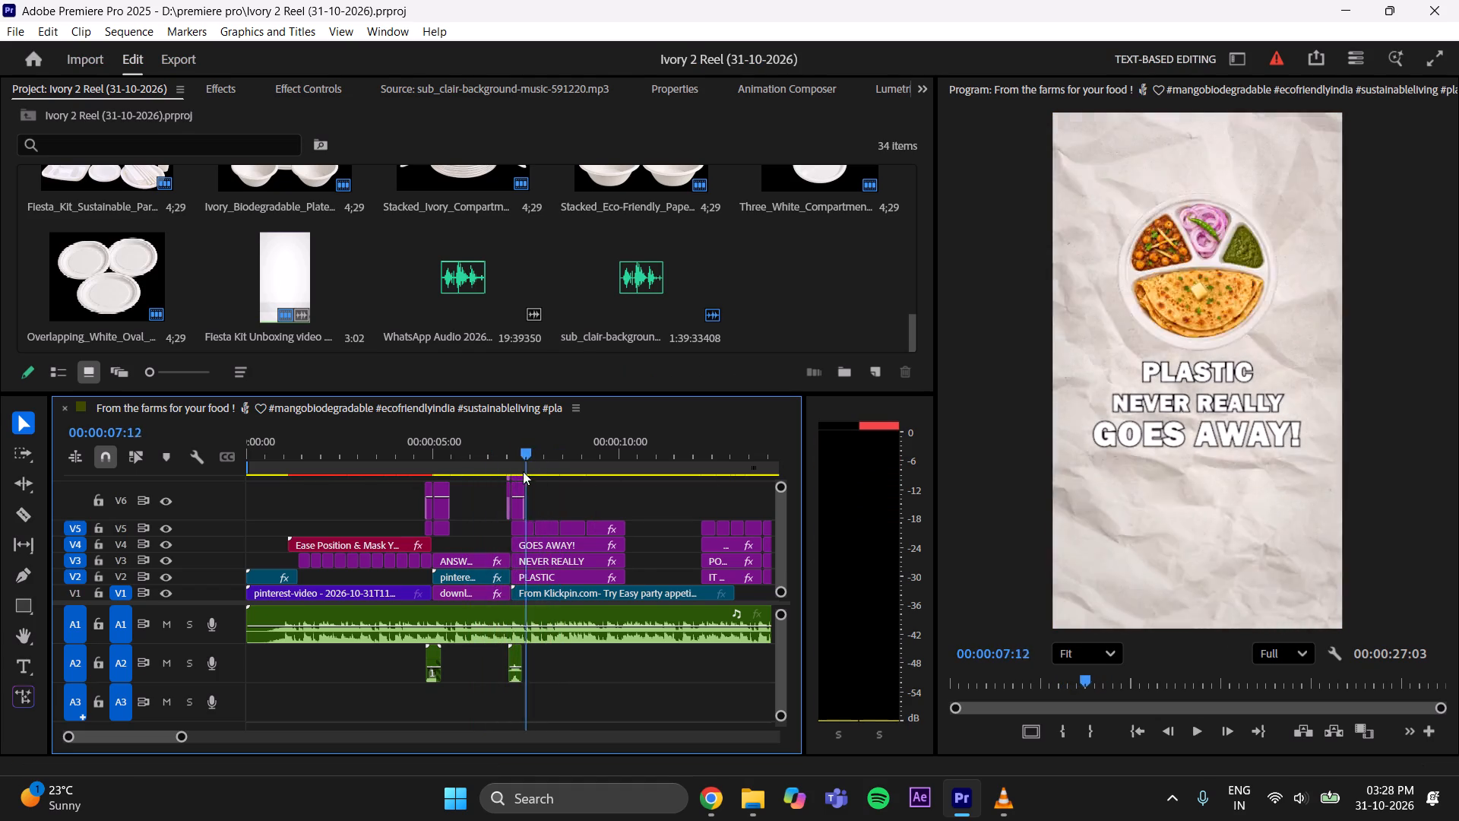
{"action": "left_click_drag", "start_coordinate": [523, 471], "coordinate": [514, 481]}
{"action": "key", "text": "space"}
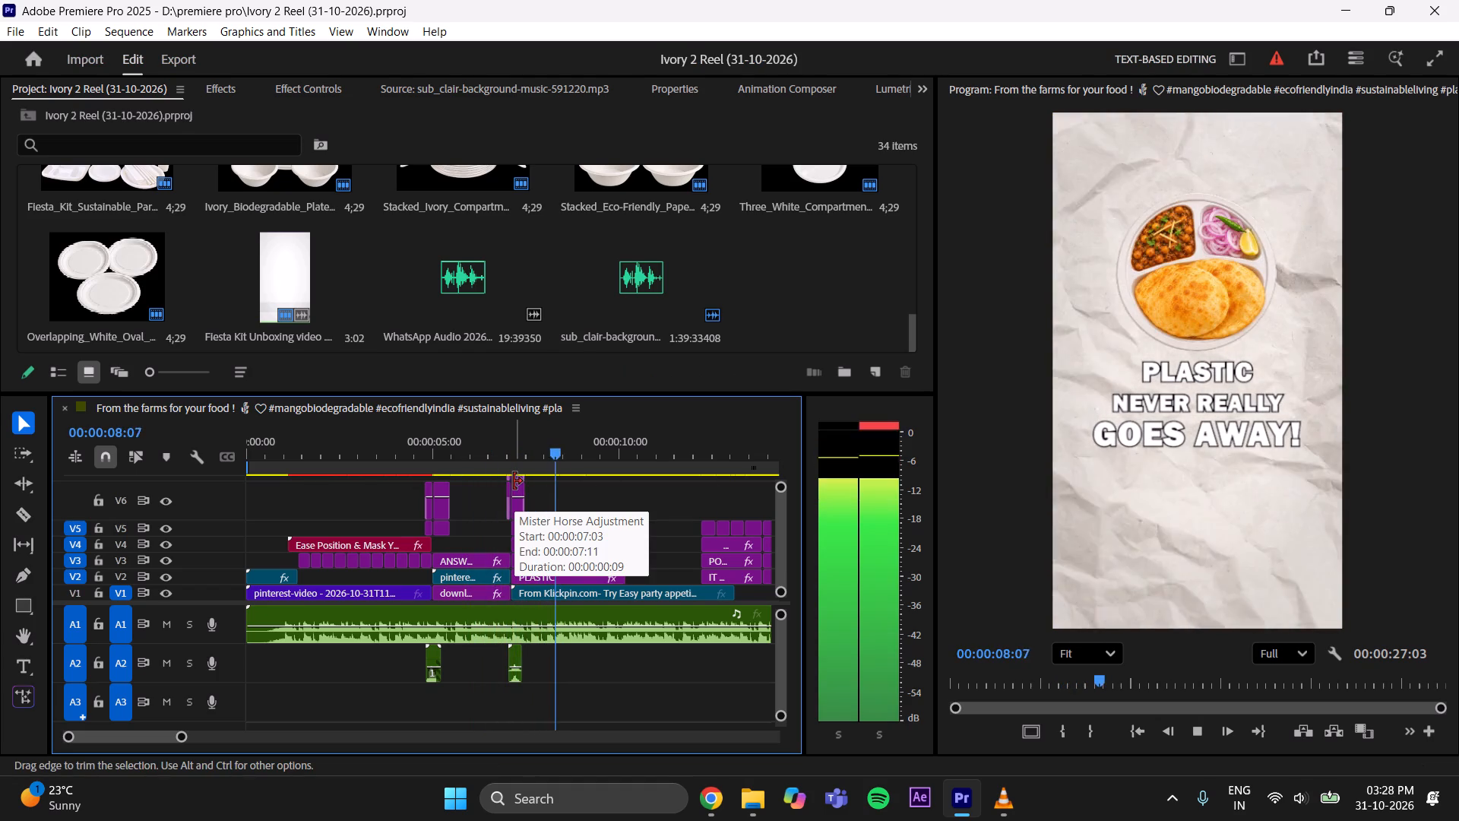
{"action": "key", "text": "space"}
Replay the cut at about 7 seconds several times to judge when the first plate image should change.
{"action": "left_click_drag", "start_coordinate": [568, 448], "coordinate": [511, 480]}
{"action": "key", "text": "space"}
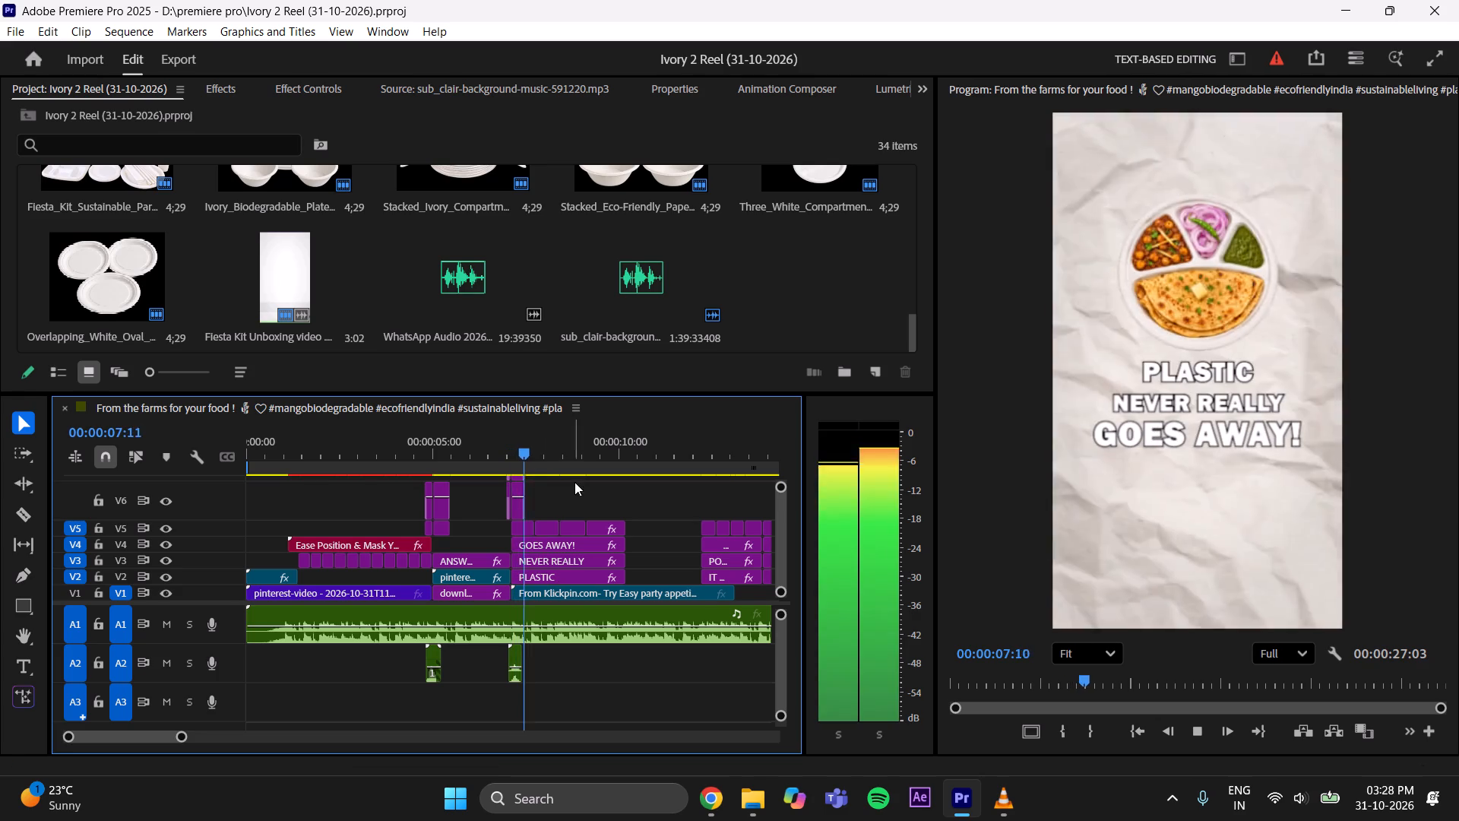
{"action": "key", "text": "space"}
{"action": "left_click_drag", "start_coordinate": [541, 458], "coordinate": [508, 474]}
{"action": "key", "text": "space"}
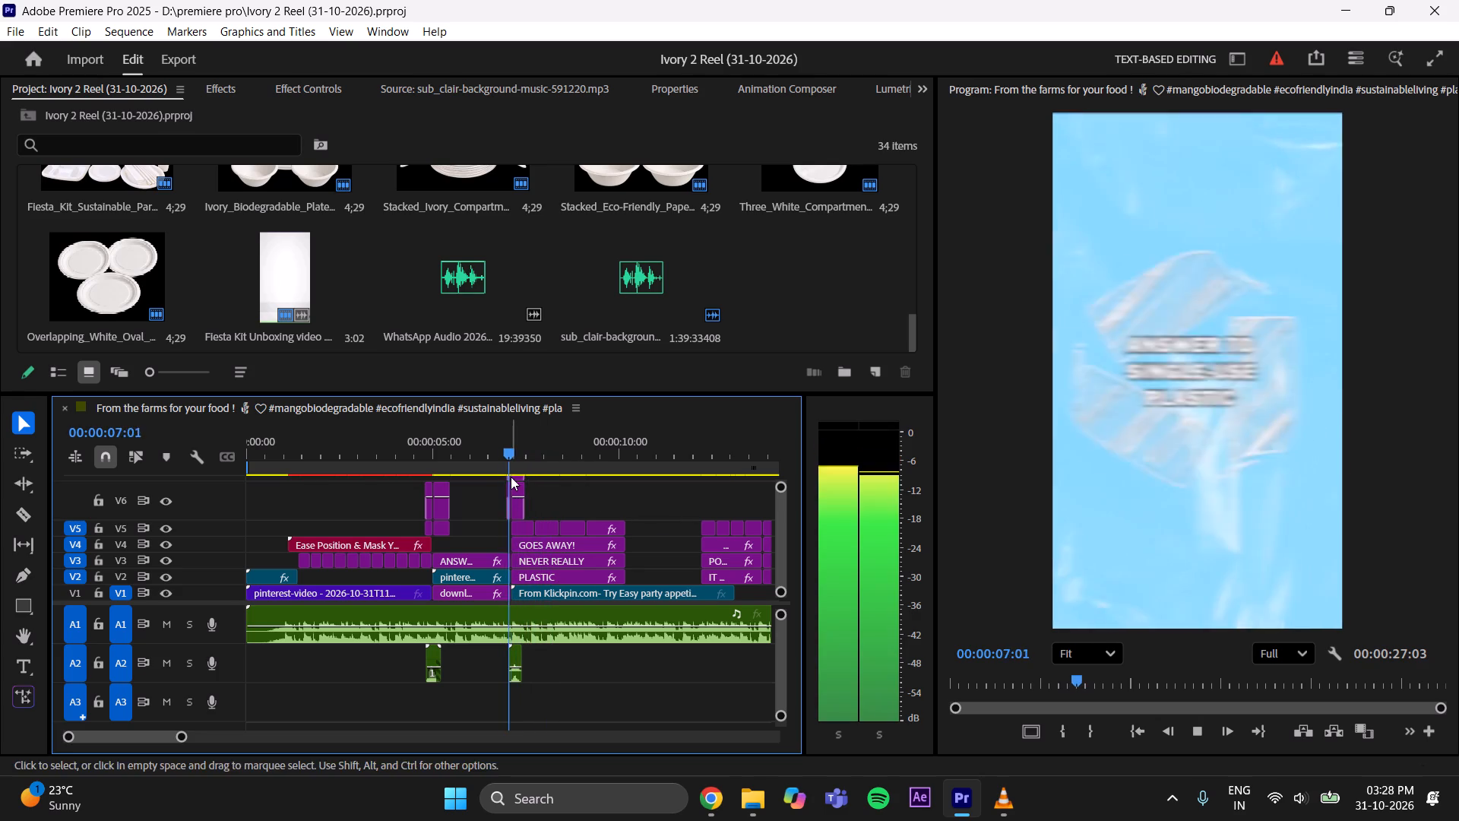
{"action": "key", "text": "space"}
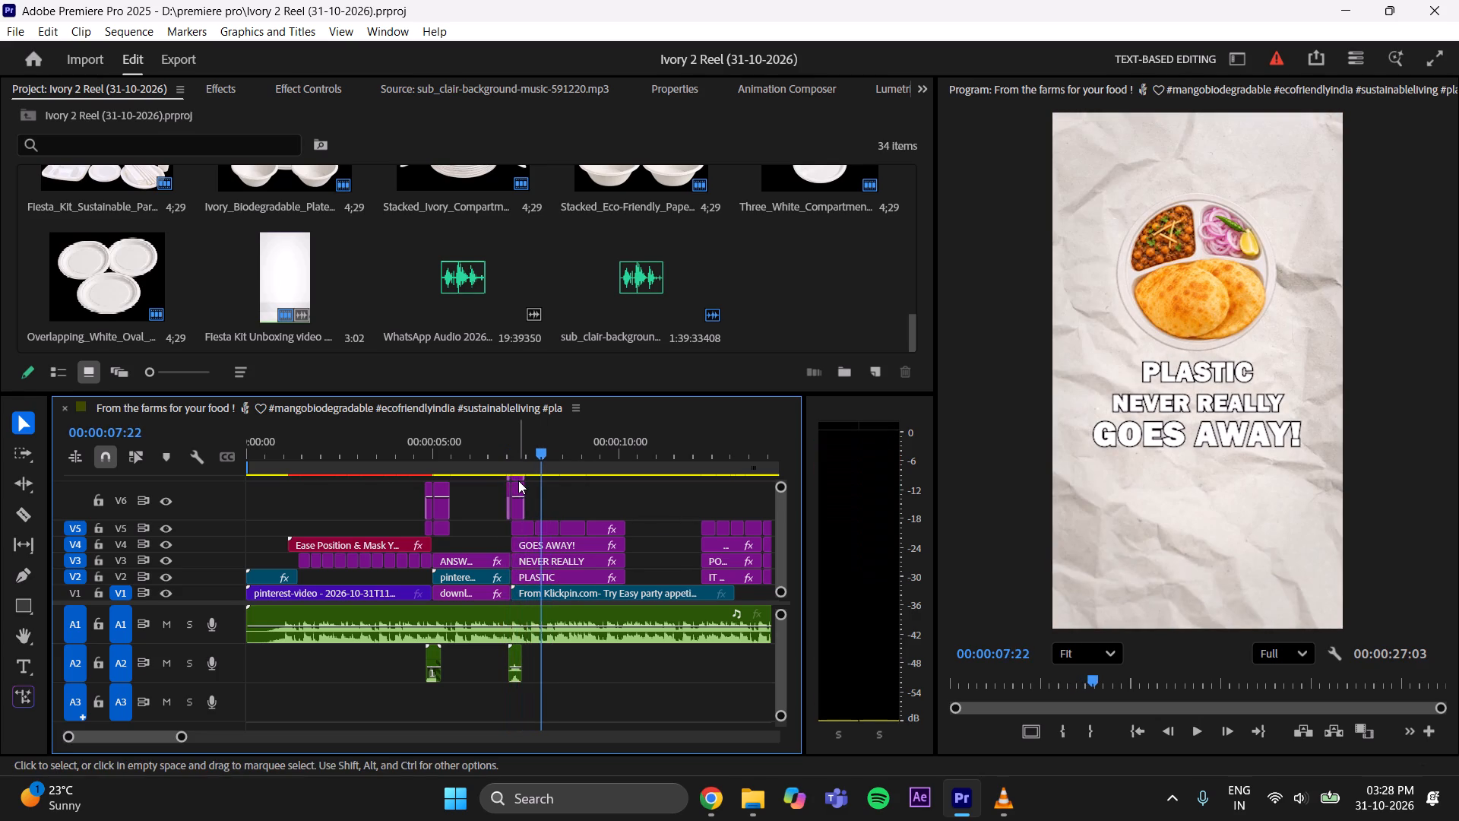
{"action": "key", "text": "space"}
{"action": "key", "text": "space"}
{"action": "left_click_drag", "start_coordinate": [560, 455], "coordinate": [507, 477]}
{"action": "key", "text": "space"}
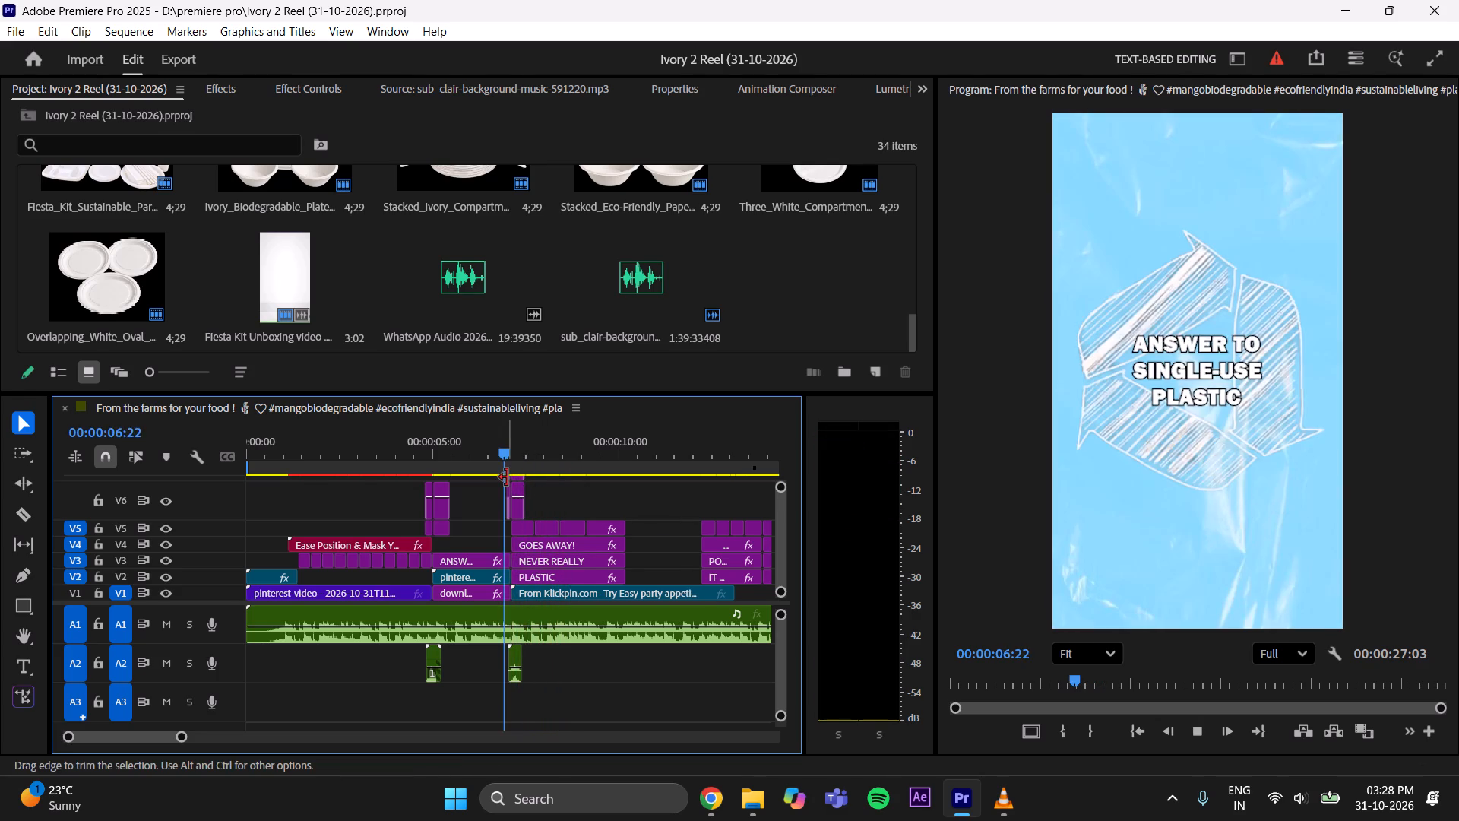
{"action": "key", "text": "space"}
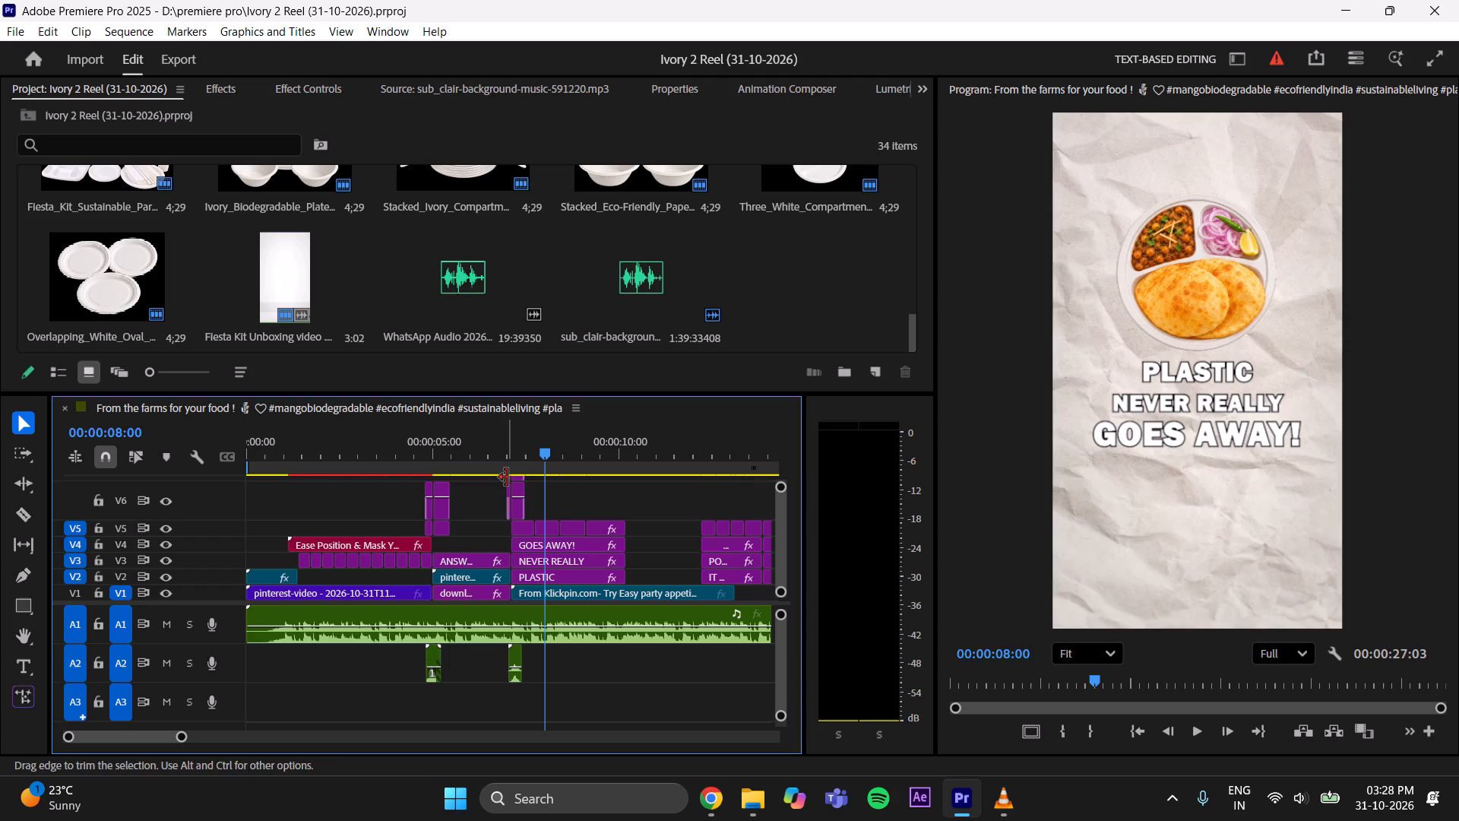
Shift the section's last three plate images on V5 about 1 second later, leaving room after the first plate.
{"action": "left_click_drag", "start_coordinate": [187, 740], "coordinate": [178, 743]}
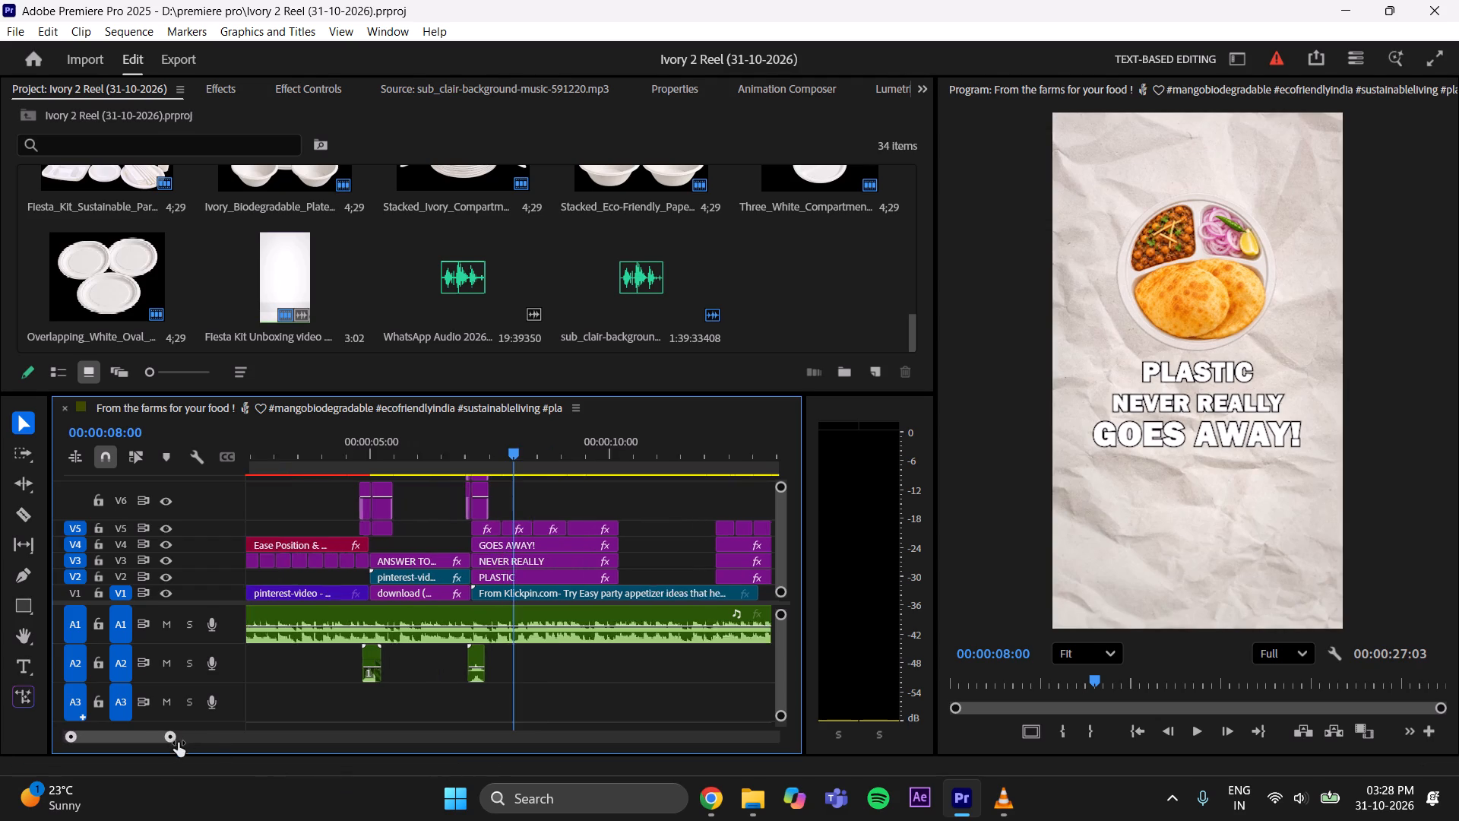
{"action": "left_click_drag", "start_coordinate": [178, 743], "coordinate": [169, 750]}
{"action": "left_click", "coordinate": [115, 739]}
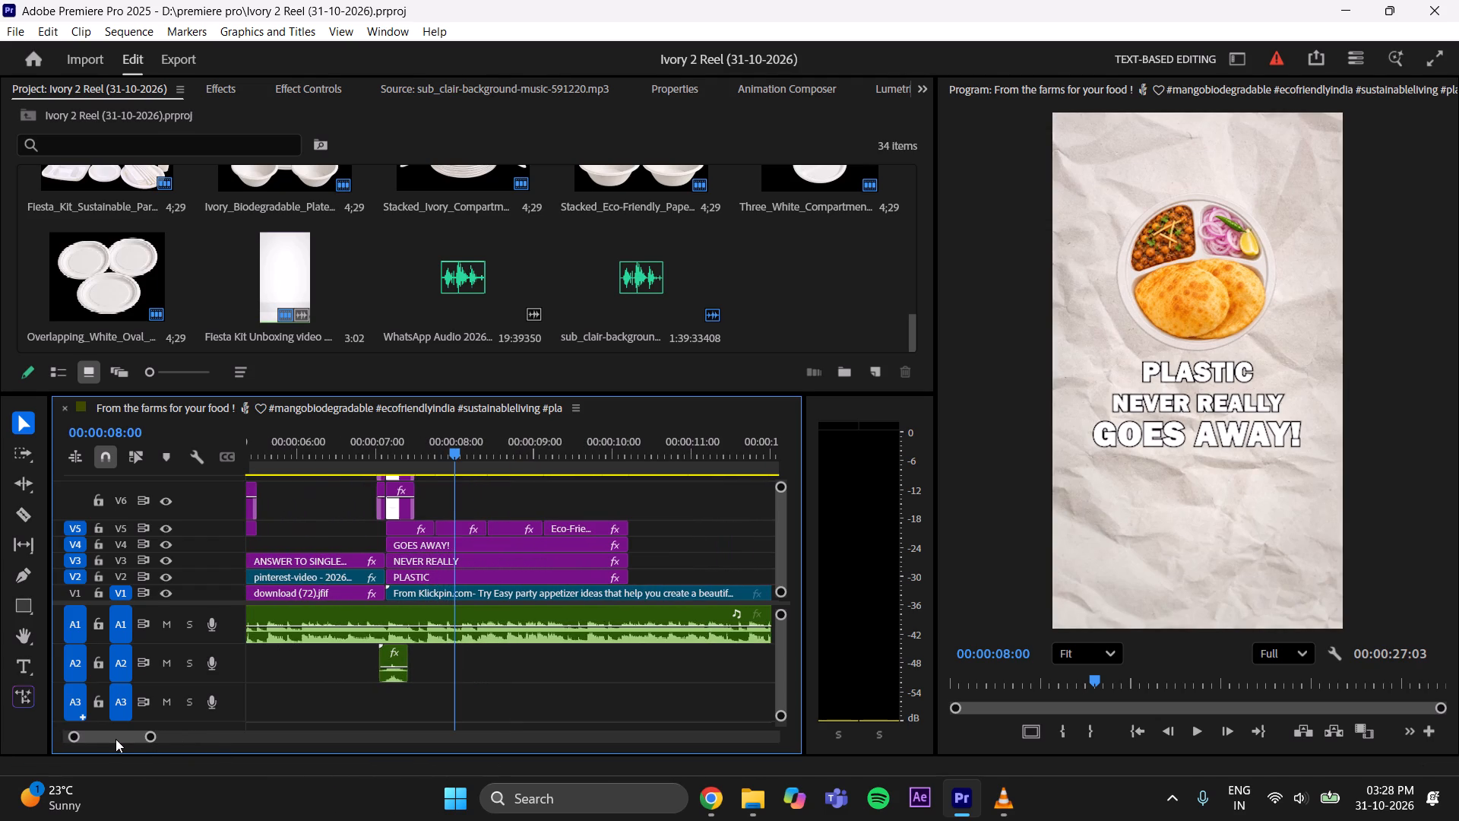
{"action": "key", "text": "space"}
{"action": "key", "text": "space"}
{"action": "left_click_drag", "start_coordinate": [464, 445], "coordinate": [460, 452]}
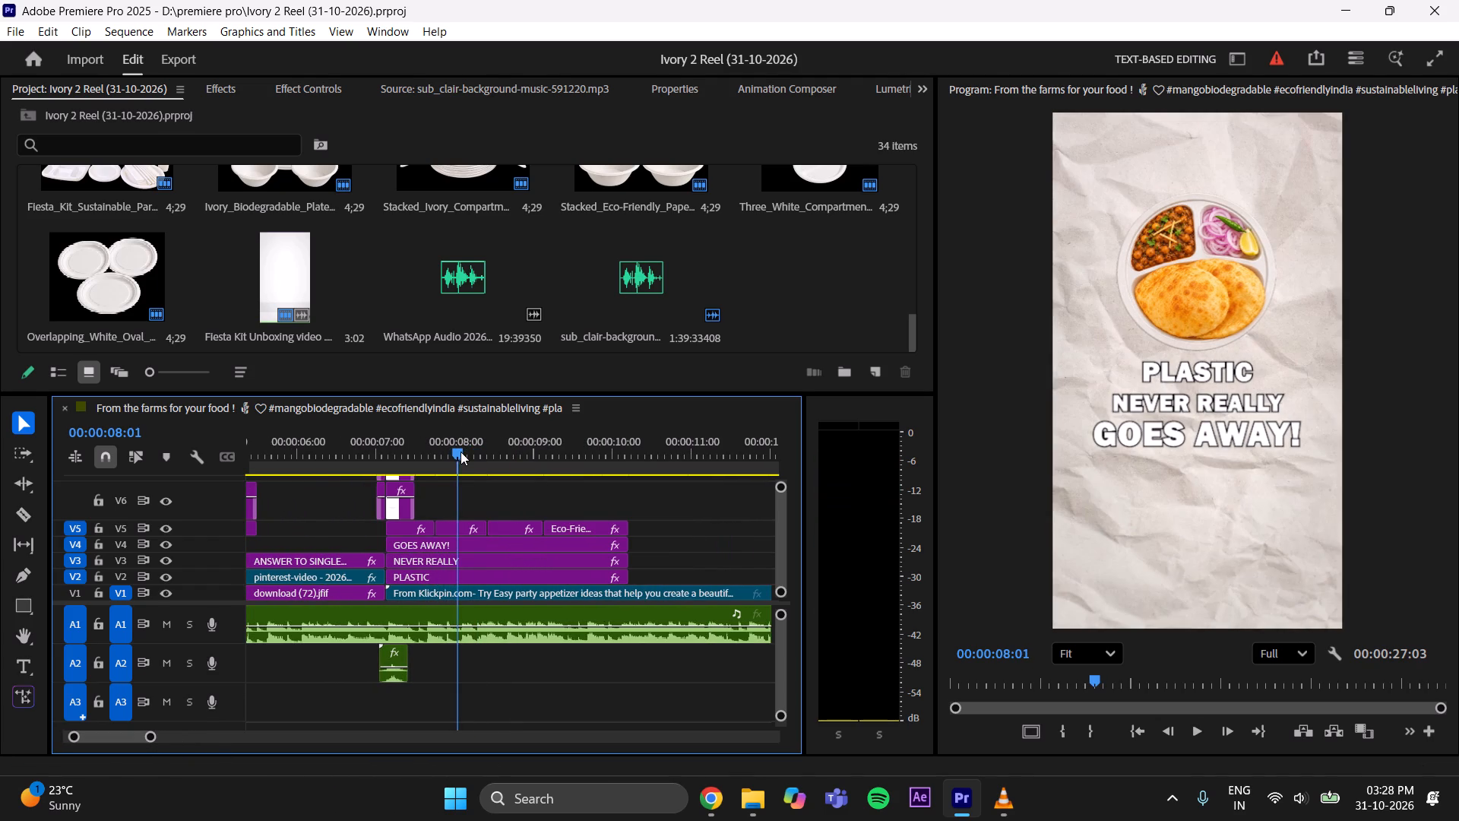
{"action": "left_click_drag", "start_coordinate": [460, 452], "coordinate": [462, 452]}
{"action": "left_click", "coordinate": [463, 448]}
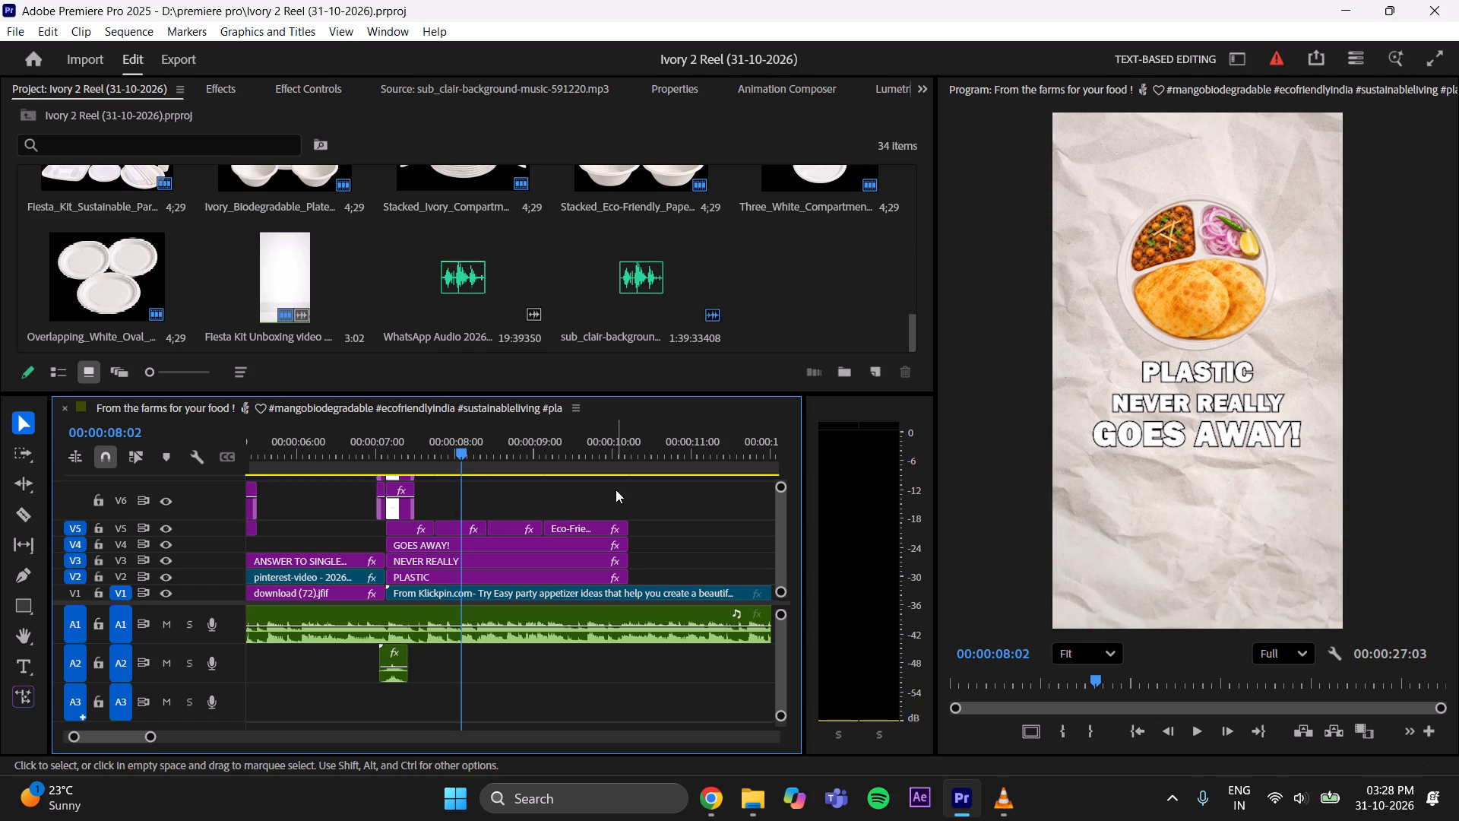
{"action": "left_click_drag", "start_coordinate": [616, 490], "coordinate": [459, 527]}
{"action": "left_click_drag", "start_coordinate": [451, 525], "coordinate": [523, 528]}
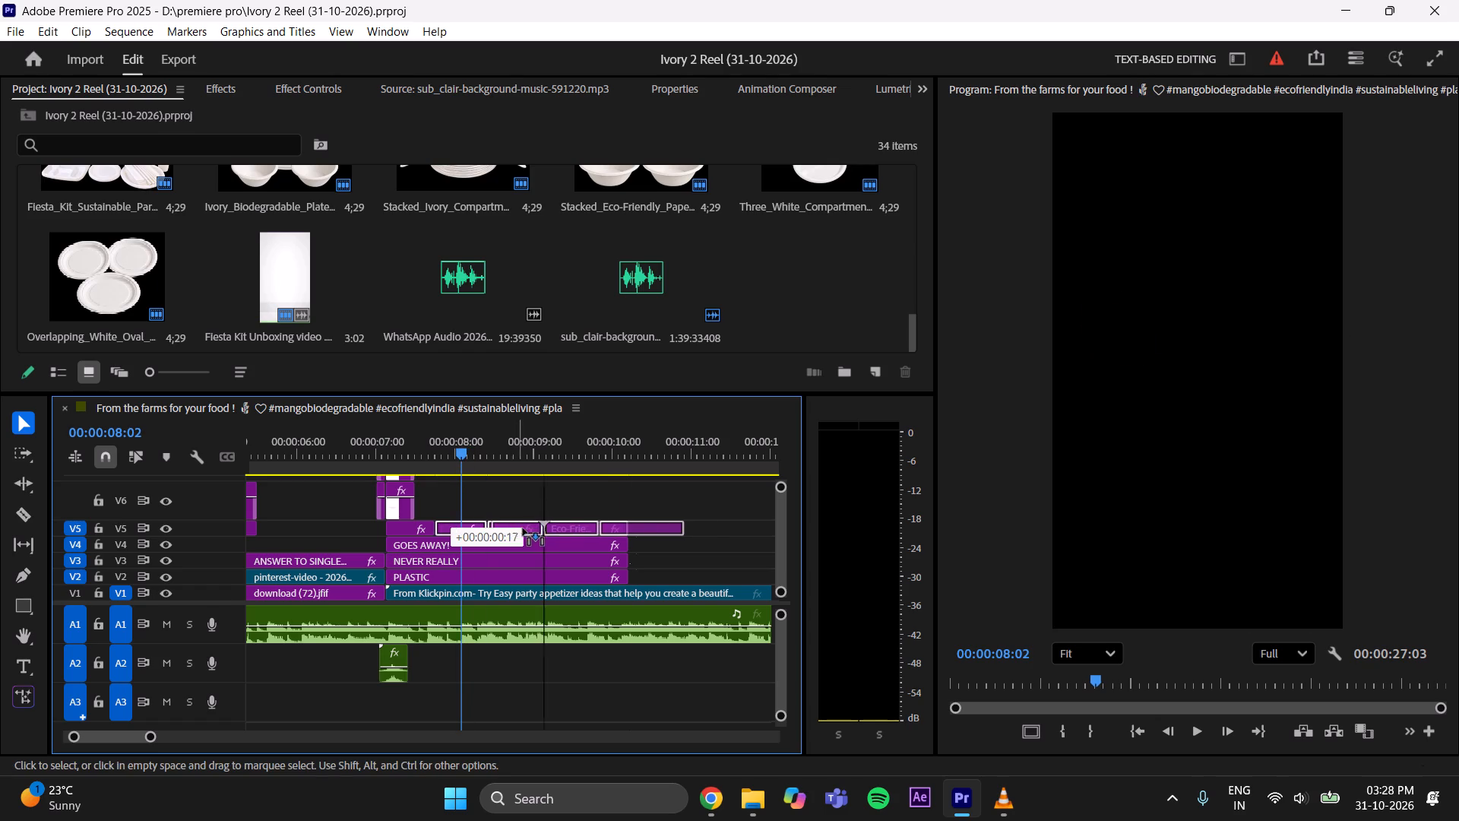
{"action": "left_click_drag", "start_coordinate": [523, 528], "coordinate": [527, 528]}
Extend the first plate image on V5 to 00:00:08:02 and move the second plate image directly after it.
{"action": "left_click_drag", "start_coordinate": [436, 534], "coordinate": [458, 533]}
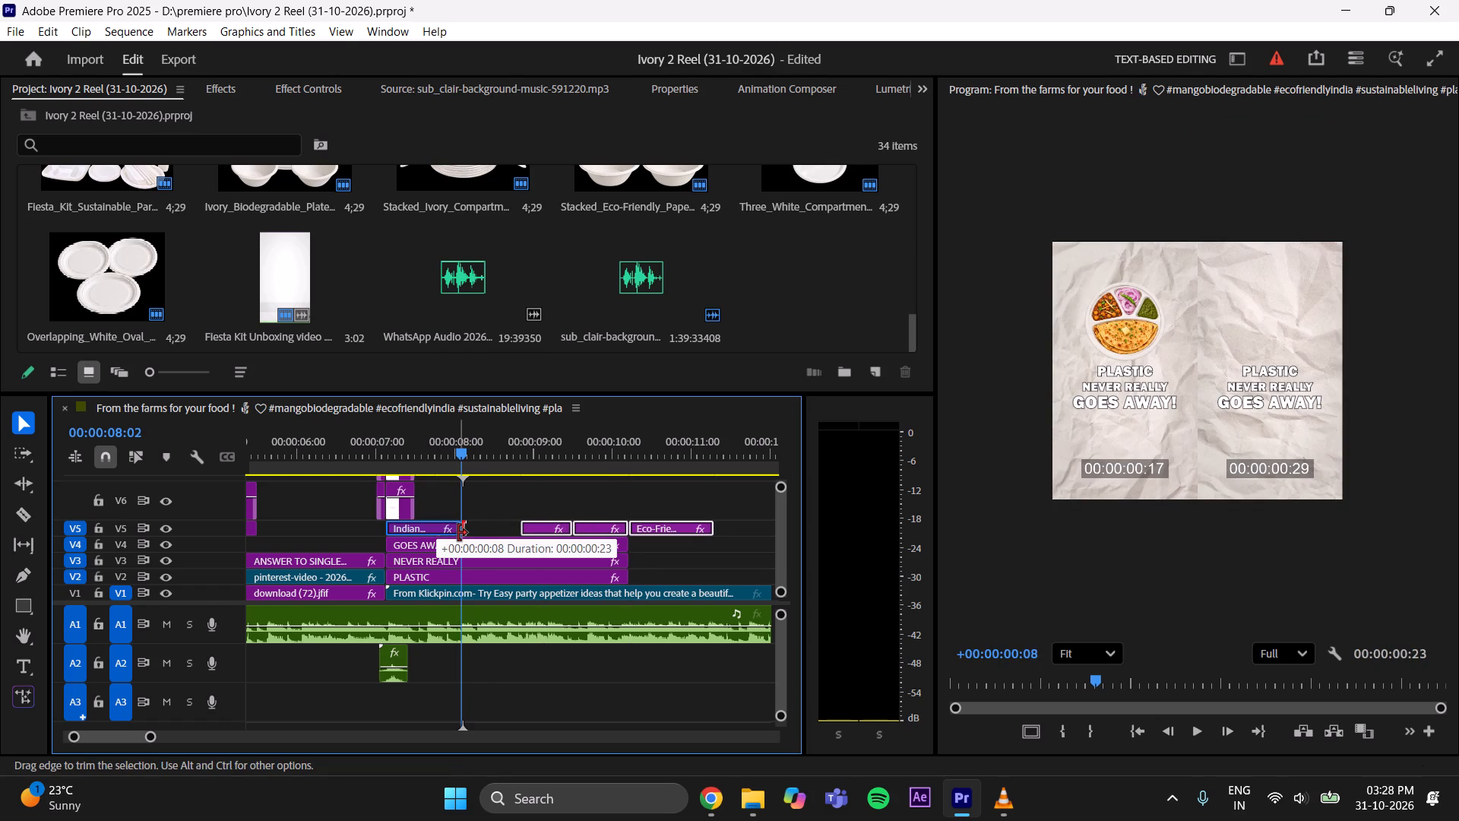
{"action": "left_click_drag", "start_coordinate": [458, 533], "coordinate": [456, 534]}
{"action": "left_click", "coordinate": [536, 529]}
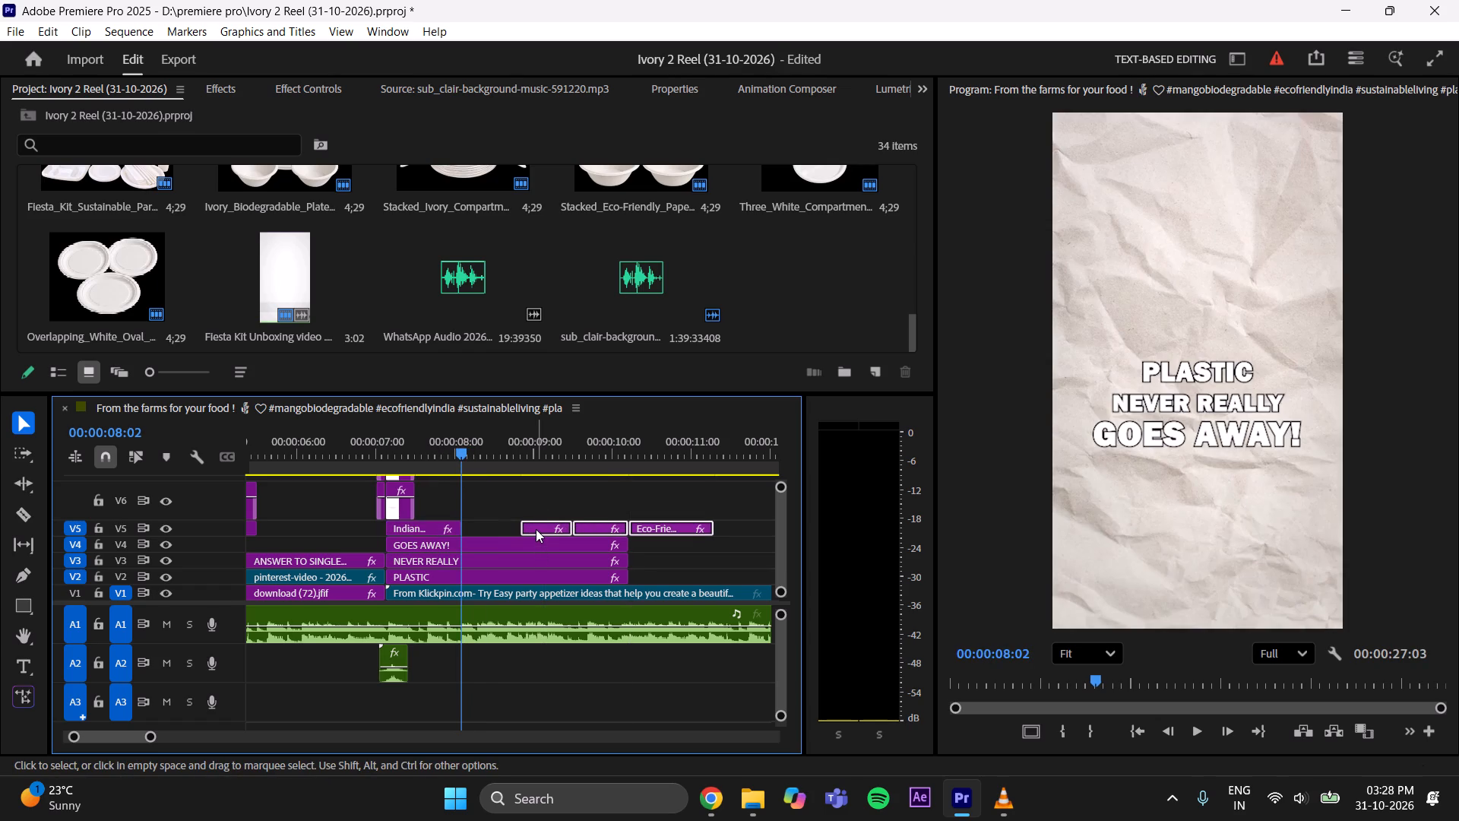
{"action": "left_click", "coordinate": [541, 494]}
{"action": "left_click_drag", "start_coordinate": [542, 528], "coordinate": [481, 526]}
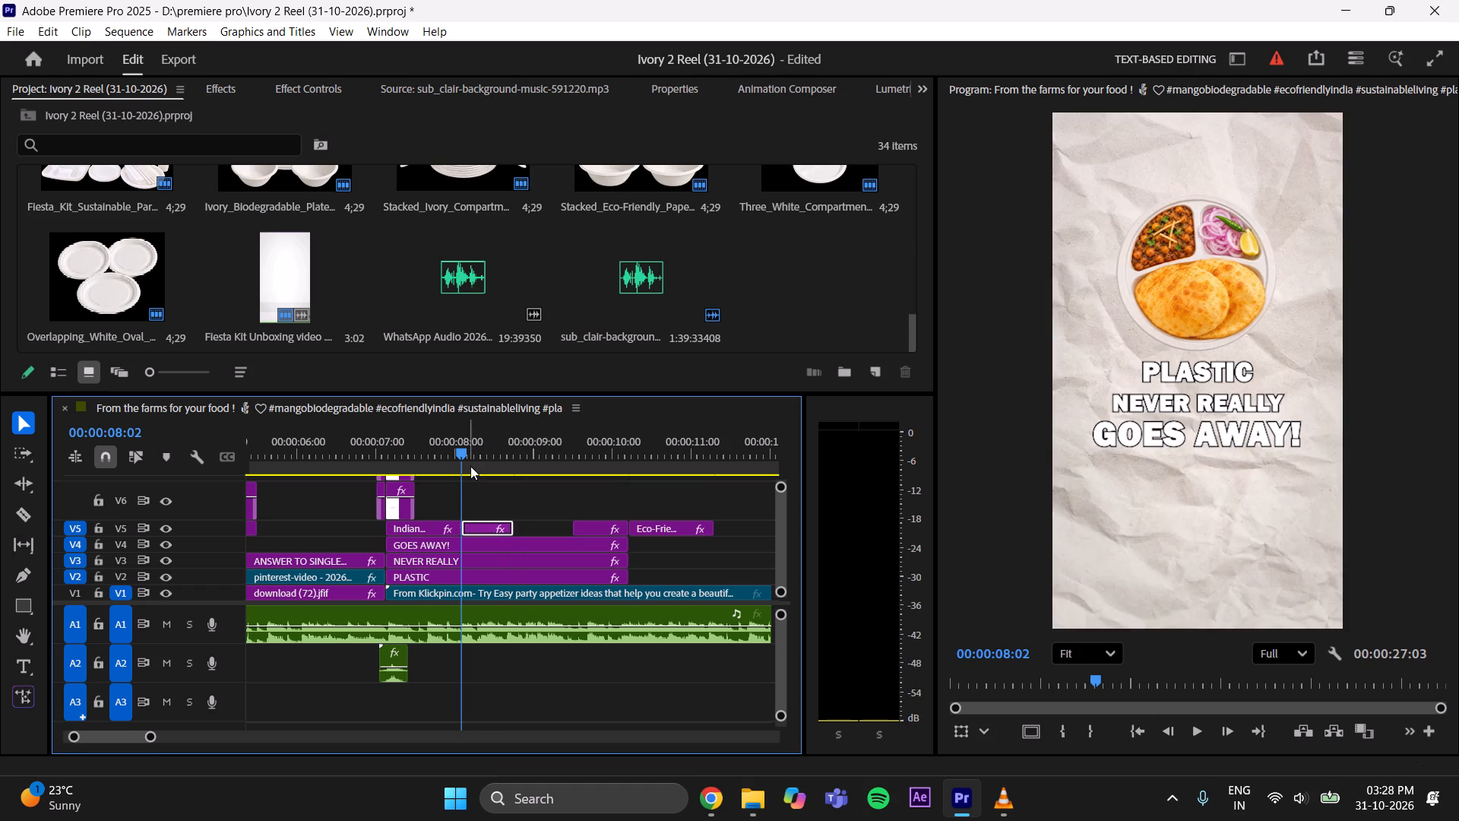
Replay the first two plate images several times to judge when the second one should change with the music.
{"action": "left_click_drag", "start_coordinate": [467, 458], "coordinate": [443, 469]}
{"action": "key", "text": "space"}
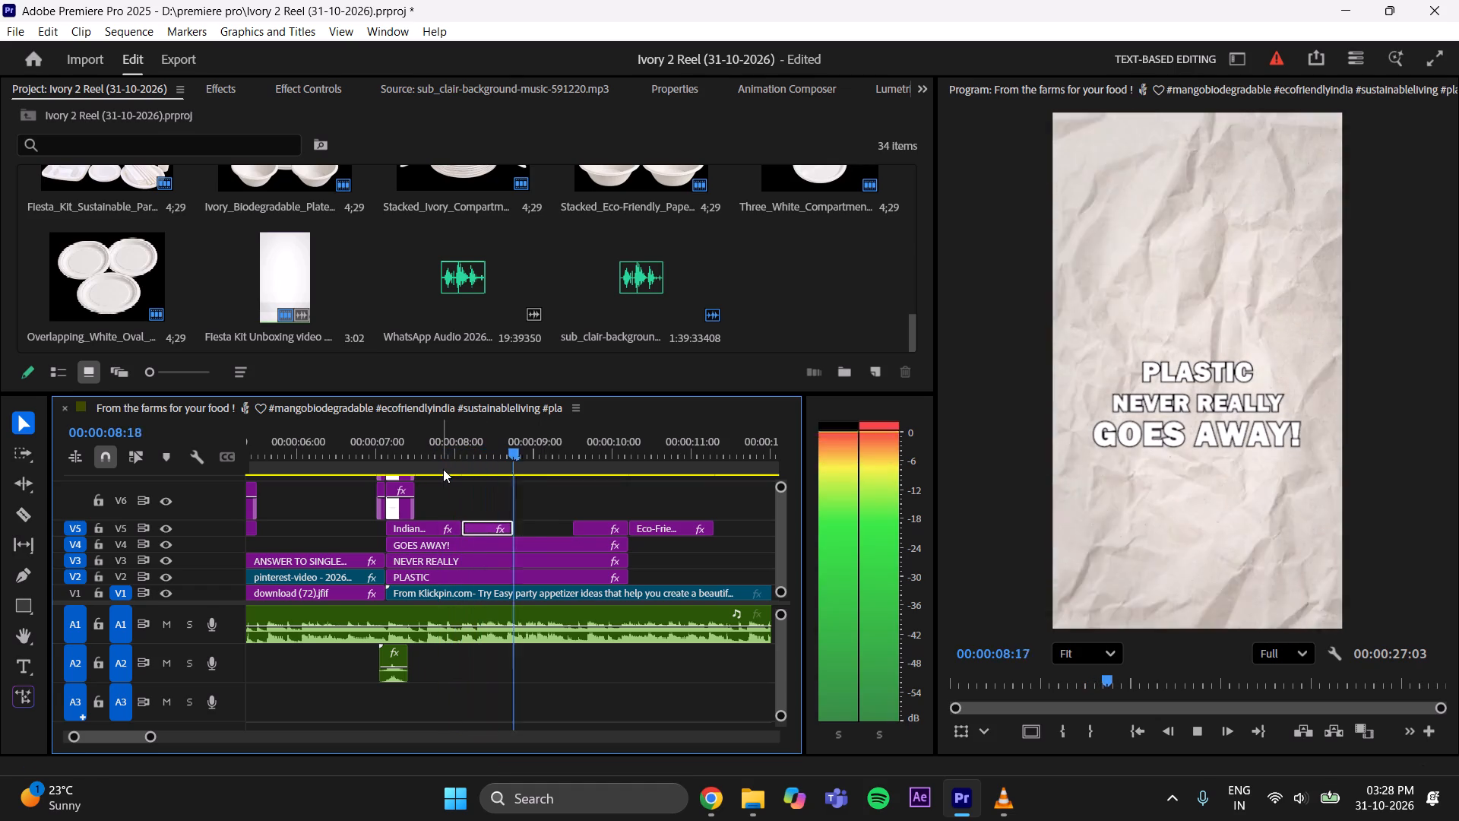
{"action": "key", "text": "space"}
{"action": "left_click_drag", "start_coordinate": [545, 434], "coordinate": [448, 492]}
{"action": "key", "text": "space"}
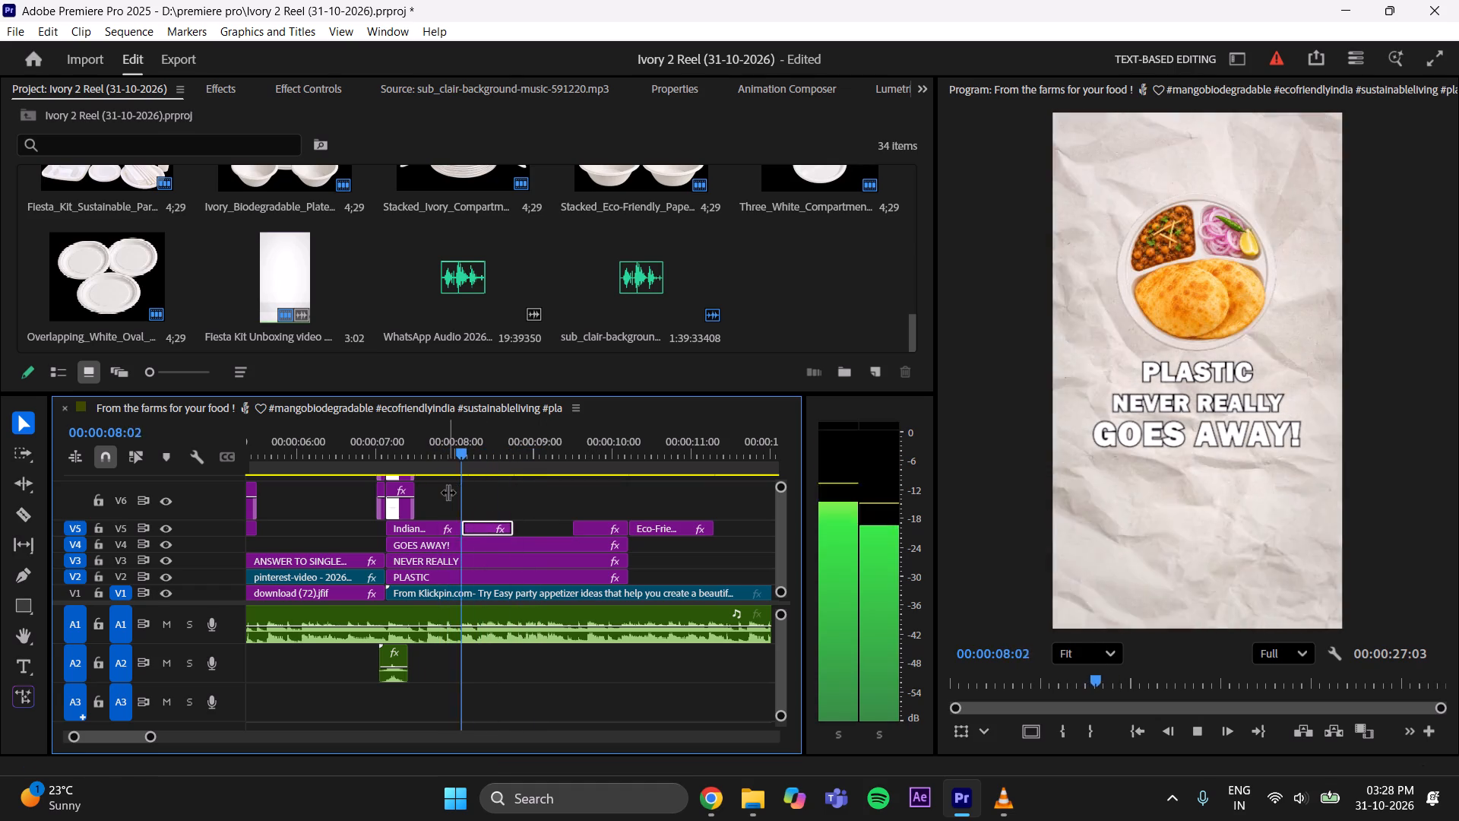
{"action": "key", "text": "space"}
{"action": "left_click_drag", "start_coordinate": [545, 445], "coordinate": [458, 481]}
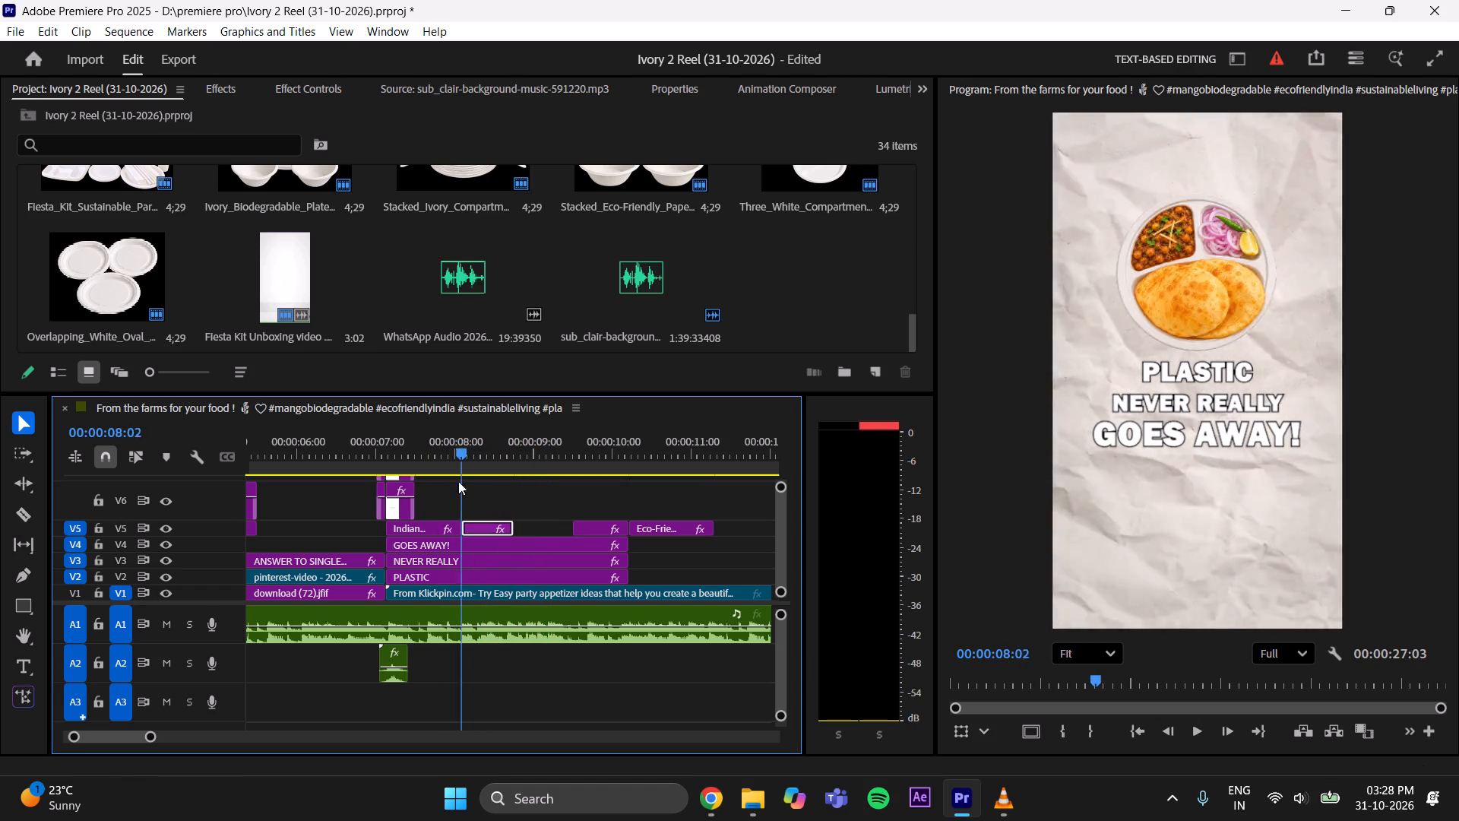
{"action": "left_click_drag", "start_coordinate": [458, 481], "coordinate": [417, 513]}
{"action": "key", "text": "space"}
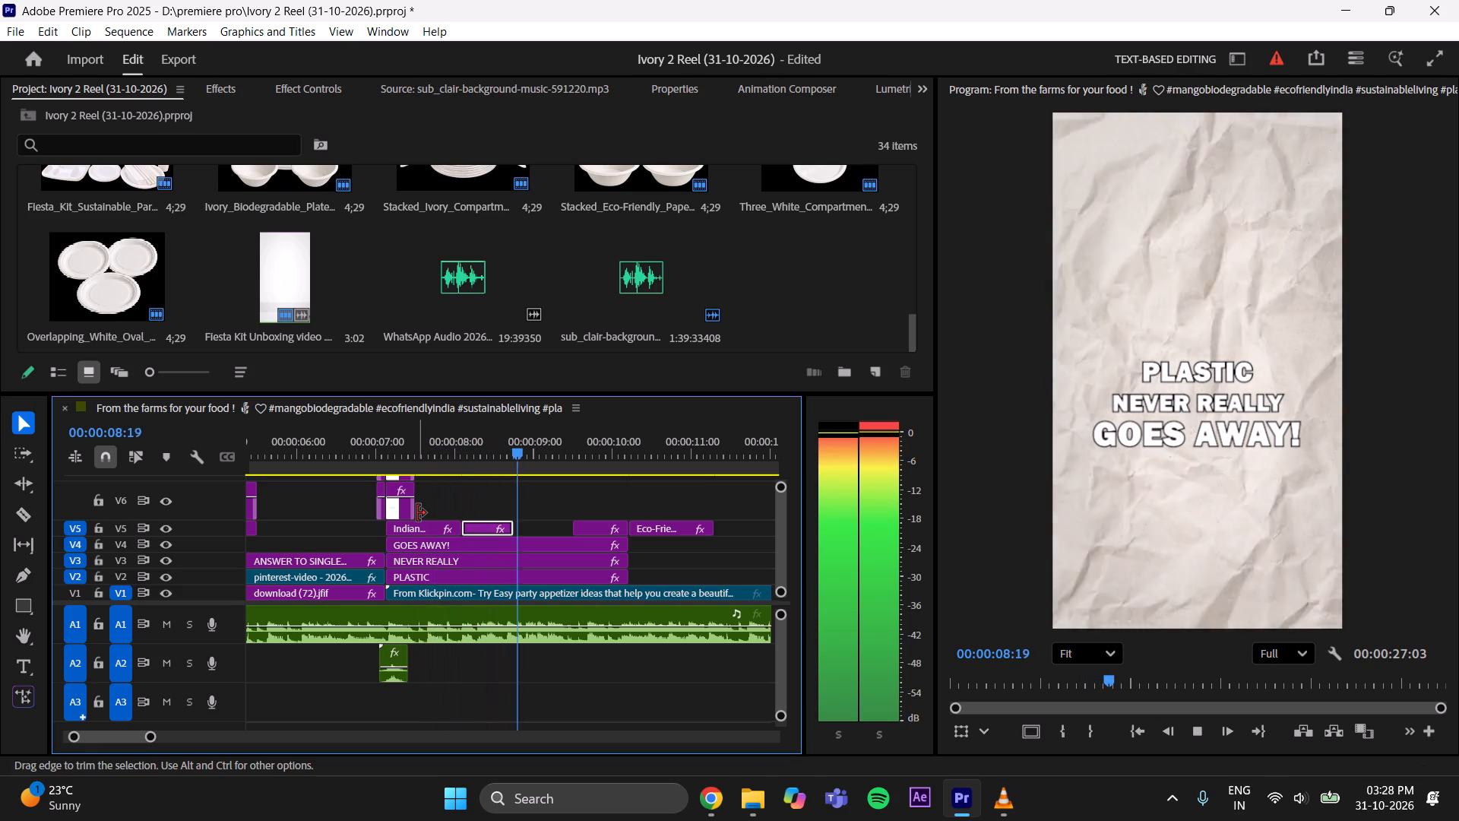
{"action": "key", "text": "space"}
{"action": "left_click_drag", "start_coordinate": [535, 435], "coordinate": [503, 464]}
{"action": "key", "text": "space"}
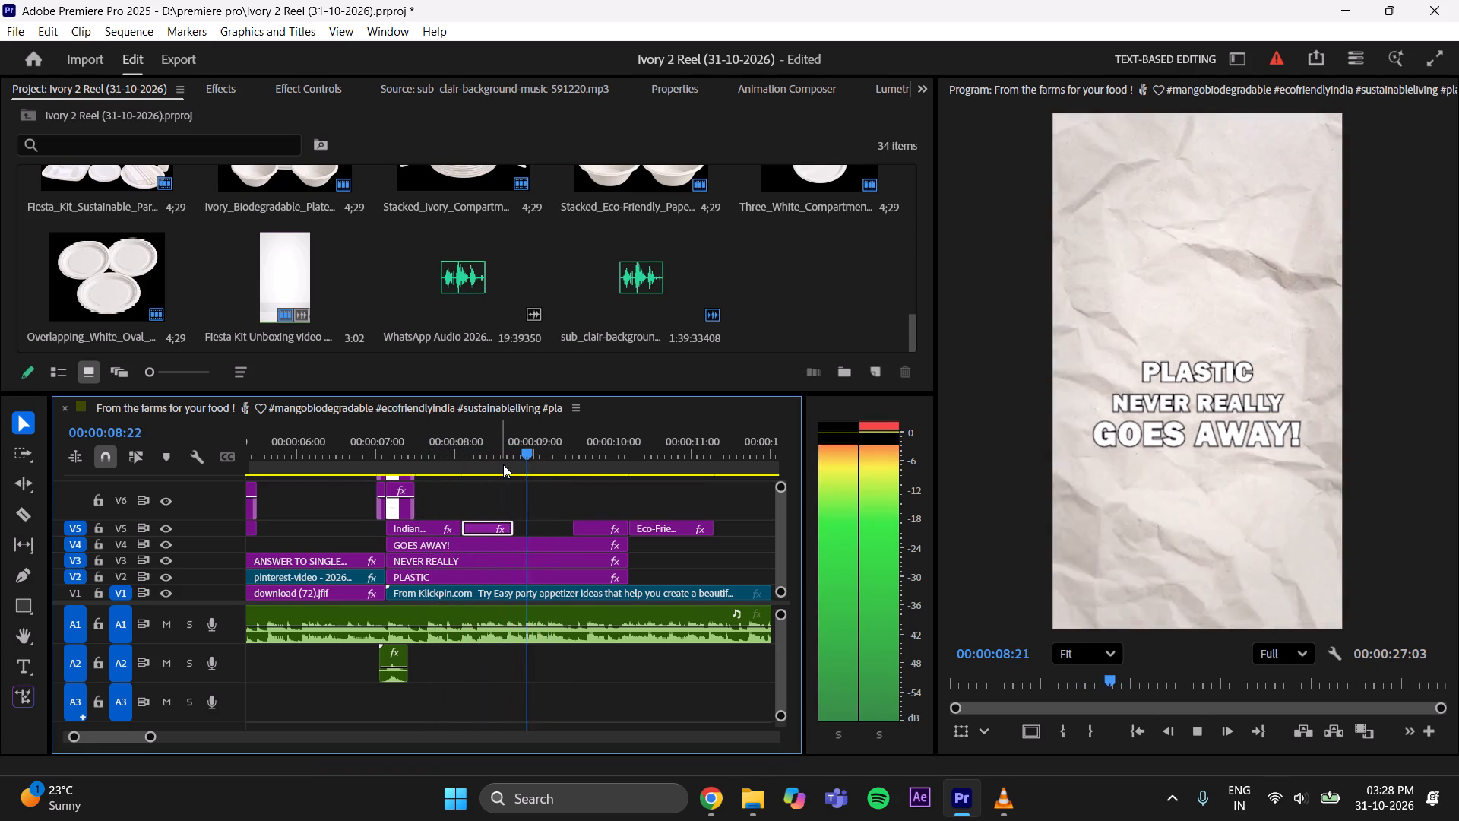
{"action": "key", "text": "space"}
{"action": "key", "text": "space"}
{"action": "key", "text": "space"}
Extend the second and third plate images on V5 to about 9 and 10 seconds, with all four images running back to back.
{"action": "left_click_drag", "start_coordinate": [604, 439], "coordinate": [555, 478]}
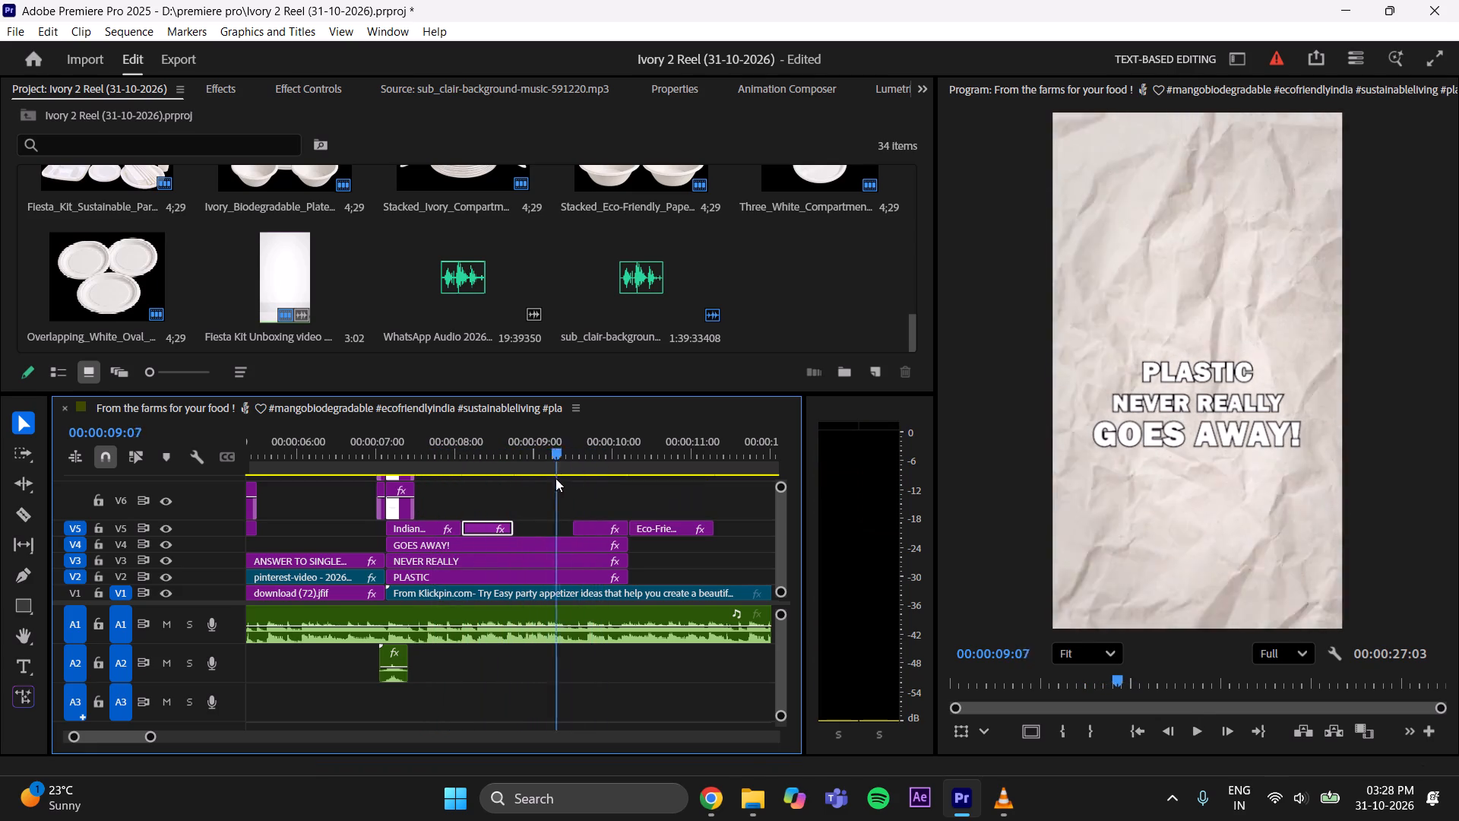
{"action": "left_click_drag", "start_coordinate": [555, 478], "coordinate": [548, 486]}
{"action": "left_click", "coordinate": [517, 518]}
{"action": "left_click_drag", "start_coordinate": [517, 525], "coordinate": [540, 528]}
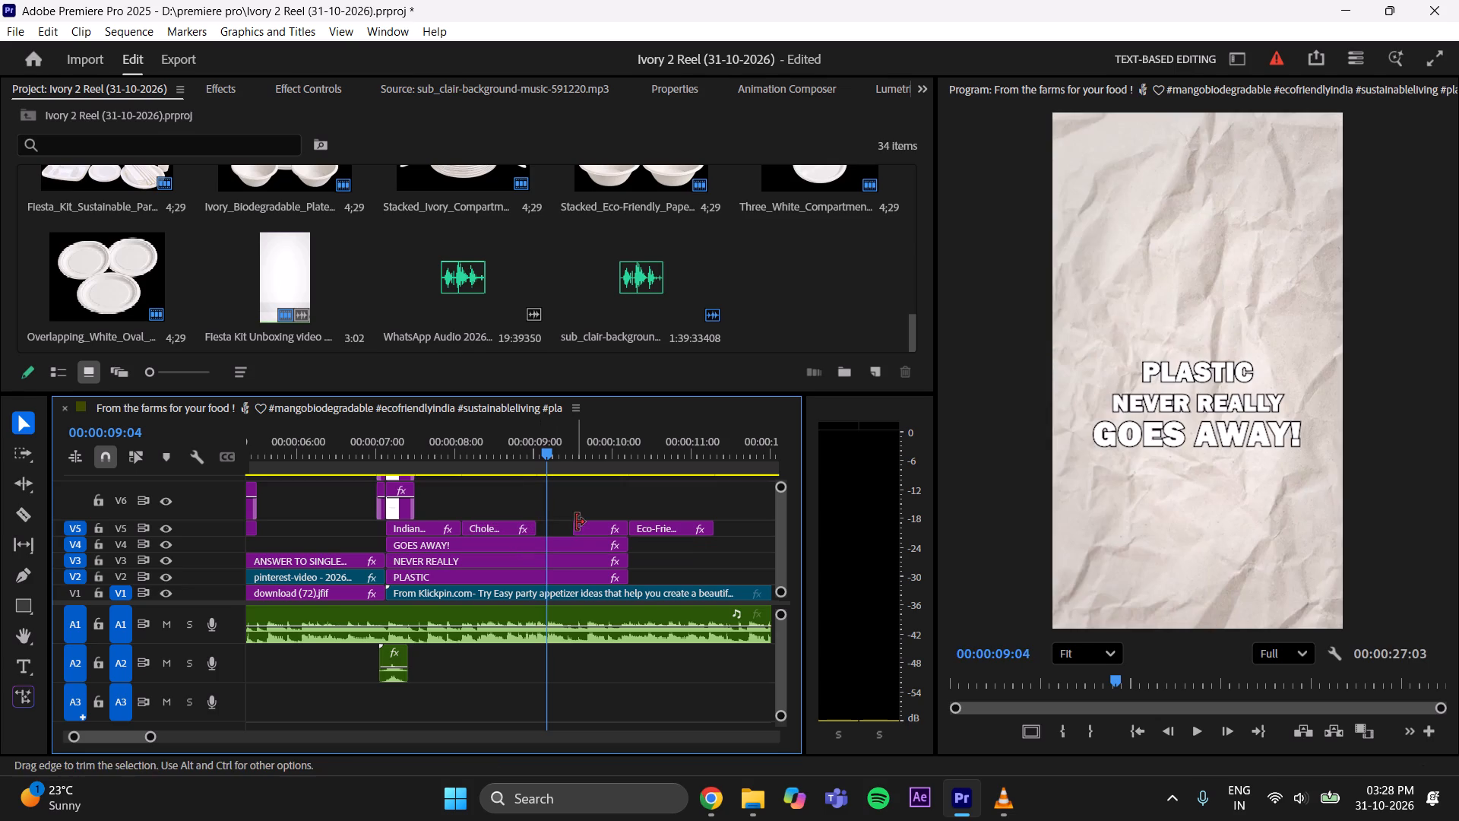
{"action": "left_click_drag", "start_coordinate": [587, 525], "coordinate": [555, 531]}
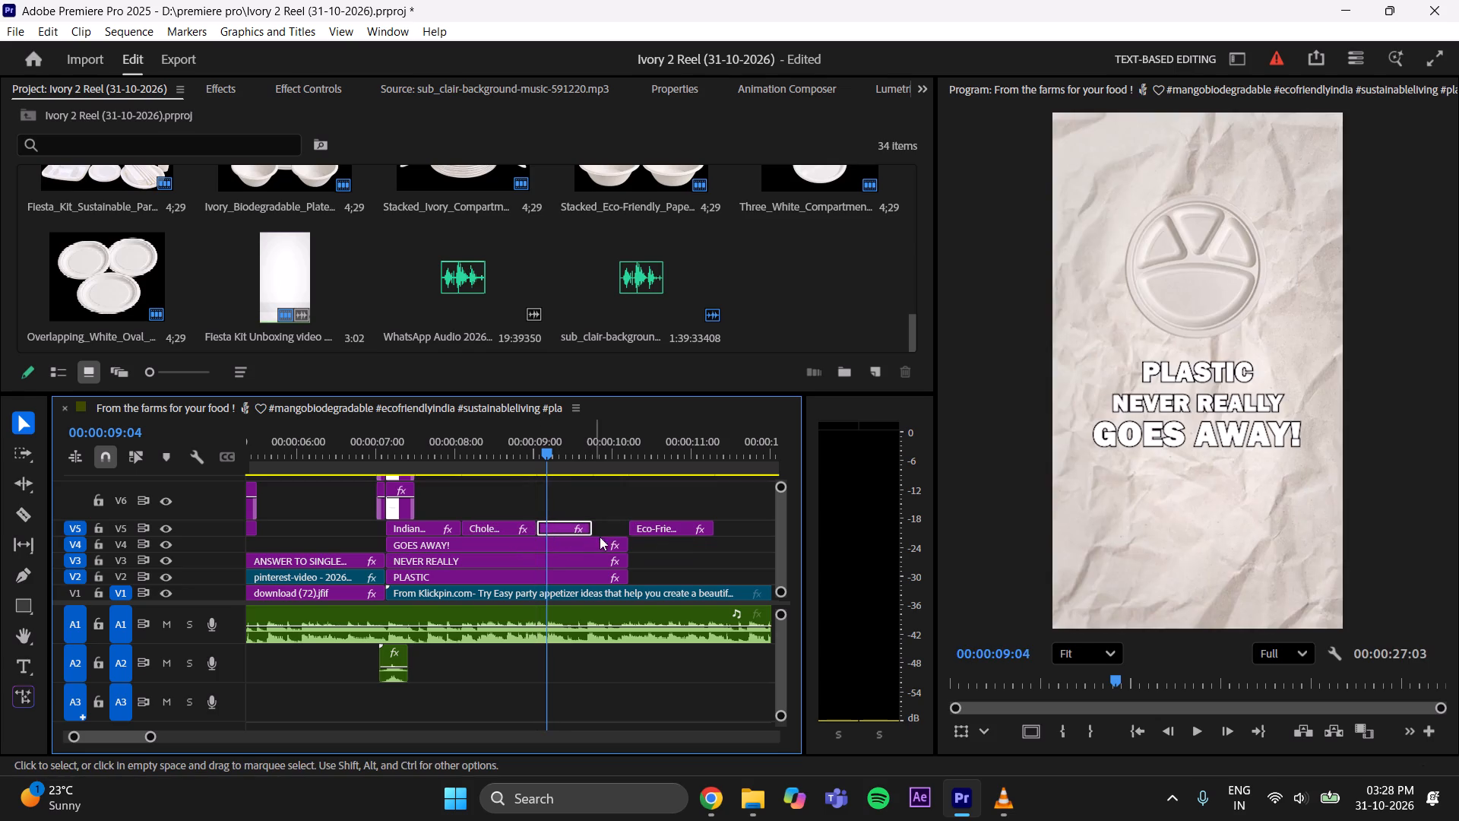
{"action": "left_click_drag", "start_coordinate": [591, 528], "coordinate": [613, 531]}
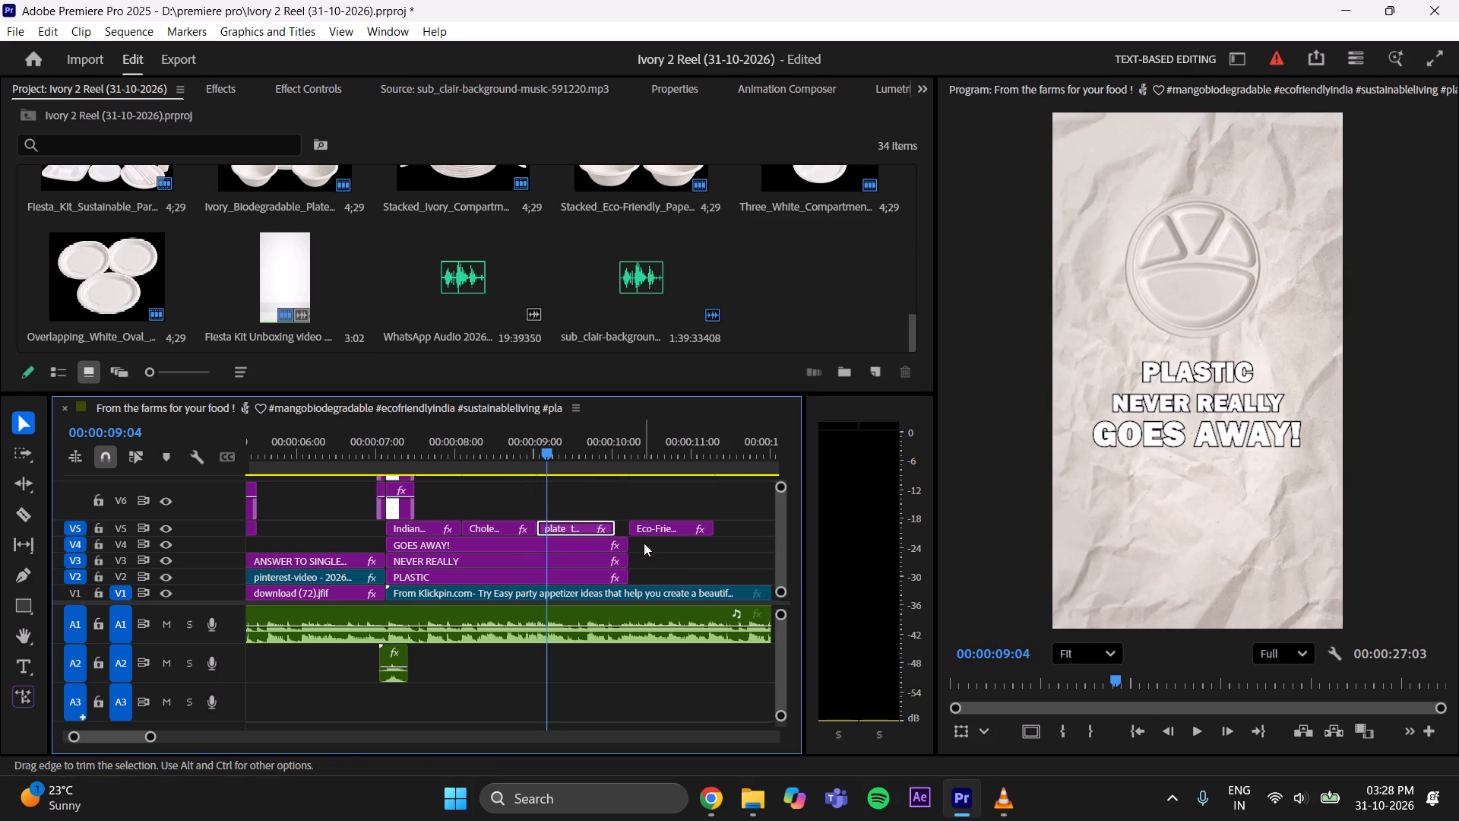
{"action": "left_click", "coordinate": [650, 528]}
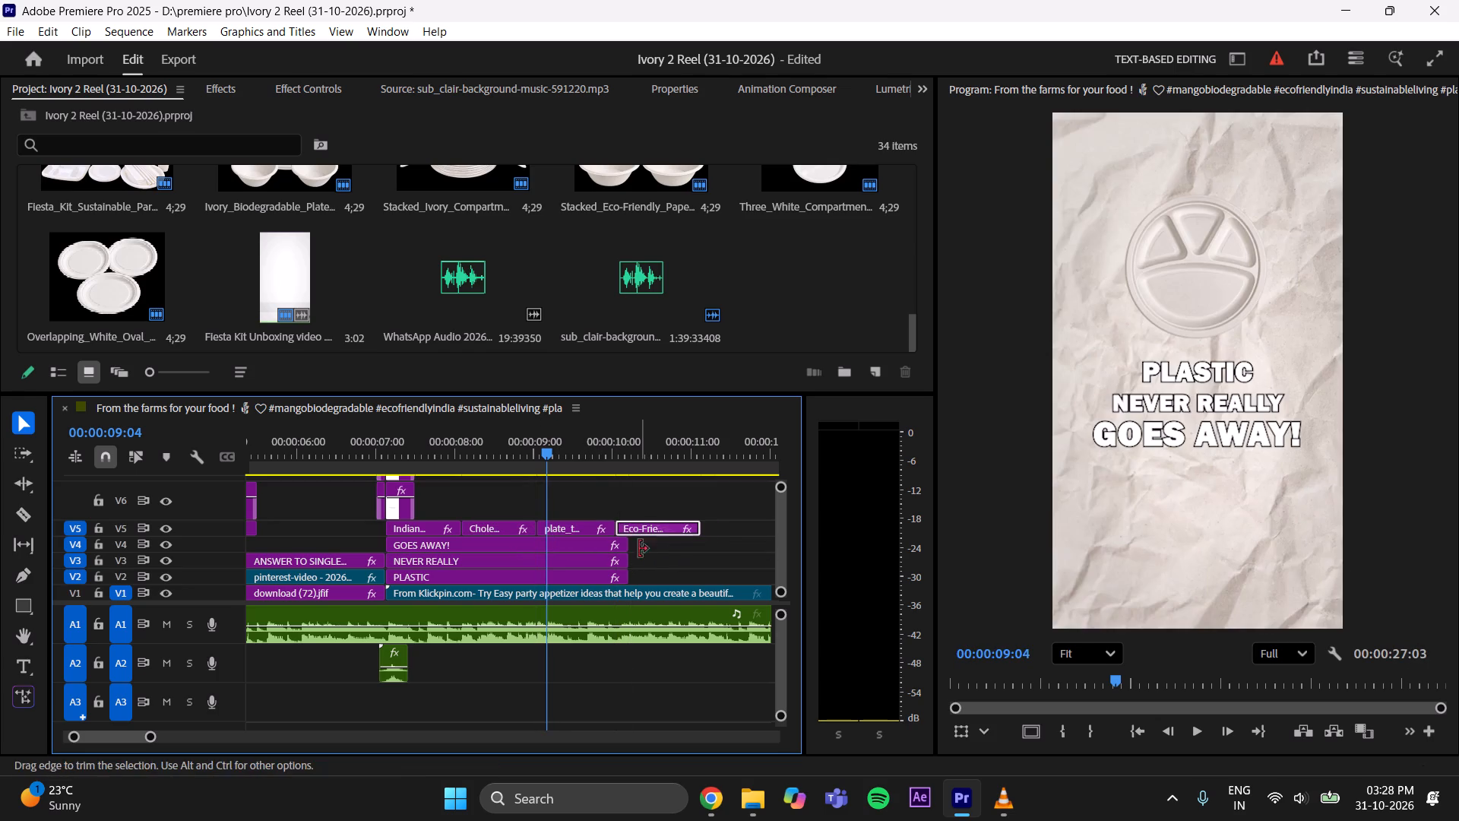
Extend the three "Plastic never really goes away!" text layers on V2 to V4 to the end of the fourth plate image, and save the project.
{"action": "left_click_drag", "start_coordinate": [651, 544], "coordinate": [619, 575]}
{"action": "left_click_drag", "start_coordinate": [628, 547], "coordinate": [684, 552]}
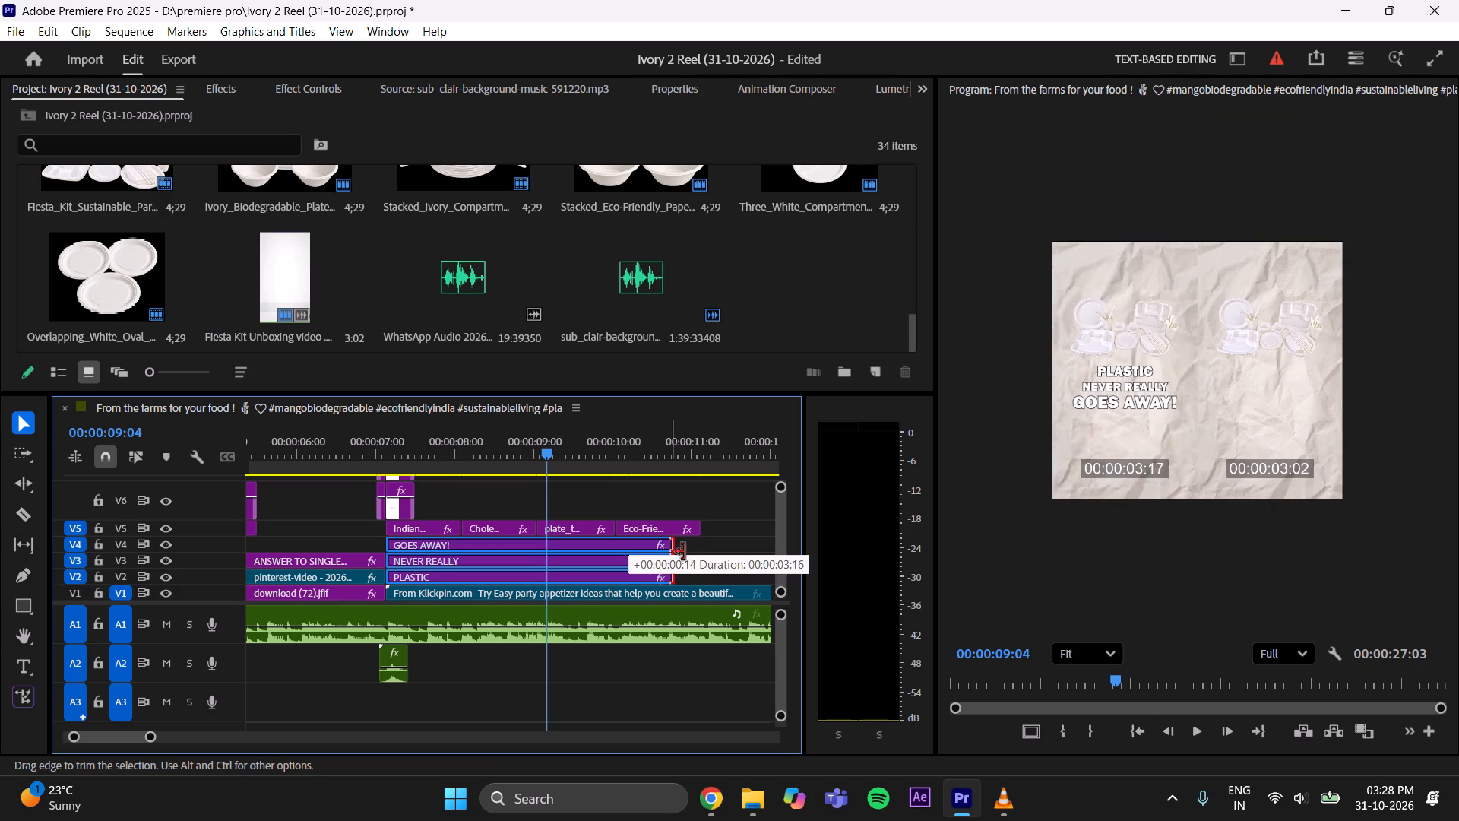
{"action": "left_click_drag", "start_coordinate": [684, 552], "coordinate": [695, 553]}
{"action": "left_click", "coordinate": [696, 486]}
{"action": "key", "text": "ctrl+s"}
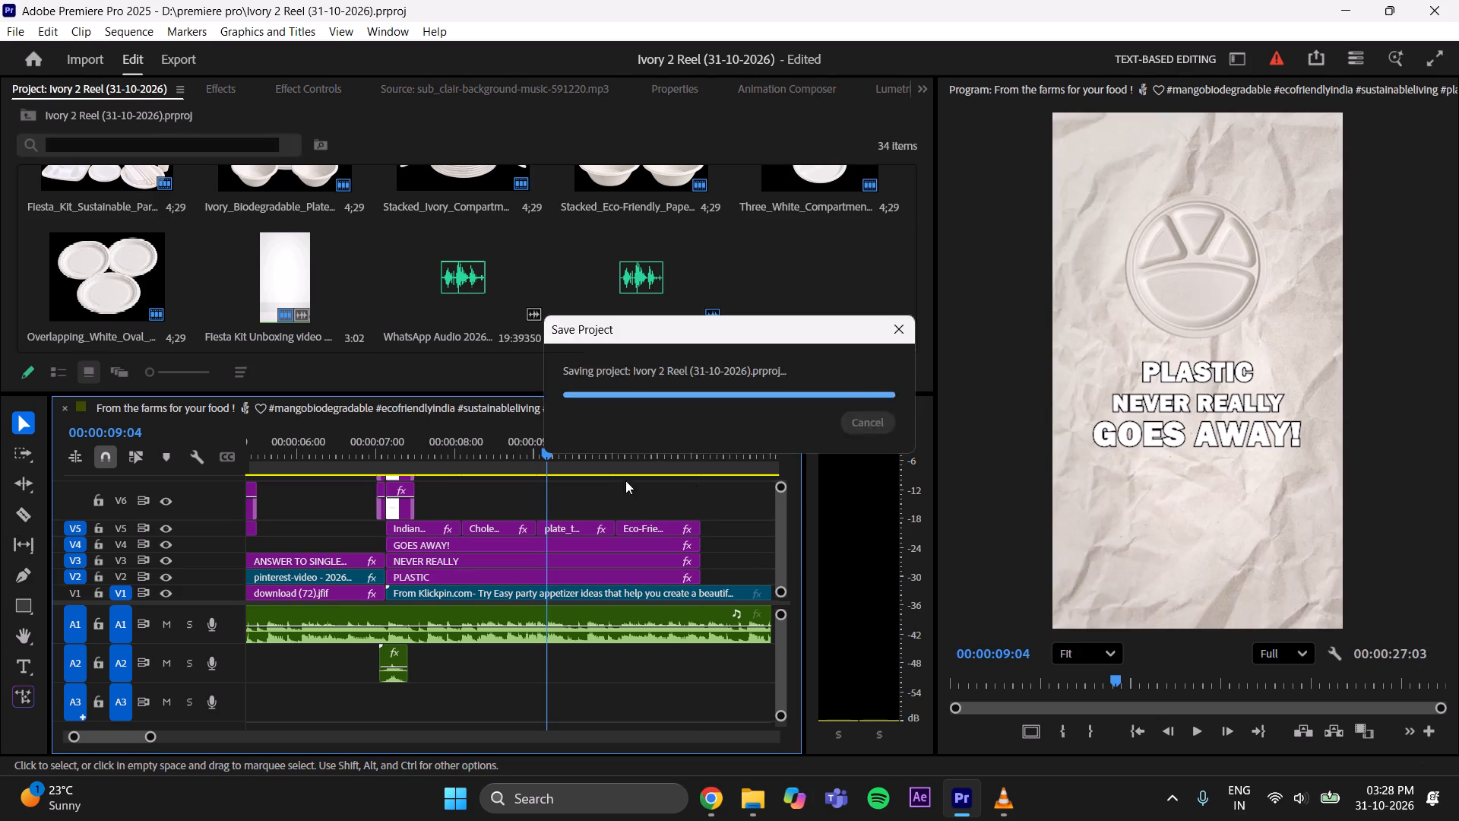
Play from the cut at about 7 seconds through the retimed section and the following gap to check timing against the music.
{"action": "left_click_drag", "start_coordinate": [550, 445], "coordinate": [370, 504]}
{"action": "key", "text": "space"}
{"action": "key", "text": "space"}
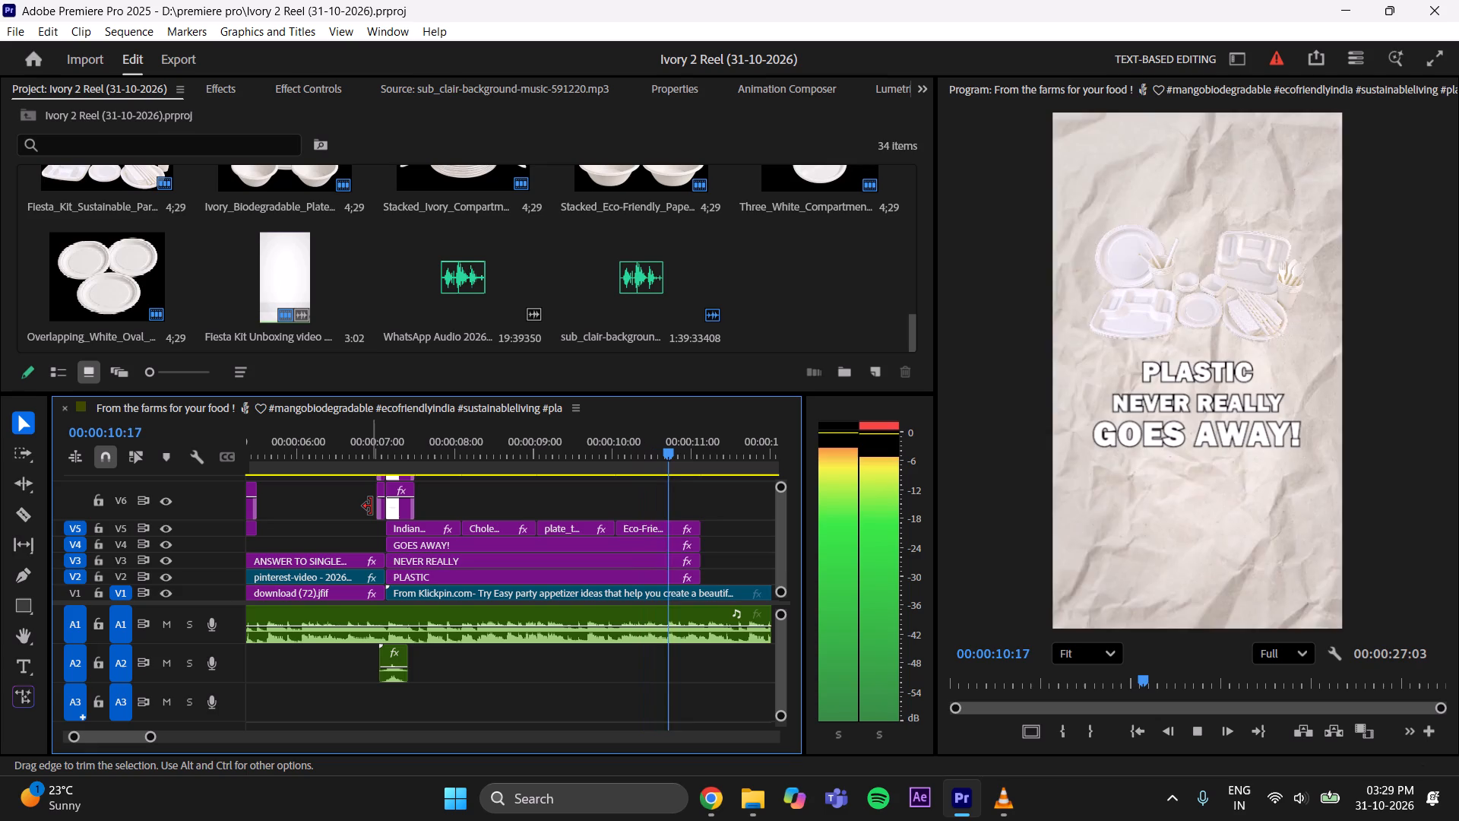
{"action": "key", "text": "space"}
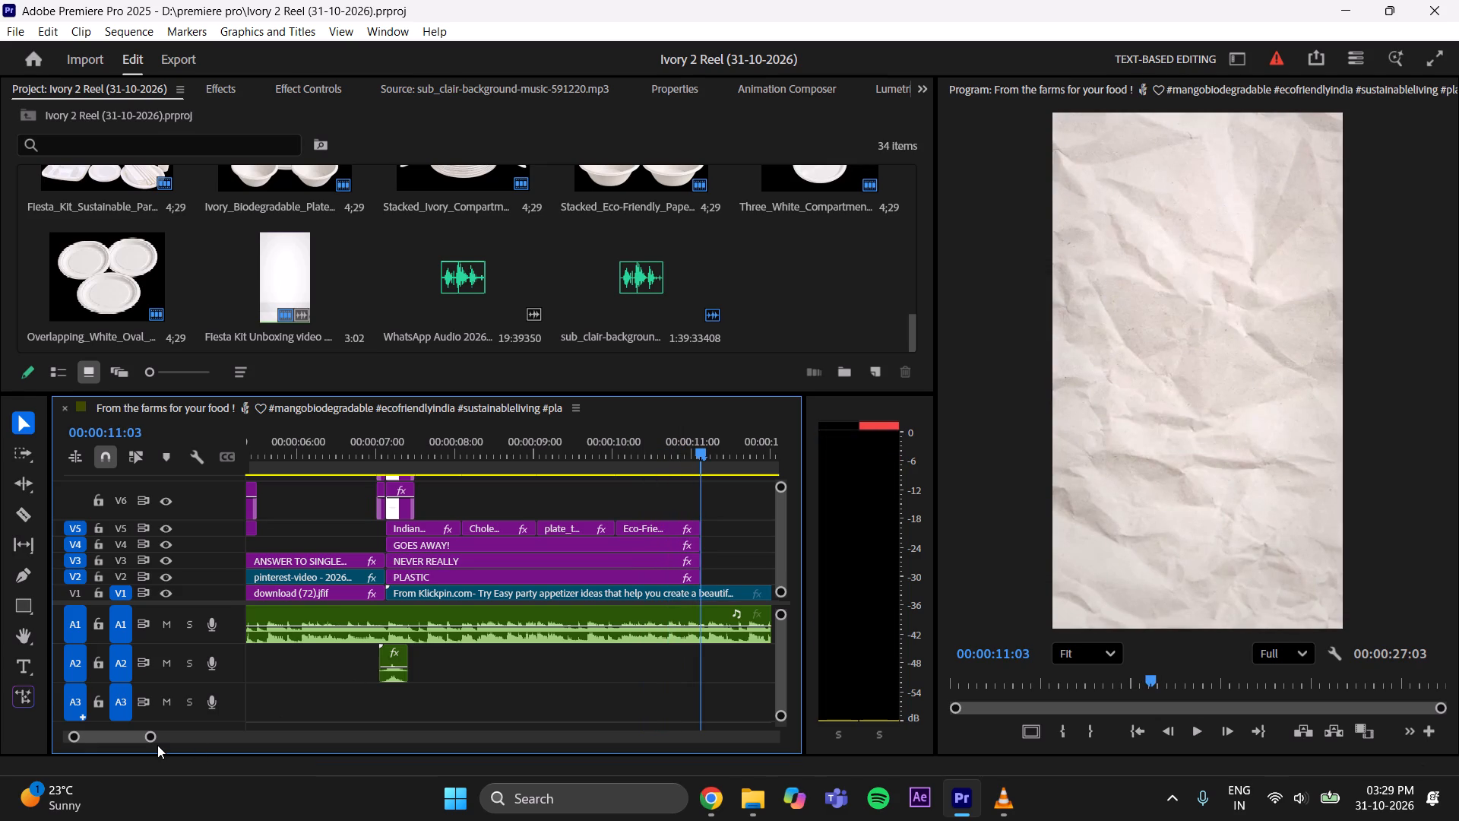
{"action": "key", "text": "space"}
{"action": "key", "text": "space"}
{"action": "key", "text": "space"}
{"action": "key", "text": "space"}
{"action": "key", "text": "space"}
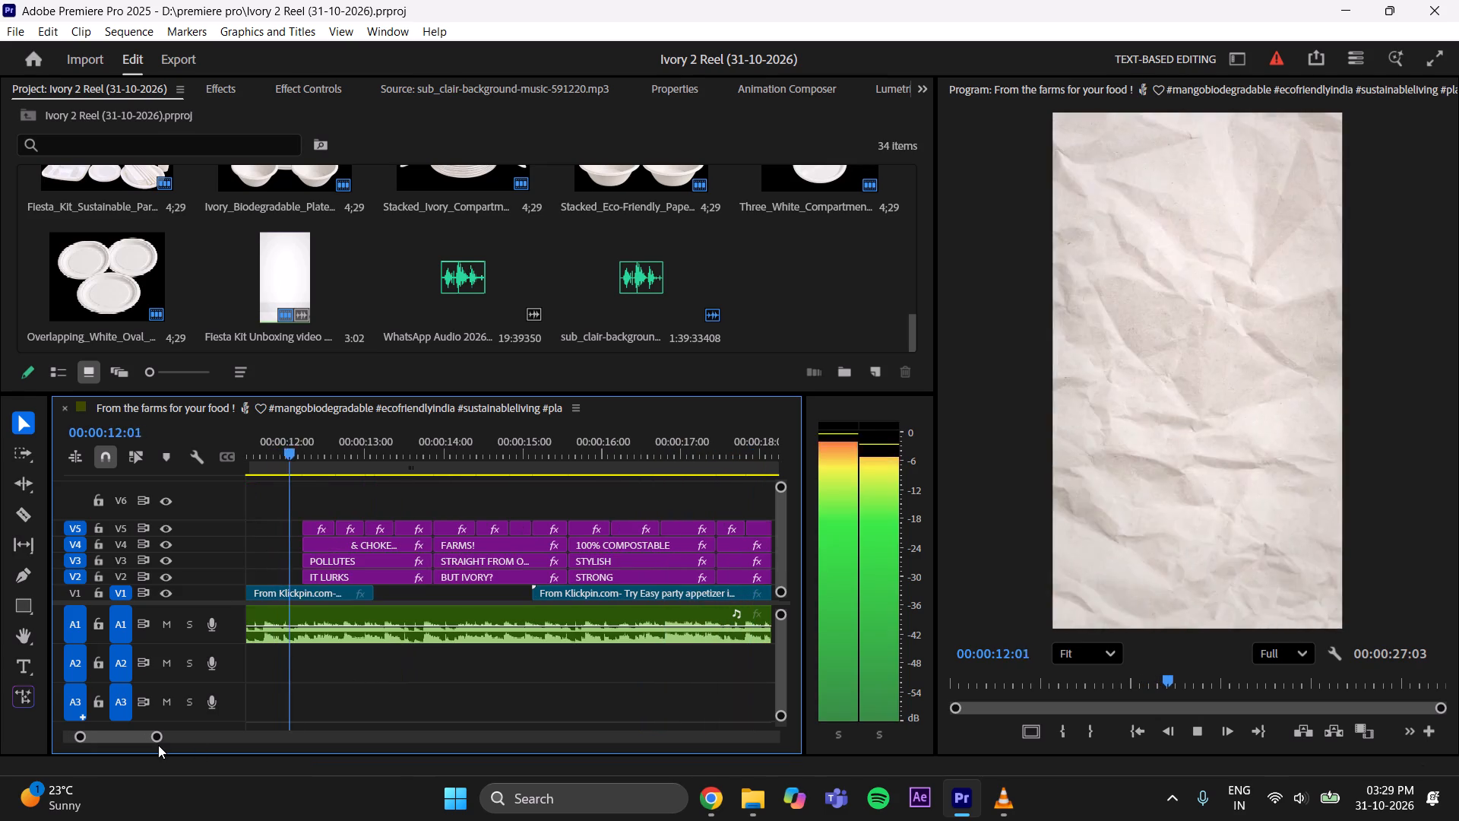
{"action": "key", "text": "space"}
Move the "It lurks, pollutes & chokes the earth" text and plate clips earlier, directly after the "Plastic never really goes away!" section.
{"action": "left_click_drag", "start_coordinate": [154, 742], "coordinate": [179, 735]}
{"action": "left_click_drag", "start_coordinate": [469, 499], "coordinate": [523, 572]}
{"action": "left_click_drag", "start_coordinate": [498, 575], "coordinate": [492, 578]}
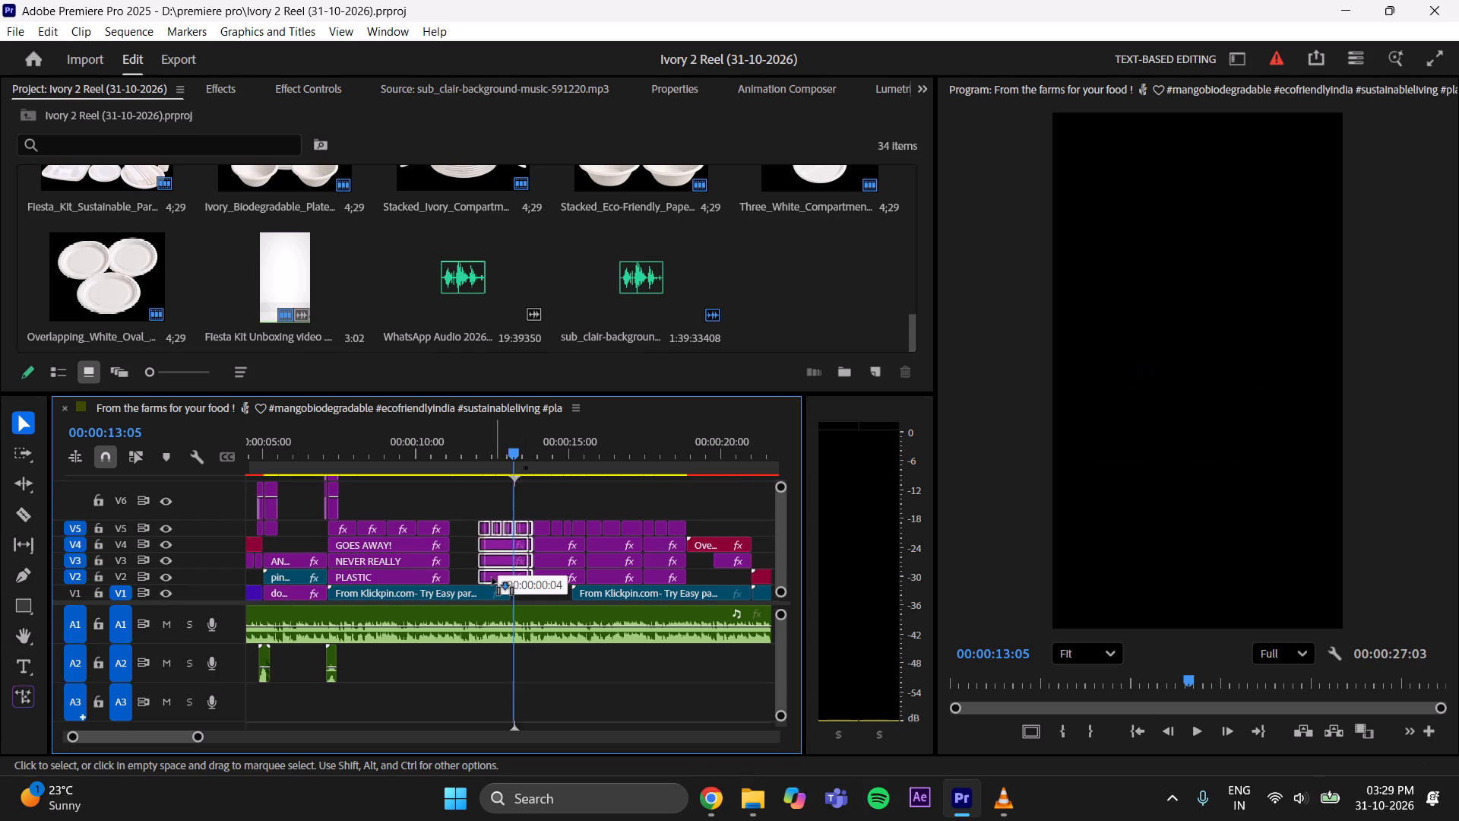
{"action": "left_click_drag", "start_coordinate": [492, 578], "coordinate": [467, 584]}
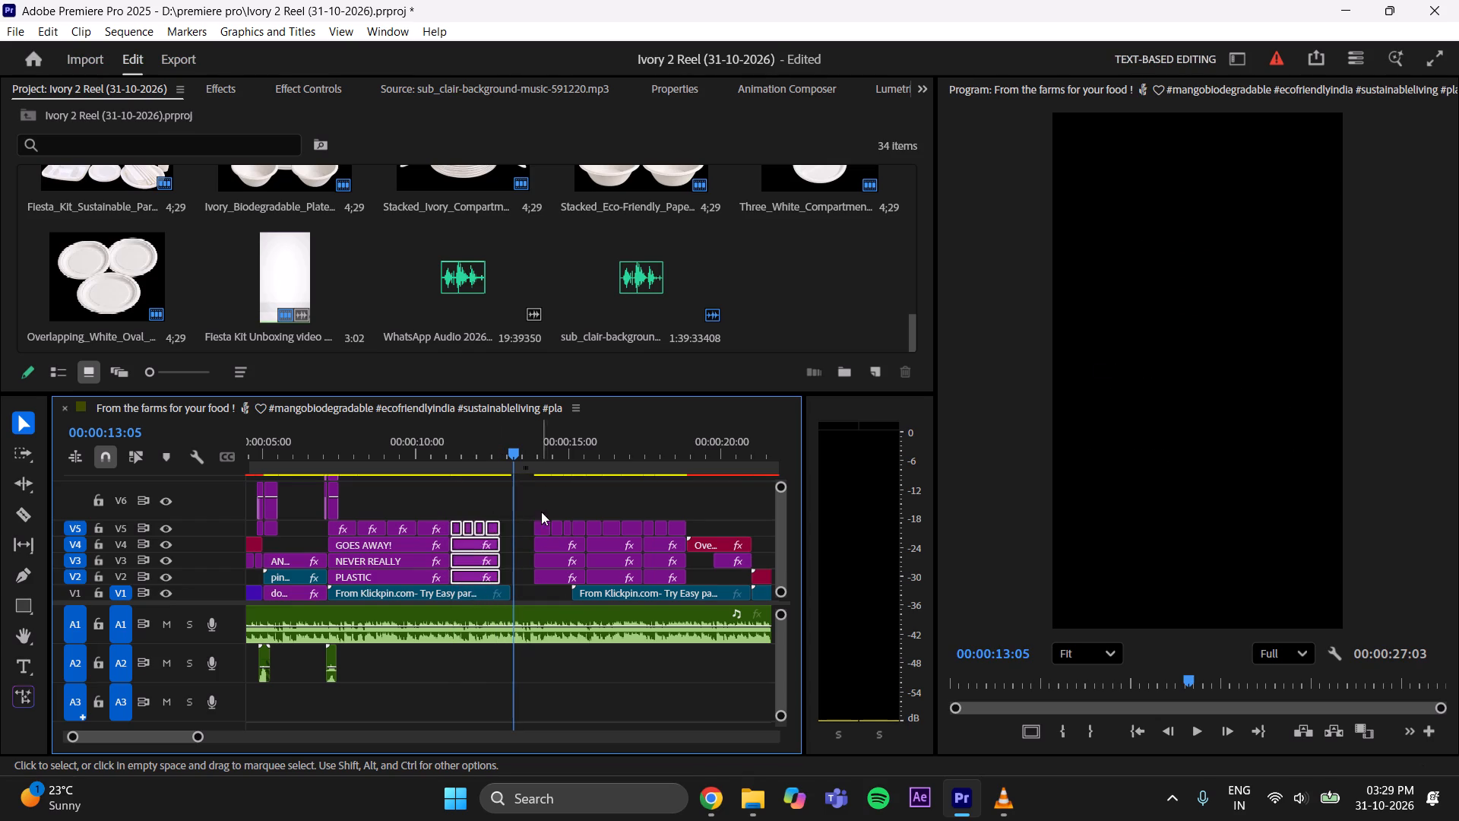
Shift all video clips from the "But Ivory?" section onward about 7 seconds later to make room, and save the project.
{"action": "left_click", "coordinate": [543, 481]}
{"action": "left_click_drag", "start_coordinate": [525, 498], "coordinate": [748, 591]}
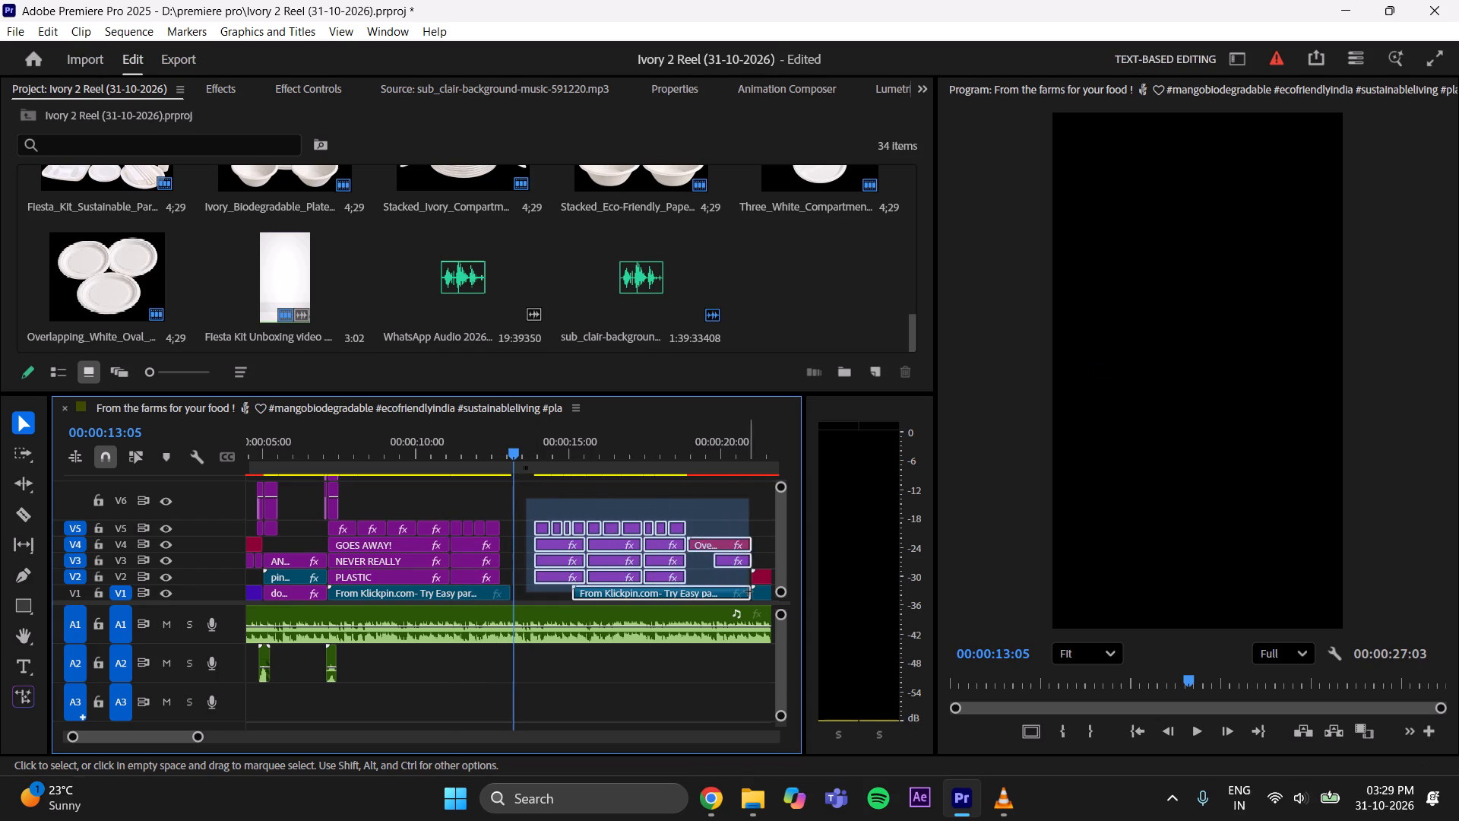
{"action": "left_click_drag", "start_coordinate": [748, 591], "coordinate": [767, 593]}
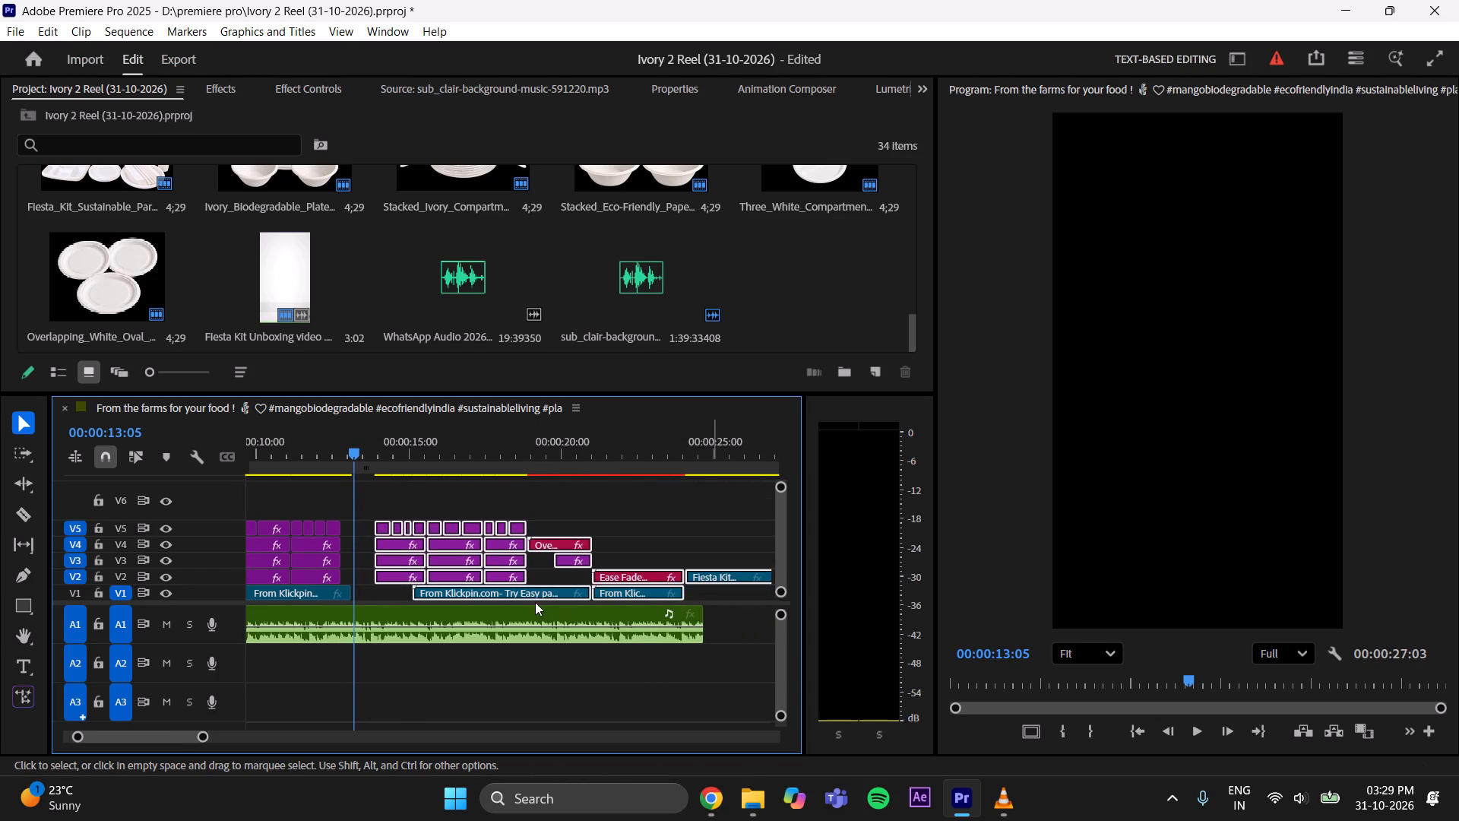
{"action": "left_click_drag", "start_coordinate": [527, 593], "coordinate": [746, 591]}
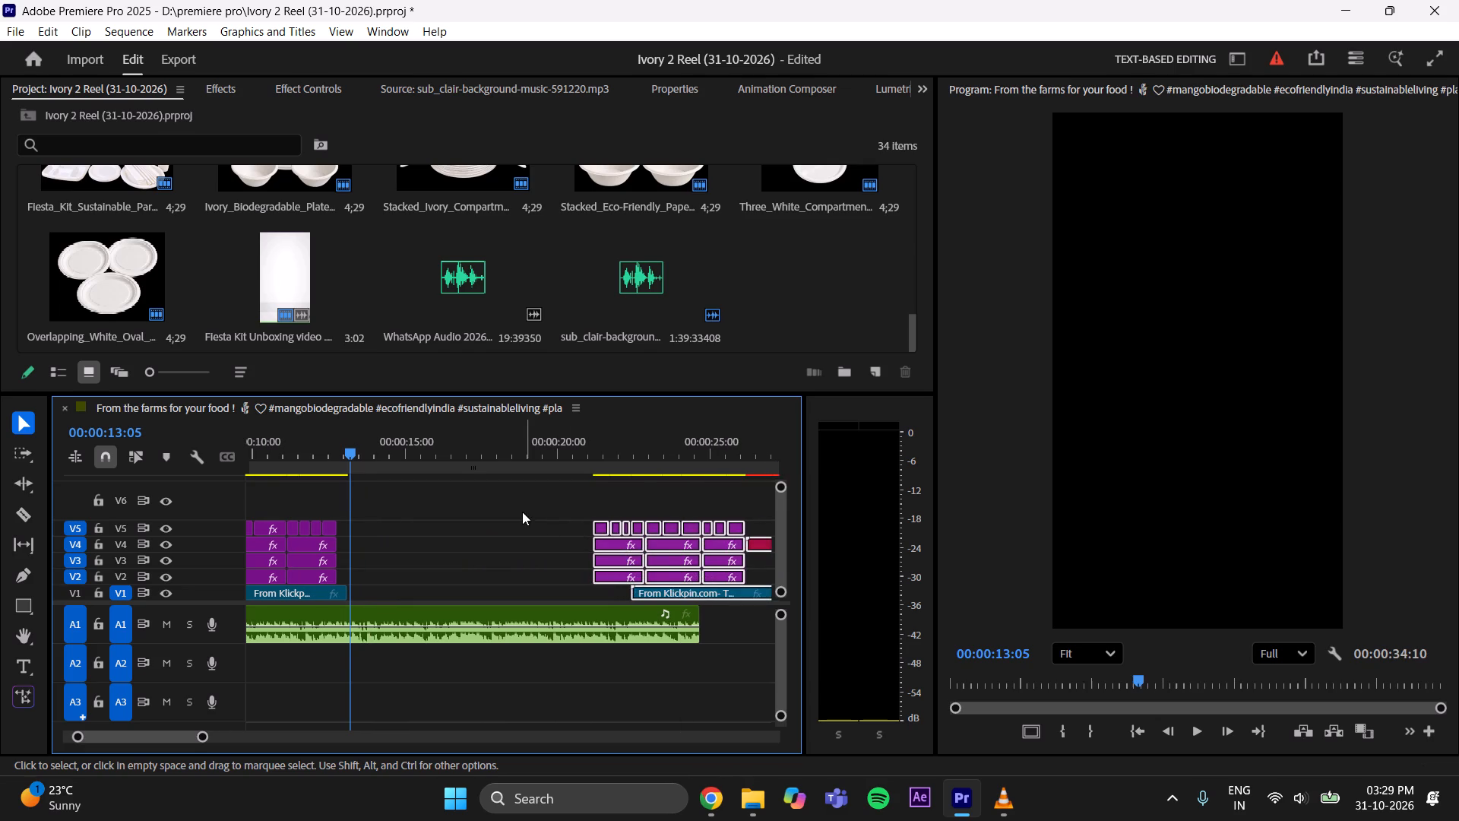
{"action": "left_click", "coordinate": [520, 500]}
{"action": "key", "text": "ctrl+s"}
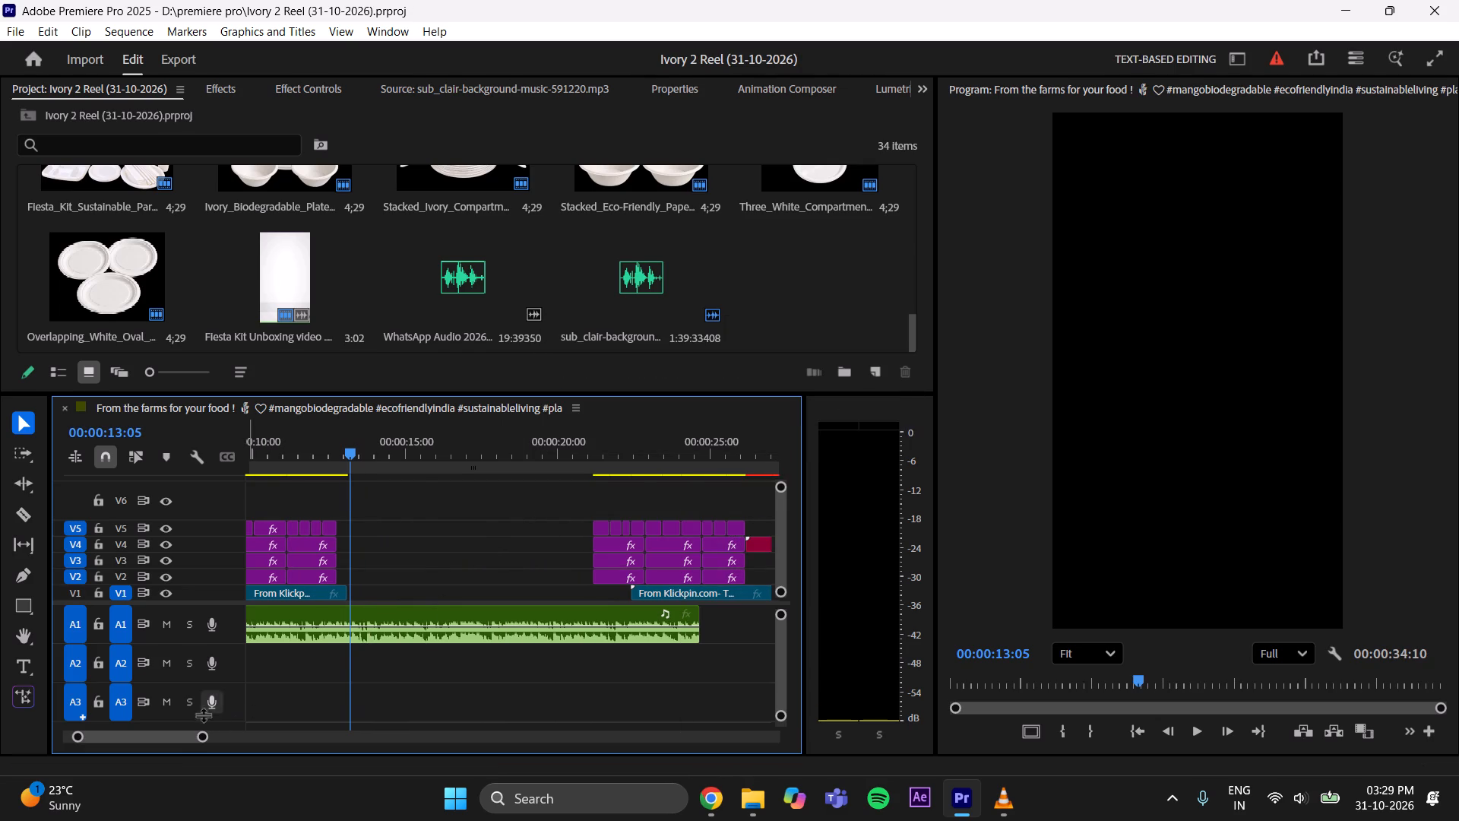
Move the next Klickpin background clip on V1 back to 00:00:13:05, following the previous background clip, and save the project.
{"action": "left_click", "coordinate": [176, 741]}
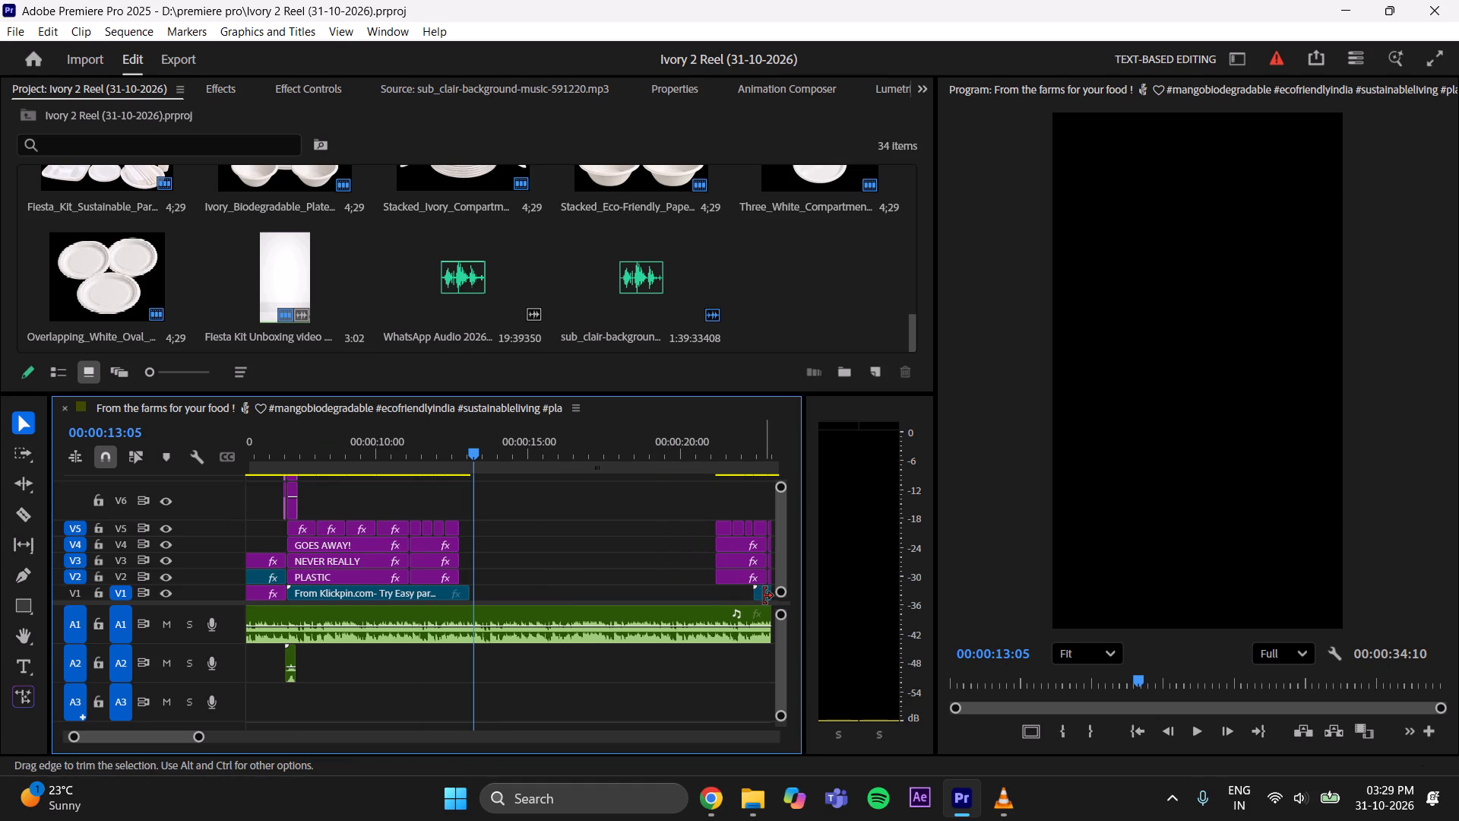
{"action": "left_click_drag", "start_coordinate": [201, 741], "coordinate": [236, 736]}
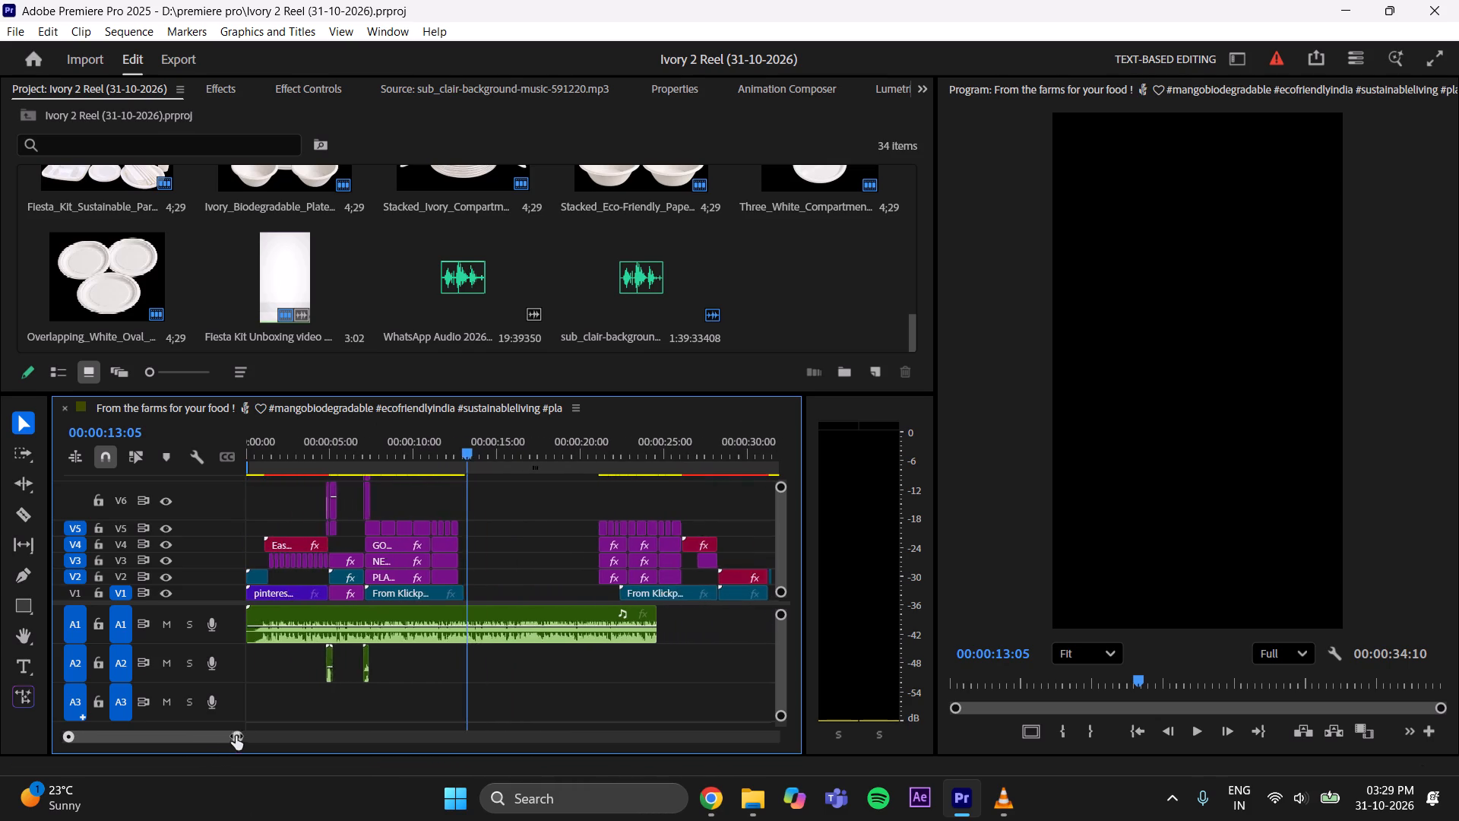
{"action": "left_click_drag", "start_coordinate": [236, 736], "coordinate": [236, 735]}
{"action": "left_click_drag", "start_coordinate": [644, 594], "coordinate": [490, 604]}
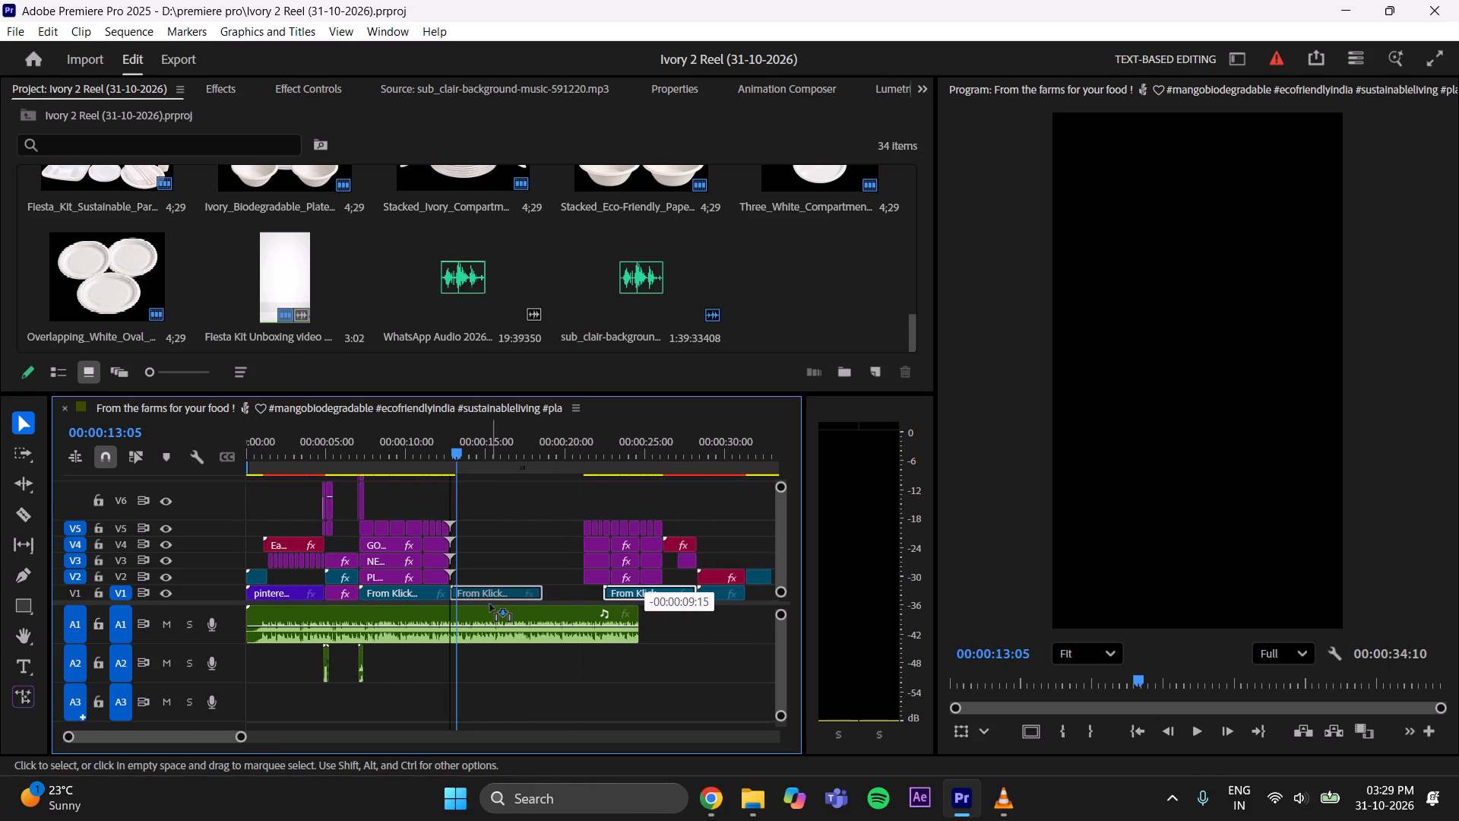
{"action": "left_click_drag", "start_coordinate": [490, 604], "coordinate": [496, 605]}
{"action": "left_click", "coordinate": [503, 553]}
{"action": "key", "text": "ctrl+s"}
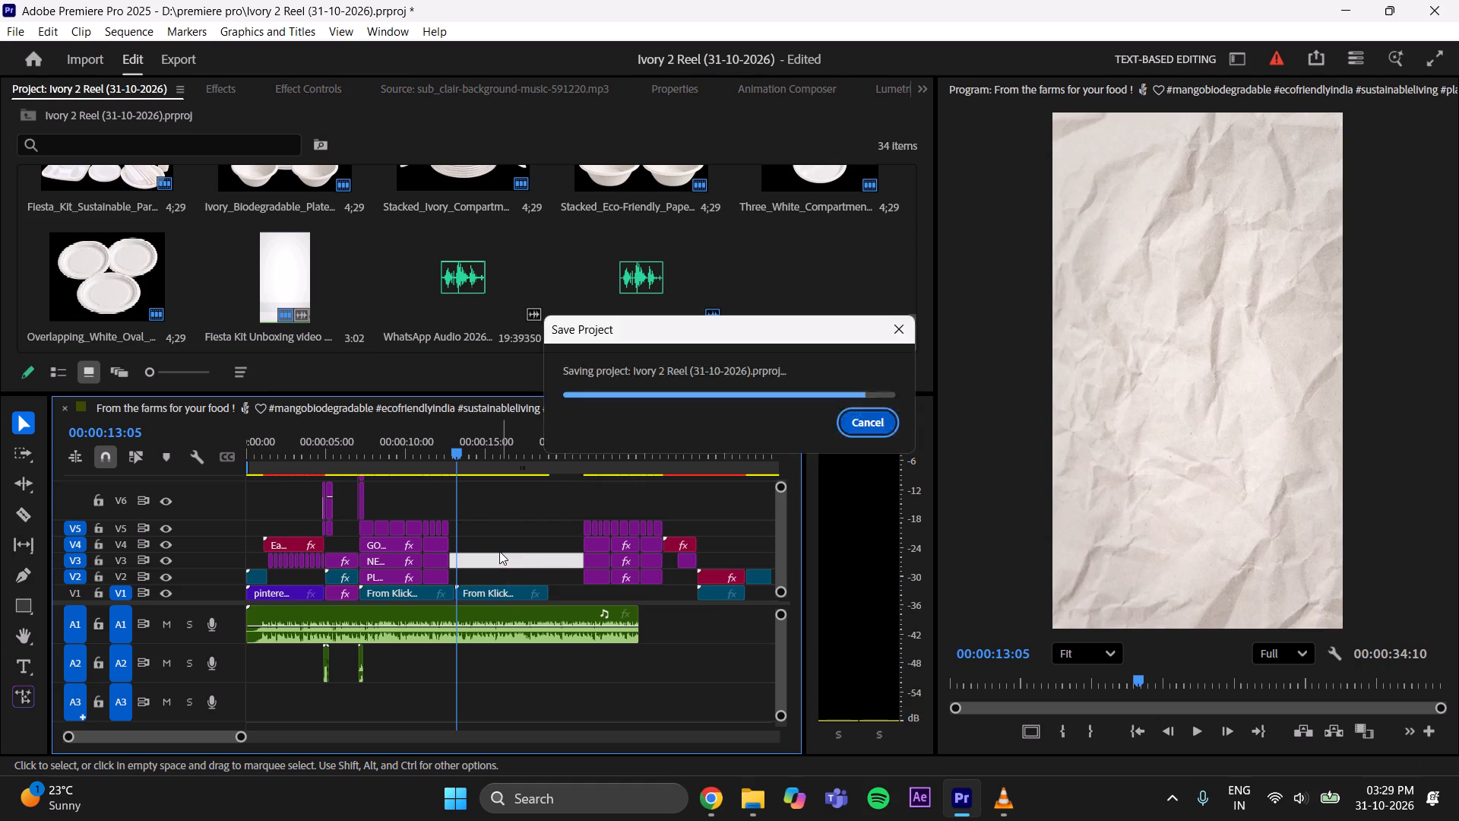
Play the "It lurks, pollutes & chokes the earth" section to judge where it should end with the music.
{"action": "left_click_drag", "start_coordinate": [456, 446], "coordinate": [444, 458]}
{"action": "key", "text": "space"}
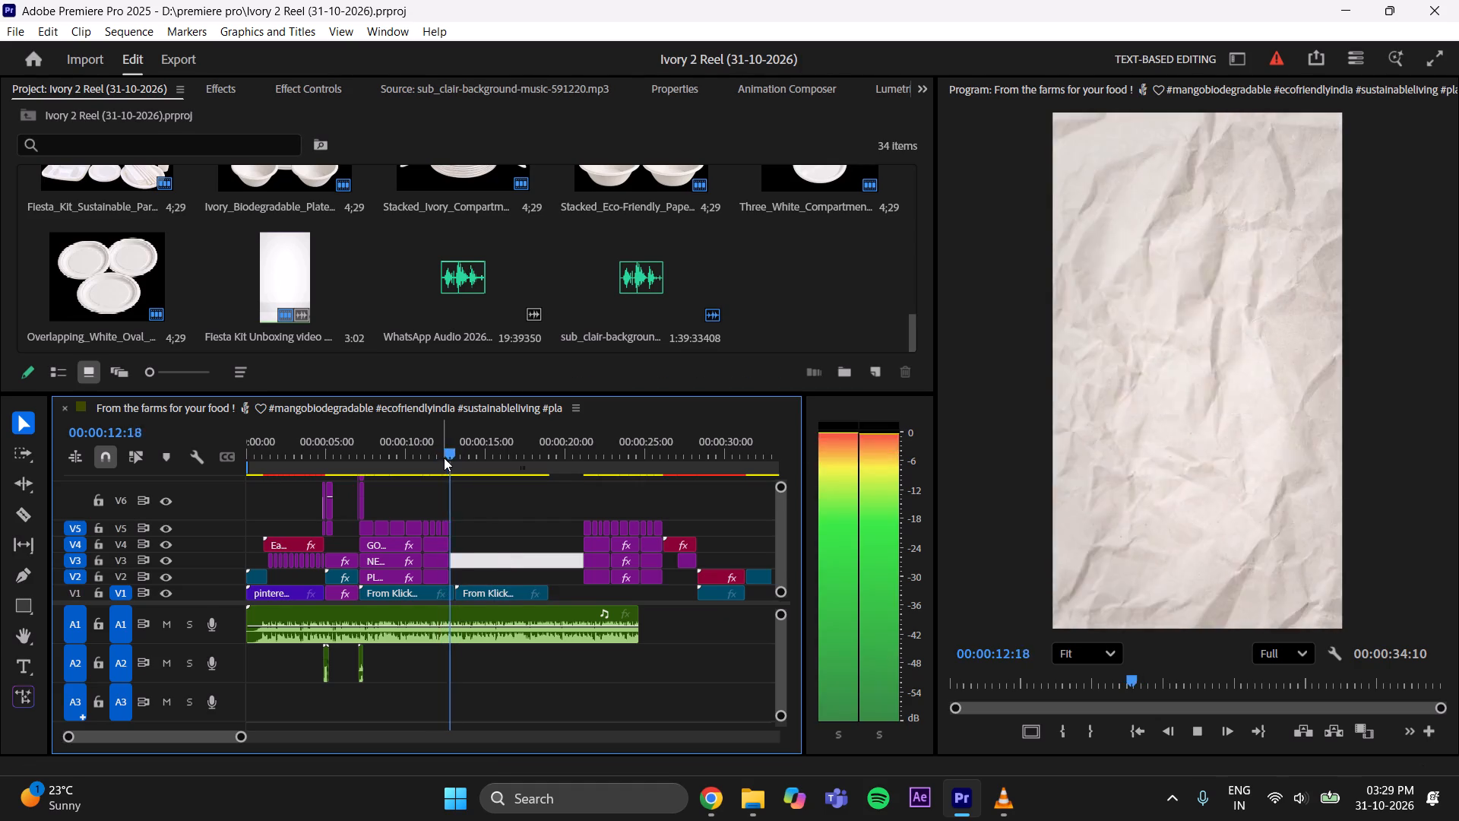
{"action": "key", "text": "space"}
{"action": "left_click_drag", "start_coordinate": [449, 435], "coordinate": [432, 450]}
{"action": "key", "text": "space"}
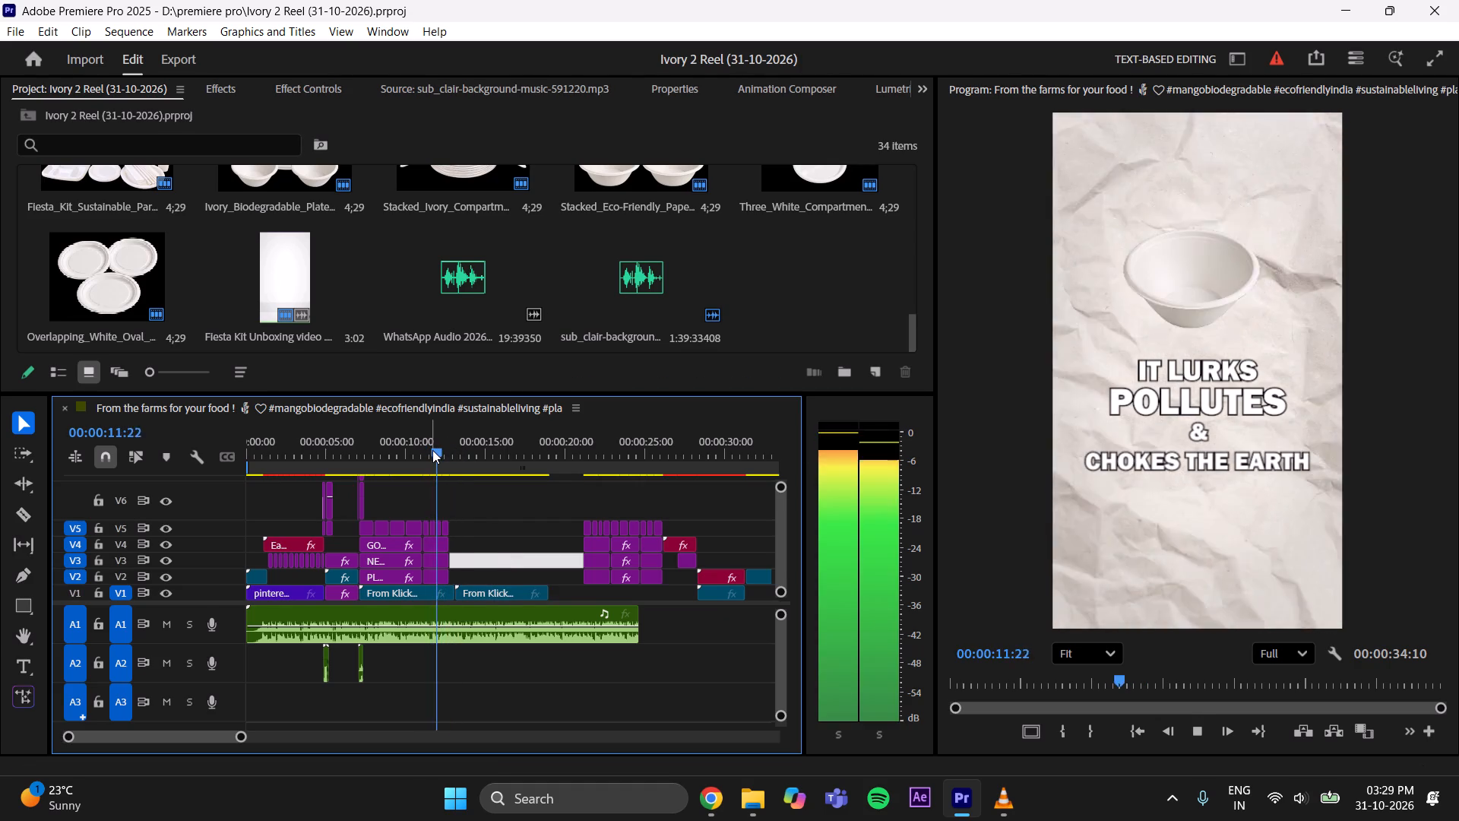
{"action": "key", "text": "space"}
{"action": "key", "text": "space"}
{"action": "key", "text": "space"}
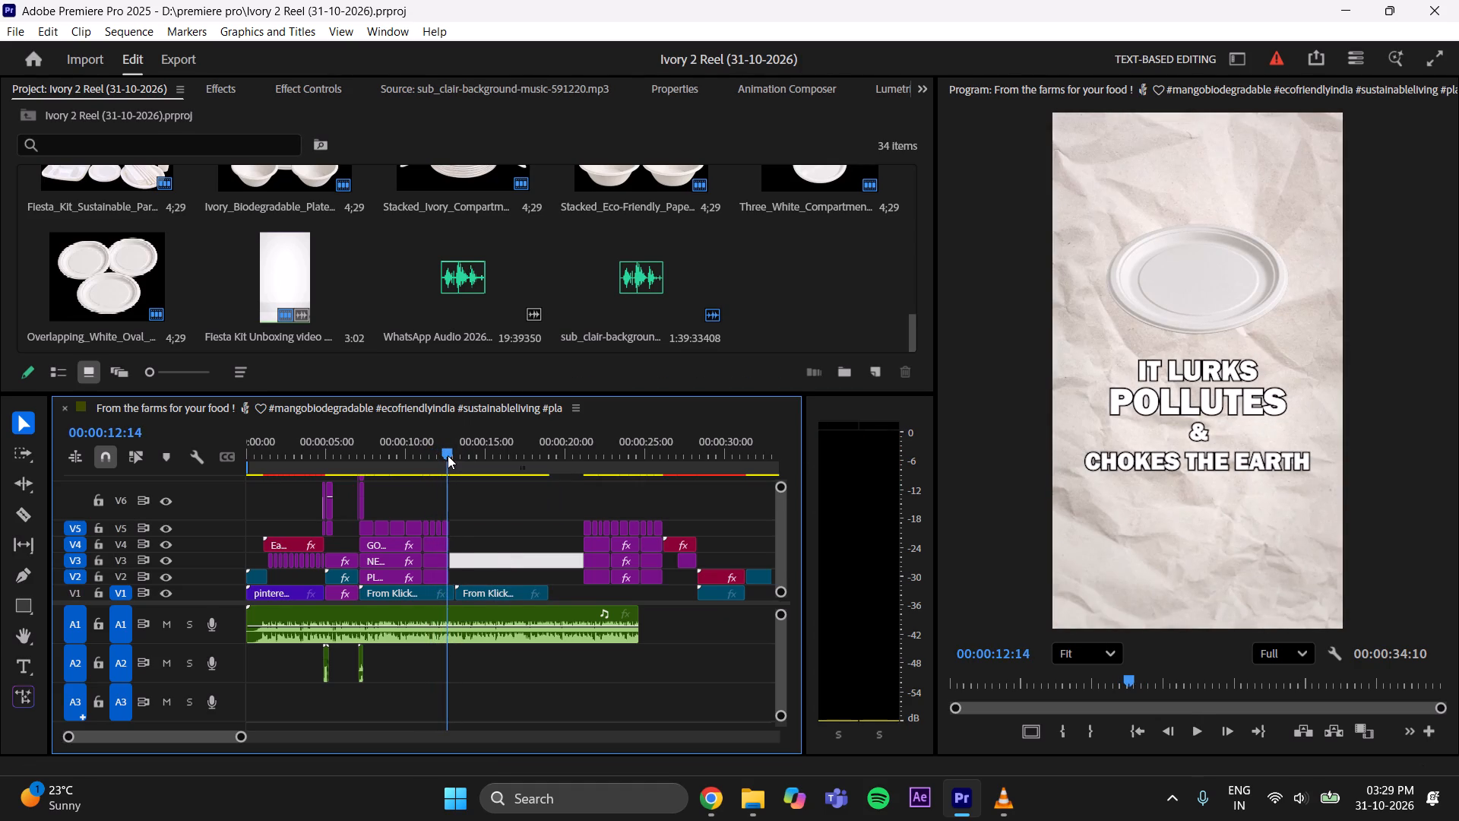
{"action": "left_click", "coordinate": [448, 455]}
Move the "But Ivory?" text layers and plate images on V2 to V5 back to the start of the relocated background clip, at about 13 seconds.
{"action": "left_click_drag", "start_coordinate": [531, 479], "coordinate": [600, 606]}
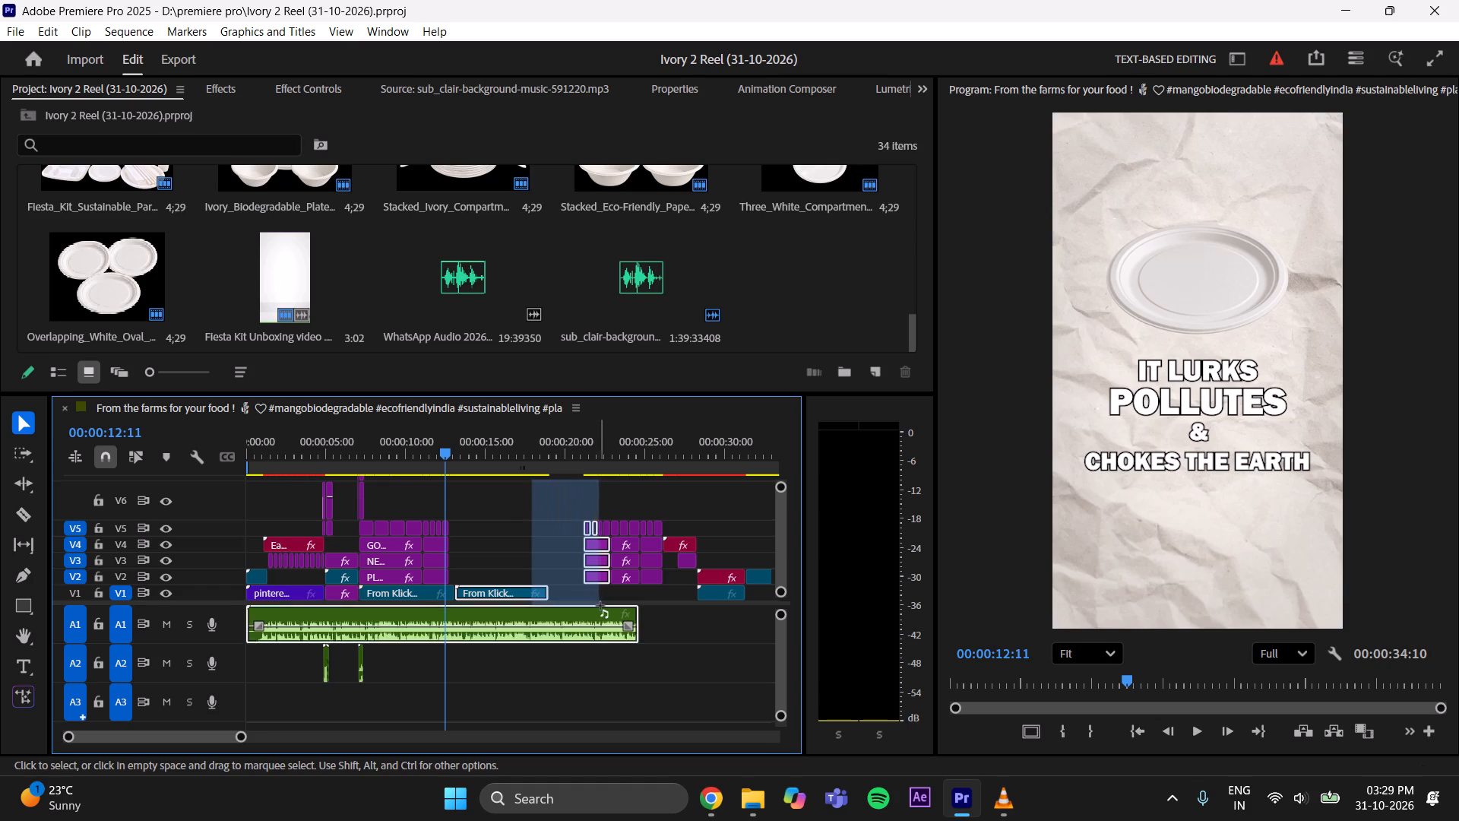
{"action": "left_click_drag", "start_coordinate": [600, 606], "coordinate": [603, 581]}
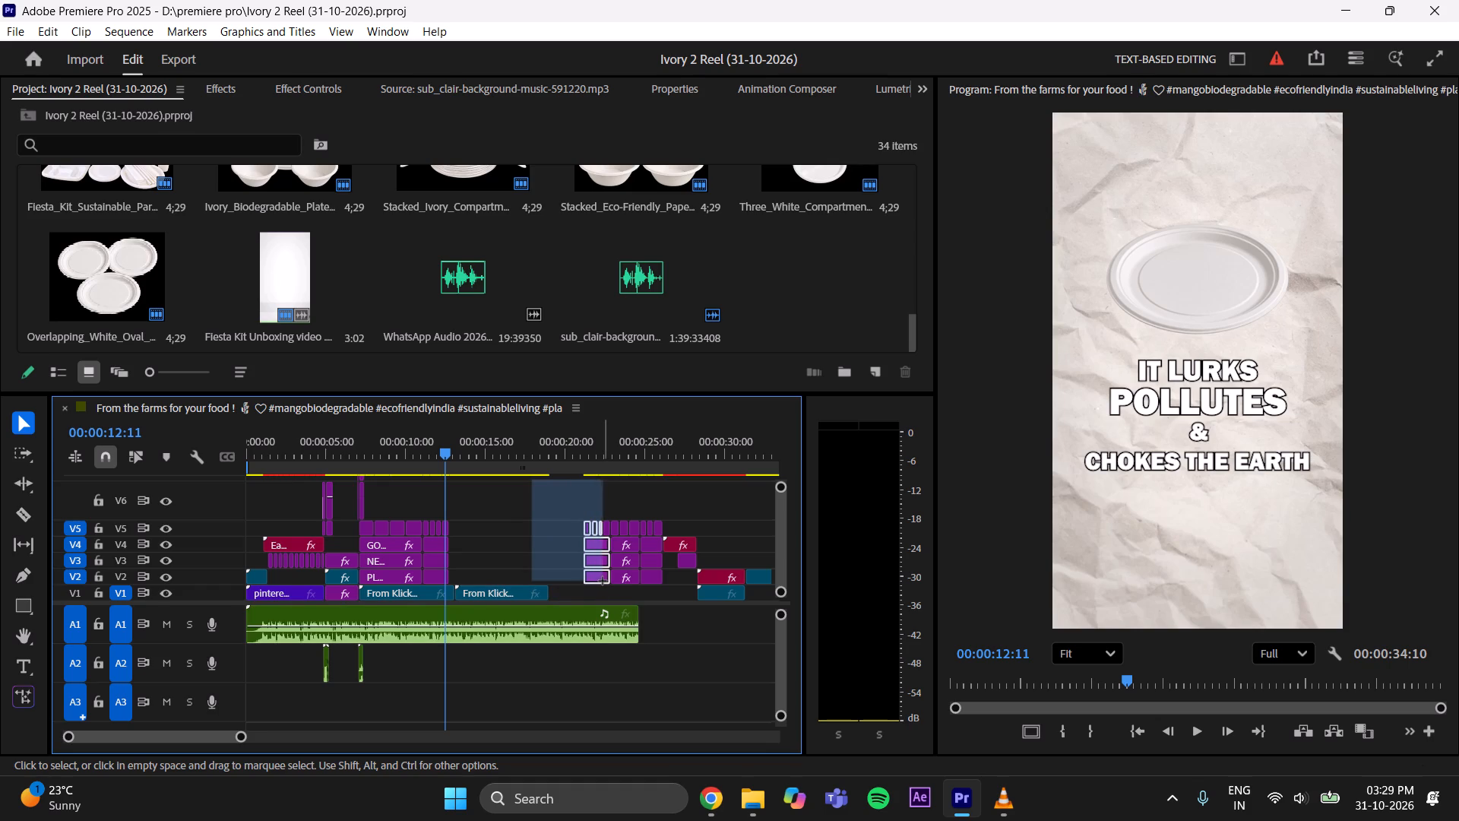
{"action": "left_click_drag", "start_coordinate": [603, 581], "coordinate": [605, 581]}
{"action": "left_click_drag", "start_coordinate": [598, 575], "coordinate": [594, 575]}
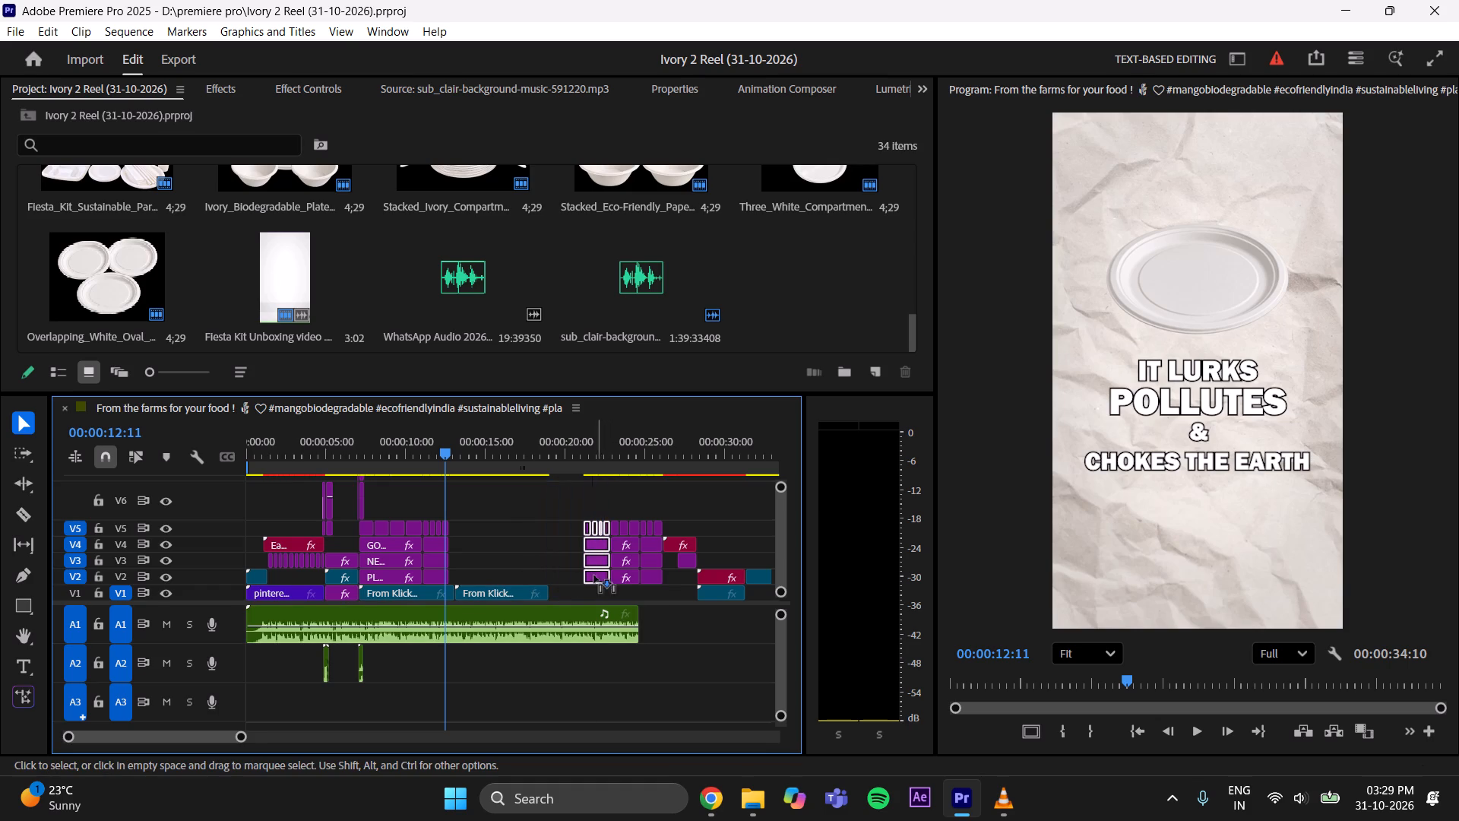
{"action": "left_click_drag", "start_coordinate": [594, 575], "coordinate": [471, 576]}
{"action": "left_click", "coordinate": [470, 576]}
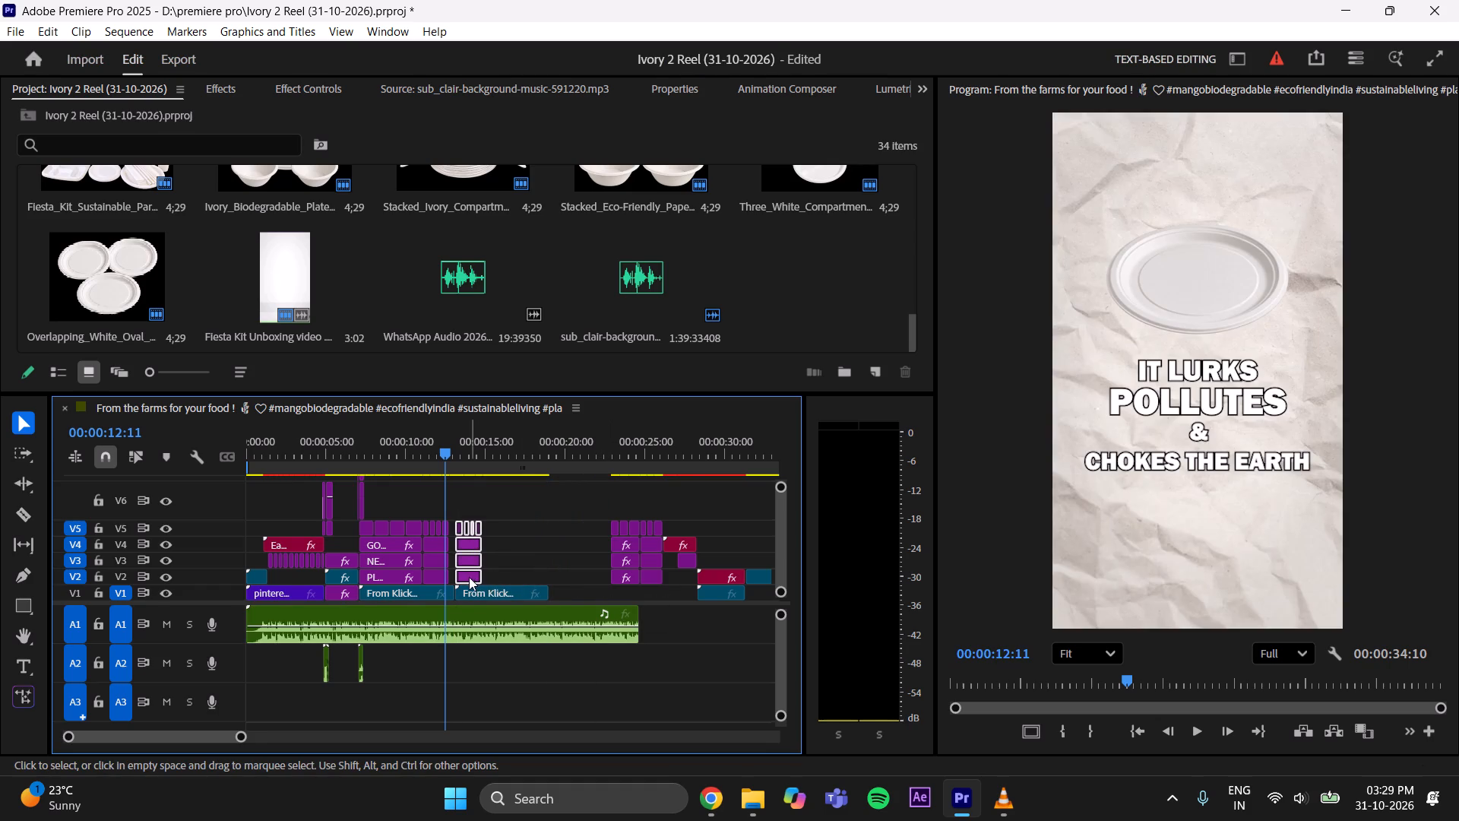
Close the small gap before the "But Ivory?" text layers and plate images on V2 to V5, and save the project.
{"action": "left_click", "coordinate": [537, 556]}
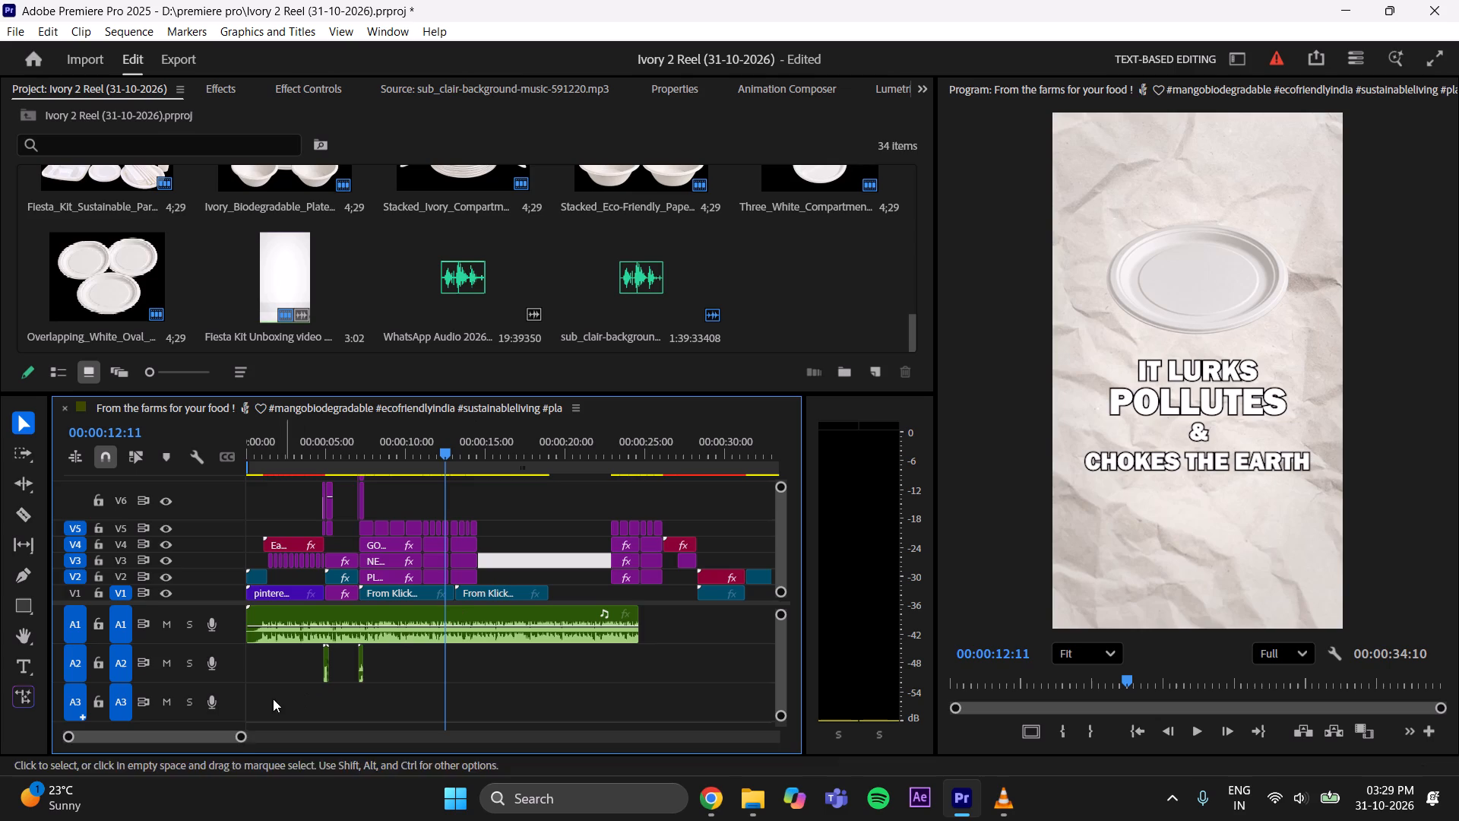
{"action": "left_click_drag", "start_coordinate": [242, 736], "coordinate": [190, 739]}
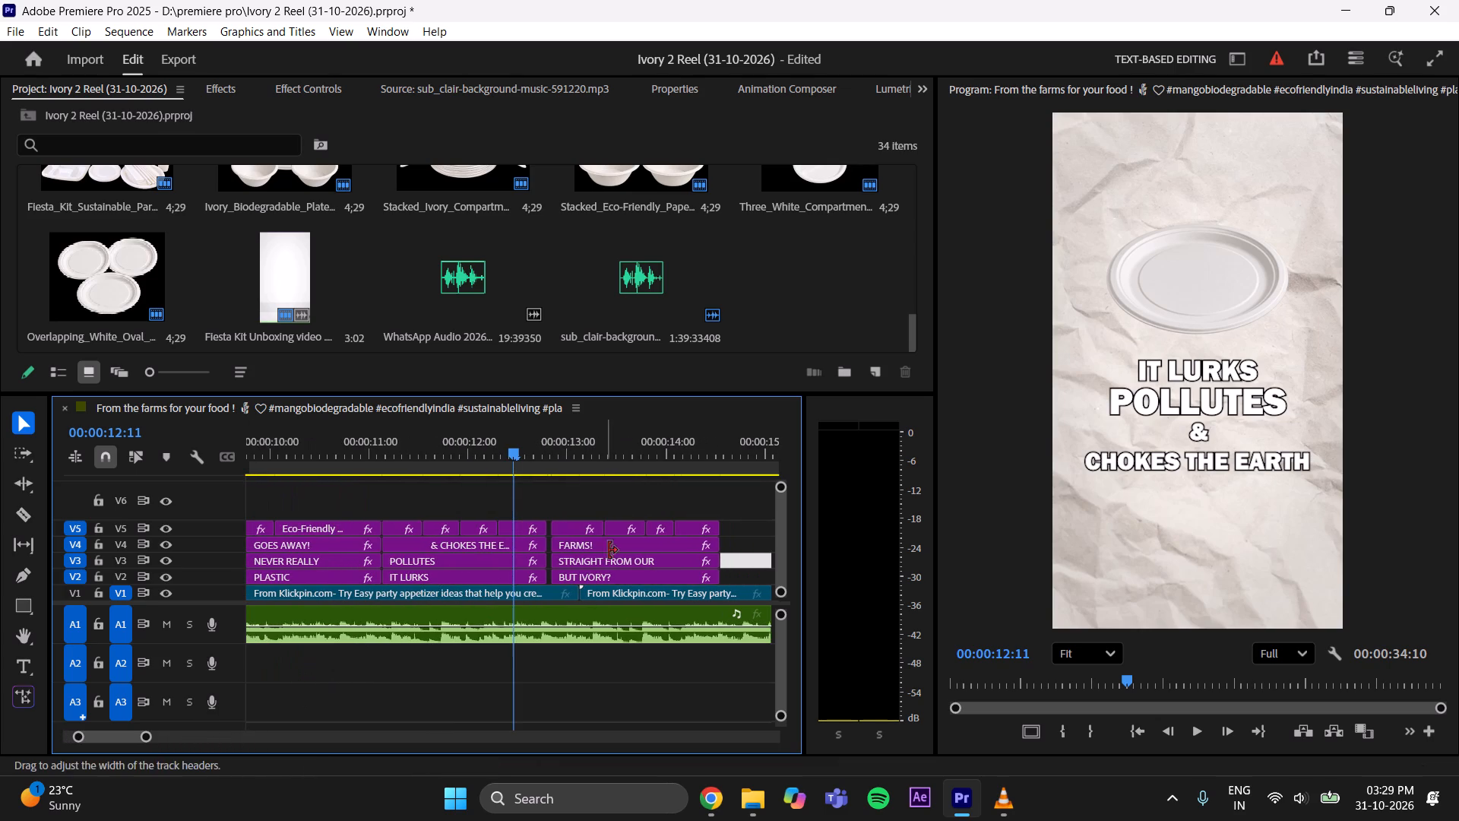
{"action": "left_click_drag", "start_coordinate": [568, 490], "coordinate": [701, 574]}
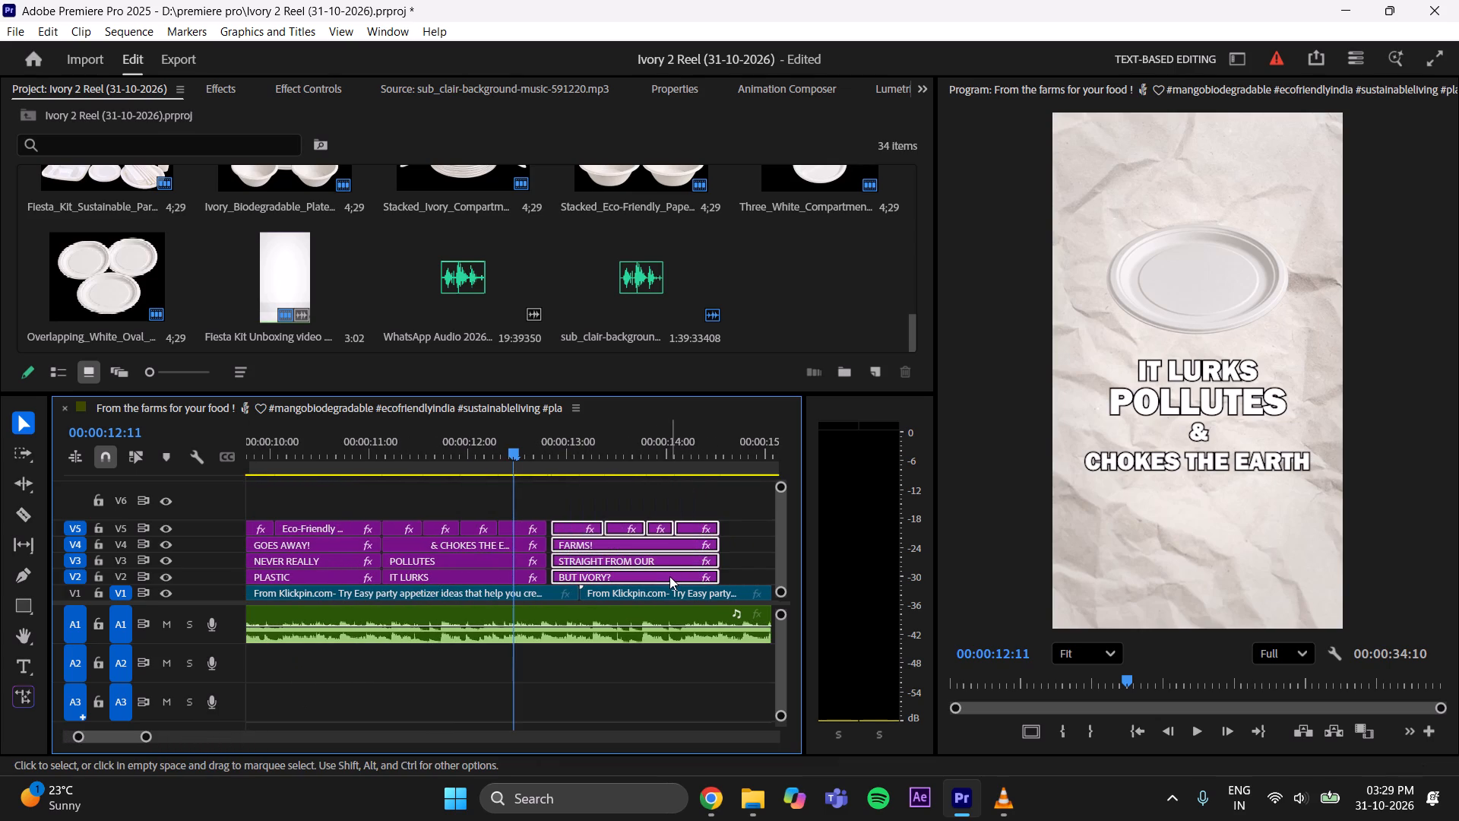
{"action": "left_click", "coordinate": [669, 576]}
{"action": "left_click", "coordinate": [566, 497]}
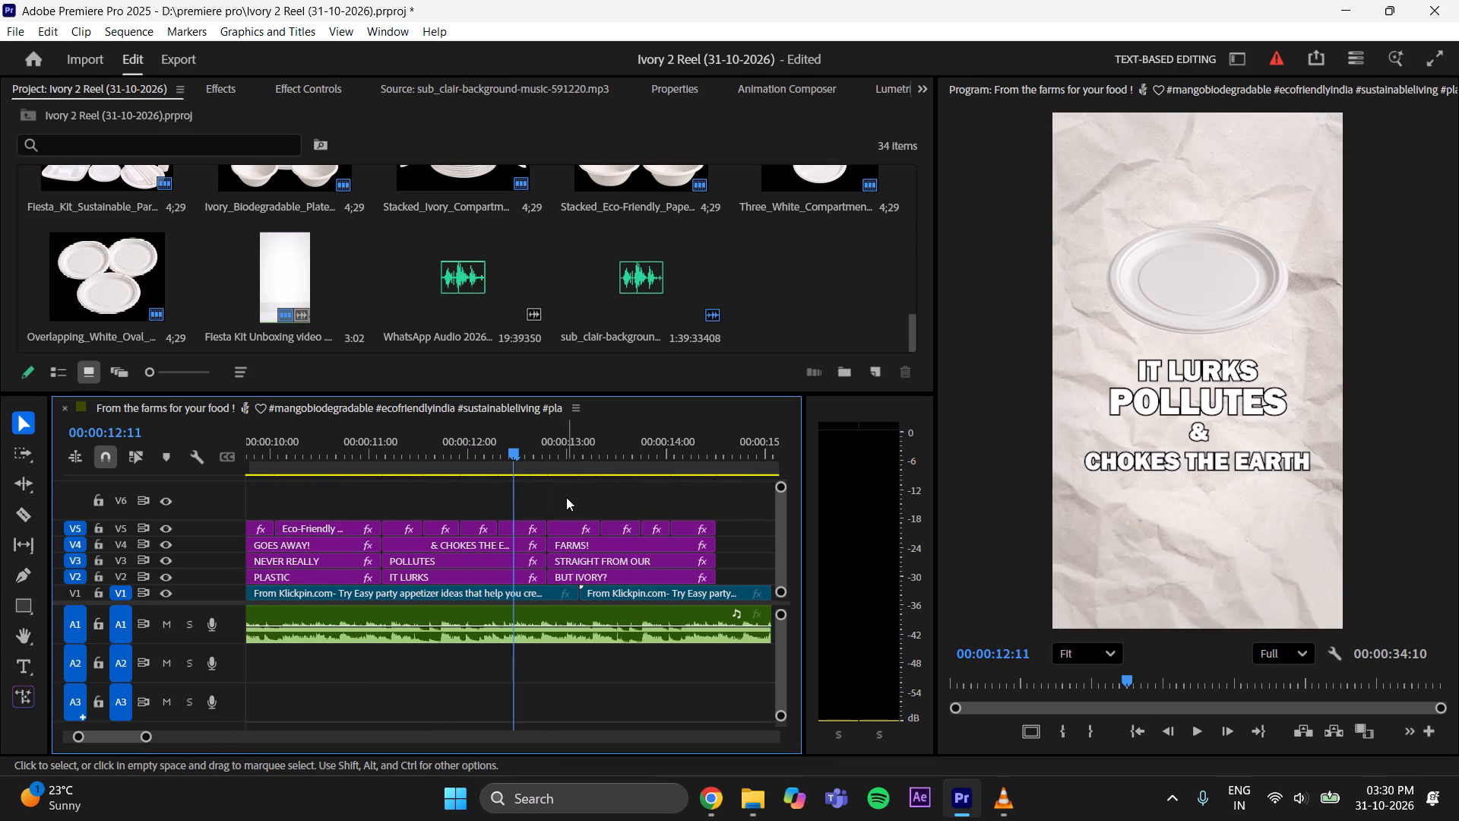
{"action": "key", "text": "ctrl+s"}
Play the "But Ivory?" section, shift its last three plate images later on V5, and slightly lengthen the first one.
{"action": "key", "text": "space"}
{"action": "key", "text": "space"}
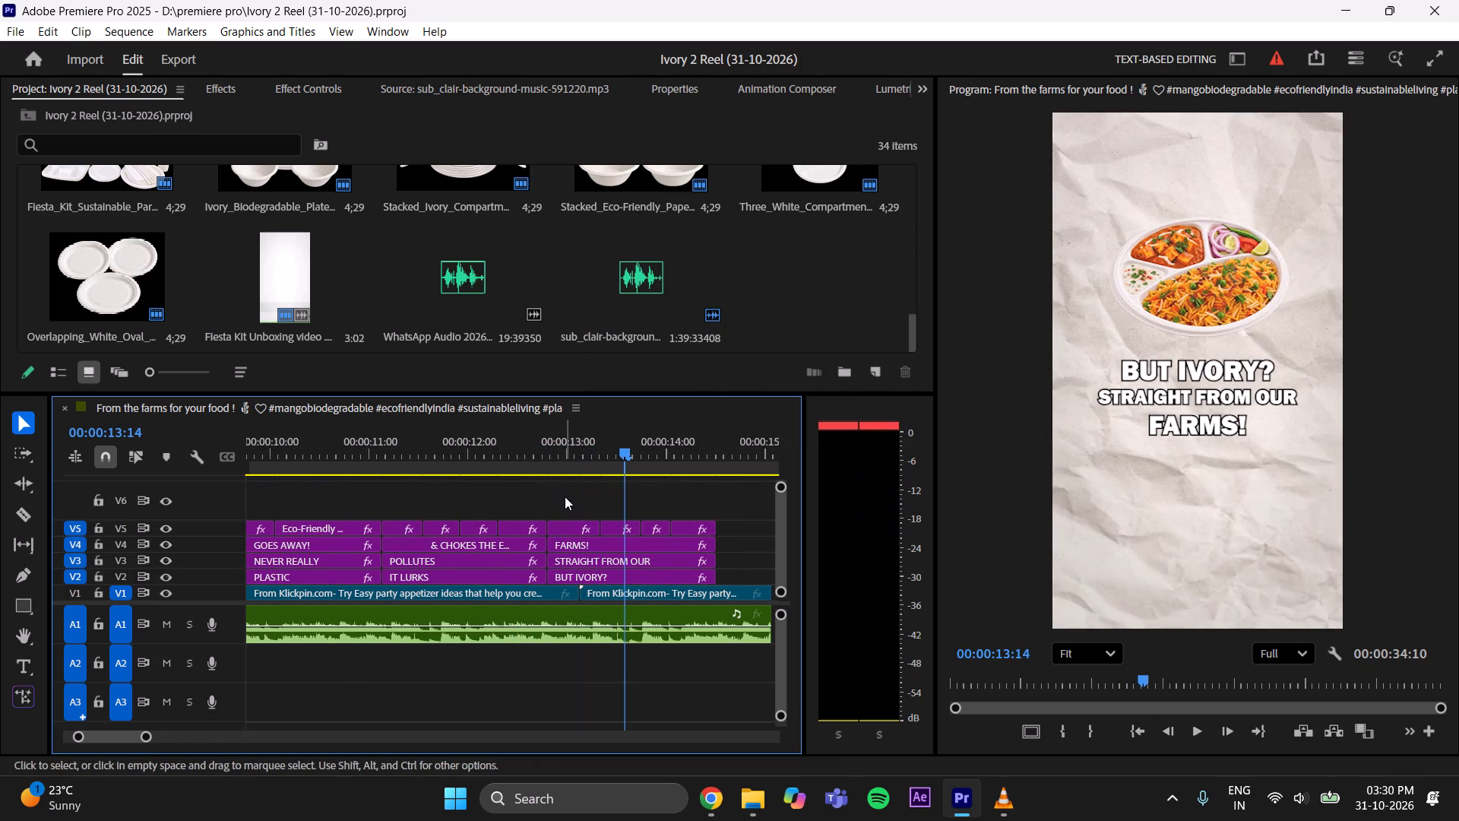
{"action": "left_click_drag", "start_coordinate": [624, 444], "coordinate": [561, 470]}
{"action": "key", "text": "space"}
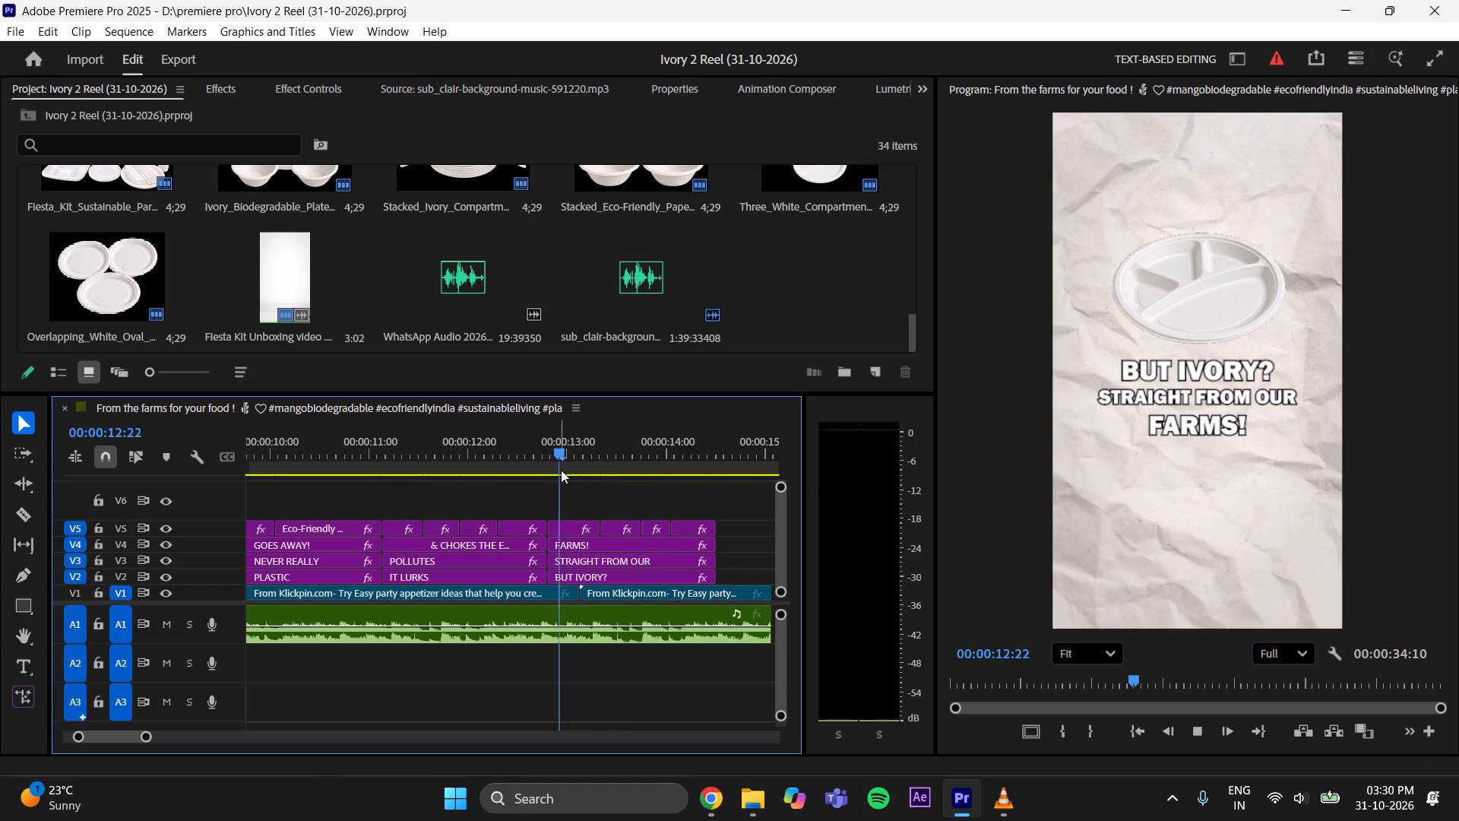
{"action": "key", "text": "space"}
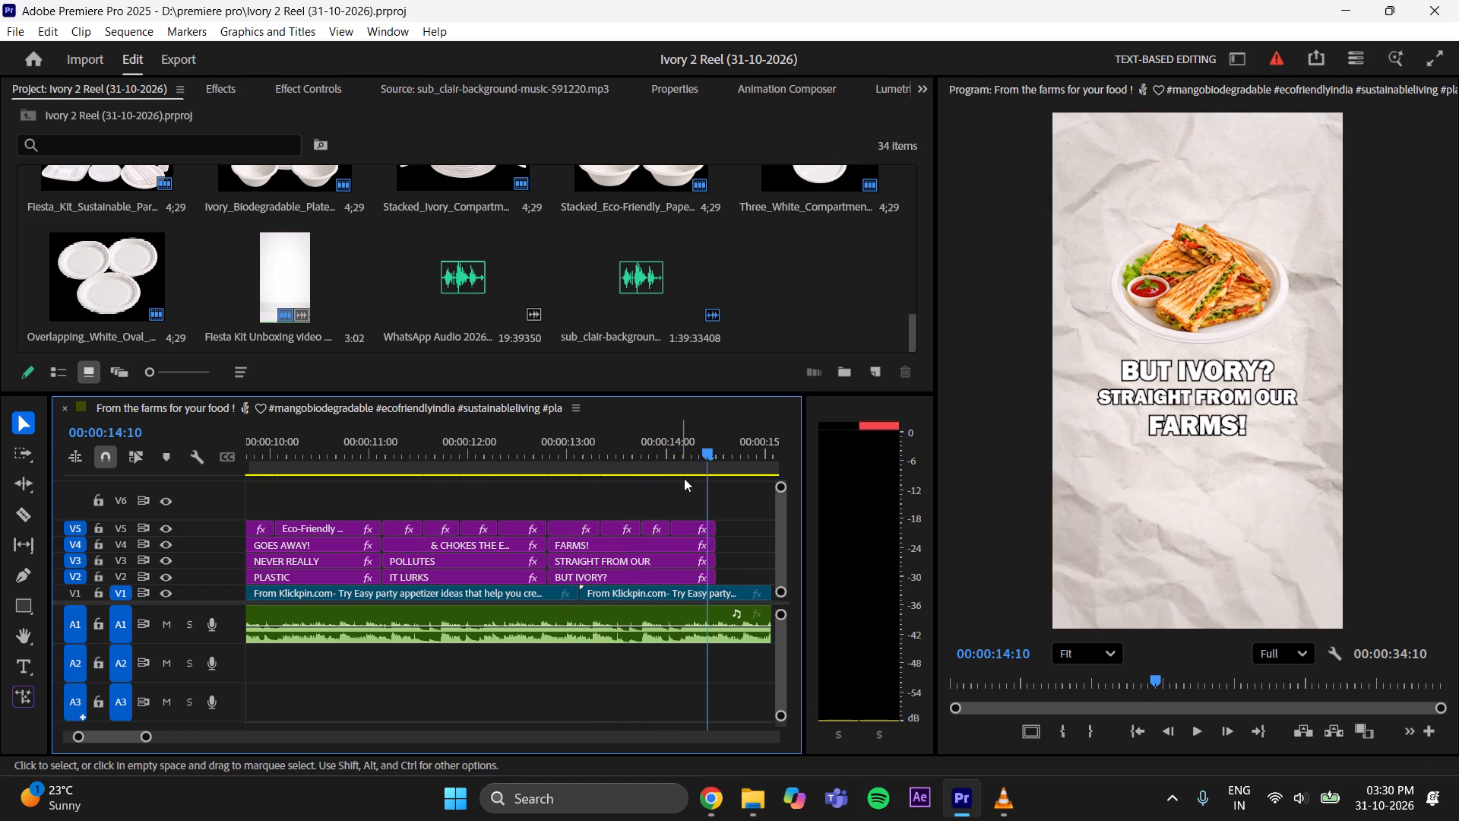
{"action": "left_click_drag", "start_coordinate": [699, 445], "coordinate": [590, 487]}
{"action": "left_click_drag", "start_coordinate": [622, 490], "coordinate": [635, 498]}
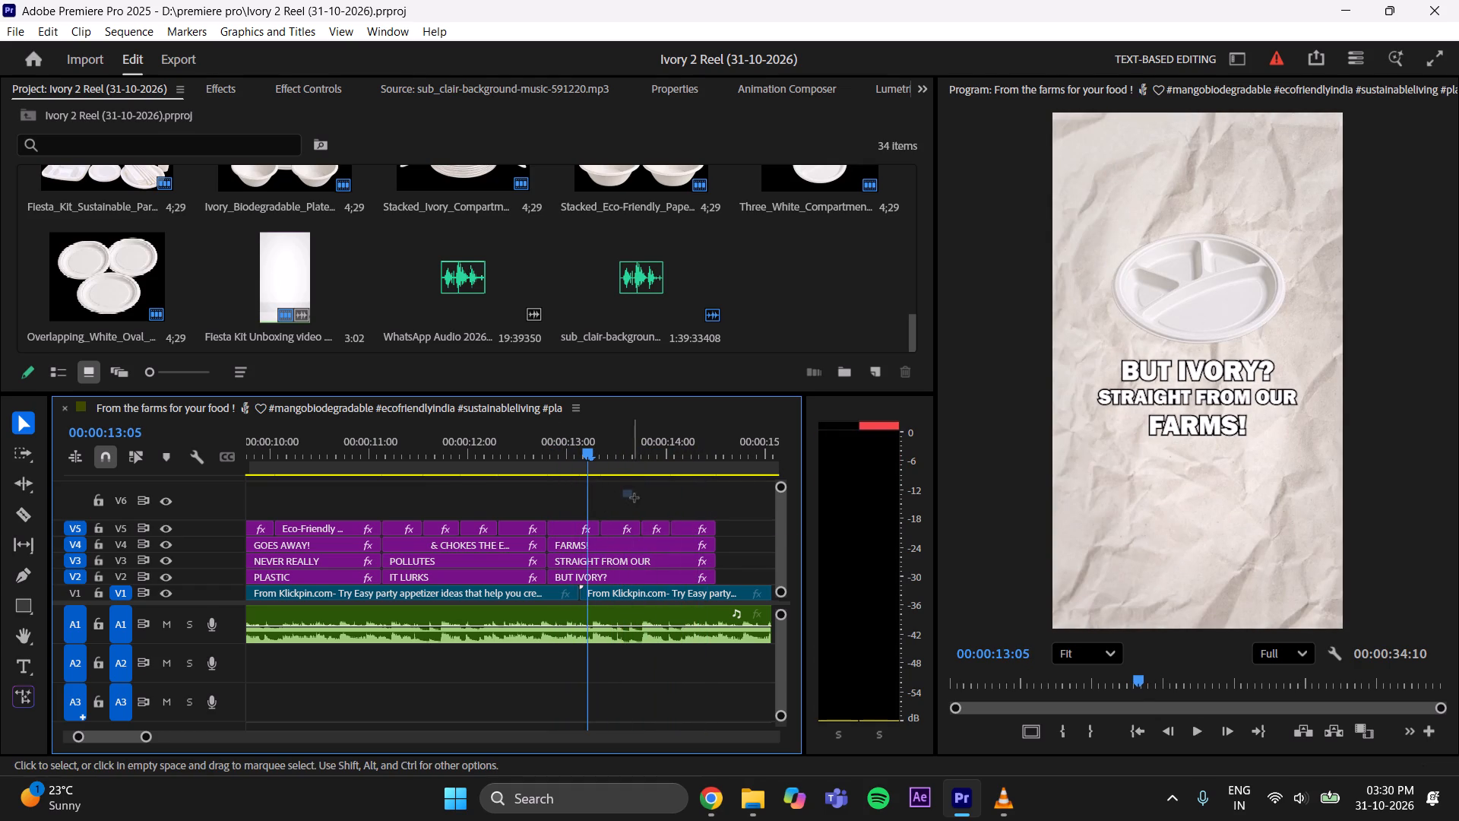
{"action": "left_click_drag", "start_coordinate": [635, 498], "coordinate": [710, 524]}
{"action": "left_click_drag", "start_coordinate": [613, 525], "coordinate": [660, 525]}
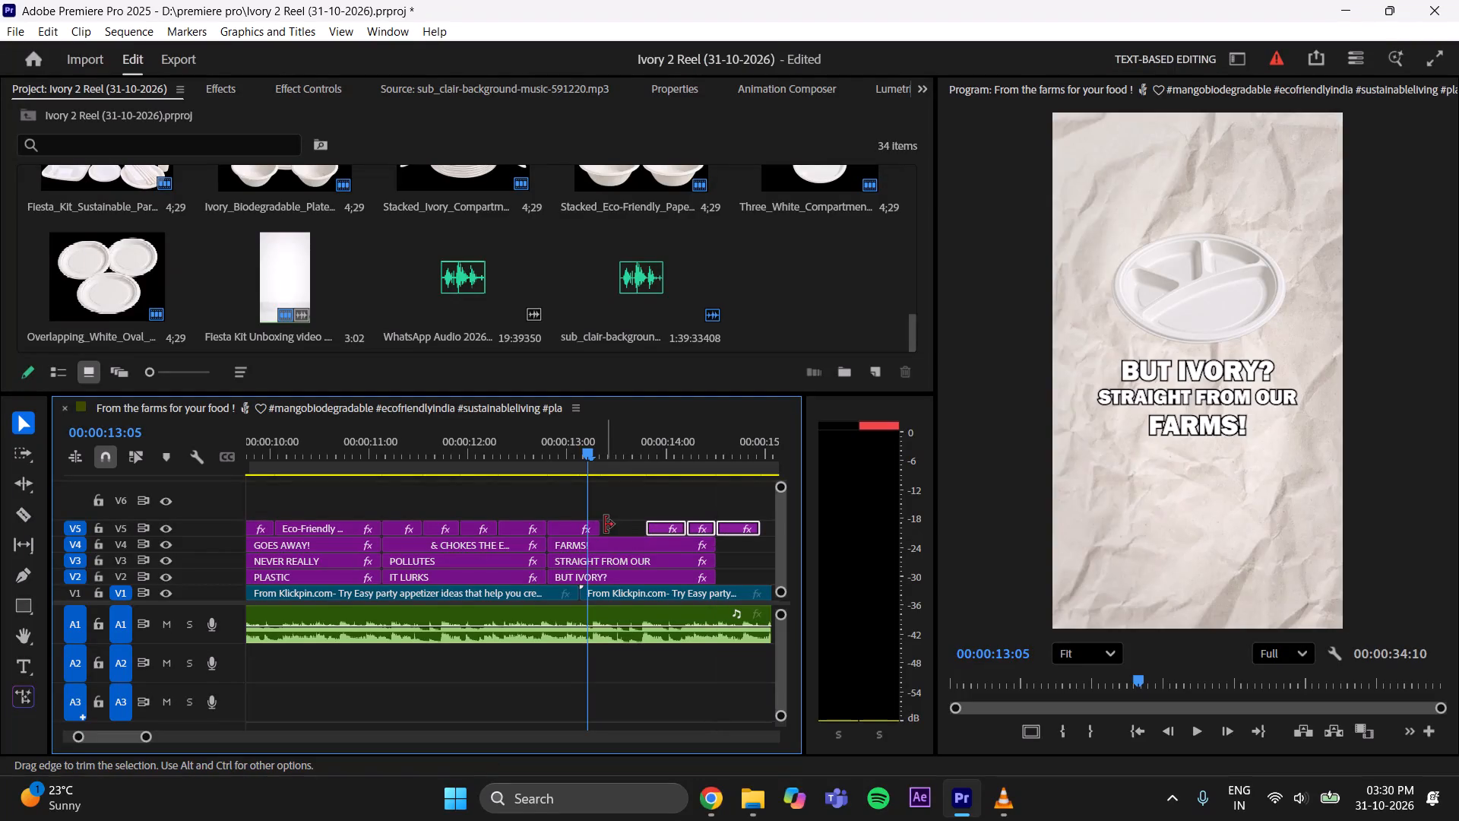
{"action": "left_click", "coordinate": [603, 525]}
Move the Indian meal plate image on V5 back against the first plate and extend it to just past 14 seconds, matching the music.
{"action": "left_click", "coordinate": [662, 529]}
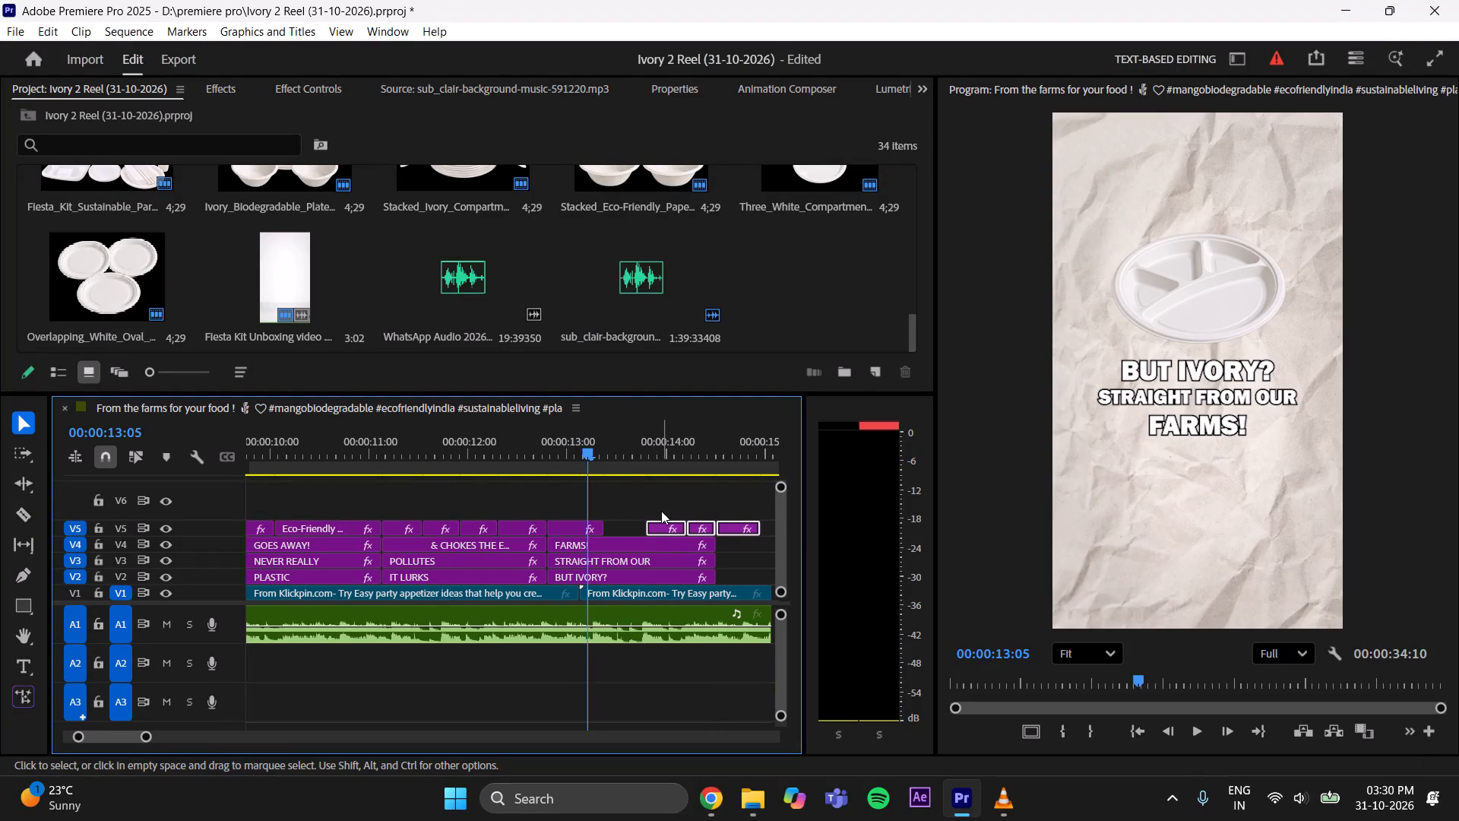
{"action": "left_click", "coordinate": [661, 511]}
{"action": "left_click_drag", "start_coordinate": [661, 527], "coordinate": [622, 527]}
{"action": "left_click_drag", "start_coordinate": [647, 526], "coordinate": [667, 529]}
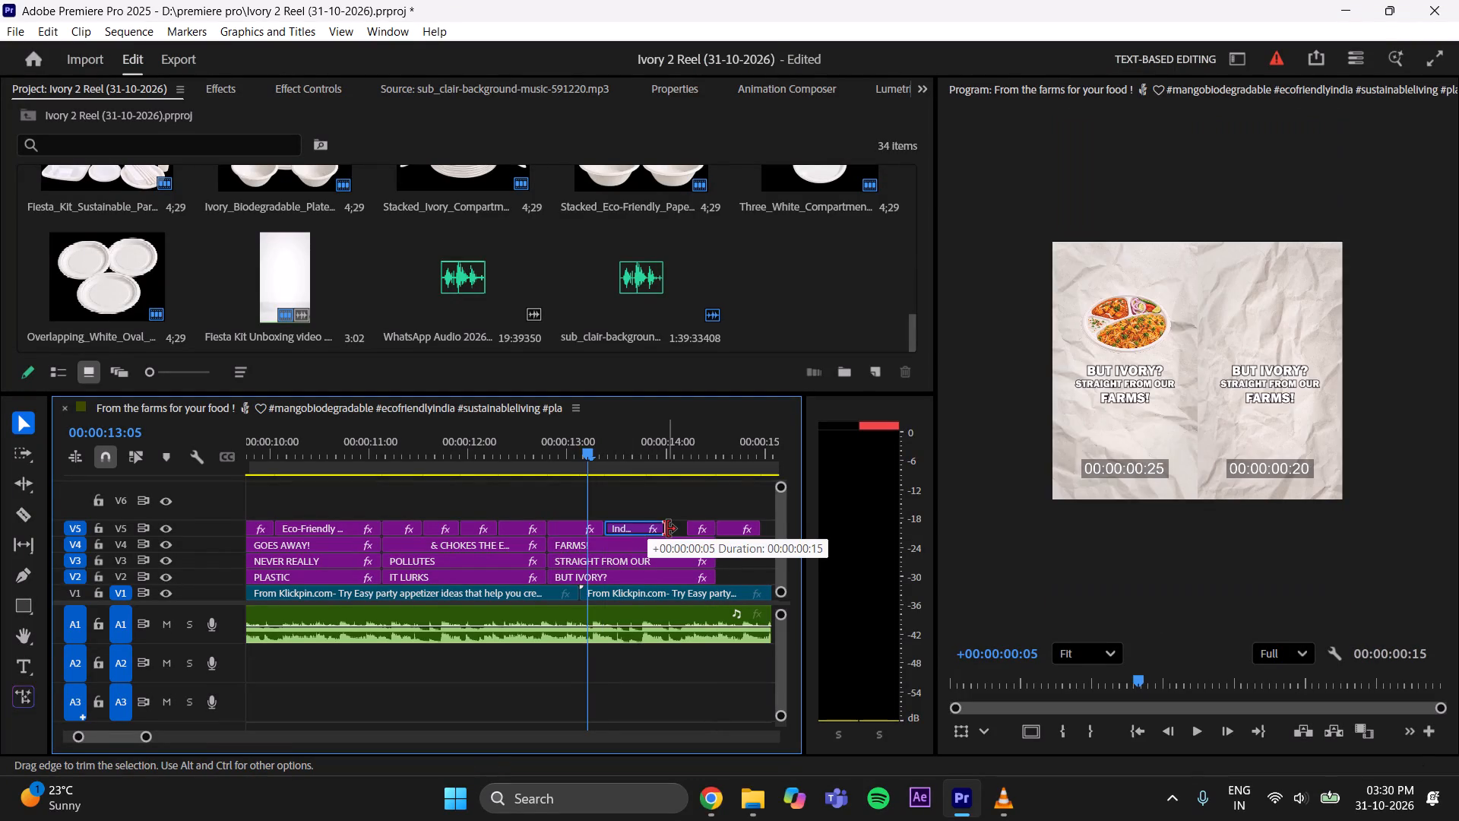
{"action": "left_click_drag", "start_coordinate": [667, 529], "coordinate": [670, 529]}
{"action": "key", "text": "space"}
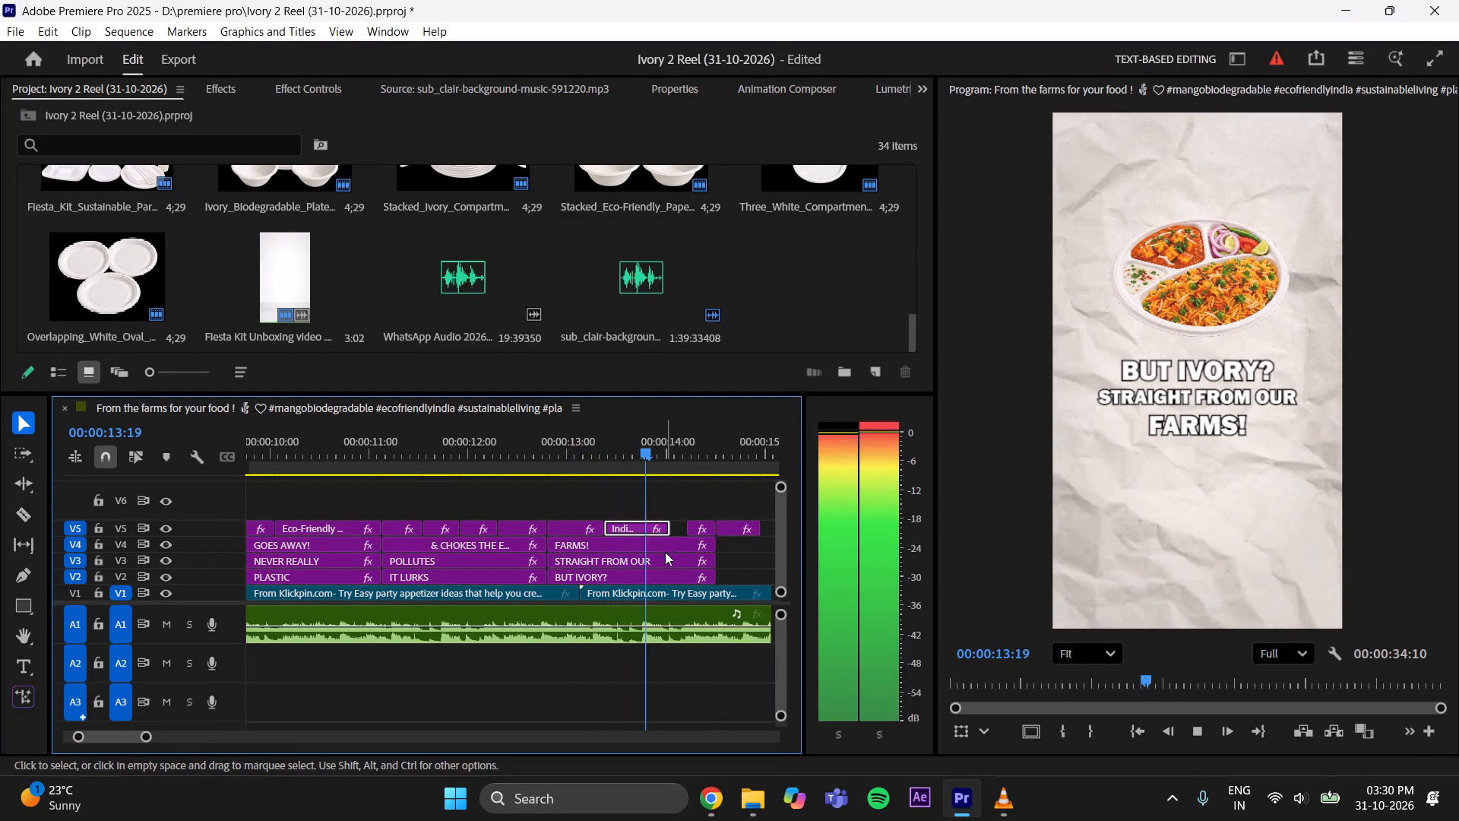
{"action": "key", "text": "space"}
{"action": "left_click", "coordinate": [103, 738]}
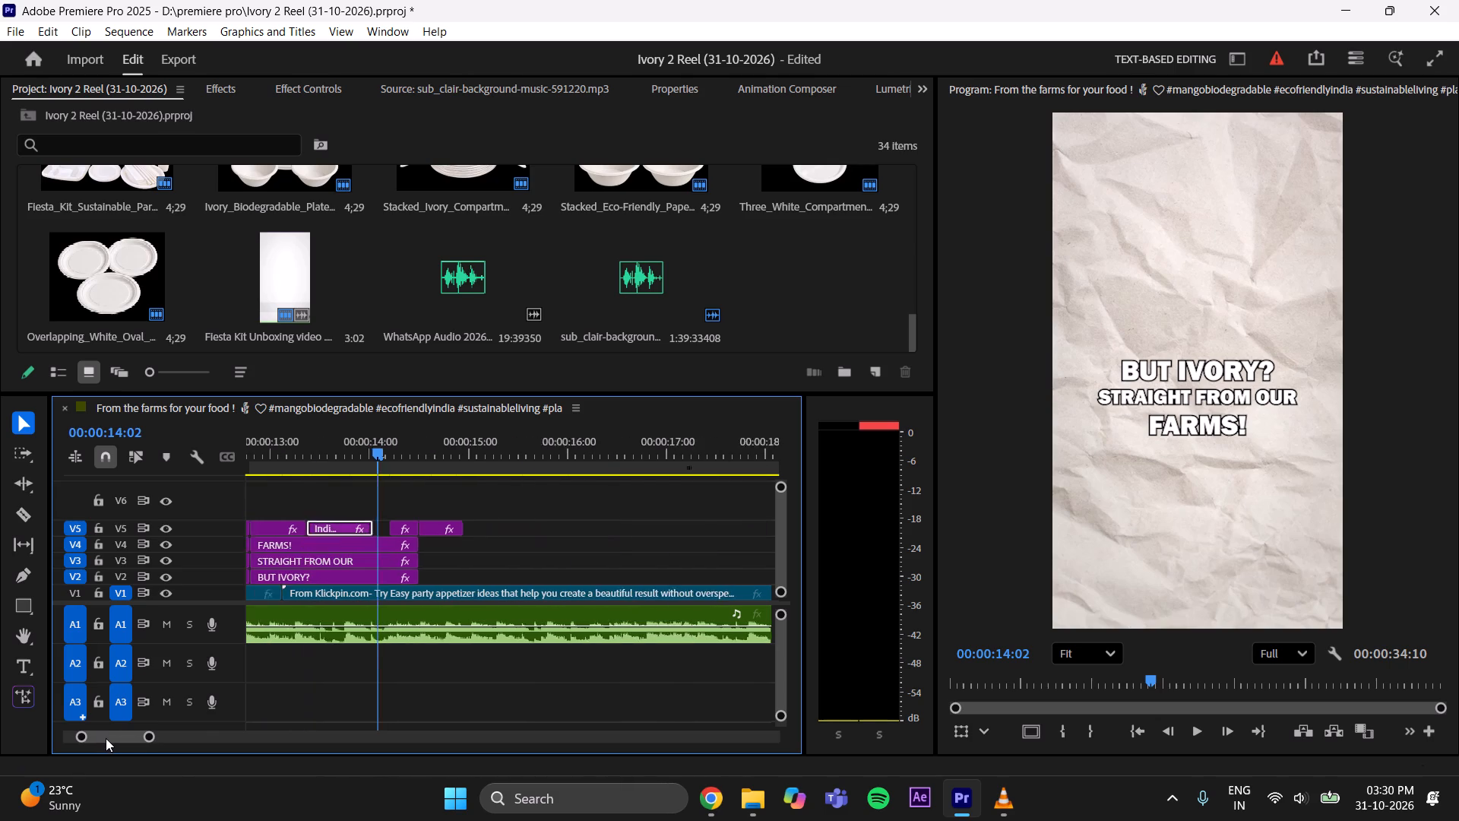
{"action": "left_click_drag", "start_coordinate": [521, 444], "coordinate": [382, 480]}
{"action": "key", "text": "space"}
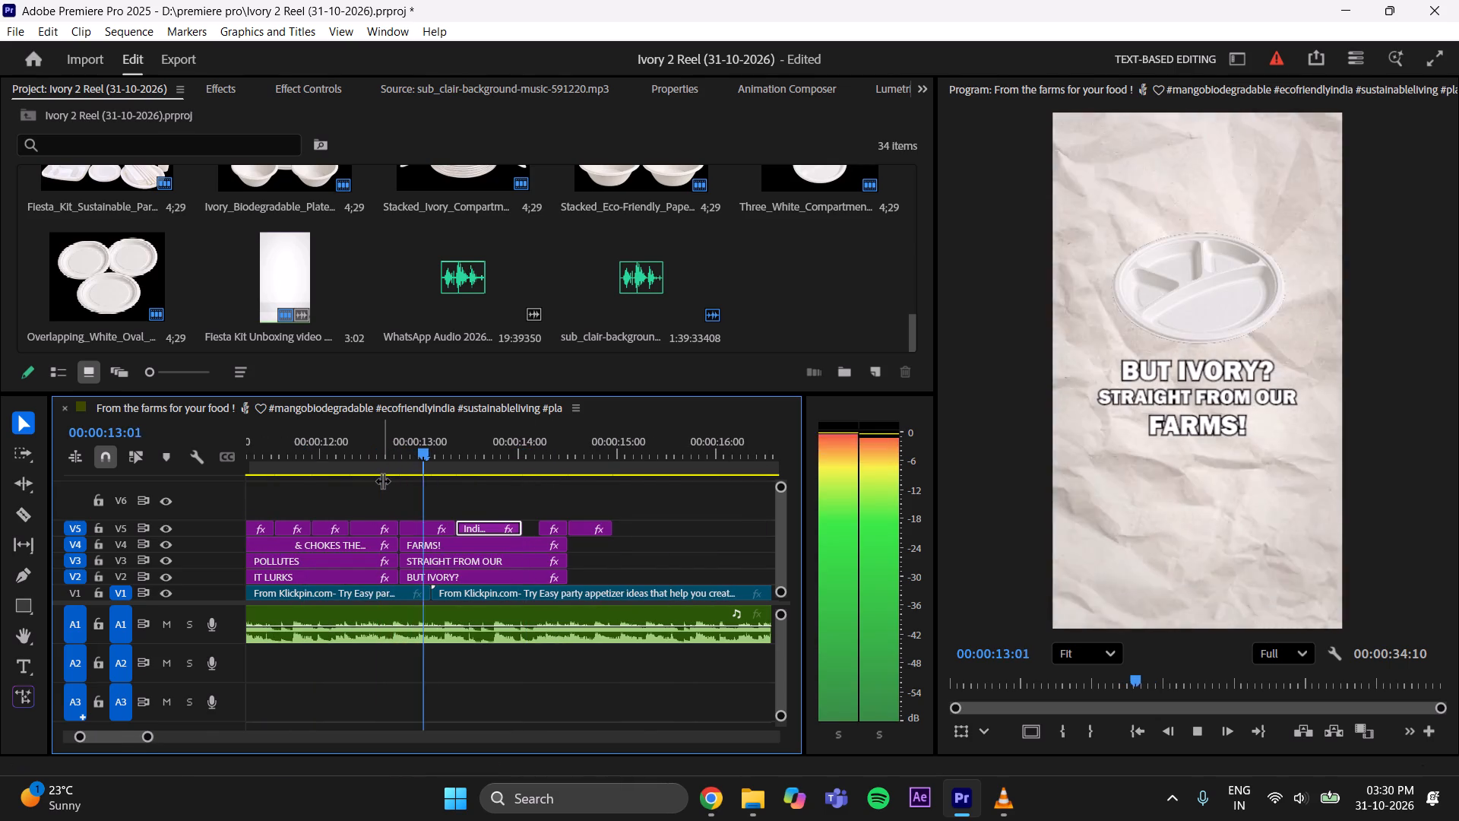
{"action": "key", "text": "space"}
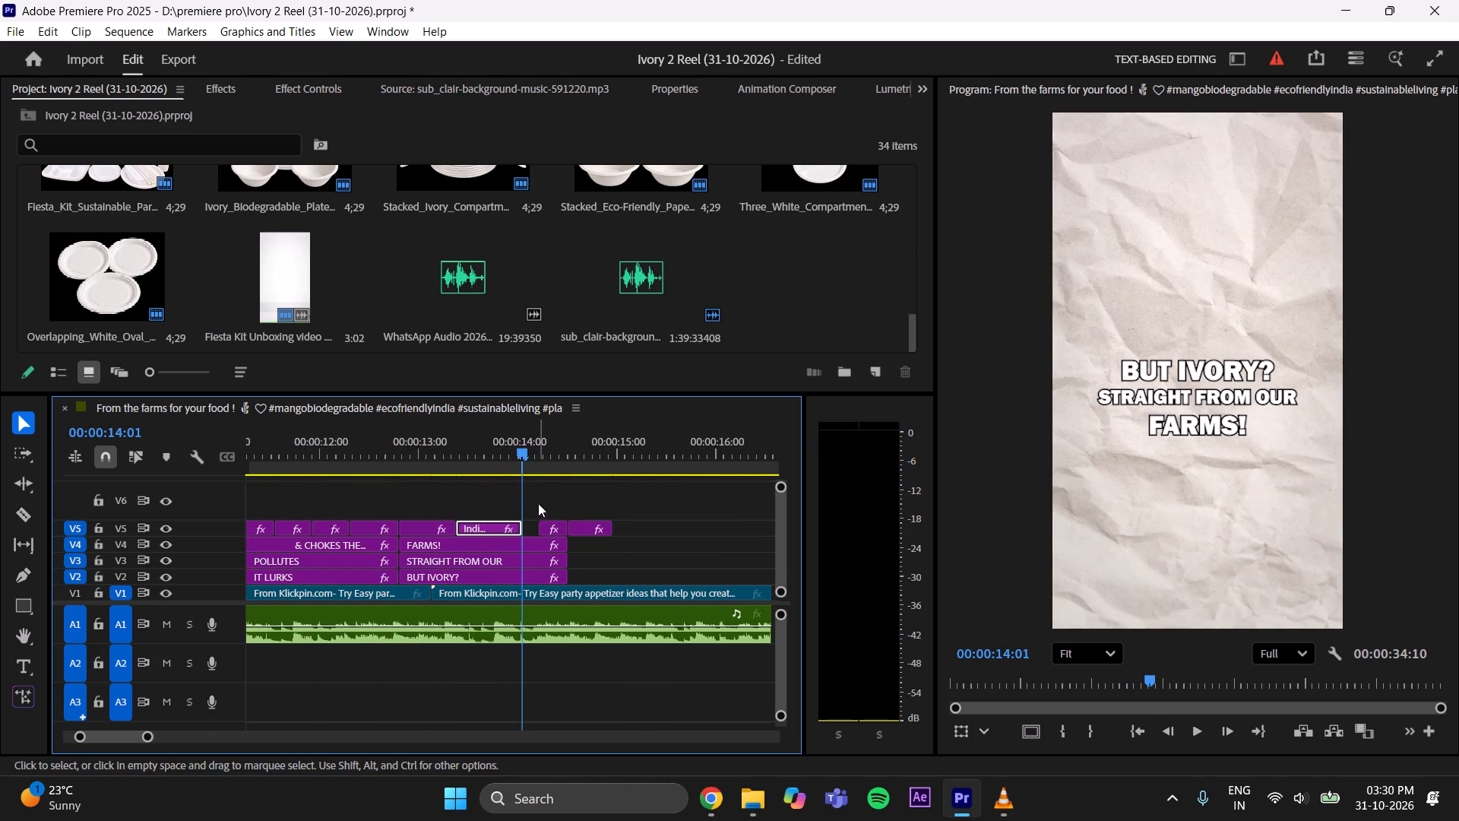
{"action": "left_click_drag", "start_coordinate": [518, 525], "coordinate": [527, 537]}
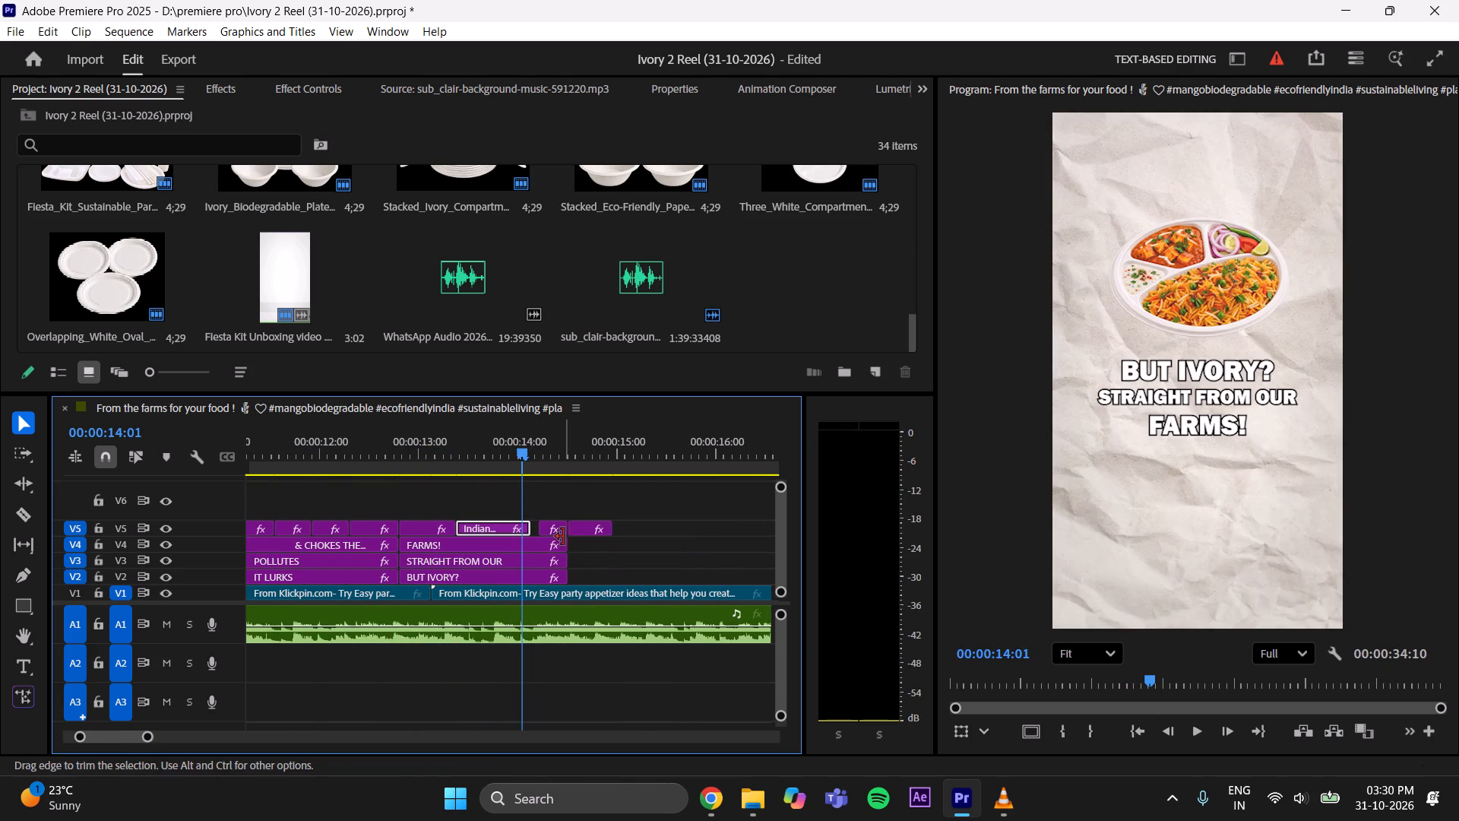
Place the third and Grilled sandwich plate images consecutively on V5 and lengthen them to end at about 14.8 and 15.6 seconds.
{"action": "left_click", "coordinate": [549, 532]}
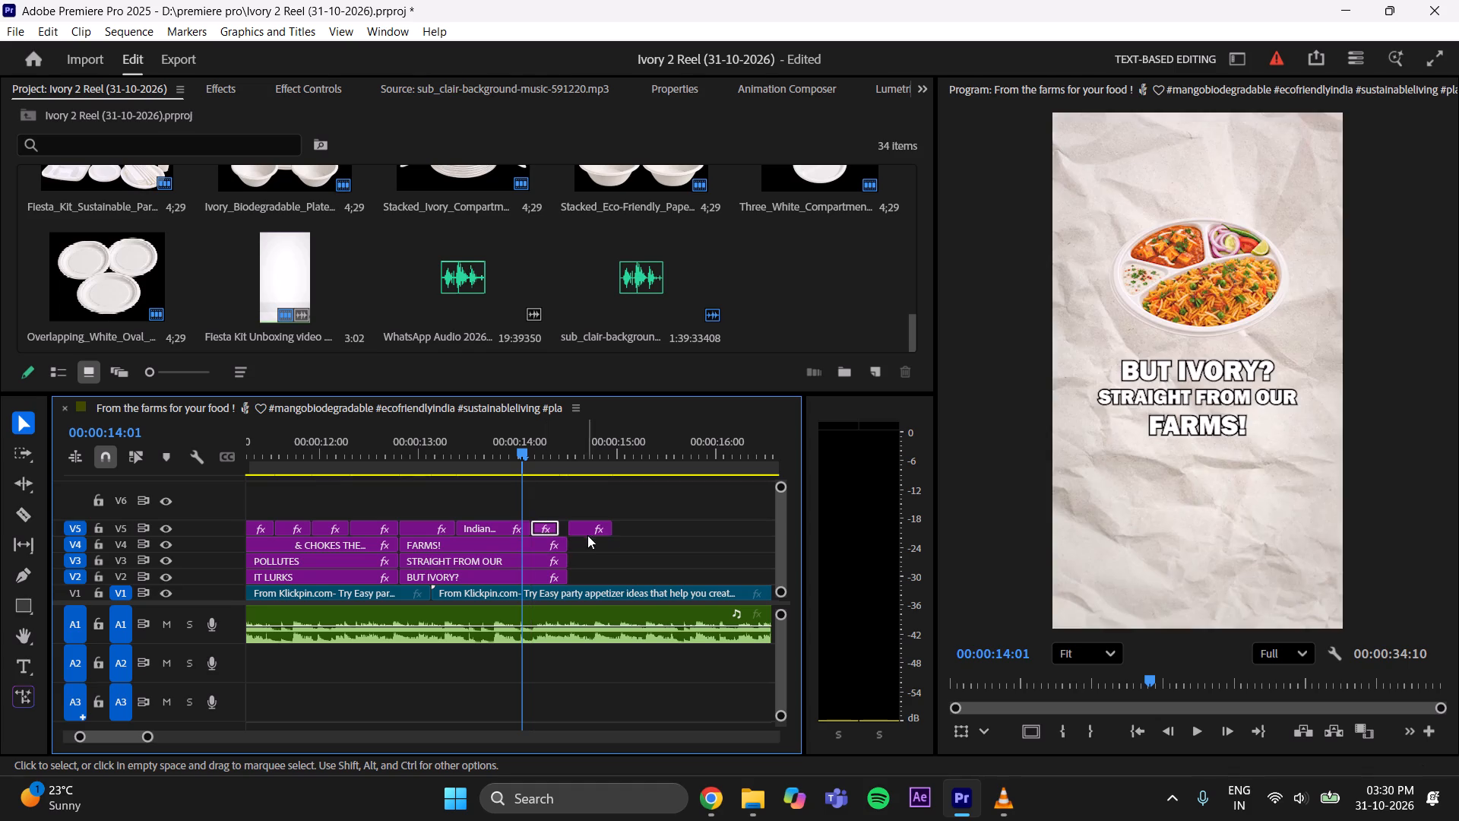
{"action": "left_click_drag", "start_coordinate": [593, 531], "coordinate": [671, 533]}
{"action": "left_click_drag", "start_coordinate": [562, 526], "coordinate": [605, 529]}
{"action": "left_click_drag", "start_coordinate": [669, 525], "coordinate": [630, 527]}
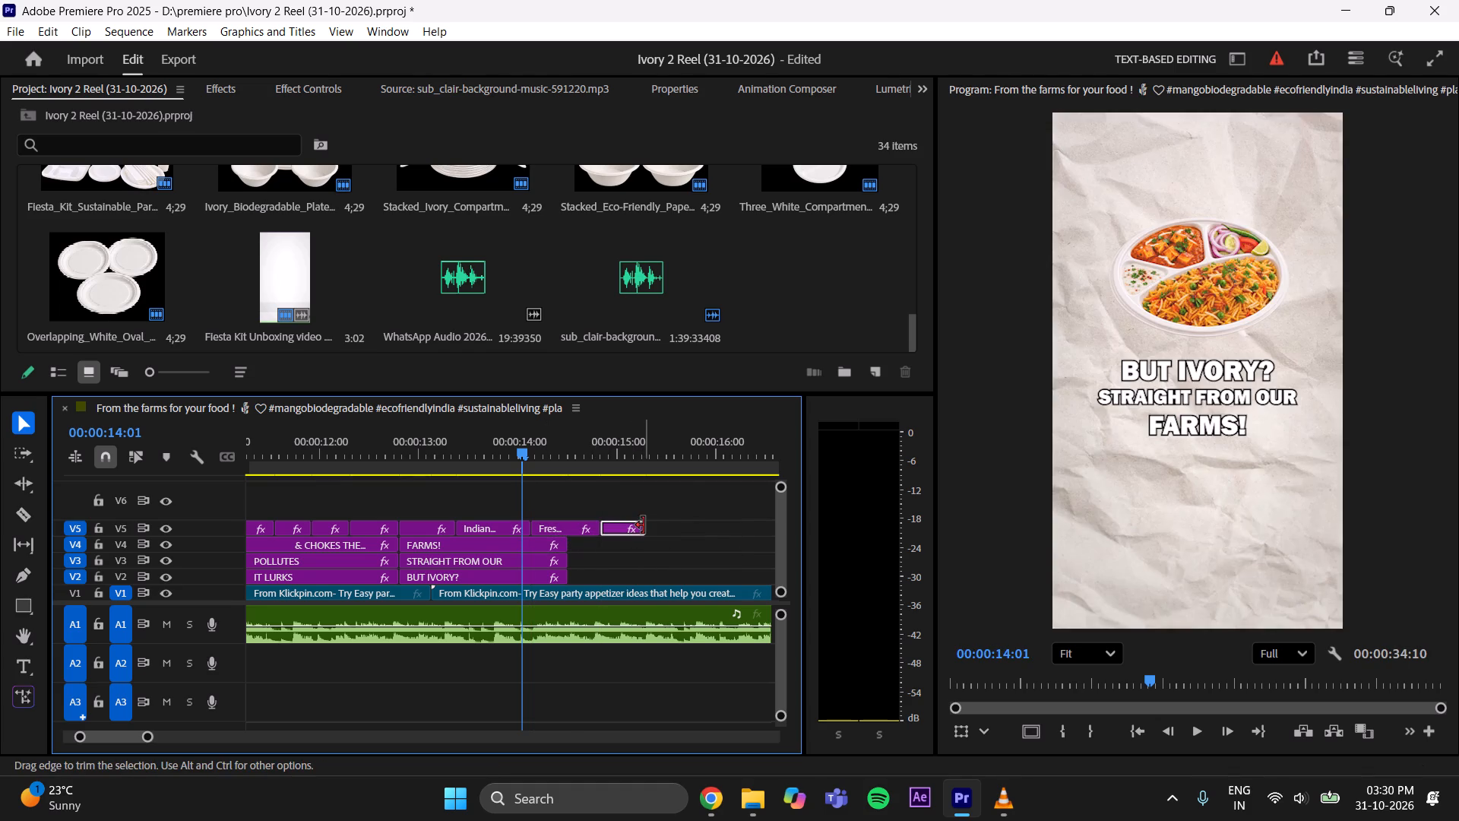
{"action": "left_click_drag", "start_coordinate": [645, 525], "coordinate": [681, 533]}
Extend the "But Ivory?" text layers on V2 to V4 to the end of the Grilled sandwich image, save the project, and play the section.
{"action": "left_click_drag", "start_coordinate": [597, 544], "coordinate": [565, 573]}
{"action": "left_click_drag", "start_coordinate": [568, 550], "coordinate": [679, 553]}
{"action": "left_click", "coordinate": [661, 503]}
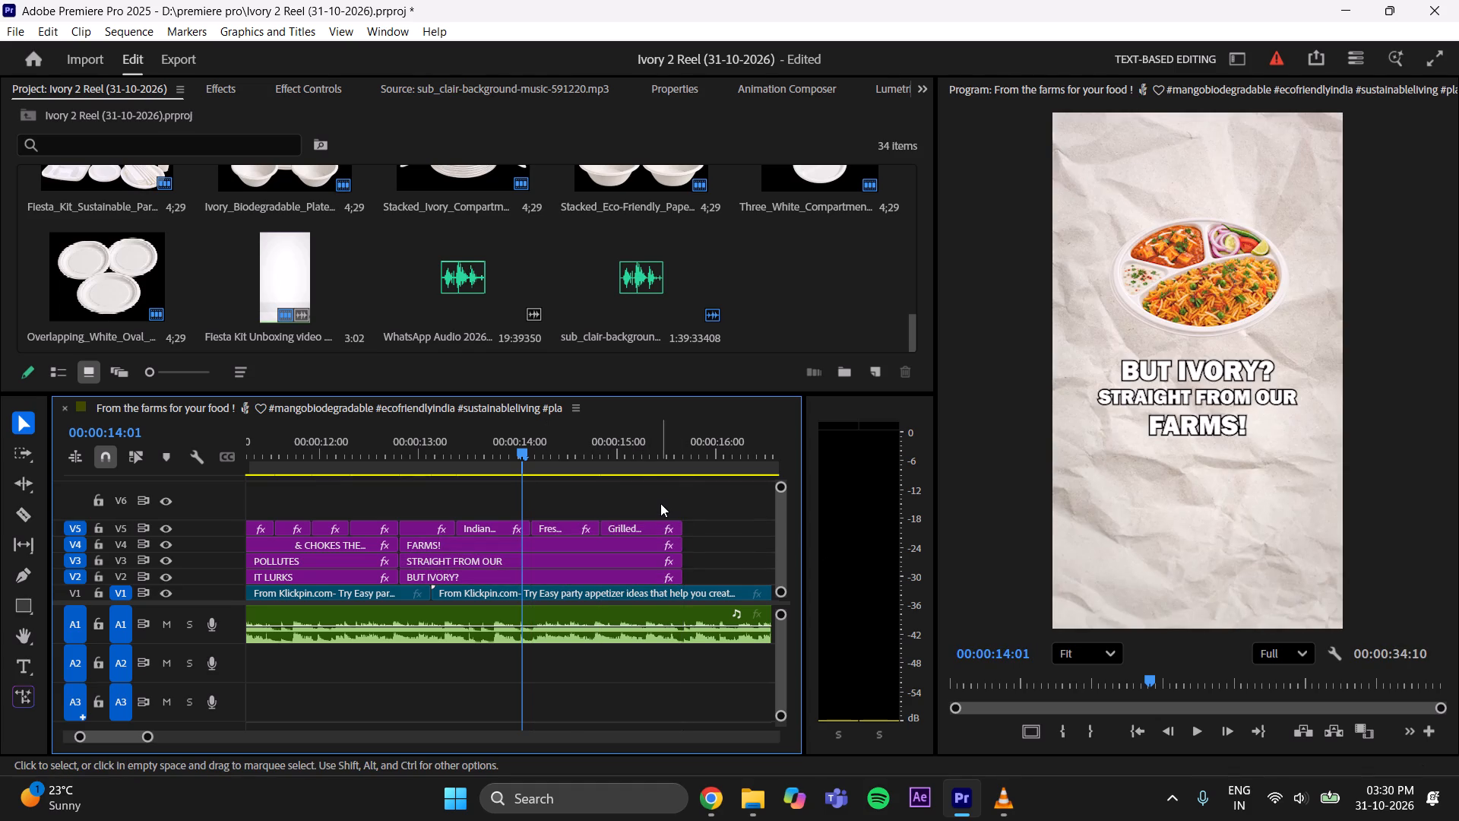
{"action": "key", "text": "ctrl+s"}
{"action": "left_click_drag", "start_coordinate": [500, 453], "coordinate": [368, 483]}
{"action": "key", "text": "space"}
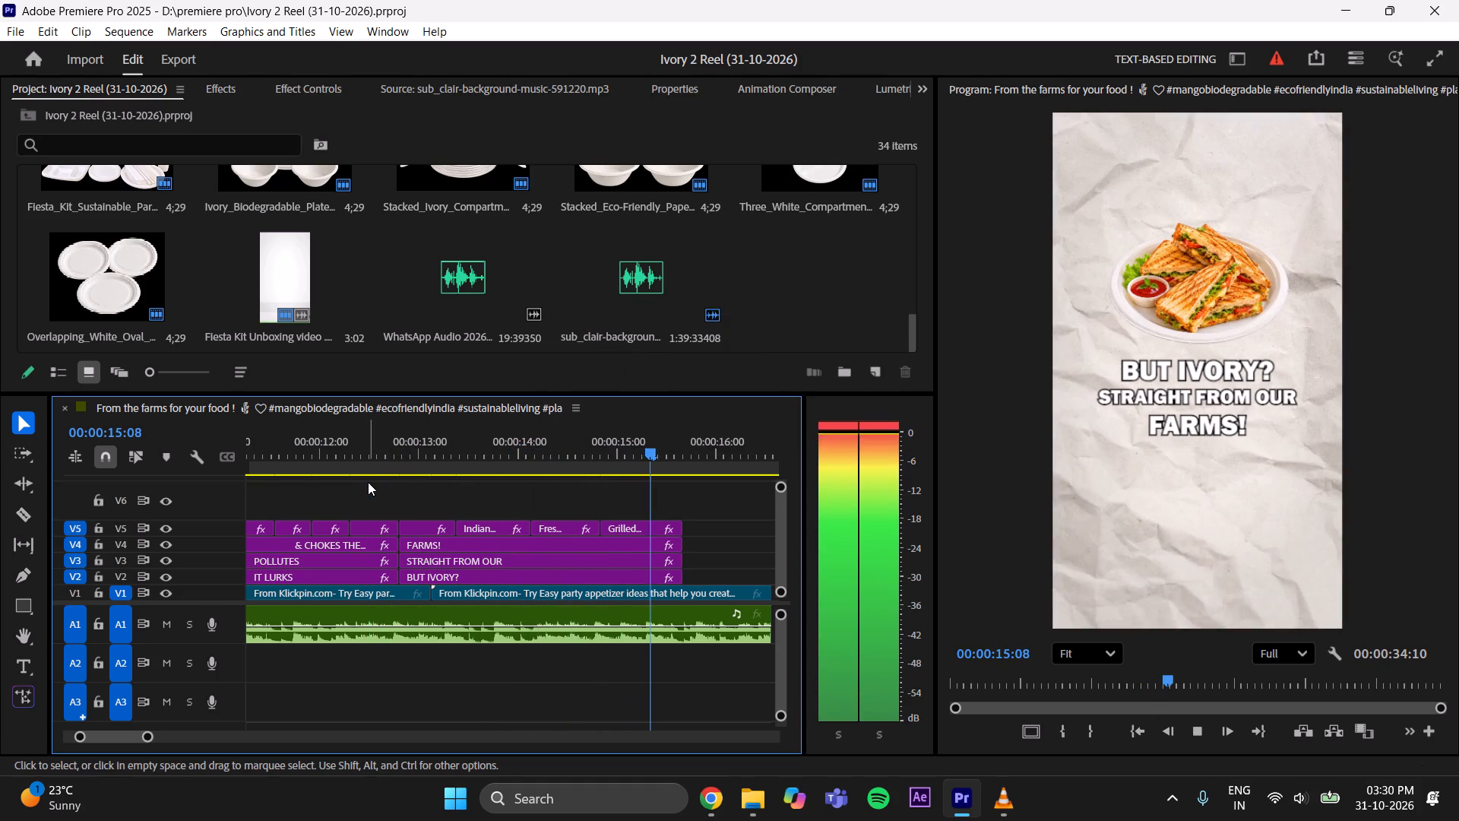
{"action": "key", "text": "space"}
Move the "Strong Stylish 100% Compostable" text layers and plate images on V2 to V5 back against the "But Ivory?" section, and save the project.
{"action": "left_click_drag", "start_coordinate": [144, 737], "coordinate": [163, 732]}
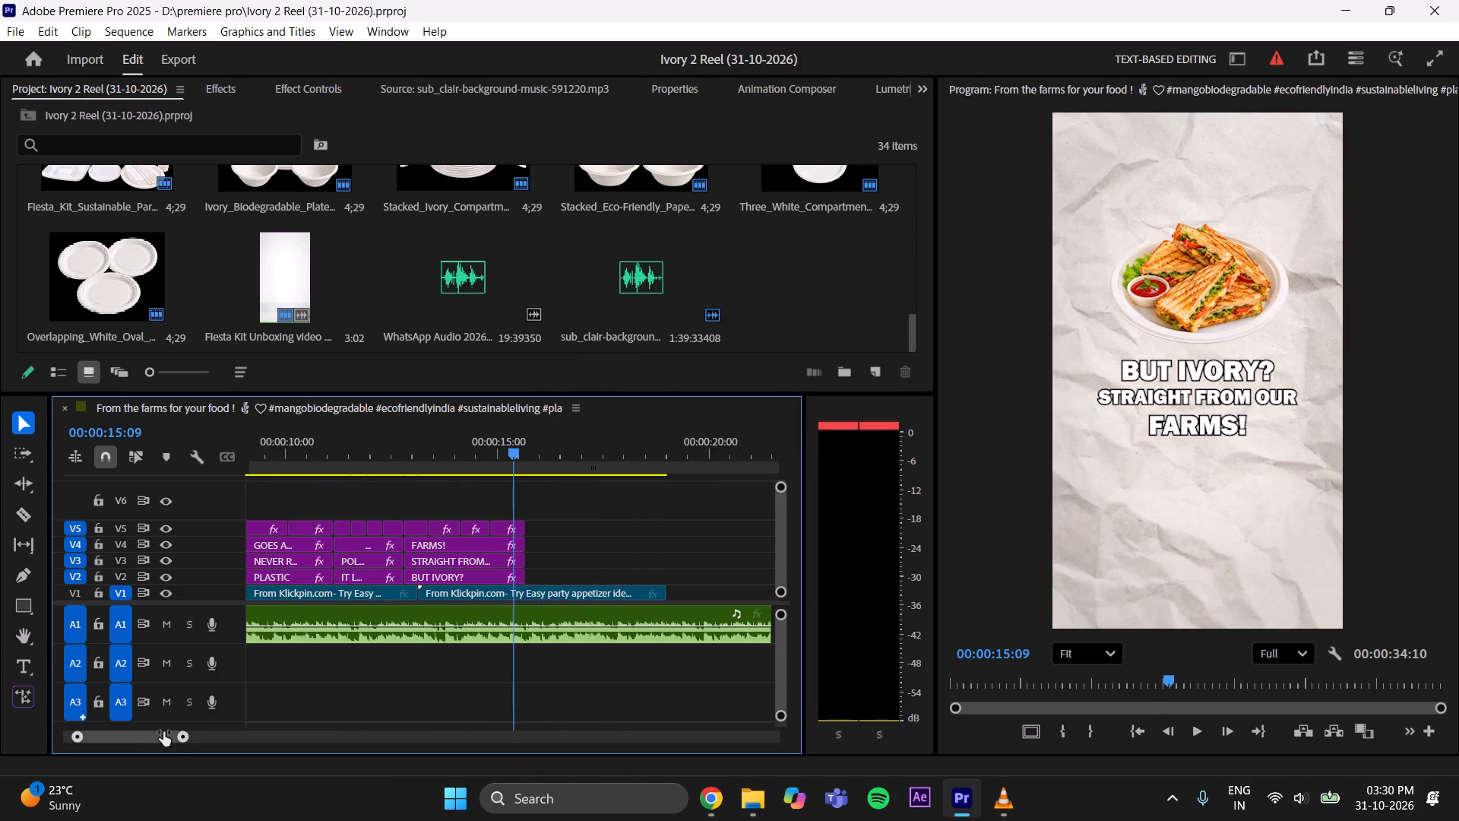
{"action": "left_click_drag", "start_coordinate": [163, 732], "coordinate": [195, 718]}
{"action": "left_click_drag", "start_coordinate": [606, 479], "coordinate": [658, 567]}
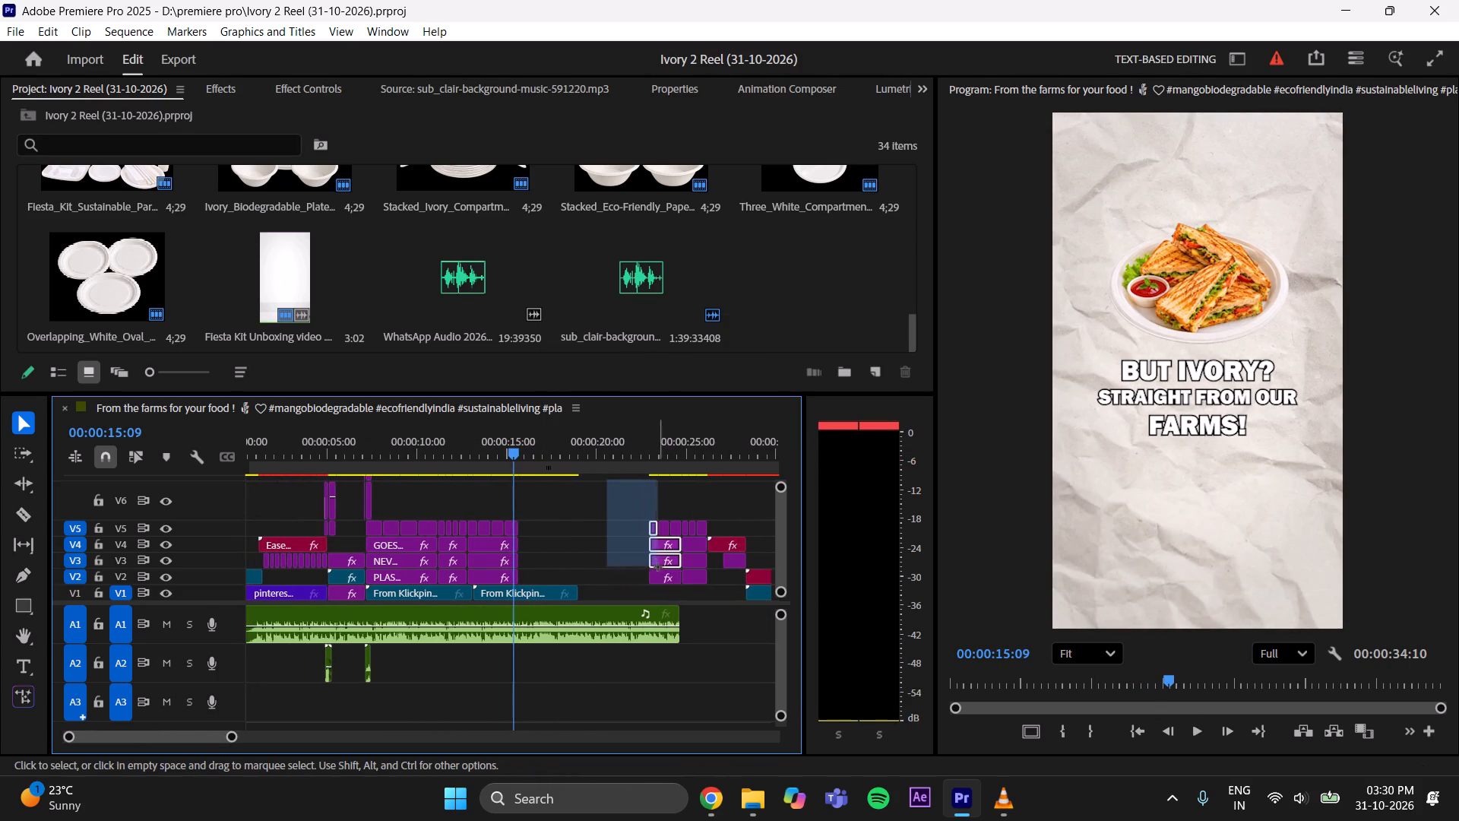
{"action": "left_click_drag", "start_coordinate": [658, 567], "coordinate": [673, 588]}
{"action": "left_click_drag", "start_coordinate": [660, 574], "coordinate": [577, 567]}
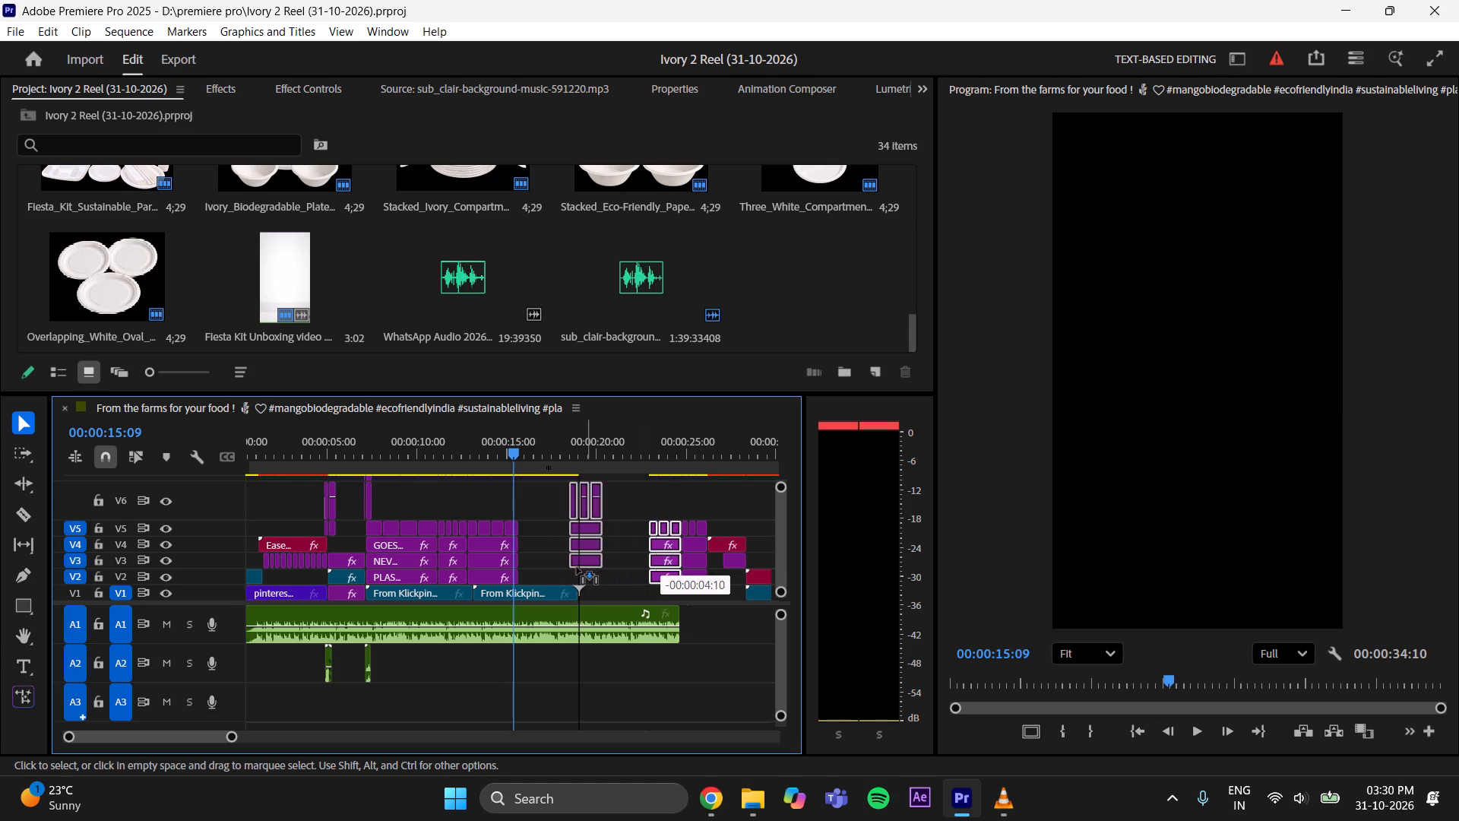
{"action": "left_click_drag", "start_coordinate": [577, 567], "coordinate": [530, 574]}
{"action": "left_click", "coordinate": [590, 561]}
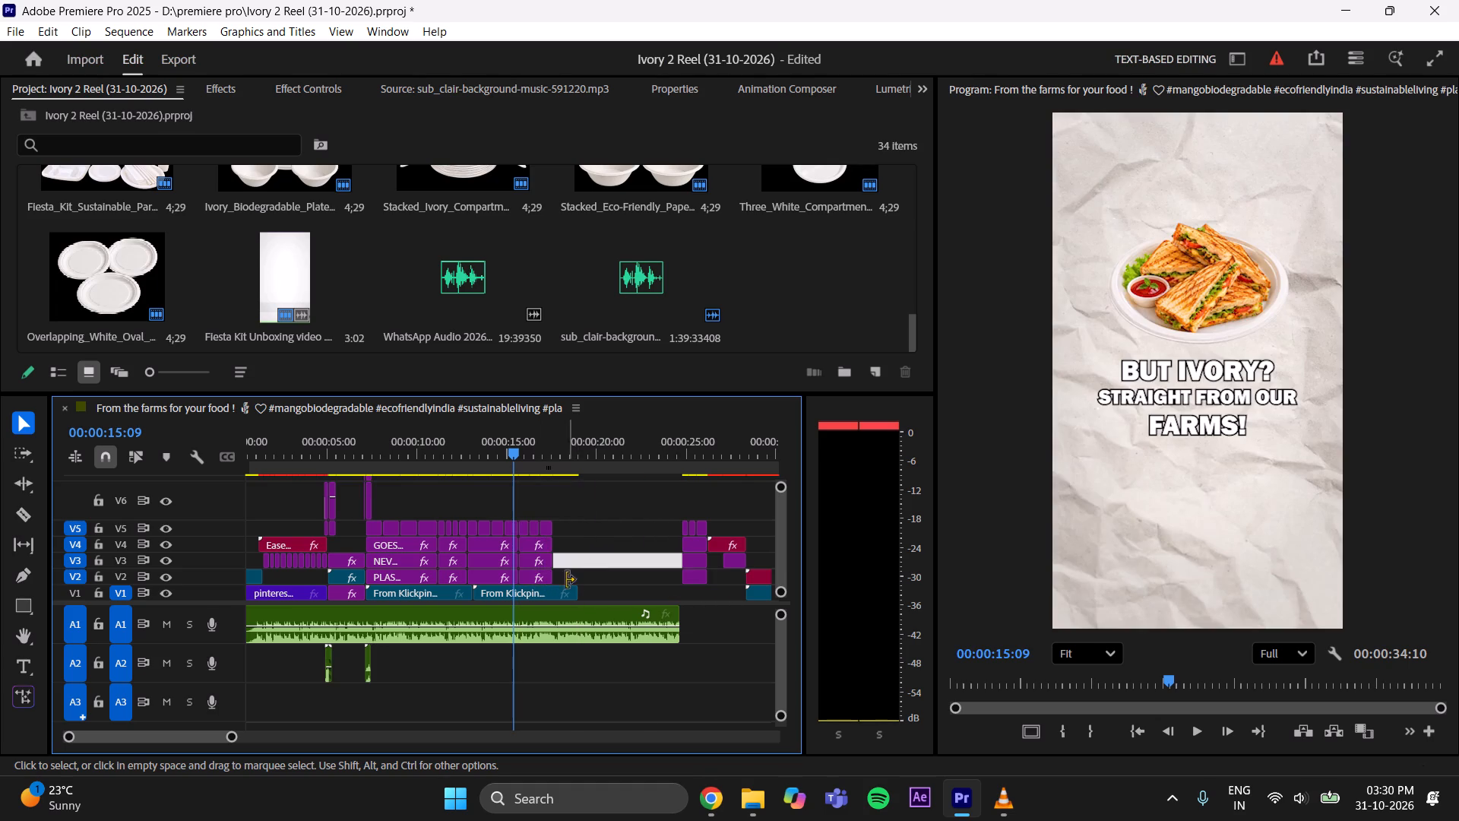
{"action": "key", "text": "ctrl+s"}
Shift the last two "Strong Stylish" plate images later on V5 and extend the first one to about 17 seconds, matching the music.
{"action": "left_click_drag", "start_coordinate": [230, 736], "coordinate": [206, 743]}
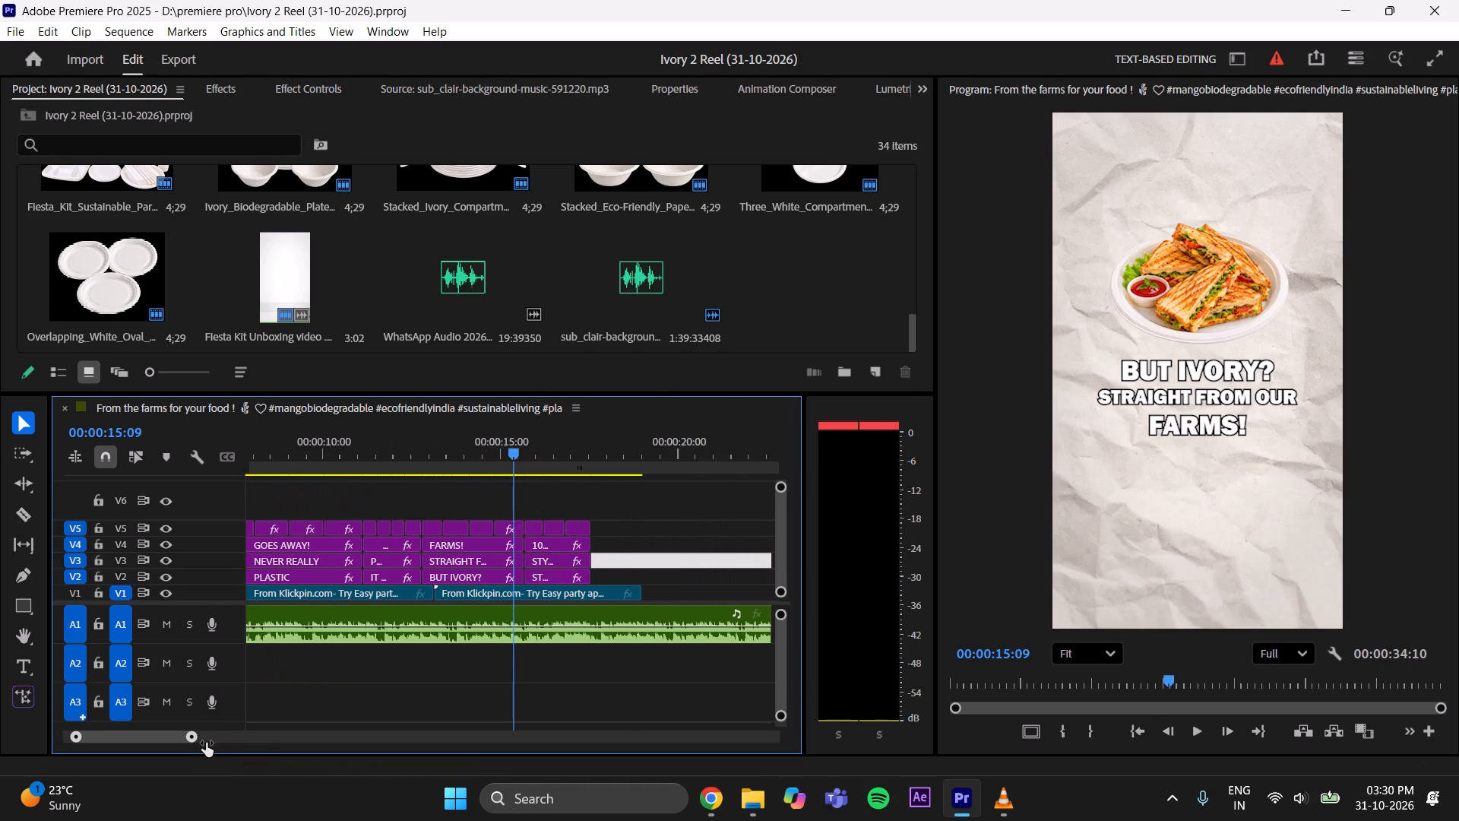
{"action": "left_click_drag", "start_coordinate": [206, 743], "coordinate": [207, 739]}
{"action": "left_click", "coordinate": [150, 733]}
{"action": "key", "text": "space"}
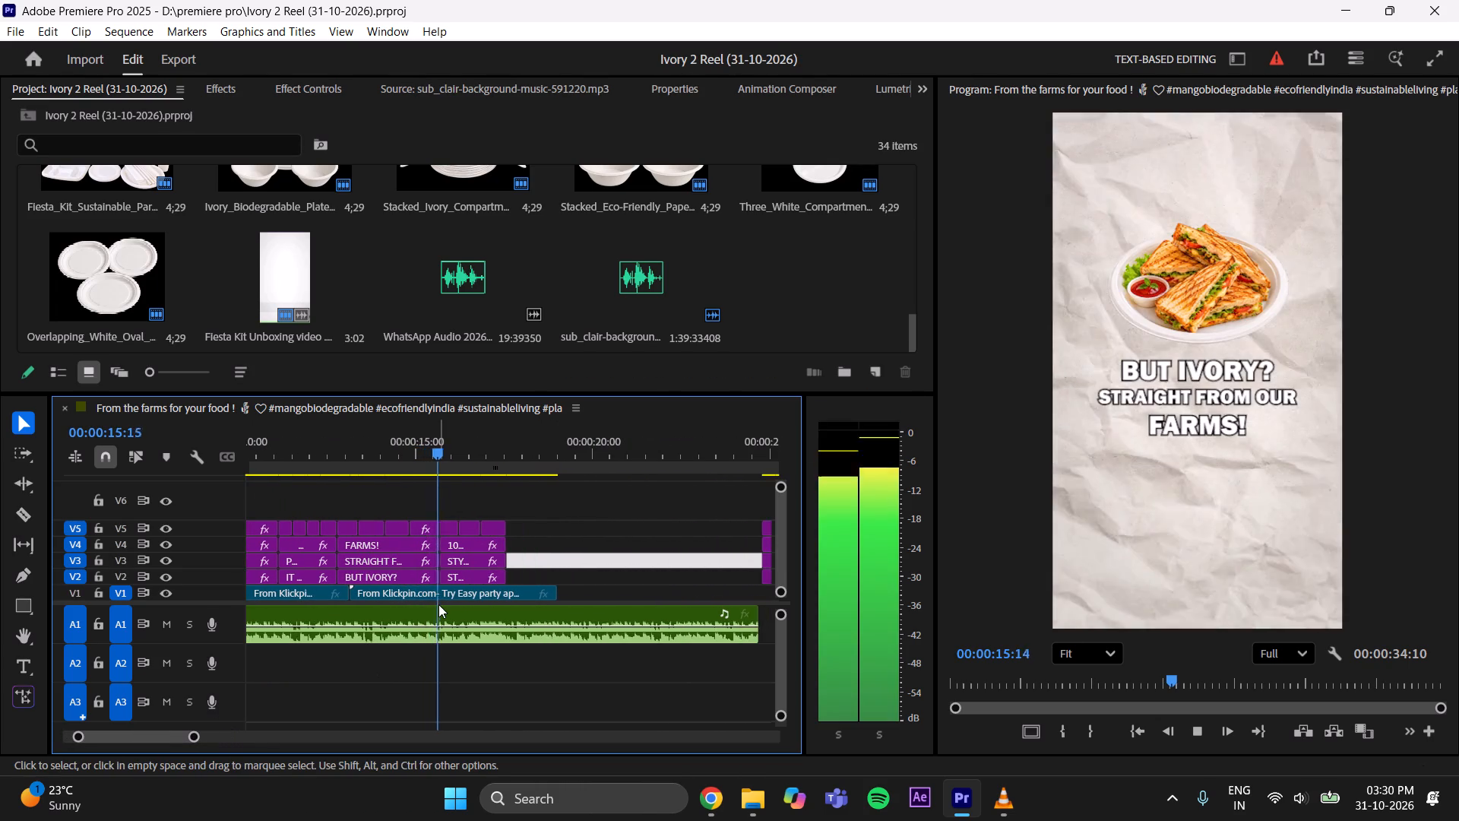
{"action": "key", "text": "space"}
{"action": "left_click_drag", "start_coordinate": [526, 493], "coordinate": [470, 524]}
{"action": "left_click_drag", "start_coordinate": [470, 528], "coordinate": [557, 523]}
{"action": "left_click_drag", "start_coordinate": [462, 528], "coordinate": [486, 532]}
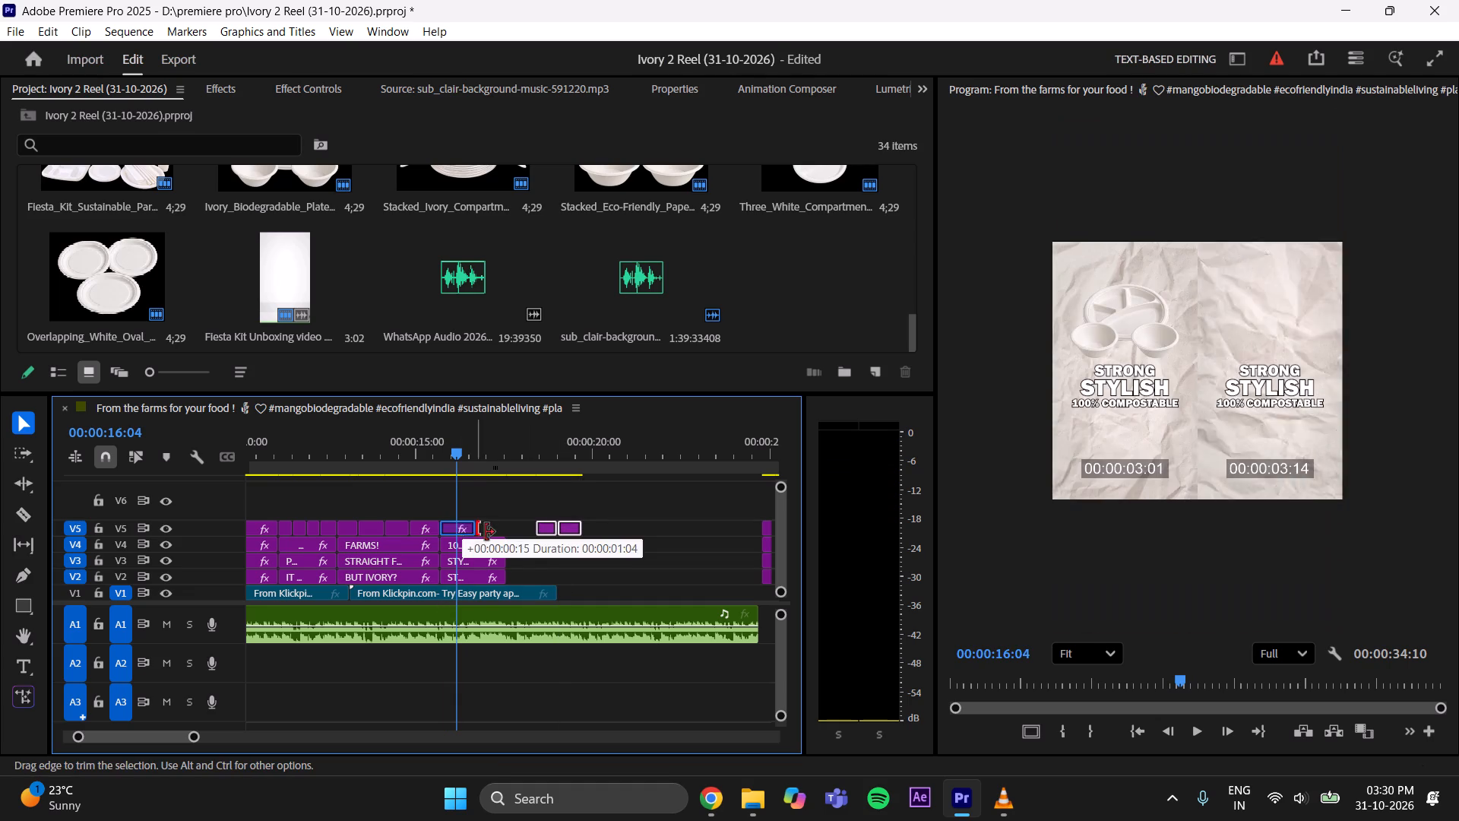
{"action": "left_click_drag", "start_coordinate": [486, 532], "coordinate": [487, 532]}
{"action": "key", "text": "space"}
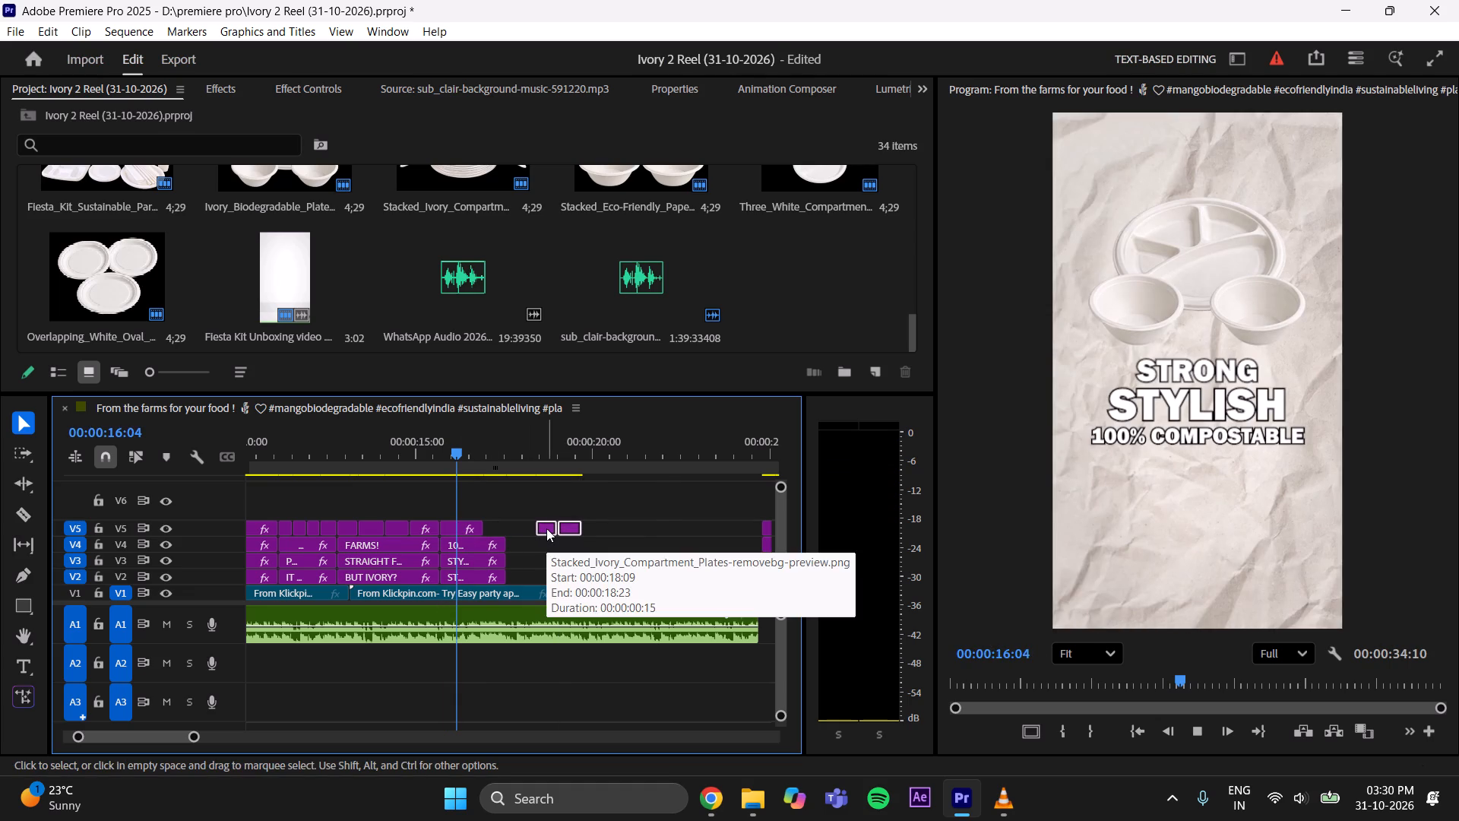
{"action": "key", "text": "space"}
Move the stacked Ivory compartment plates image on V5 back against the first plate image and extend it to about 18.3 seconds.
{"action": "left_click_drag", "start_coordinate": [544, 527], "coordinate": [497, 531]}
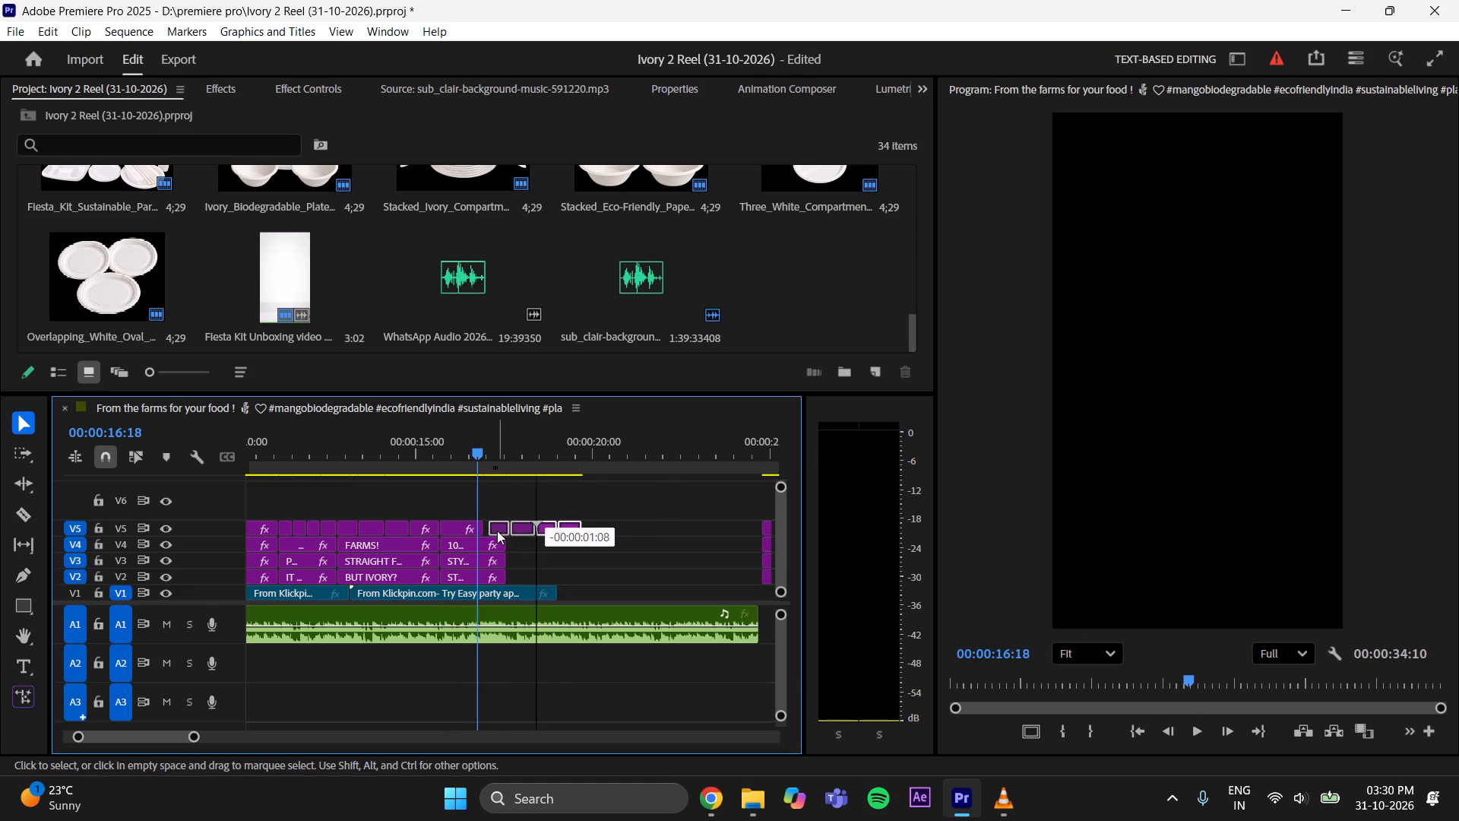
{"action": "left_click", "coordinate": [565, 485]}
{"action": "left_click_drag", "start_coordinate": [526, 530], "coordinate": [619, 530]}
{"action": "left_click", "coordinate": [498, 531]}
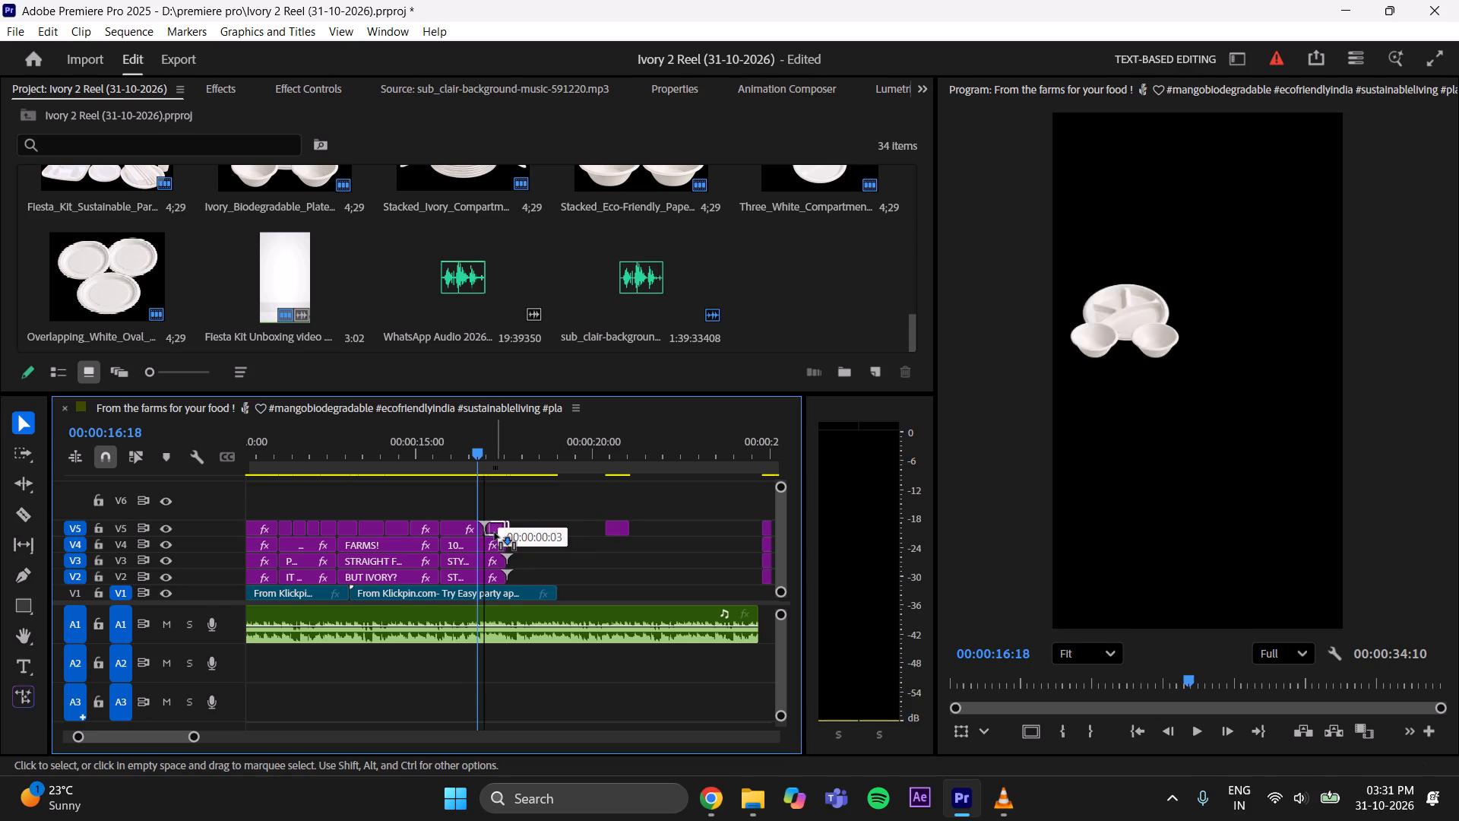
{"action": "left_click_drag", "start_coordinate": [502, 527], "coordinate": [532, 527]}
{"action": "key", "text": "space"}
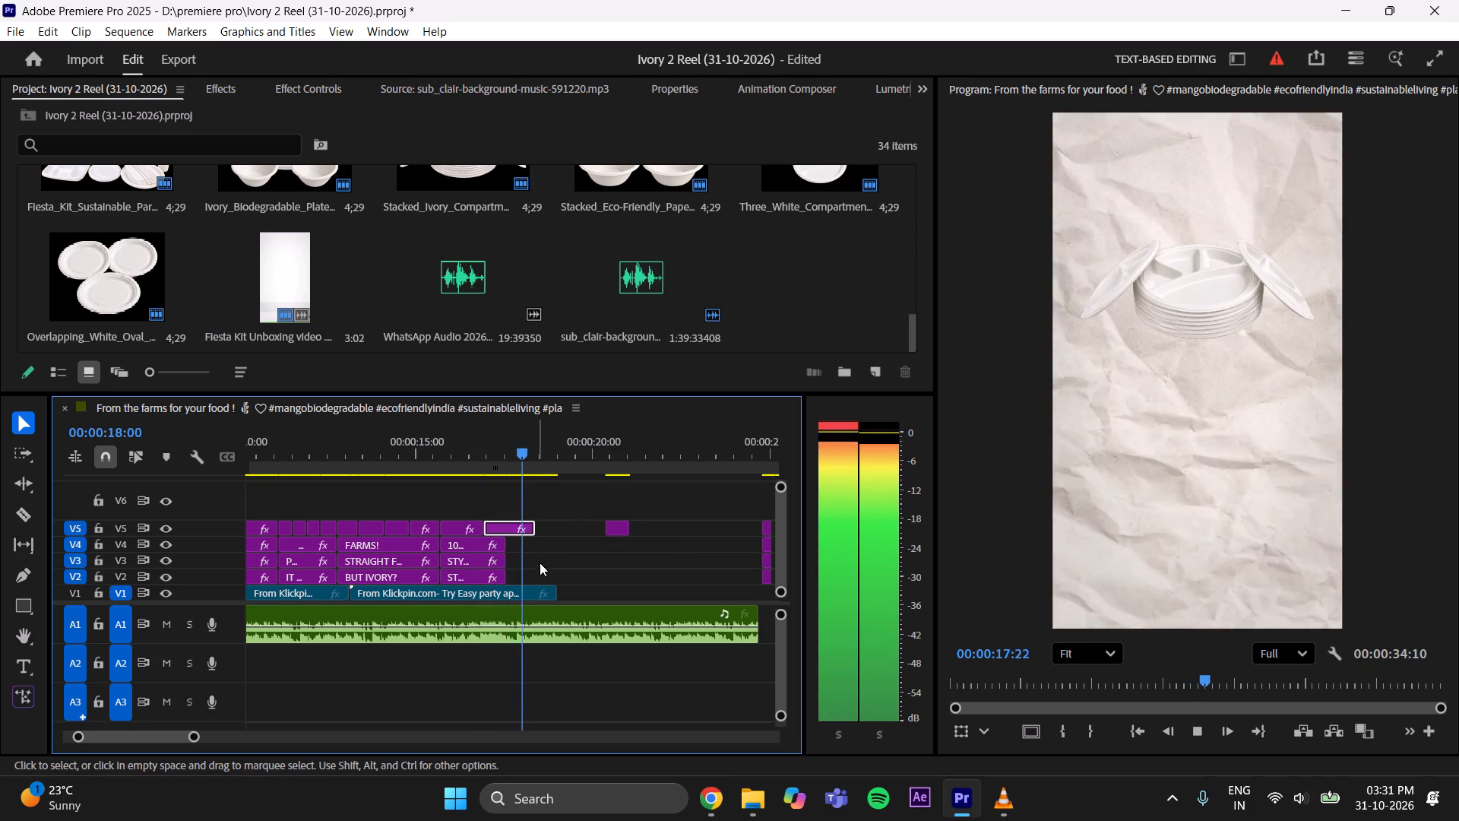
{"action": "key", "text": "space"}
Move the last "Strong Stylish" plate image on V5 back against the stacked plates image and extend it to about 20 seconds.
{"action": "left_click_drag", "start_coordinate": [619, 527], "coordinate": [552, 534]}
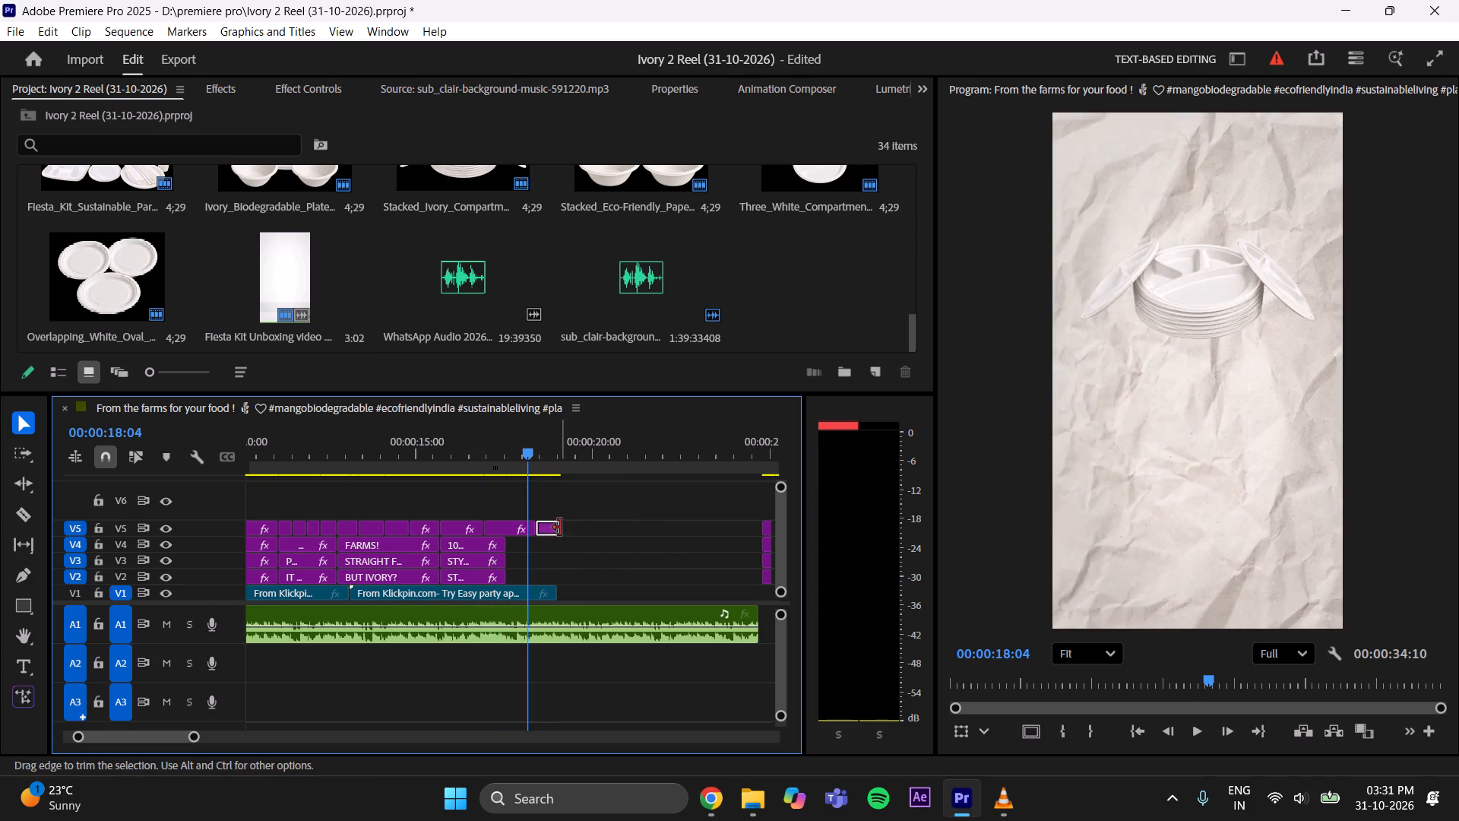
{"action": "left_click_drag", "start_coordinate": [562, 528], "coordinate": [611, 529]}
{"action": "left_click", "coordinate": [609, 500]}
{"action": "left_click_drag", "start_coordinate": [610, 526], "coordinate": [597, 534]}
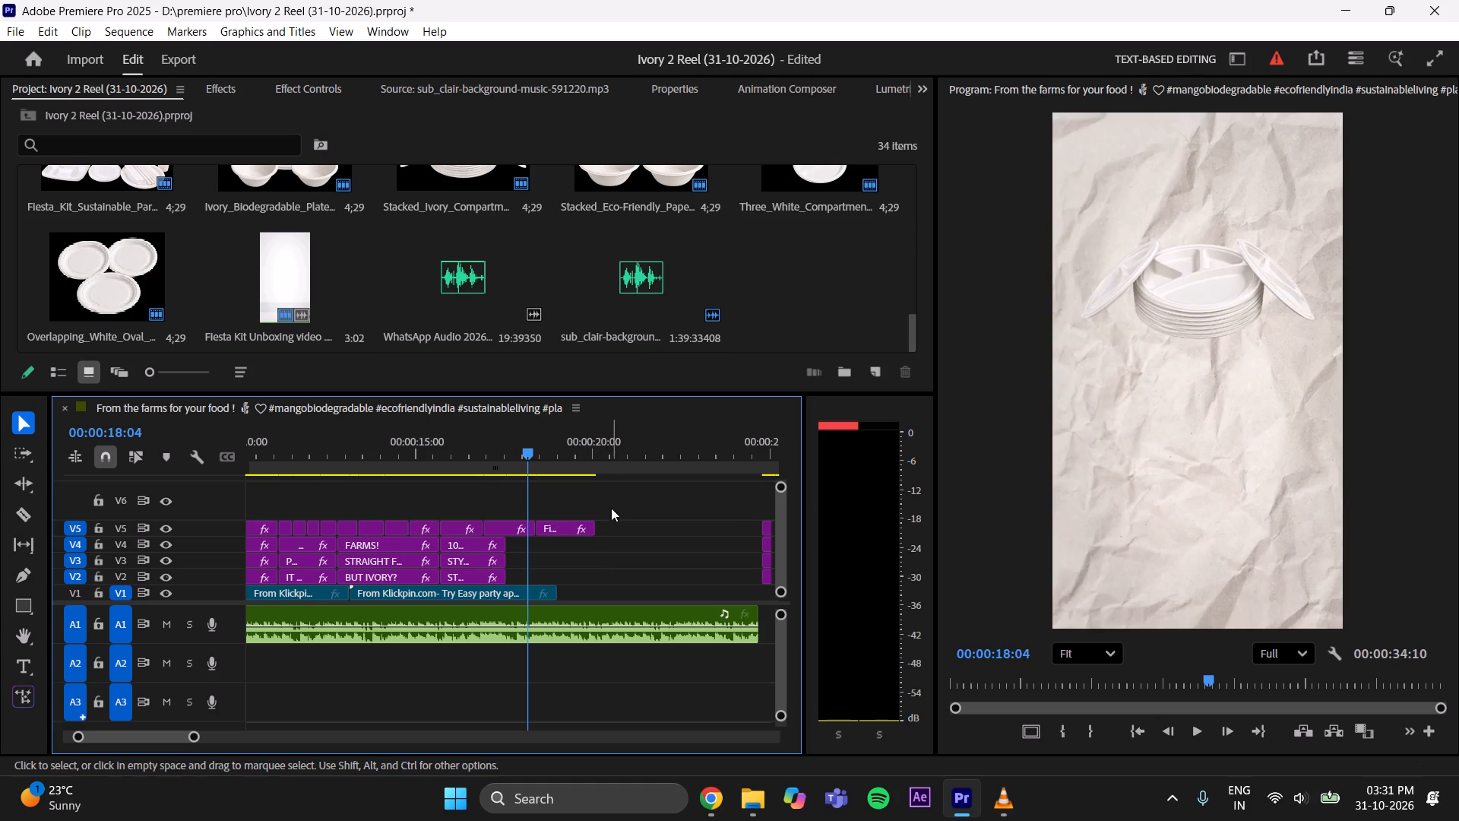
{"action": "left_click", "coordinate": [612, 508]}
Extend the "Strong", "Stylish" and "100% Compostable" text layers on V2 to V4 to the end of the last plate image, at about 20 seconds.
{"action": "left_click_drag", "start_coordinate": [554, 541], "coordinate": [498, 579]}
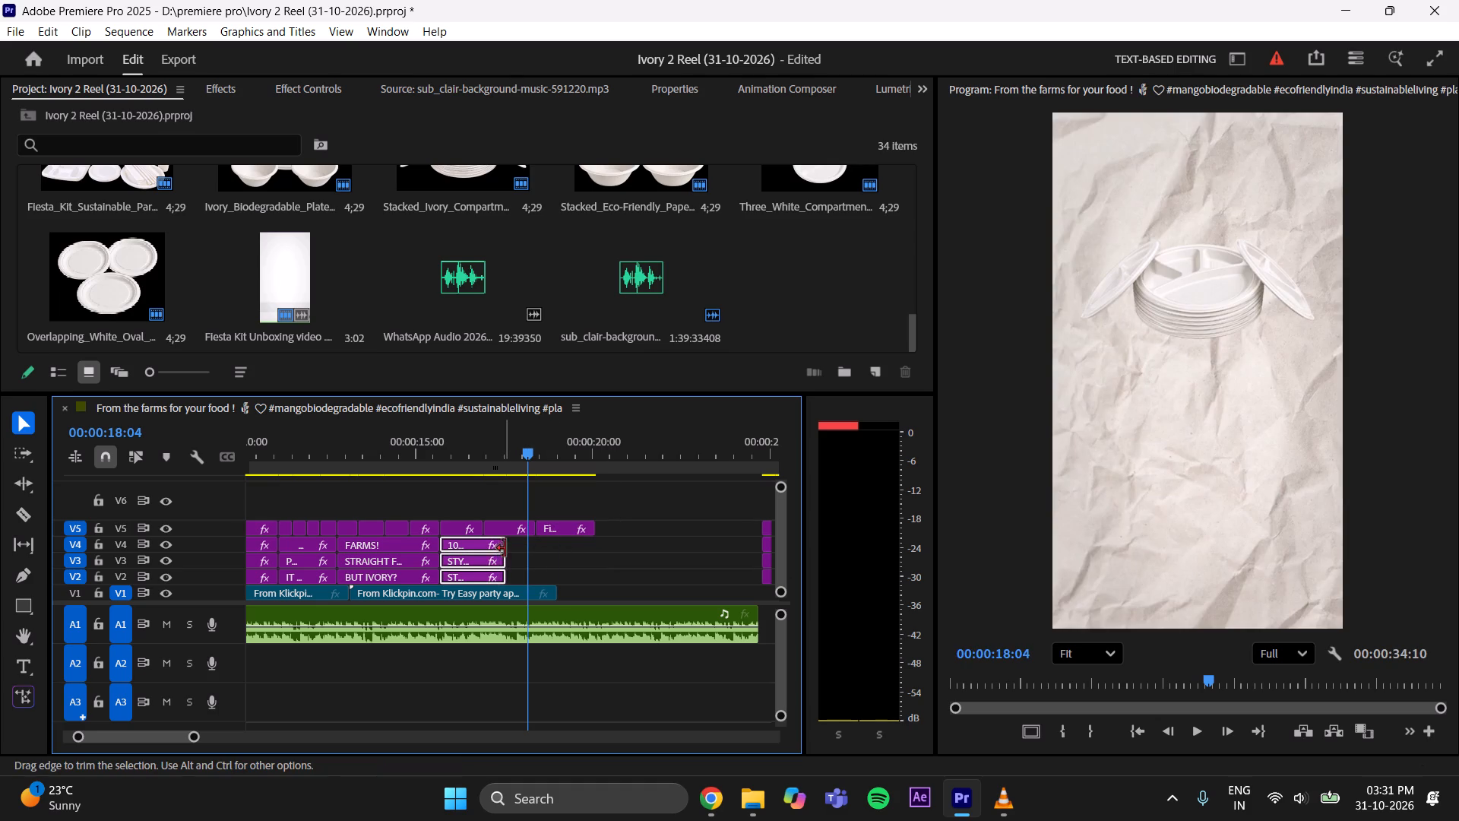
{"action": "left_click_drag", "start_coordinate": [505, 548], "coordinate": [592, 548]}
{"action": "left_click", "coordinate": [631, 541]}
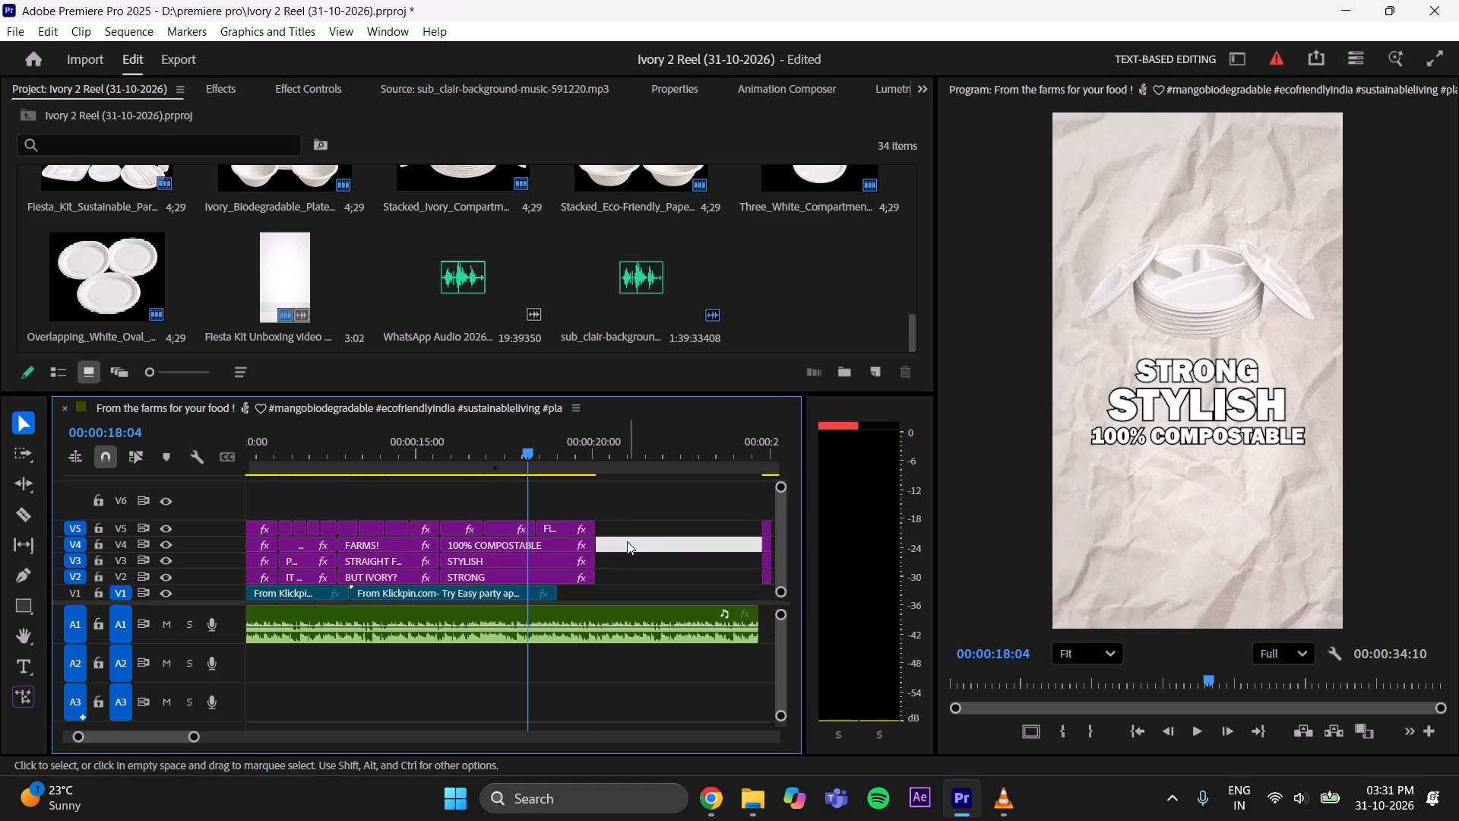
Save the project and play back the "Strong Stylish" section from about 17 to 20 seconds to check its timing against the music.
{"action": "key", "text": "ctrl+s"}
{"action": "left_click_drag", "start_coordinate": [521, 449], "coordinate": [416, 489]}
{"action": "key", "text": "space"}
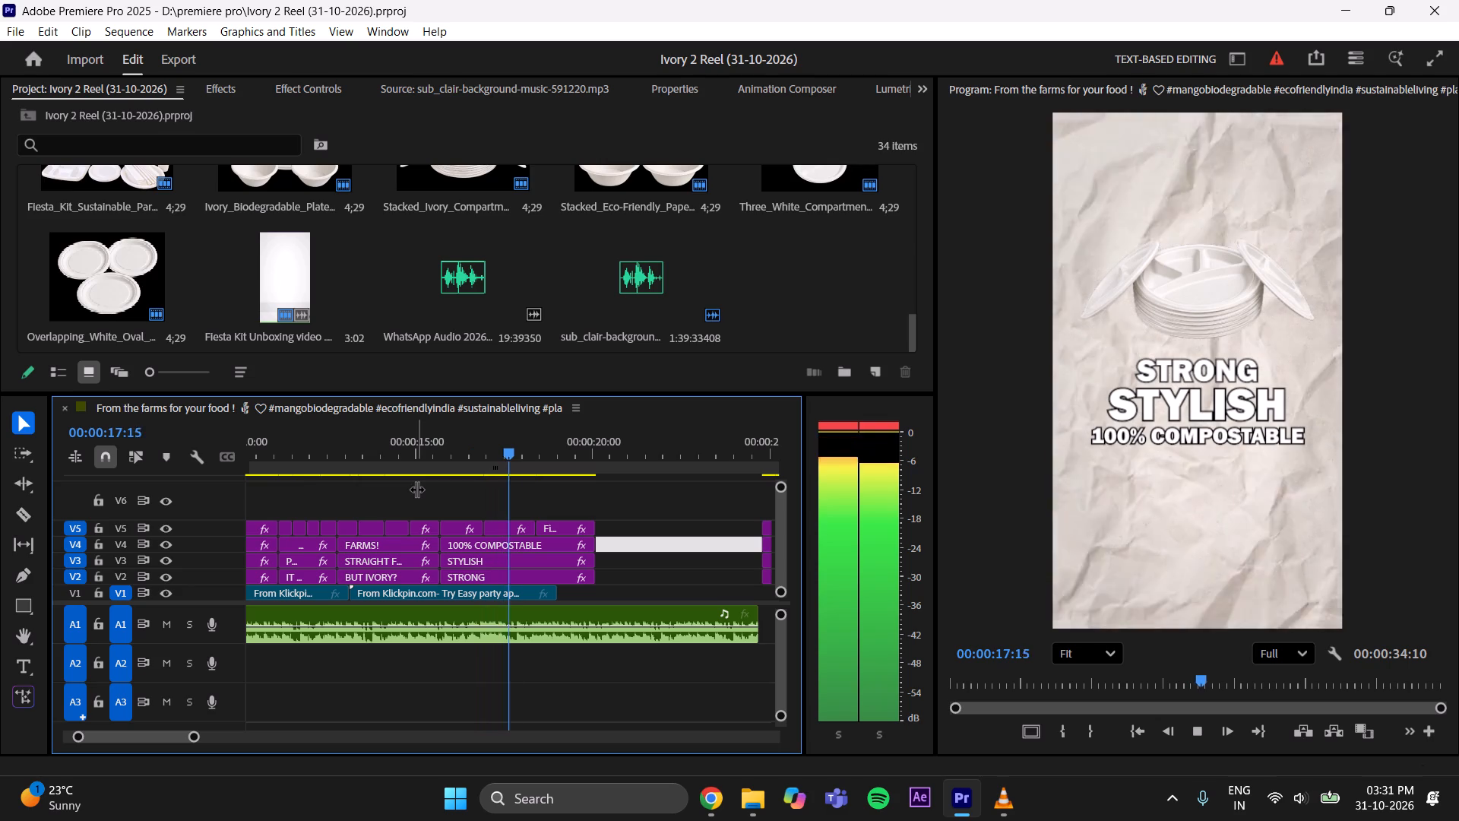
{"action": "key", "text": "space"}
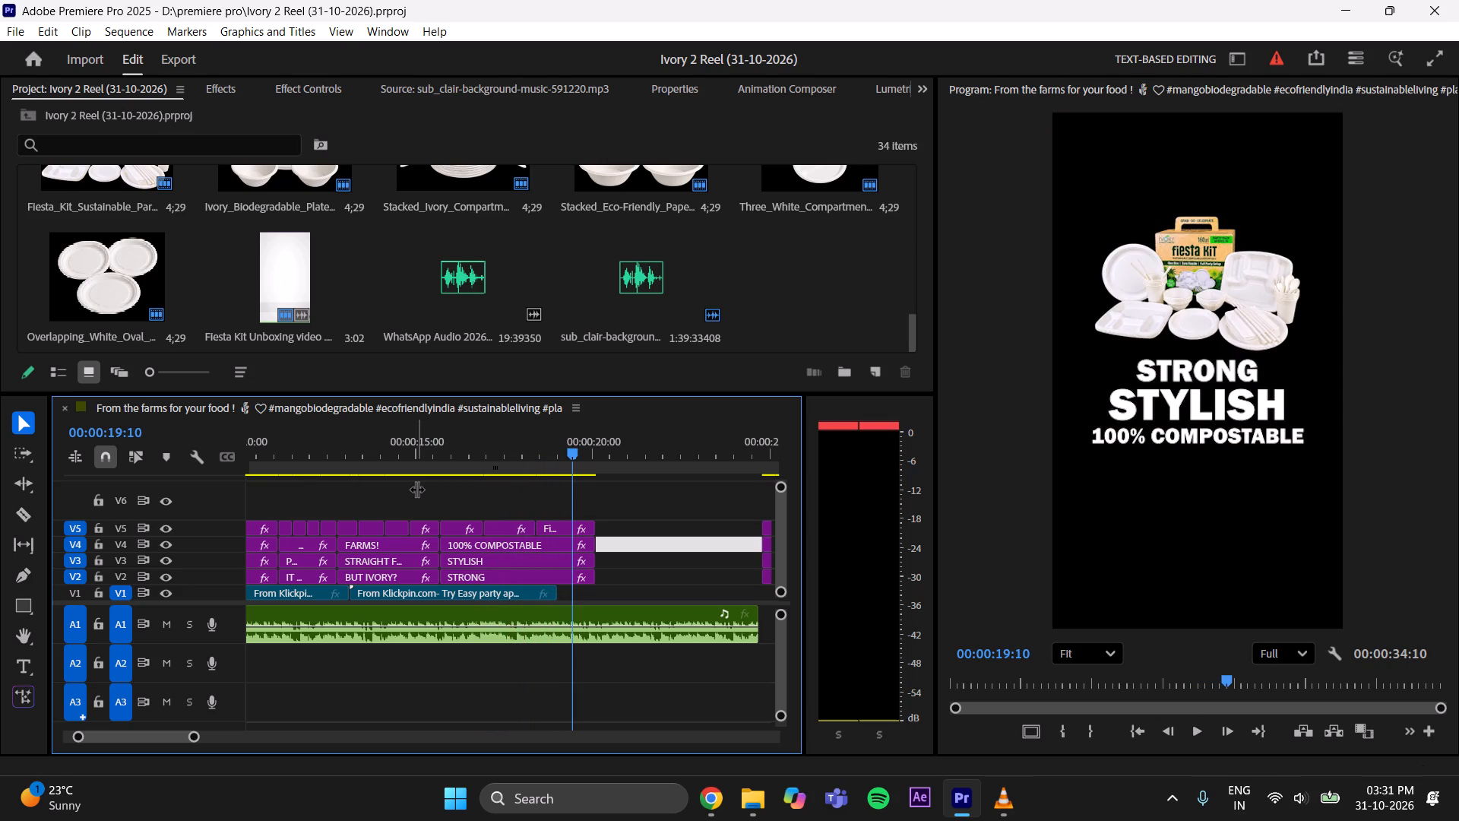
{"action": "key", "text": "space"}
{"action": "key", "text": "space"}
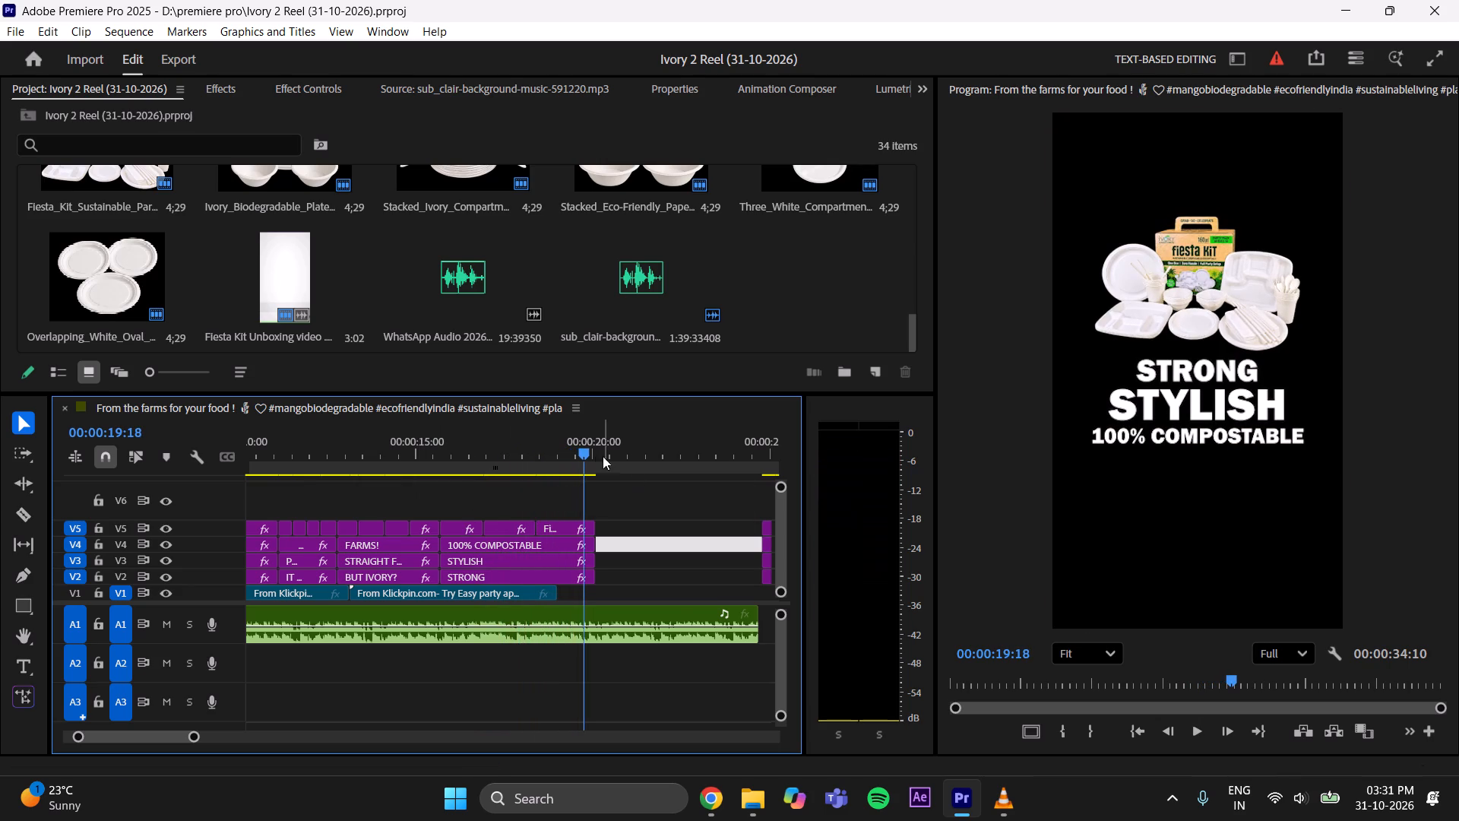
{"action": "left_click_drag", "start_coordinate": [584, 457], "coordinate": [533, 473]}
{"action": "key", "text": "space"}
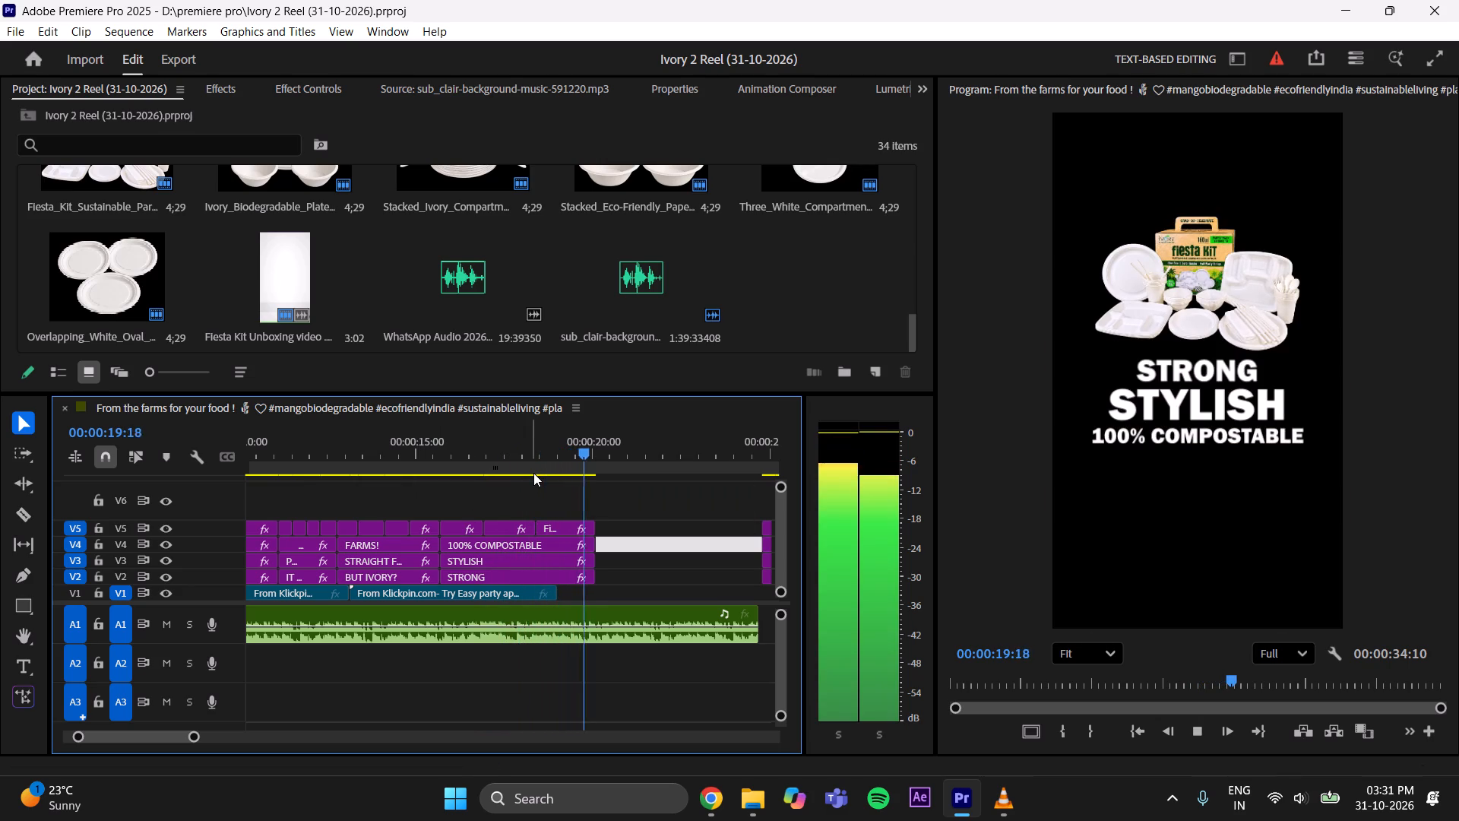
{"action": "key", "text": "space"}
{"action": "key", "text": "space"}
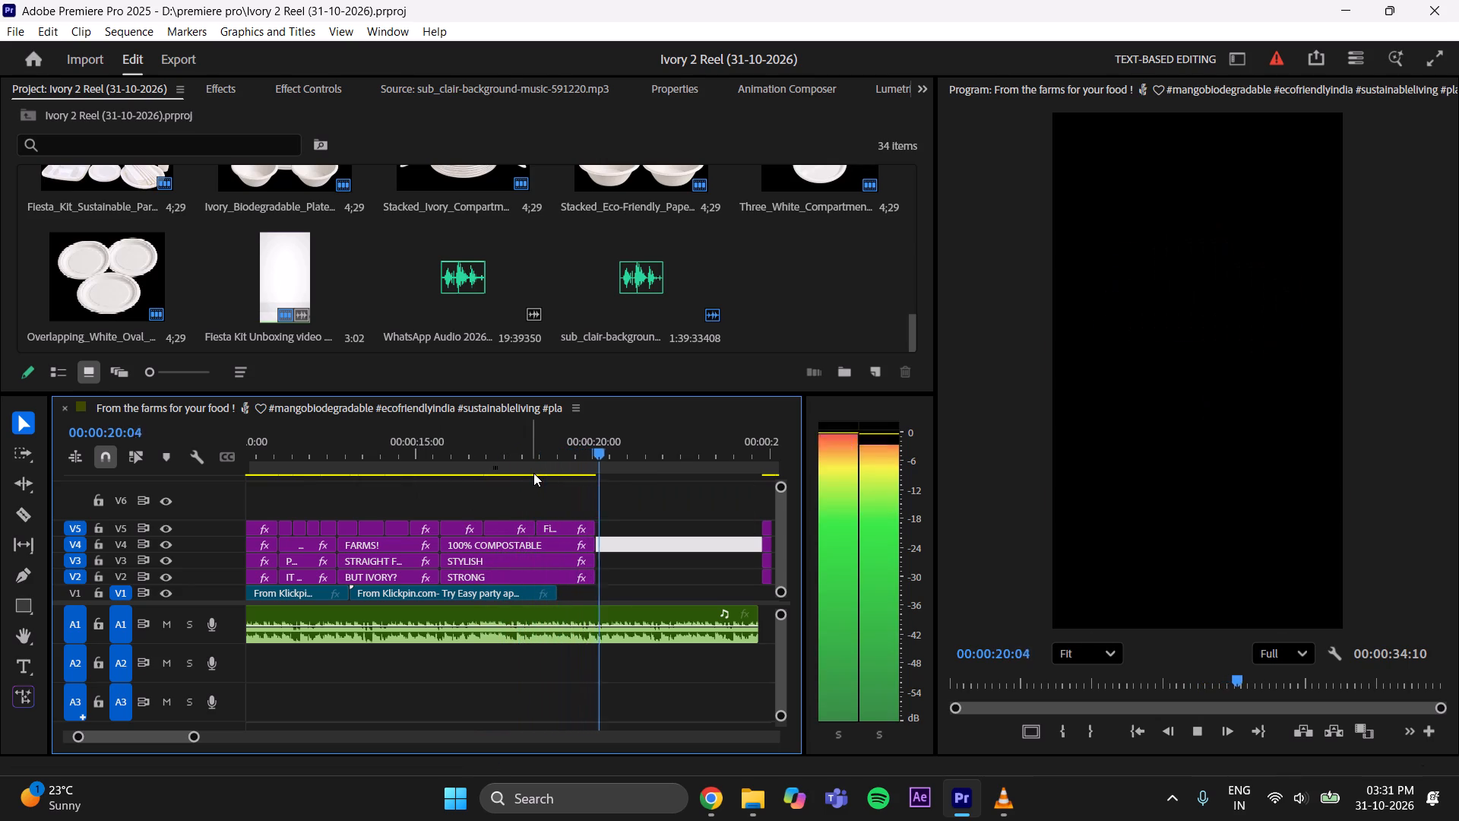
{"action": "key", "text": "space"}
Move the spare paper background clip on V1 back against the preceding background, extend it to about 25 seconds, and save.
{"action": "left_click_drag", "start_coordinate": [560, 592], "coordinate": [606, 598]}
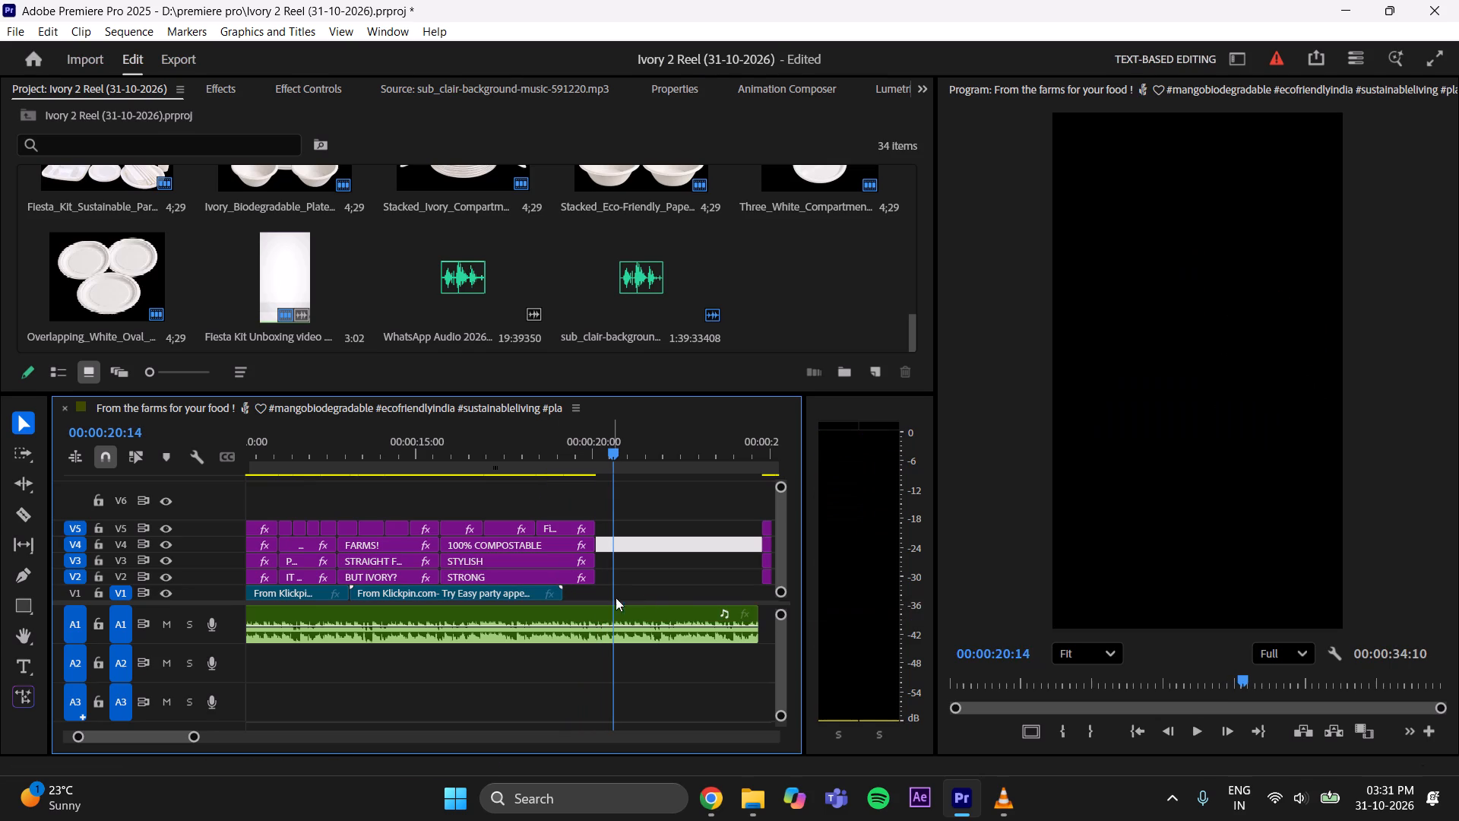
{"action": "left_click_drag", "start_coordinate": [199, 738], "coordinate": [226, 734]}
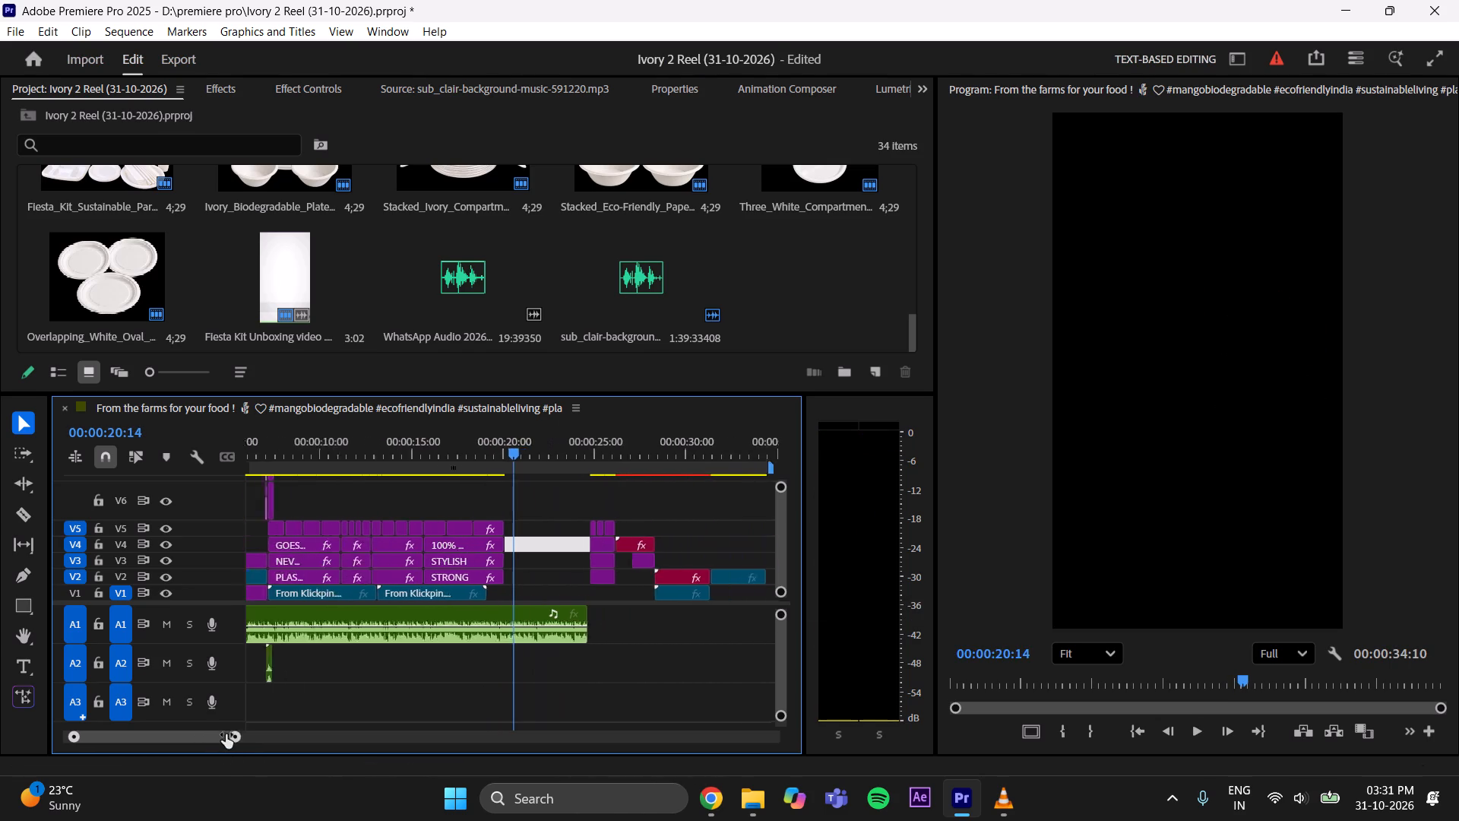
{"action": "left_click_drag", "start_coordinate": [226, 734], "coordinate": [235, 727]}
{"action": "left_click_drag", "start_coordinate": [641, 593], "coordinate": [520, 598]}
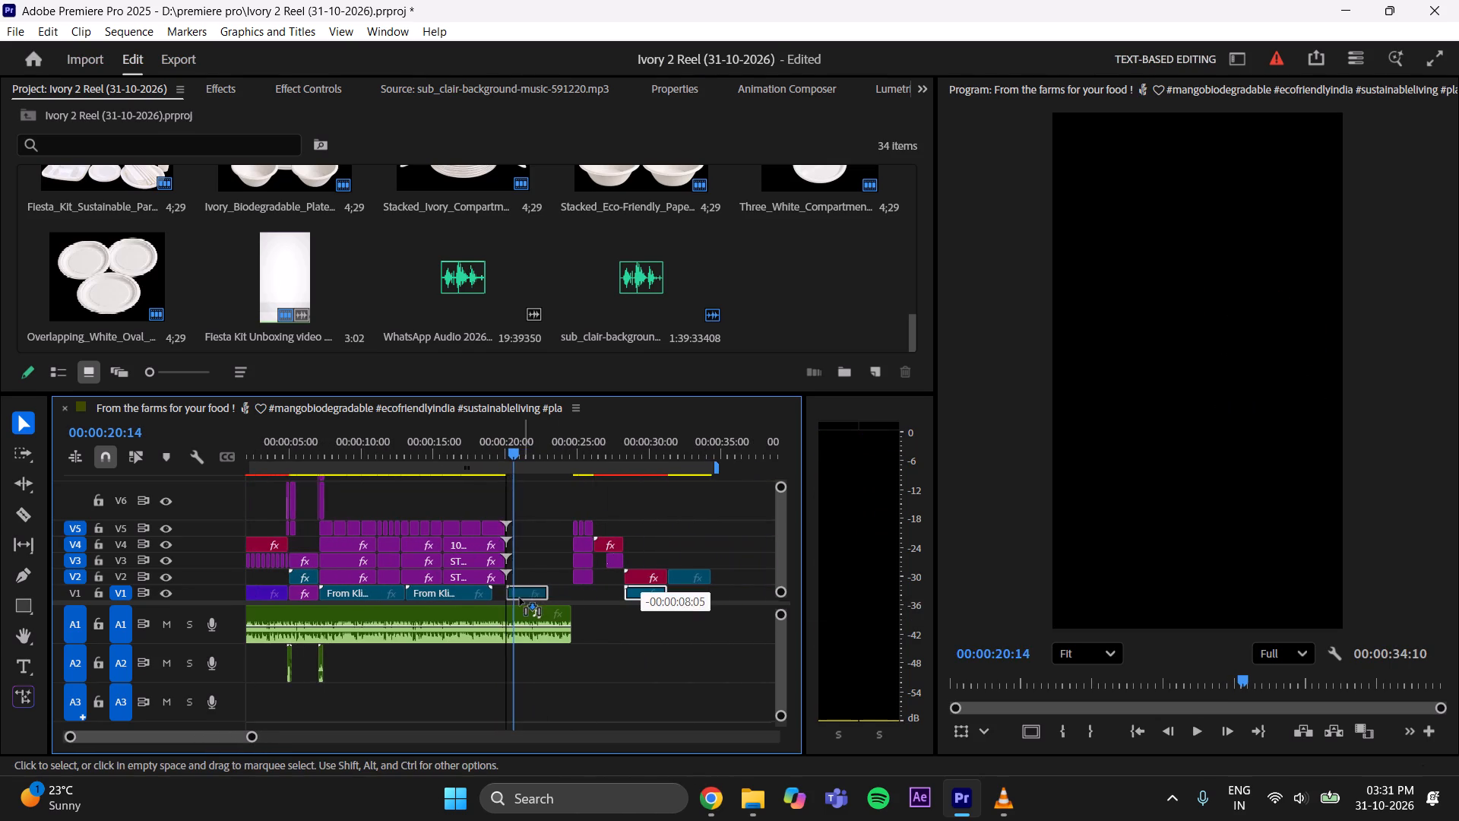
{"action": "left_click_drag", "start_coordinate": [520, 598], "coordinate": [505, 598]}
{"action": "left_click_drag", "start_coordinate": [533, 594], "coordinate": [593, 603]}
{"action": "left_click", "coordinate": [642, 614]}
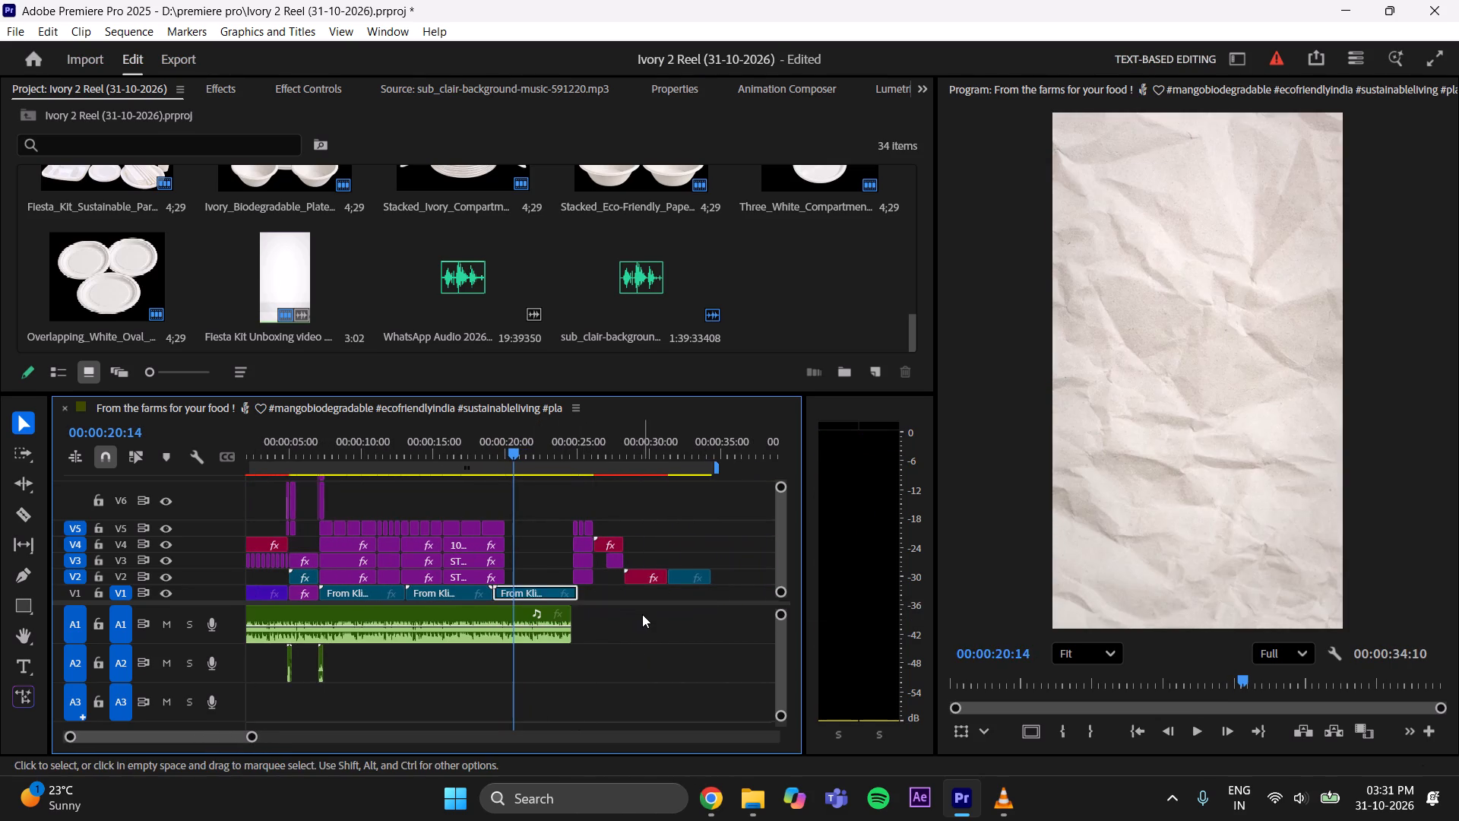
{"action": "key", "text": "ctrl+s"}
Move the "Say Goodbye! To Guilt" text layers and their plate images back against the "Strong Stylish" section at about 20 seconds, and save.
{"action": "left_click_drag", "start_coordinate": [559, 493], "coordinate": [569, 534]}
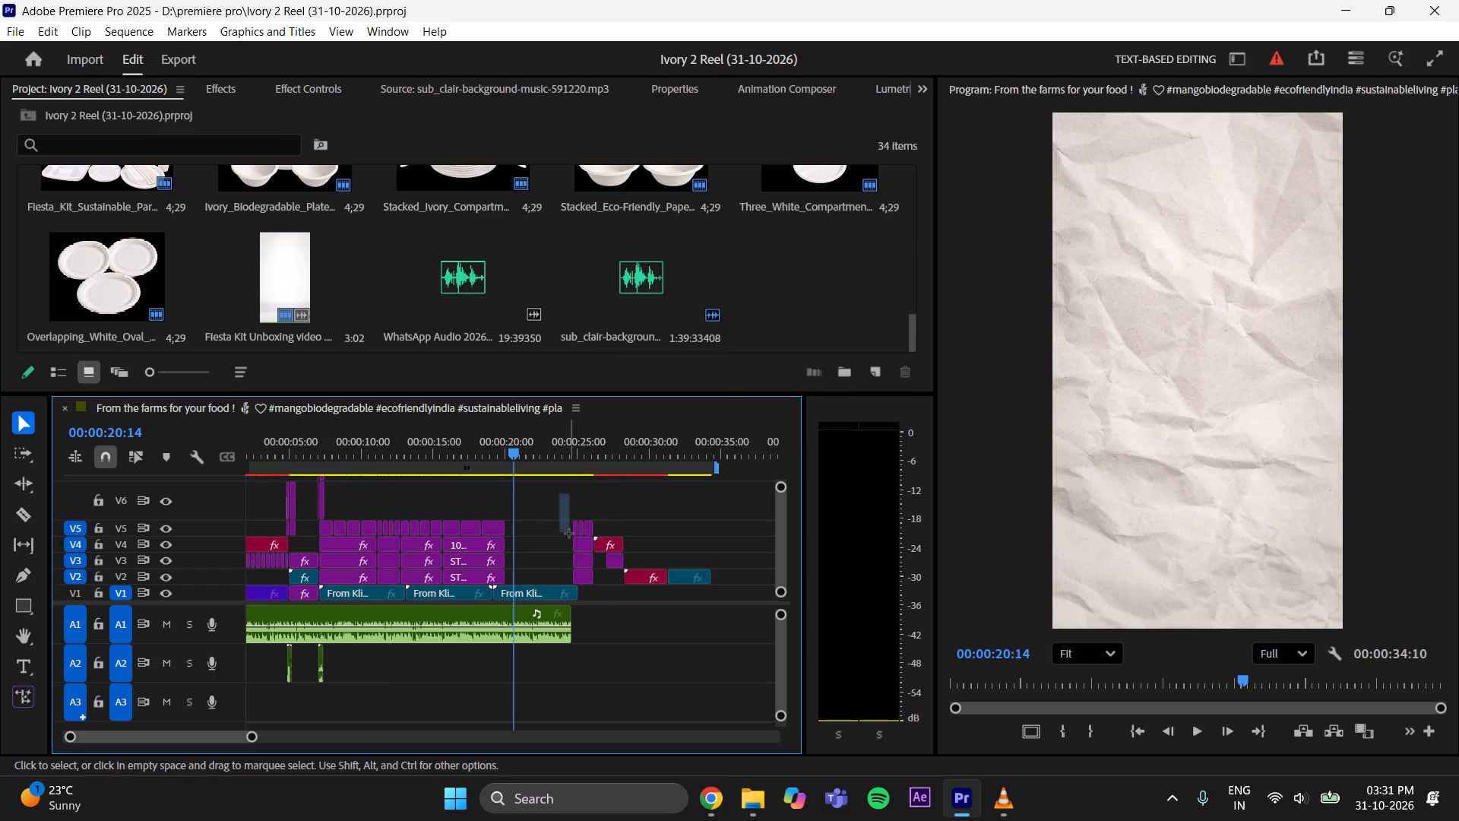
{"action": "left_click_drag", "start_coordinate": [569, 534], "coordinate": [589, 580]}
{"action": "left_click_drag", "start_coordinate": [515, 445], "coordinate": [490, 456]}
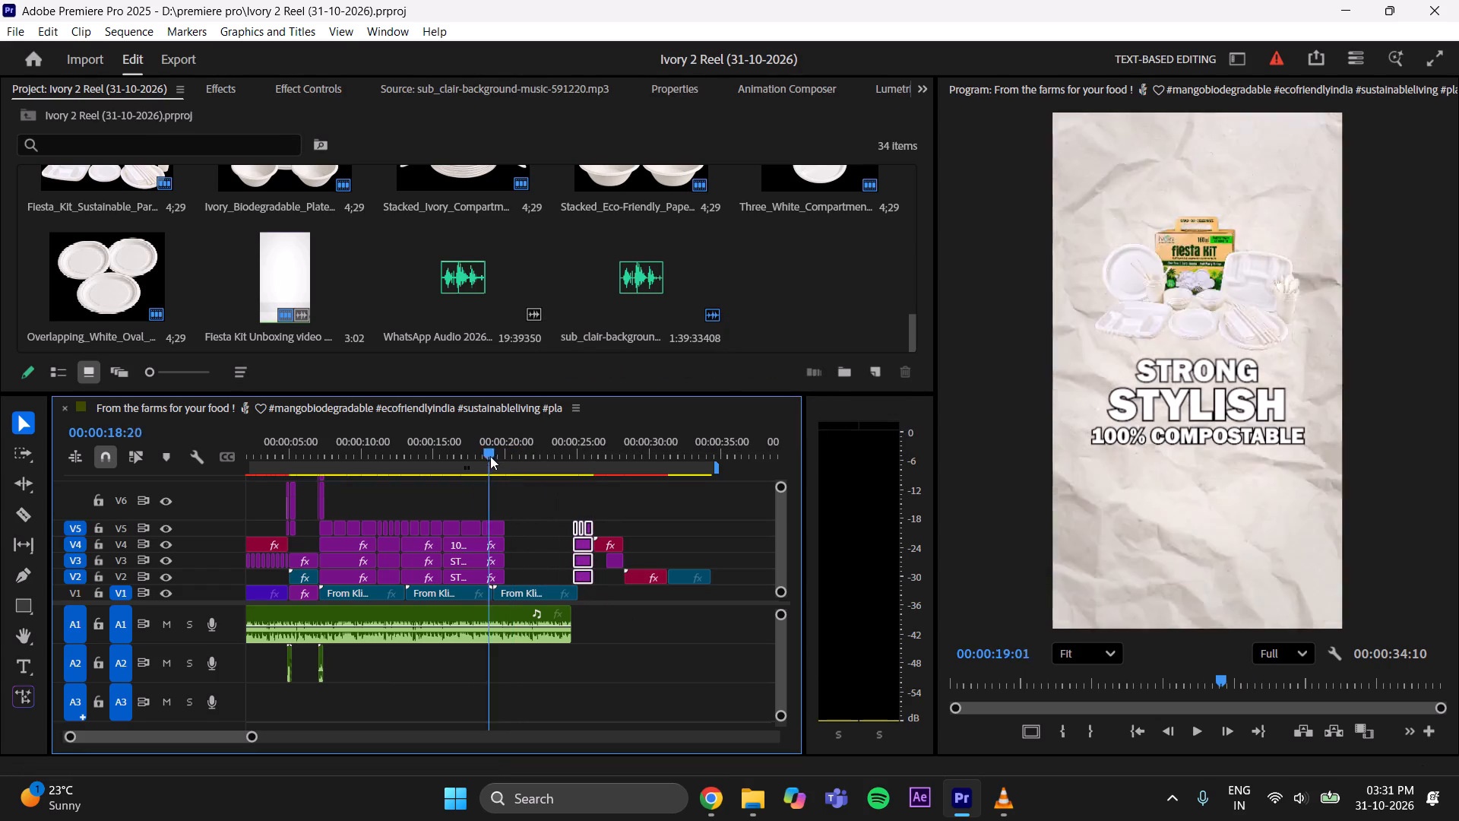
{"action": "left_click_drag", "start_coordinate": [490, 456], "coordinate": [483, 460]}
{"action": "left_click_drag", "start_coordinate": [581, 576], "coordinate": [512, 575]}
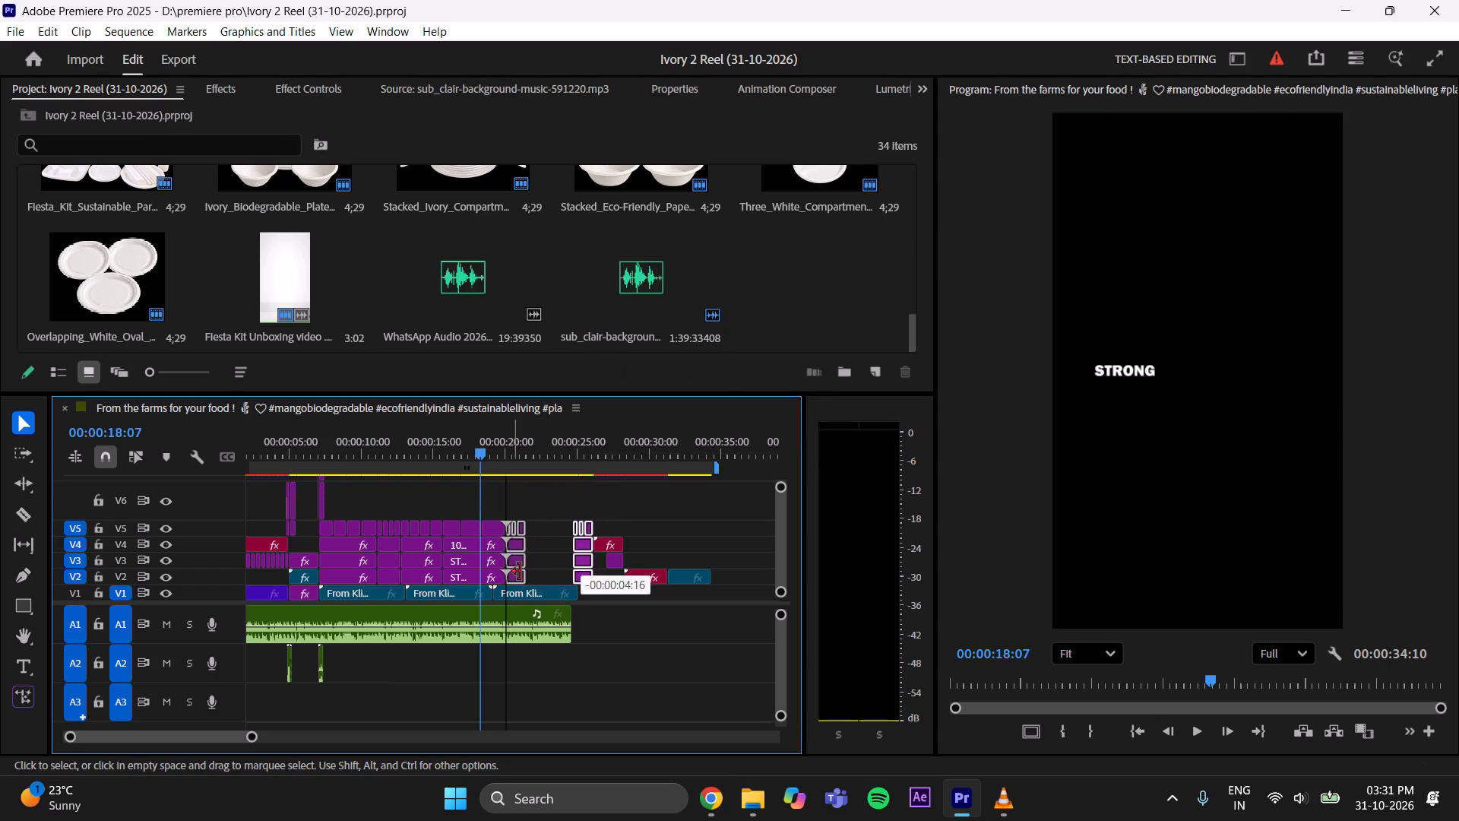
{"action": "left_click", "coordinate": [560, 550]}
{"action": "key", "text": "ctrl+s"}
Shift the last two "Say Goodbye!" plate images later on V5 and extend the first one to about 21.5 seconds.
{"action": "left_click_drag", "start_coordinate": [249, 735], "coordinate": [244, 737]}
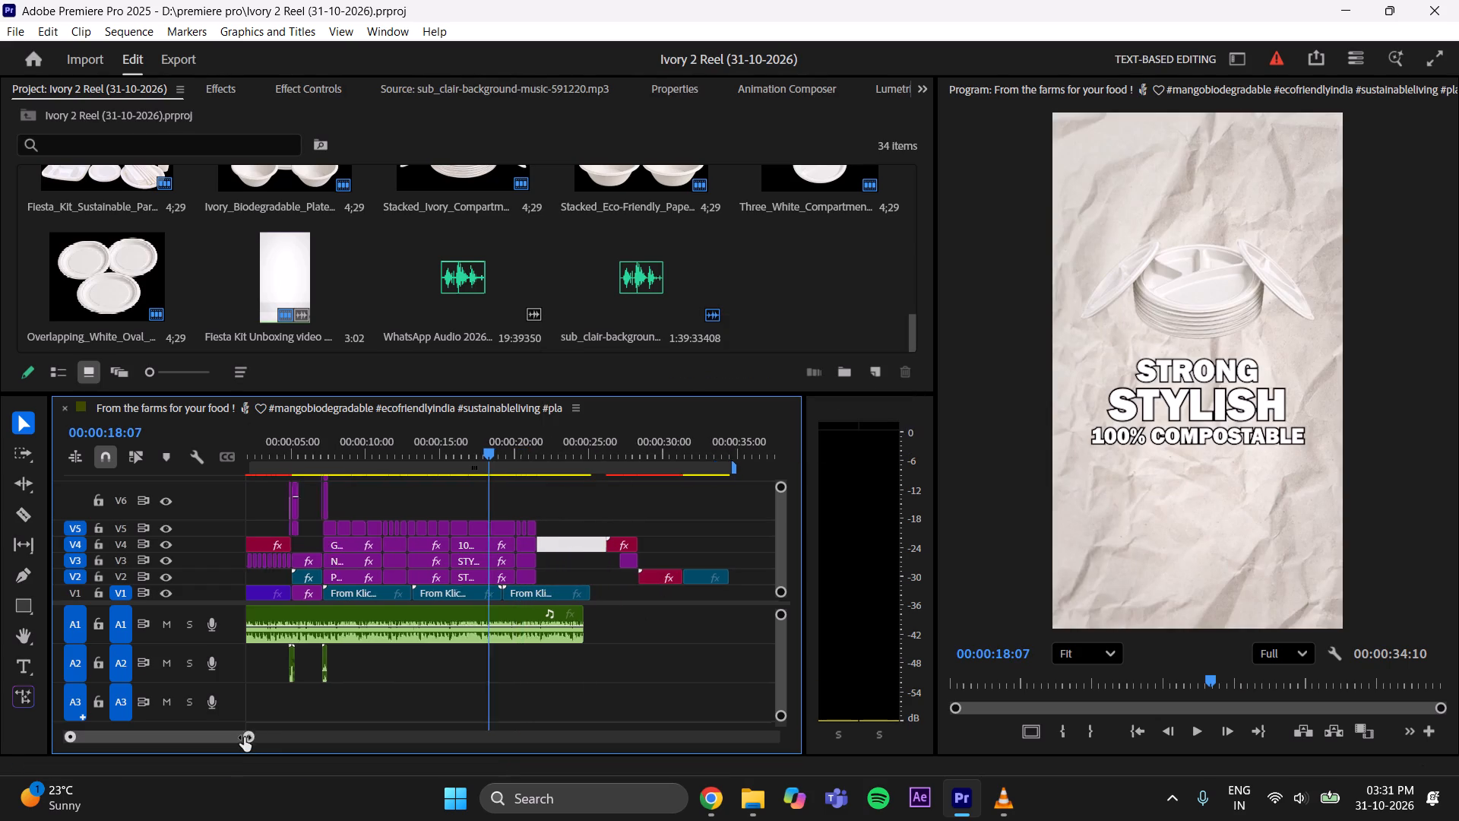
{"action": "left_click_drag", "start_coordinate": [244, 737], "coordinate": [217, 747]}
{"action": "left_click", "coordinate": [147, 735]}
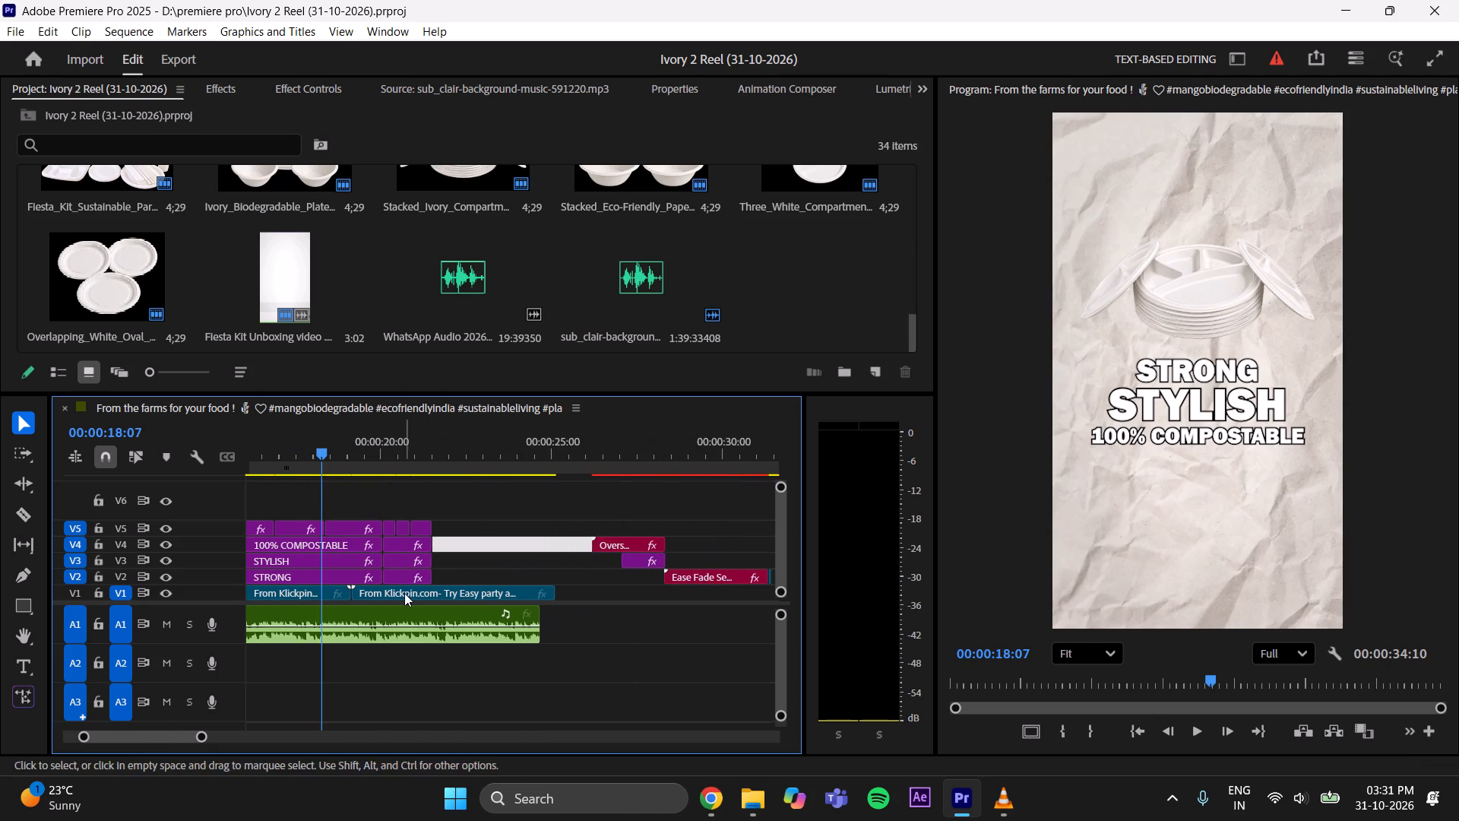
{"action": "left_click_drag", "start_coordinate": [467, 495], "coordinate": [406, 529]}
{"action": "left_click_drag", "start_coordinate": [402, 529], "coordinate": [467, 527]}
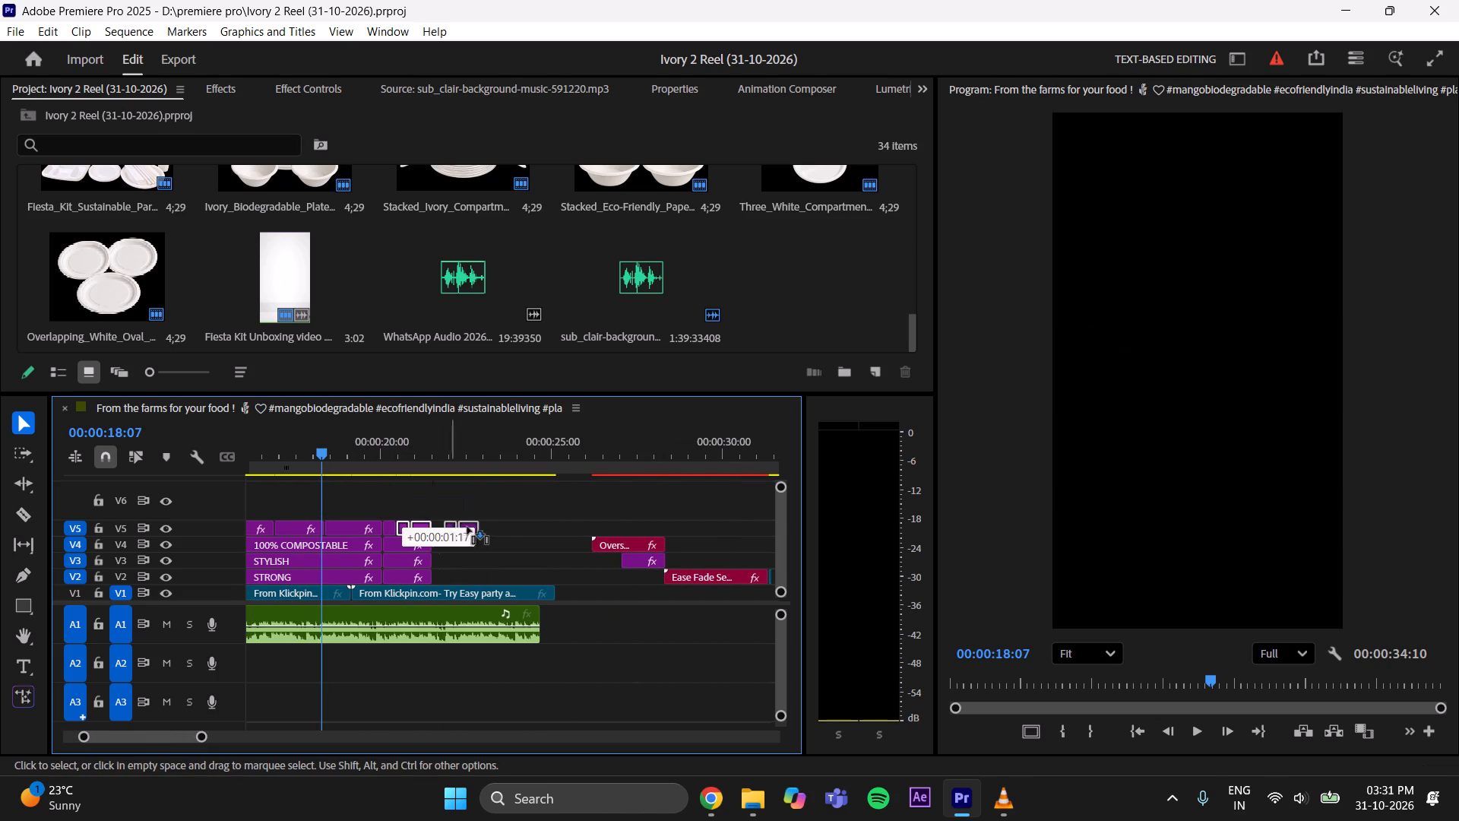
{"action": "left_click_drag", "start_coordinate": [467, 527], "coordinate": [504, 525]}
{"action": "left_click", "coordinate": [463, 499]}
{"action": "left_click_drag", "start_coordinate": [395, 528], "coordinate": [426, 531]}
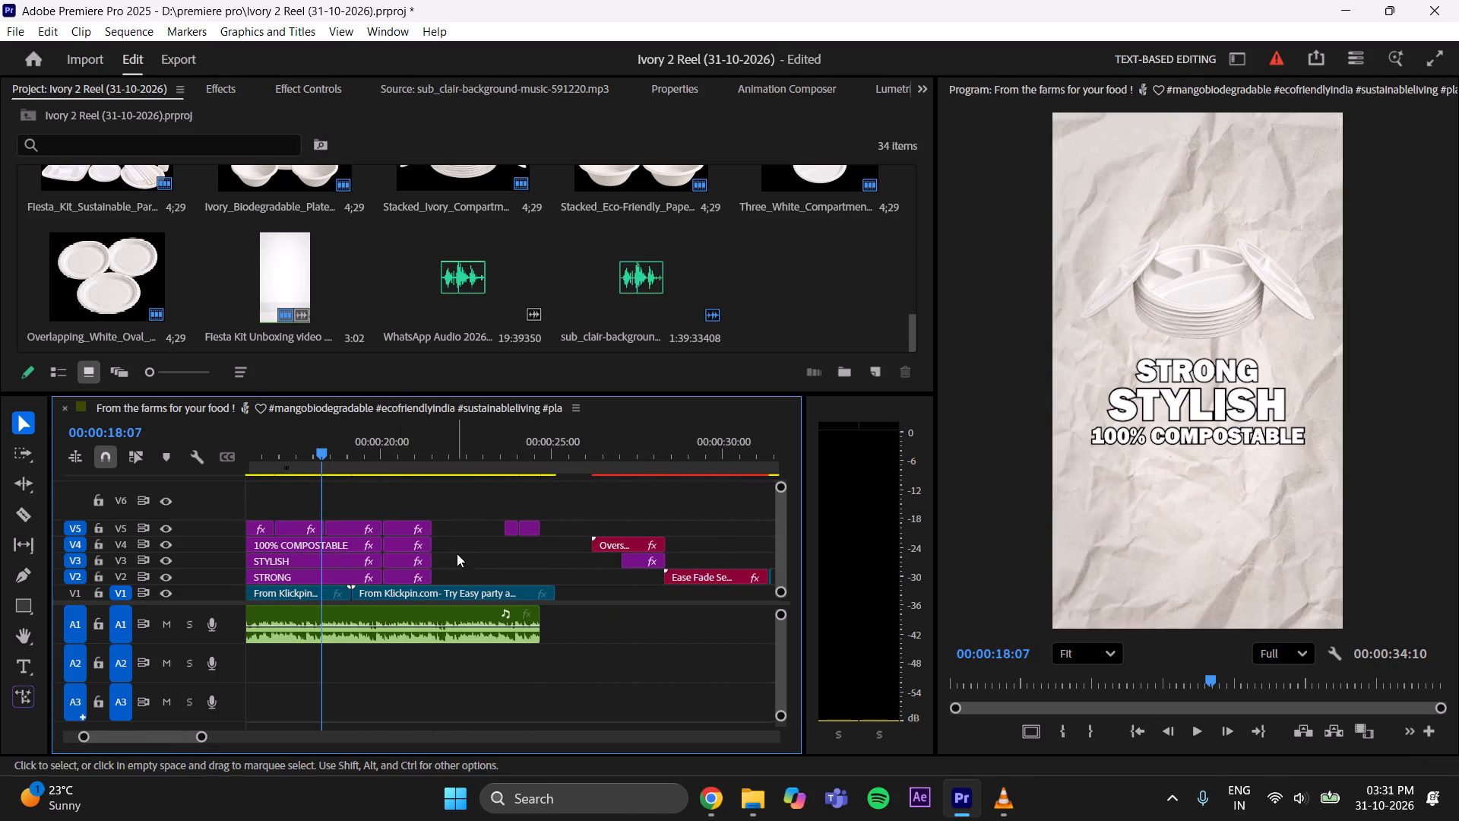
Place the second and third "Say Goodbye!" plate images back to back on V5, extending them to about 23 and 25 seconds.
{"action": "left_click_drag", "start_coordinate": [508, 528], "coordinate": [445, 534]}
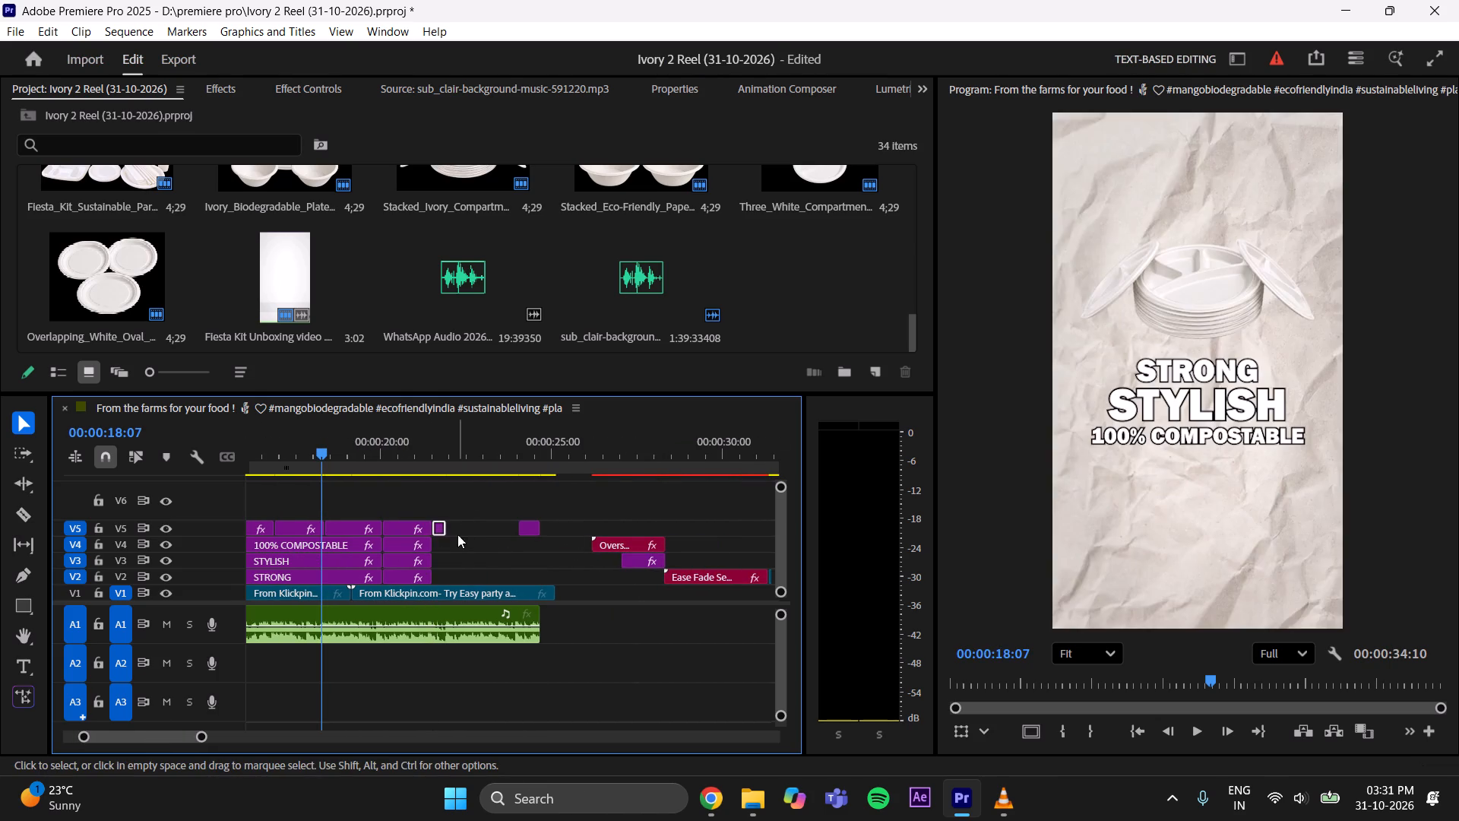
{"action": "left_click_drag", "start_coordinate": [451, 529], "coordinate": [491, 532]}
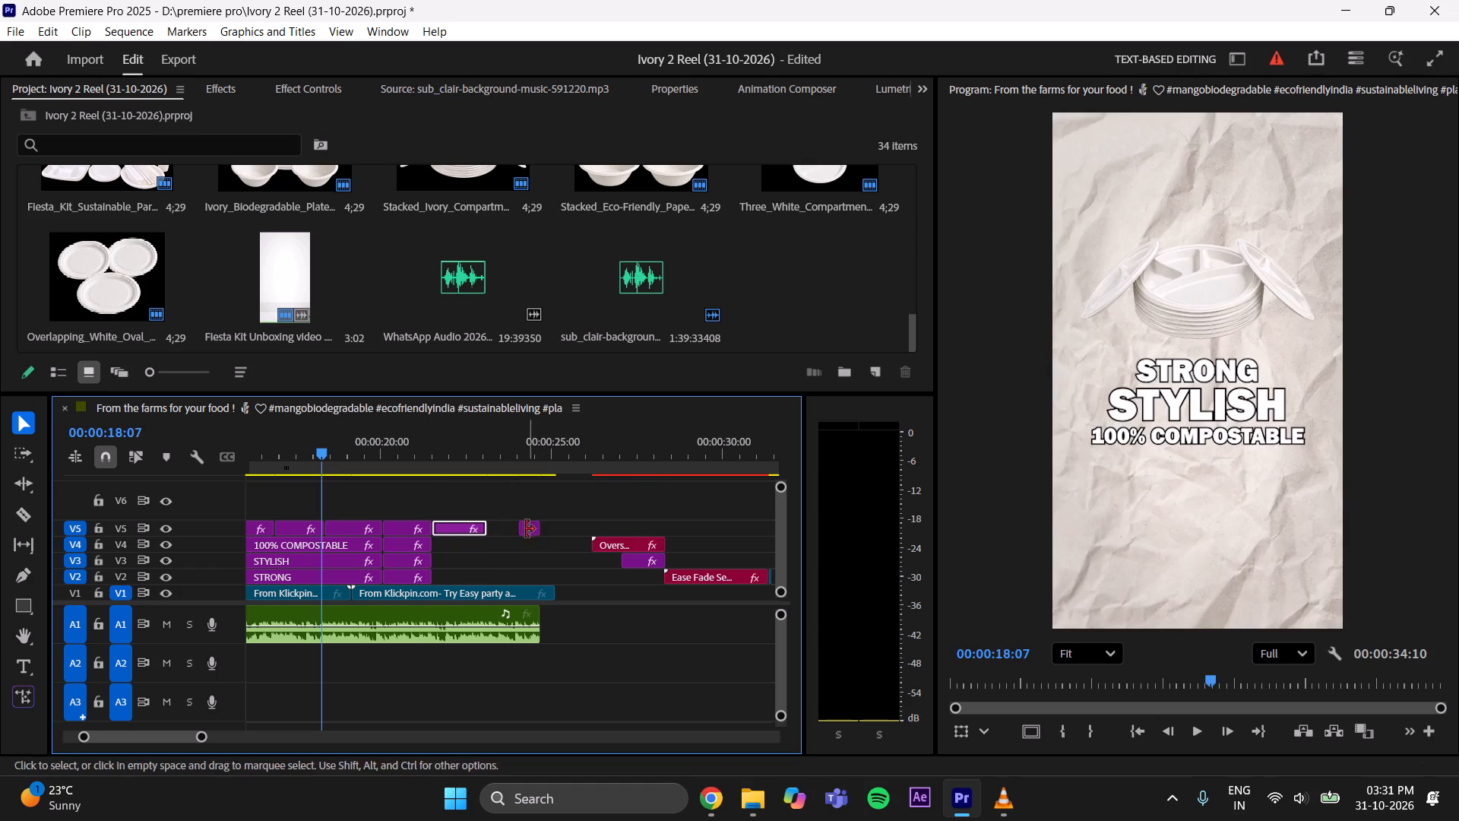
{"action": "left_click_drag", "start_coordinate": [529, 528], "coordinate": [499, 533]}
{"action": "left_click_drag", "start_coordinate": [506, 531], "coordinate": [549, 531]}
{"action": "left_click", "coordinate": [549, 510]}
{"action": "key", "text": "space"}
{"action": "key", "text": "space"}
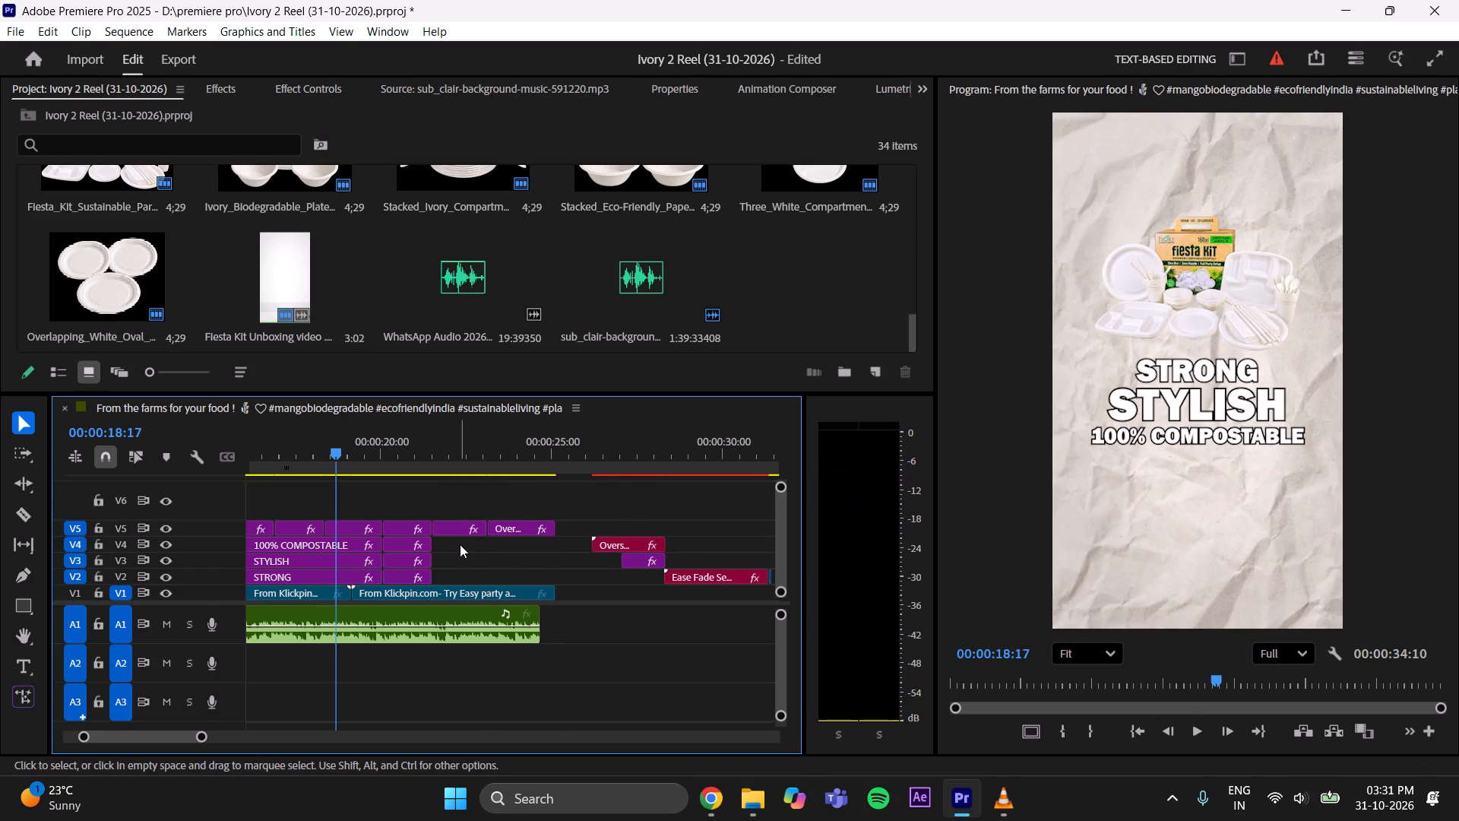
Extend the "Say Goodbye!", "To Guilt" and "Hello to Green Pride!" text layers to the end of the last plate image, and save.
{"action": "left_click_drag", "start_coordinate": [460, 544], "coordinate": [417, 575]}
{"action": "left_click_drag", "start_coordinate": [434, 547], "coordinate": [562, 552]}
{"action": "left_click", "coordinate": [595, 576]}
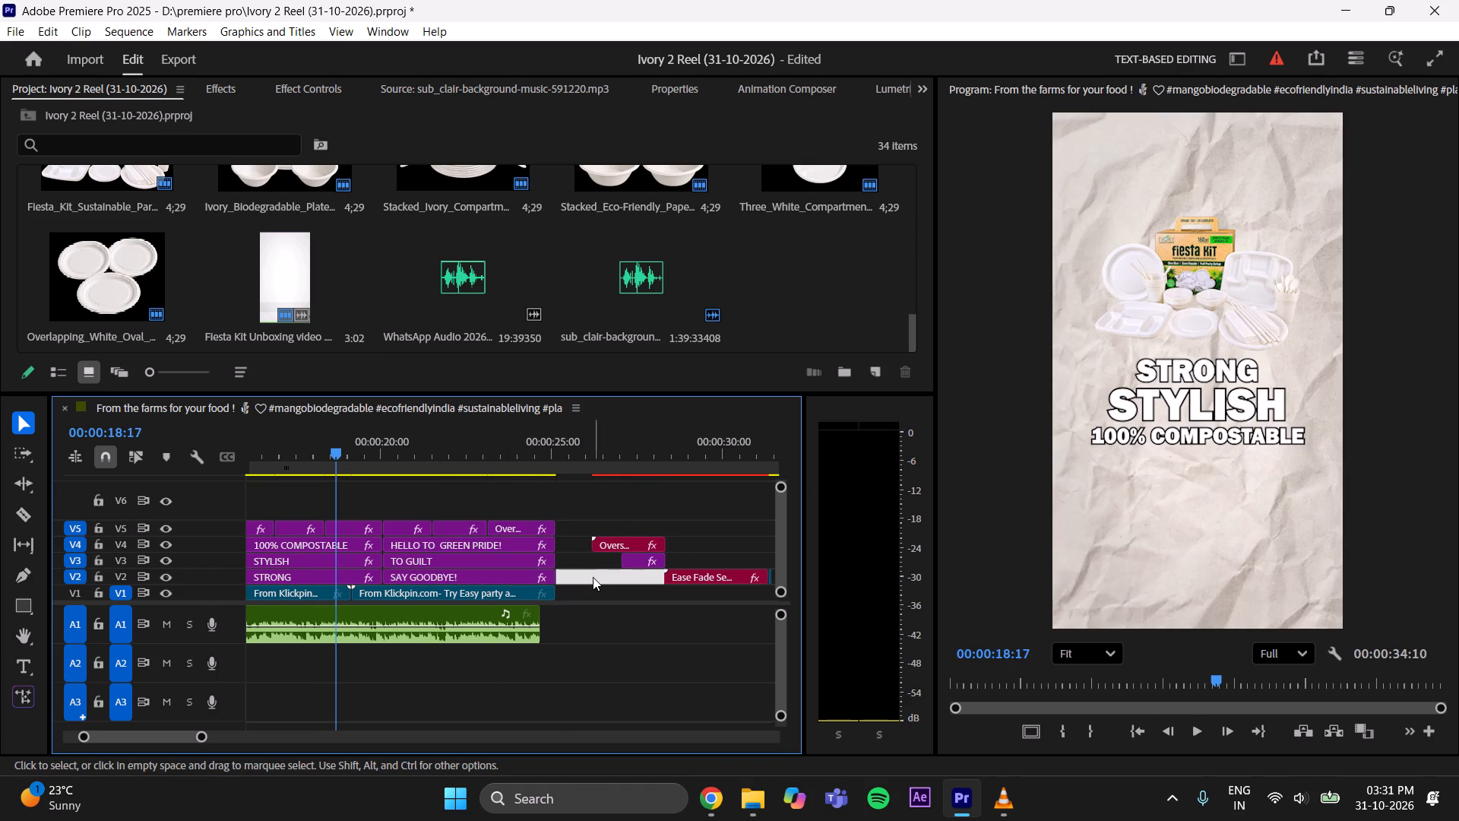
{"action": "key", "text": "ctrl+s"}
Play back the change from the "Strong Stylish" section to the "Say Goodbye!" section to find the matching music beat.
{"action": "key", "text": "space"}
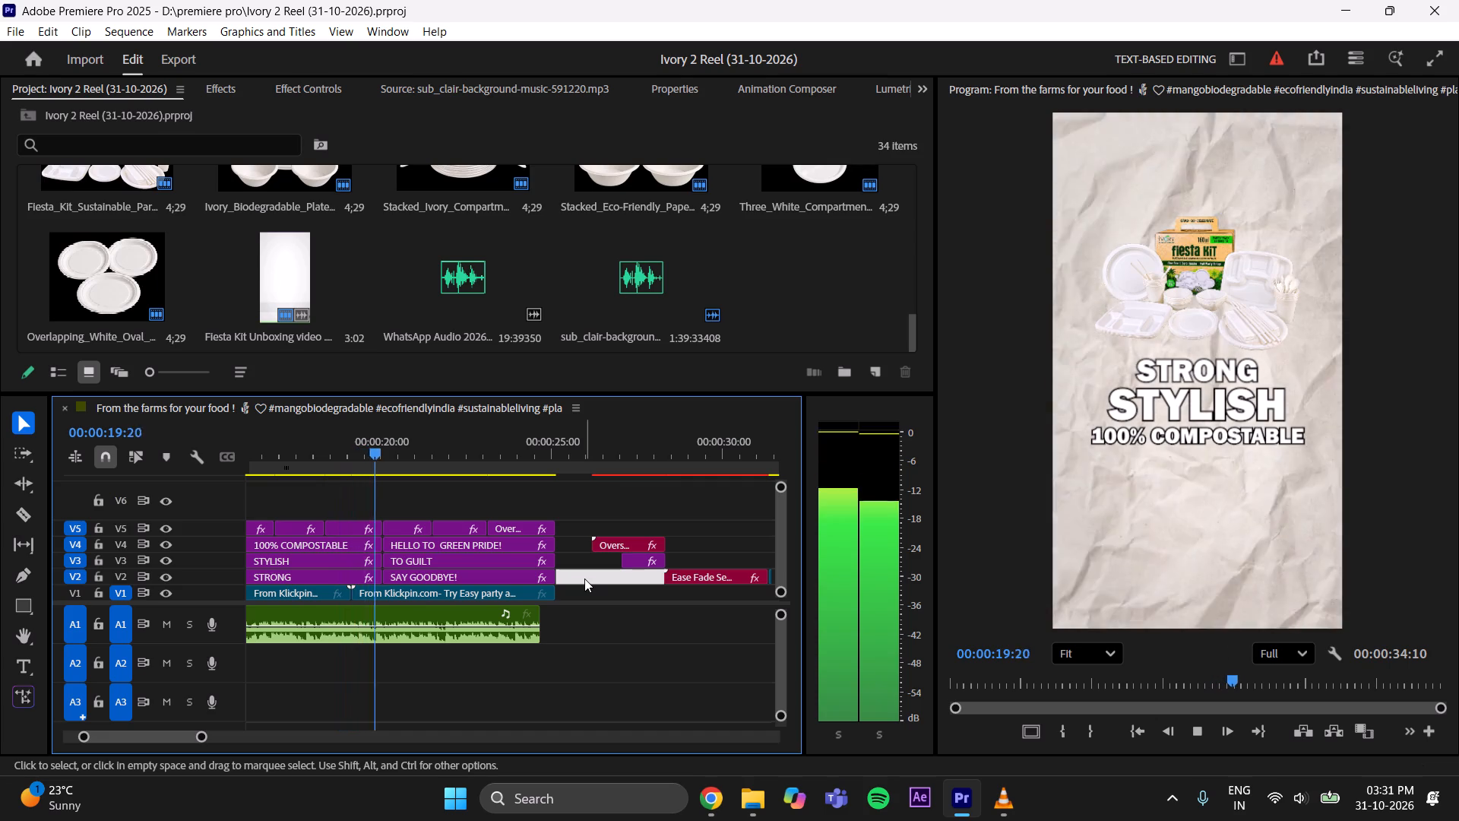
{"action": "key", "text": "space"}
{"action": "left_click_drag", "start_coordinate": [404, 442], "coordinate": [316, 483]}
{"action": "key", "text": "space"}
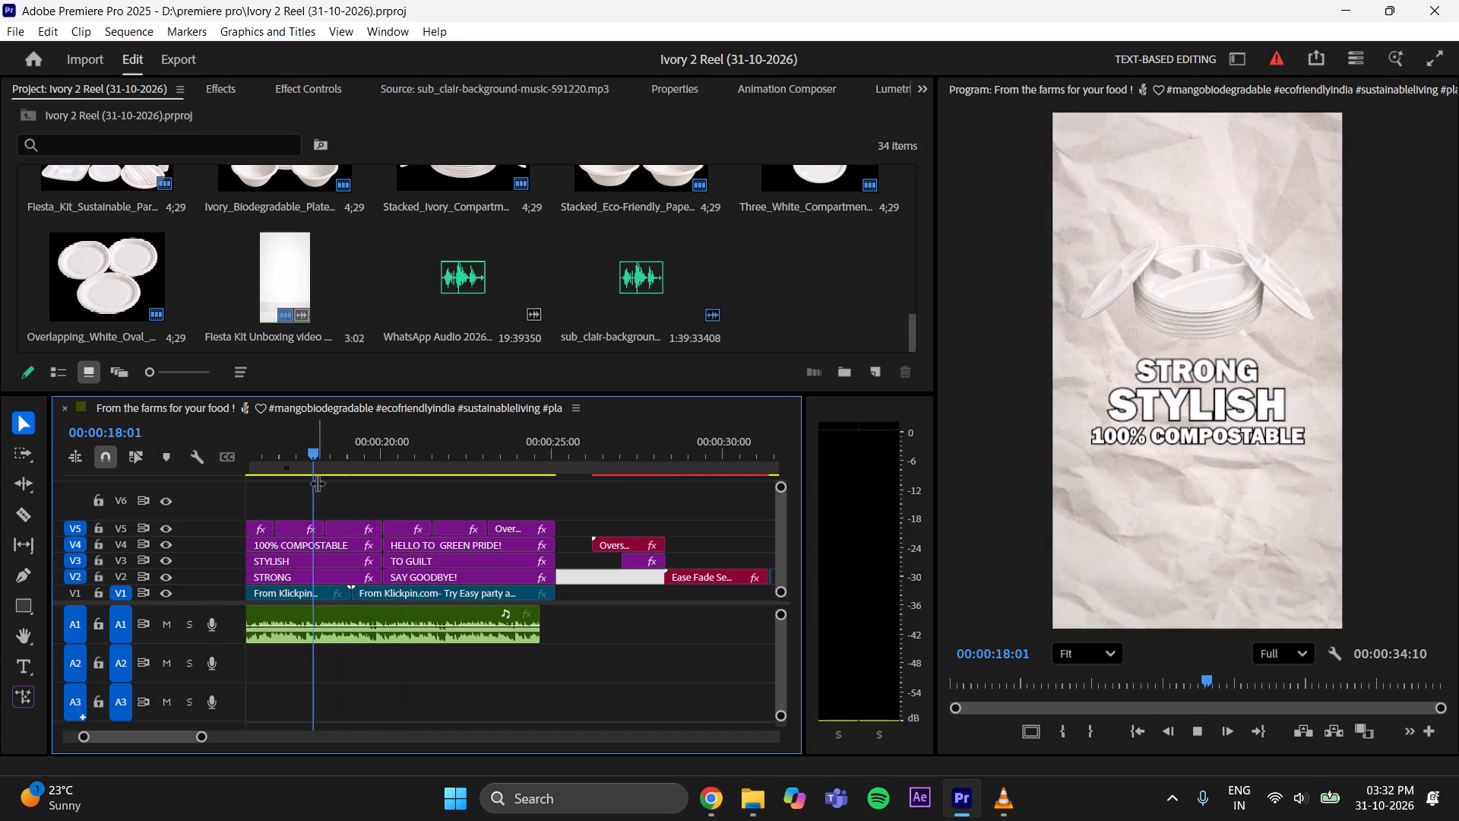
{"action": "key", "text": "space"}
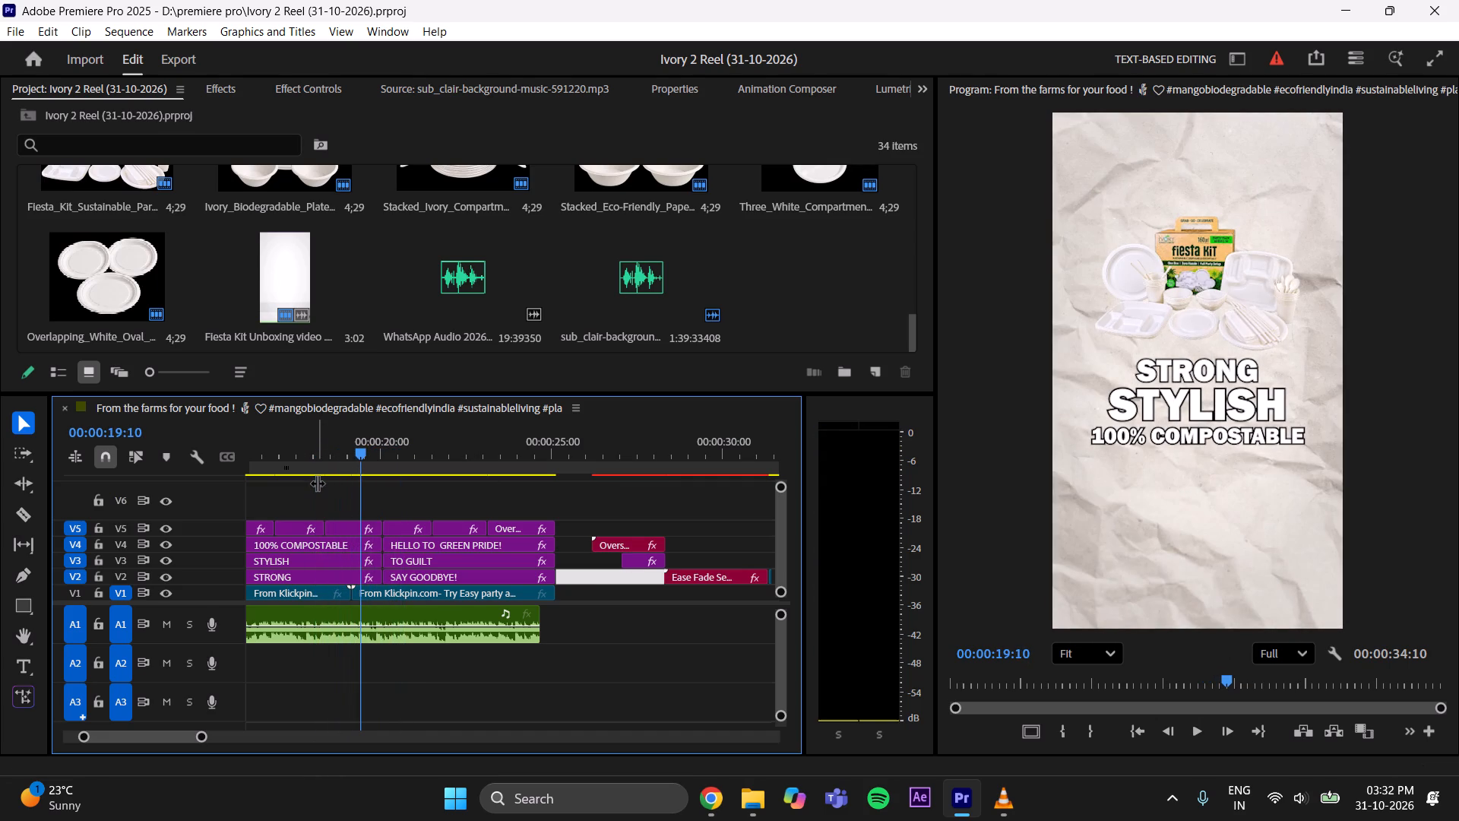
{"action": "key", "text": "space"}
{"action": "key", "text": "space"}
Trim the last "Strong Stylish" plate image and its three text layers on V2 to V5 to end at 00:00:19:20.
{"action": "left_click", "coordinate": [380, 455]}
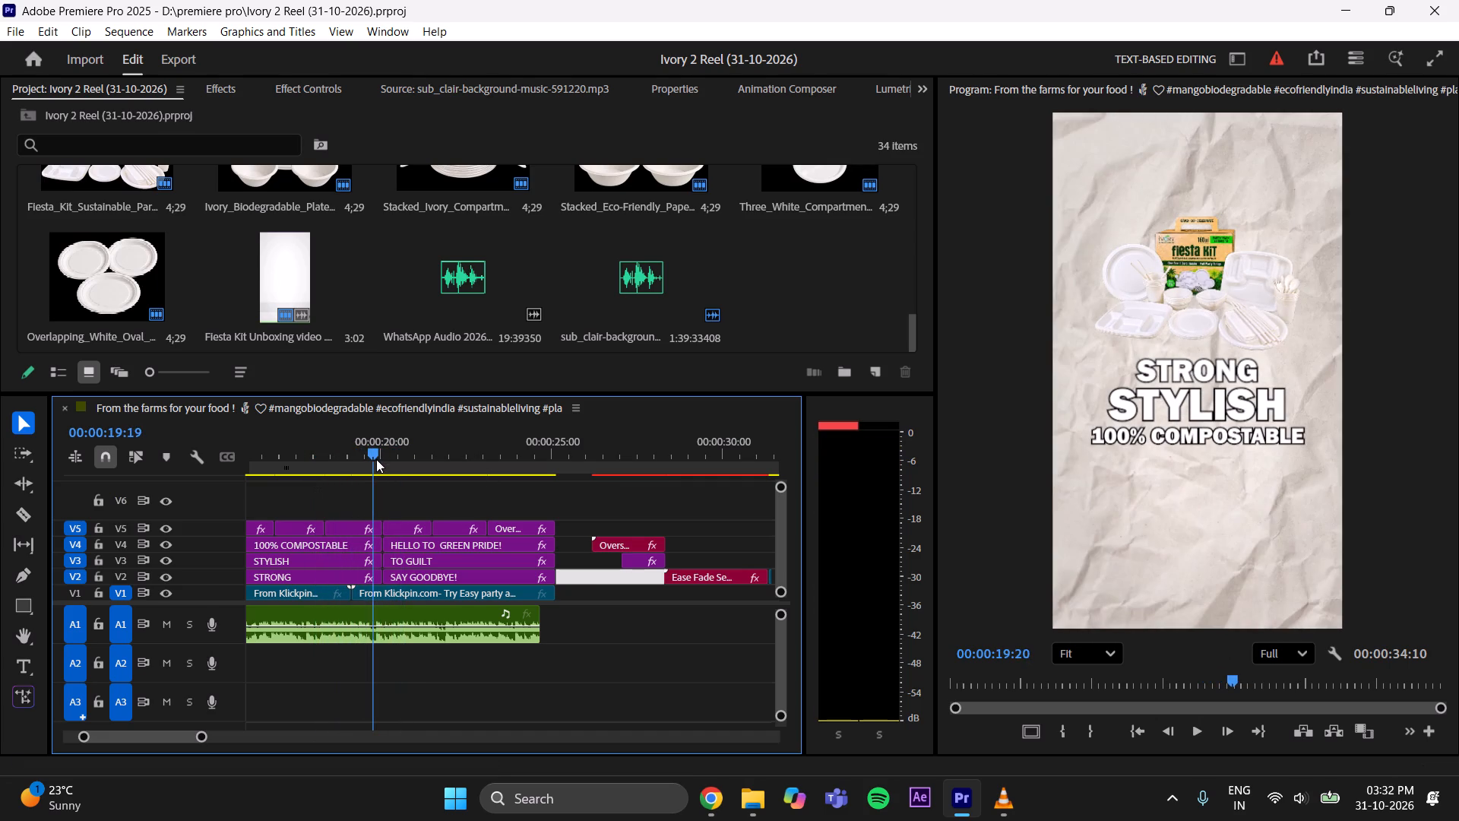
{"action": "left_click_drag", "start_coordinate": [379, 527], "coordinate": [374, 534]}
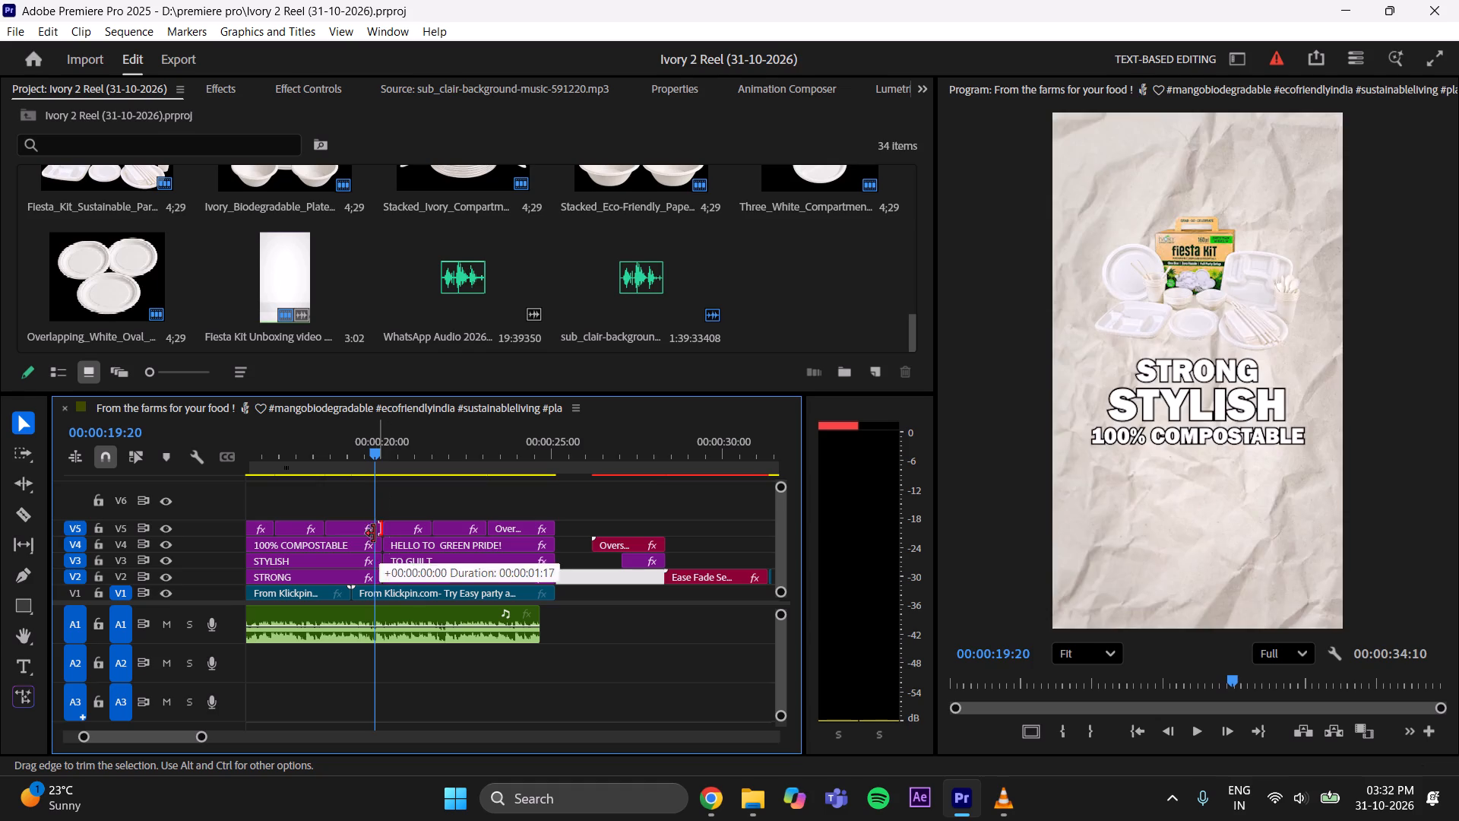
{"action": "left_click_drag", "start_coordinate": [374, 534], "coordinate": [373, 534]}
{"action": "left_click", "coordinate": [380, 544]}
{"action": "left_click", "coordinate": [378, 548]}
{"action": "left_click_drag", "start_coordinate": [379, 543], "coordinate": [373, 550]}
{"action": "left_click_drag", "start_coordinate": [382, 557], "coordinate": [376, 565]}
{"action": "left_click_drag", "start_coordinate": [382, 577], "coordinate": [372, 579]}
Move the whole "Say Goodbye!" section of text layers and plate images back to start at 00:00:19:20, and save.
{"action": "left_click_drag", "start_coordinate": [523, 500], "coordinate": [409, 581]}
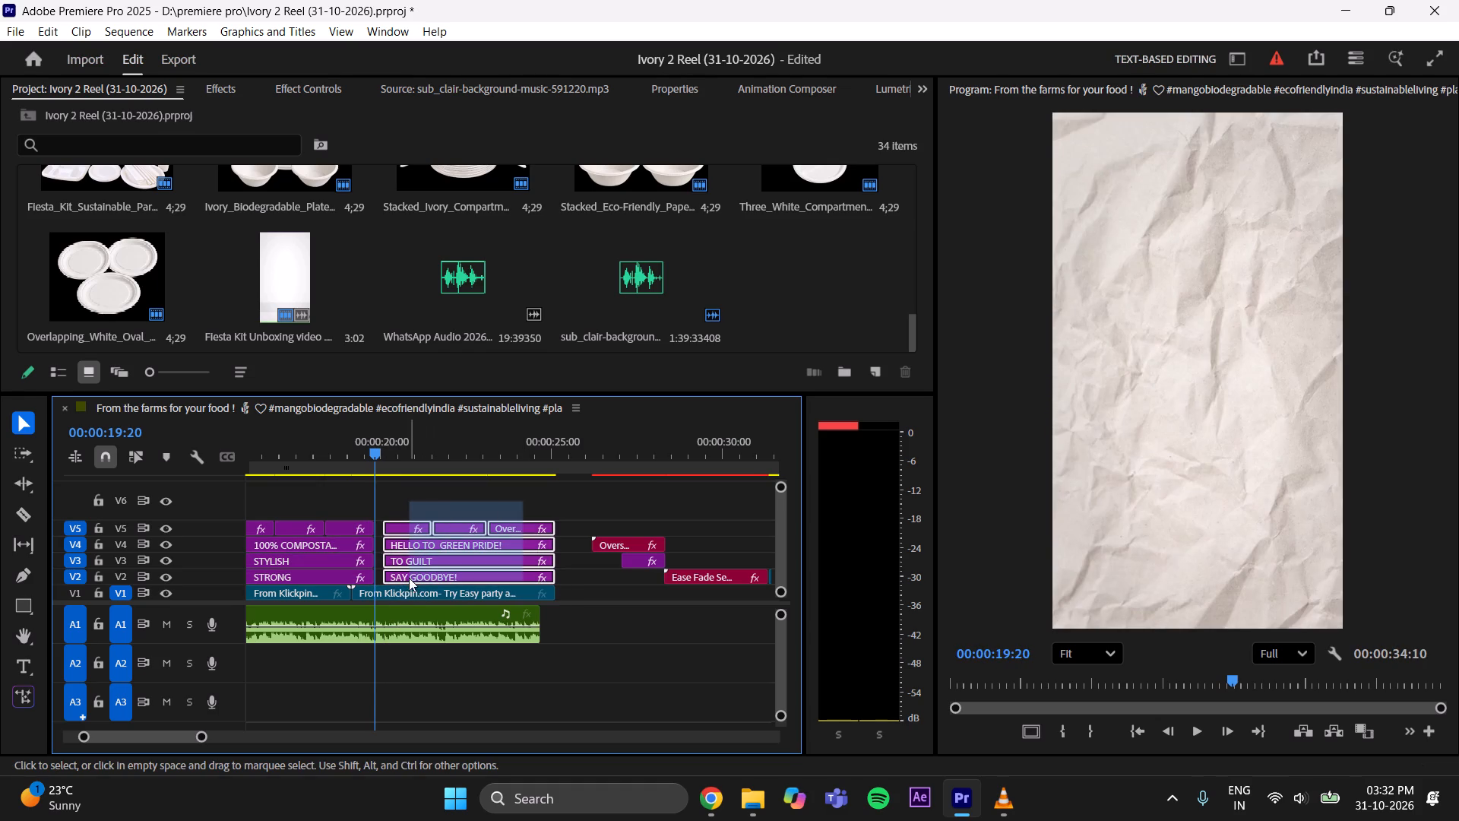
{"action": "left_click_drag", "start_coordinate": [398, 528], "coordinate": [391, 531]}
{"action": "left_click", "coordinate": [392, 503]}
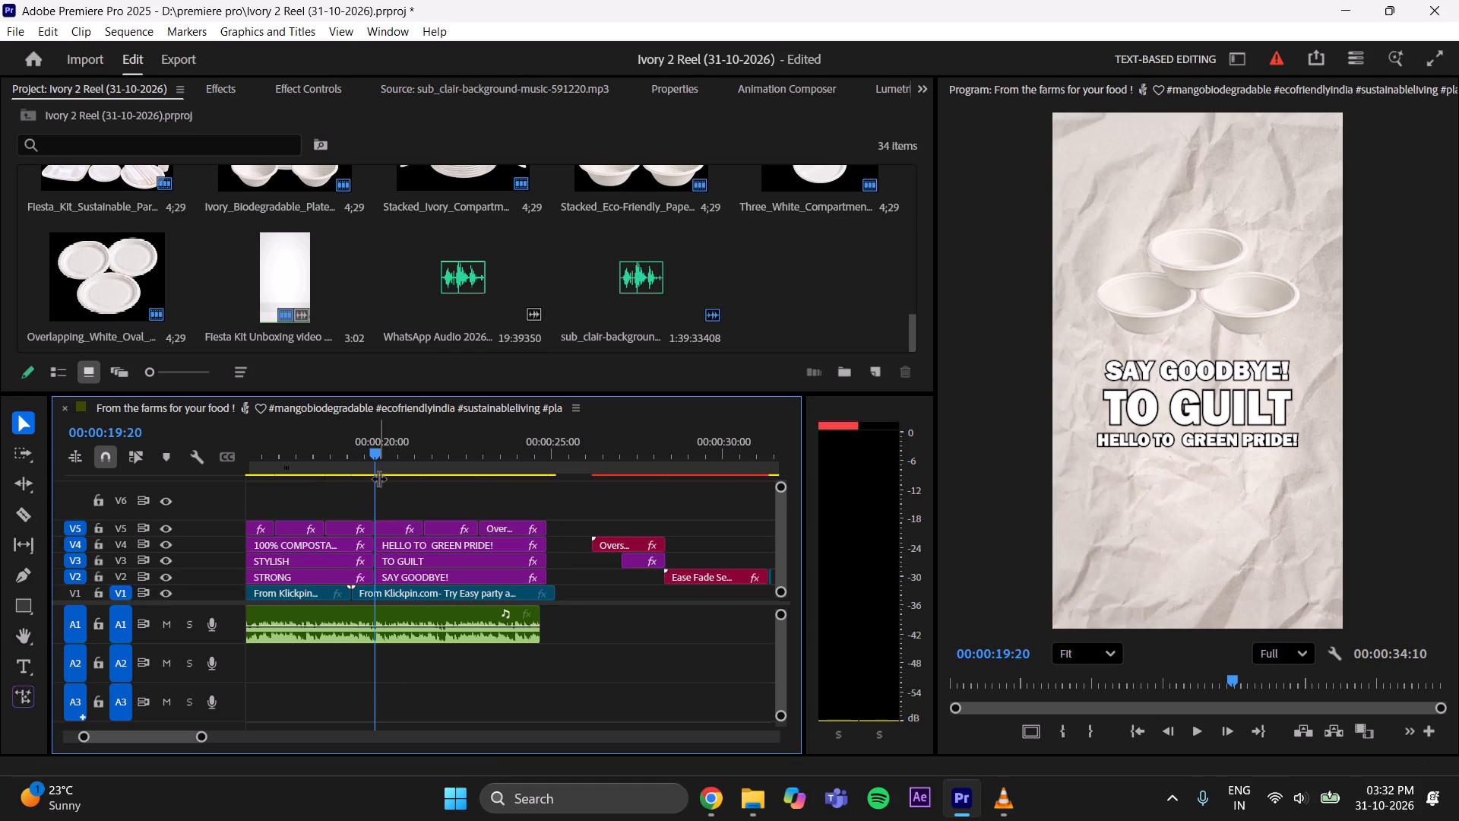
{"action": "key", "text": "ctrl+s"}
Play back the "Say Goodbye!" section through to its end to check the image changes against the music.
{"action": "left_click_drag", "start_coordinate": [370, 461], "coordinate": [351, 478]}
{"action": "key", "text": "space"}
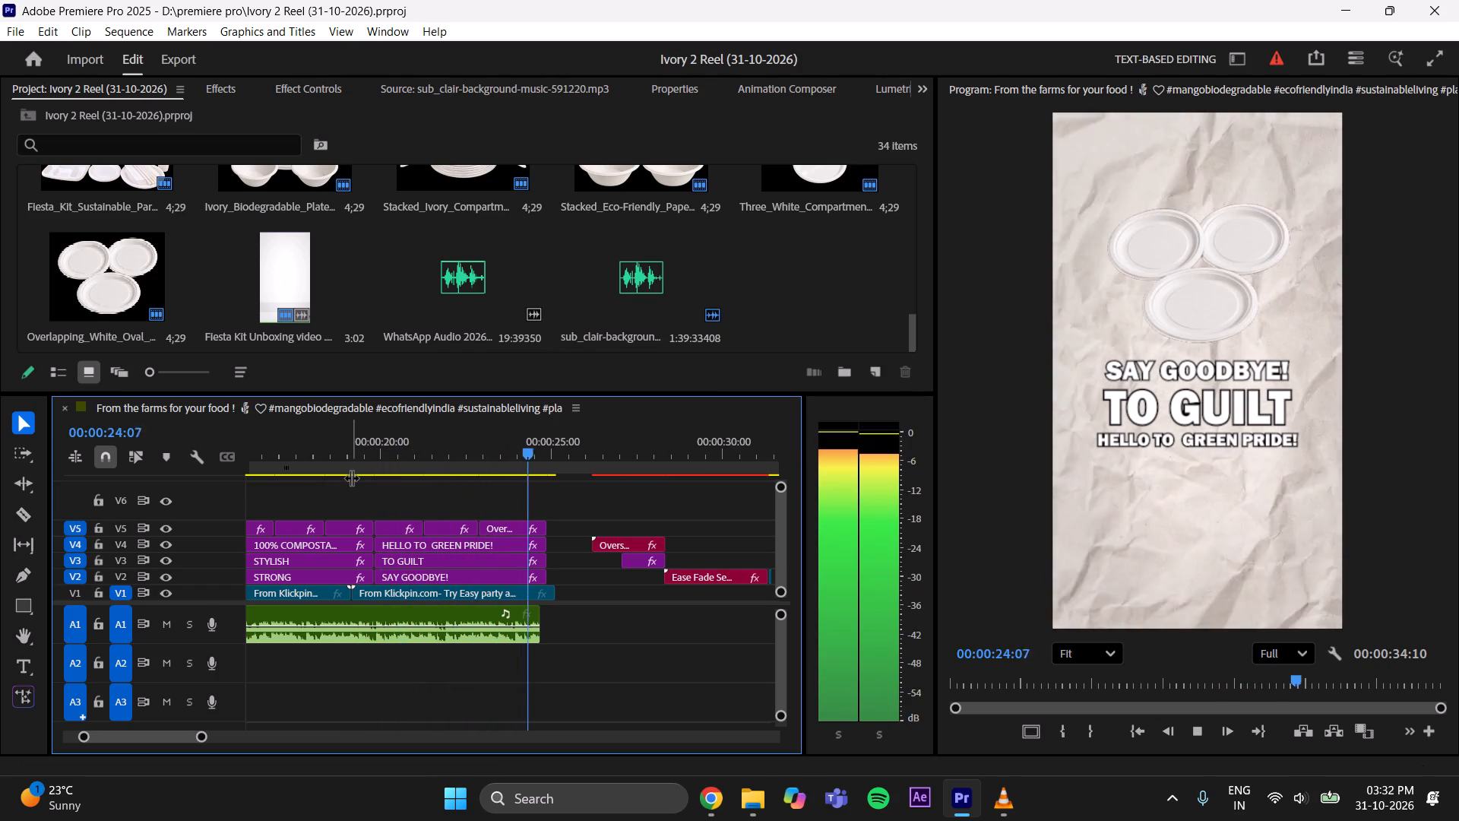
{"action": "key", "text": "space"}
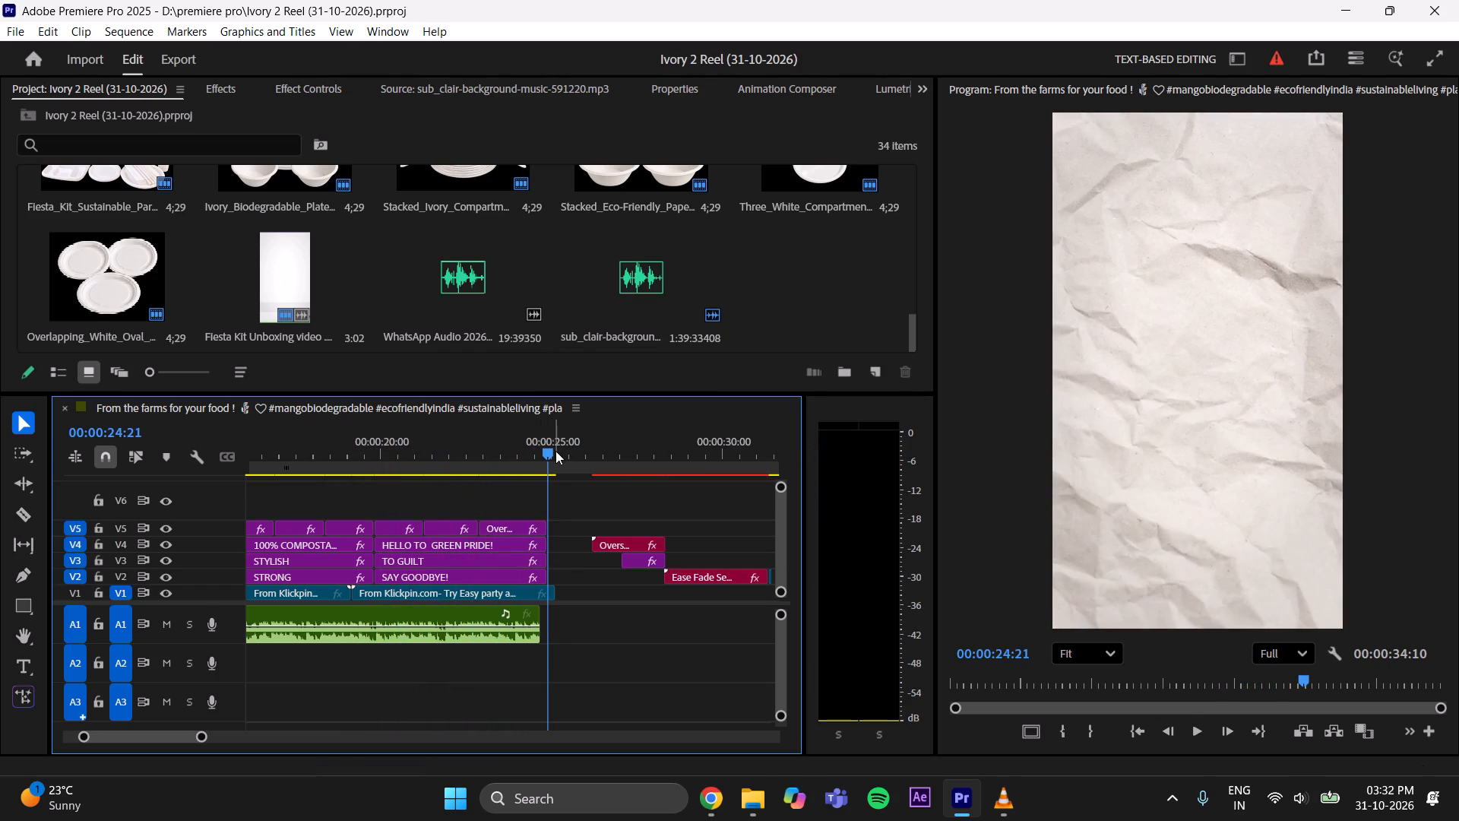
{"action": "left_click_drag", "start_coordinate": [555, 446], "coordinate": [489, 480]}
{"action": "key", "text": "space"}
{"action": "key", "text": "space"}
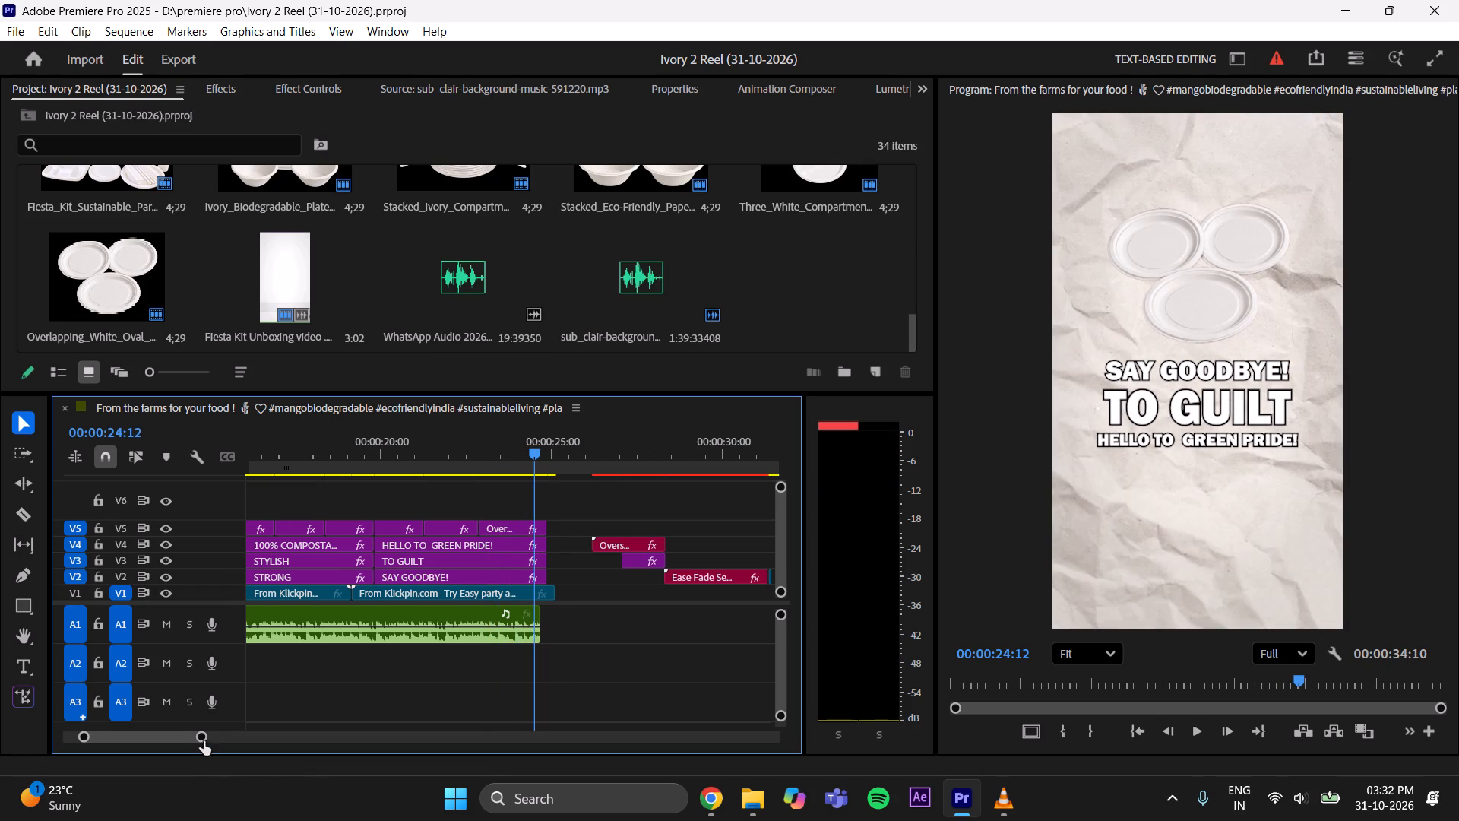
Extend the background music clip on A1 past the last video clip, to about 35 seconds.
{"action": "left_click_drag", "start_coordinate": [201, 737], "coordinate": [237, 725]}
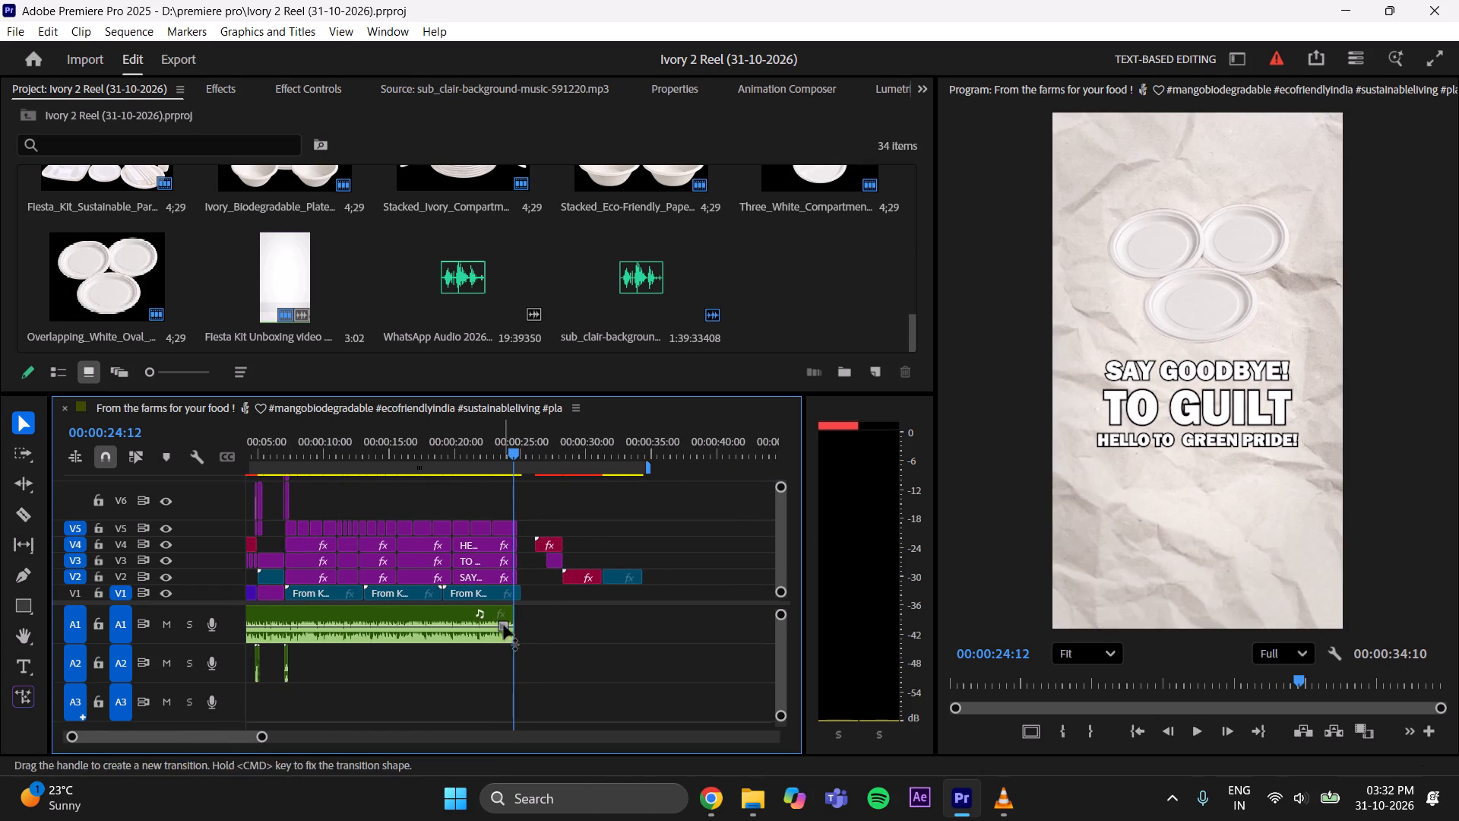
{"action": "left_click_drag", "start_coordinate": [514, 637], "coordinate": [661, 641]}
{"action": "left_click", "coordinate": [676, 536]}
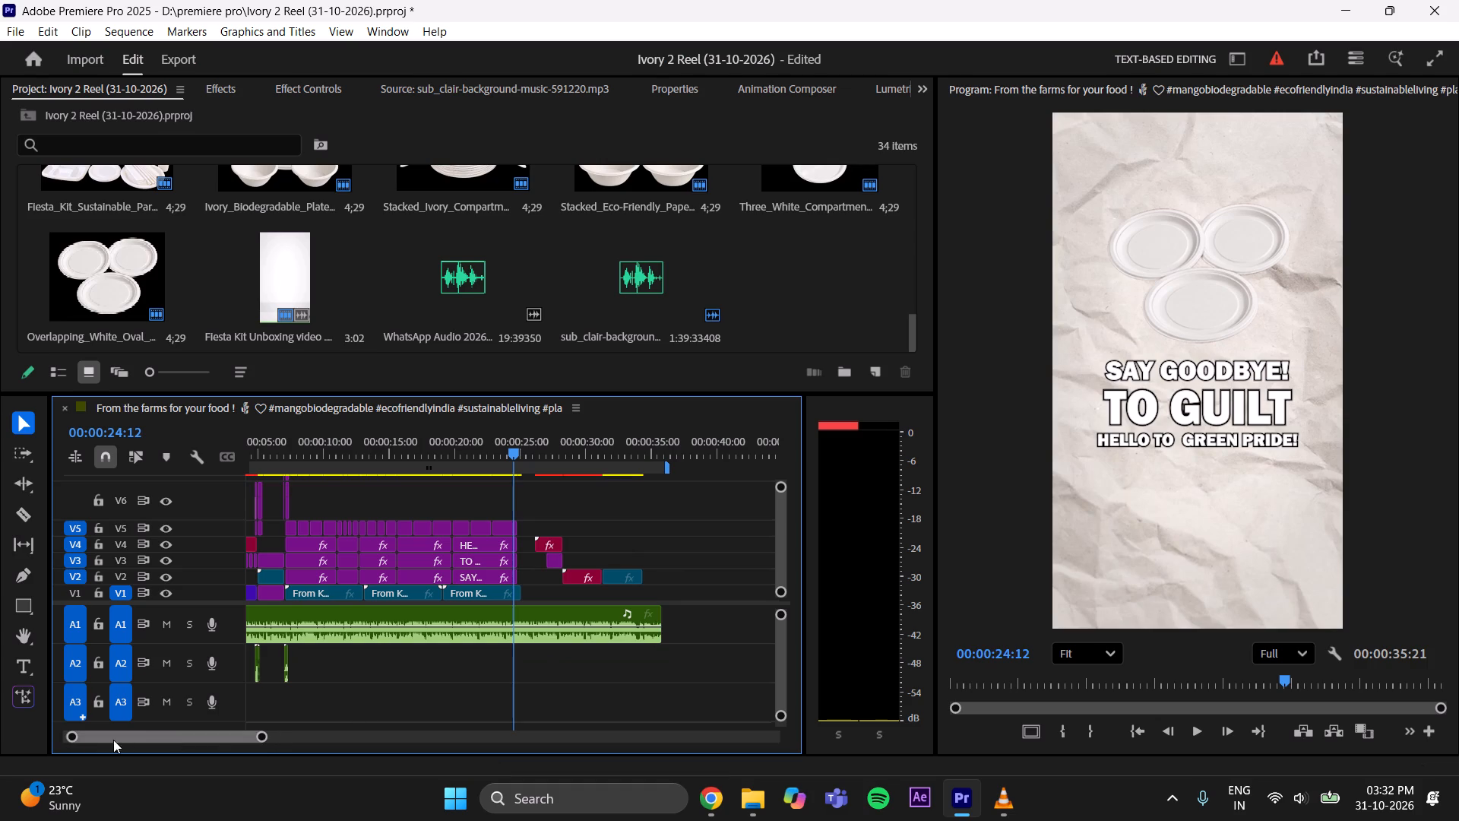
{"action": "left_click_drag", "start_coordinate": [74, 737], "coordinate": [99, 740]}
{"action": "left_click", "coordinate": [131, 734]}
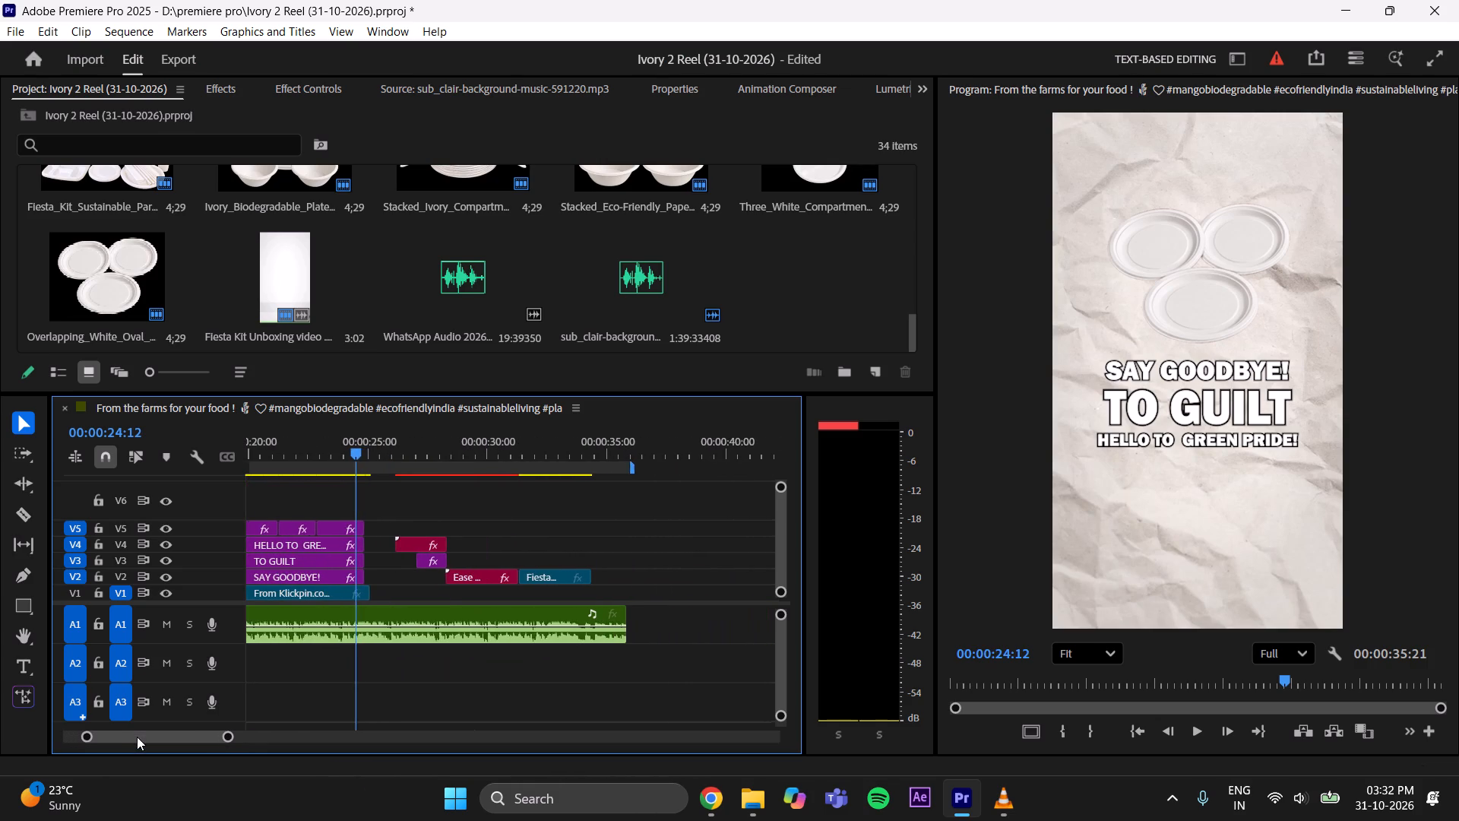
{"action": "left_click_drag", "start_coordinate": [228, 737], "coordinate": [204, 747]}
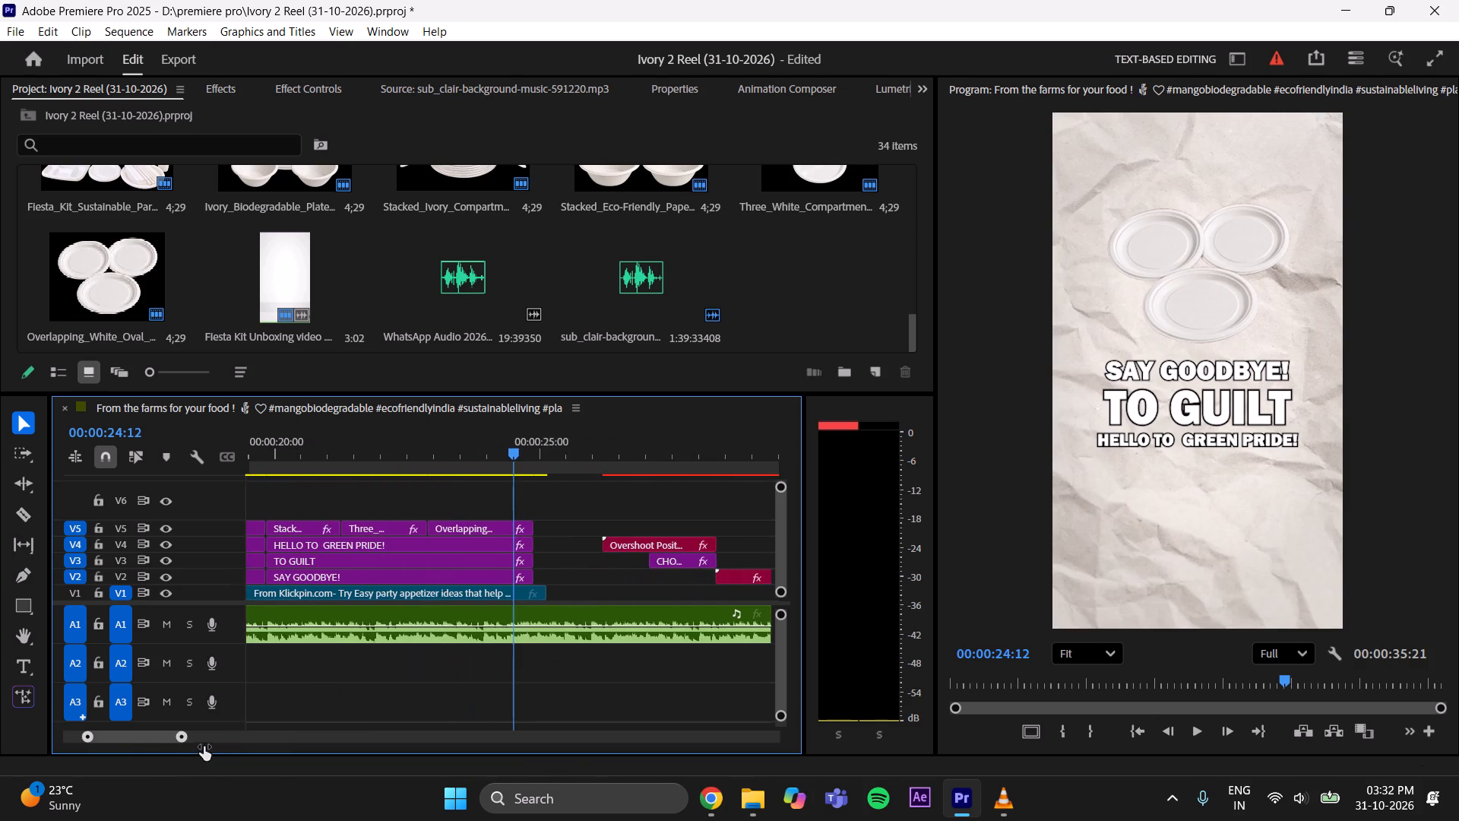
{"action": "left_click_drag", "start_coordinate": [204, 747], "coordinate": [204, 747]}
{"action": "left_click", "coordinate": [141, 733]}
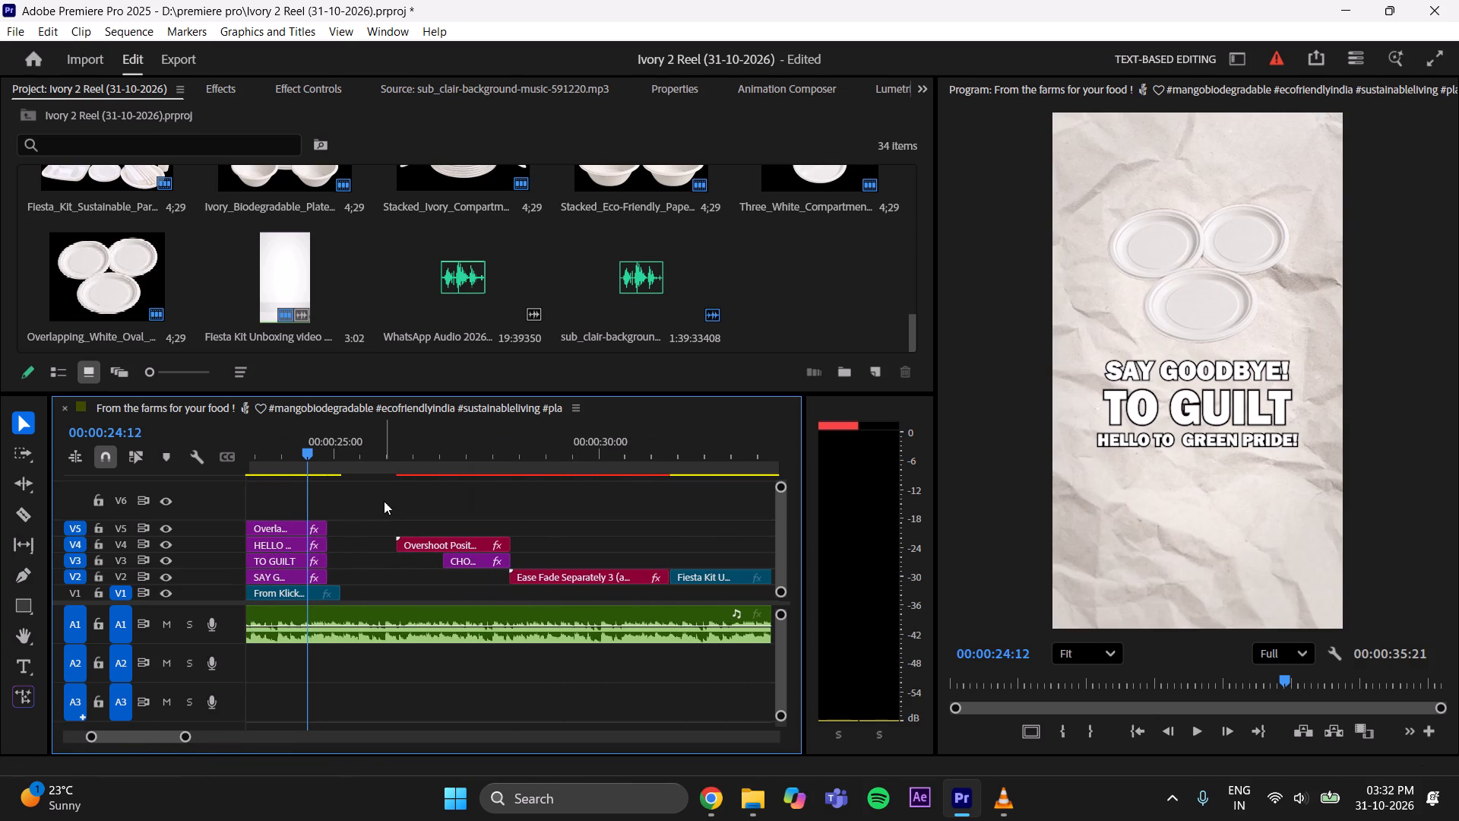
Trim the last "Say Goodbye!" plate image, its text layers and the paper background on V1 to end at 00:00:24:12, and save.
{"action": "left_click_drag", "start_coordinate": [352, 490], "coordinate": [312, 573]}
{"action": "left_click_drag", "start_coordinate": [328, 528], "coordinate": [309, 537]}
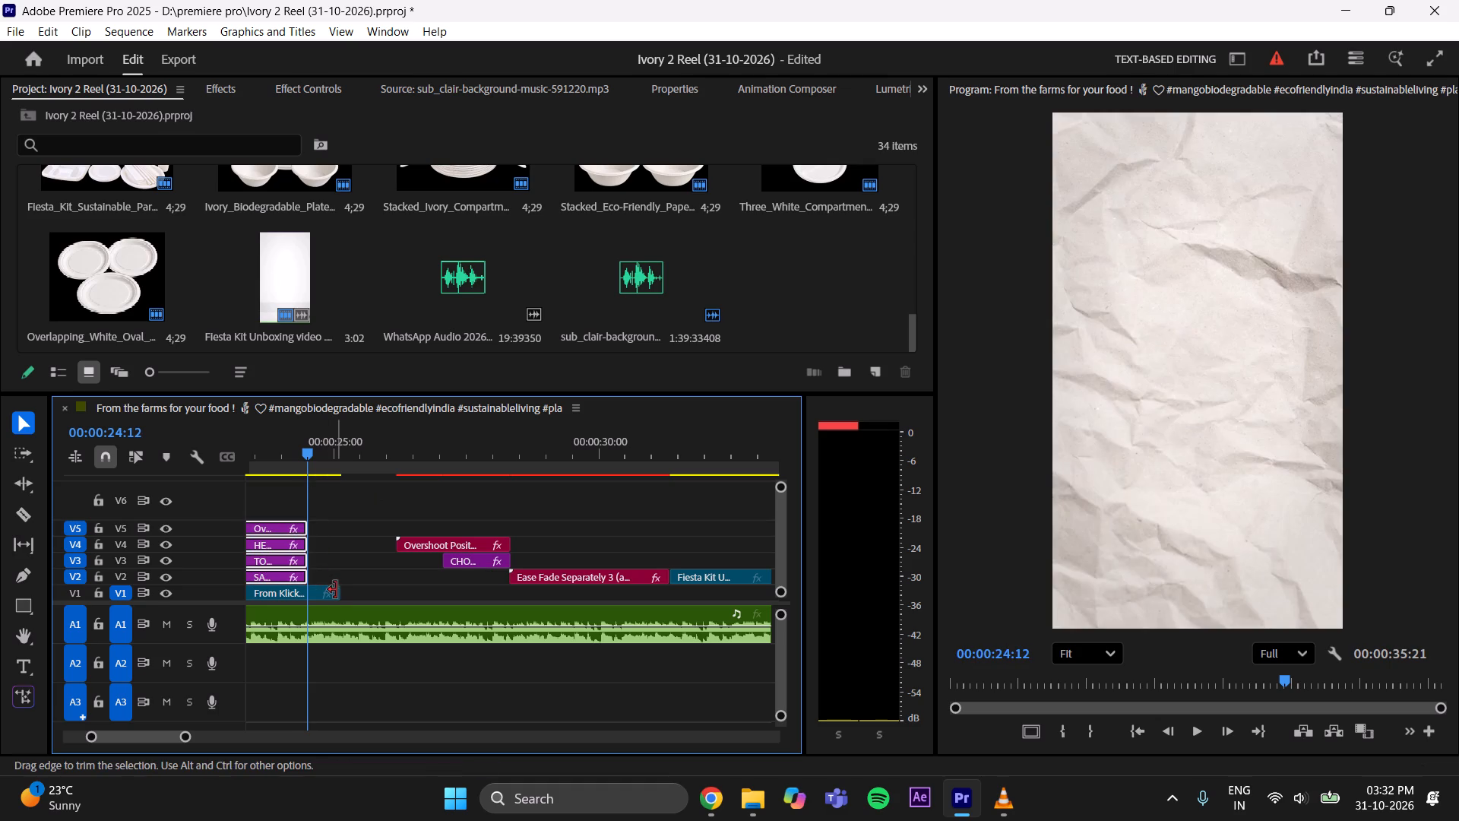
{"action": "left_click_drag", "start_coordinate": [340, 594], "coordinate": [313, 603]}
{"action": "left_click", "coordinate": [358, 583]}
{"action": "key", "text": "ctrl+s"}
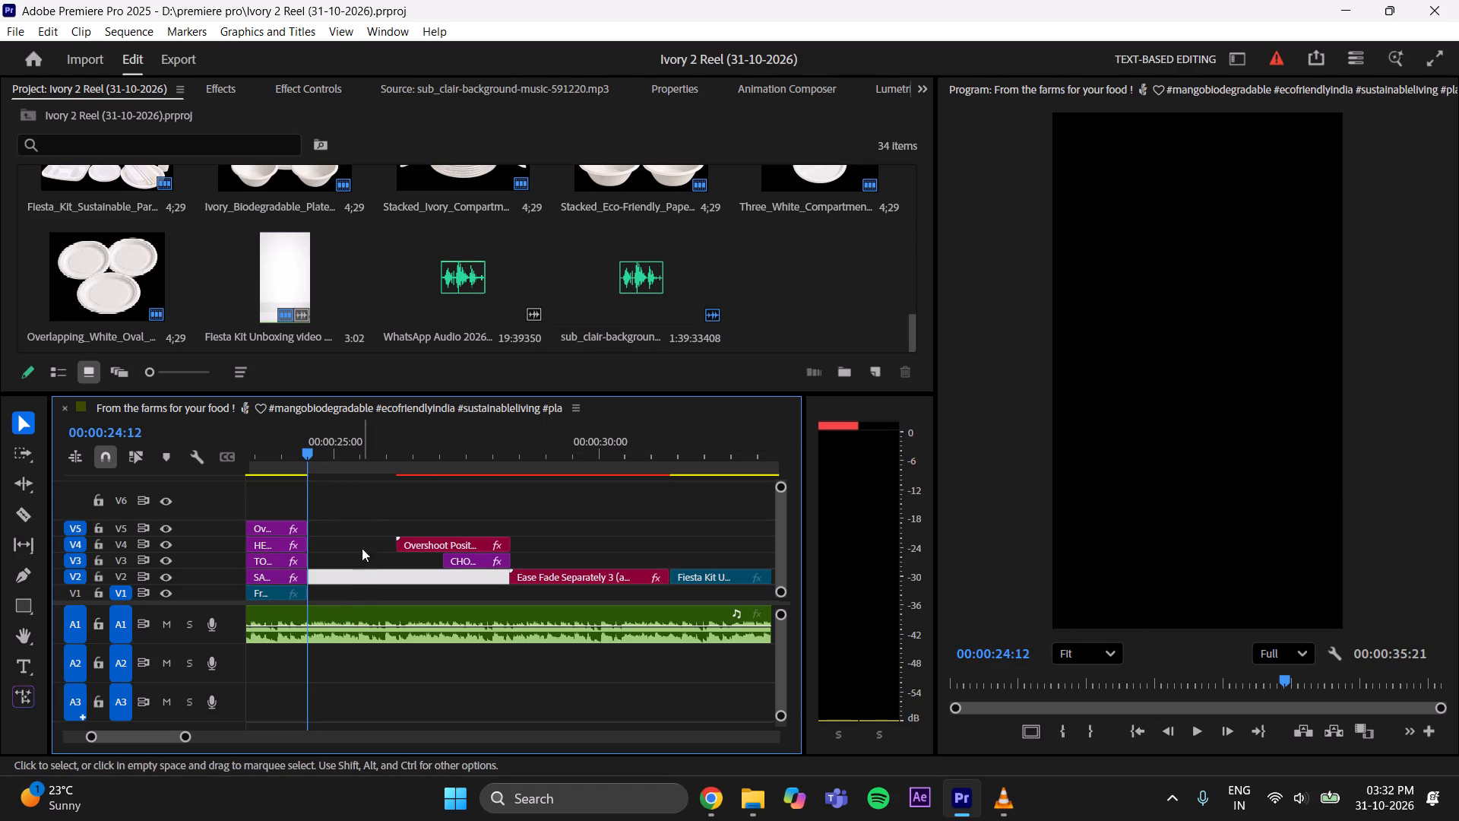
Move the "UPGRADE YOUR" and "CHOICES" text clips on V4 and V3 back so the section starts at 00:00:24:12.
{"action": "left_click_drag", "start_coordinate": [411, 501], "coordinate": [467, 579]}
{"action": "left_click_drag", "start_coordinate": [470, 560], "coordinate": [445, 559]}
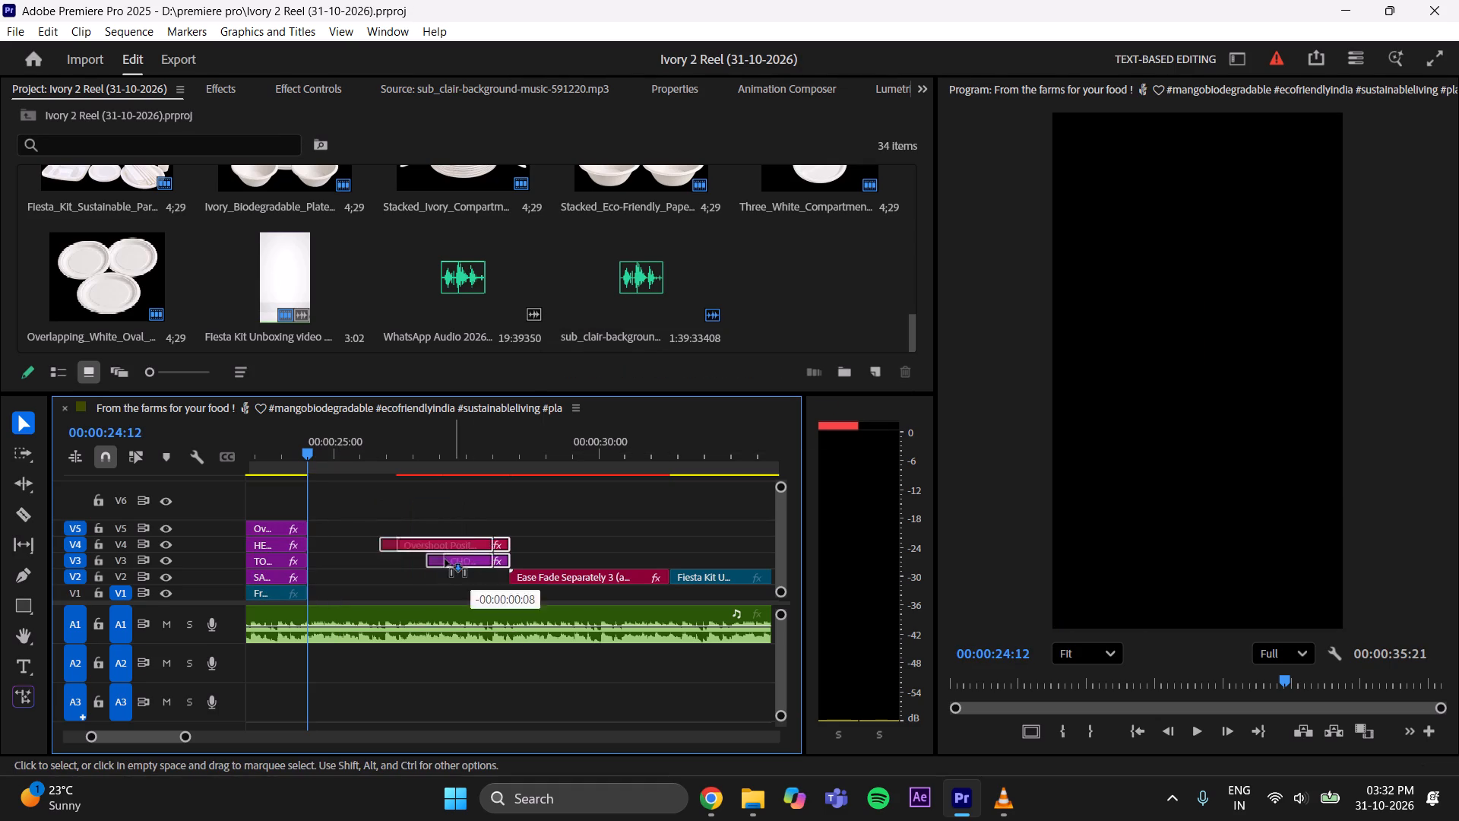
{"action": "left_click_drag", "start_coordinate": [445, 559], "coordinate": [385, 559]}
{"action": "left_click", "coordinate": [400, 501]}
{"action": "key", "text": "space"}
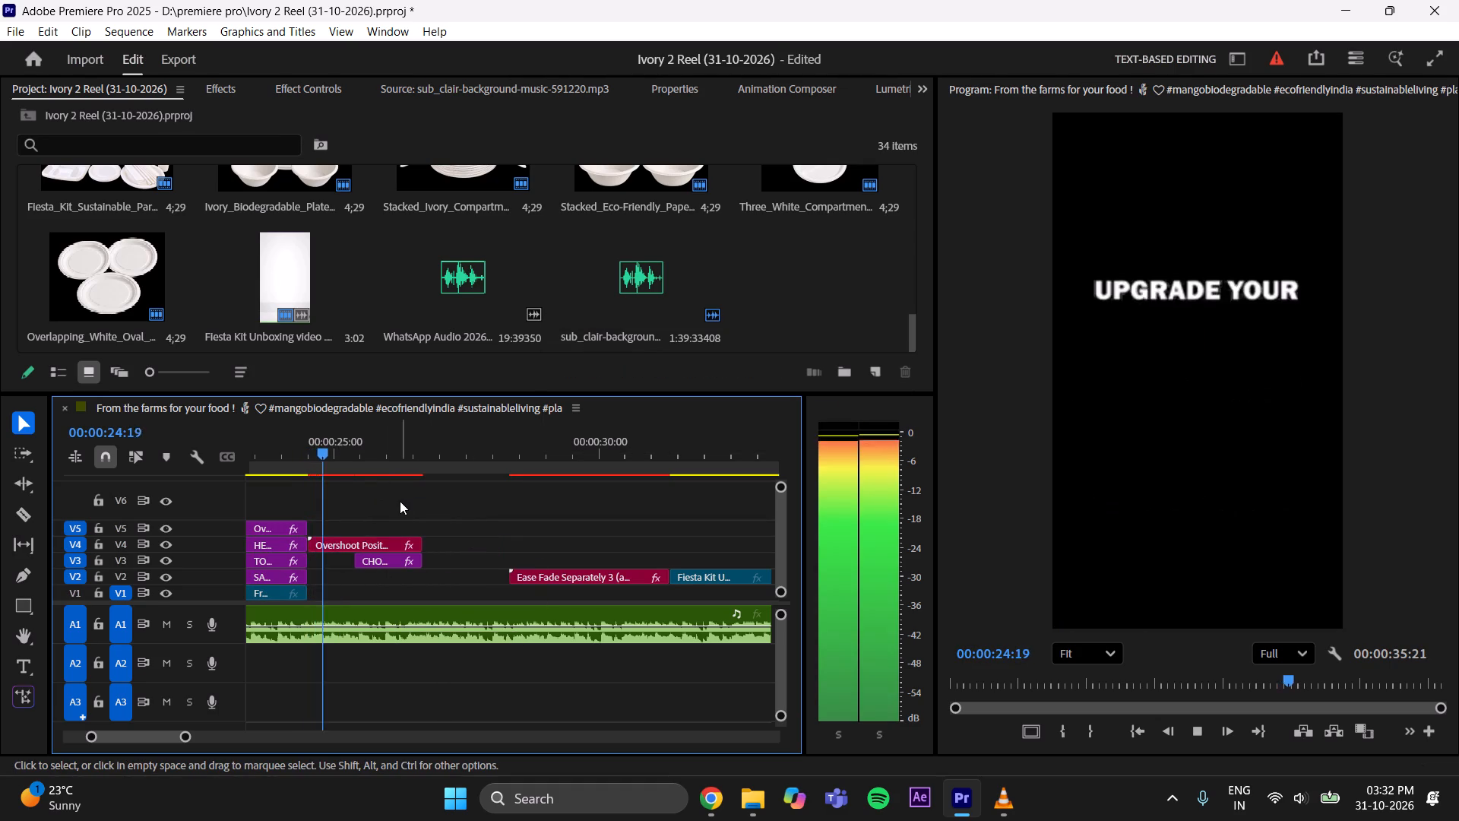
{"action": "key", "text": "space"}
Extend the end of the paper background clip on V1 as far as its media allows, beneath the "UPGRADE YOUR" text.
{"action": "left_click_drag", "start_coordinate": [309, 598], "coordinate": [391, 604]}
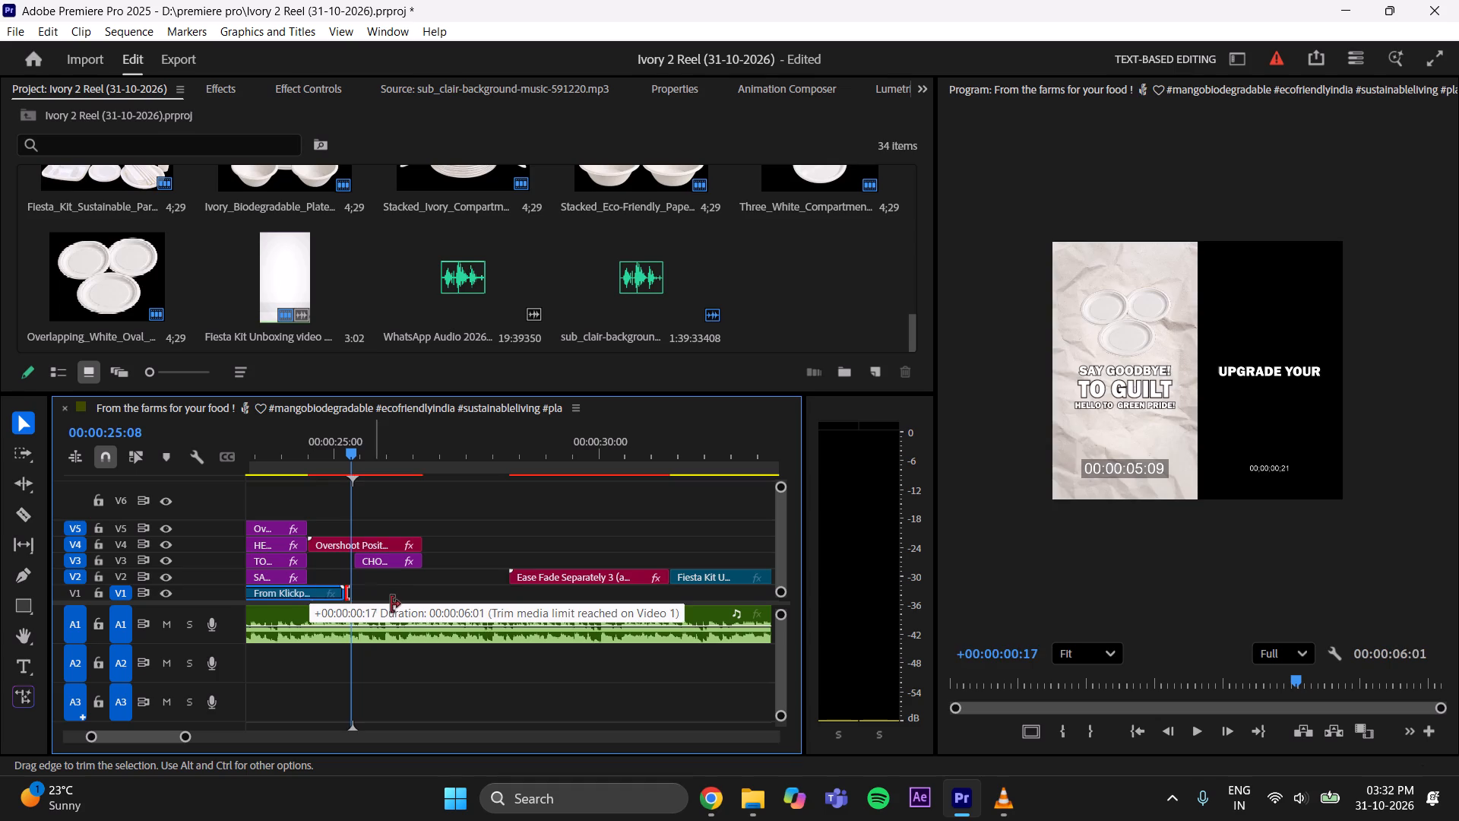
{"action": "left_click_drag", "start_coordinate": [391, 604], "coordinate": [403, 604]}
{"action": "left_click", "coordinate": [300, 594]}
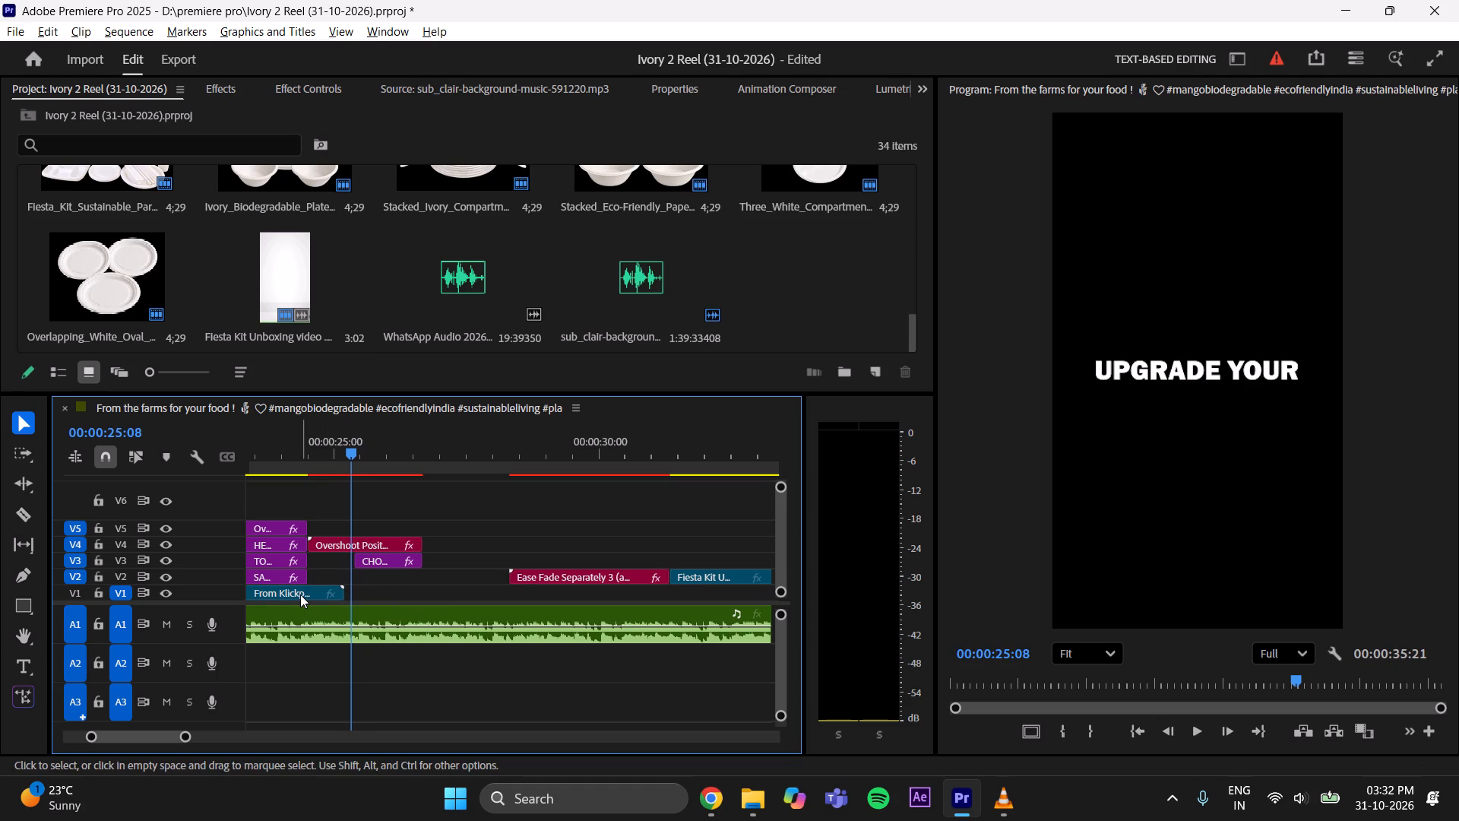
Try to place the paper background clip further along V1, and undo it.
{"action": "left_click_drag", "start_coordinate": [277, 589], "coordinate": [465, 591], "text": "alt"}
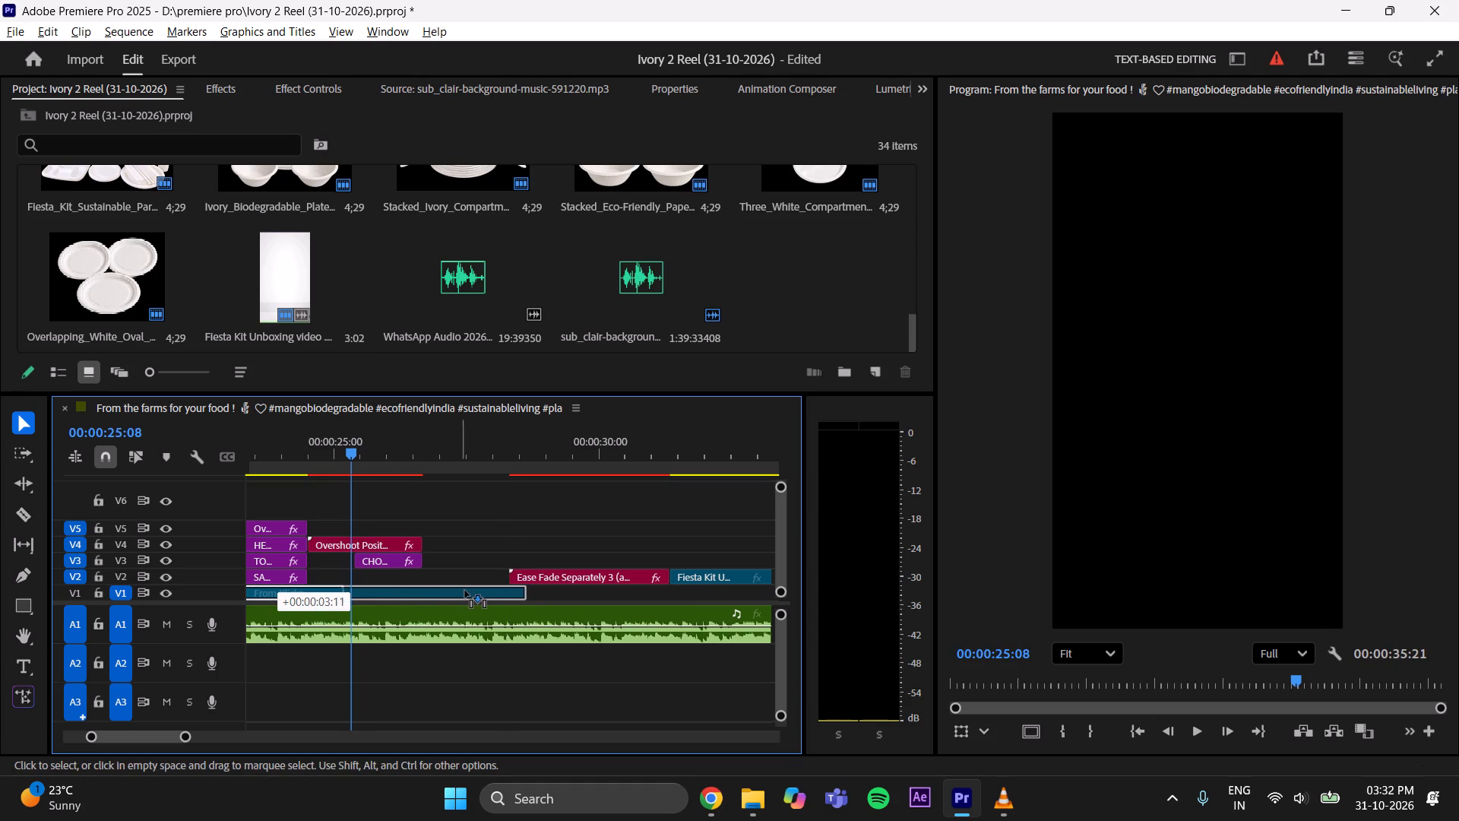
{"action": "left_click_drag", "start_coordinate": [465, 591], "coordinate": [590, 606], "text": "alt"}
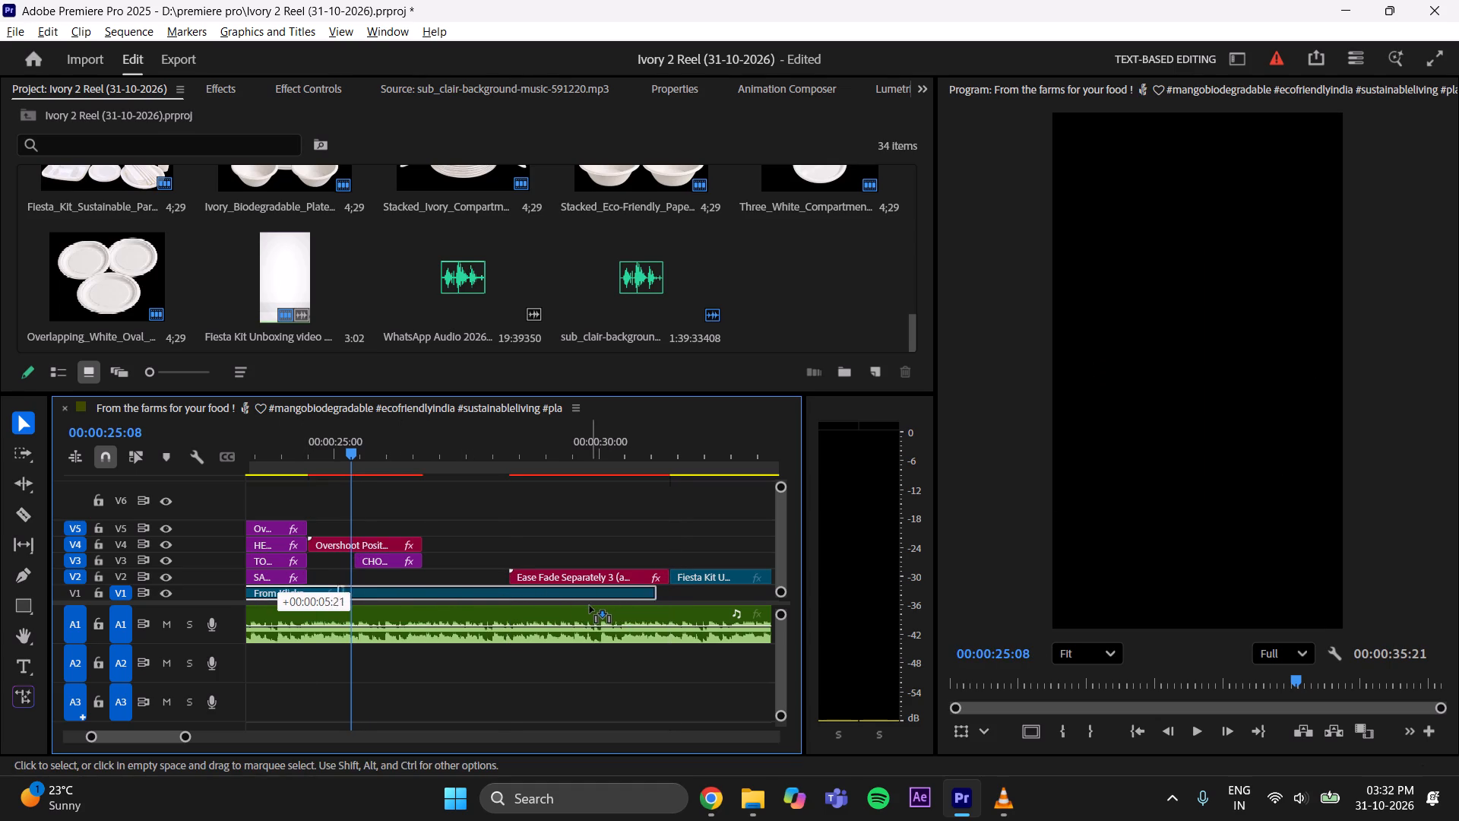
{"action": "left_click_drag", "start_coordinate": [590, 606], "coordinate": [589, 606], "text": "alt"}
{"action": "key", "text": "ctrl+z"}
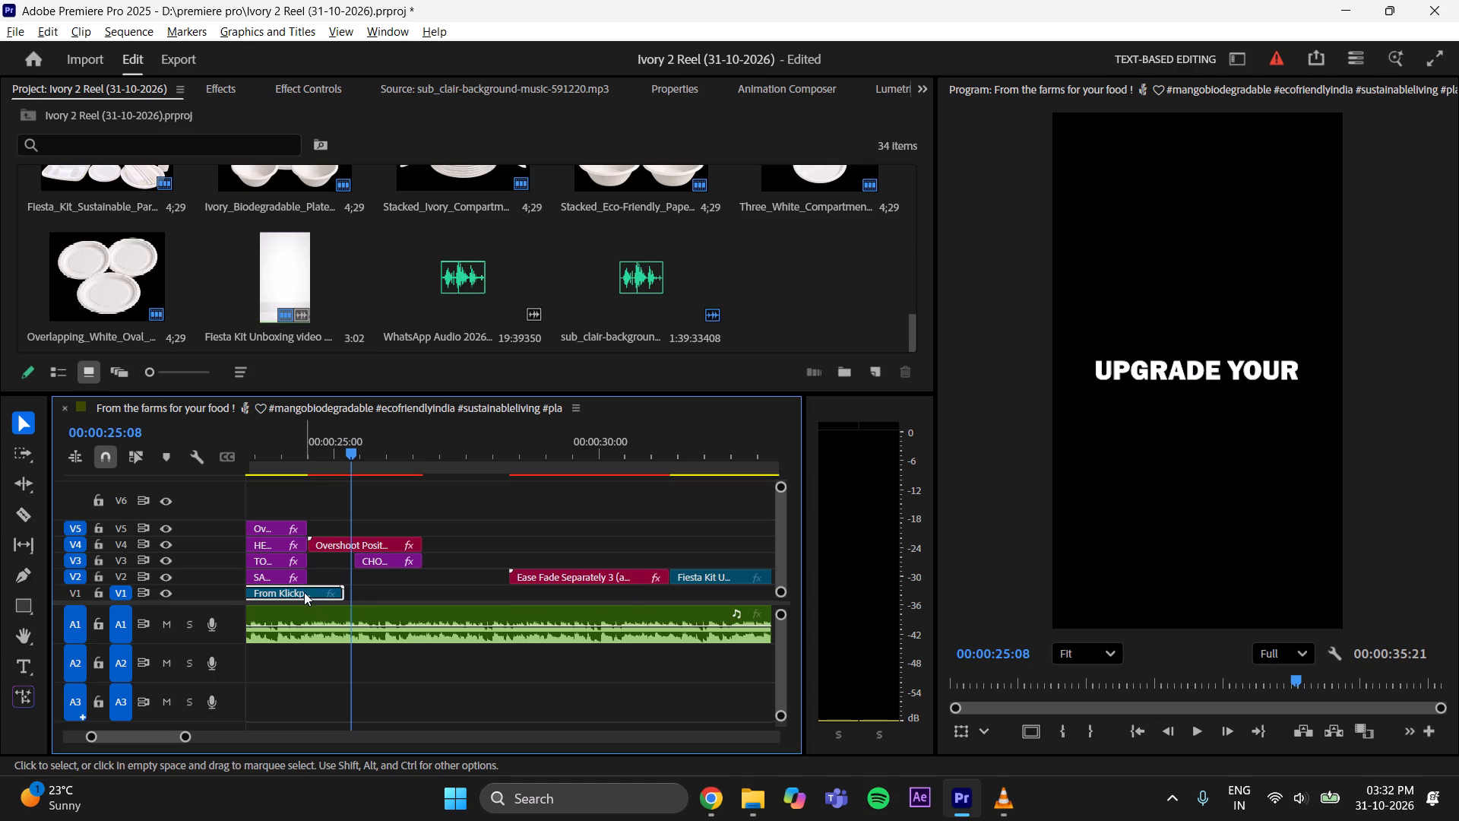
Duplicate the paper background on V1, place the copy directly after the existing background clip, and save.
{"action": "left_click_drag", "start_coordinate": [304, 592], "coordinate": [695, 591], "text": "alt"}
{"action": "left_click_drag", "start_coordinate": [340, 443], "coordinate": [320, 461]}
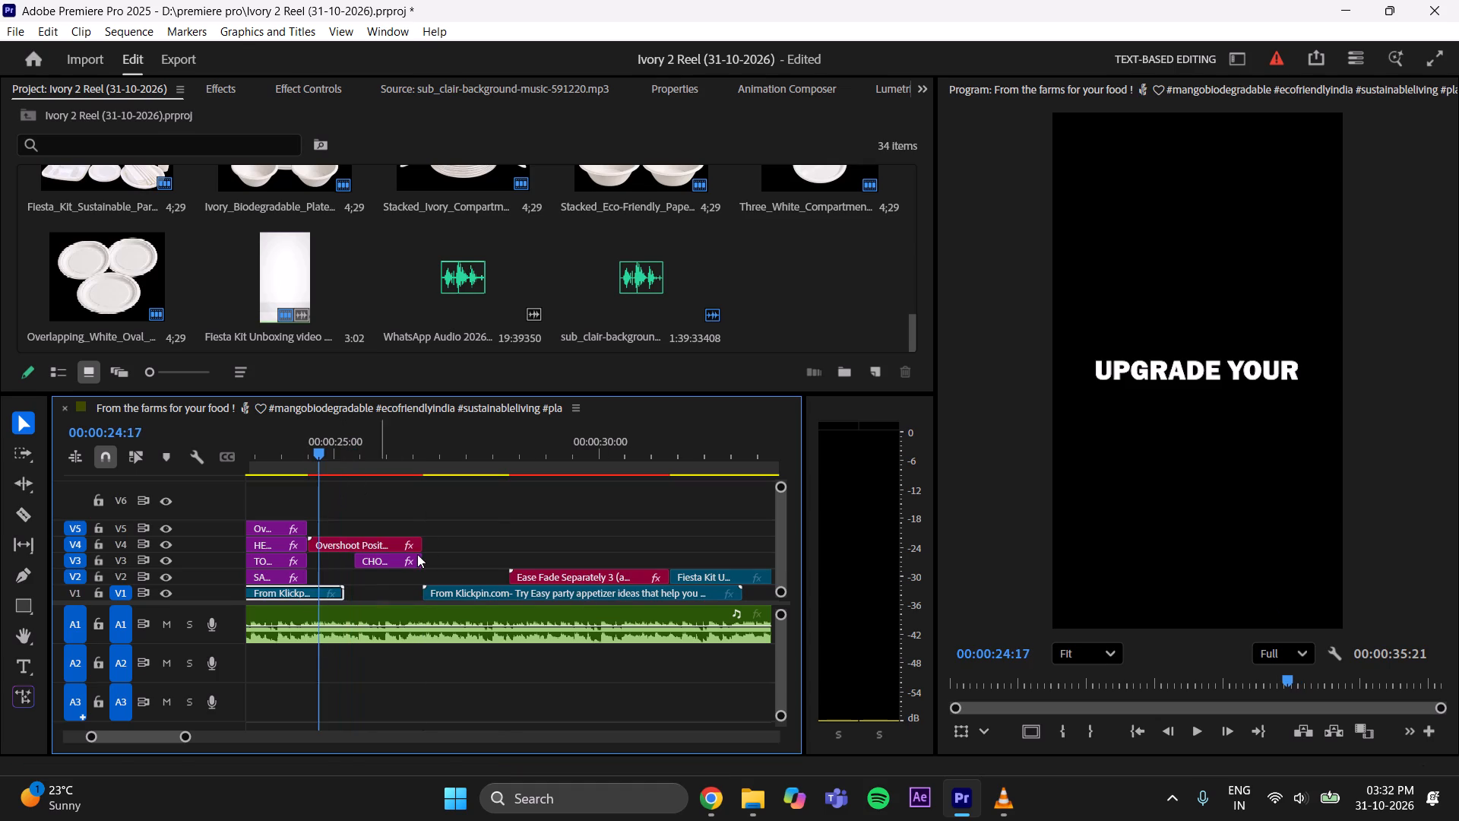
{"action": "left_click_drag", "start_coordinate": [474, 591], "coordinate": [395, 595]}
{"action": "left_click", "coordinate": [466, 528]}
{"action": "key", "text": "ctrl+s"}
Play back the "UPGRADE YOUR CHOICES" section several times to check its timing against the music.
{"action": "key", "text": "space"}
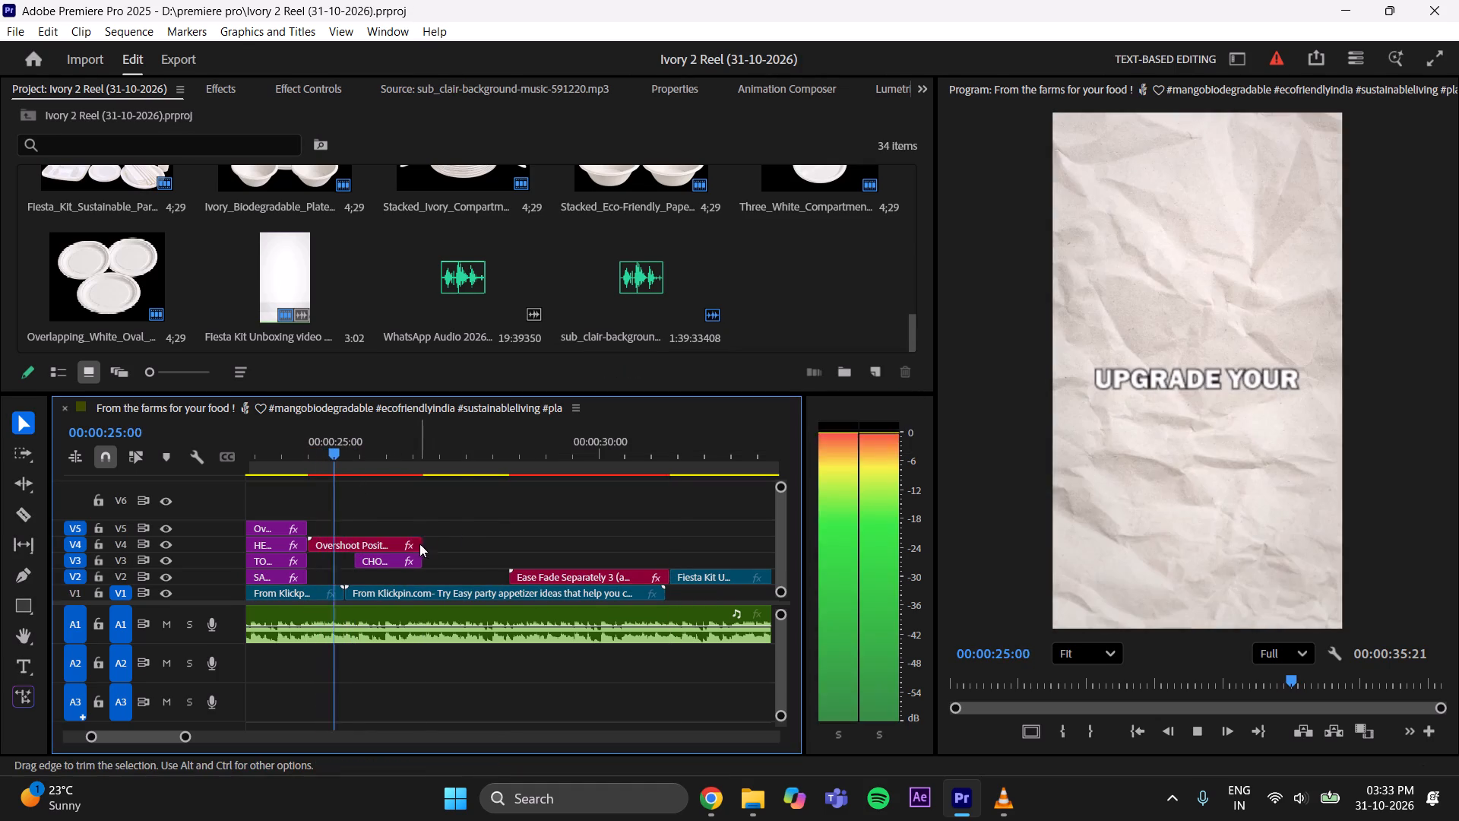
{"action": "key", "text": "space"}
{"action": "left_click_drag", "start_coordinate": [340, 450], "coordinate": [281, 477]}
{"action": "key", "text": "space"}
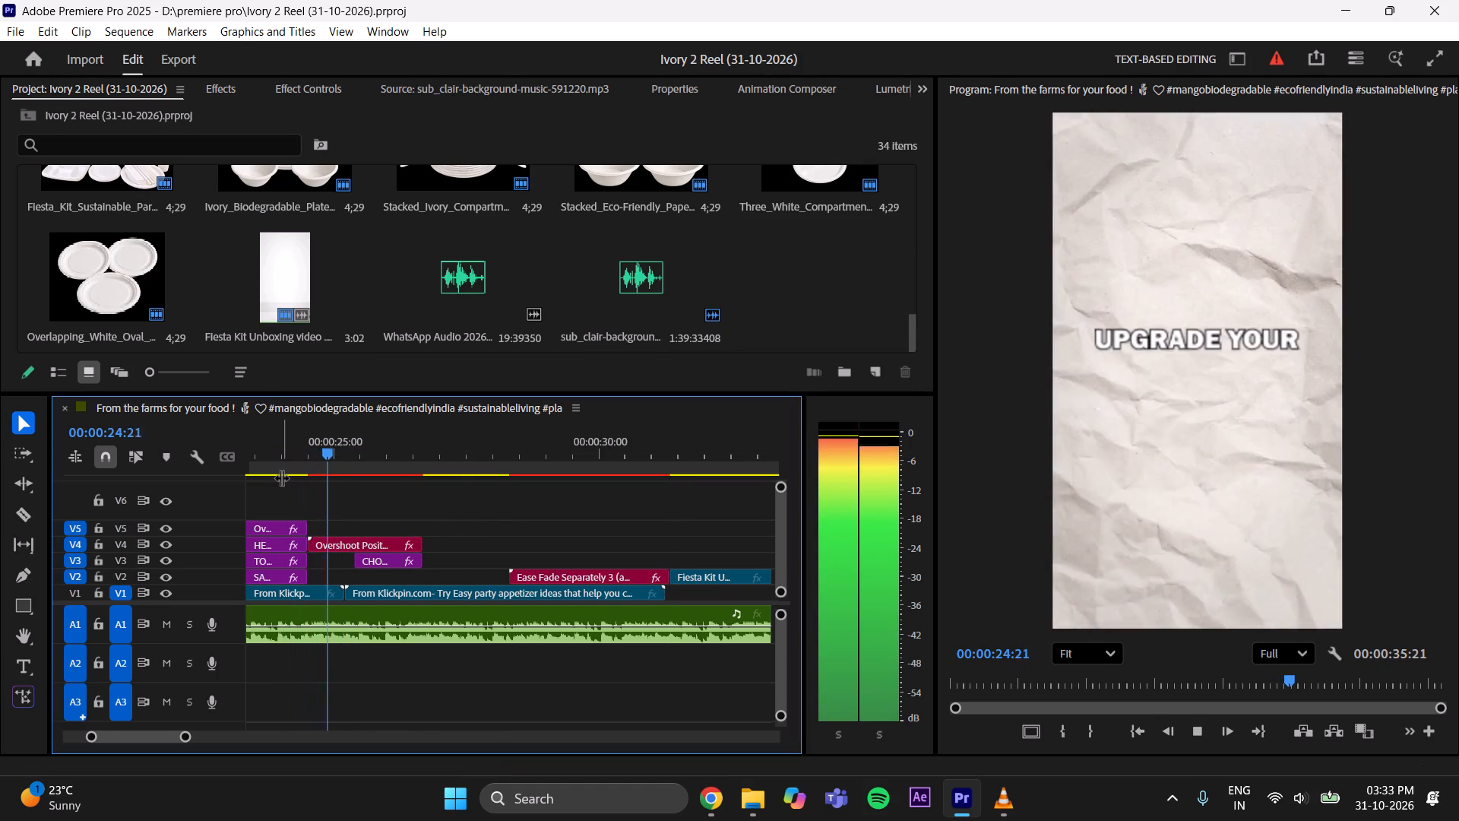
{"action": "key", "text": "space"}
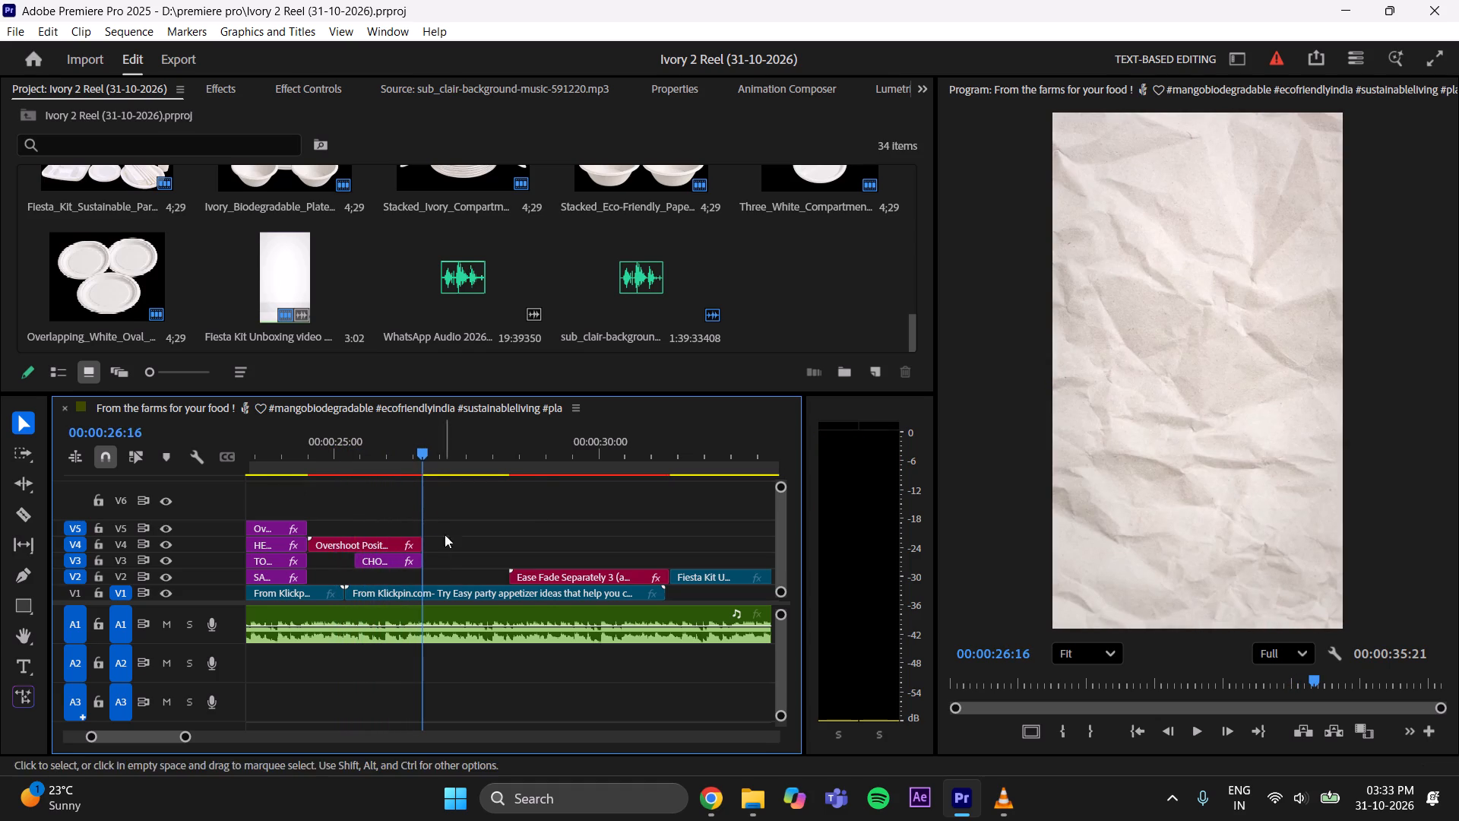
{"action": "left_click_drag", "start_coordinate": [406, 442], "coordinate": [279, 486]}
{"action": "key", "text": "space"}
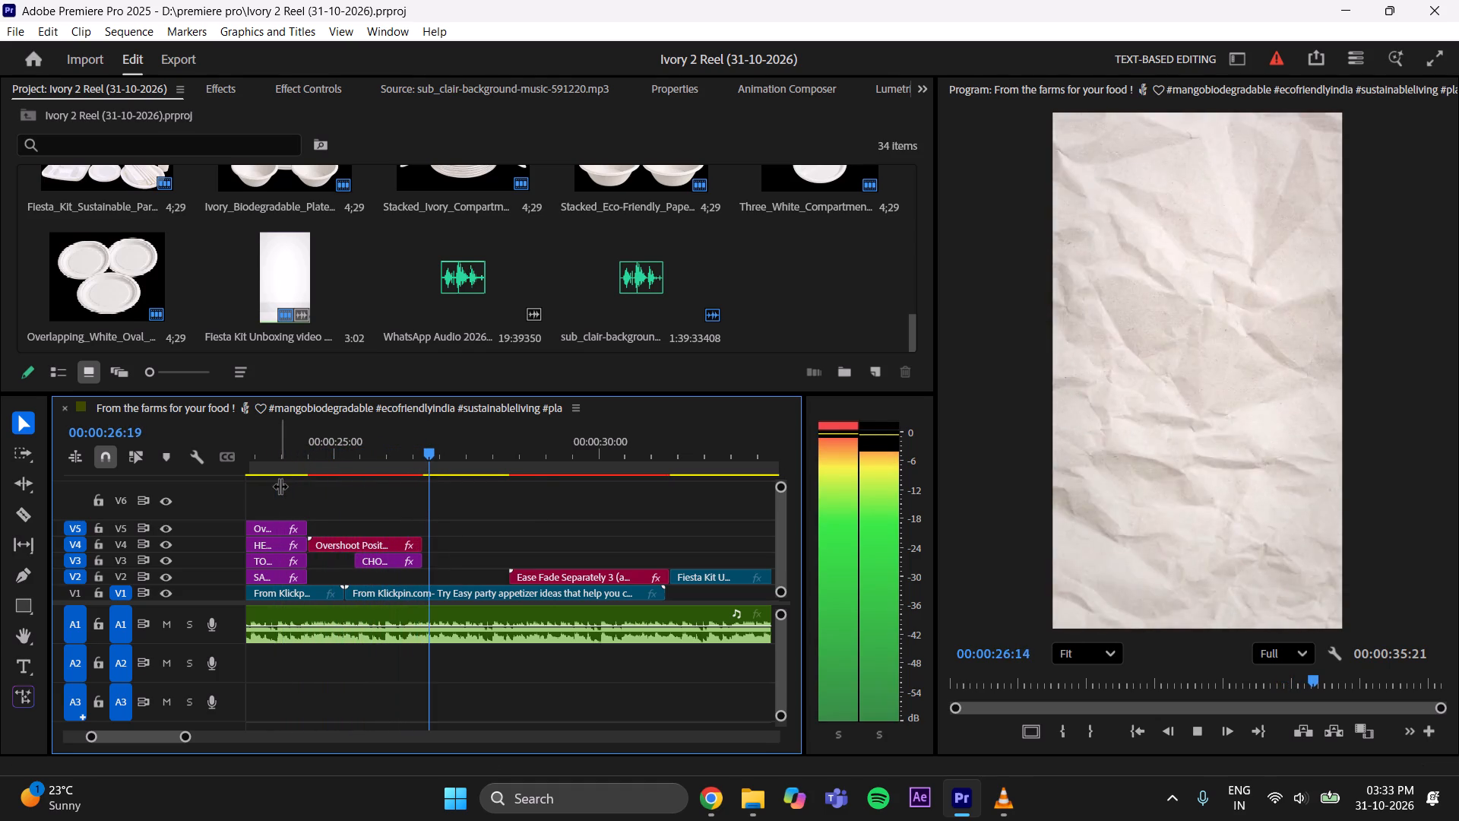
{"action": "key", "text": "space"}
{"action": "left_click_drag", "start_coordinate": [460, 442], "coordinate": [365, 472]}
{"action": "key", "text": "space"}
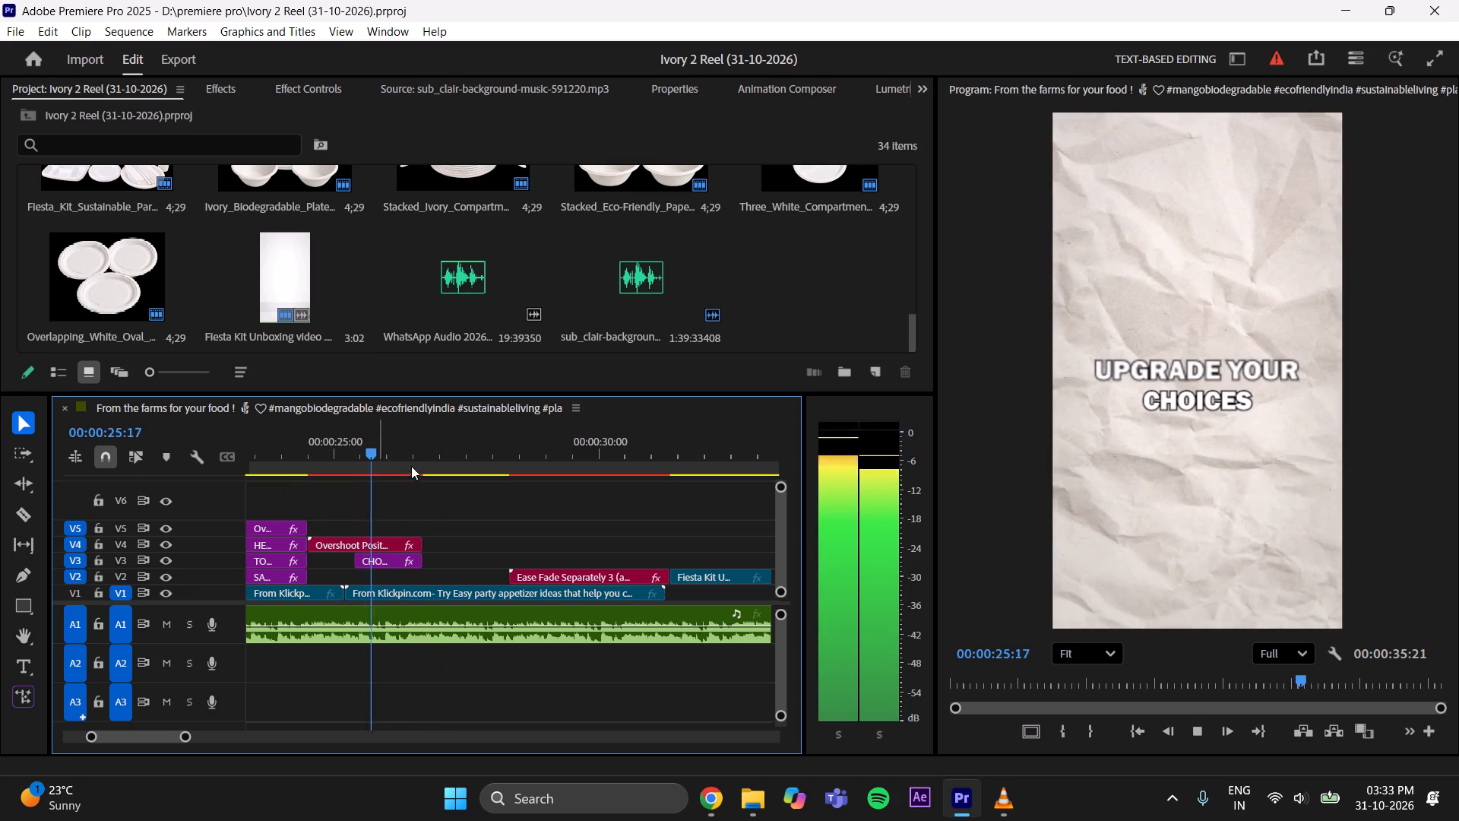
{"action": "key", "text": "space"}
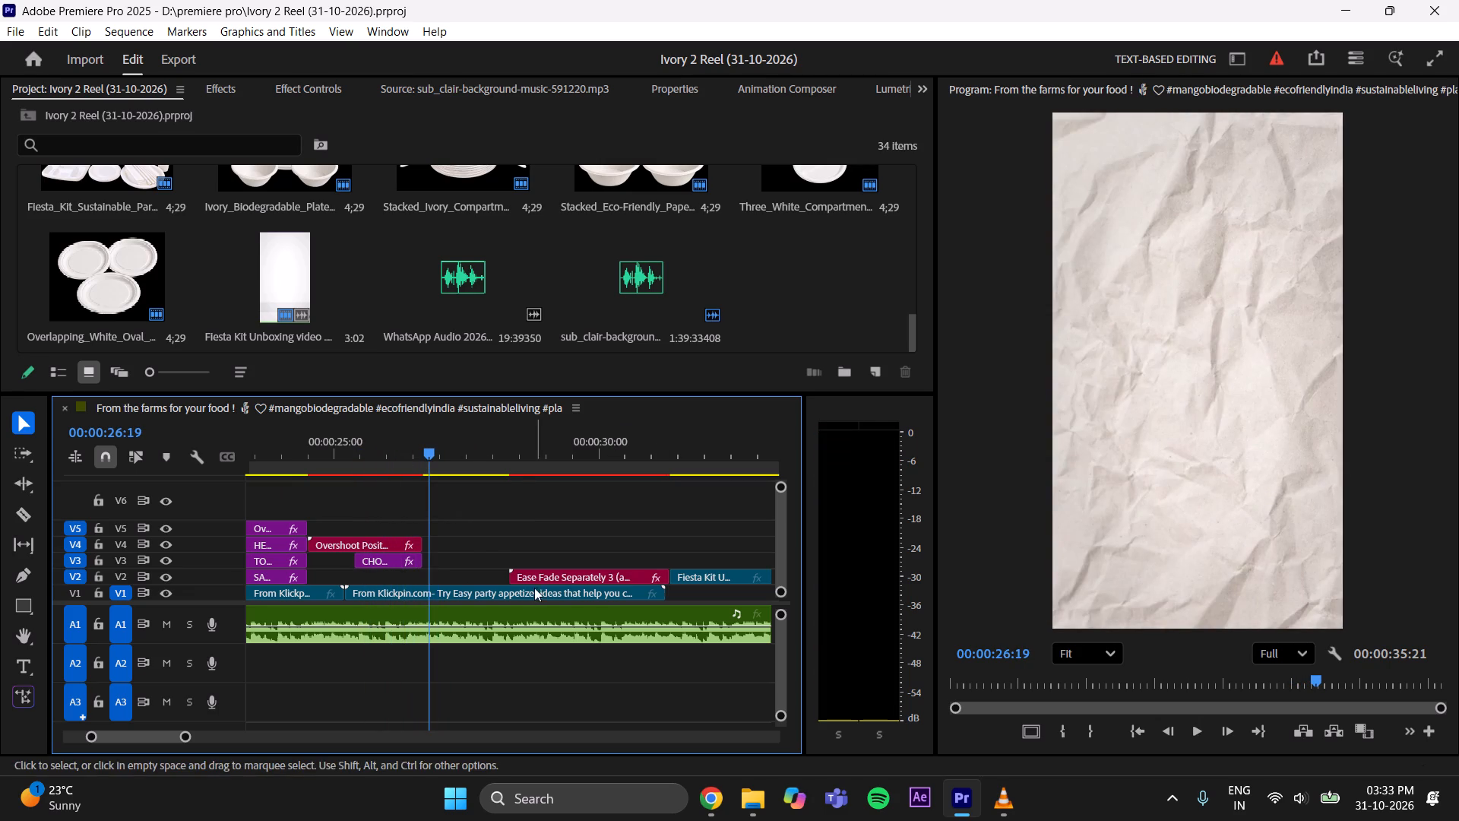
Move the "SWITCH TO IVORY NOW!!" text and the Fiesta Kit Unboxing video on V2 back to start where the "CHOICES" text ends.
{"action": "left_click_drag", "start_coordinate": [504, 546], "coordinate": [704, 581]}
{"action": "left_click_drag", "start_coordinate": [597, 575], "coordinate": [515, 572]}
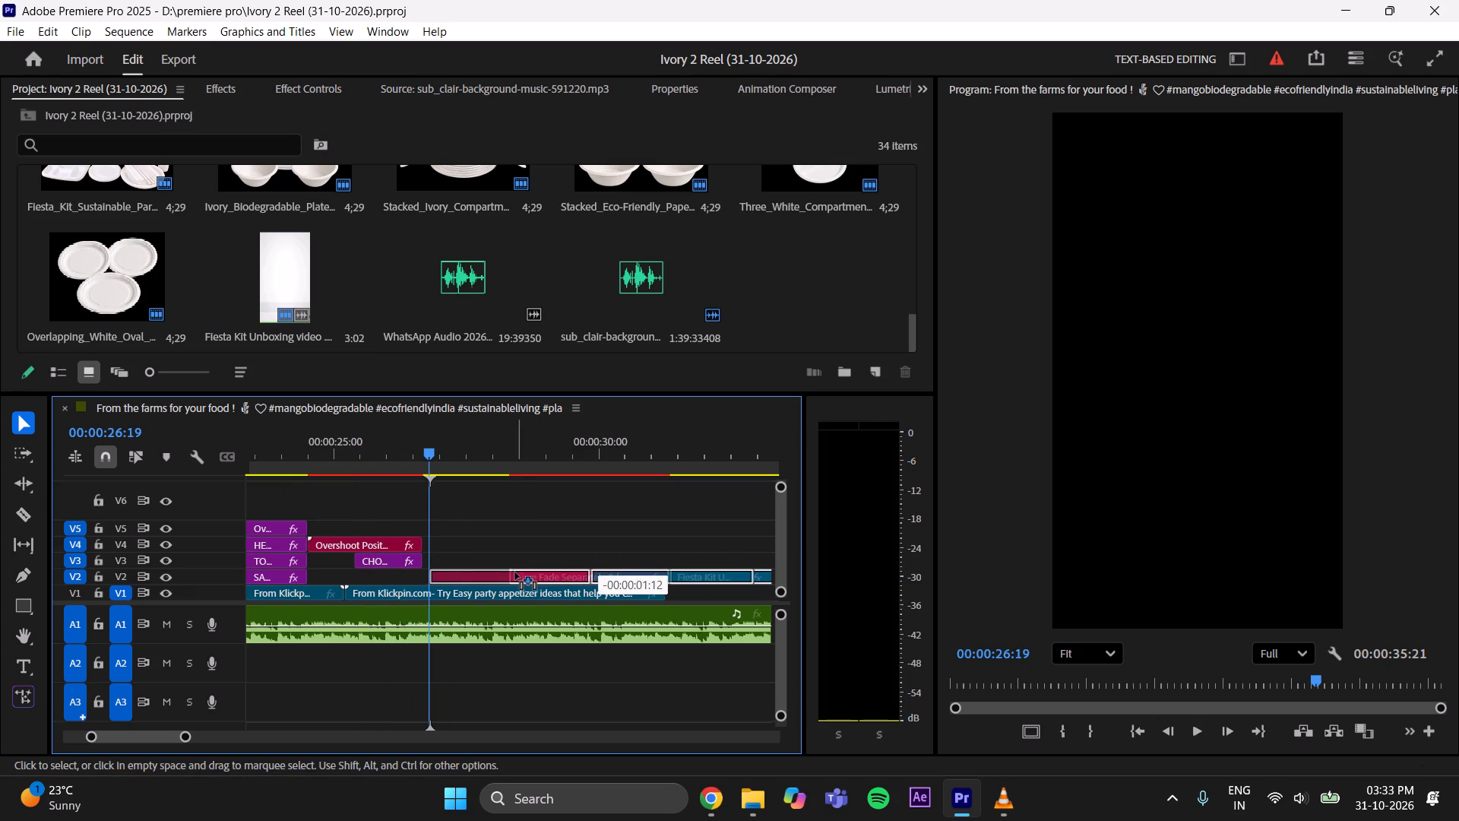
{"action": "left_click_drag", "start_coordinate": [515, 572], "coordinate": [513, 573]}
Play the "SWITCH TO IVORY NOW!!" text against the music and trim its clip to end at 00:00:28:23.
{"action": "key", "text": "space"}
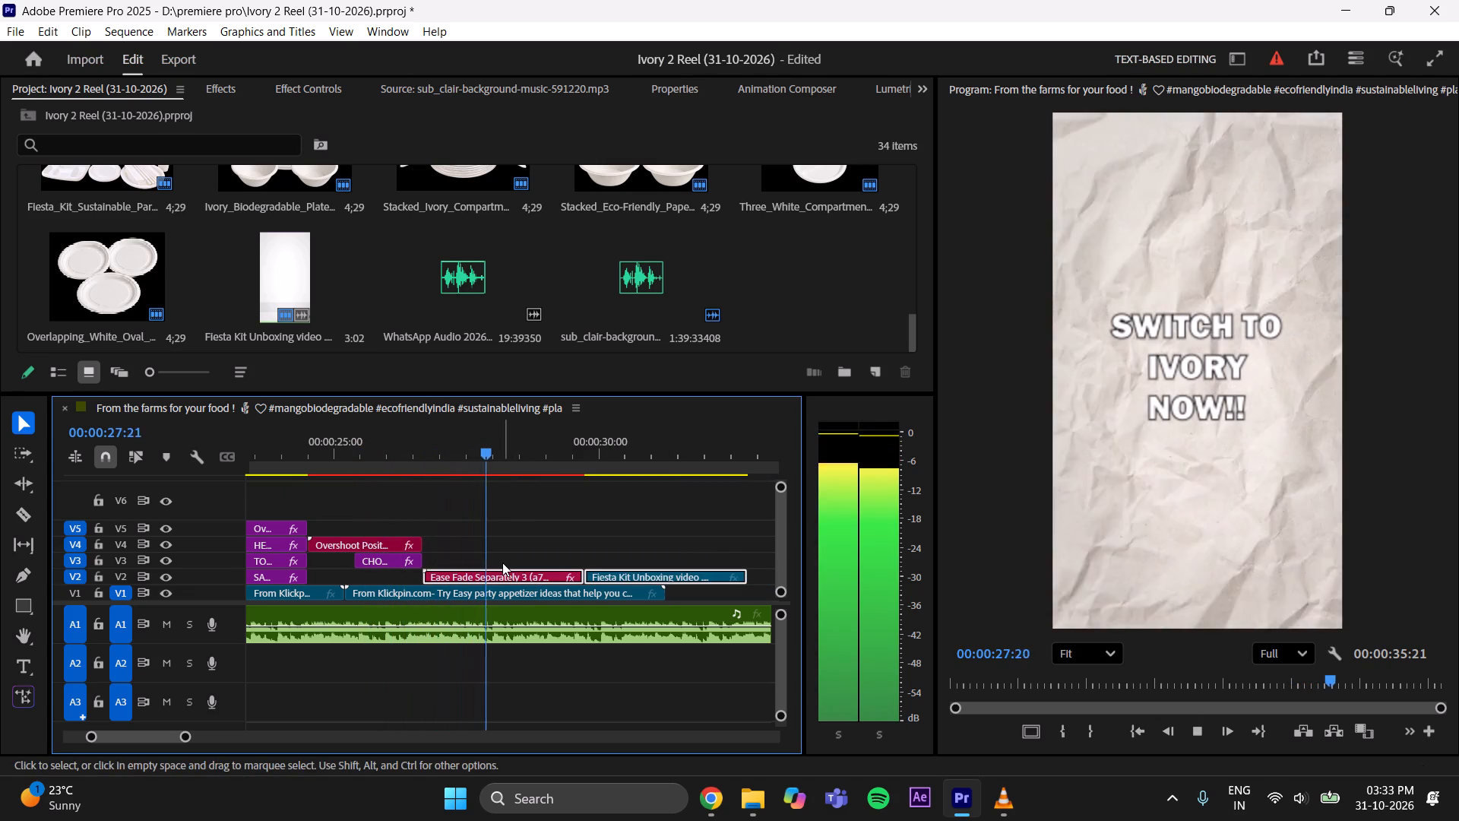
{"action": "key", "text": "space"}
{"action": "left_click", "coordinate": [588, 555]}
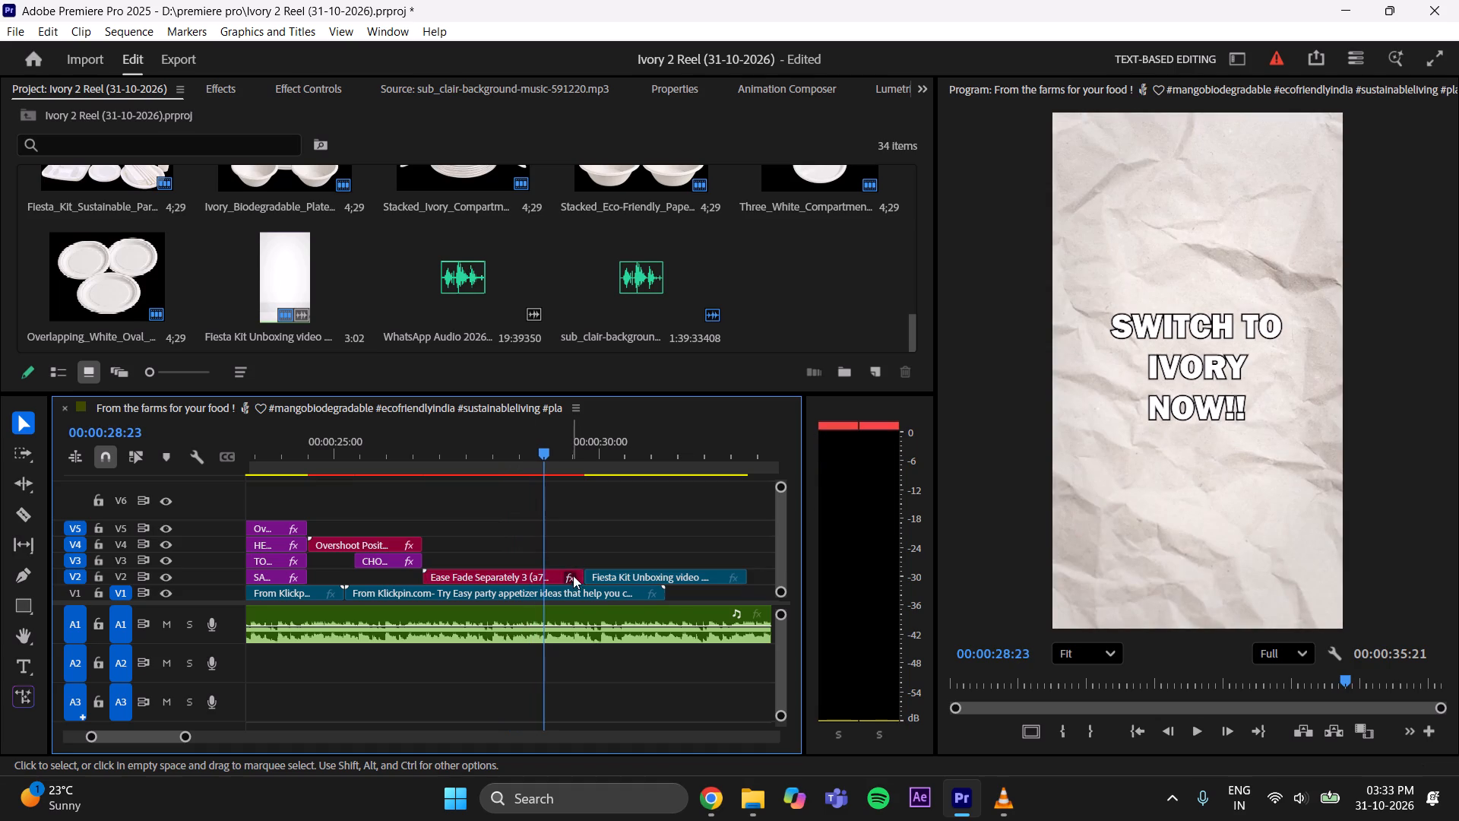
{"action": "left_click_drag", "start_coordinate": [579, 572], "coordinate": [543, 587]}
Move the Fiesta Kit Unboxing video on V2 directly after the "SWITCH TO IVORY NOW!!" text and trim one frame off its start.
{"action": "left_click", "coordinate": [597, 575]}
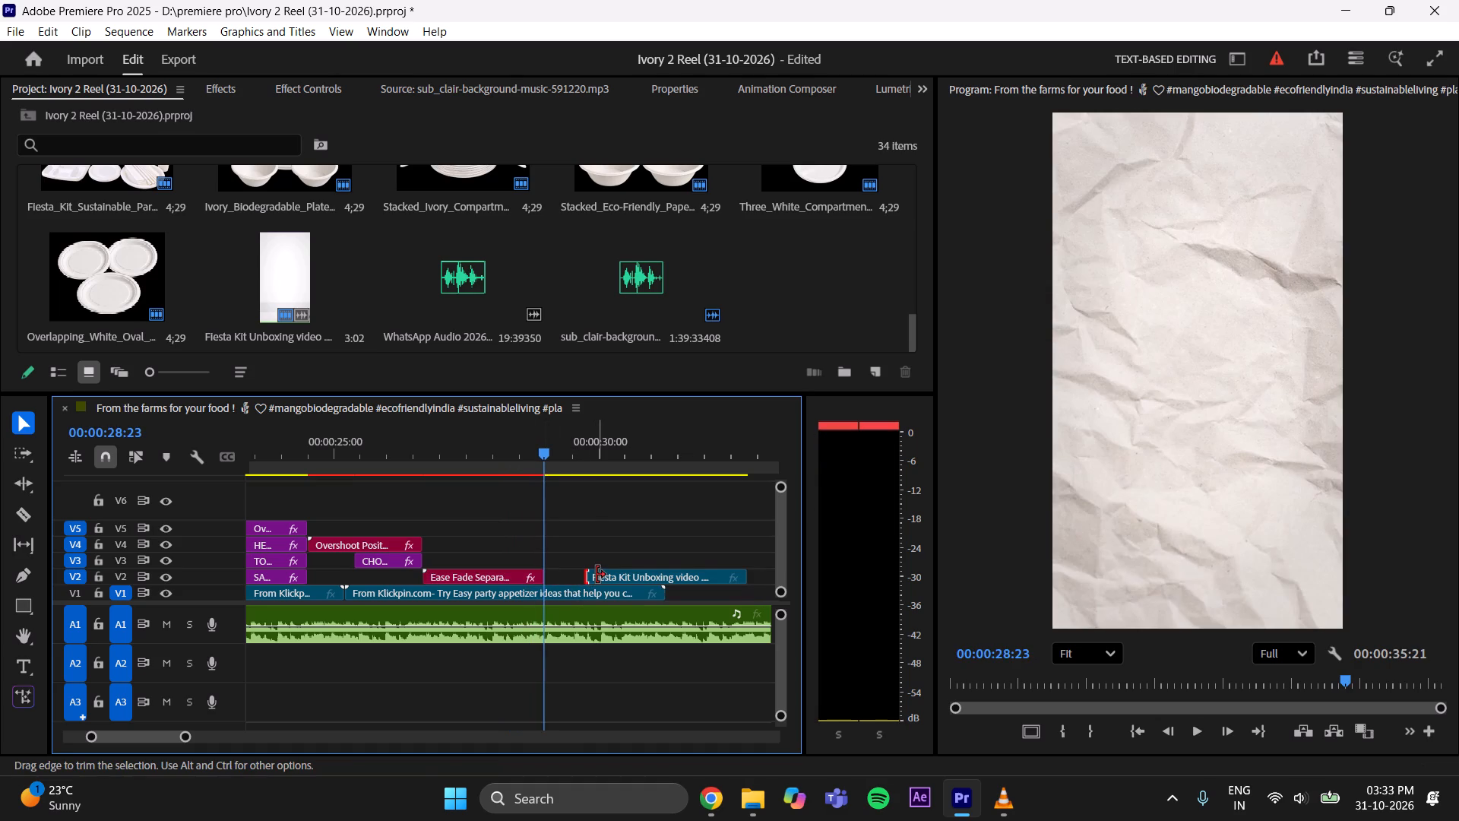
{"action": "left_click_drag", "start_coordinate": [613, 575], "coordinate": [574, 581]}
{"action": "left_click", "coordinate": [582, 557]}
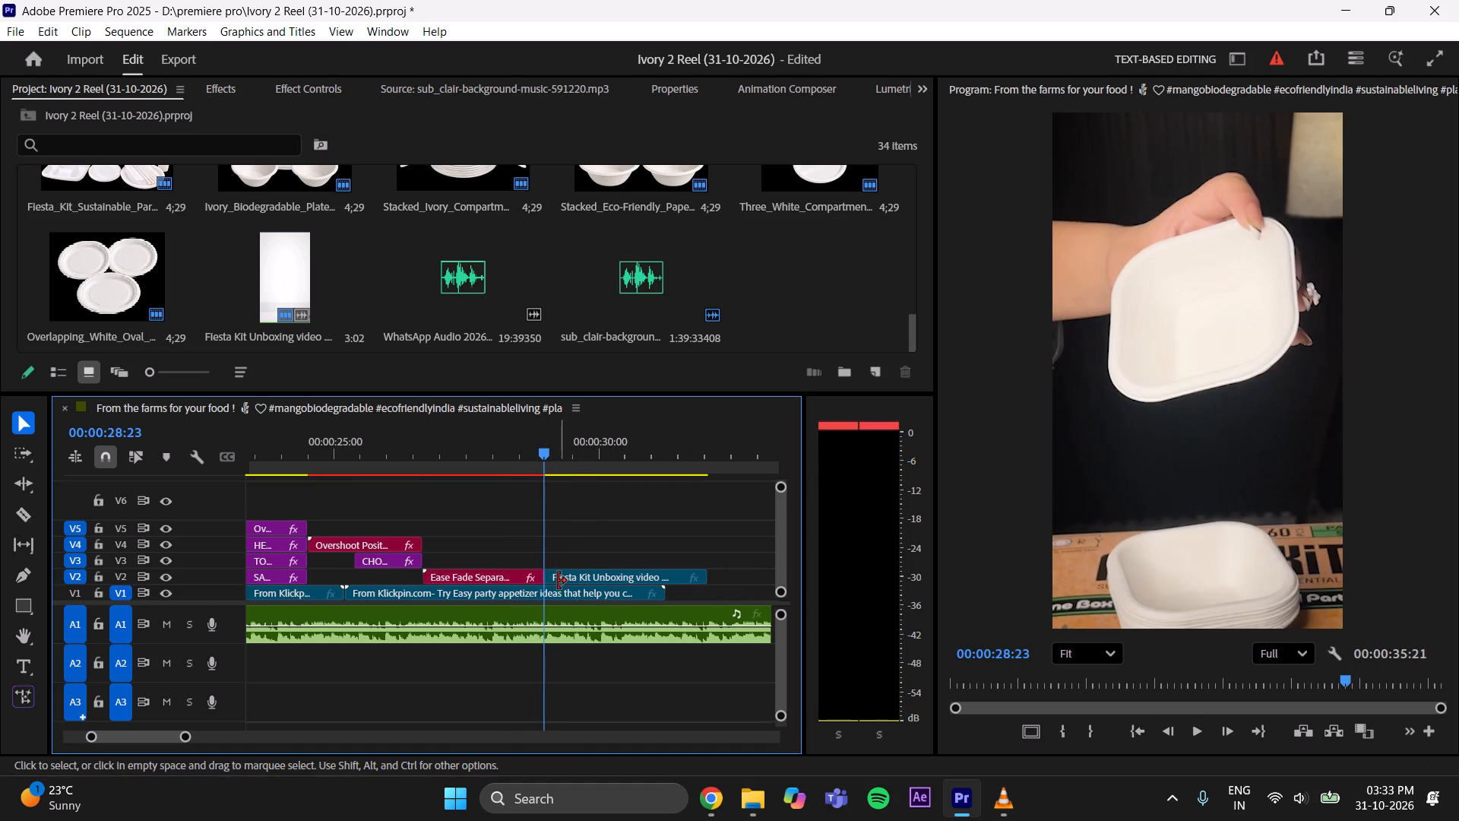
{"action": "key", "text": "Right"}
{"action": "left_click_drag", "start_coordinate": [544, 580], "coordinate": [549, 581]}
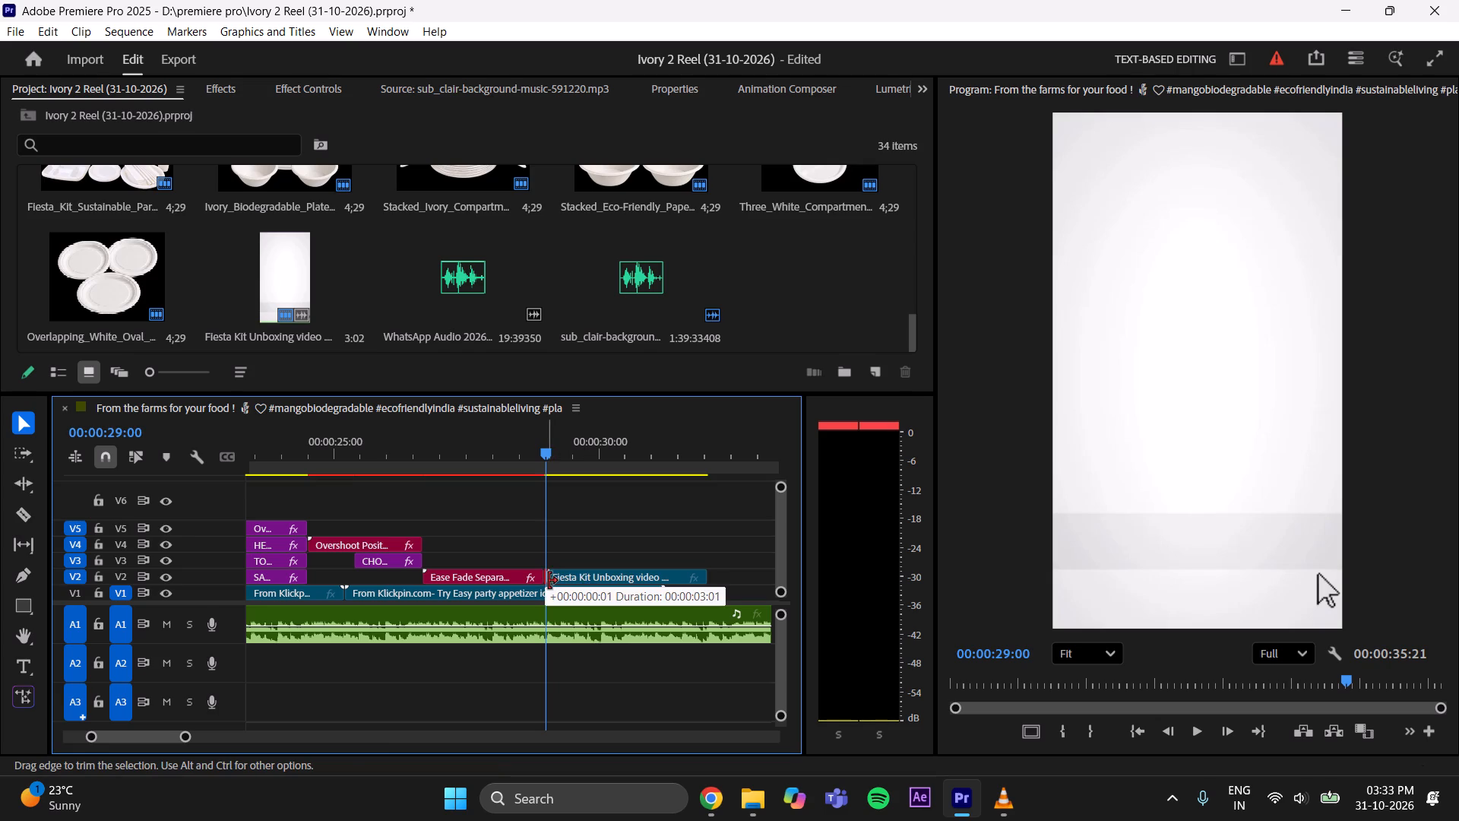
{"action": "left_click_drag", "start_coordinate": [549, 581], "coordinate": [552, 581]}
{"action": "left_click_drag", "start_coordinate": [543, 438], "coordinate": [527, 458]}
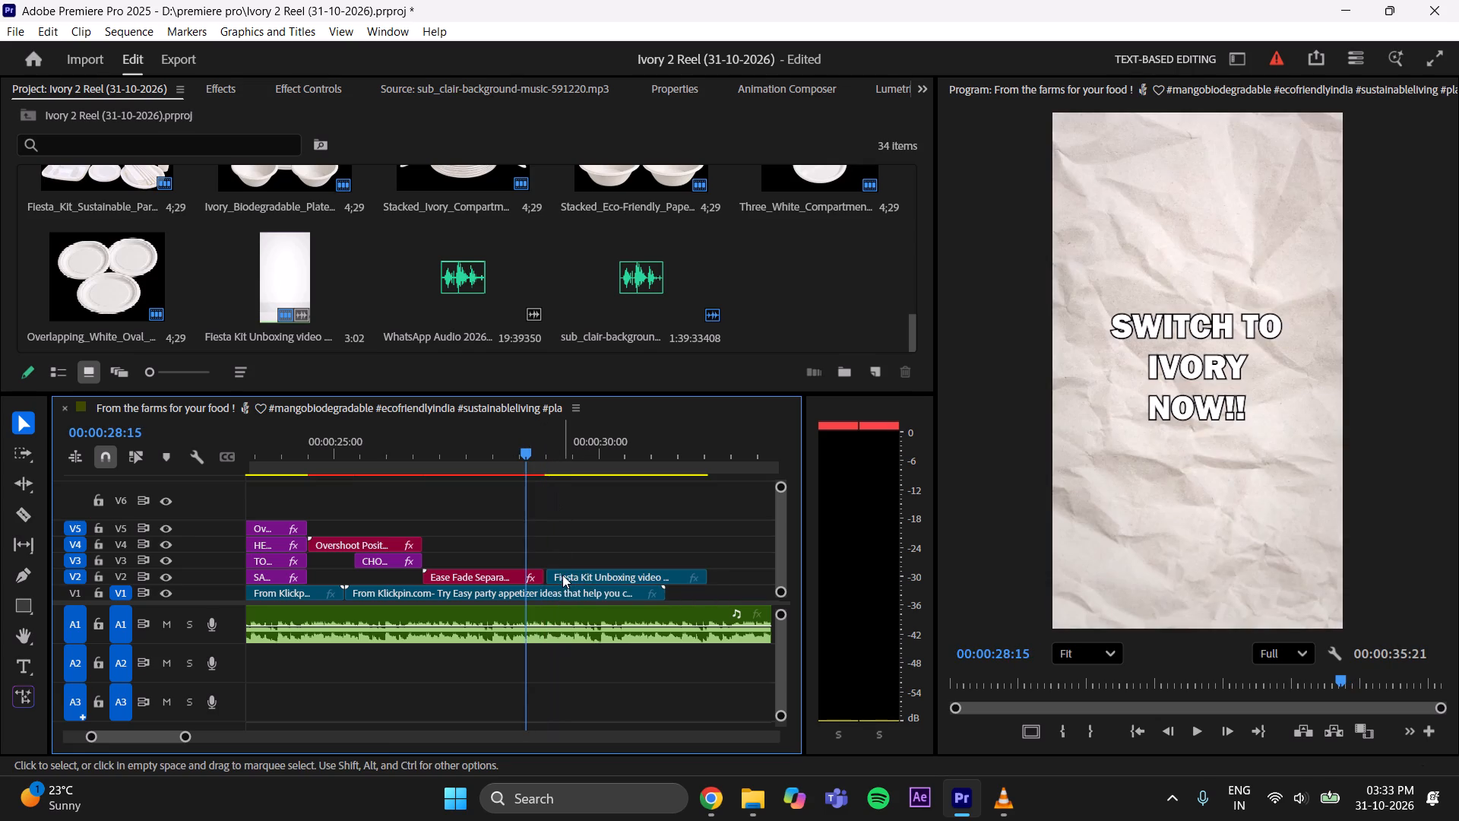
{"action": "left_click", "coordinate": [562, 575]}
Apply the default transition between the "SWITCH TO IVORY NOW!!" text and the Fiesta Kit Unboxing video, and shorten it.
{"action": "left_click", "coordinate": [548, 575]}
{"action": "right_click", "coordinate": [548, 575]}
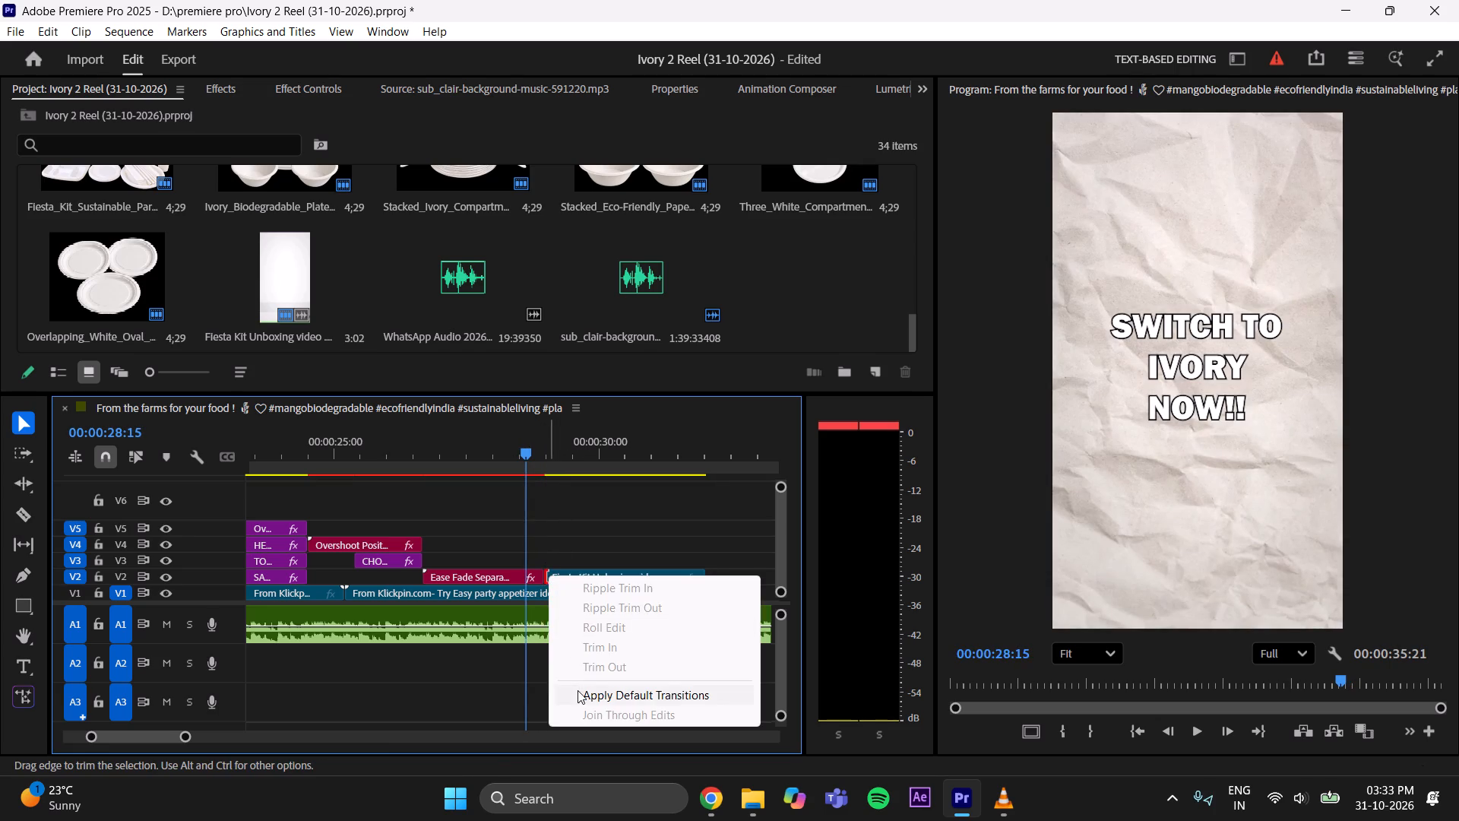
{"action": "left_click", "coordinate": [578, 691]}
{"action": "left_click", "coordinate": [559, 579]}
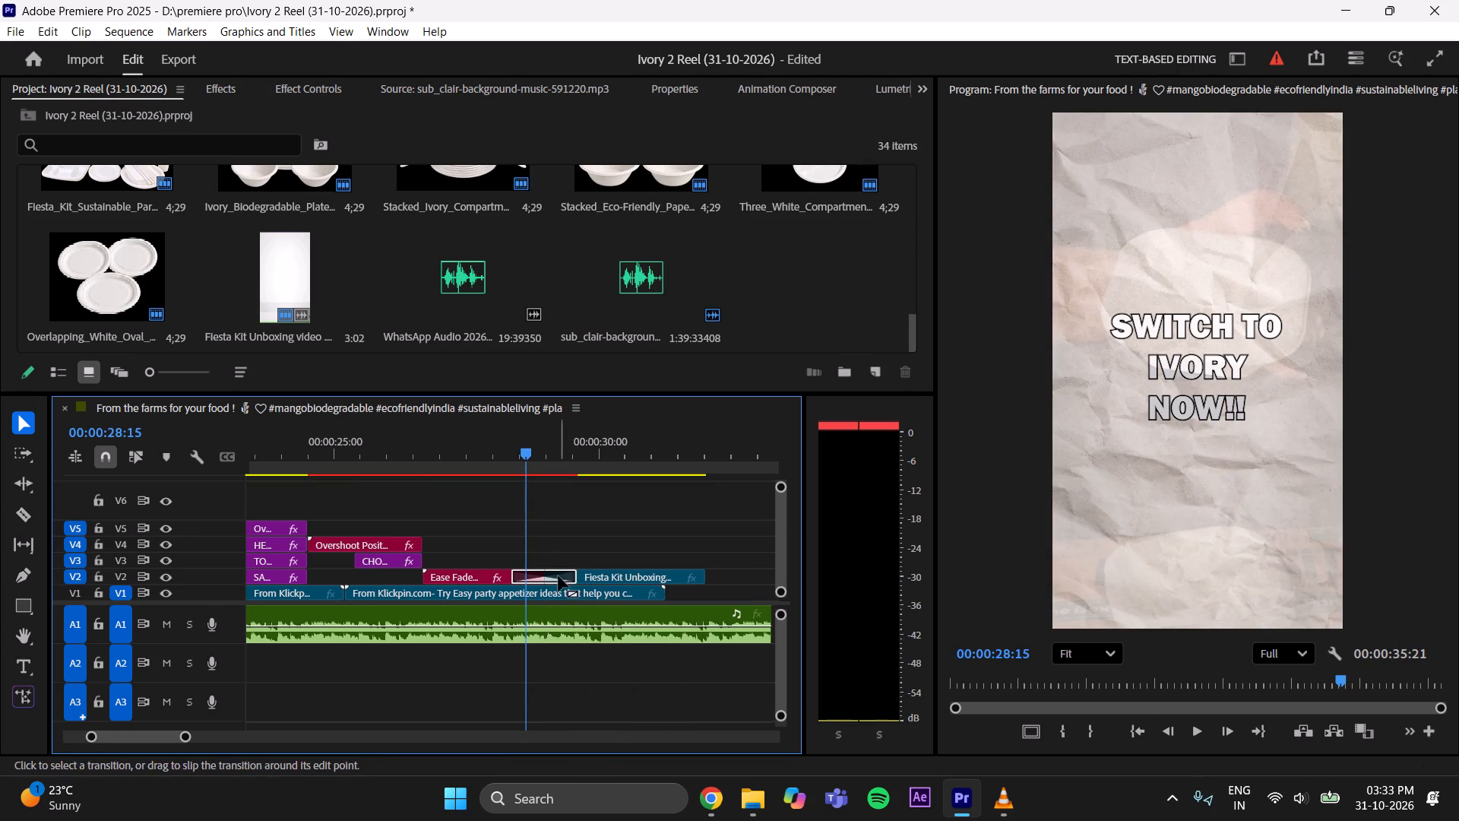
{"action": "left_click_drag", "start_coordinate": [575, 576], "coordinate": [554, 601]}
Play and scrub through the transition into the Fiesta Kit Unboxing video to examine how the two clips blend.
{"action": "left_click", "coordinate": [581, 544]}
{"action": "key", "text": "space"}
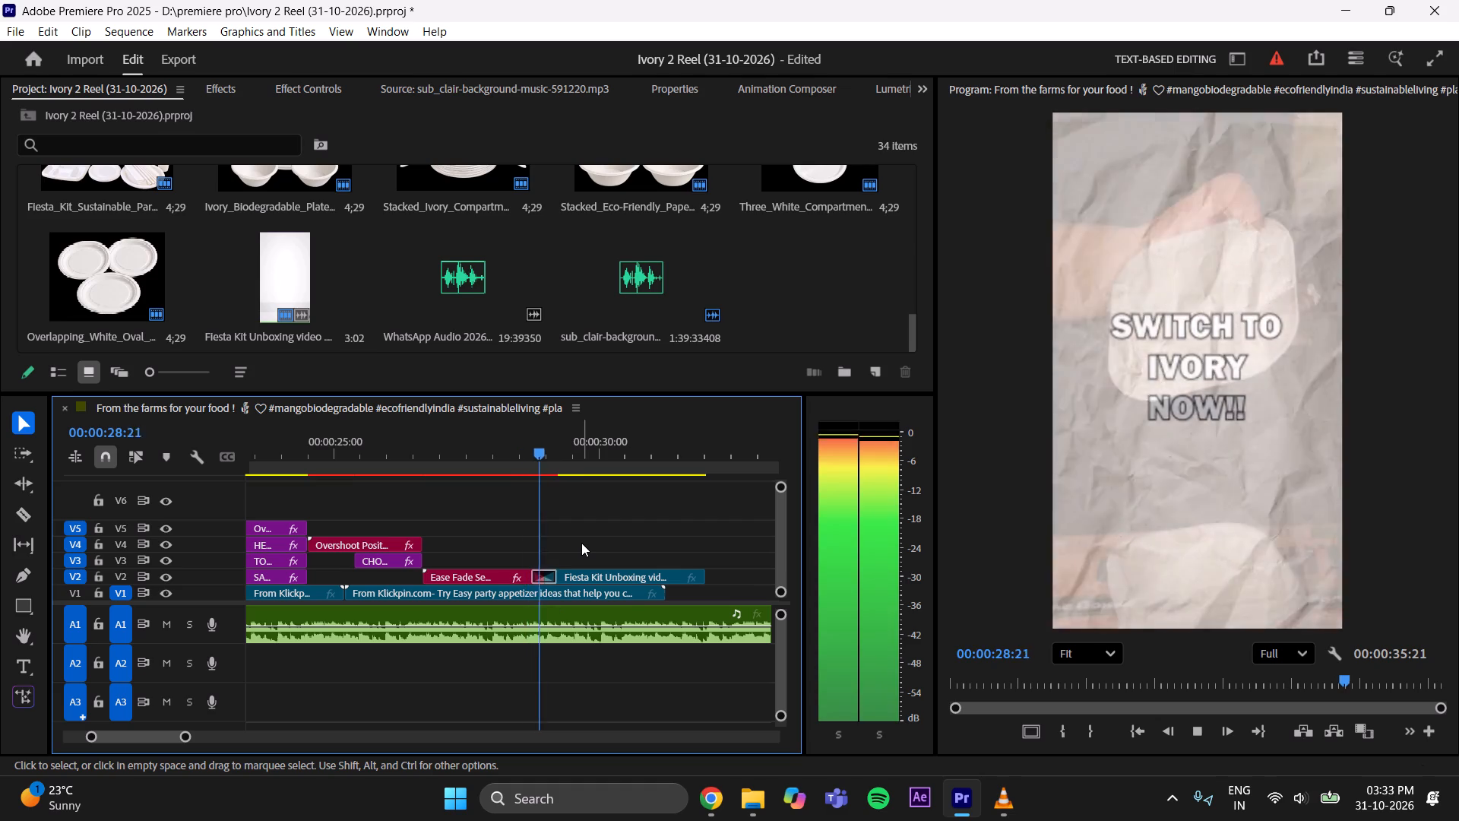
{"action": "key", "text": "space"}
{"action": "left_click_drag", "start_coordinate": [566, 444], "coordinate": [514, 478]}
{"action": "key", "text": "space"}
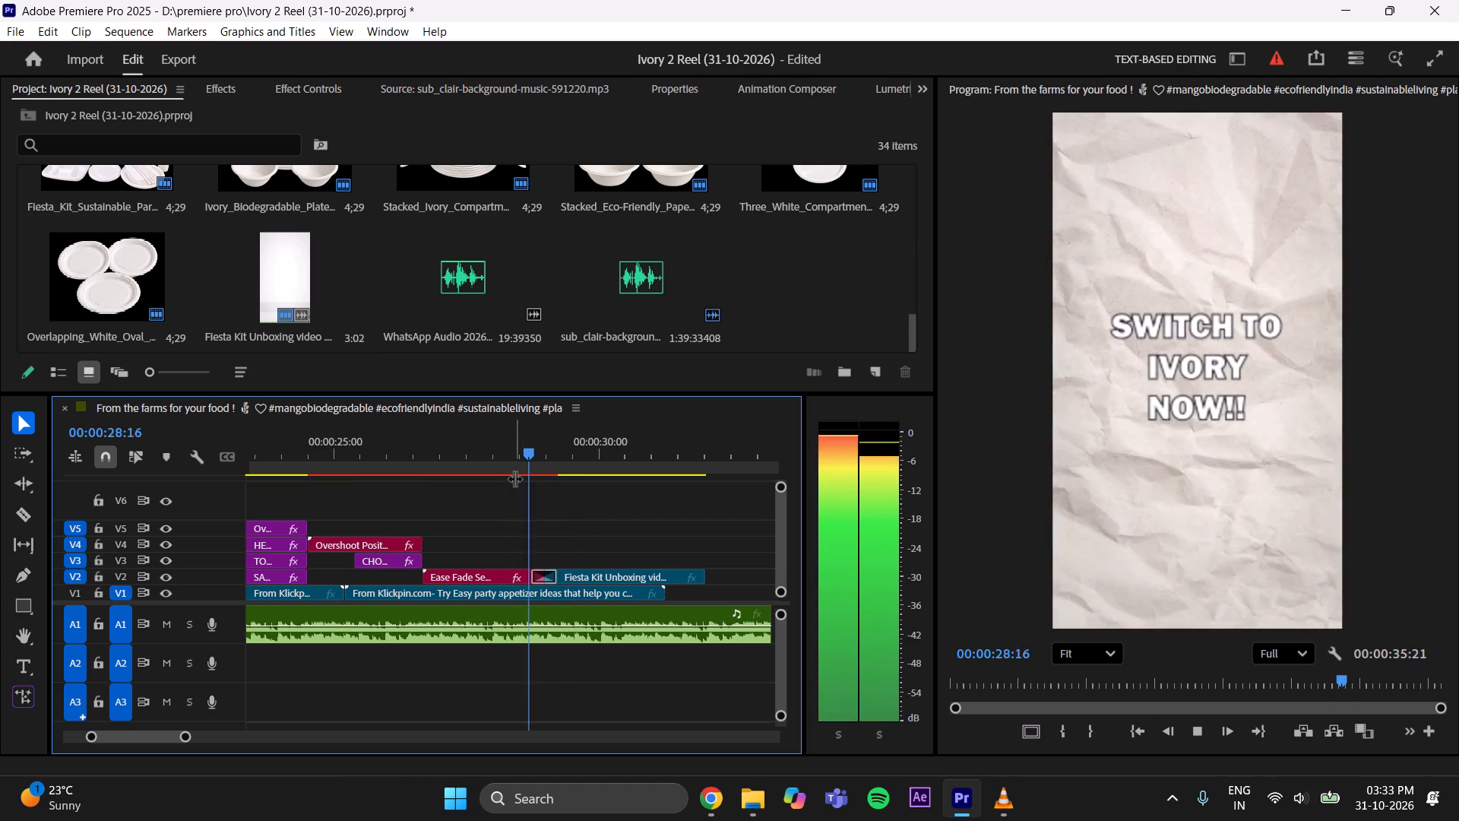
{"action": "key", "text": "space"}
{"action": "left_click_drag", "start_coordinate": [574, 445], "coordinate": [554, 466]}
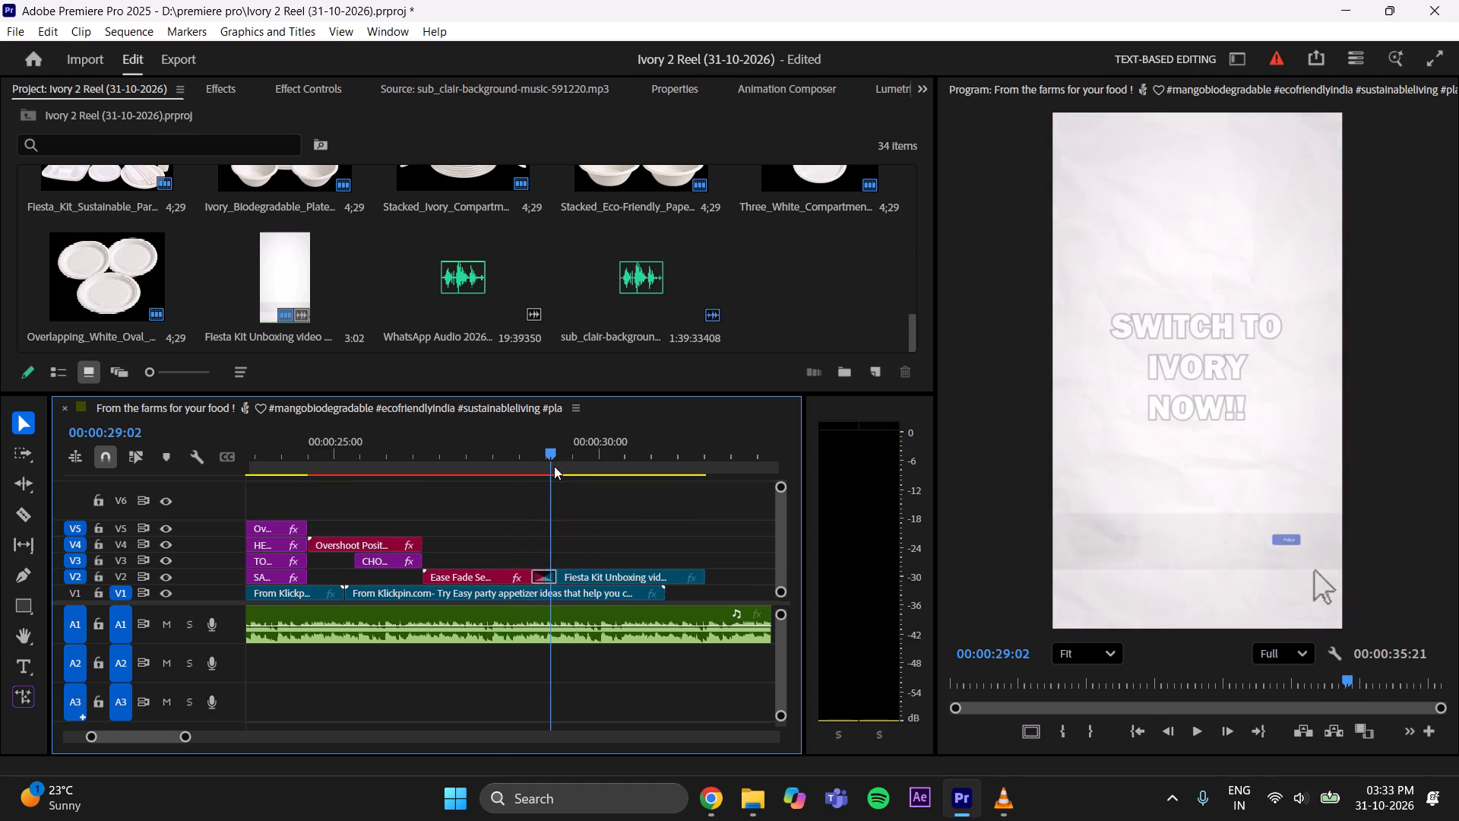
{"action": "left_click_drag", "start_coordinate": [554, 466], "coordinate": [565, 470]}
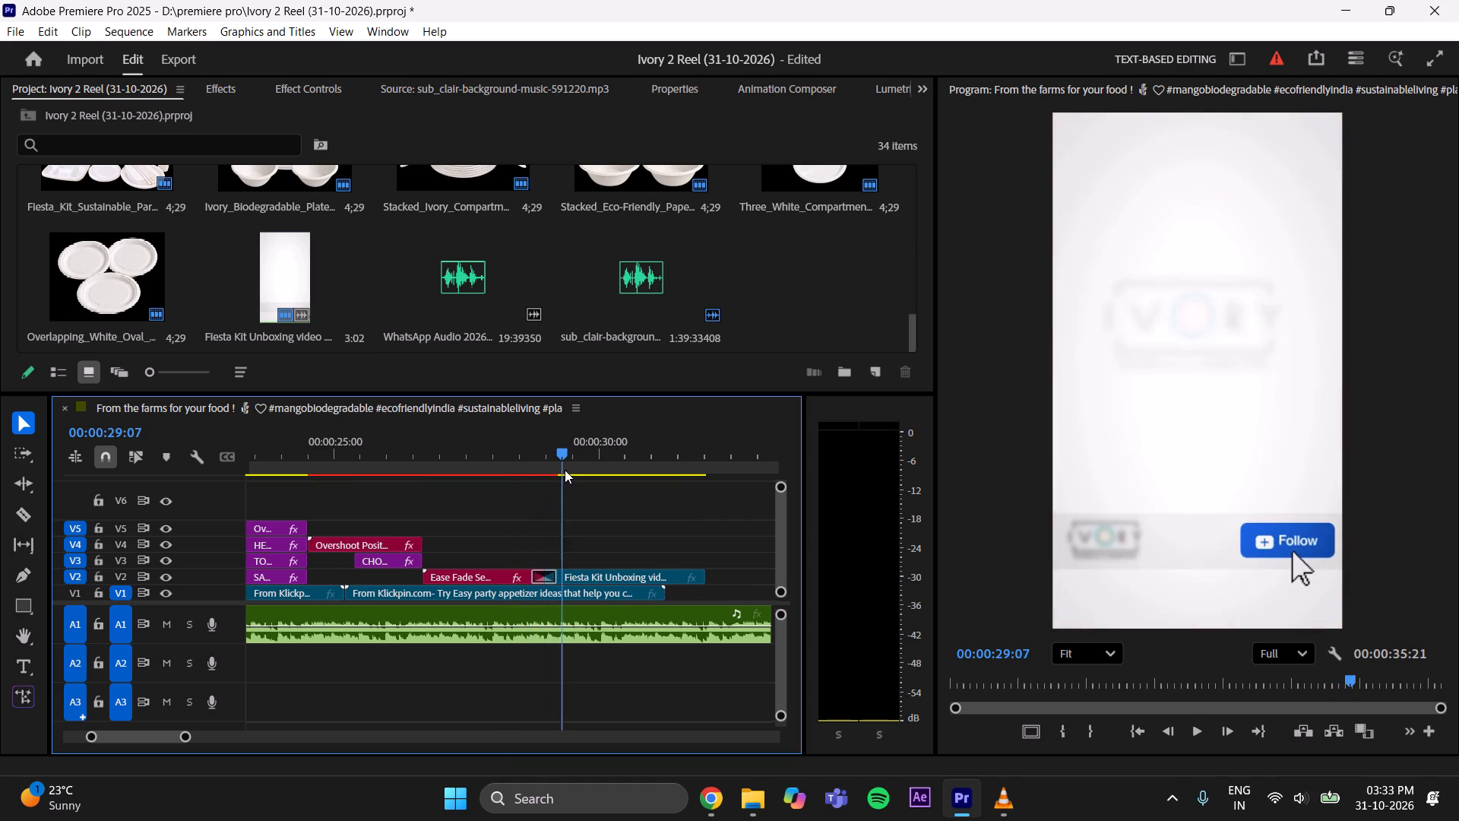
{"action": "left_click_drag", "start_coordinate": [565, 470], "coordinate": [565, 473]}
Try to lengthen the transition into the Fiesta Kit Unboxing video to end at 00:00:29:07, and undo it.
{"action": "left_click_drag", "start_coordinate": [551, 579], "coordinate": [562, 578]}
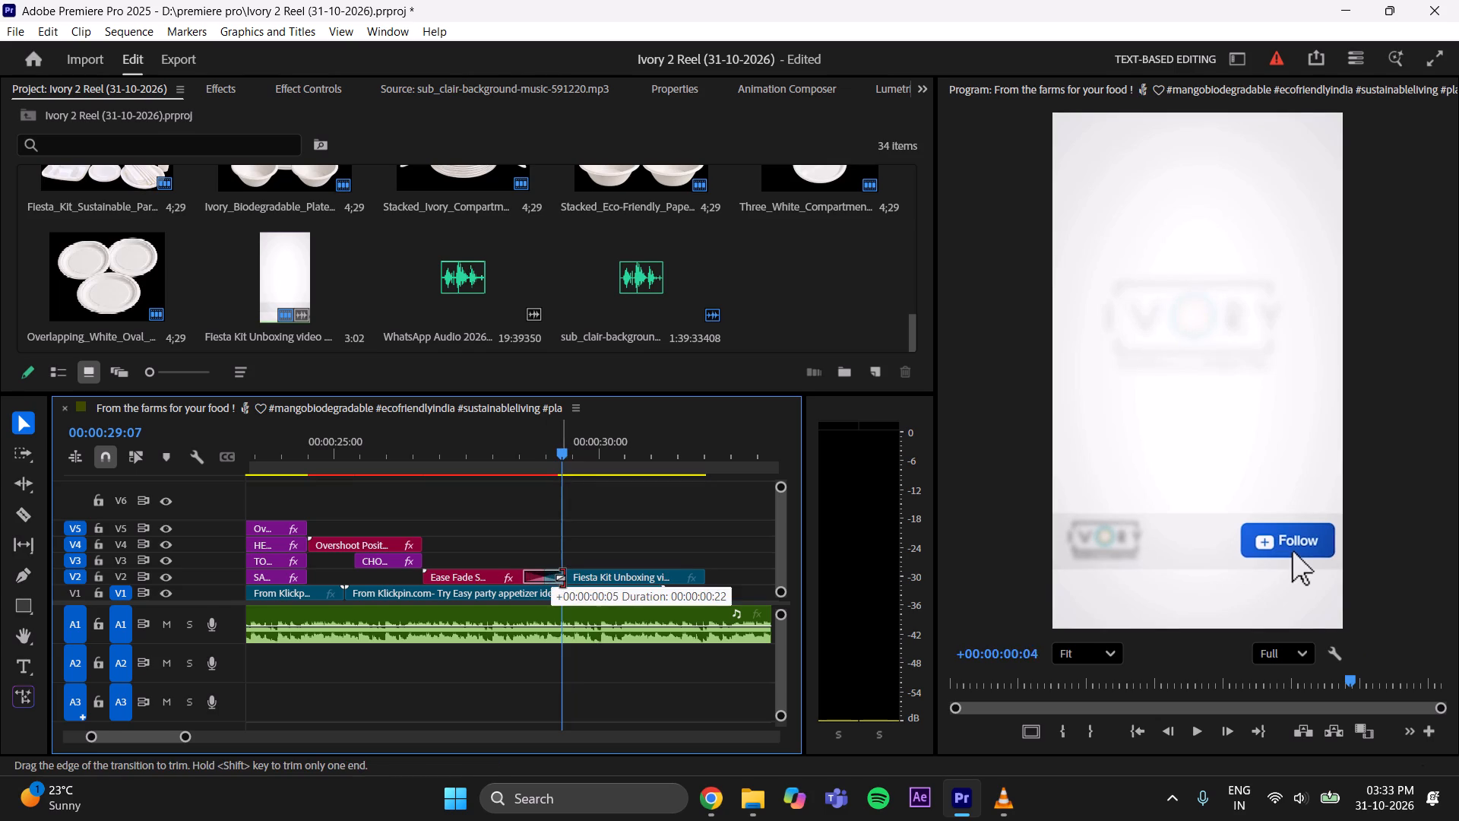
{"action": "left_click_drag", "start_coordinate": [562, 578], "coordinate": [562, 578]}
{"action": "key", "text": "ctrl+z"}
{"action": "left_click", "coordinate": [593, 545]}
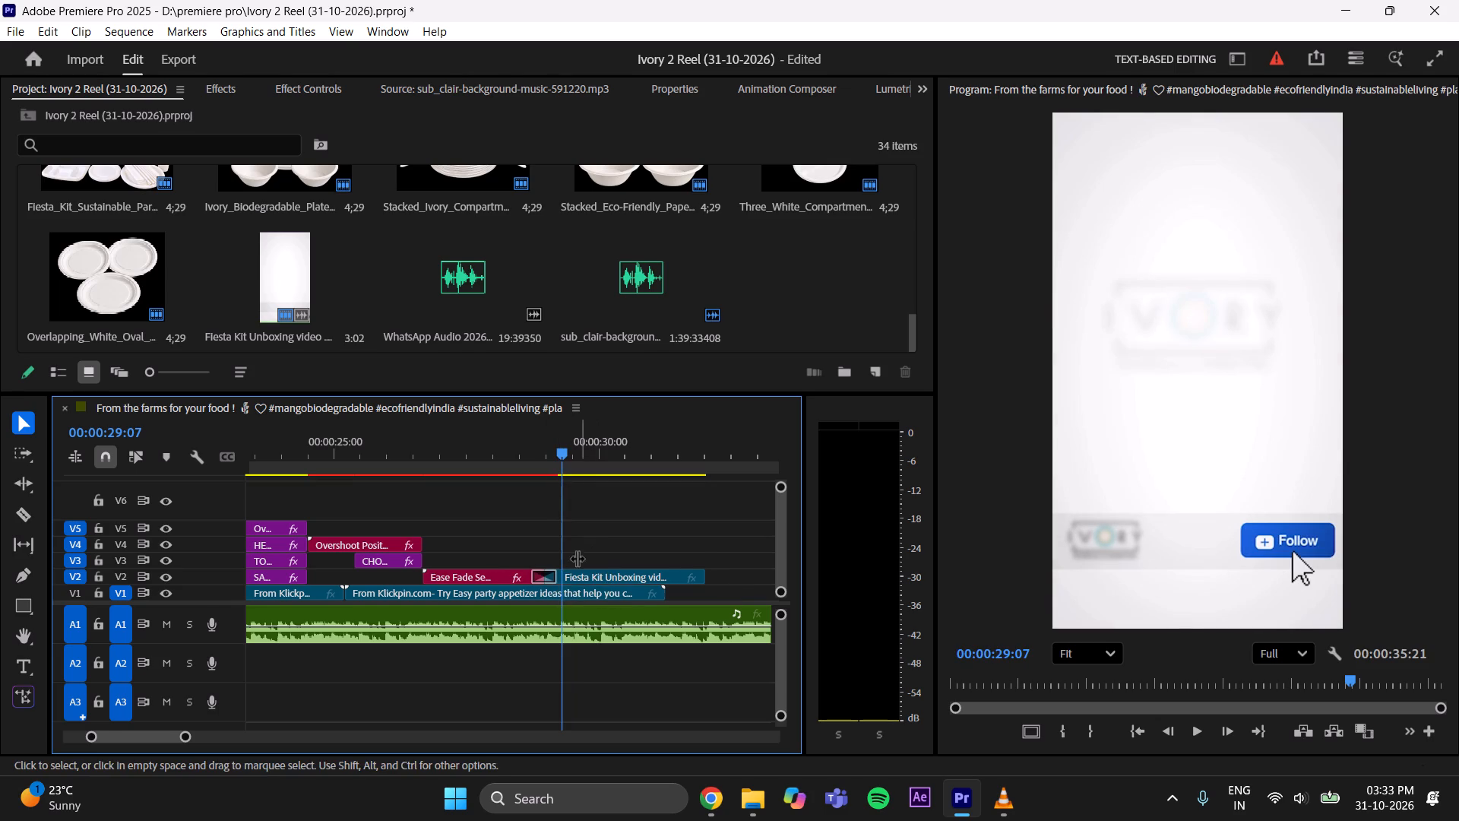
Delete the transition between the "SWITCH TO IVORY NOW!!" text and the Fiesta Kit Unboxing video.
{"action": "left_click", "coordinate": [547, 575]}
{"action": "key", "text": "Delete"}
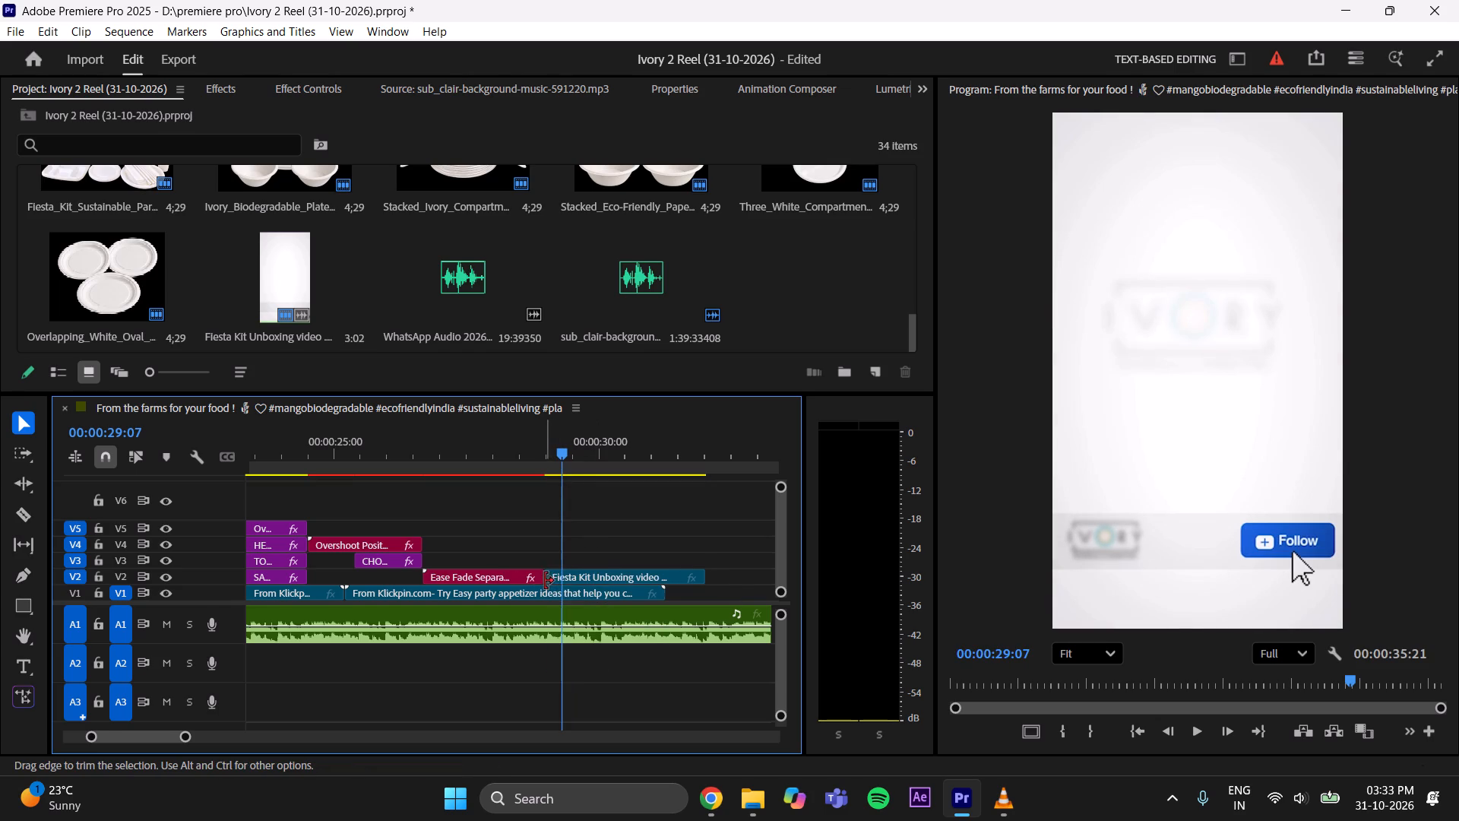
Trim the Fiesta Kit Unboxing video's start to 00:00:29:07 and move it back against the "SWITCH TO IVORY NOW!!" text.
{"action": "left_click_drag", "start_coordinate": [548, 581], "coordinate": [564, 581]}
{"action": "left_click_drag", "start_coordinate": [603, 575], "coordinate": [590, 579]}
Apply the default transition at the cut between the "SWITCH TO IVORY NOW!!" text and the Fiesta Kit Unboxing video, and shorten it.
{"action": "left_click", "coordinate": [547, 577]}
{"action": "right_click", "coordinate": [547, 577]}
{"action": "left_click", "coordinate": [593, 694]}
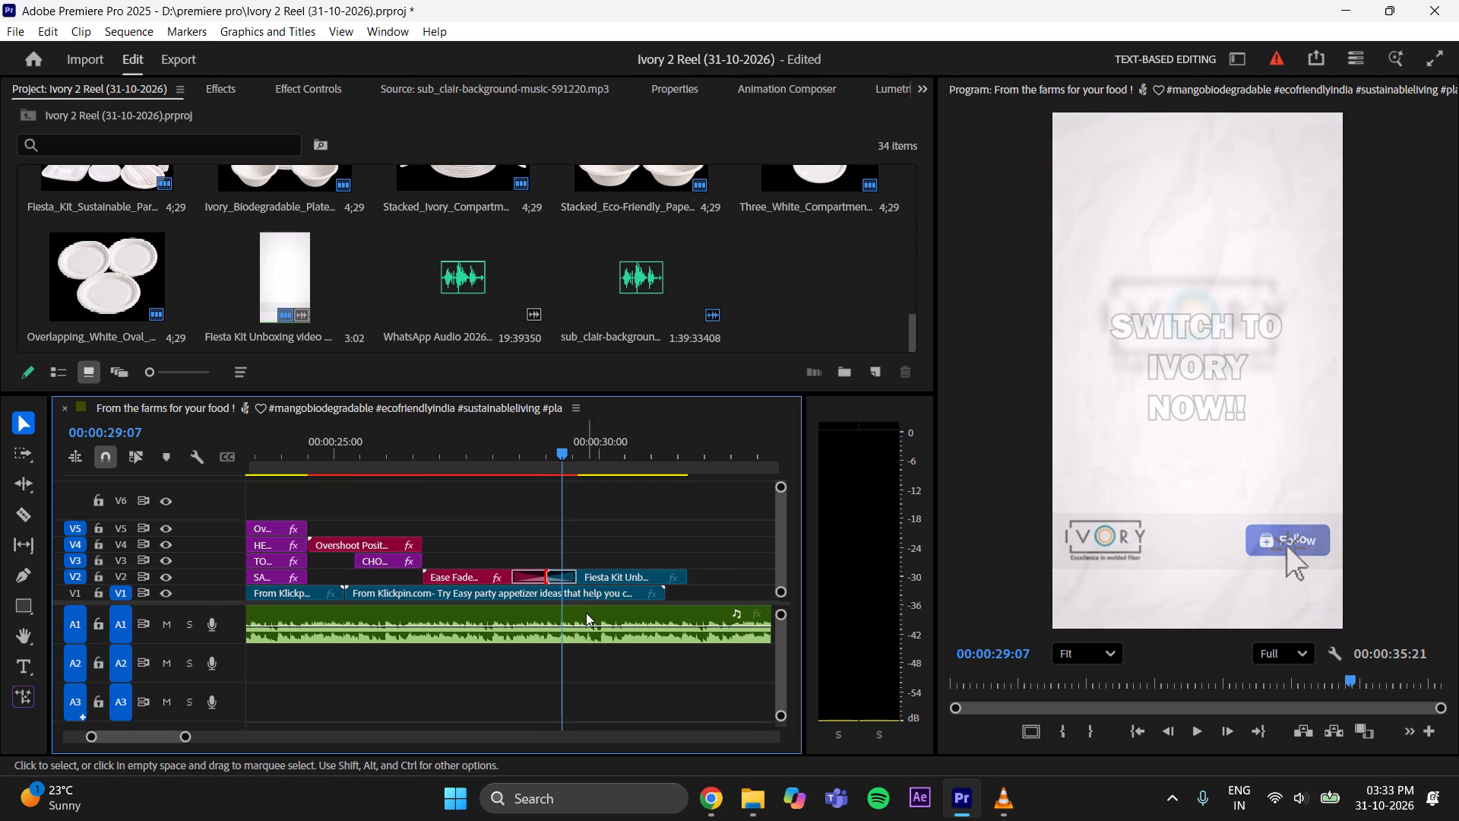
{"action": "left_click_drag", "start_coordinate": [574, 578], "coordinate": [556, 601]}
Shorten the transition between the "SWITCH TO IVORY NOW!!" text and the Fiesta Kit Unboxing video to about half a second.
{"action": "left_click", "coordinate": [543, 577]}
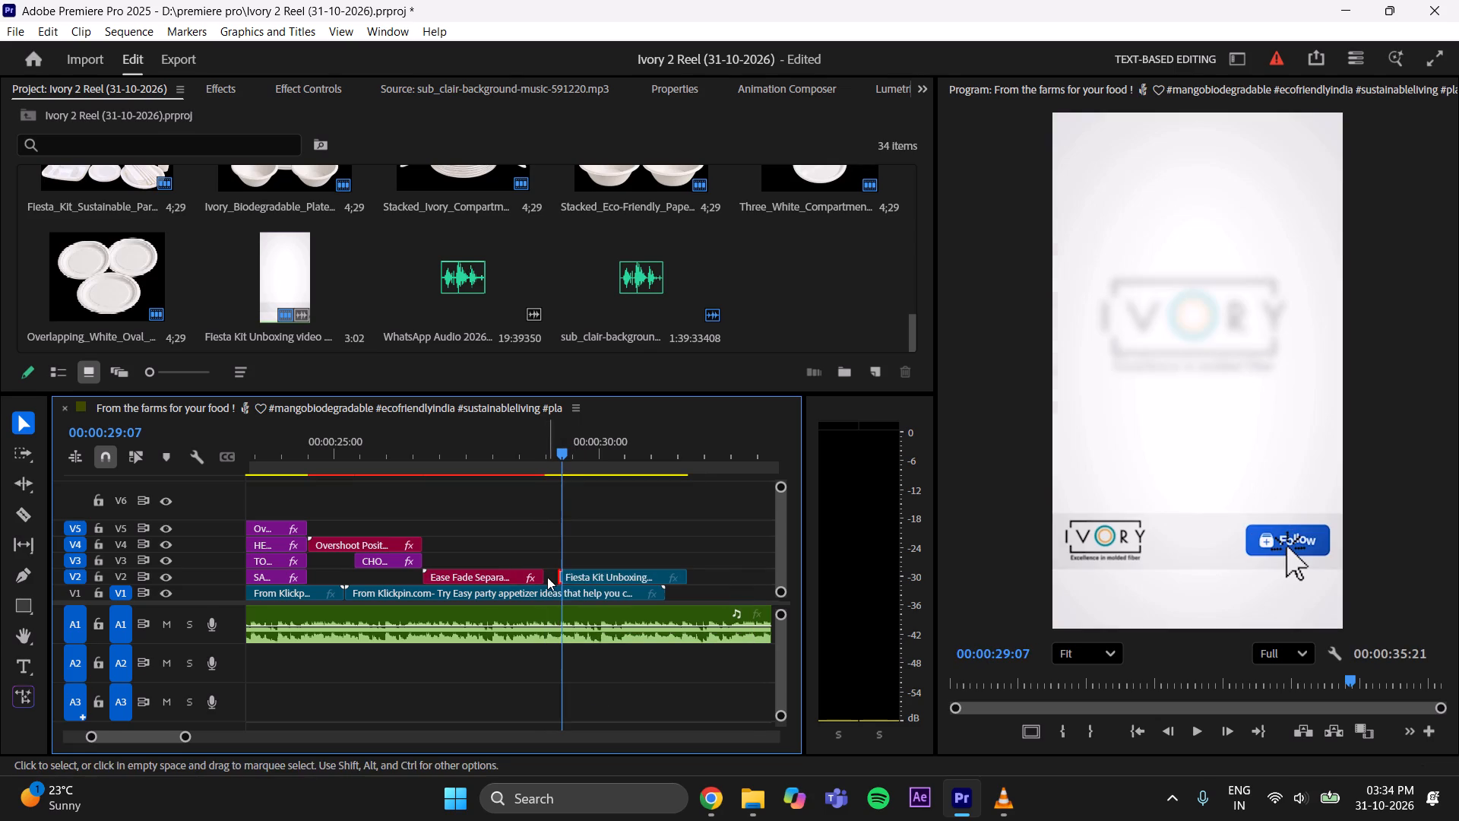
{"action": "key", "text": "ctrl+z"}
{"action": "left_click", "coordinate": [546, 578]}
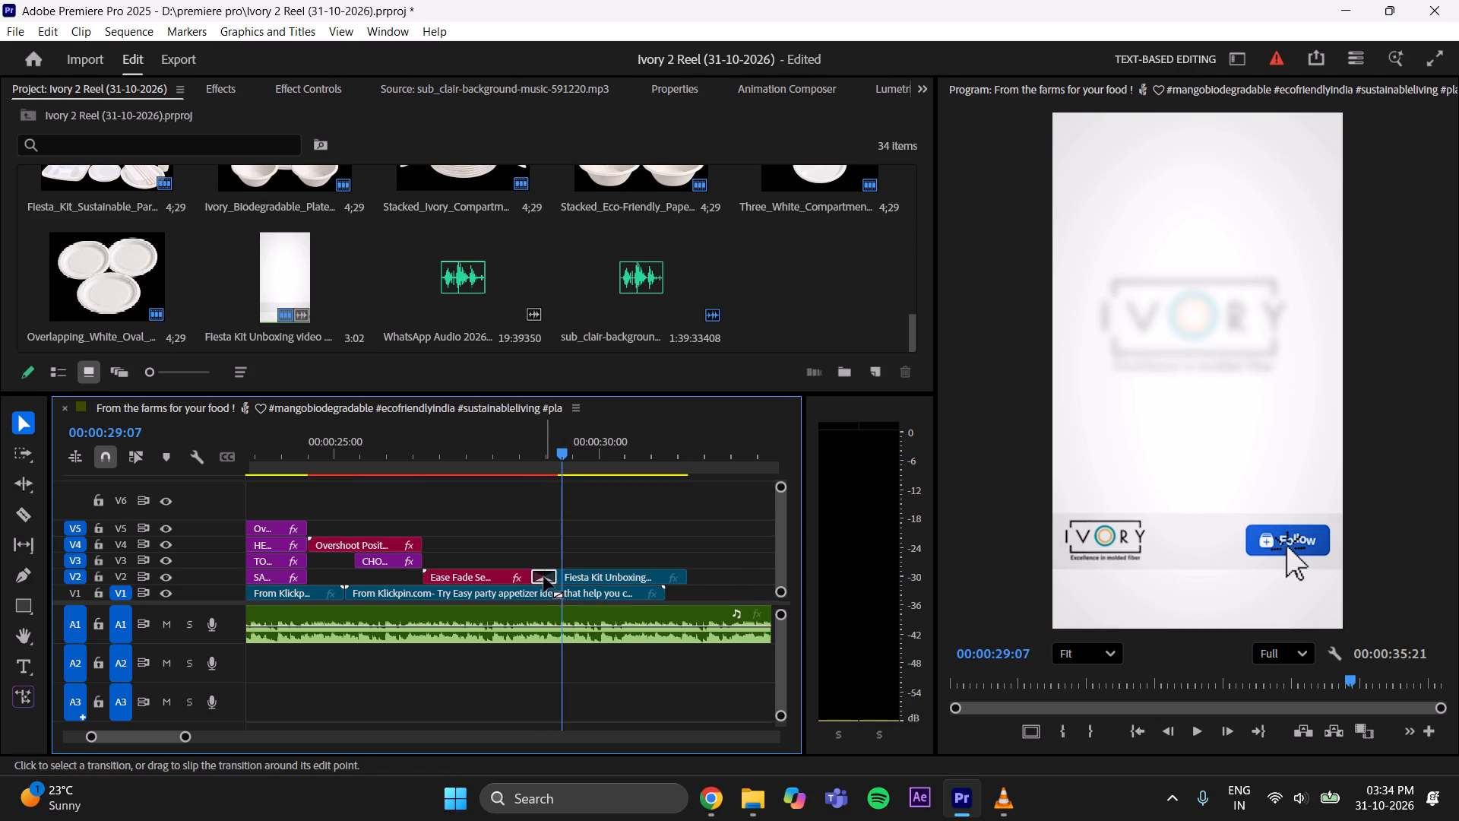
{"action": "left_click", "coordinate": [543, 577]}
{"action": "left_click", "coordinate": [580, 553]}
Play back the closing transition and the Fiesta Kit Unboxing video to the end, and save the project.
{"action": "left_click_drag", "start_coordinate": [567, 455], "coordinate": [521, 483]}
{"action": "key", "text": "space"}
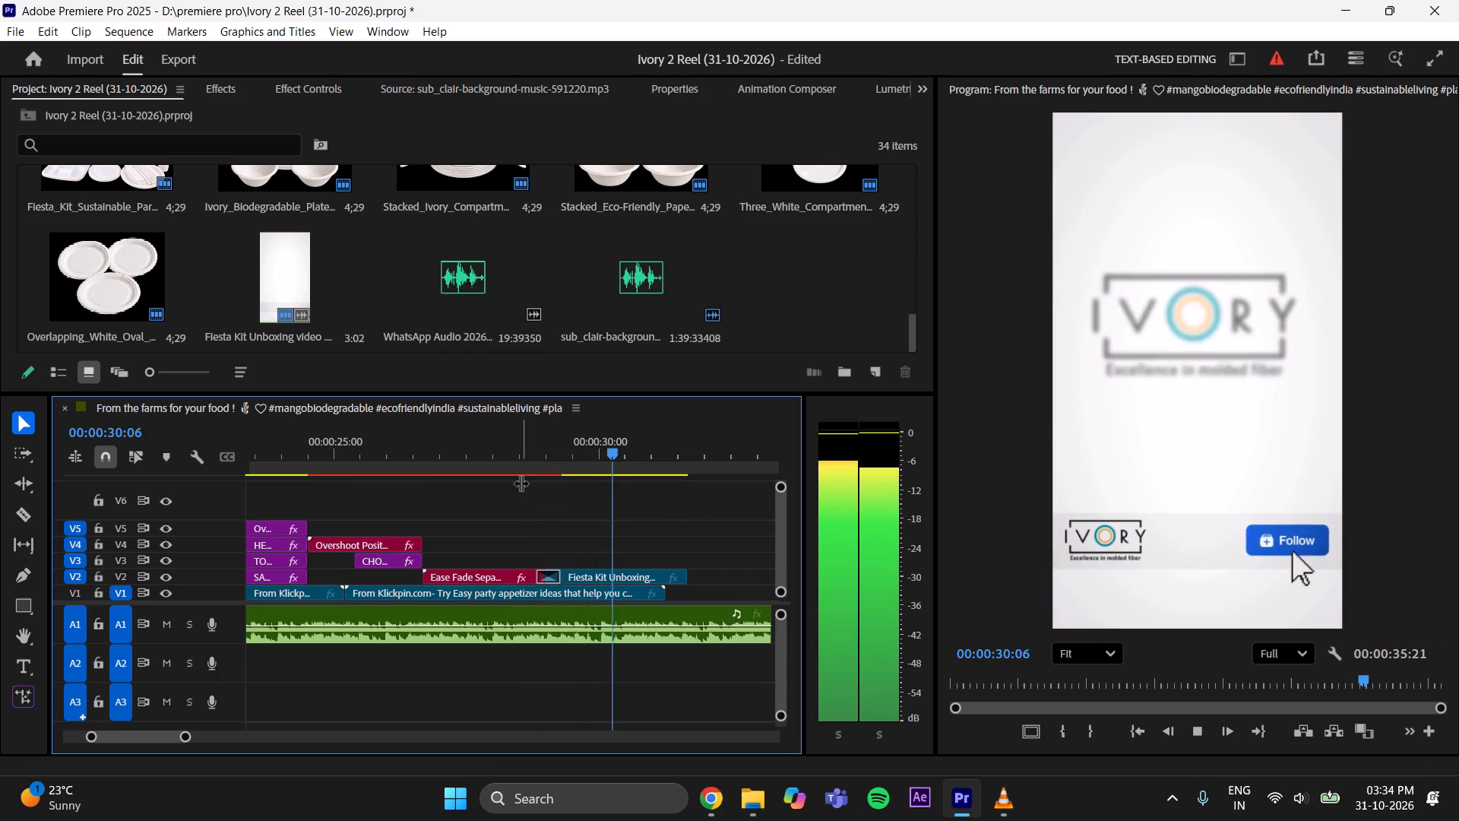
{"action": "key", "text": "space"}
{"action": "key", "text": "space"}
{"action": "key", "text": "space"}
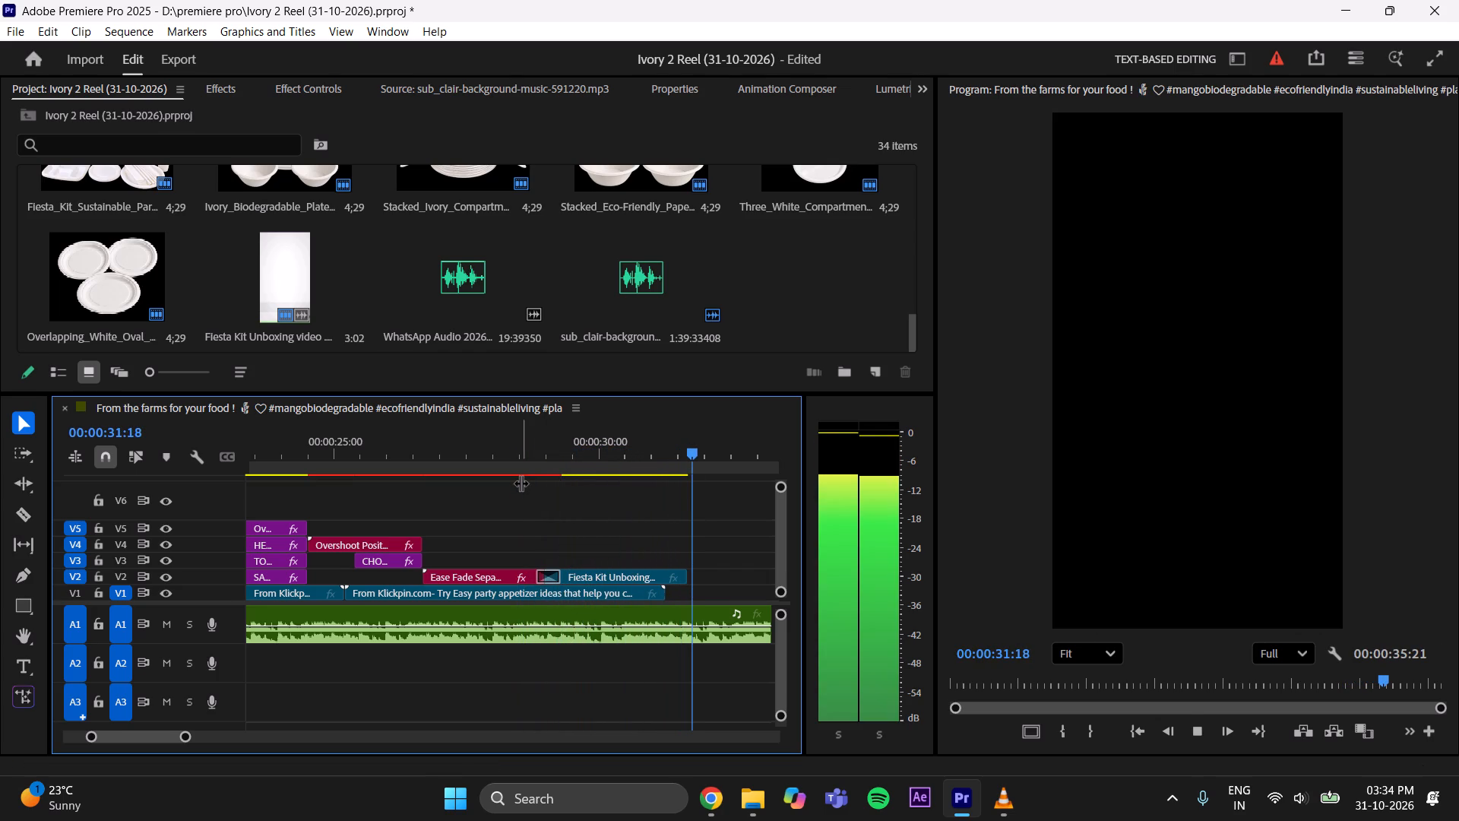
{"action": "left_click_drag", "start_coordinate": [689, 457], "coordinate": [673, 465]}
{"action": "key", "text": "space"}
{"action": "key", "text": "space"}
{"action": "key", "text": "ctrl+s"}
{"action": "key", "text": "ctrl+s"}
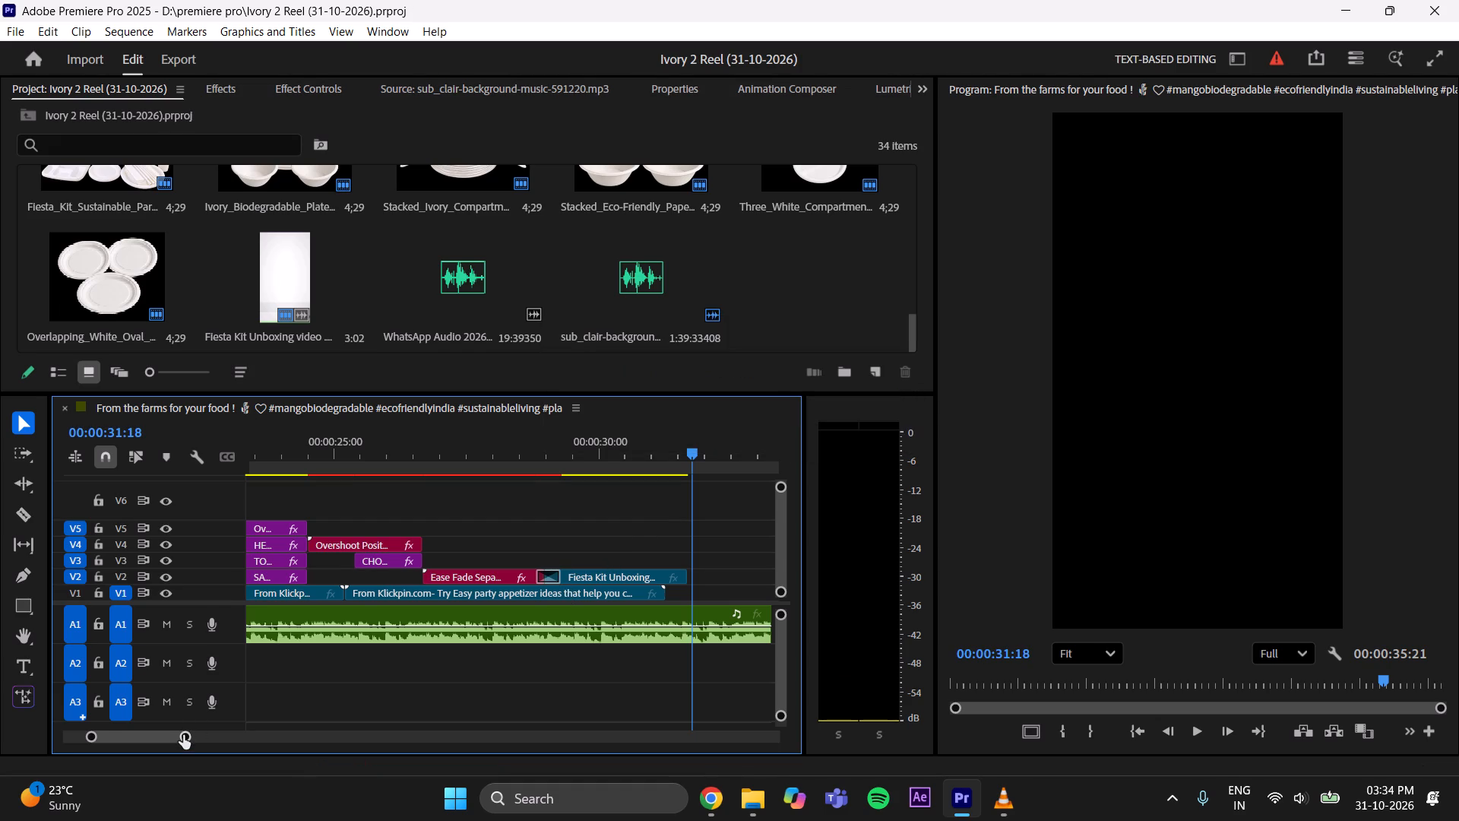
Trim the end of the background music on A1 back to the end of the Fiesta Kit Unboxing video, and play the ending.
{"action": "left_click_drag", "start_coordinate": [186, 735], "coordinate": [238, 720]}
{"action": "left_click_drag", "start_coordinate": [563, 634], "coordinate": [561, 634]}
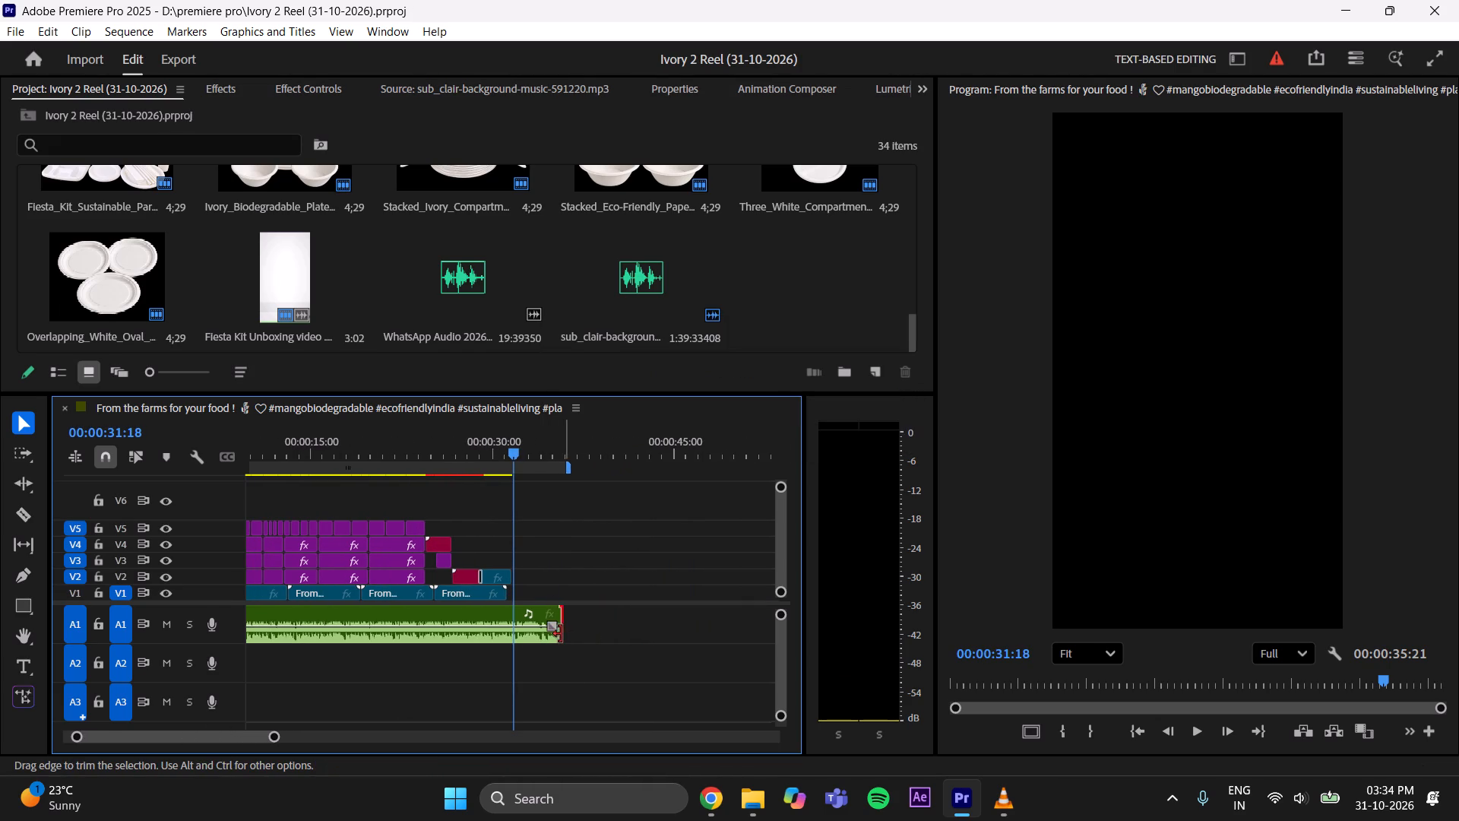
{"action": "left_click_drag", "start_coordinate": [561, 634], "coordinate": [512, 637]}
{"action": "left_click_drag", "start_coordinate": [517, 445], "coordinate": [462, 476]}
{"action": "key", "text": "space"}
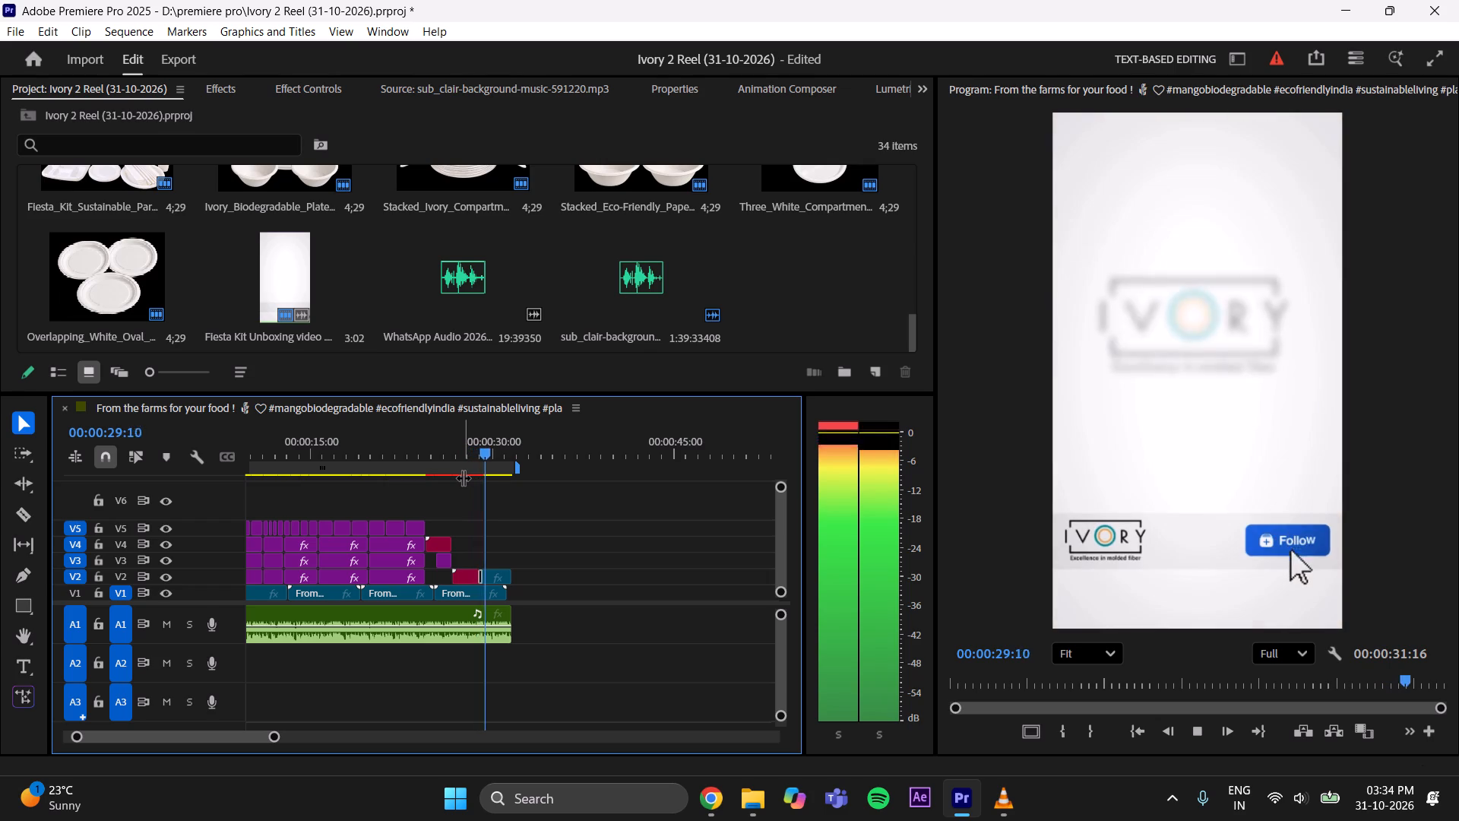
{"action": "key", "text": "space"}
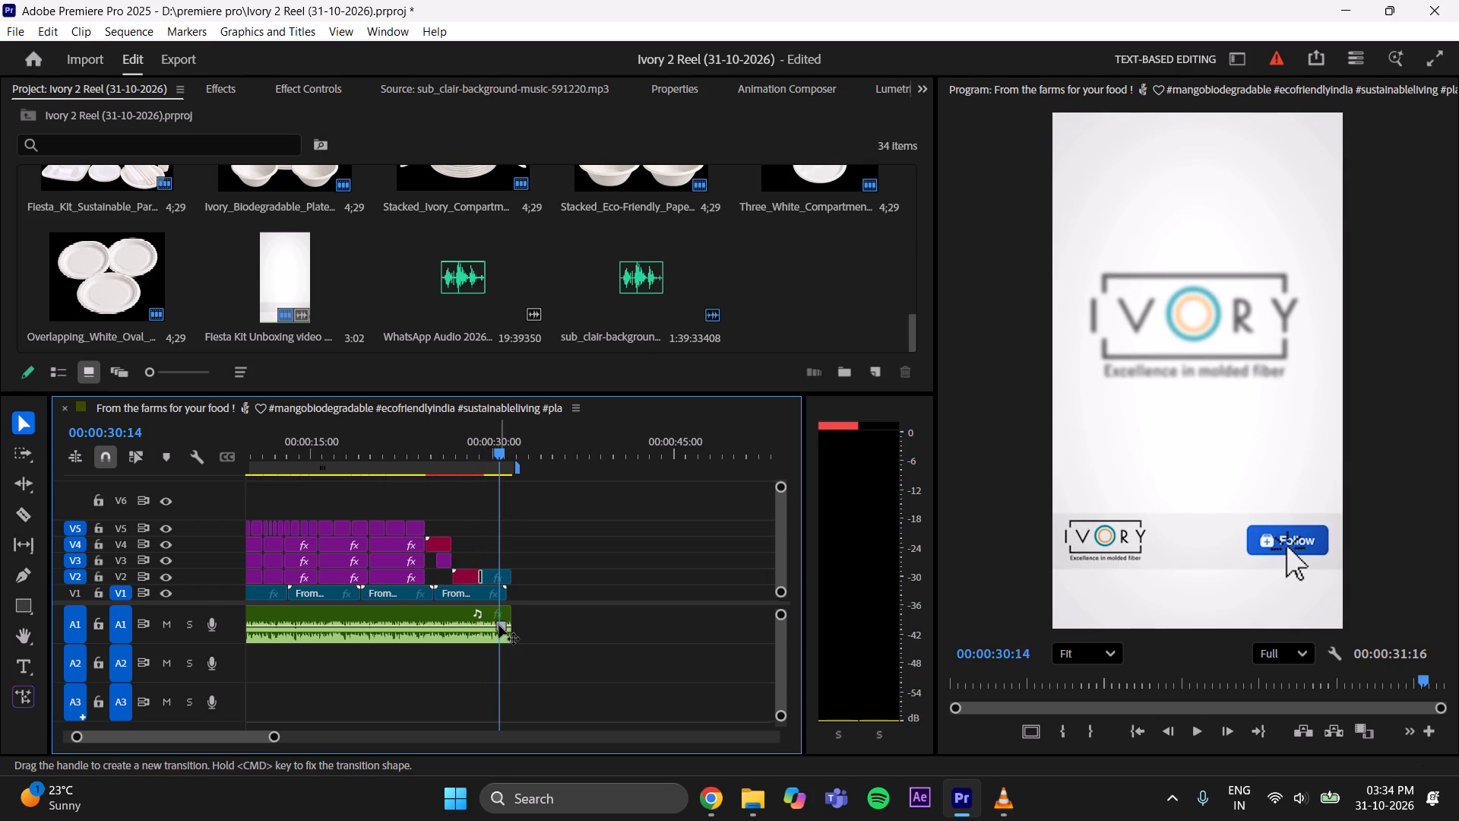
Add a short fade-out at the end of the background music, play the ending, and save the project.
{"action": "left_click_drag", "start_coordinate": [502, 624], "coordinate": [494, 626]}
{"action": "left_click_drag", "start_coordinate": [505, 454], "coordinate": [483, 470]}
{"action": "key", "text": "space"}
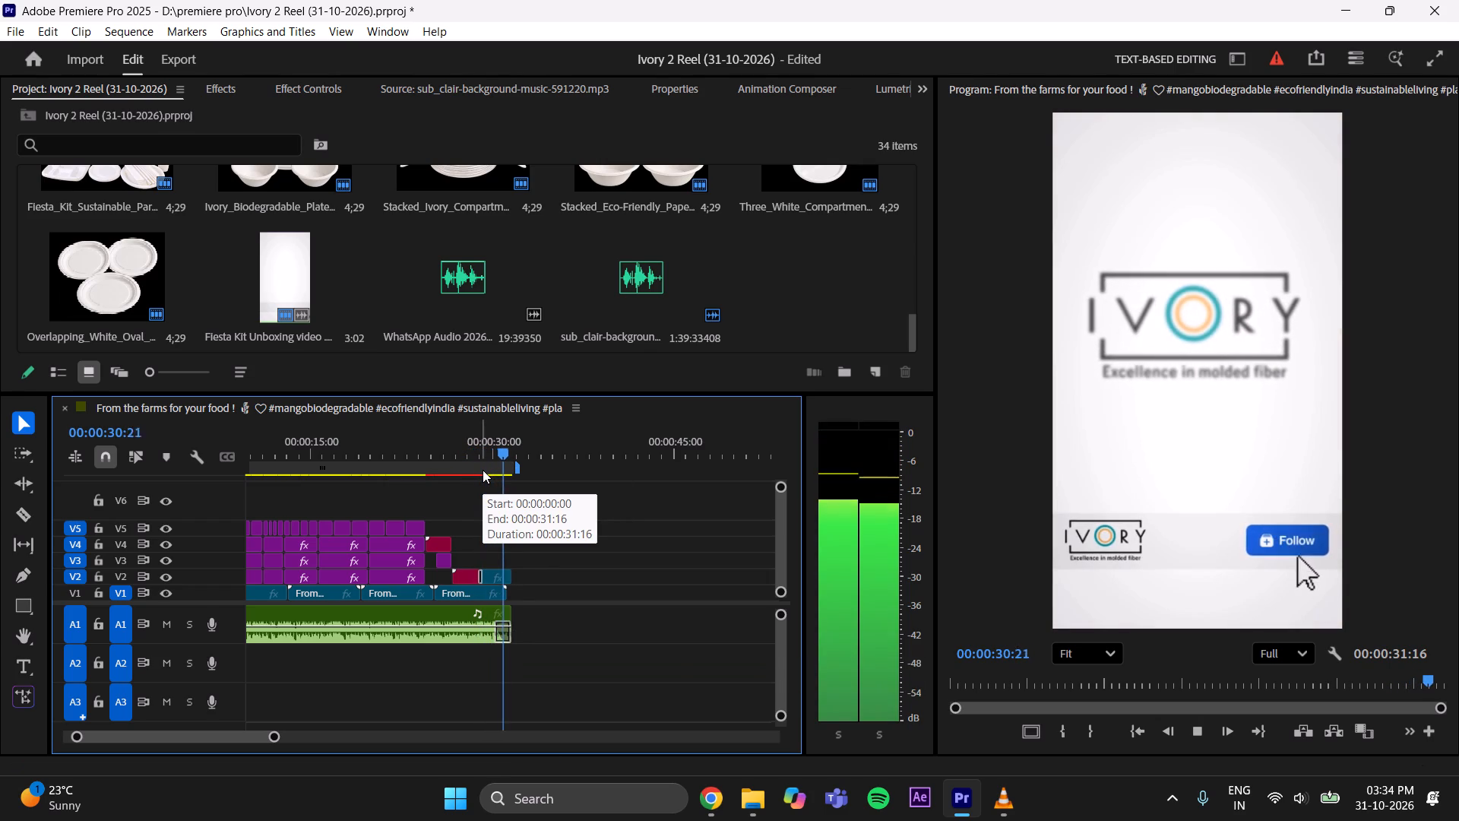
{"action": "key", "text": "space"}
{"action": "key", "text": "space"}
{"action": "key", "text": "space"}
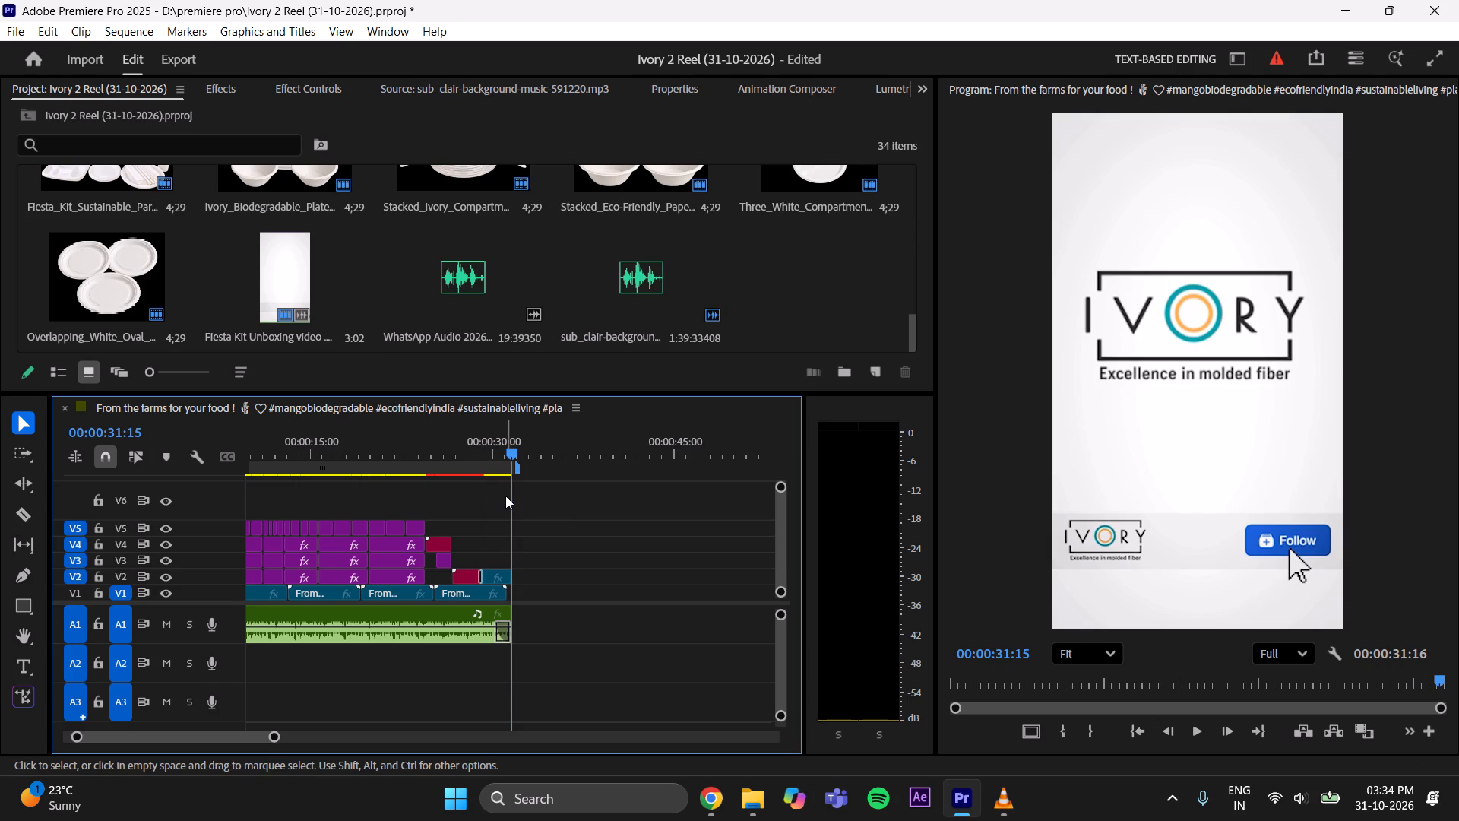
{"action": "key", "text": "ctrl+s"}
{"action": "key", "text": "ctrl+s"}
Play the reel from 00:00:00:00 and review the opening sections and the transitions between them.
{"action": "left_click_drag", "start_coordinate": [211, 737], "coordinate": [145, 753]}
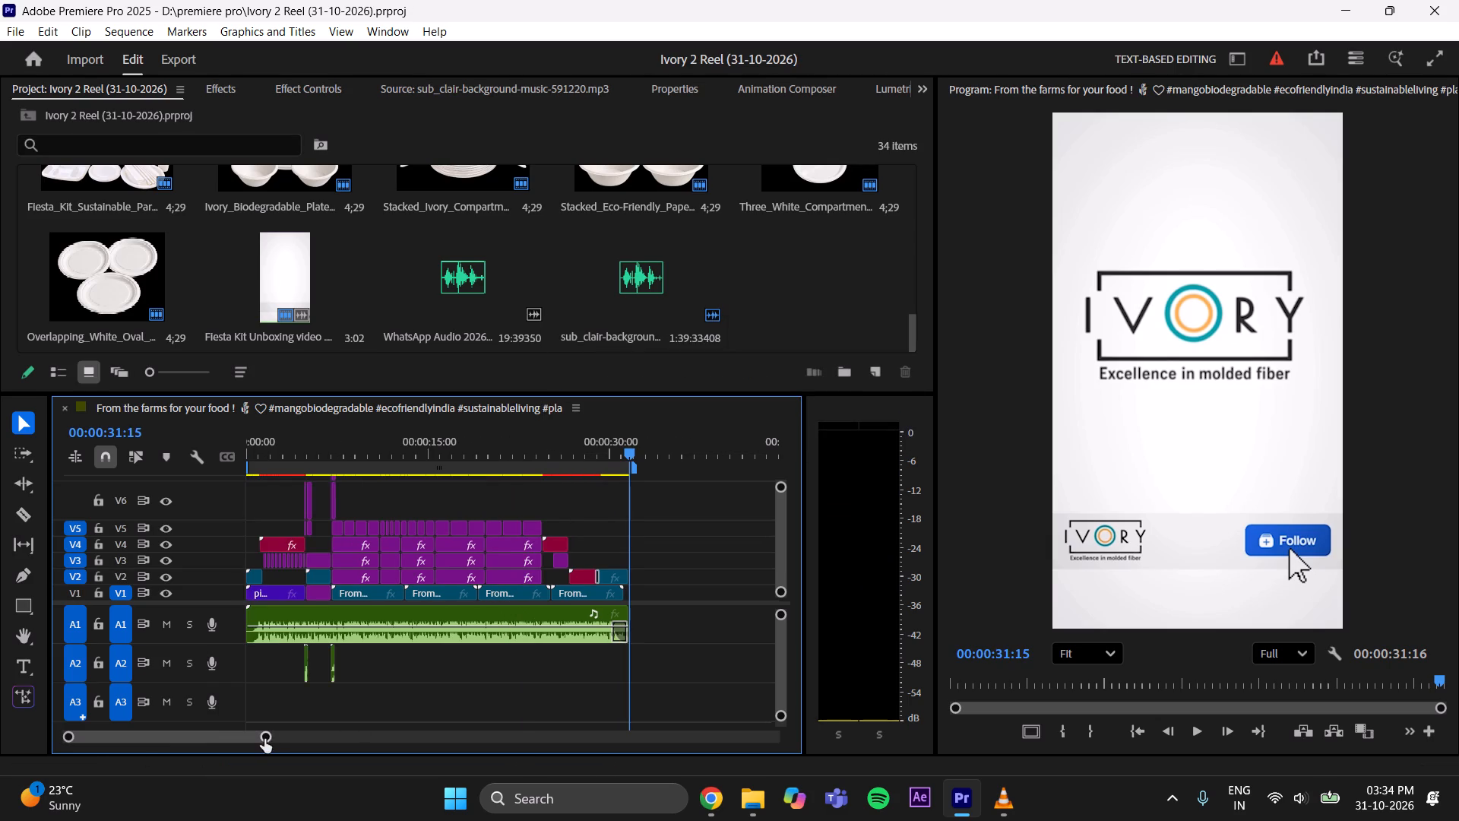
{"action": "left_click_drag", "start_coordinate": [264, 739], "coordinate": [258, 740]}
{"action": "left_click_drag", "start_coordinate": [214, 736], "coordinate": [173, 754]}
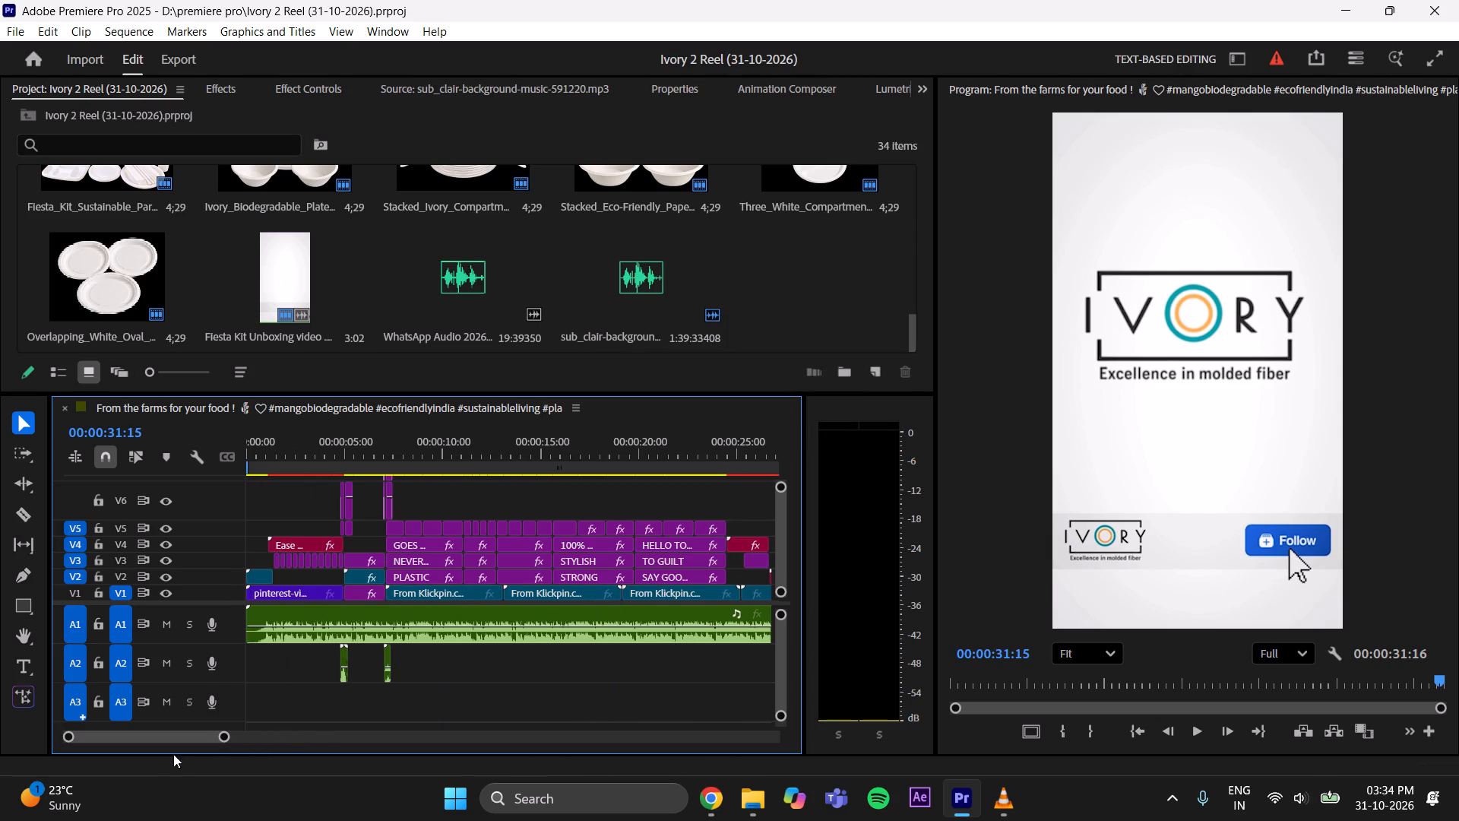
{"action": "left_click_drag", "start_coordinate": [173, 754], "coordinate": [169, 756]}
{"action": "left_click_drag", "start_coordinate": [222, 734], "coordinate": [238, 727]}
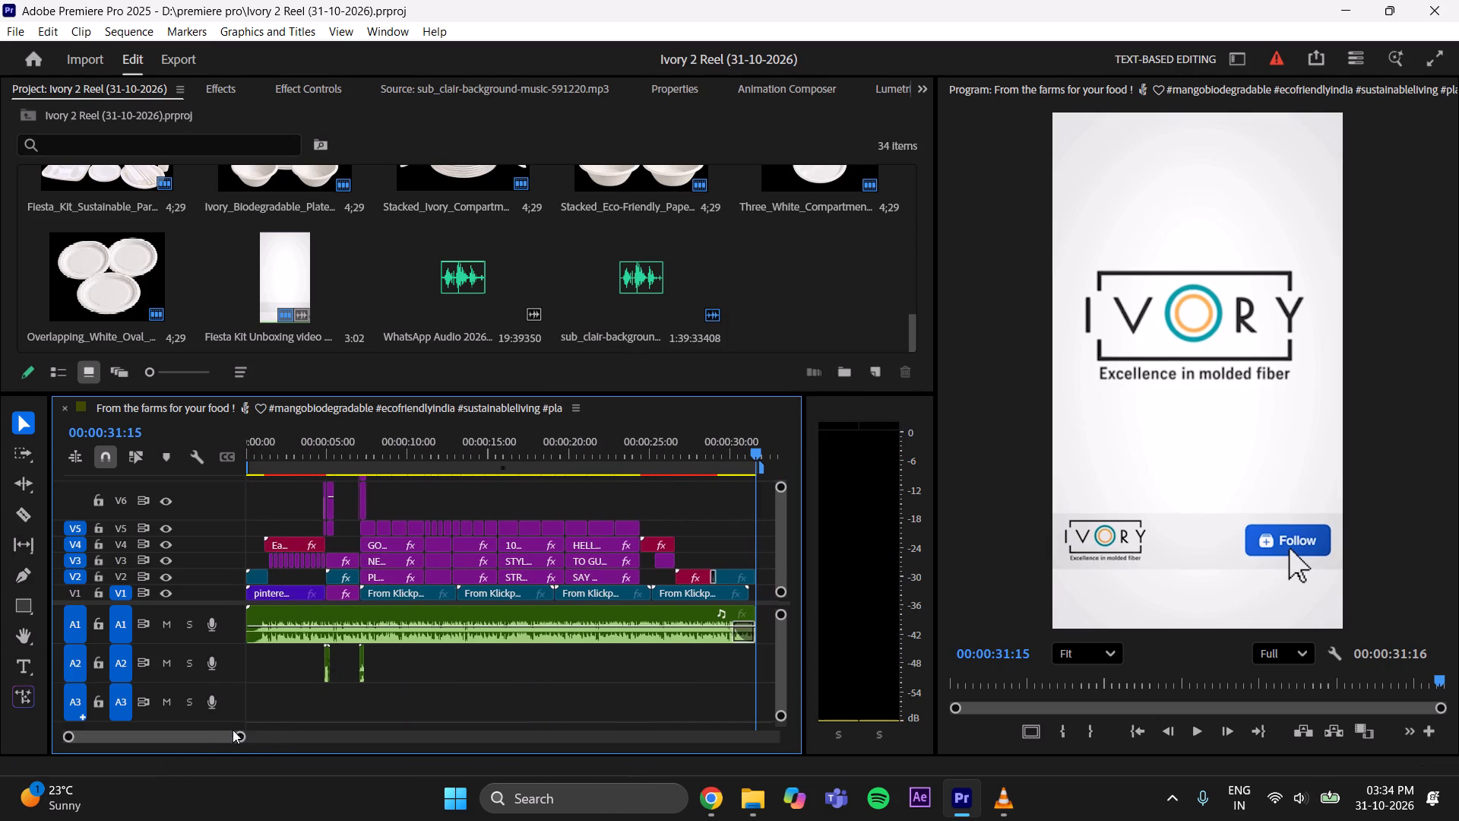
{"action": "left_click_drag", "start_coordinate": [210, 733], "coordinate": [188, 743]}
{"action": "key", "text": "ctrl+s"}
{"action": "key", "text": "ctrl+s"}
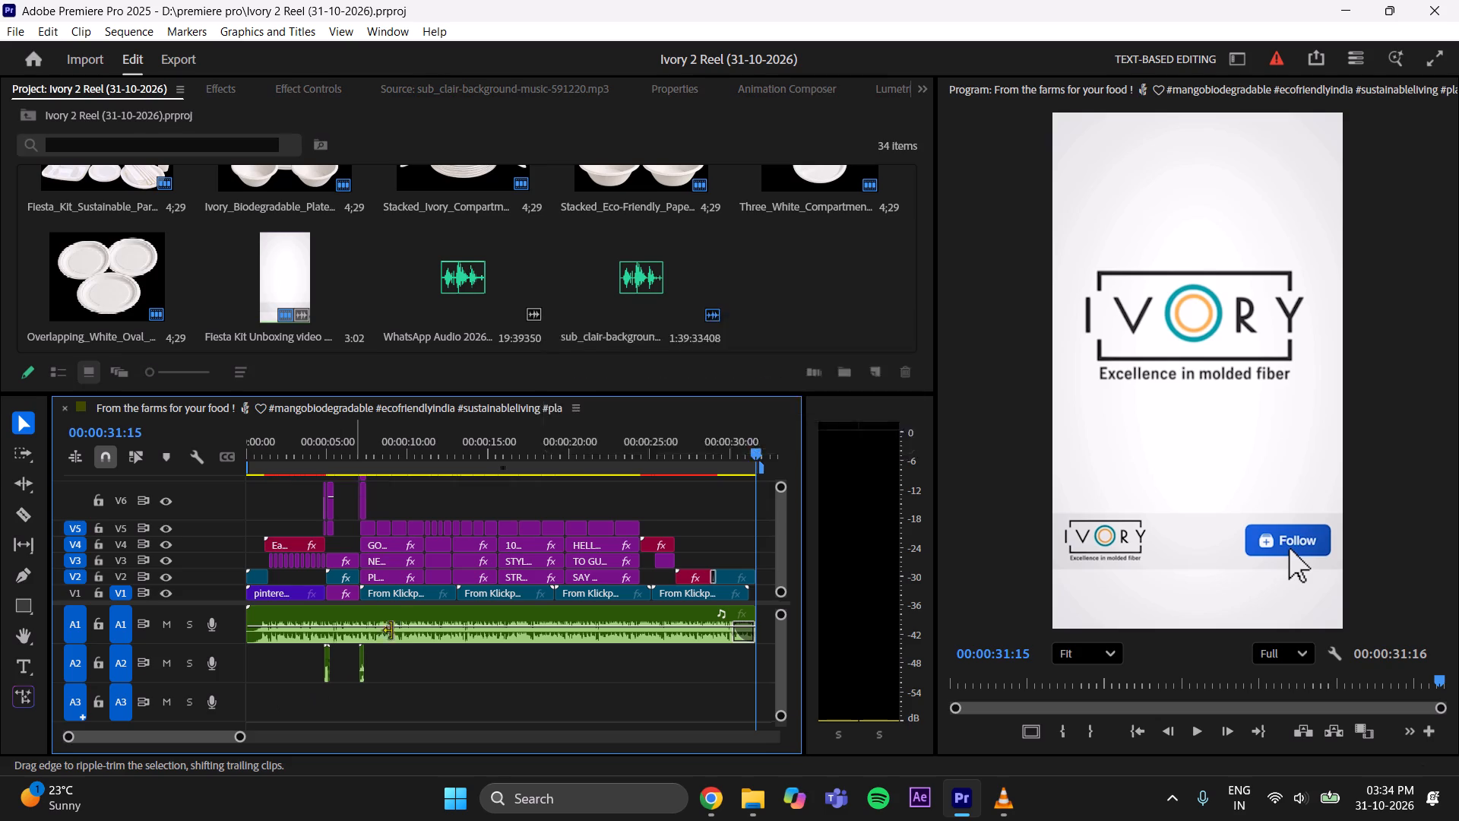
{"action": "key", "text": "ctrl+s"}
{"action": "left_click_drag", "start_coordinate": [752, 445], "coordinate": [50, 451]}
{"action": "key", "text": "ctrl+s"}
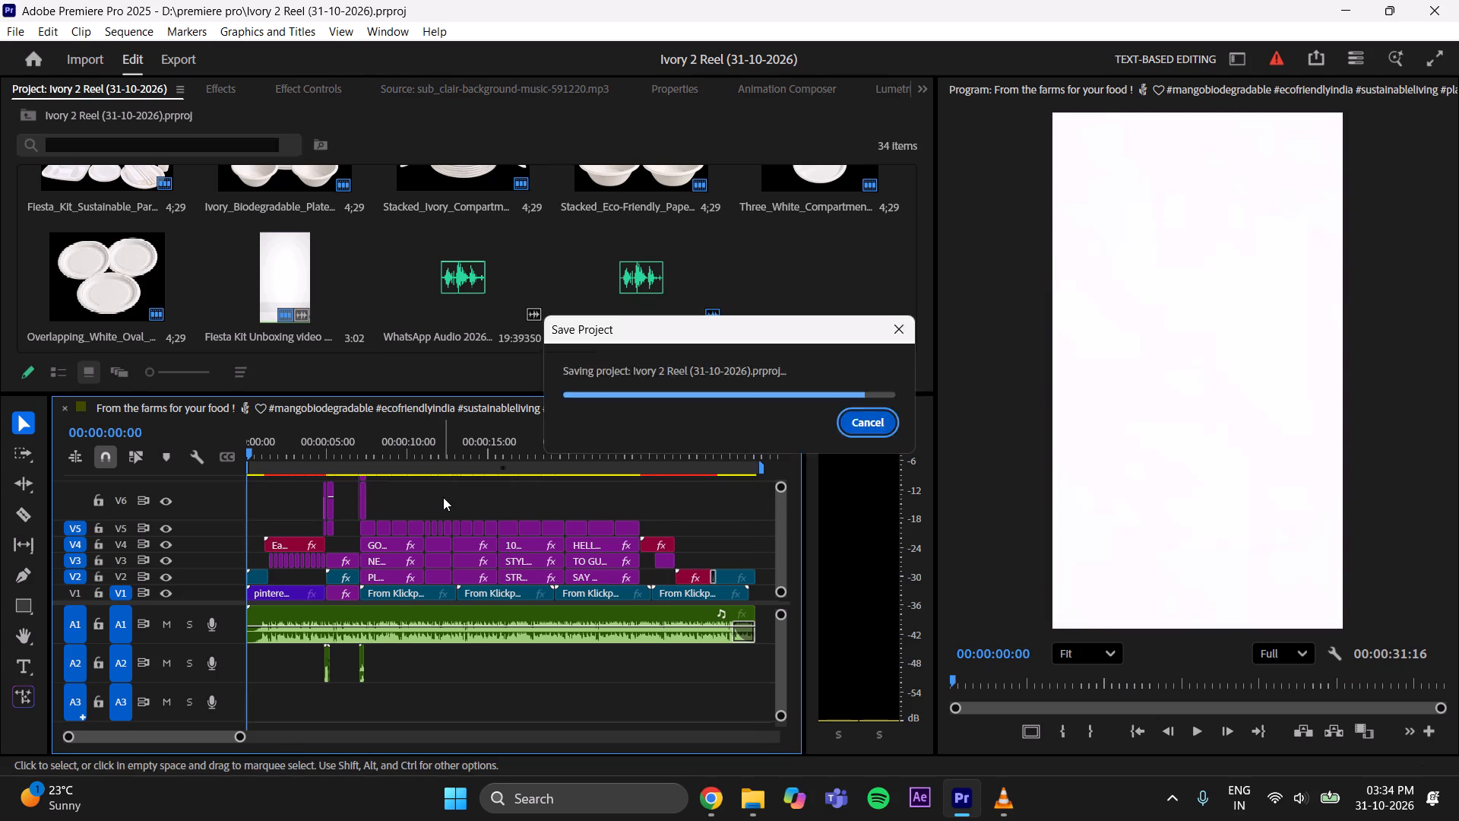
{"action": "key", "text": "space"}
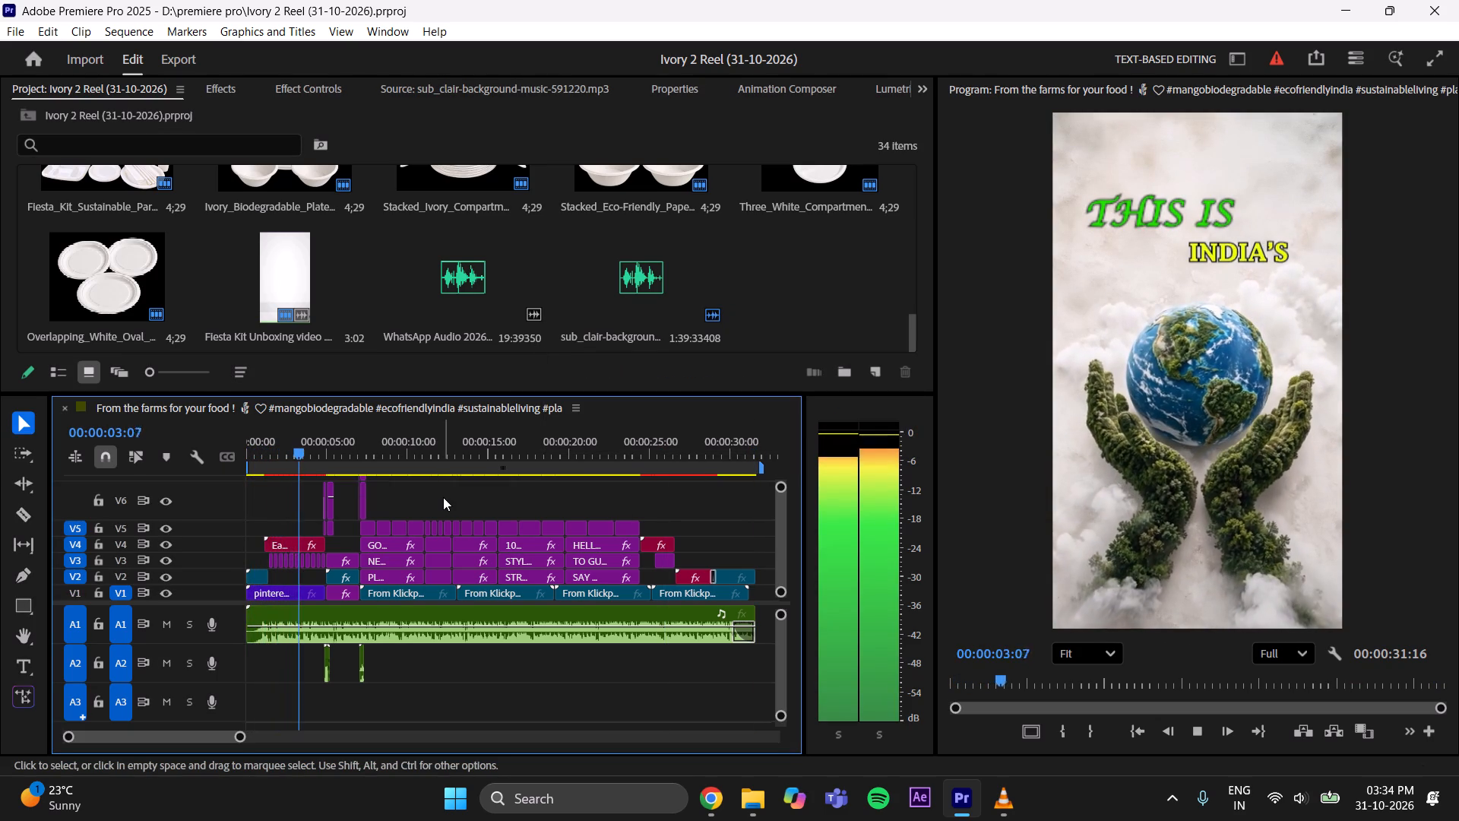
{"action": "key", "text": "space"}
{"action": "key", "text": "space"}
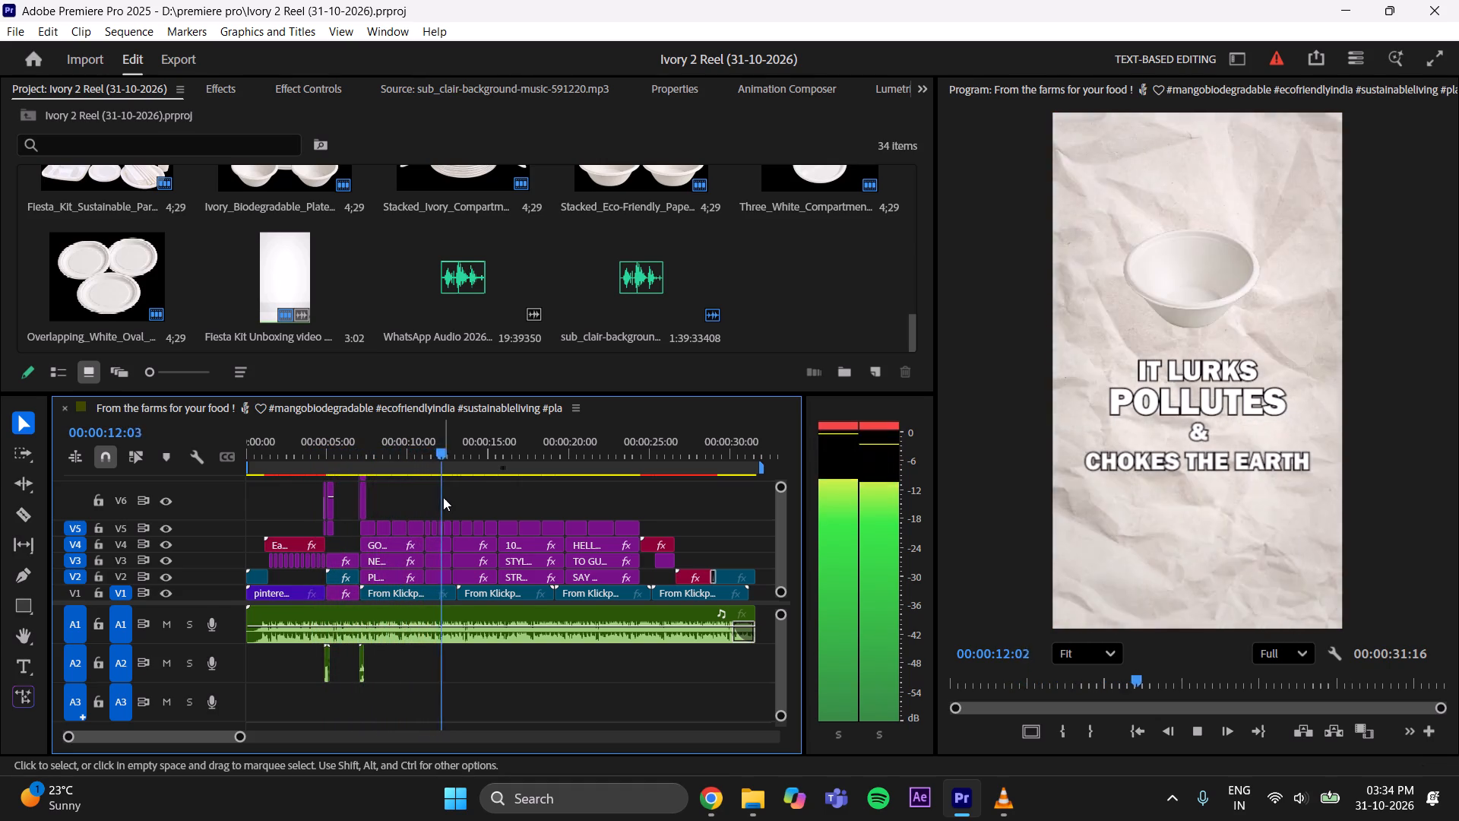
{"action": "key", "text": "space"}
{"action": "left_click_drag", "start_coordinate": [445, 449], "coordinate": [413, 471]}
Browse the Camera transitions in Animation Composer for one to use between sections.
{"action": "left_click", "coordinate": [764, 100]}
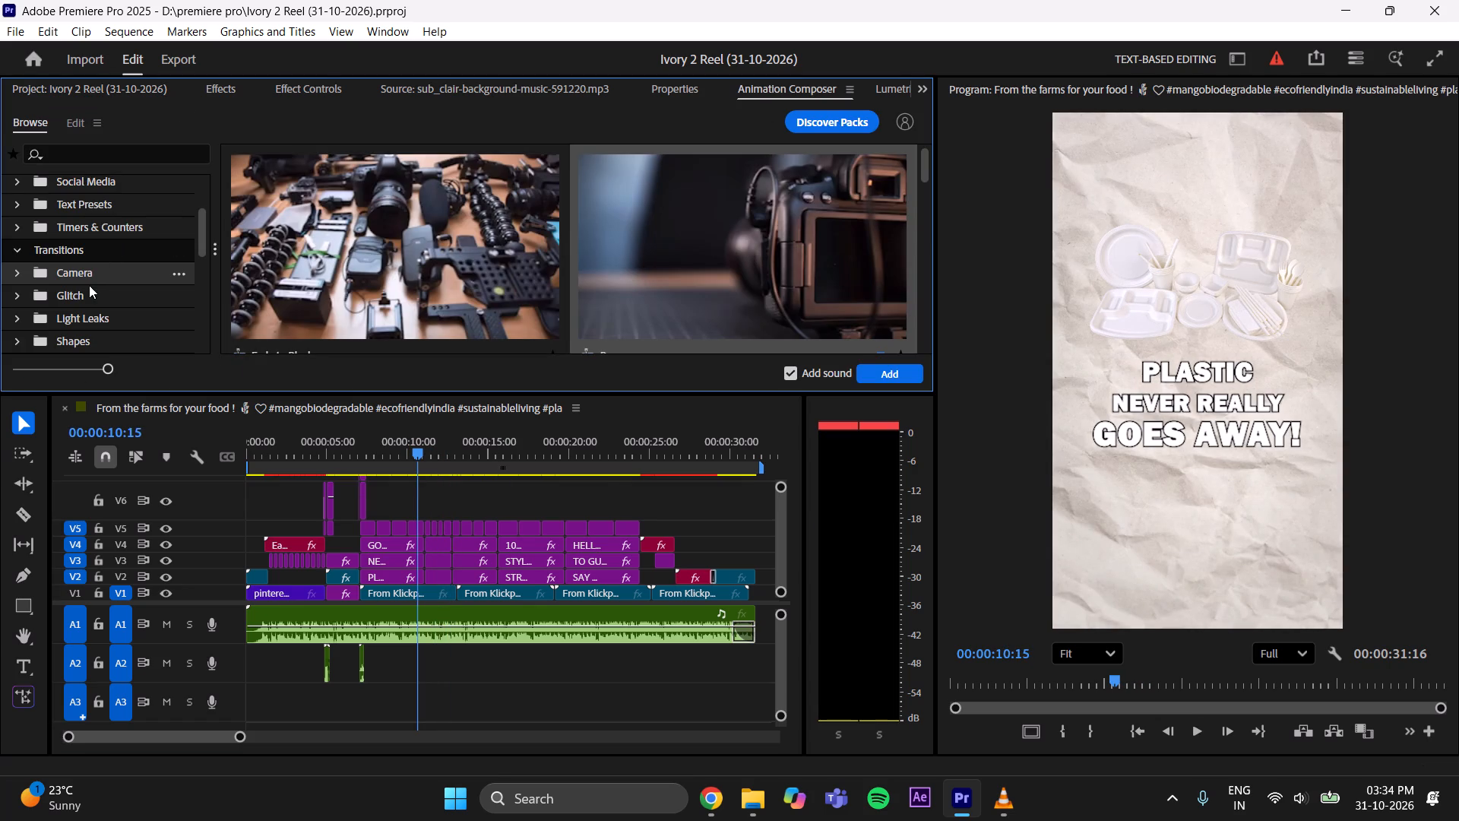
{"action": "left_click", "coordinate": [89, 286]}
{"action": "left_click", "coordinate": [91, 296]}
{"action": "left_click", "coordinate": [98, 277]}
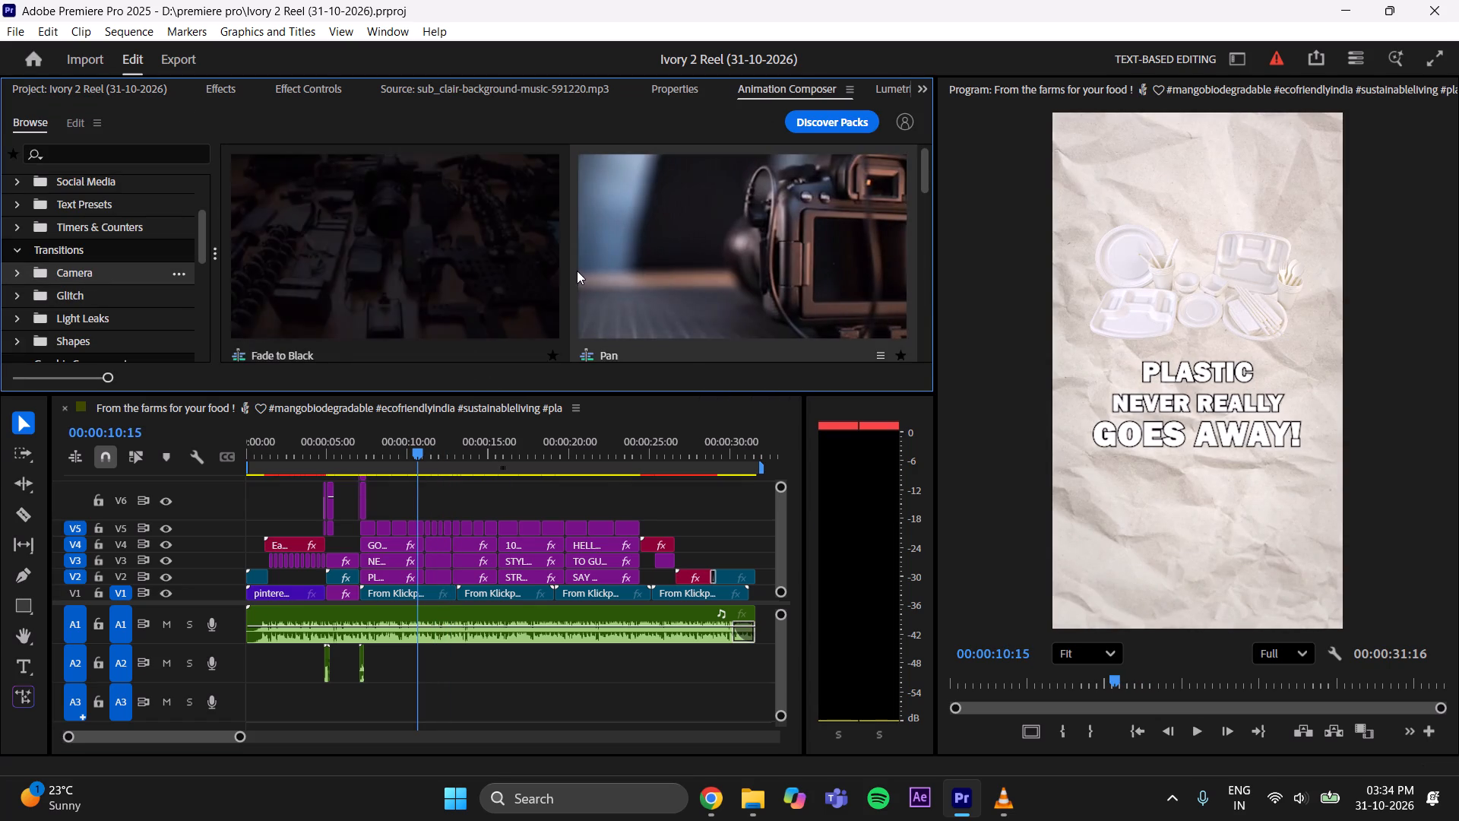
{"action": "scroll", "coordinate": [577, 271], "scroll_direction": "down", "scroll_amount": 4}
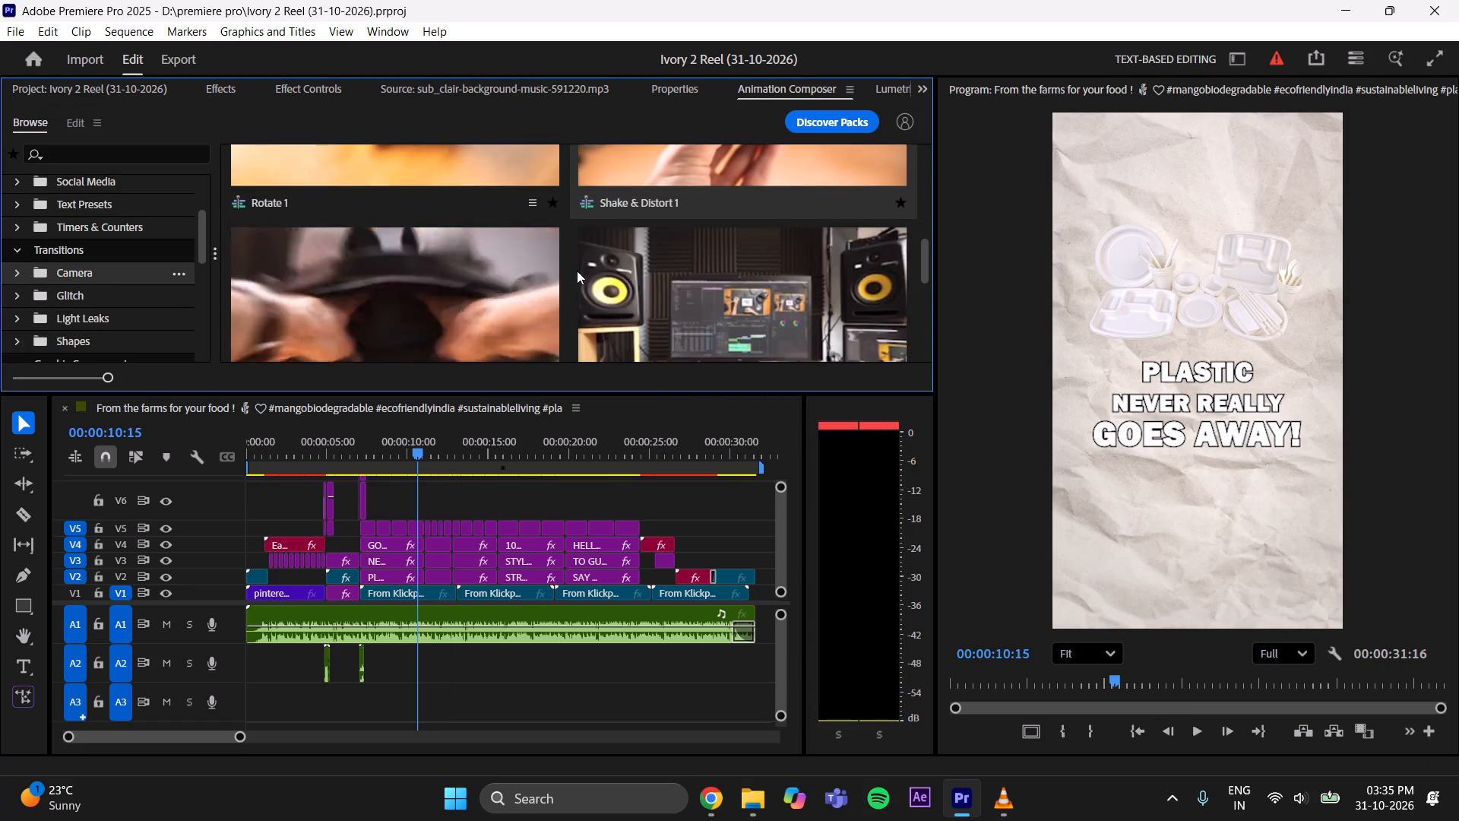
{"action": "scroll", "coordinate": [577, 271], "scroll_direction": "down", "scroll_amount": 3}
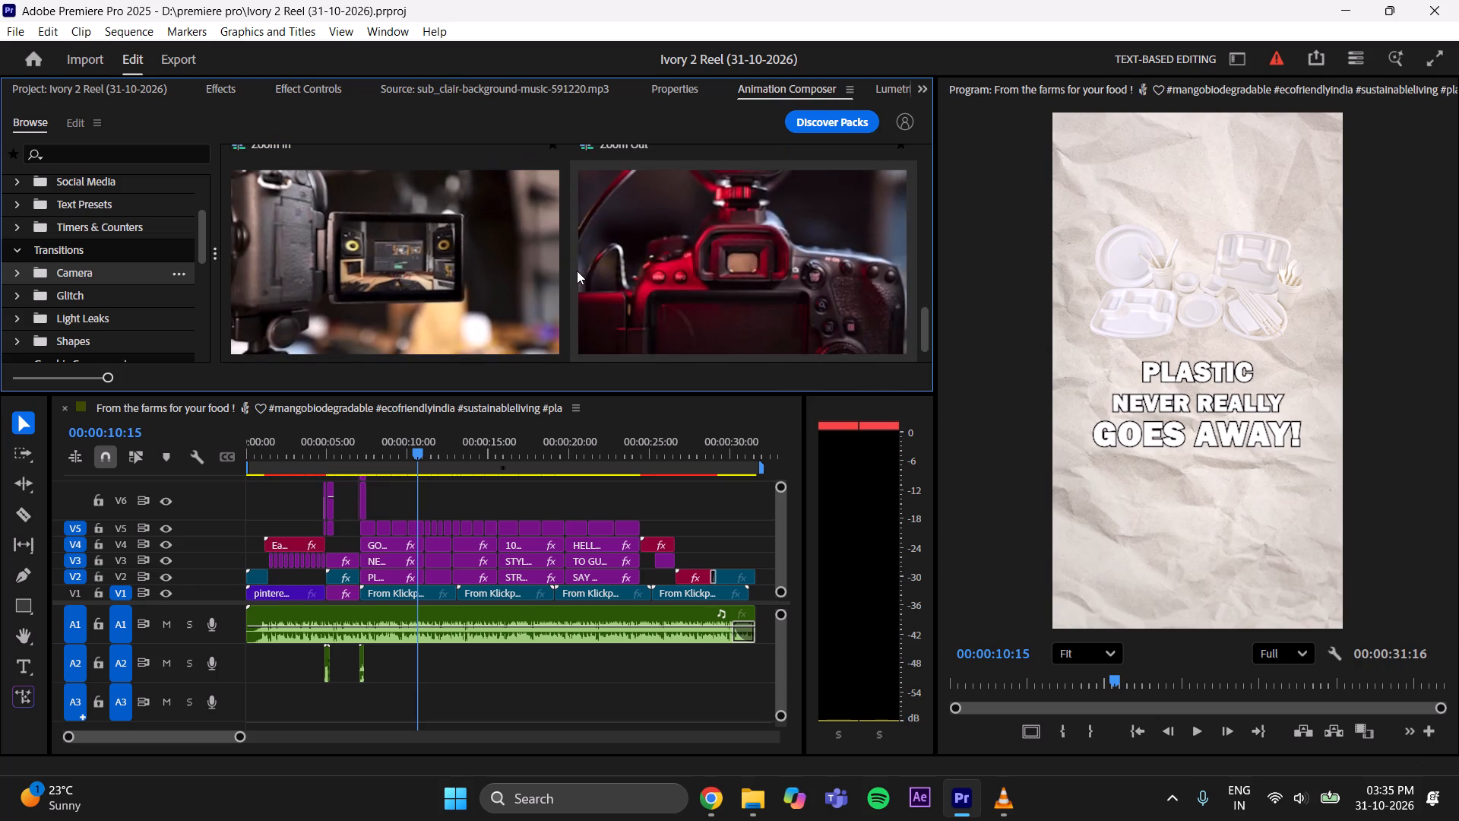
{"action": "scroll", "coordinate": [577, 271], "scroll_direction": "down", "scroll_amount": 7}
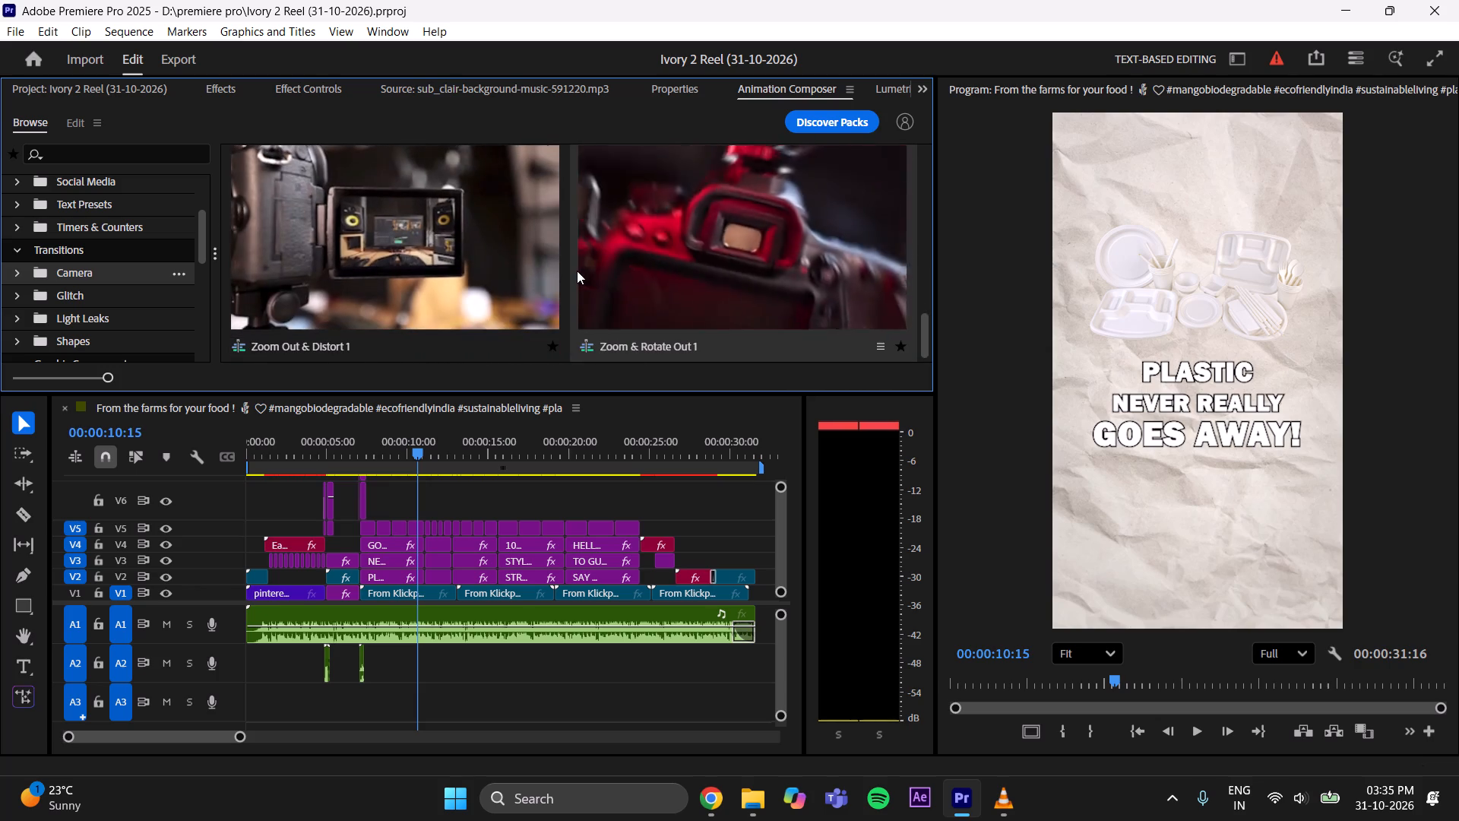
{"action": "scroll", "coordinate": [577, 271], "scroll_direction": "up", "scroll_amount": 18}
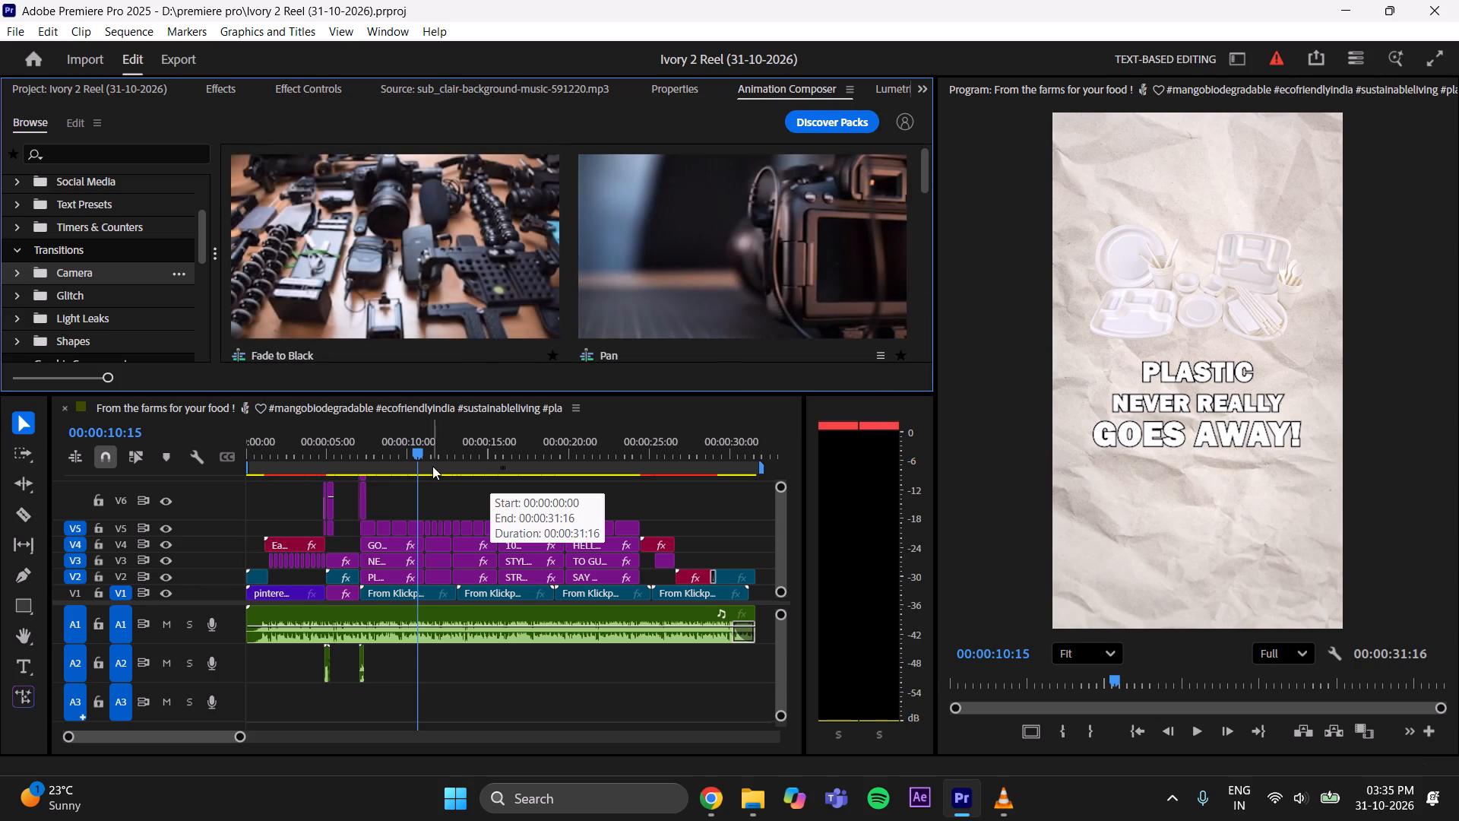
Delete the transition clips and their sound at the cut after the "ANSWER TO SINGLE-USE PLASTIC" section.
{"action": "left_click_drag", "start_coordinate": [413, 451], "coordinate": [343, 483]}
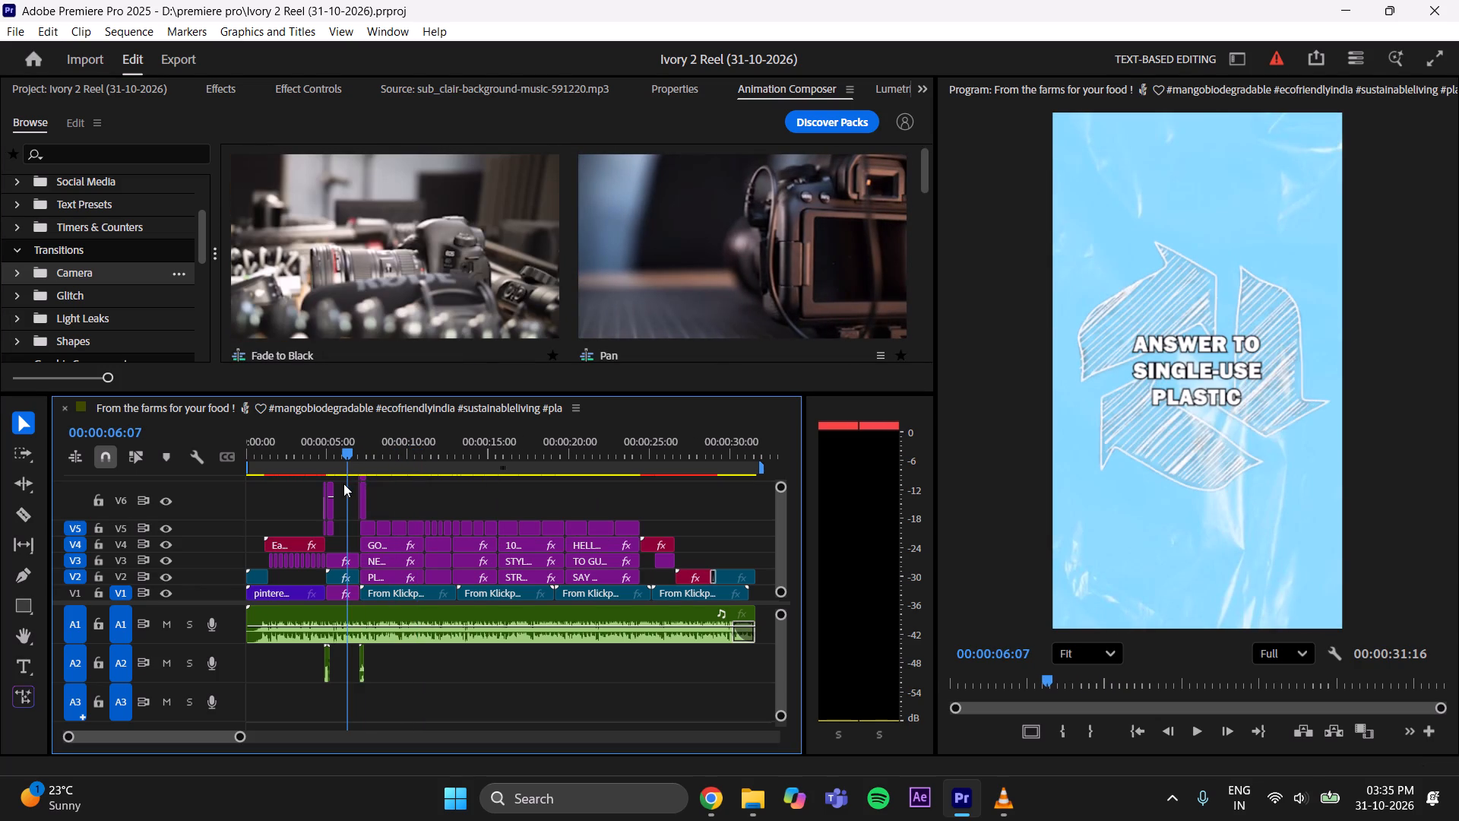
{"action": "left_click_drag", "start_coordinate": [343, 483], "coordinate": [345, 485]}
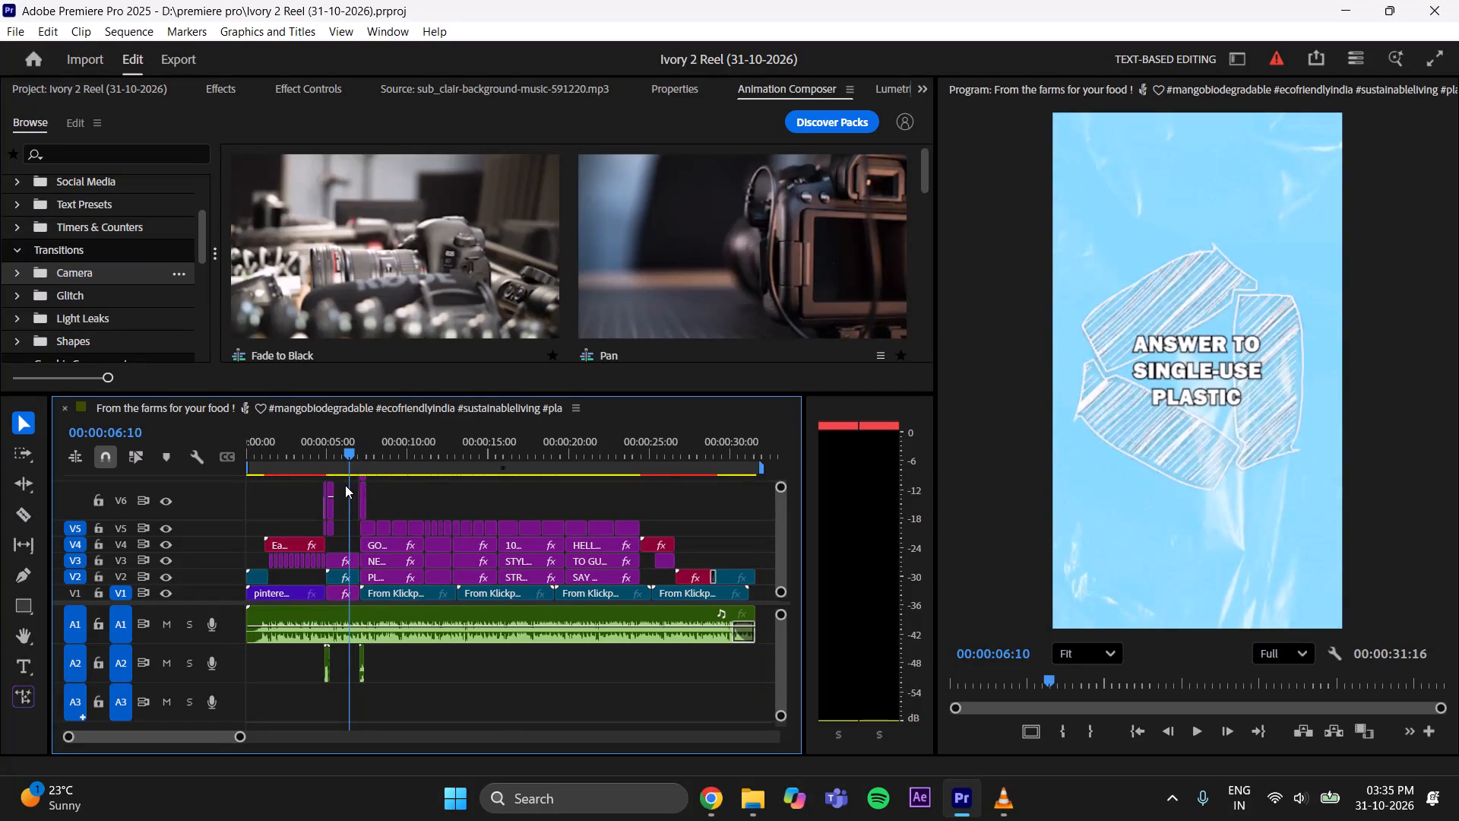
{"action": "left_click_drag", "start_coordinate": [345, 485], "coordinate": [344, 485]}
{"action": "left_click_drag", "start_coordinate": [783, 487], "coordinate": [795, 454]}
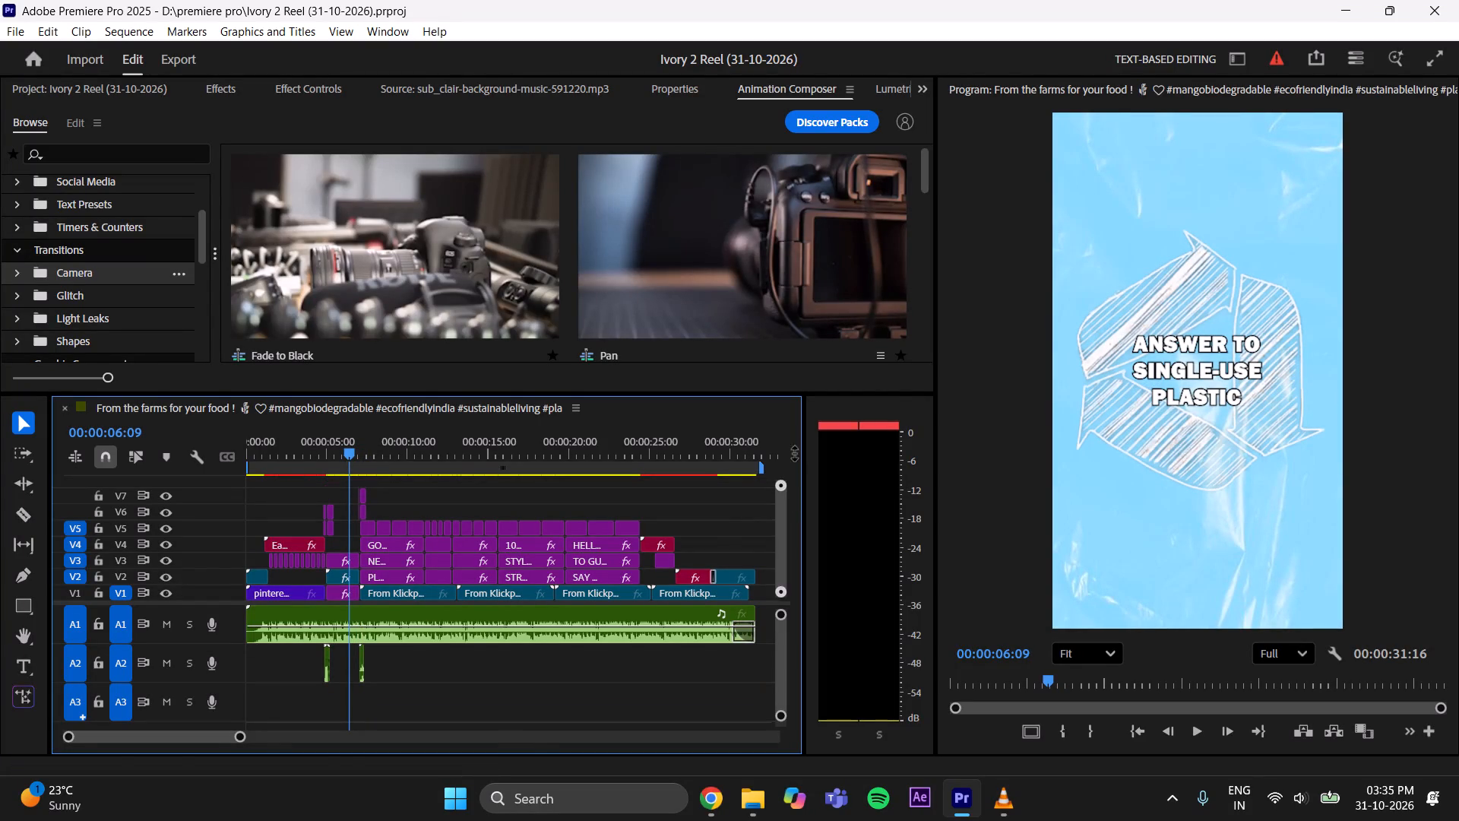
{"action": "left_click_drag", "start_coordinate": [795, 454], "coordinate": [796, 452]}
{"action": "left_click_drag", "start_coordinate": [413, 487], "coordinate": [353, 512]}
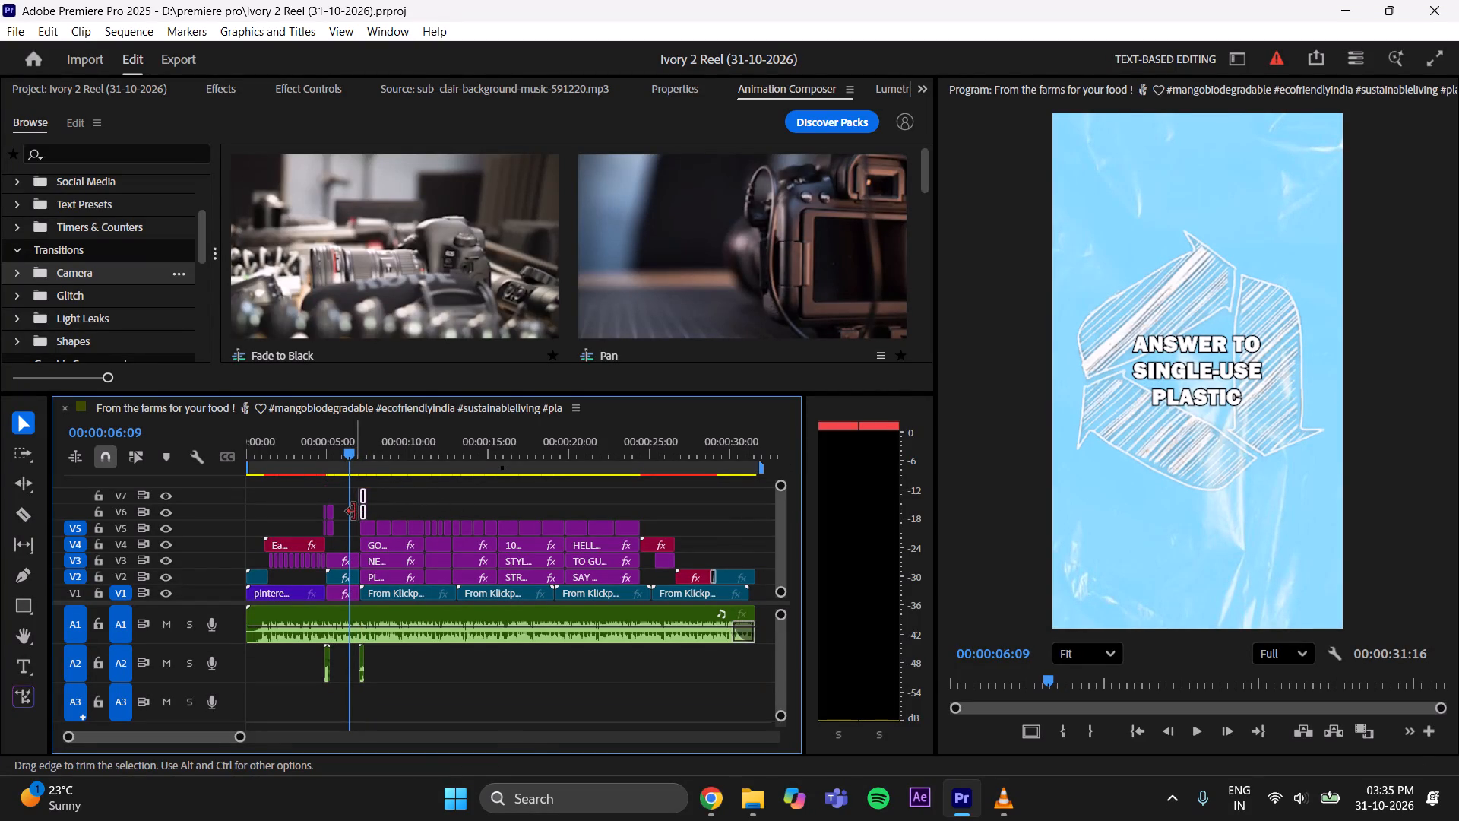
{"action": "key", "text": "Delete"}
{"action": "left_click_drag", "start_coordinate": [397, 664], "coordinate": [356, 675]}
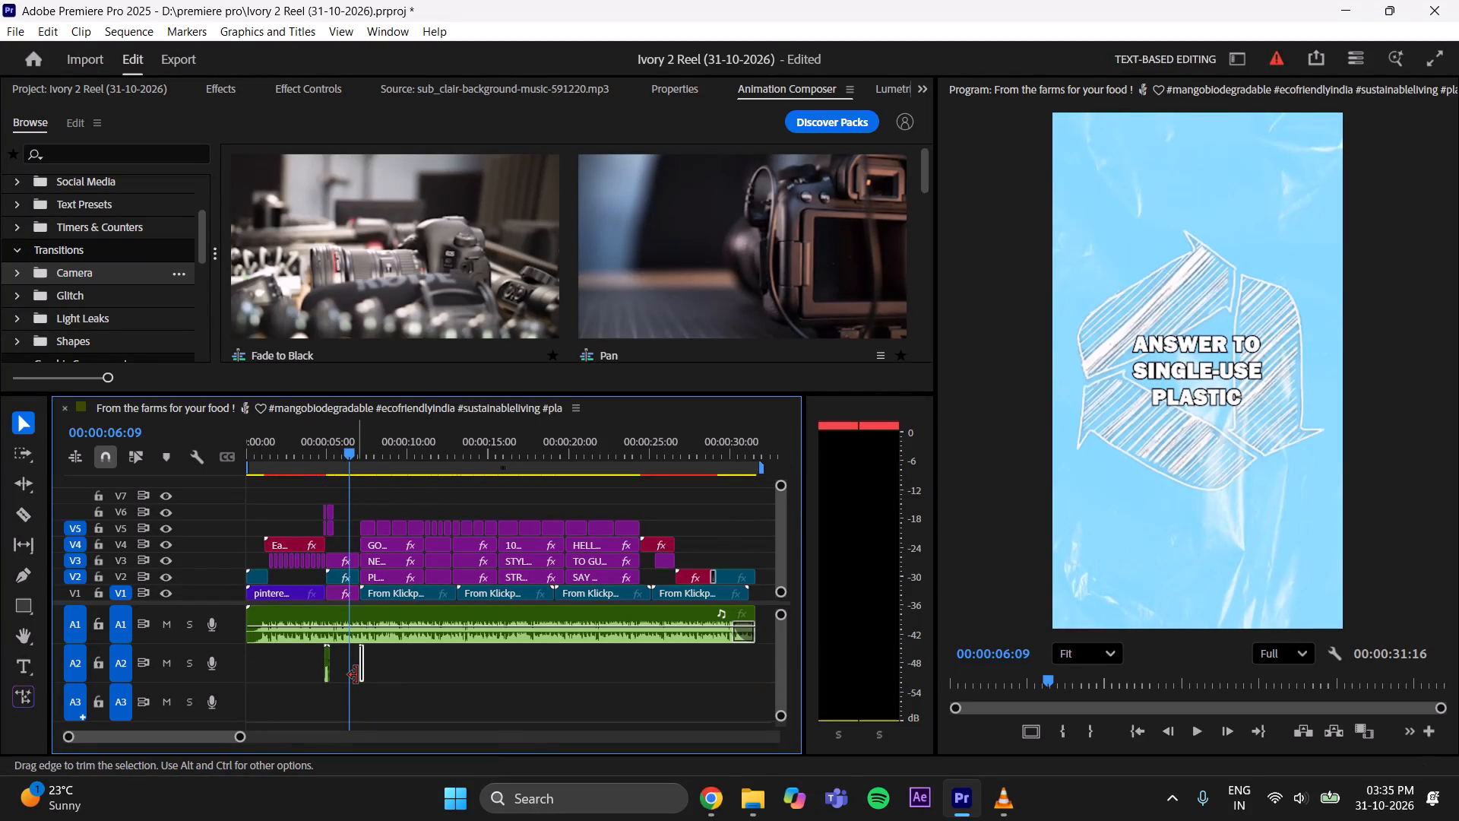
{"action": "key", "text": "Delete"}
Add the Zoom Out camera transition with sound from Animation Composer at 00:00:06:09.
{"action": "scroll", "coordinate": [653, 242], "scroll_direction": "up", "scroll_amount": 6}
{"action": "scroll", "coordinate": [652, 242], "scroll_direction": "down", "scroll_amount": 5}
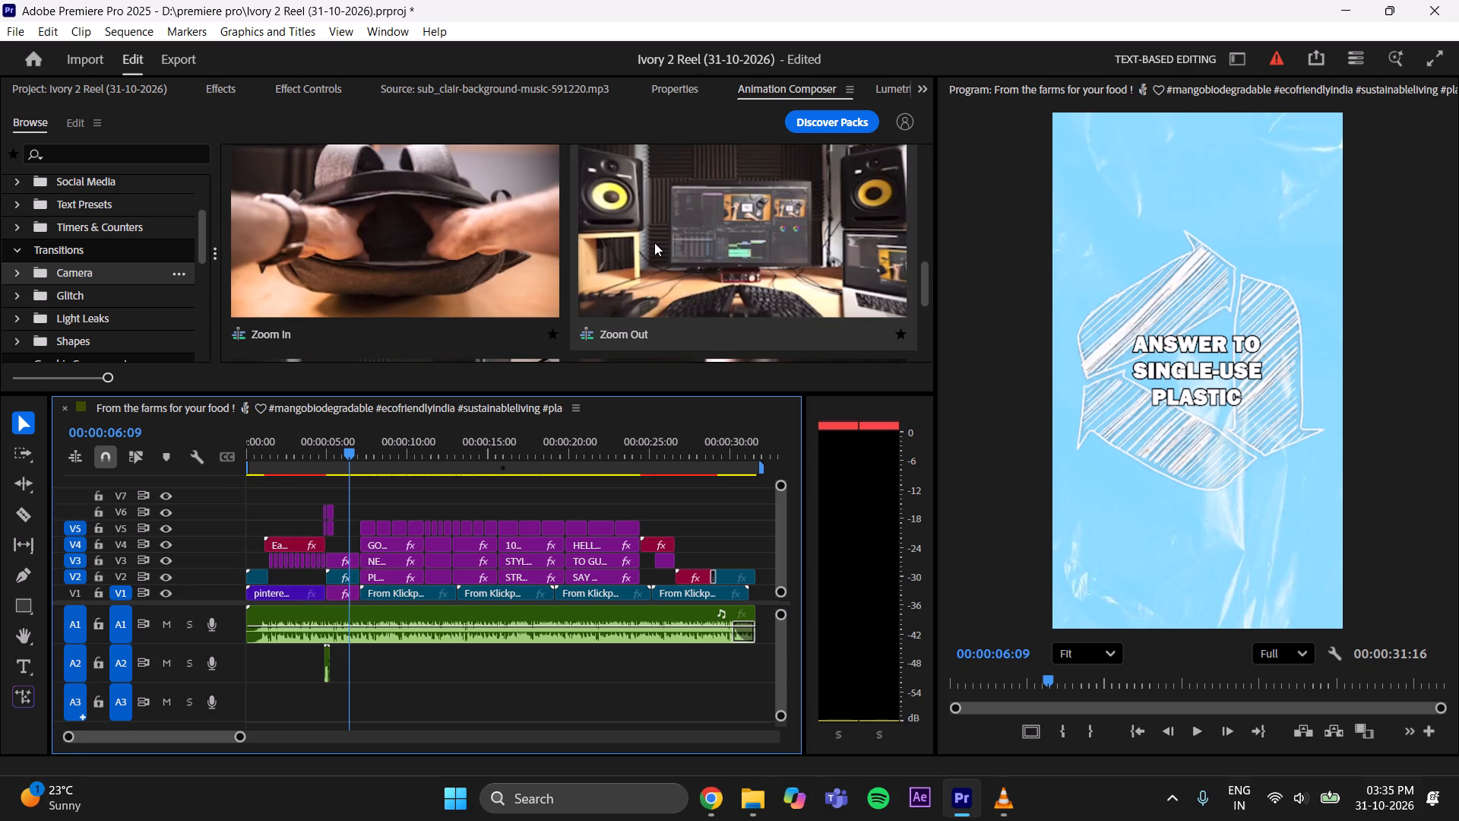
{"action": "left_click", "coordinate": [693, 241]}
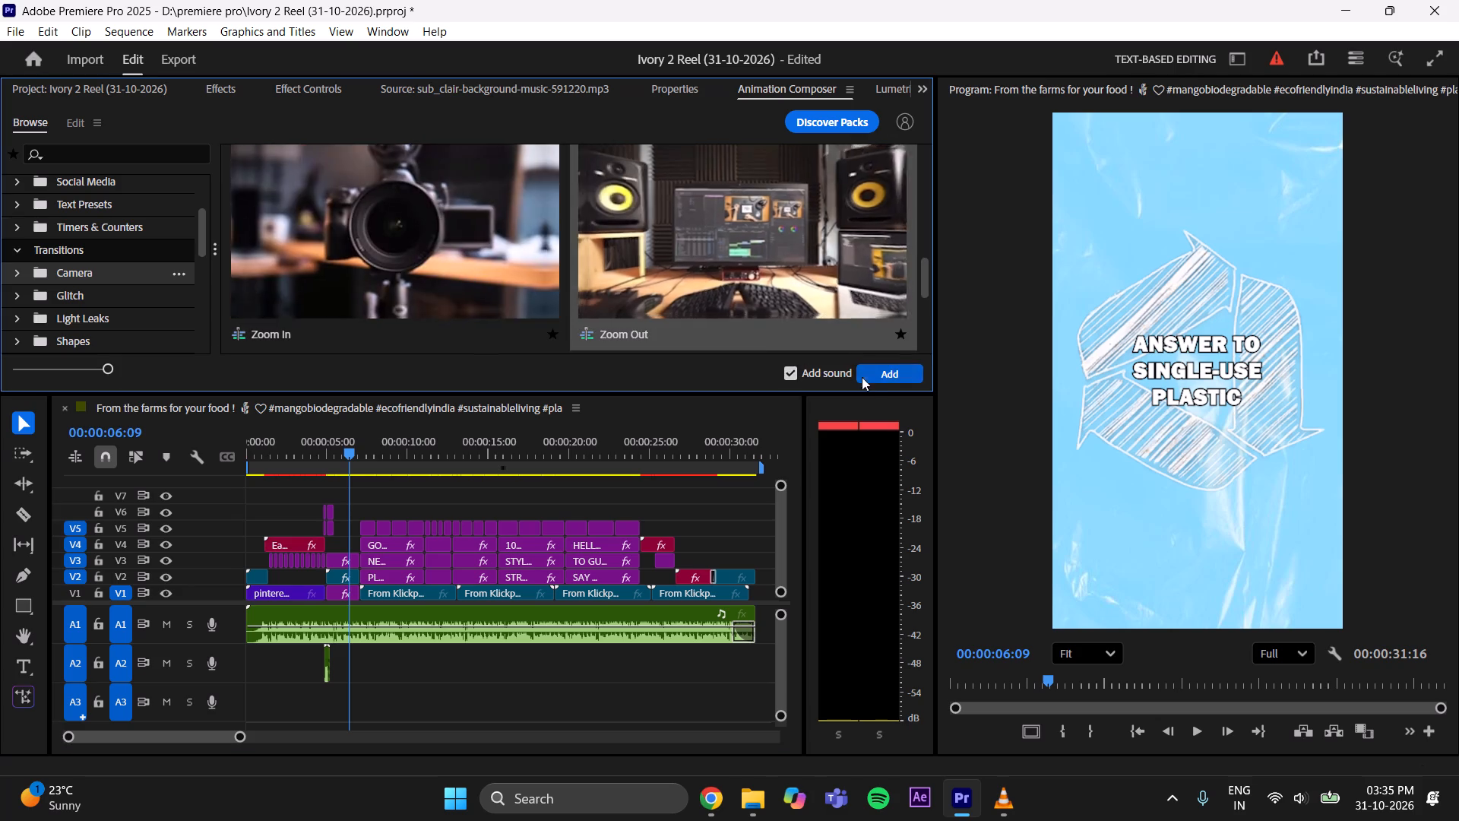
{"action": "left_click", "coordinate": [876, 377]}
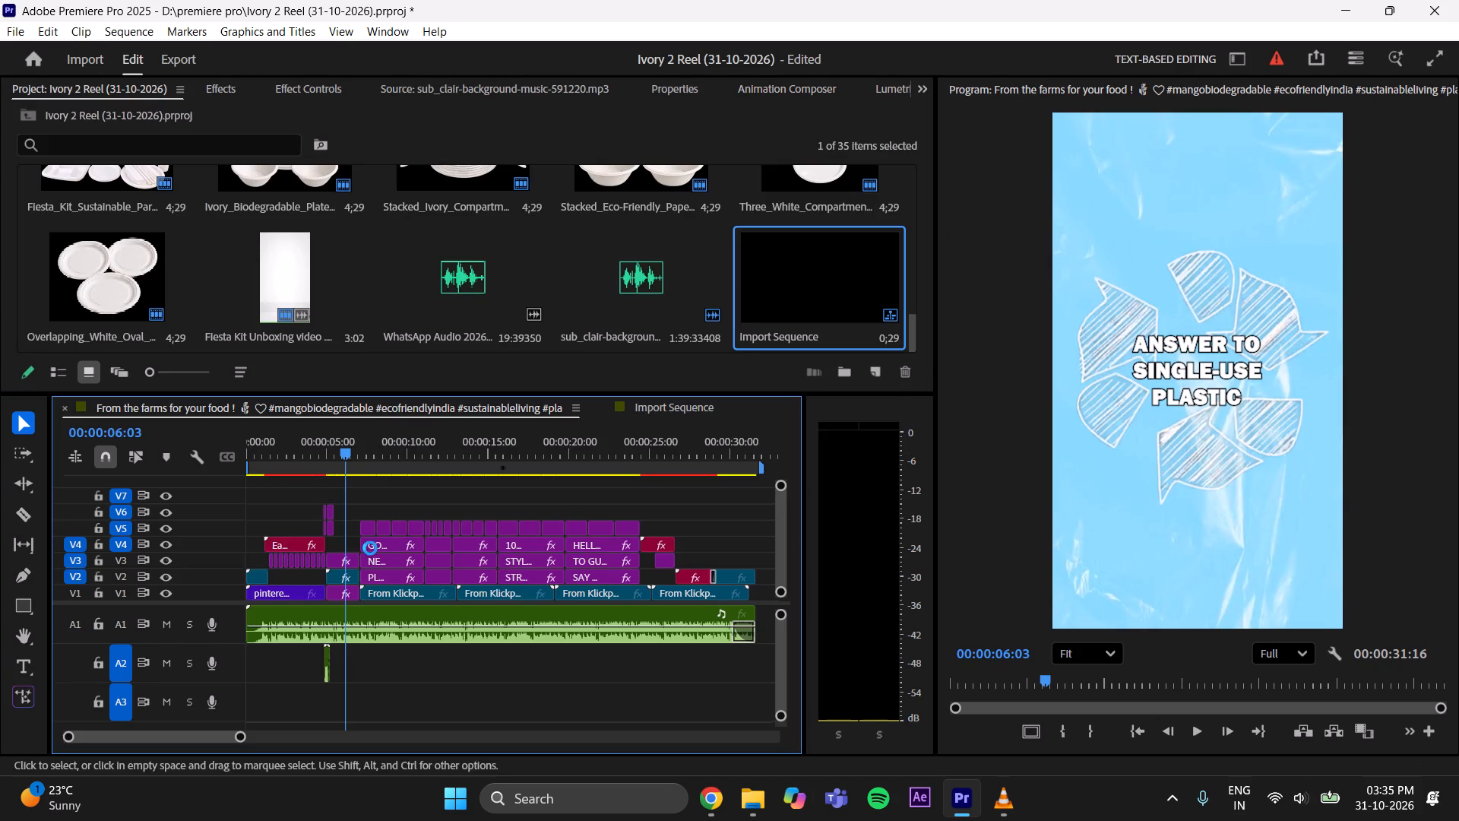
Move the Zoom Out transition to V6 and V7 at the start of the "PLASTIC NEVER REALLY GOES AWAY!" section, and play it back.
{"action": "left_click_drag", "start_coordinate": [355, 545], "coordinate": [362, 523]}
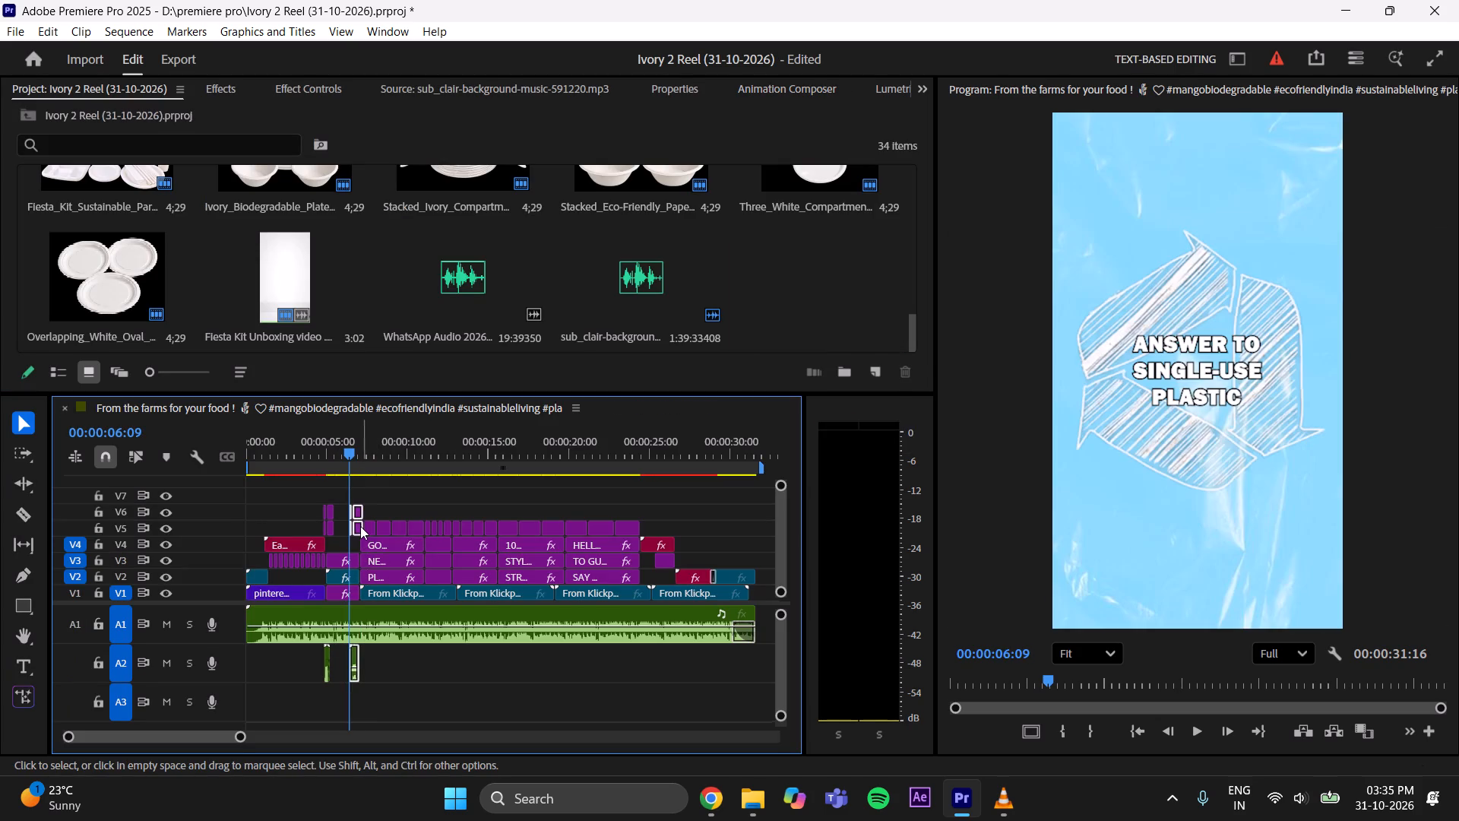
{"action": "left_click_drag", "start_coordinate": [359, 527], "coordinate": [362, 507]}
{"action": "left_click_drag", "start_coordinate": [364, 512], "coordinate": [369, 512]}
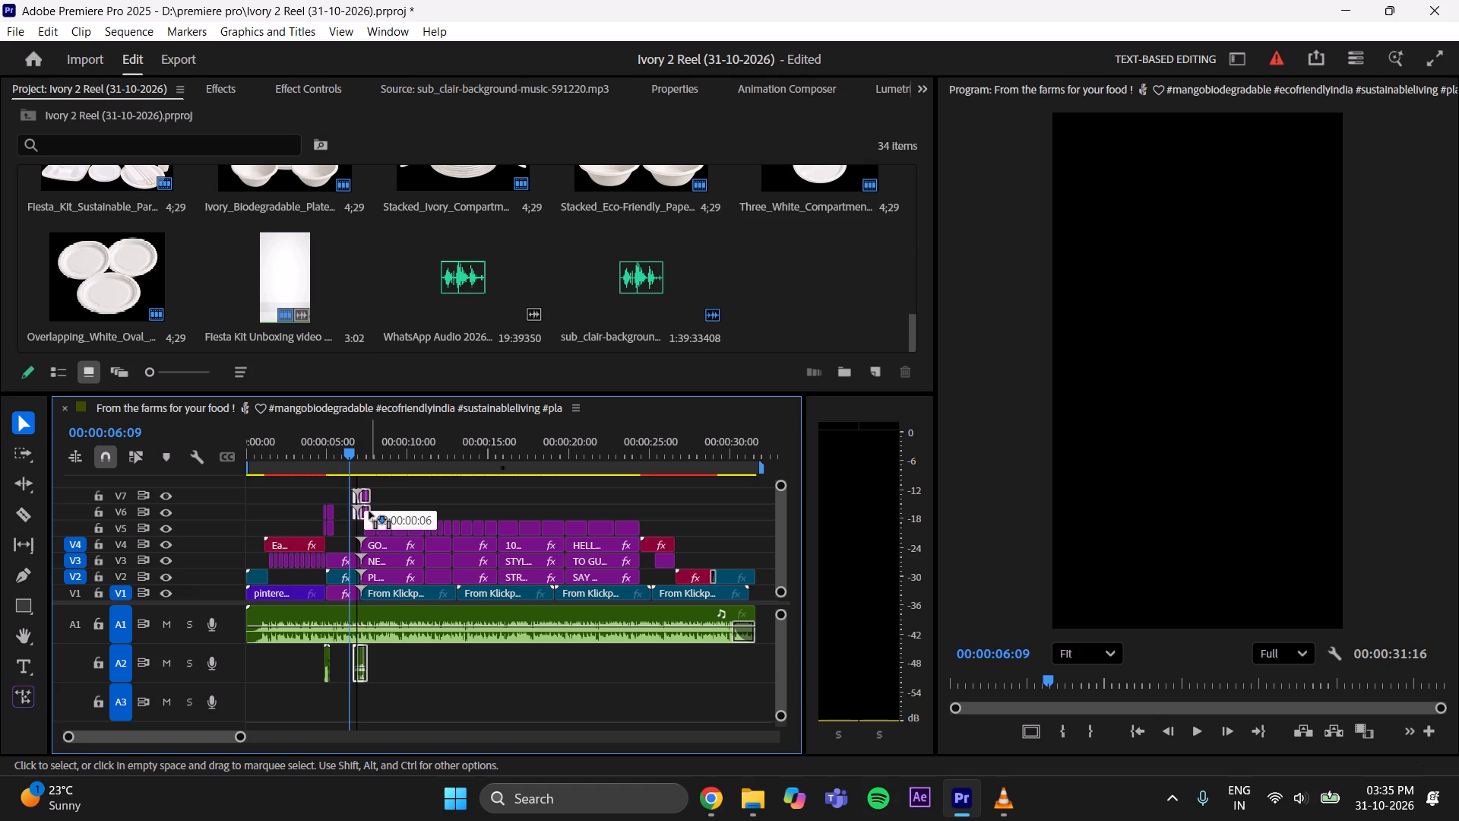
{"action": "left_click_drag", "start_coordinate": [369, 512], "coordinate": [371, 512]}
{"action": "left_click", "coordinate": [418, 515]}
{"action": "key", "text": "space"}
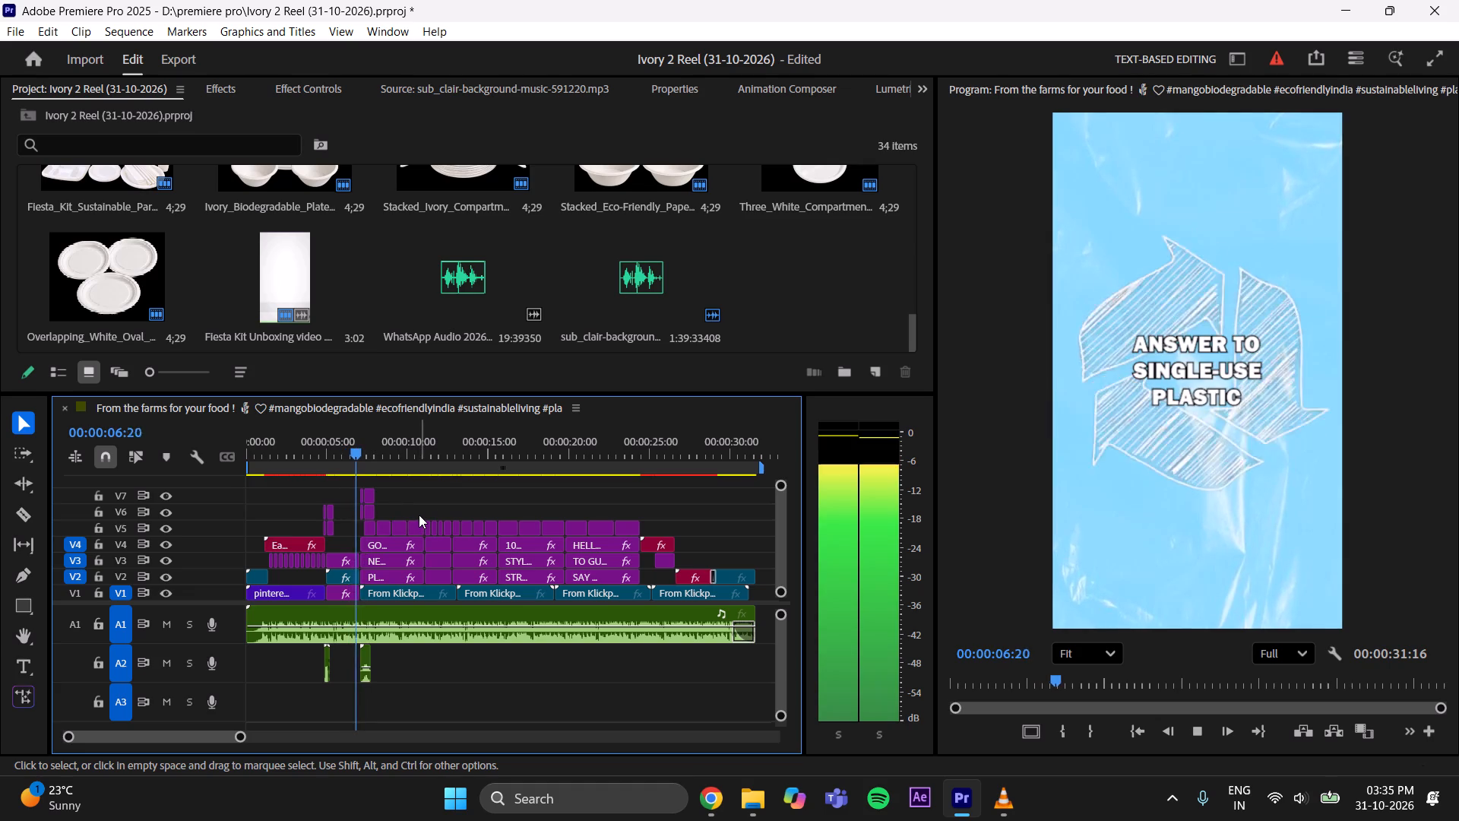
{"action": "key", "text": "space"}
{"action": "left_click_drag", "start_coordinate": [367, 430], "coordinate": [350, 439]}
{"action": "key", "text": "space"}
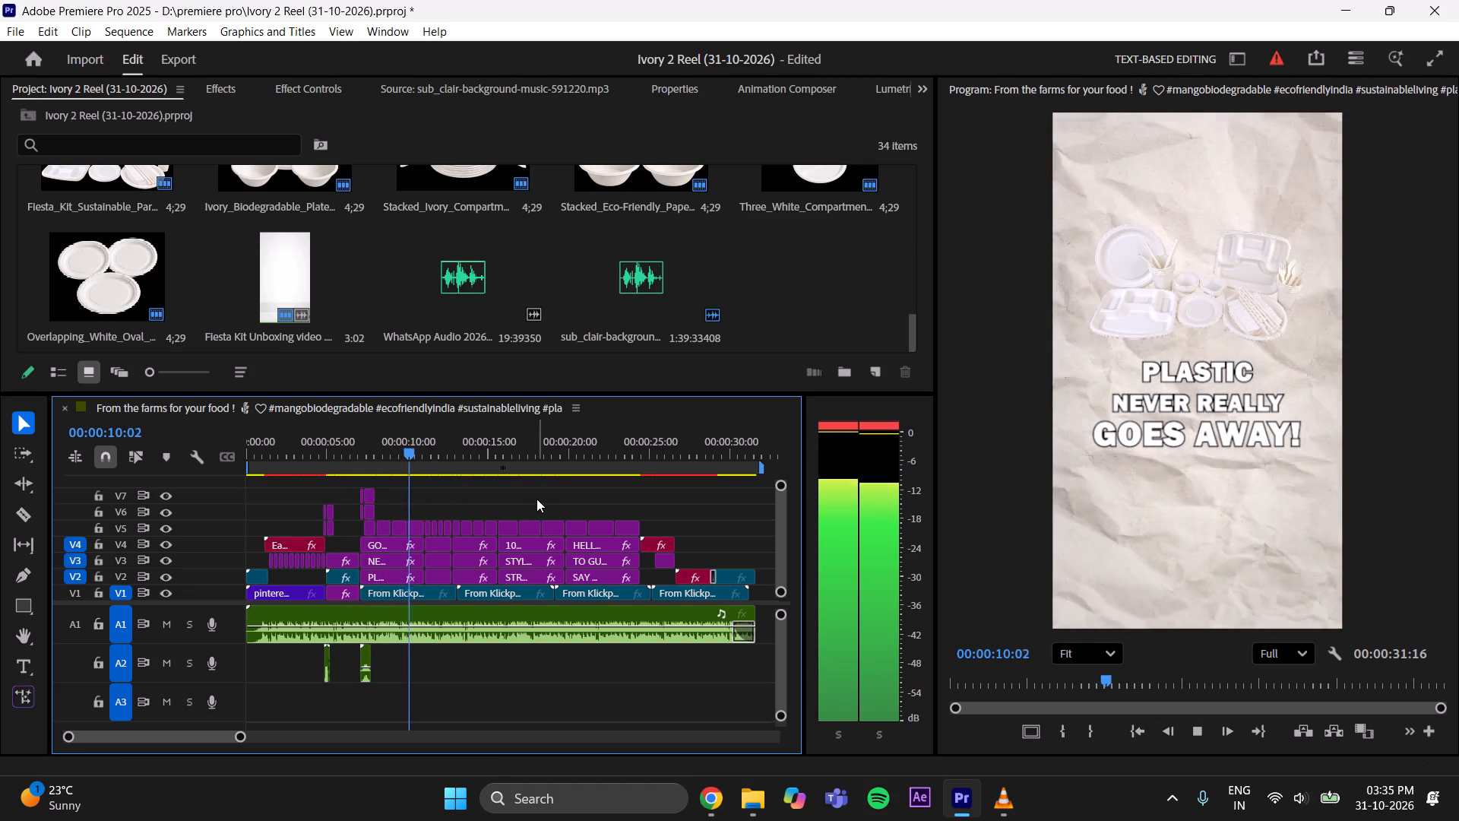
Add another Camera transition with sound from Animation Composer at 00:00:10:11.
{"action": "key", "text": "space"}
{"action": "left_click", "coordinate": [784, 86]}
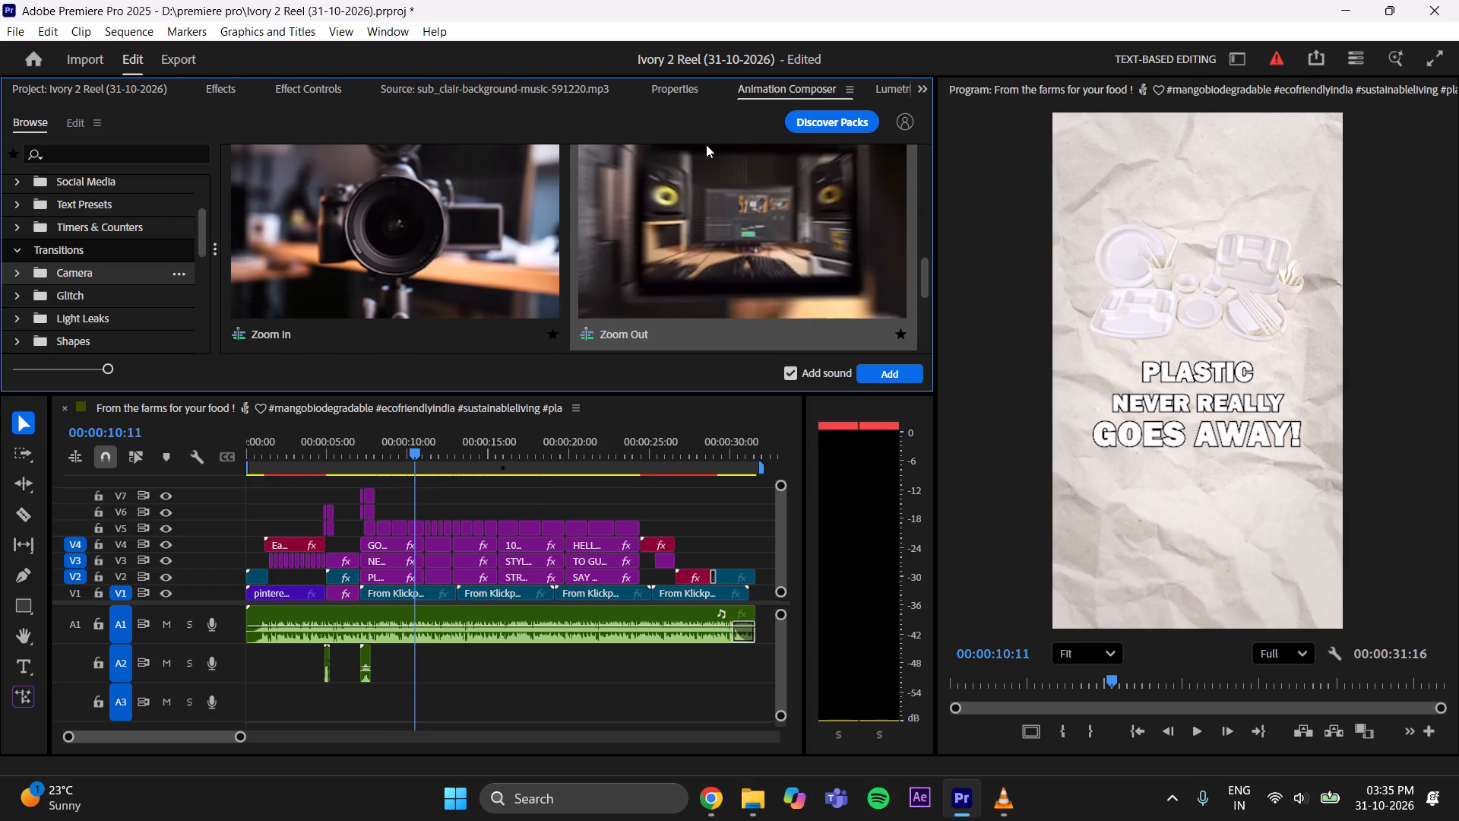
{"action": "scroll", "coordinate": [502, 252], "scroll_direction": "up", "scroll_amount": 7}
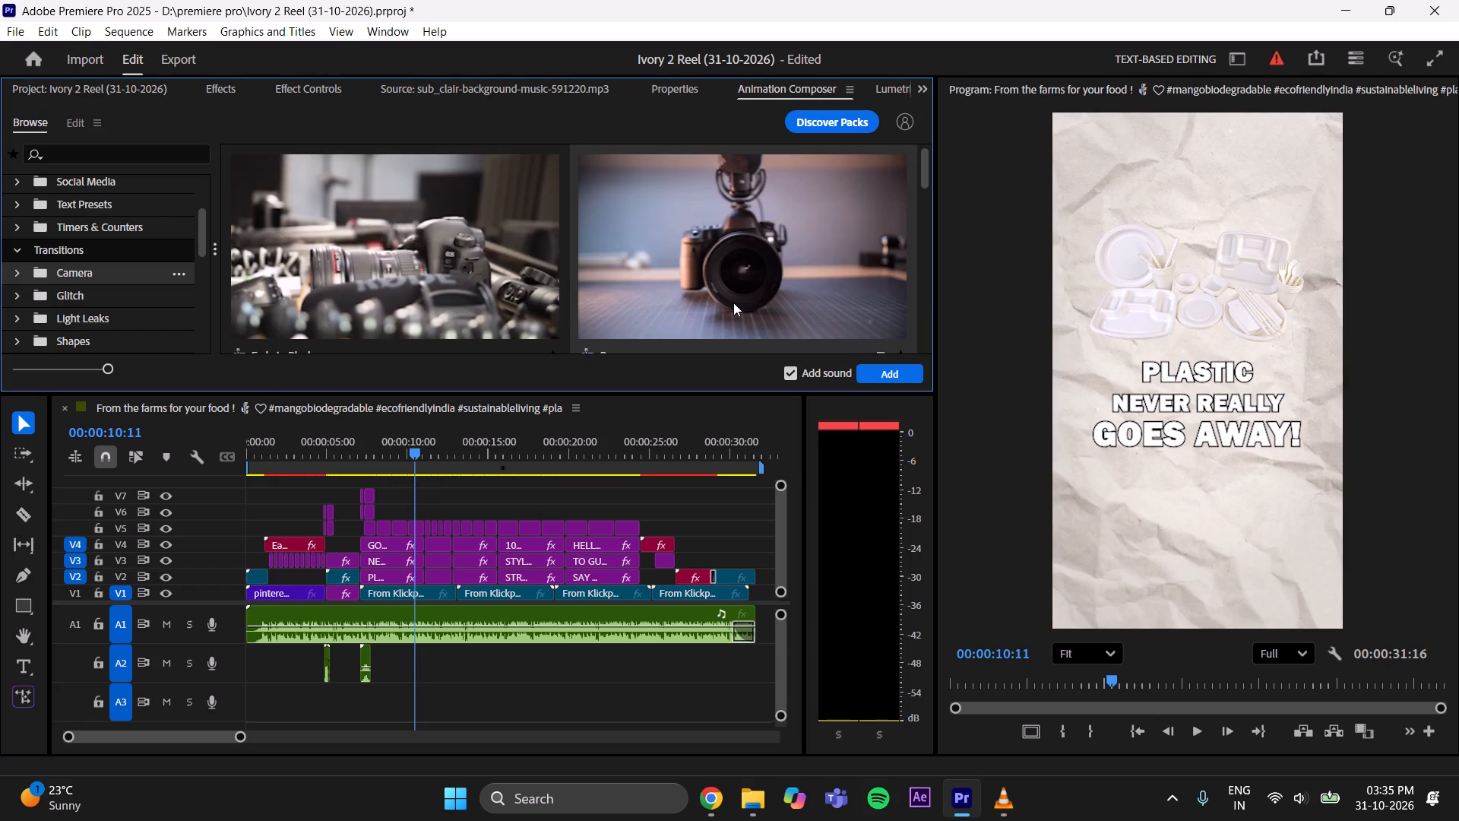
{"action": "left_click", "coordinate": [739, 304]}
{"action": "left_click", "coordinate": [884, 379]}
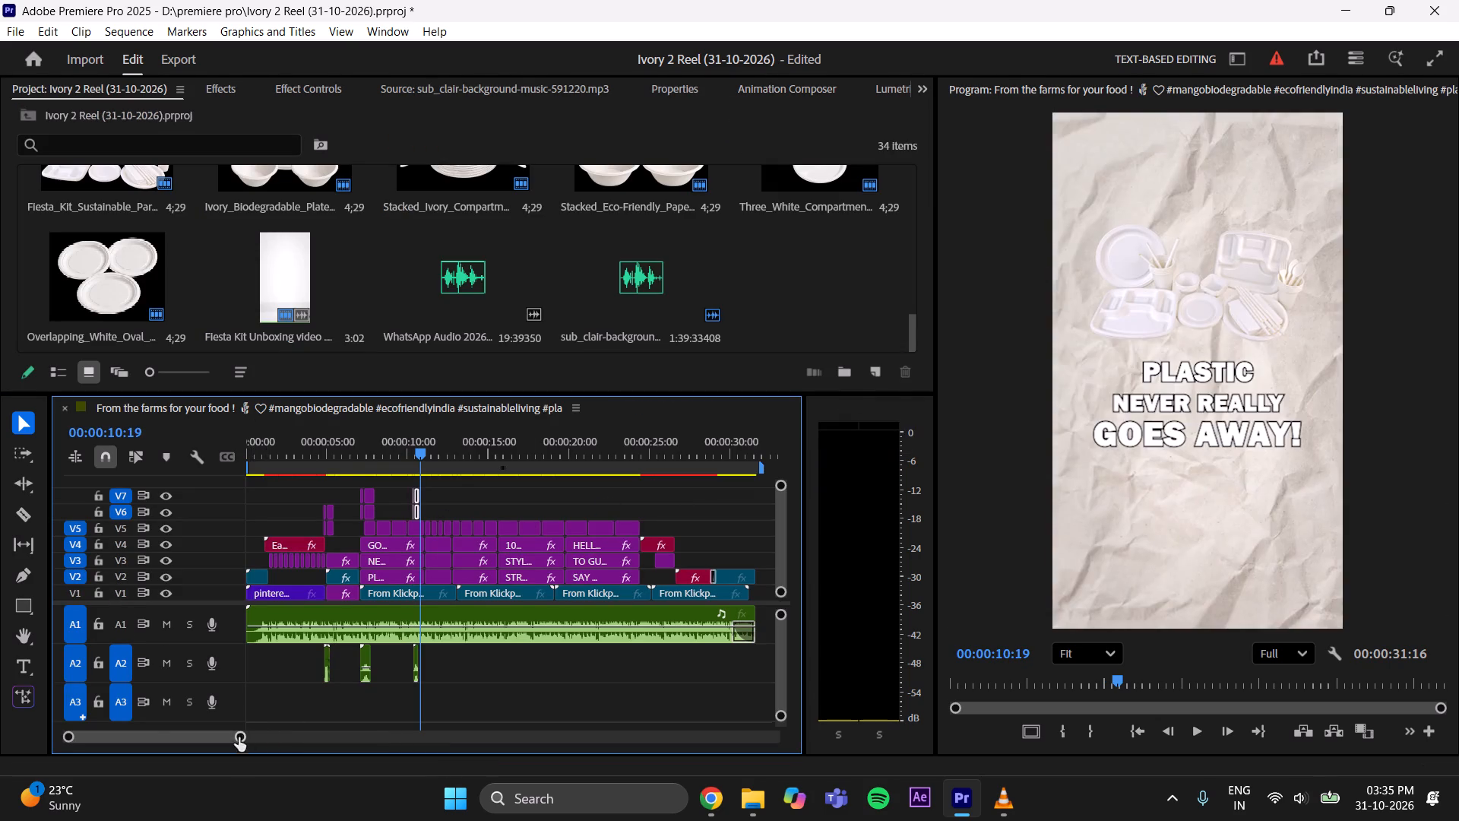
Move the new transition and its sound to the start of the "IT LURKS POLLUTES" section on V6 and V7, and play it back.
{"action": "left_click_drag", "start_coordinate": [238, 738], "coordinate": [200, 747]}
{"action": "left_click_drag", "start_coordinate": [522, 512], "coordinate": [533, 510]}
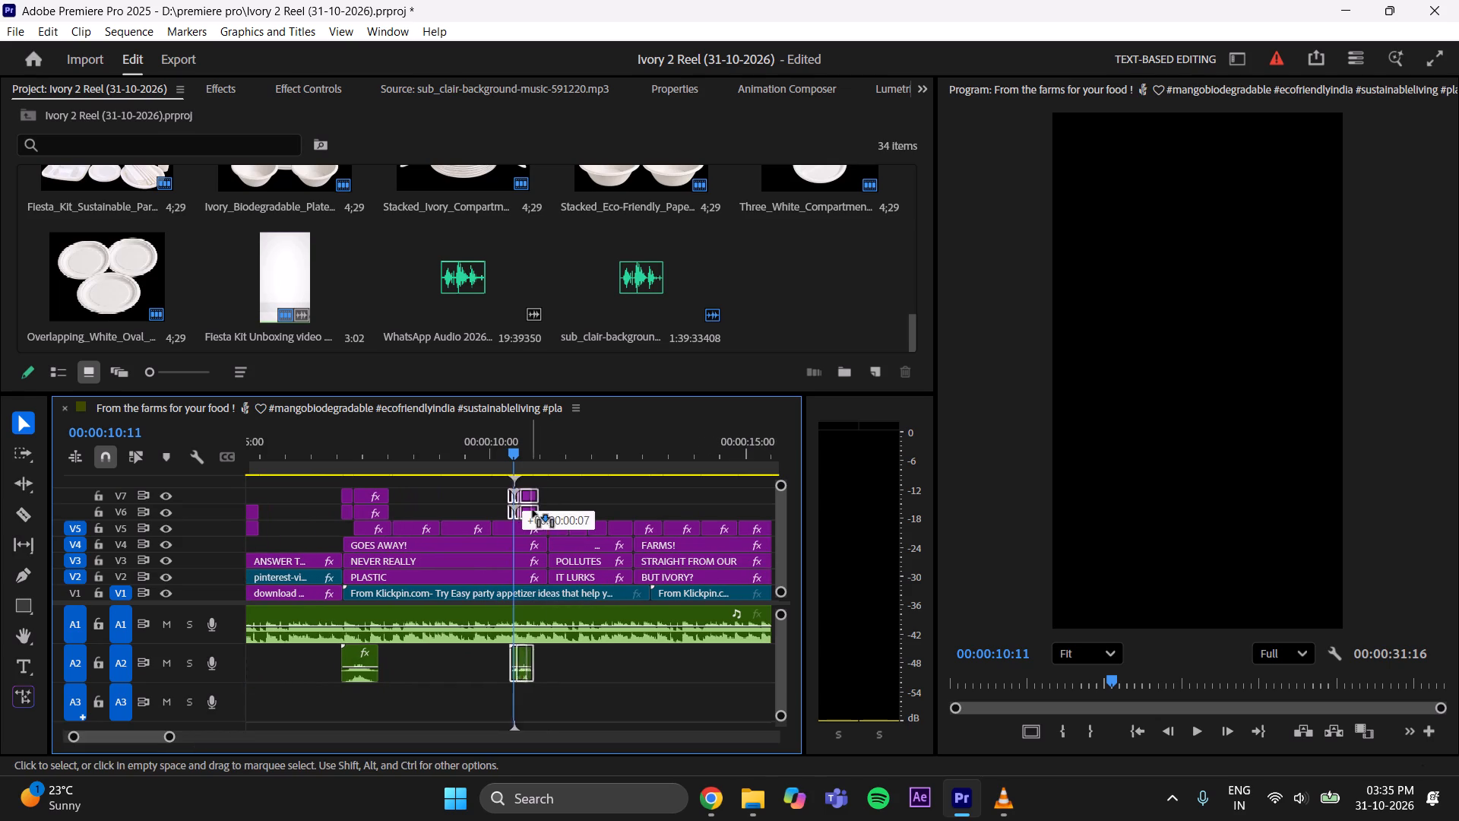
{"action": "left_click_drag", "start_coordinate": [533, 510], "coordinate": [555, 512]}
{"action": "left_click", "coordinate": [634, 504]}
{"action": "key", "text": "space"}
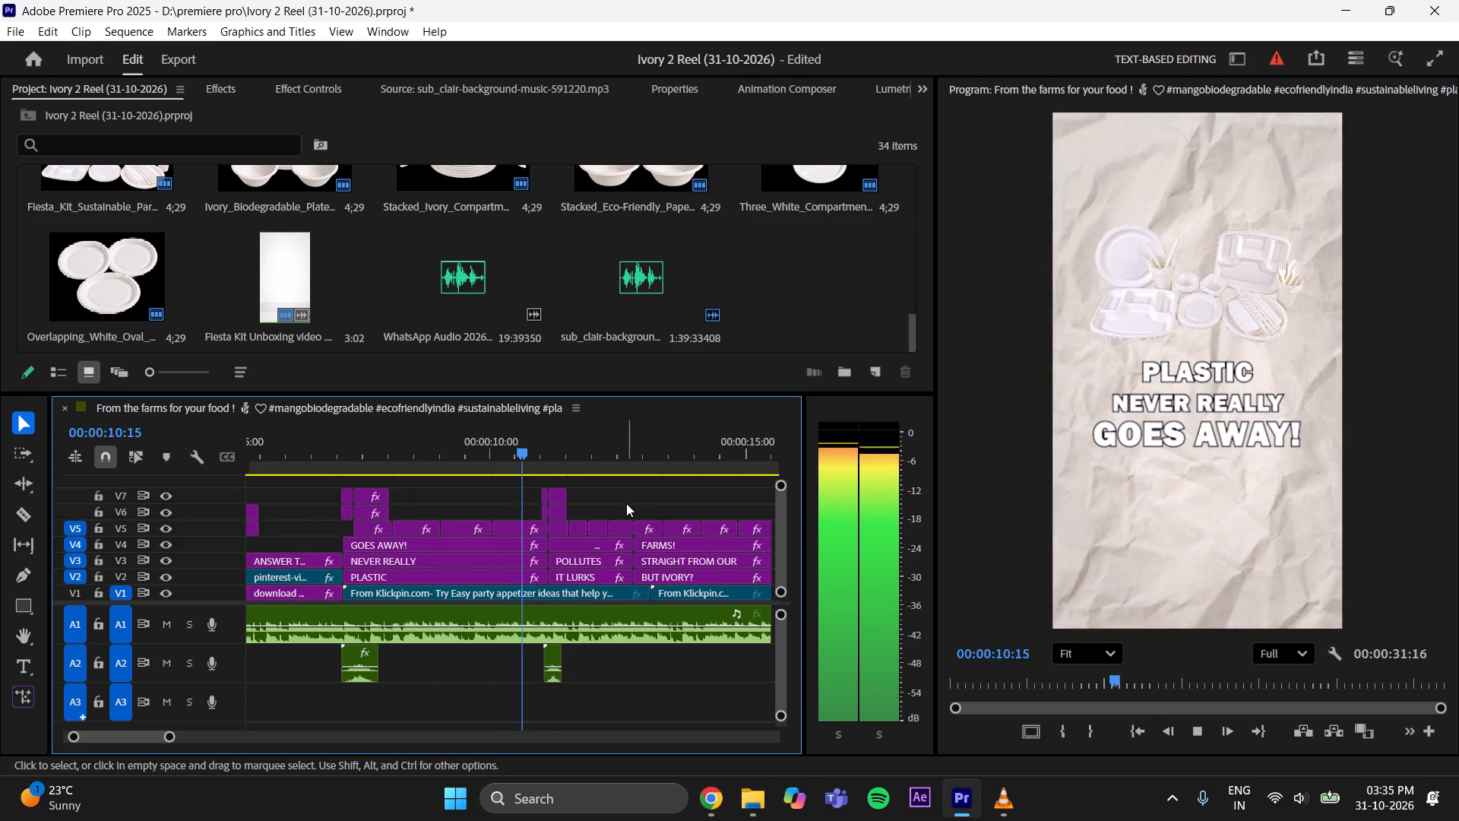
{"action": "key", "text": "space"}
{"action": "key", "text": "space"}
{"action": "key", "text": "space"}
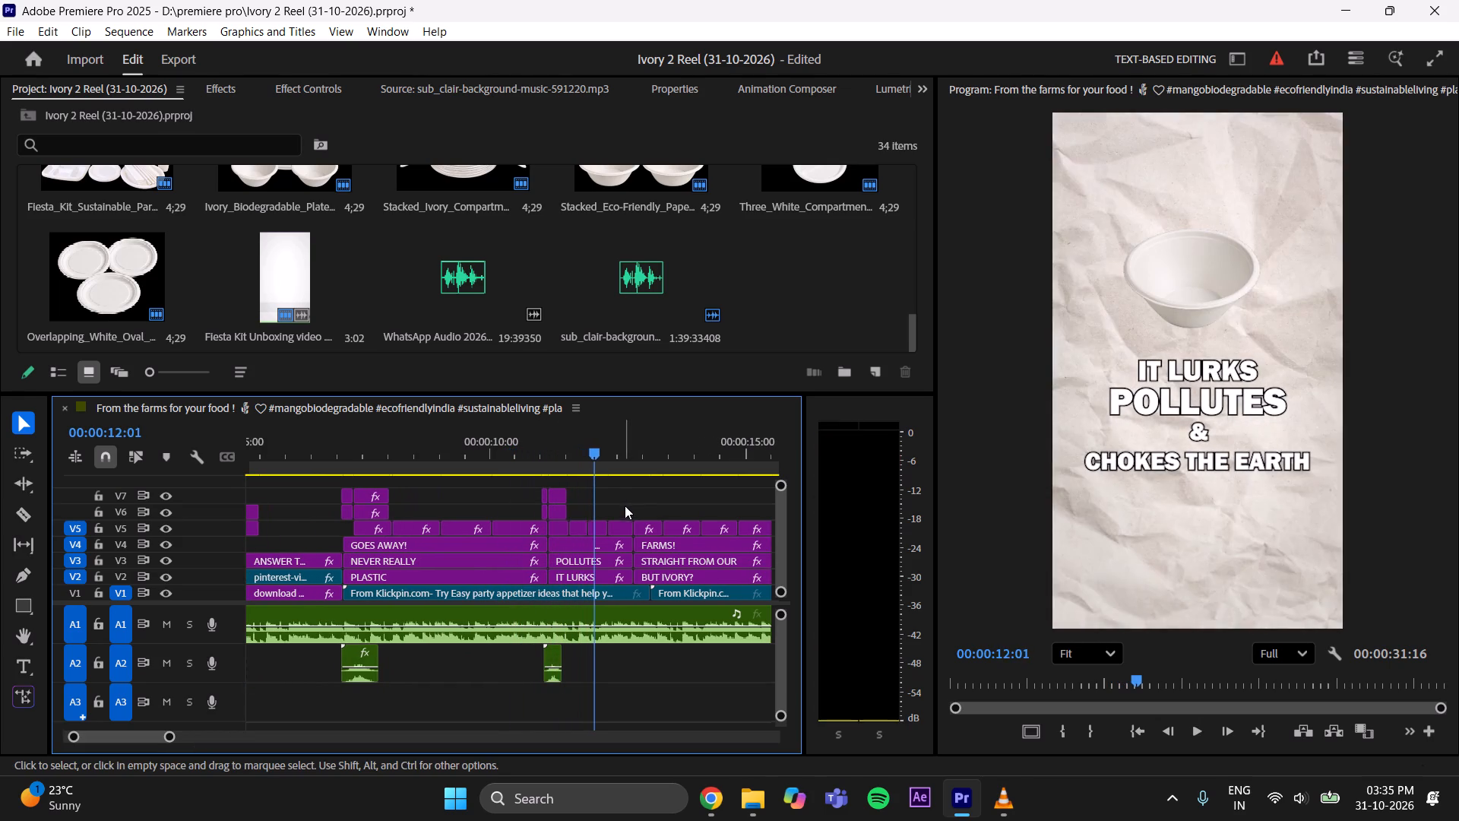
{"action": "key", "text": "space"}
{"action": "key", "text": "space"}
{"action": "left_click_drag", "start_coordinate": [609, 450], "coordinate": [570, 471]}
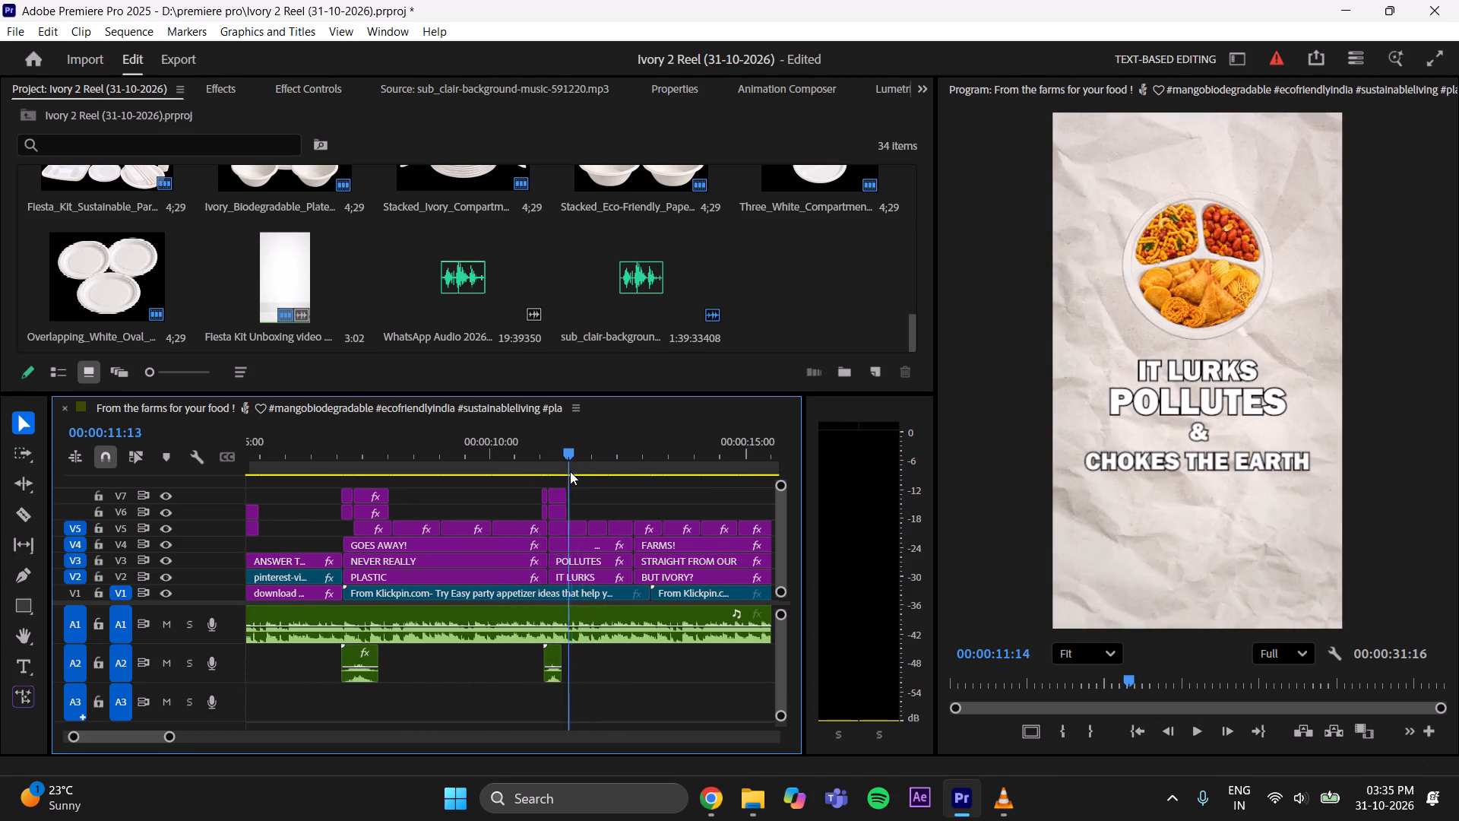
{"action": "left_click_drag", "start_coordinate": [570, 471], "coordinate": [564, 480]}
{"action": "key", "text": "space"}
{"action": "key", "text": "space"}
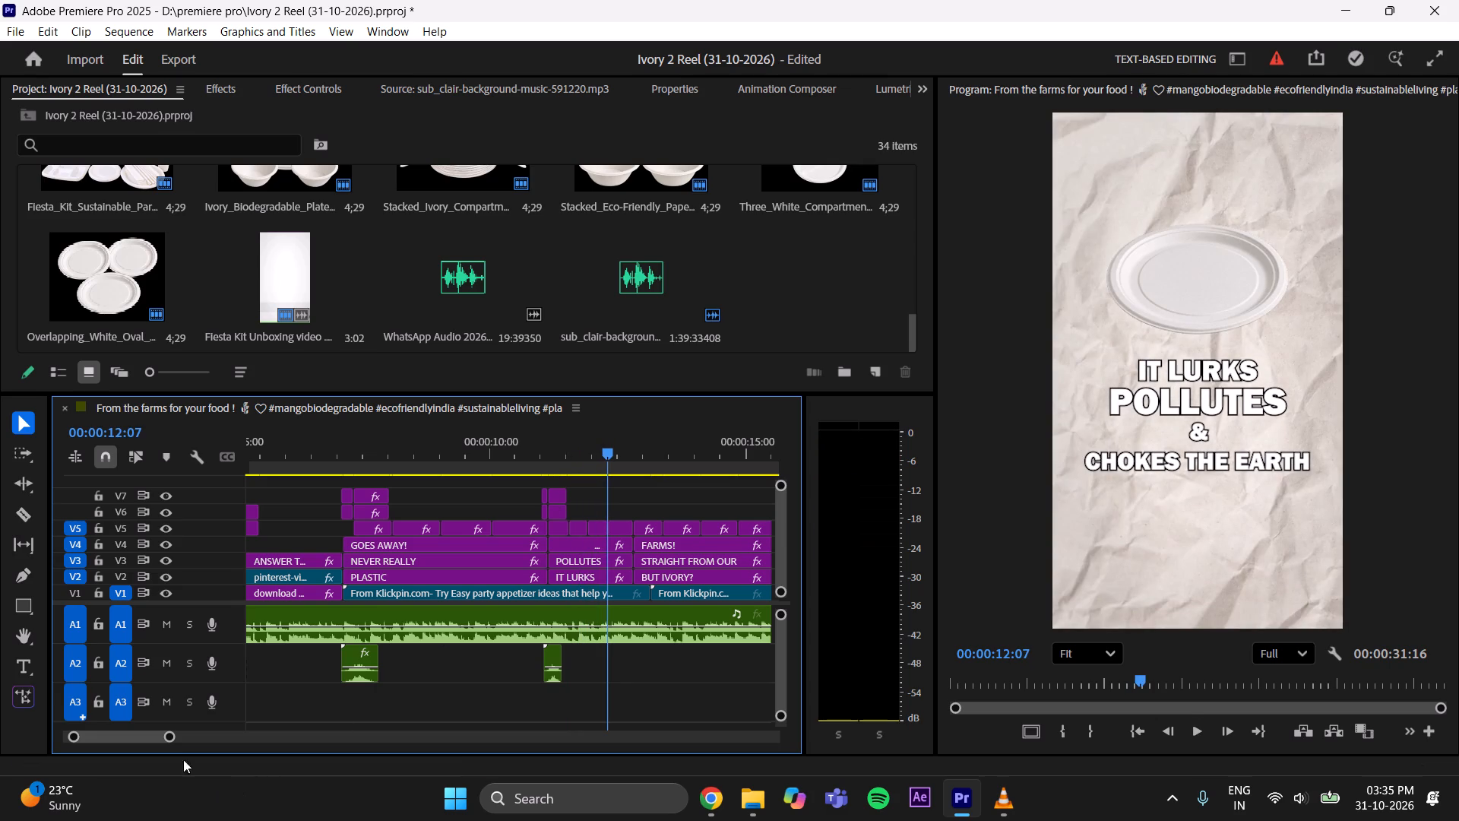
Play back from "PLASTIC NEVER REALLY GOES AWAY!" into "BUT IVORY?" to check the transitions and how long each section stays up.
{"action": "left_click_drag", "start_coordinate": [169, 735], "coordinate": [216, 718]}
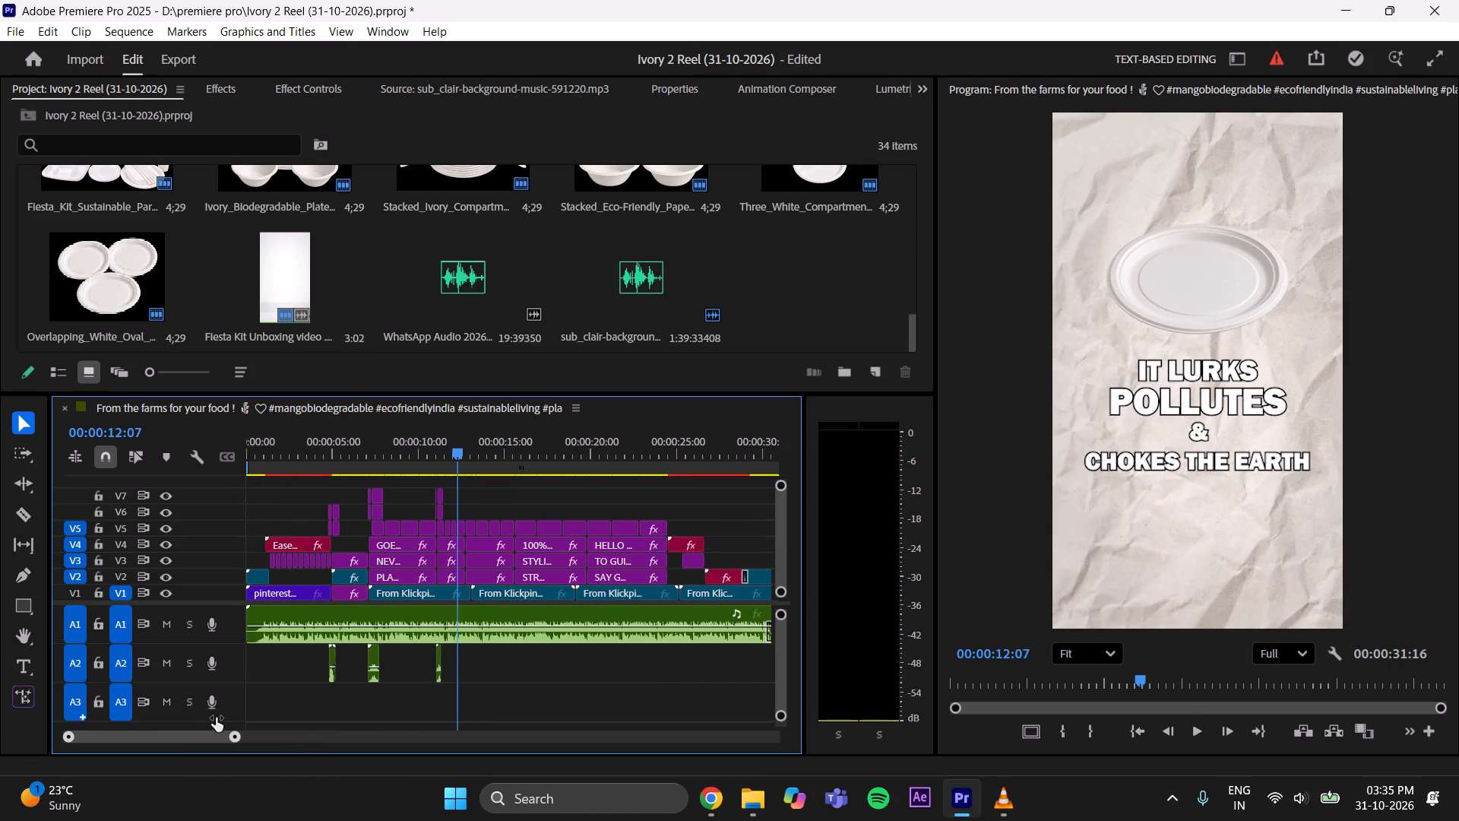
{"action": "left_click_drag", "start_coordinate": [216, 718], "coordinate": [219, 716]}
{"action": "key", "text": "space"}
{"action": "key", "text": "space"}
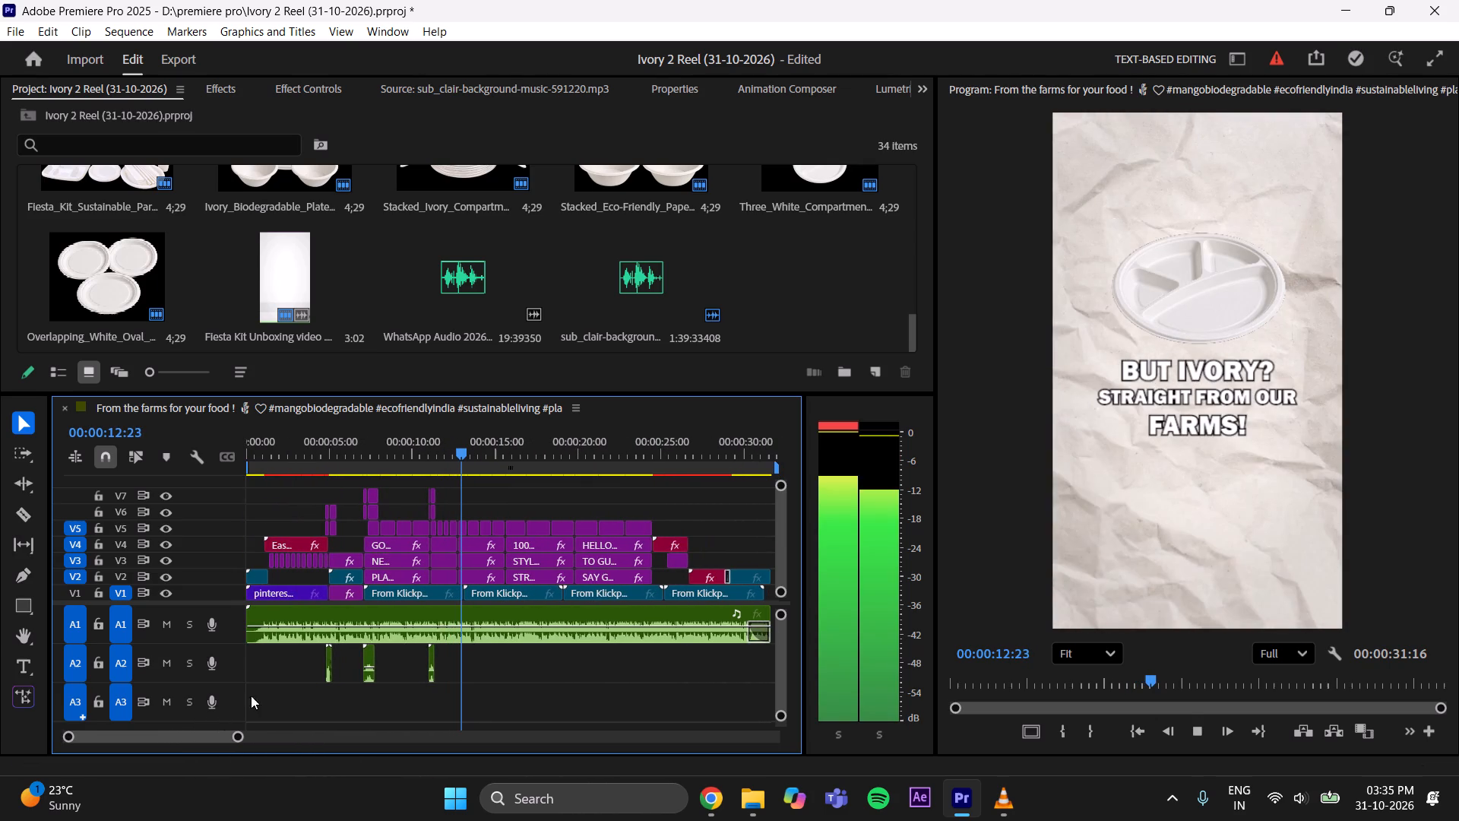
{"action": "left_click_drag", "start_coordinate": [457, 460], "coordinate": [372, 490]}
{"action": "key", "text": "space"}
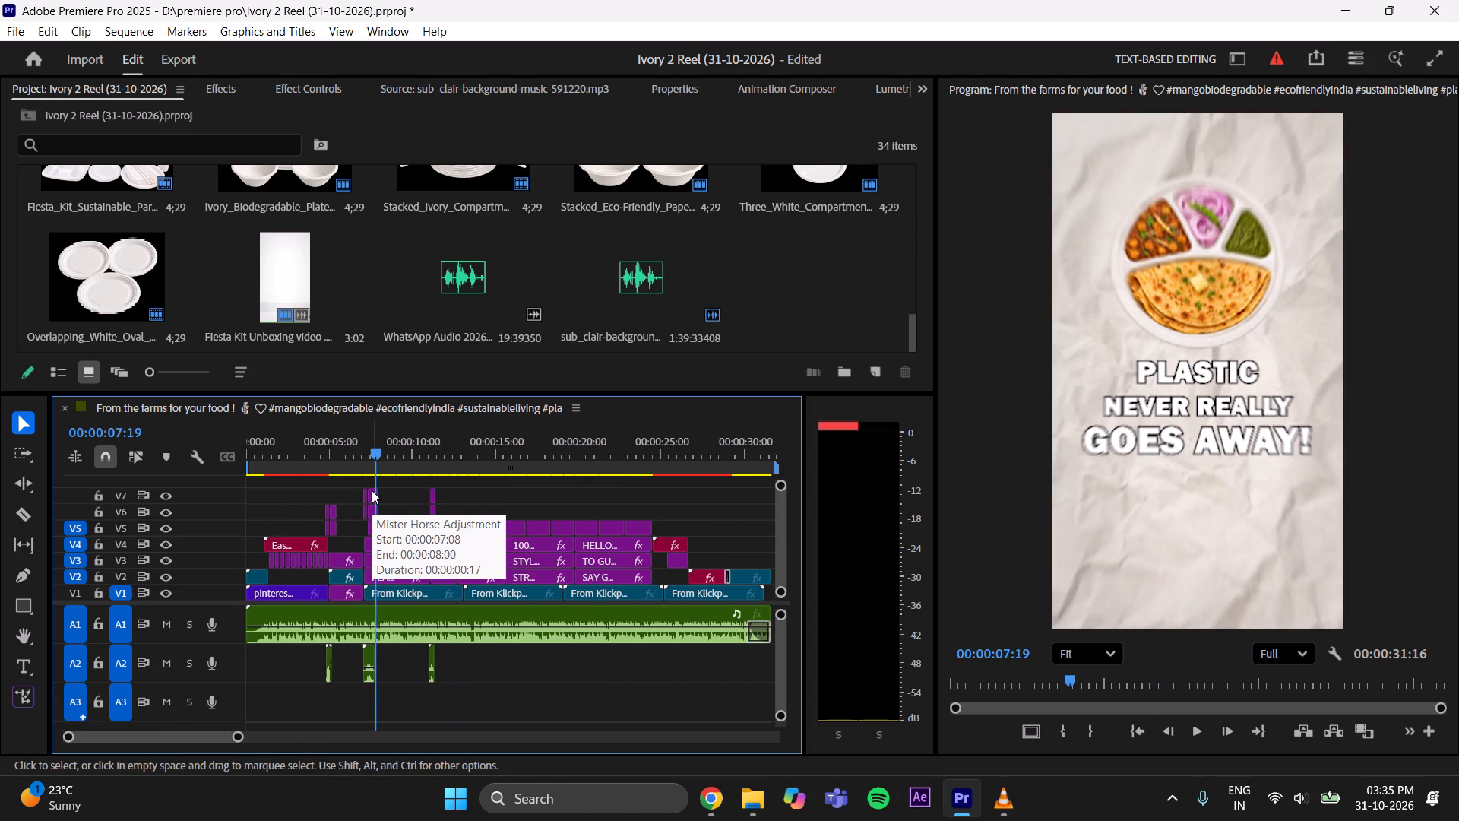
{"action": "key", "text": "space"}
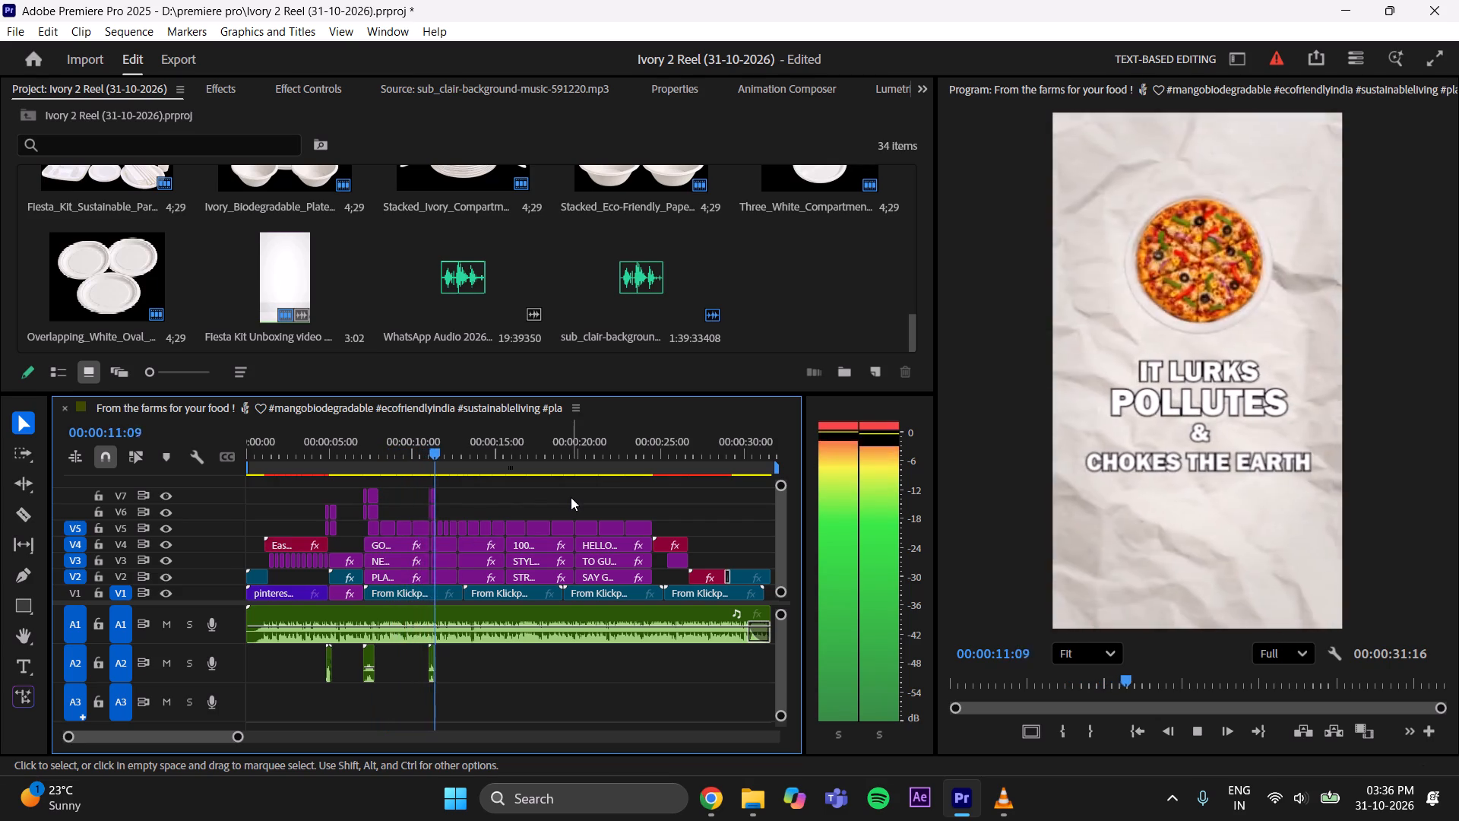
{"action": "key", "text": "space"}
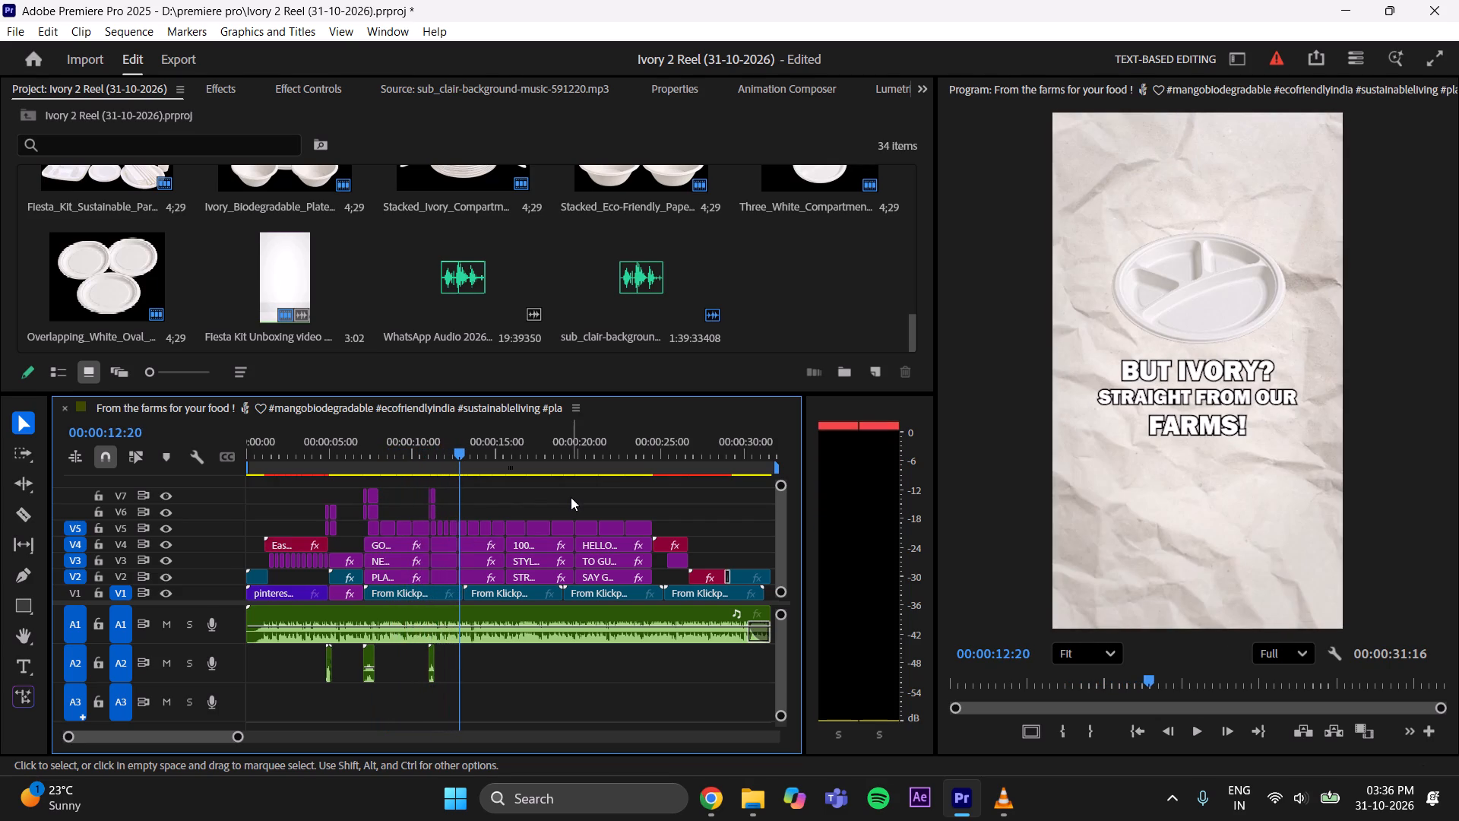
{"action": "key", "text": "space"}
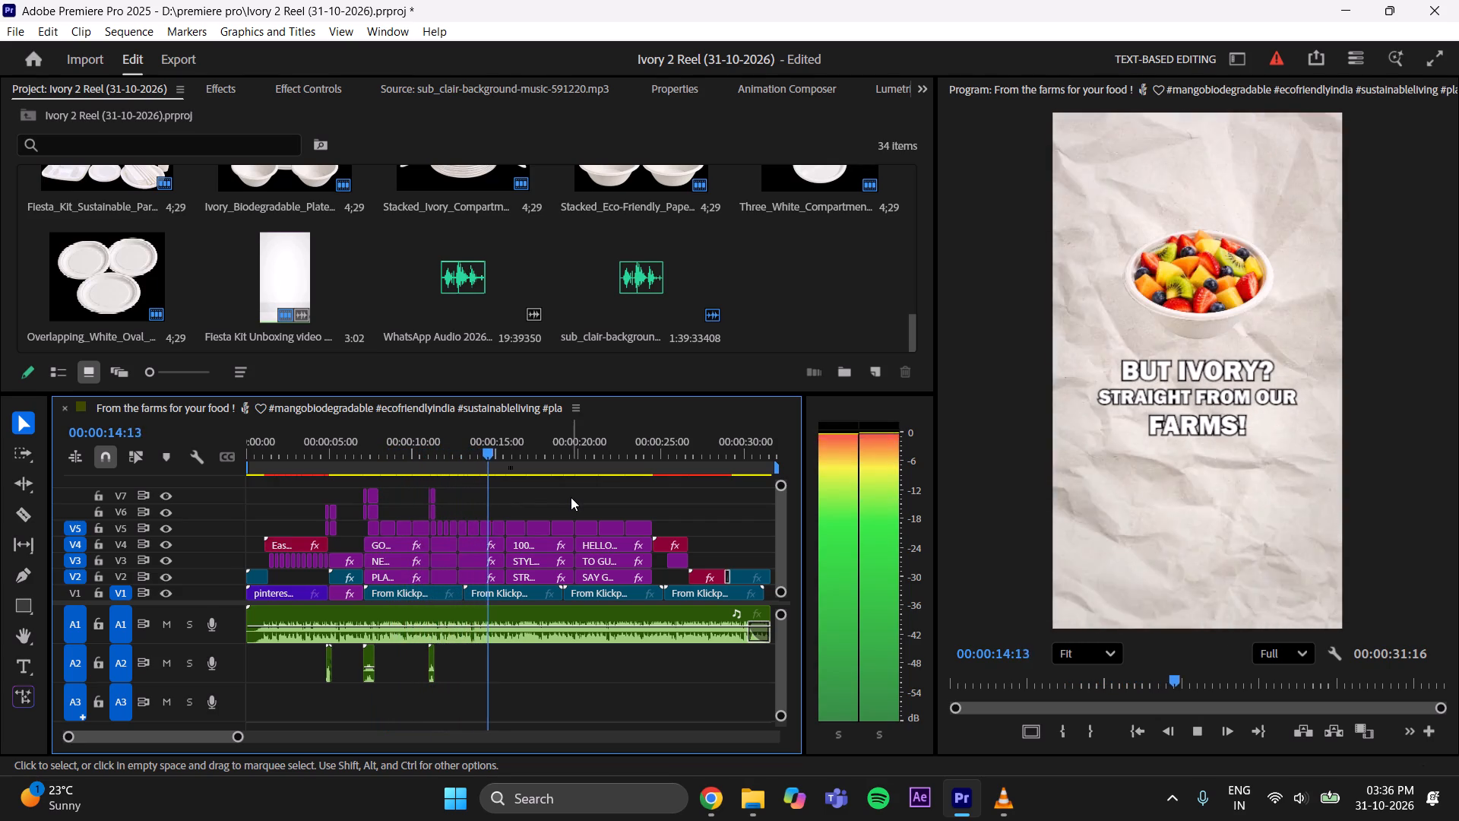
{"action": "key", "text": "space"}
{"action": "left_click_drag", "start_coordinate": [497, 462], "coordinate": [438, 506]}
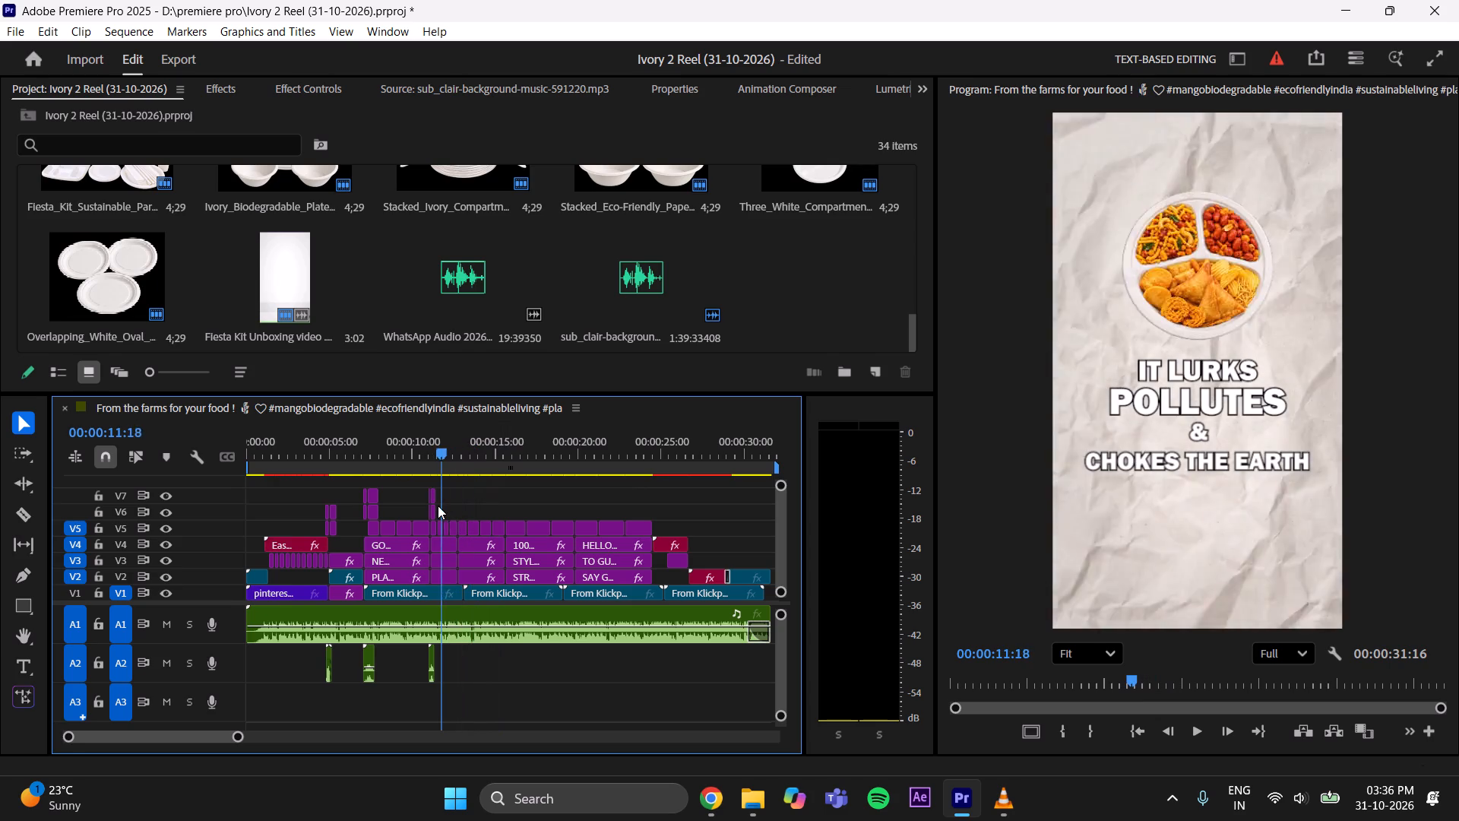
{"action": "left_click_drag", "start_coordinate": [438, 506], "coordinate": [435, 508]}
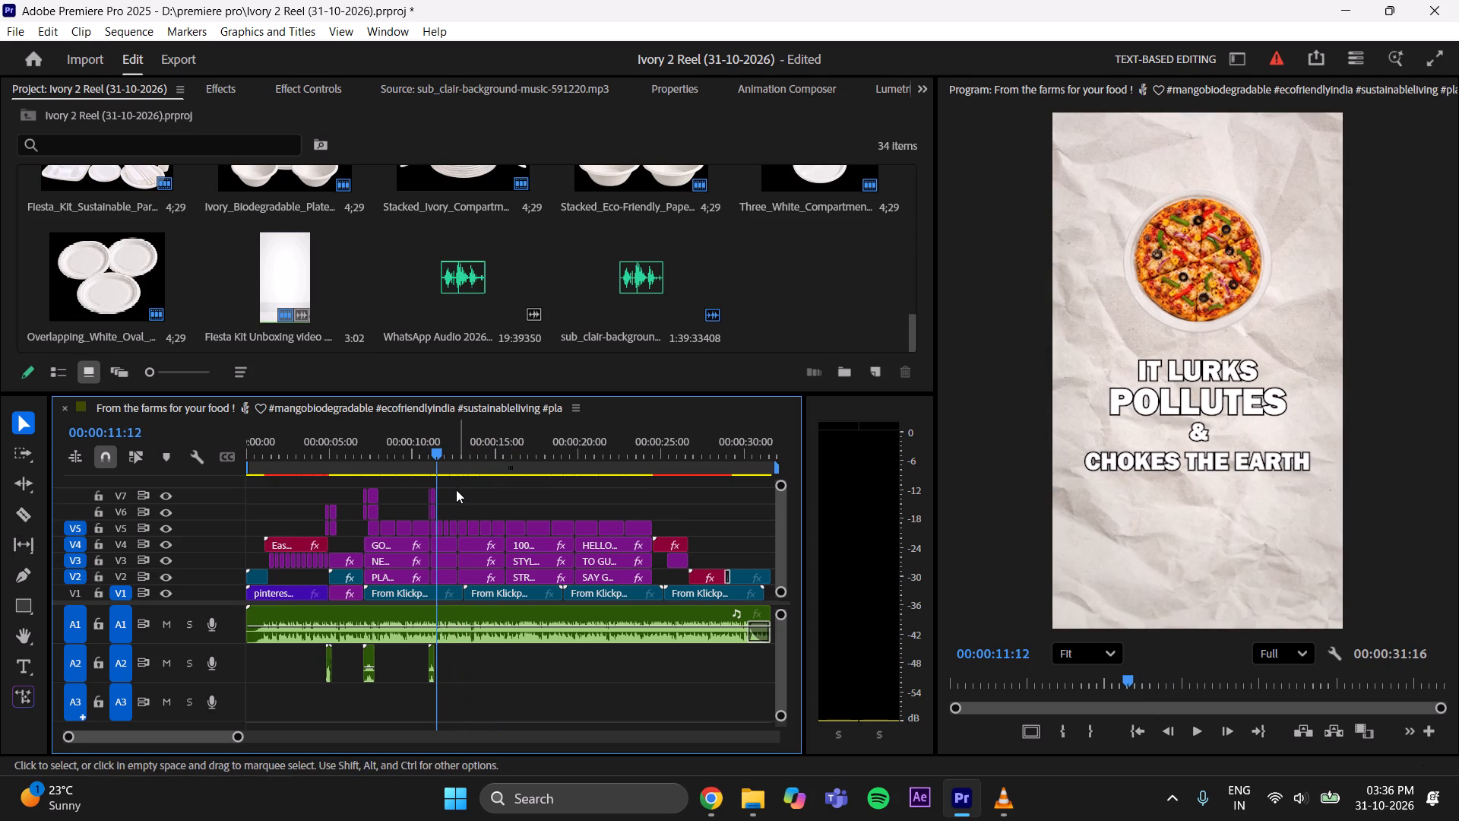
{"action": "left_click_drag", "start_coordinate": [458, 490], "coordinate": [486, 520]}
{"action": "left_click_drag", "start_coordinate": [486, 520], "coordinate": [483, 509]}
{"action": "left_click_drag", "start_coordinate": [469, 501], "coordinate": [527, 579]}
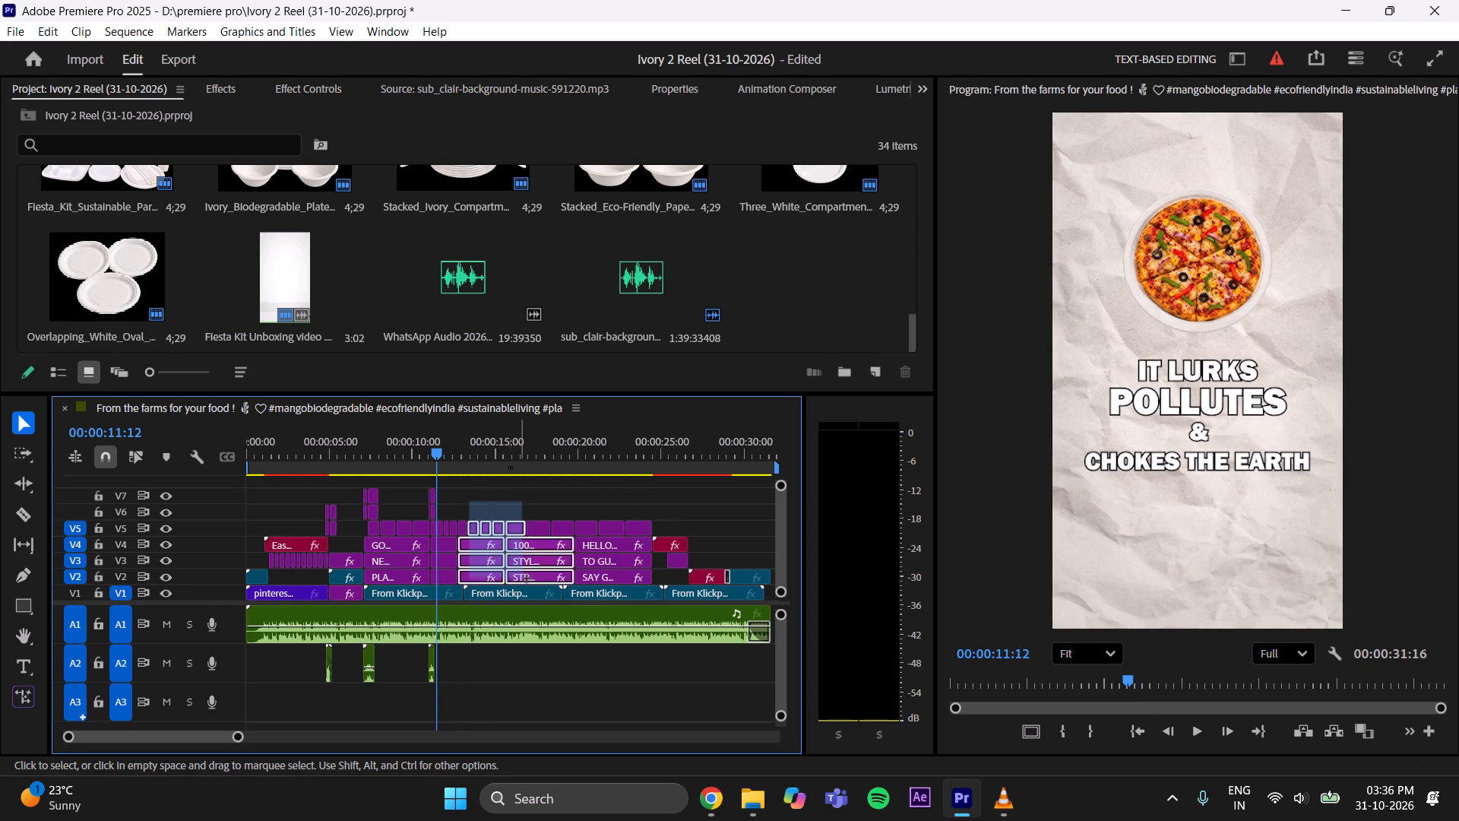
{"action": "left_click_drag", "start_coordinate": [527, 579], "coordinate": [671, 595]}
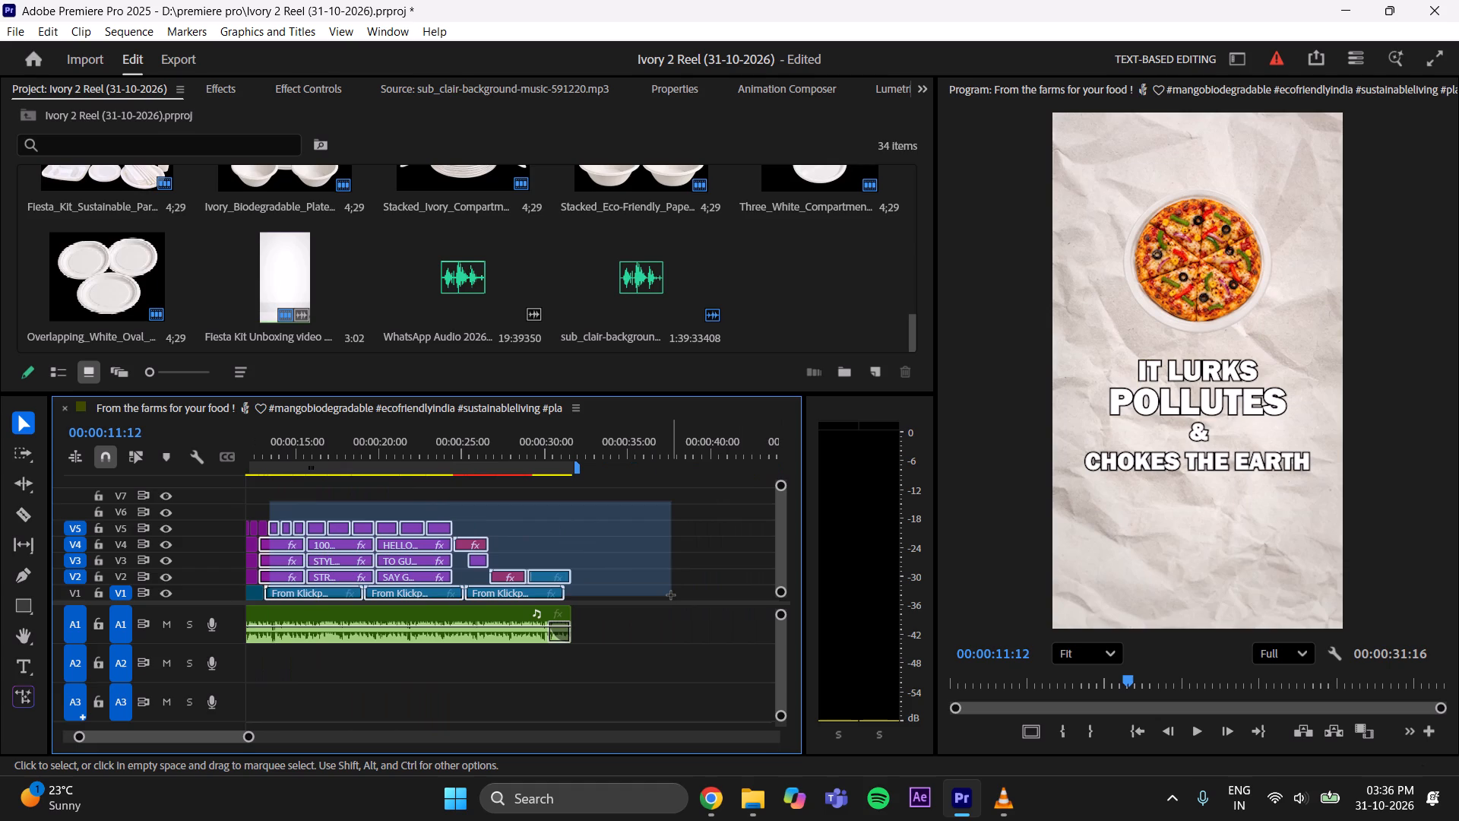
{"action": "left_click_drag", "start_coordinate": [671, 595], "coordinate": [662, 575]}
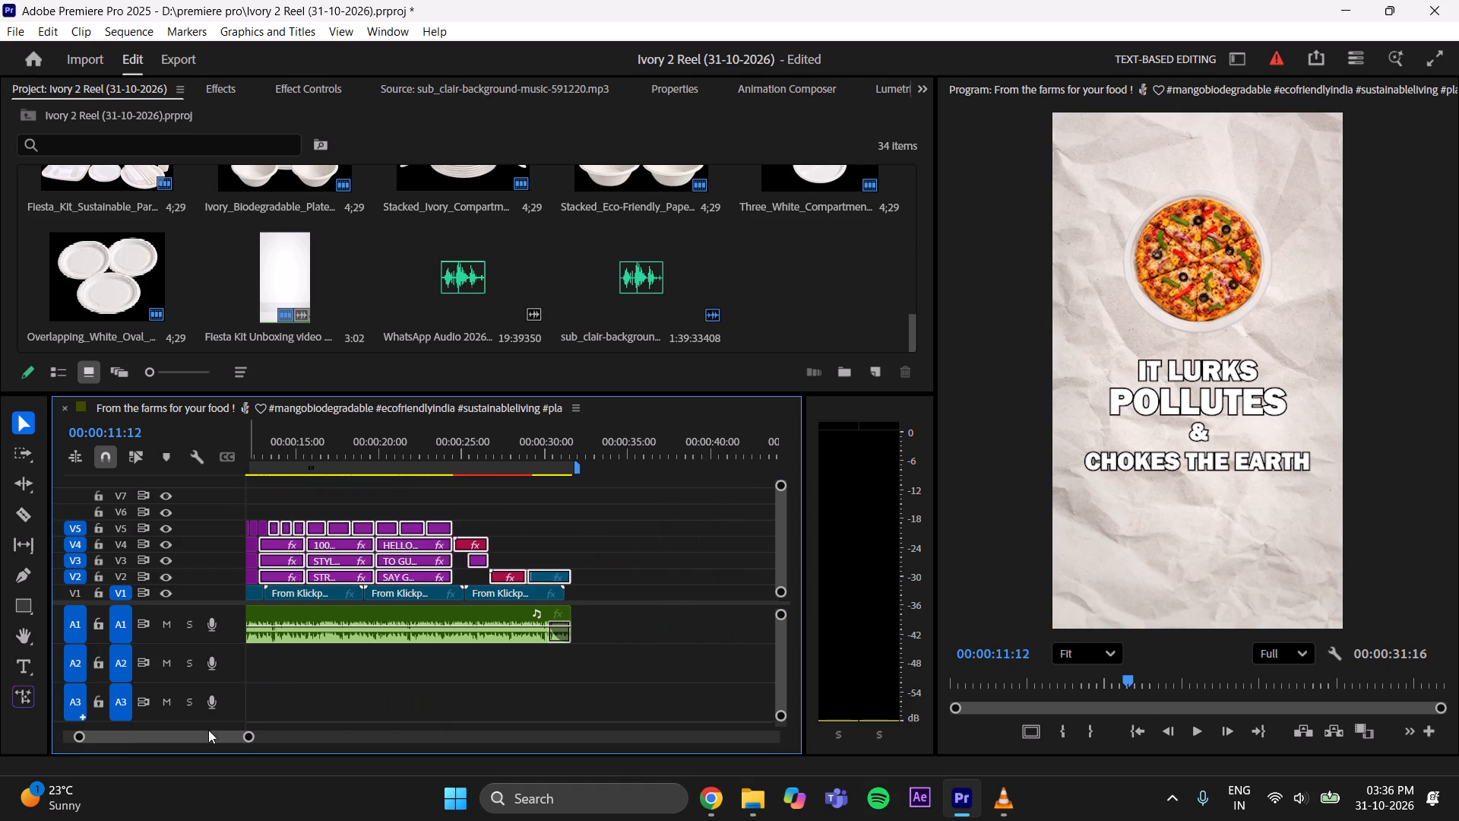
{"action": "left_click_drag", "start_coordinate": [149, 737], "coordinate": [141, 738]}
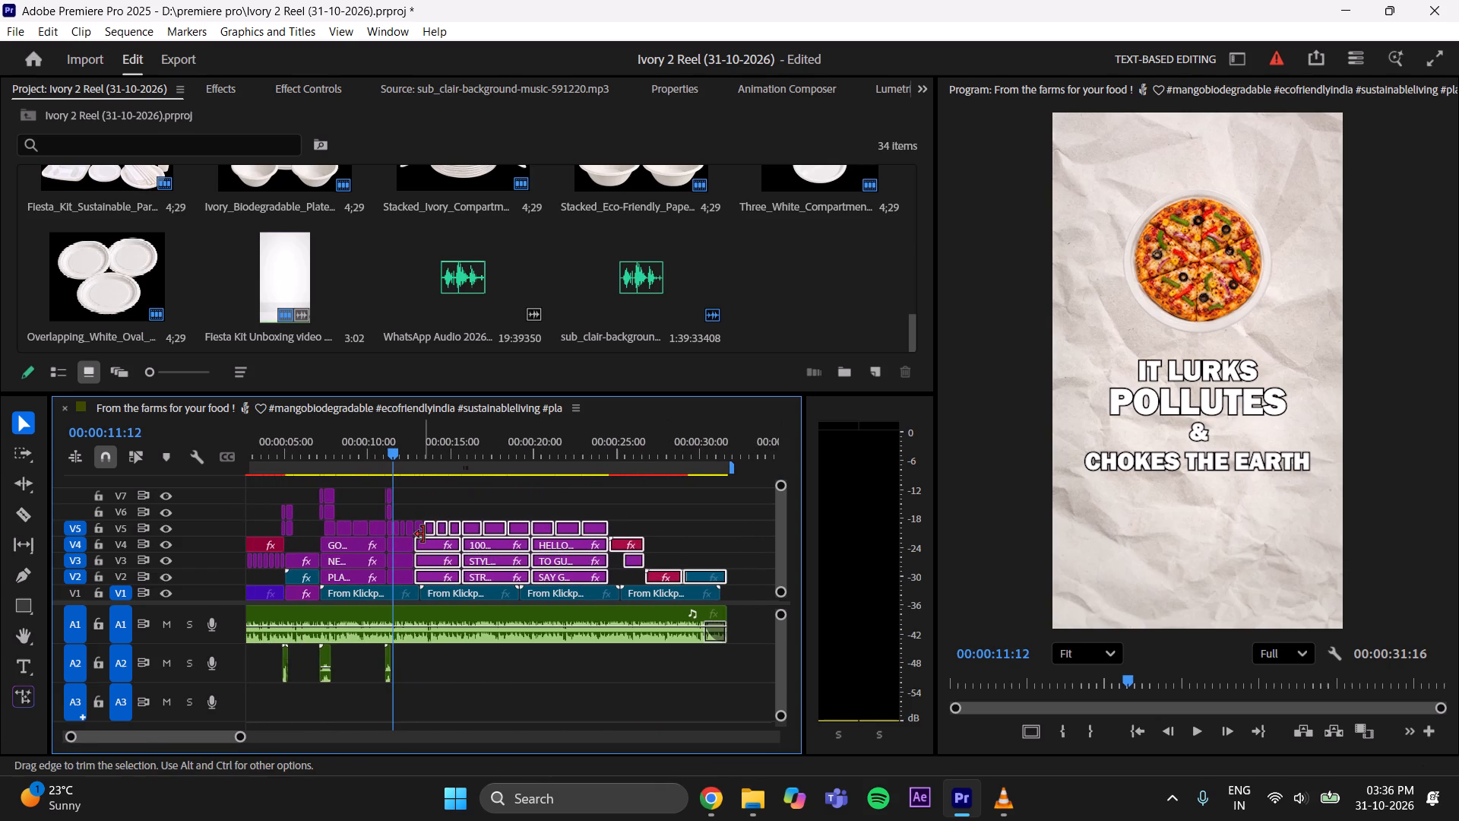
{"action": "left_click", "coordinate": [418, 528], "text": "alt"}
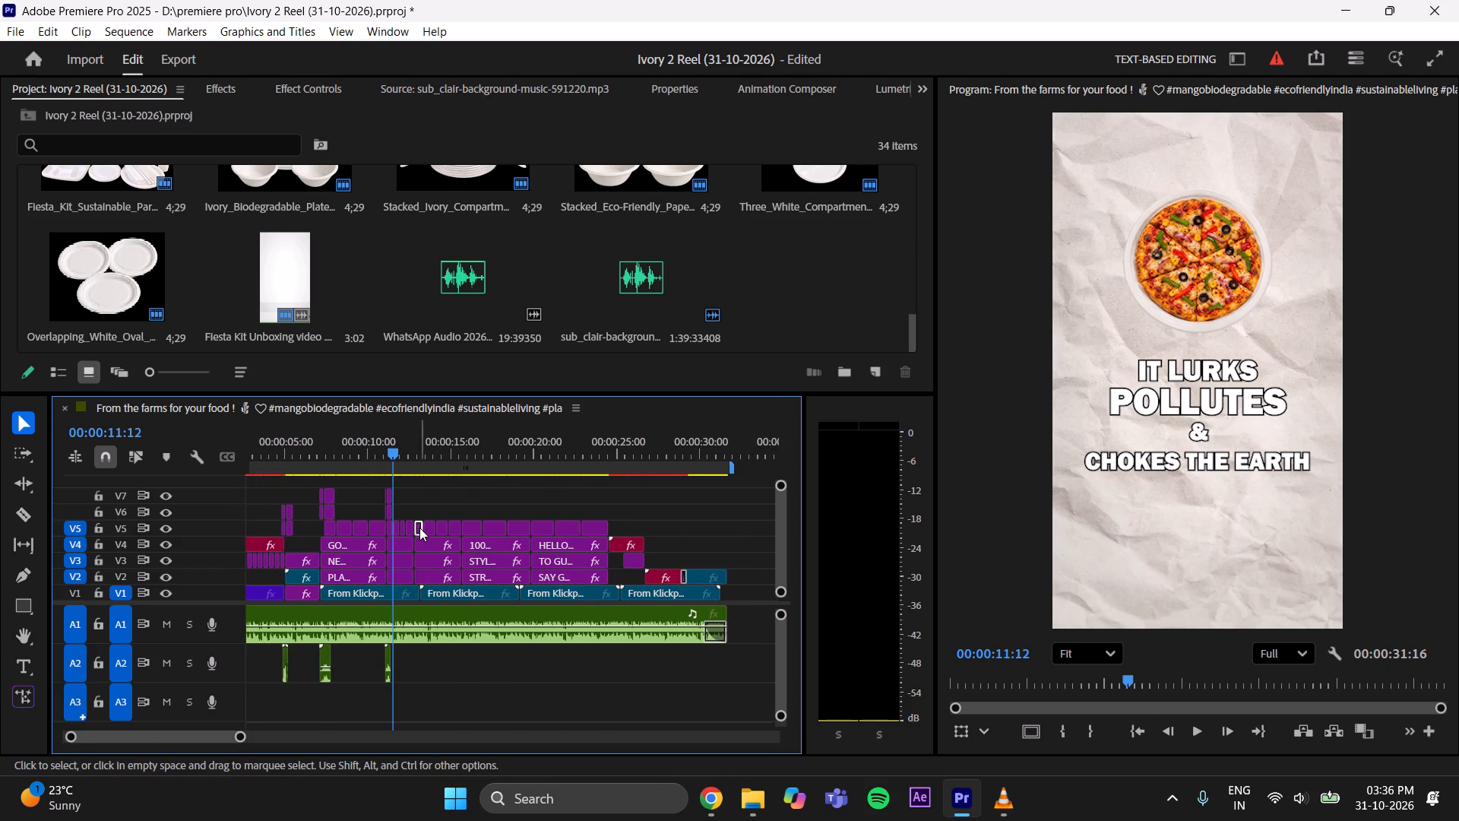
Move all V2 to V5 clips from the "BUT IVORY?" section onward about 2.5 seconds later.
{"action": "left_click_drag", "start_coordinate": [415, 487], "coordinate": [597, 569]}
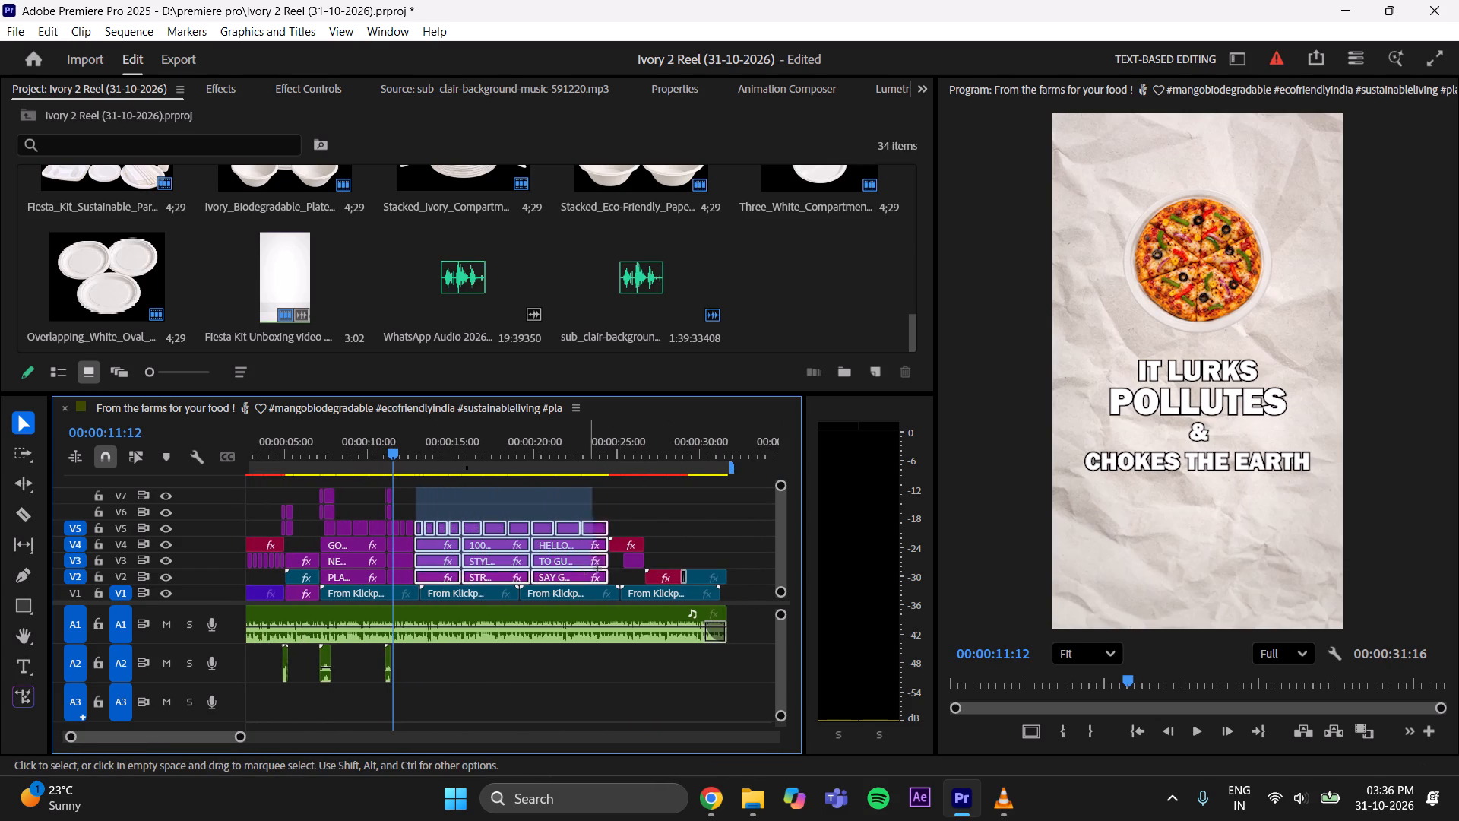
{"action": "left_click_drag", "start_coordinate": [597, 569], "coordinate": [723, 582]}
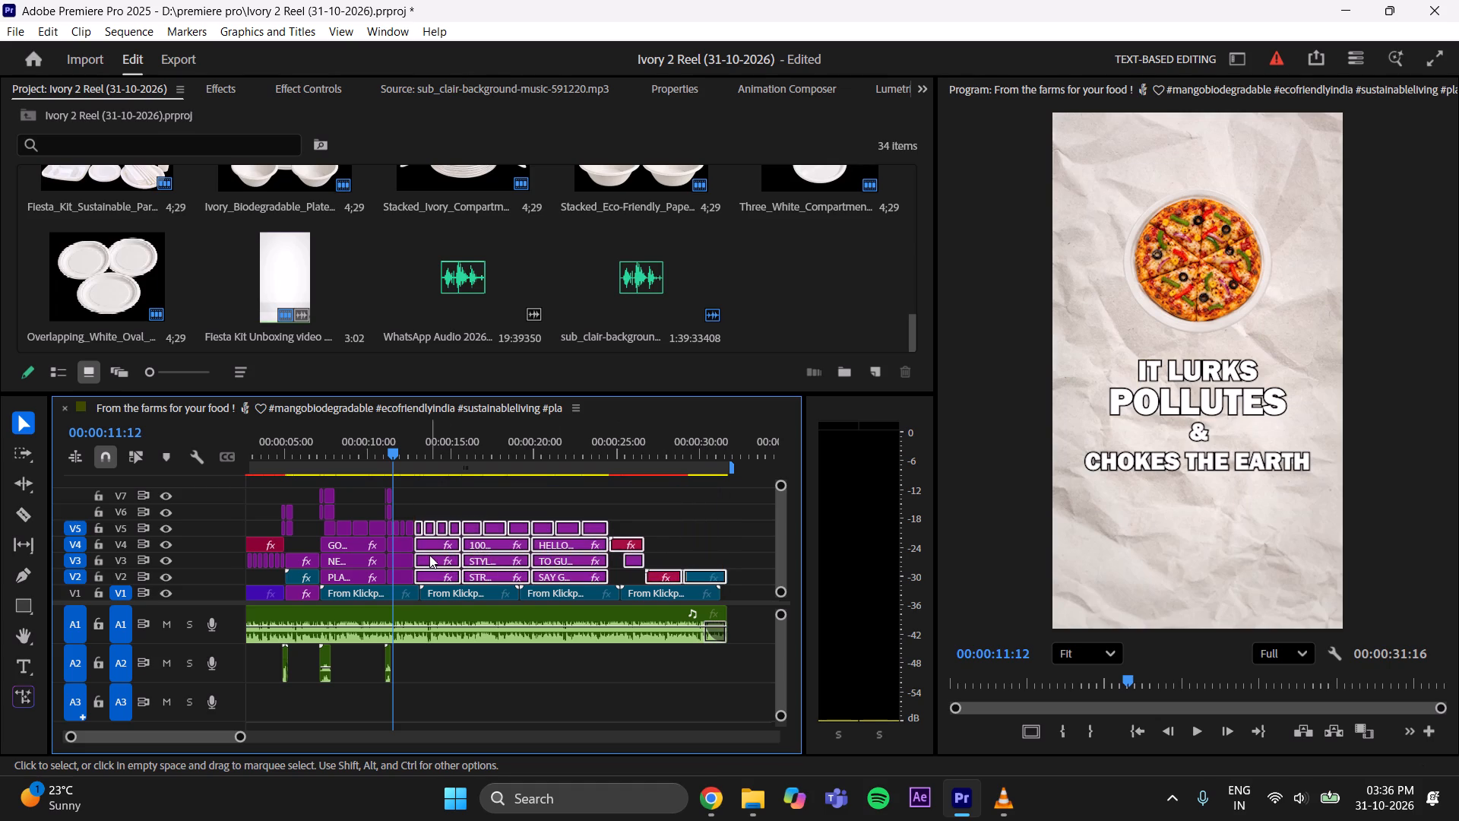
{"action": "left_click_drag", "start_coordinate": [432, 544], "coordinate": [473, 546]}
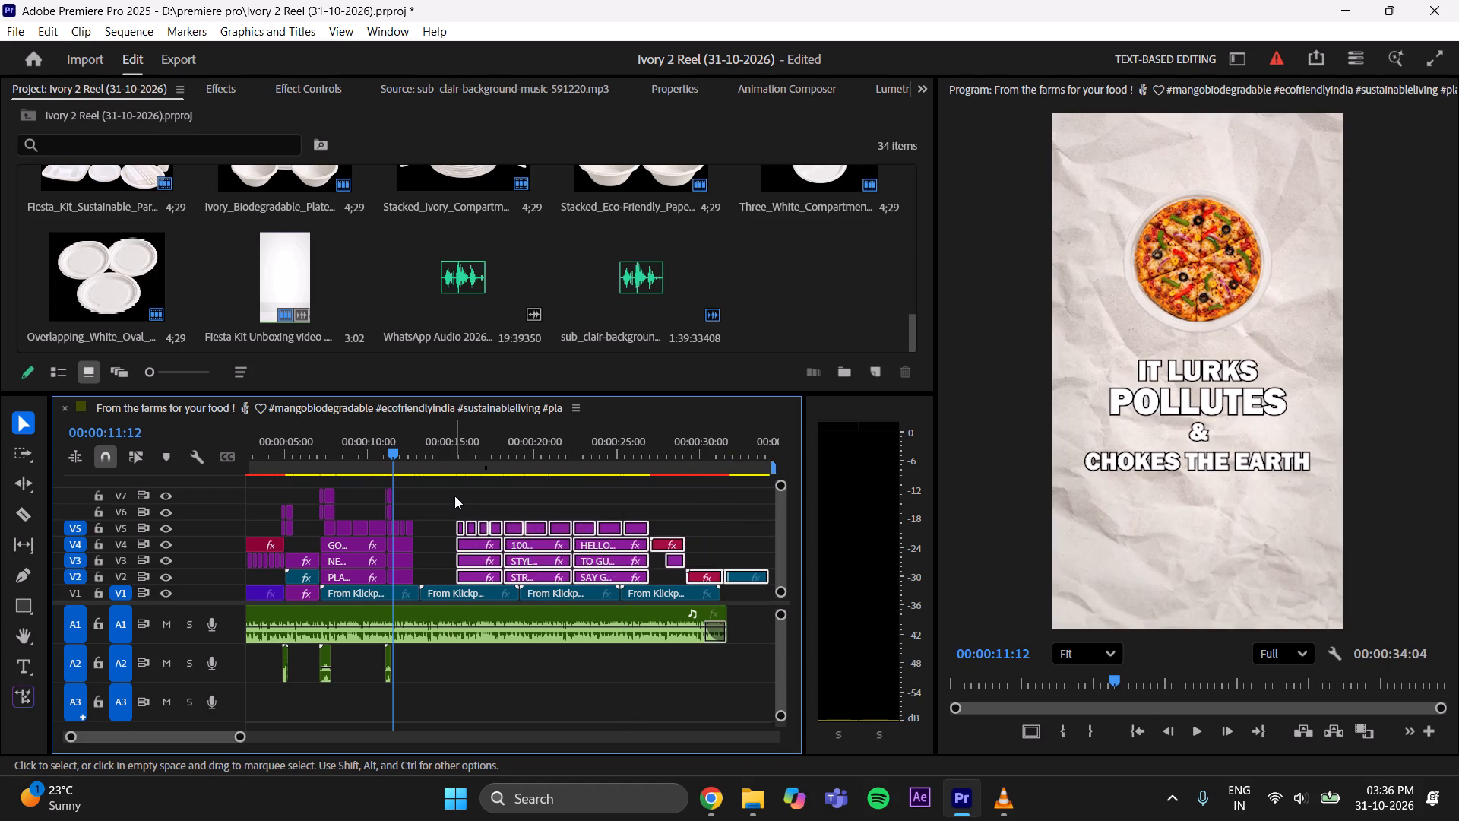
{"action": "left_click", "coordinate": [454, 496]}
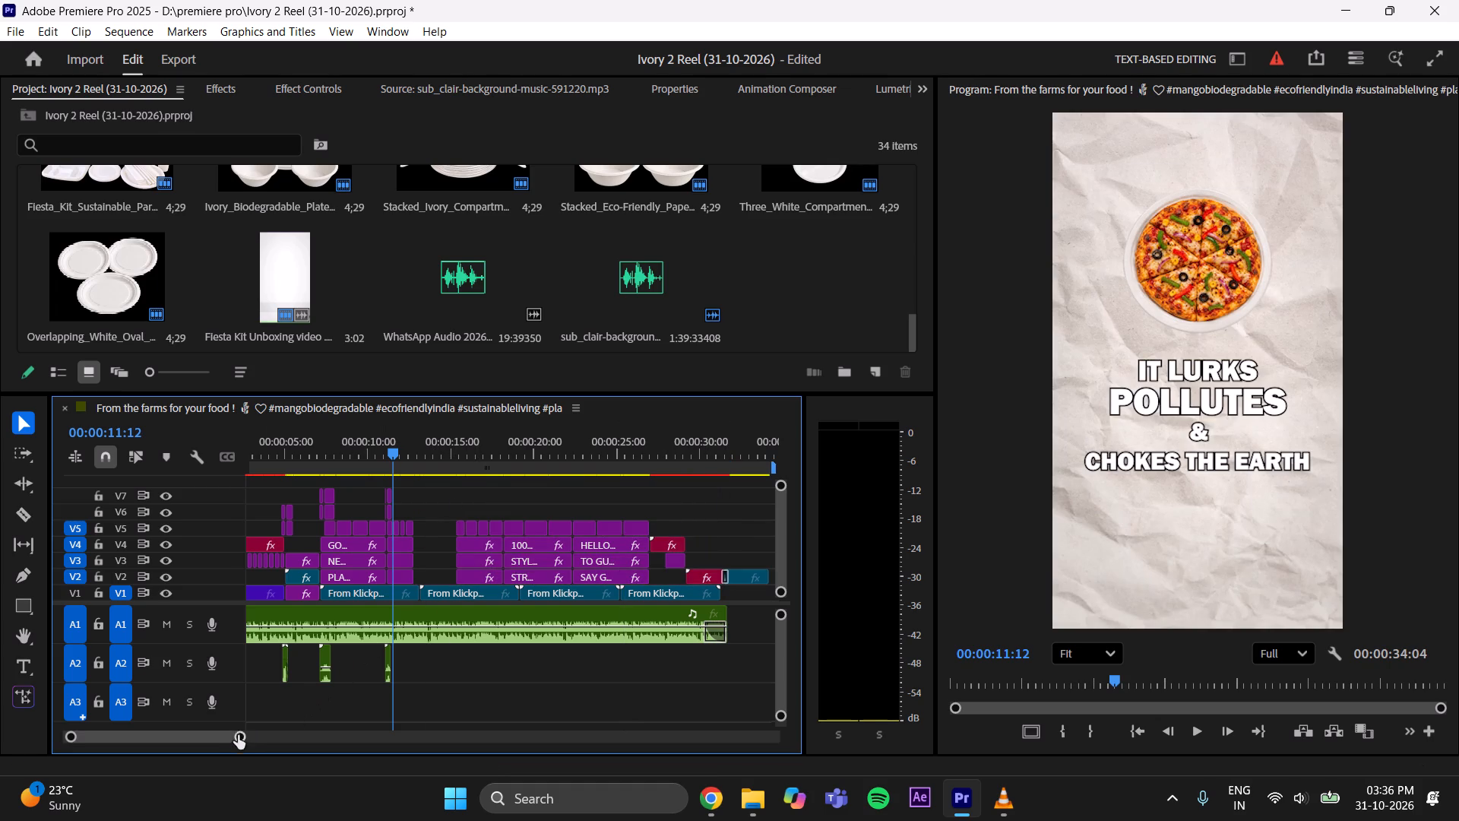
Extend the pizza image clip on V5 to about 1 second, shifting the three image clips after it later to make room.
{"action": "left_click_drag", "start_coordinate": [238, 736], "coordinate": [196, 735]}
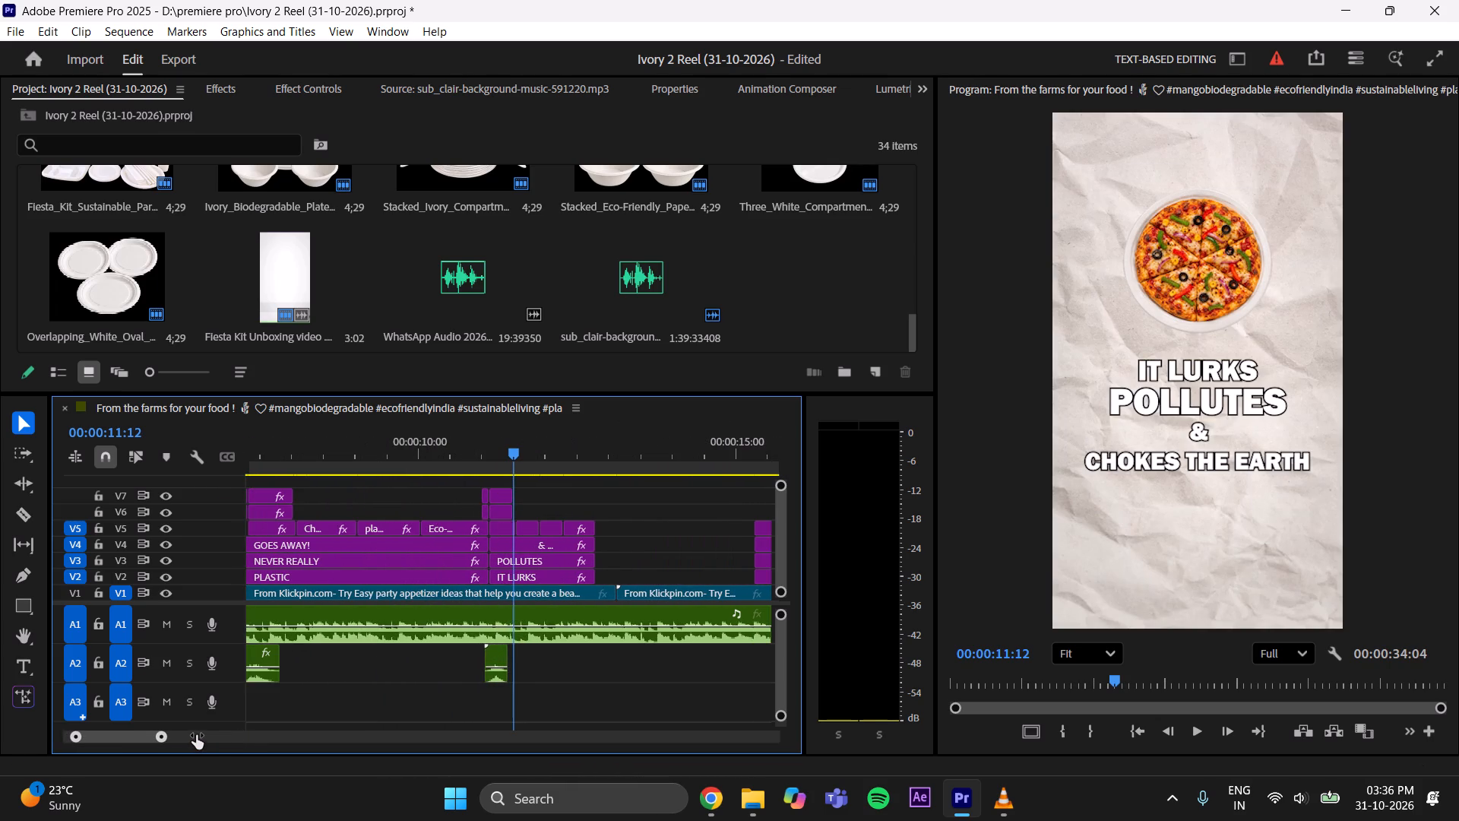
{"action": "left_click_drag", "start_coordinate": [196, 735], "coordinate": [196, 732]}
{"action": "left_click_drag", "start_coordinate": [611, 499], "coordinate": [532, 530]}
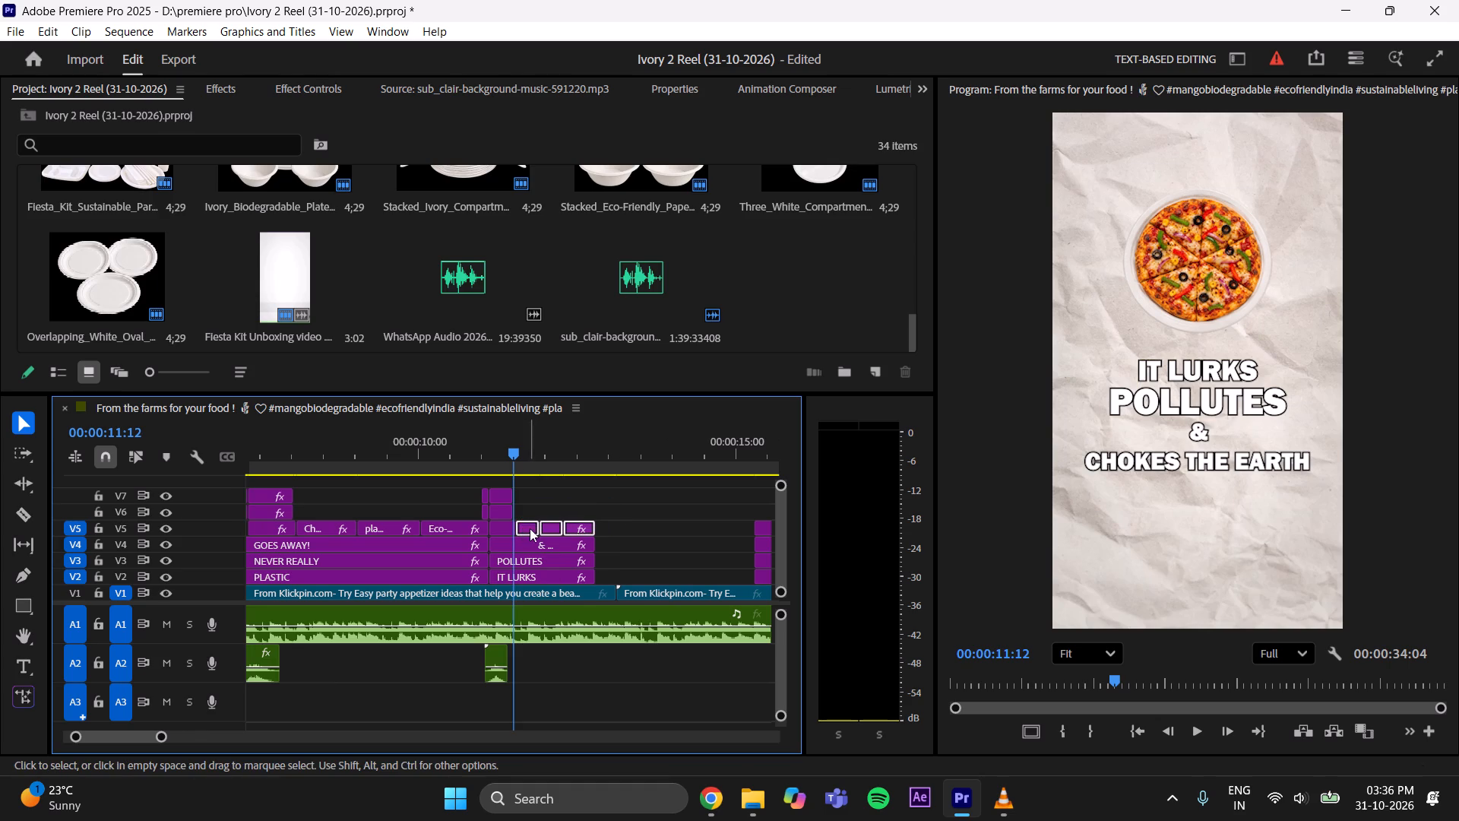
{"action": "left_click_drag", "start_coordinate": [527, 528], "coordinate": [574, 522]}
{"action": "left_click", "coordinate": [574, 489]}
{"action": "left_click_drag", "start_coordinate": [515, 531], "coordinate": [517, 531]}
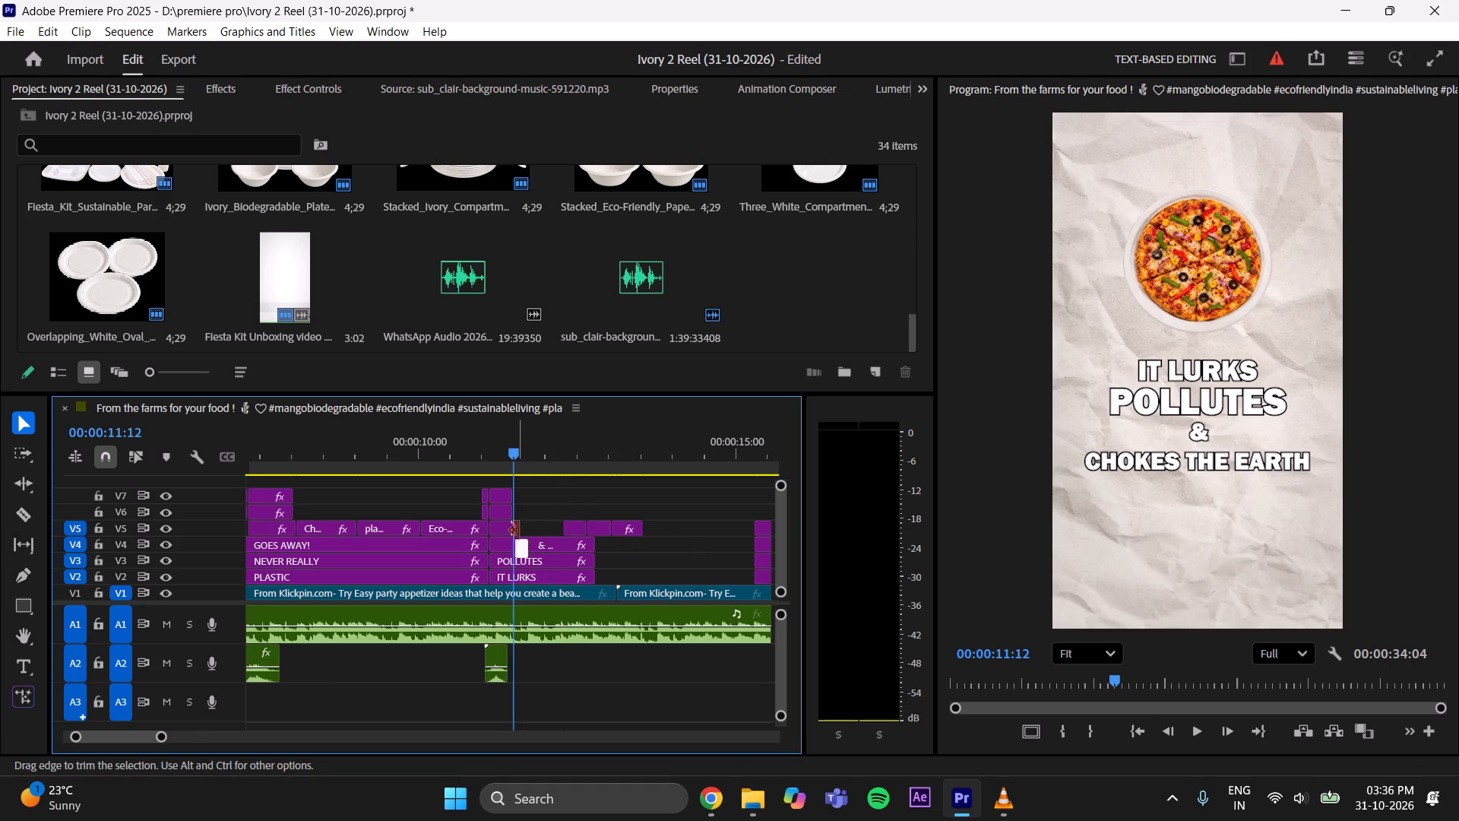
{"action": "left_click_drag", "start_coordinate": [517, 531], "coordinate": [552, 539]}
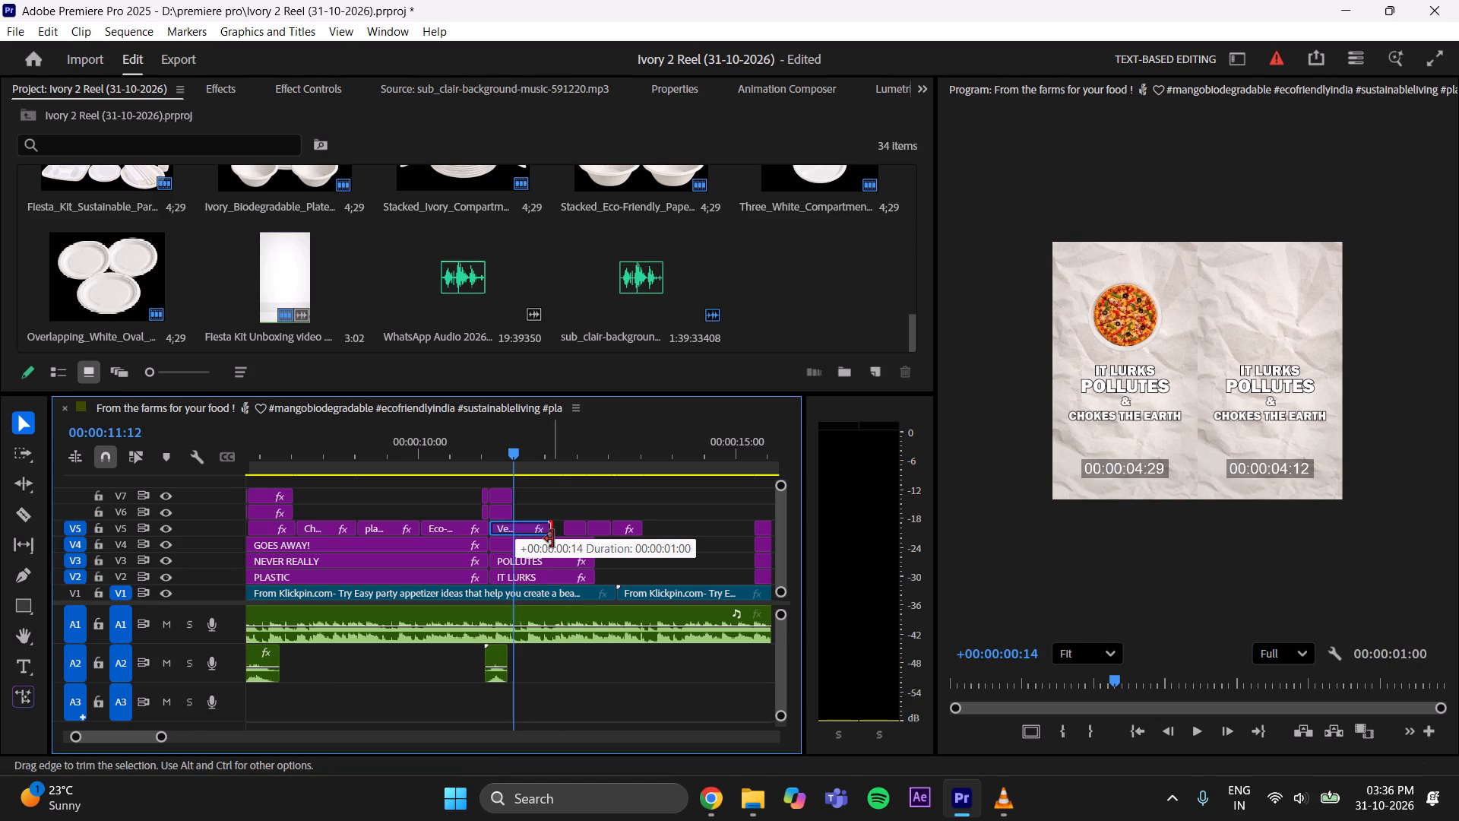
{"action": "left_click_drag", "start_coordinate": [552, 539], "coordinate": [552, 540]}
Join the sectioned food plate clip to the pizza clip on V5 and extend it to about 21 frames, moving the following clips aside.
{"action": "left_click_drag", "start_coordinate": [577, 528], "coordinate": [563, 530]}
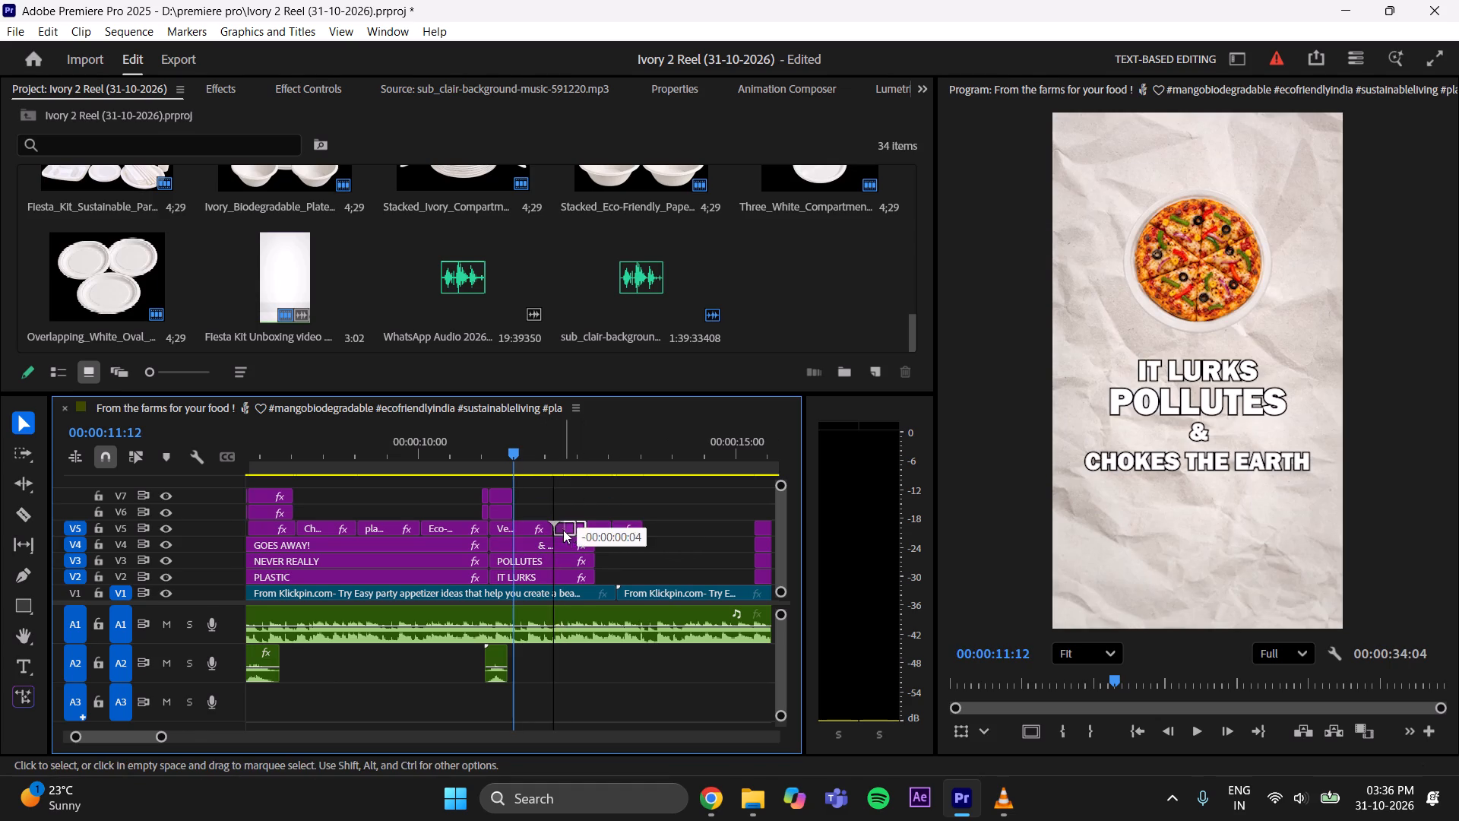
{"action": "left_click_drag", "start_coordinate": [602, 488], "coordinate": [635, 523]}
{"action": "left_click_drag", "start_coordinate": [599, 528], "coordinate": [654, 528]}
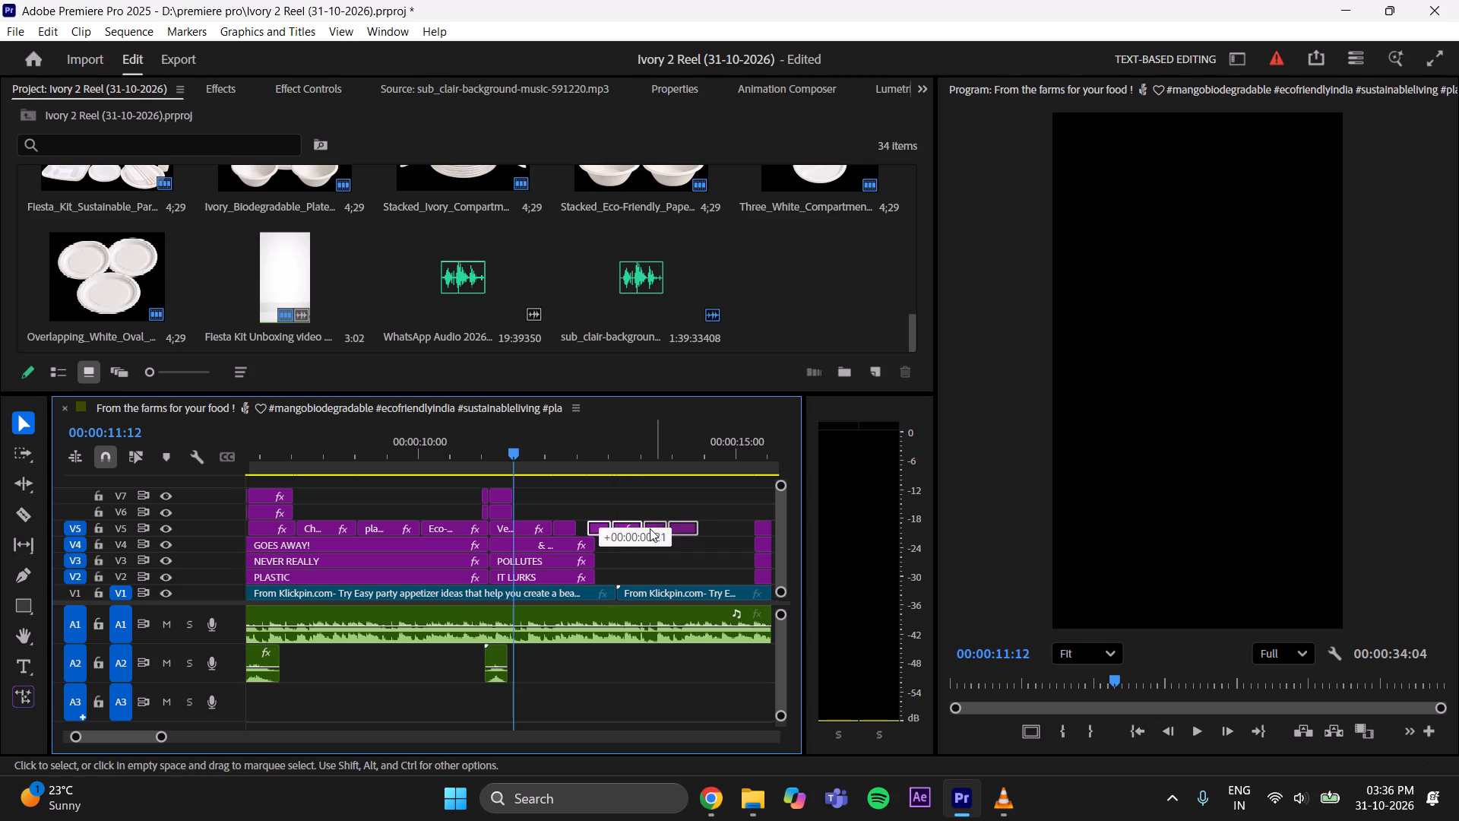
{"action": "left_click_drag", "start_coordinate": [574, 528], "coordinate": [605, 528]}
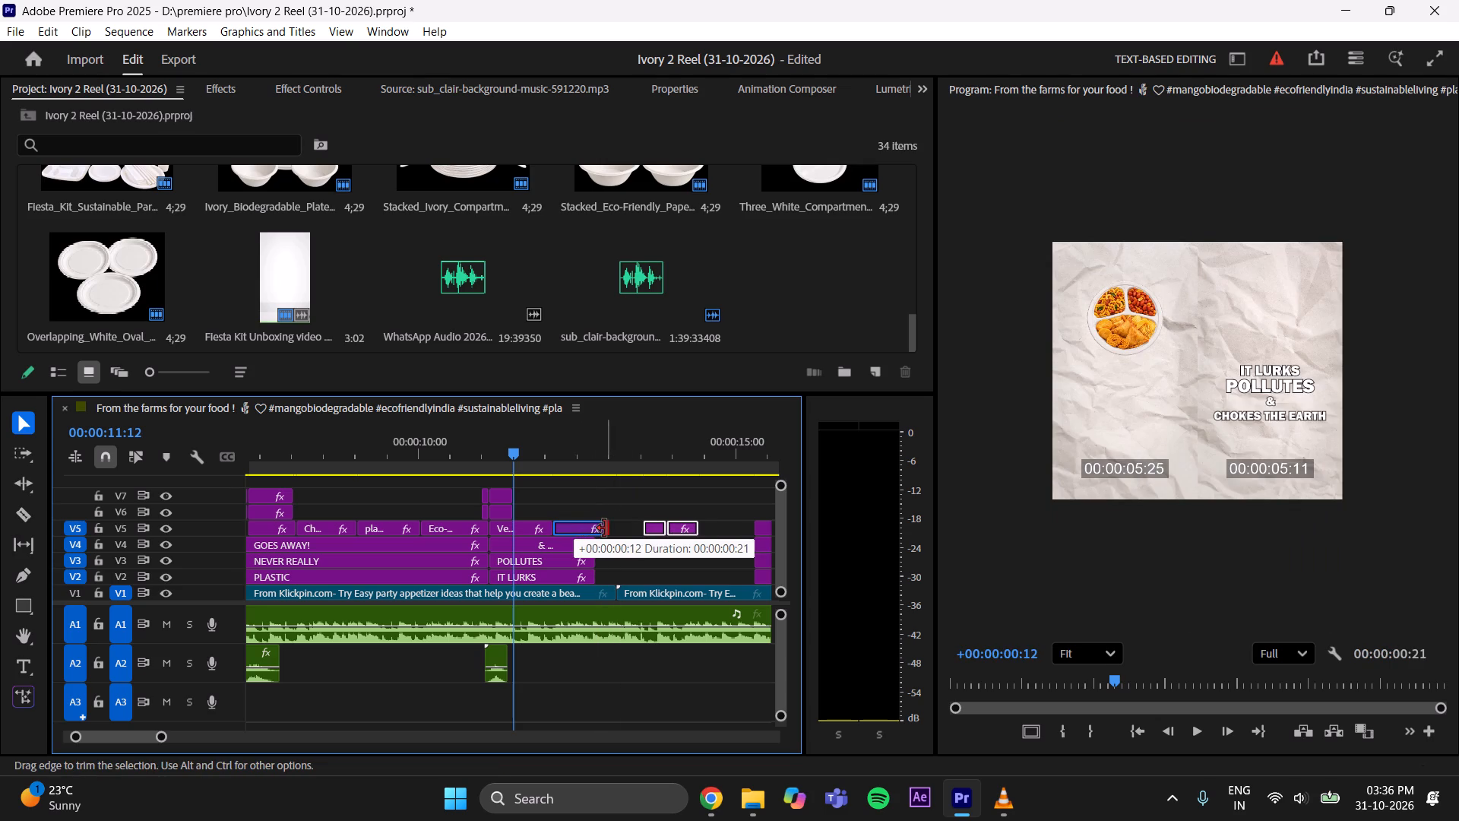
{"action": "left_click_drag", "start_coordinate": [605, 528], "coordinate": [603, 528]}
Join the white bowl clip on V5 to the sectioned food plate clip and extend it to nearly fill the gap before the plate clip.
{"action": "left_click", "coordinate": [647, 493]}
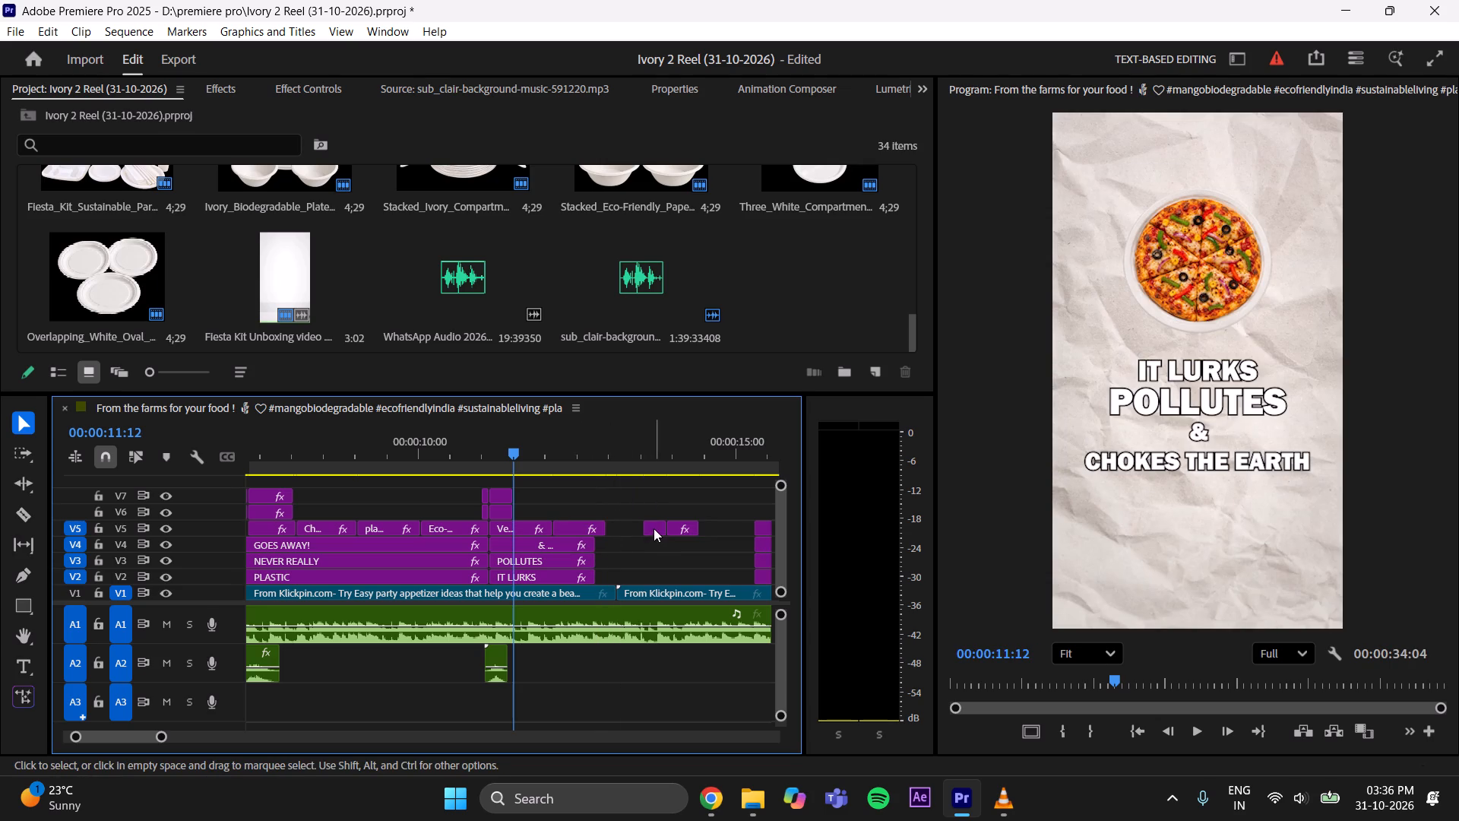
{"action": "left_click_drag", "start_coordinate": [654, 528], "coordinate": [619, 531]}
{"action": "left_click_drag", "start_coordinate": [630, 531], "coordinate": [662, 545]}
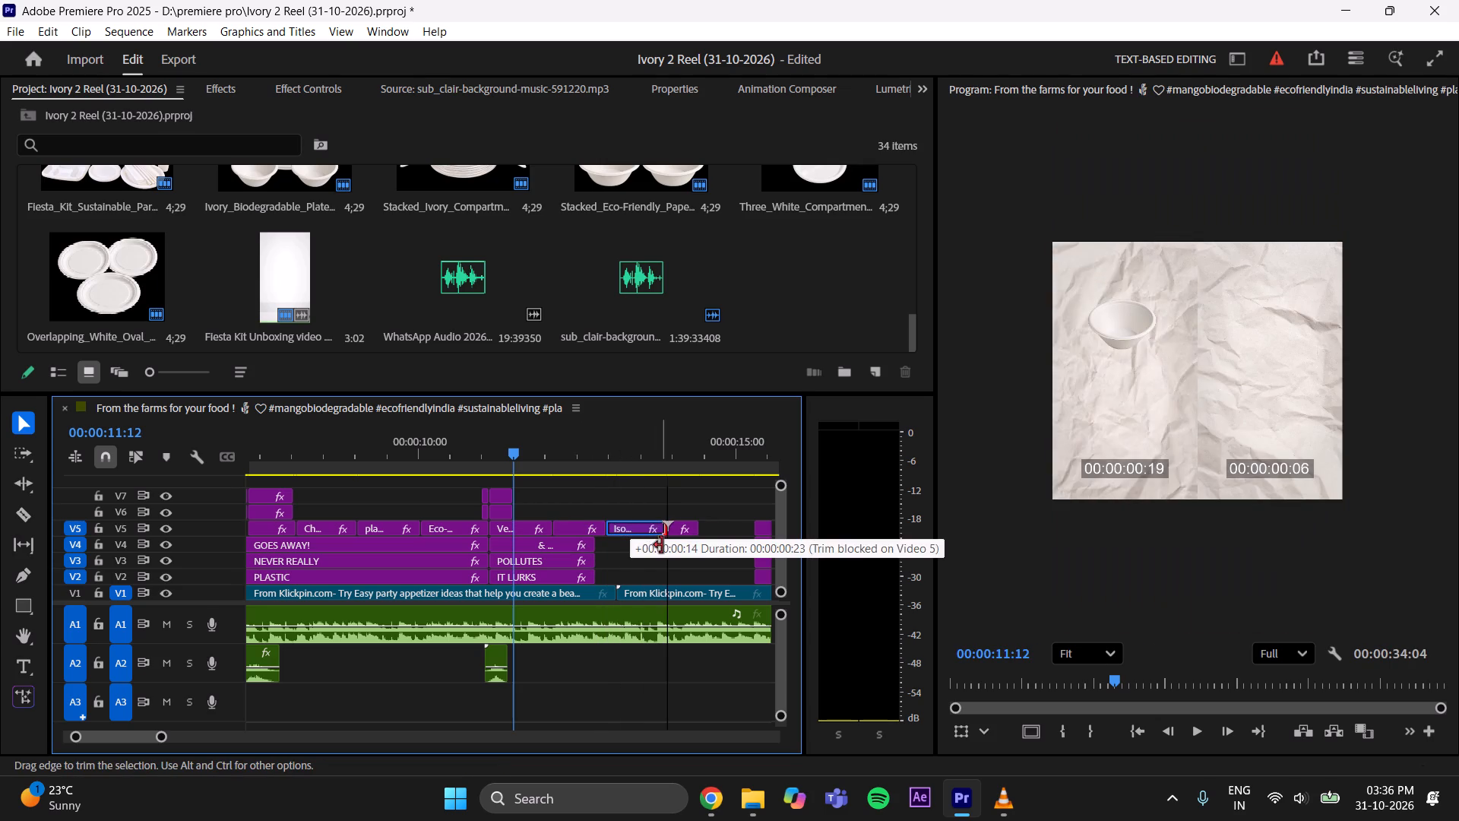
{"action": "left_click_drag", "start_coordinate": [662, 545], "coordinate": [657, 547]}
Join the empty white plate clip on V5 to the bowl clip and extend it to about 22 frames.
{"action": "left_click", "coordinate": [676, 523]}
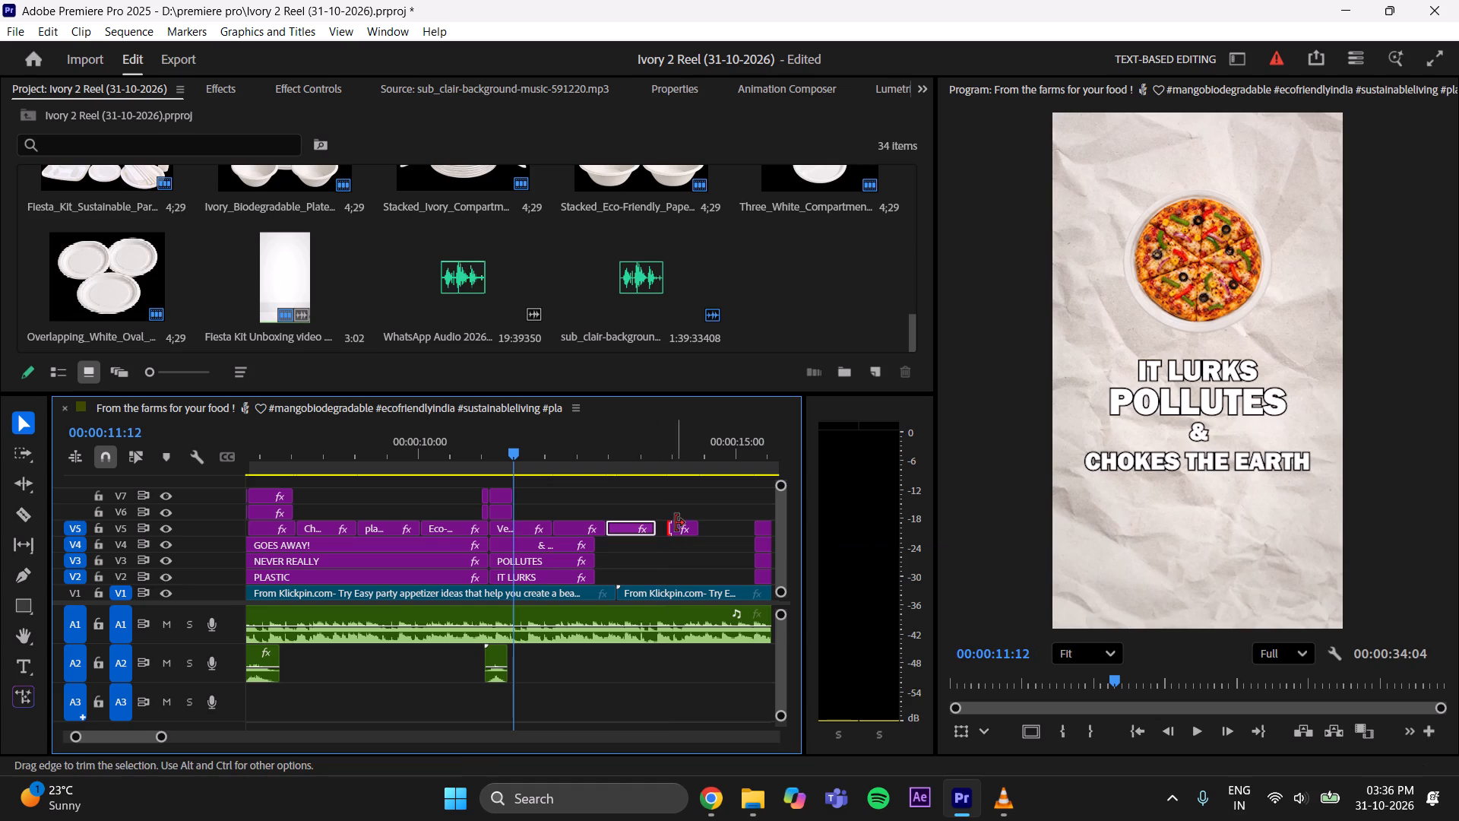
{"action": "left_click_drag", "start_coordinate": [673, 528], "coordinate": [659, 532]}
{"action": "left_click_drag", "start_coordinate": [697, 531], "coordinate": [711, 532]}
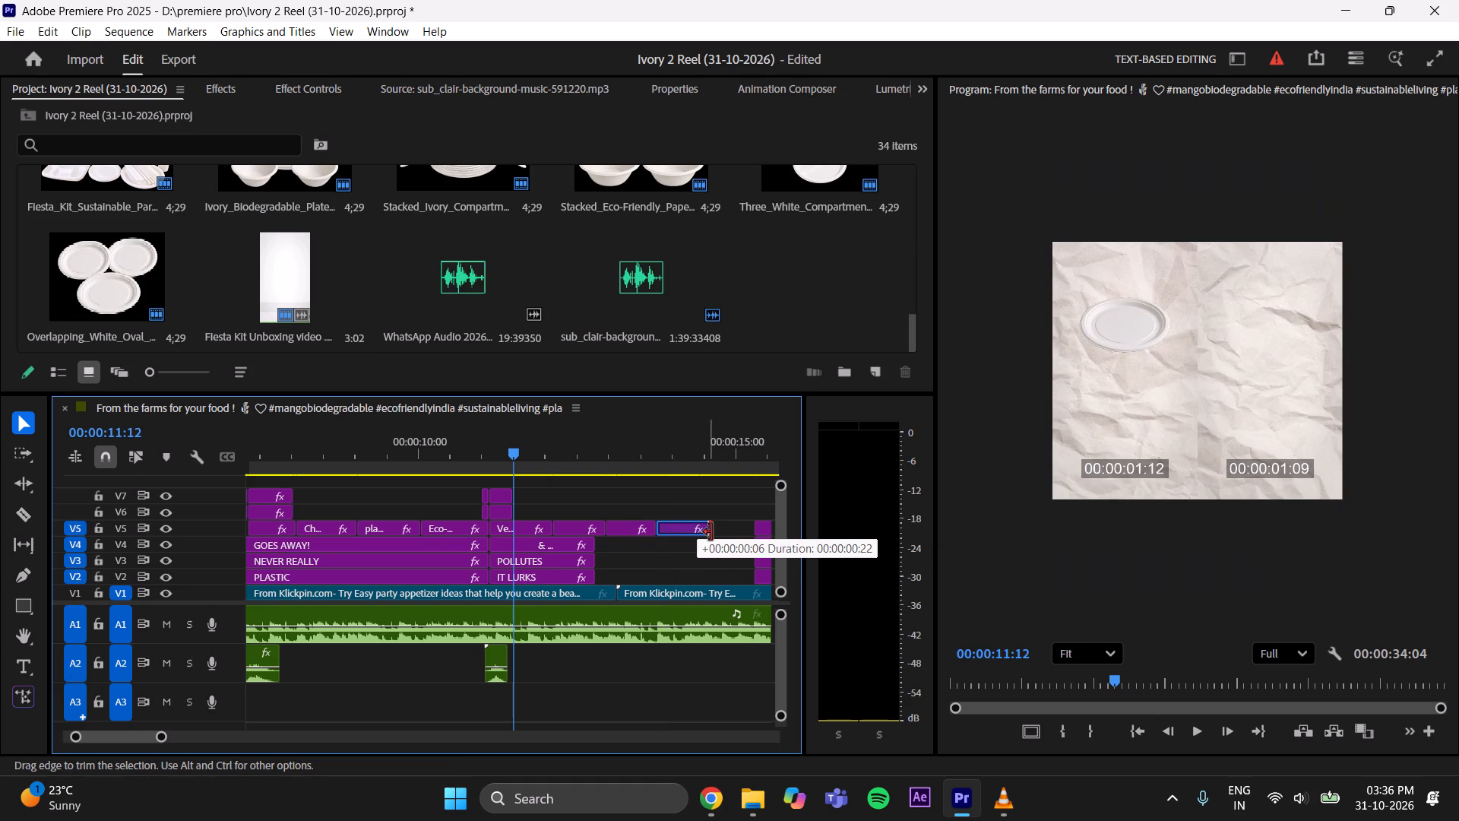
{"action": "left_click_drag", "start_coordinate": [711, 532], "coordinate": [709, 536]}
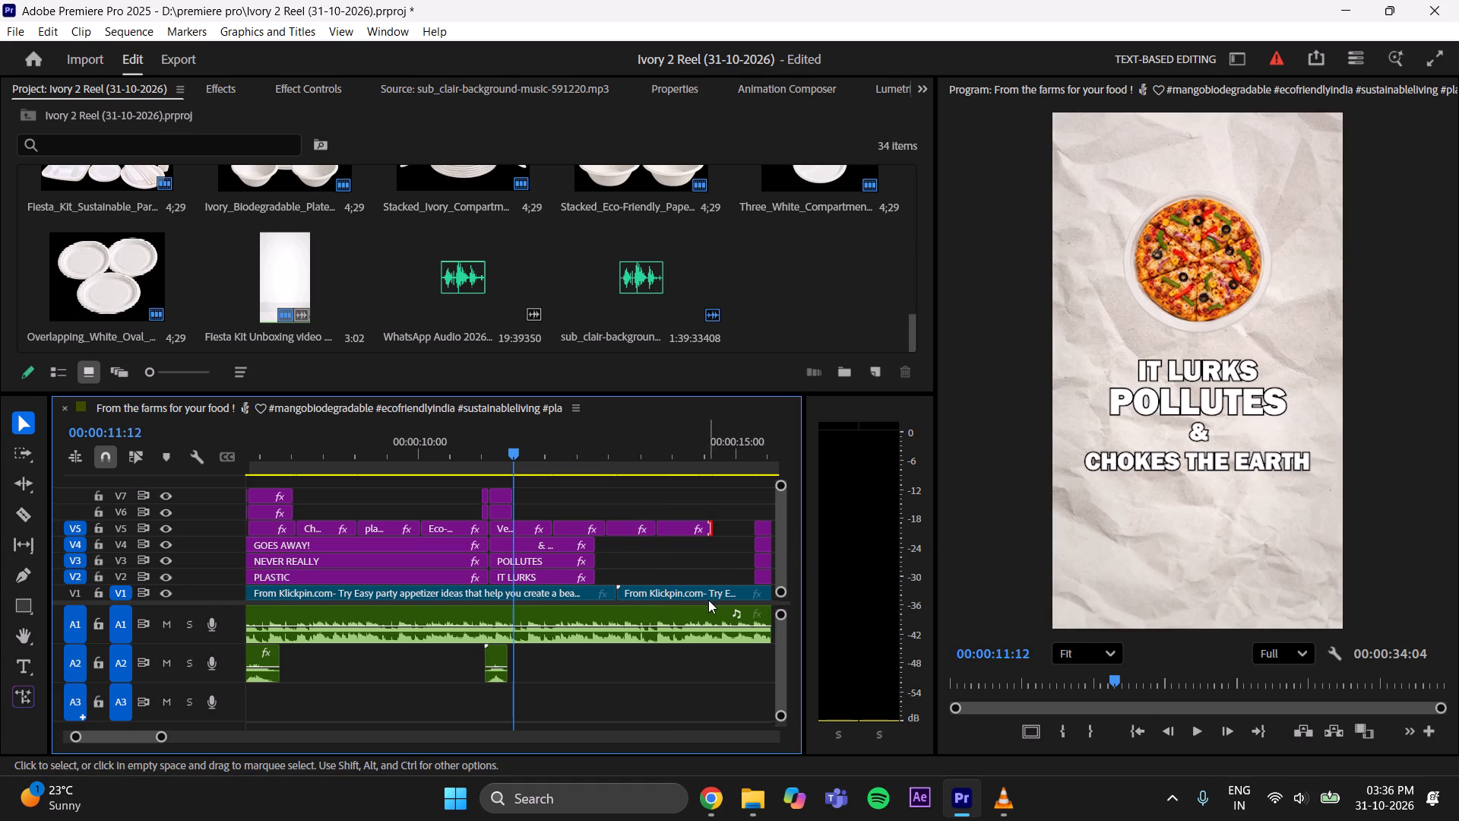
{"action": "left_click", "coordinate": [641, 493]}
Extend the "IT LURKS", "POLLUTES" and "& CHOKES THE EARTH" text clips to the end of their last image clip and save.
{"action": "left_click_drag", "start_coordinate": [625, 541], "coordinate": [590, 576]}
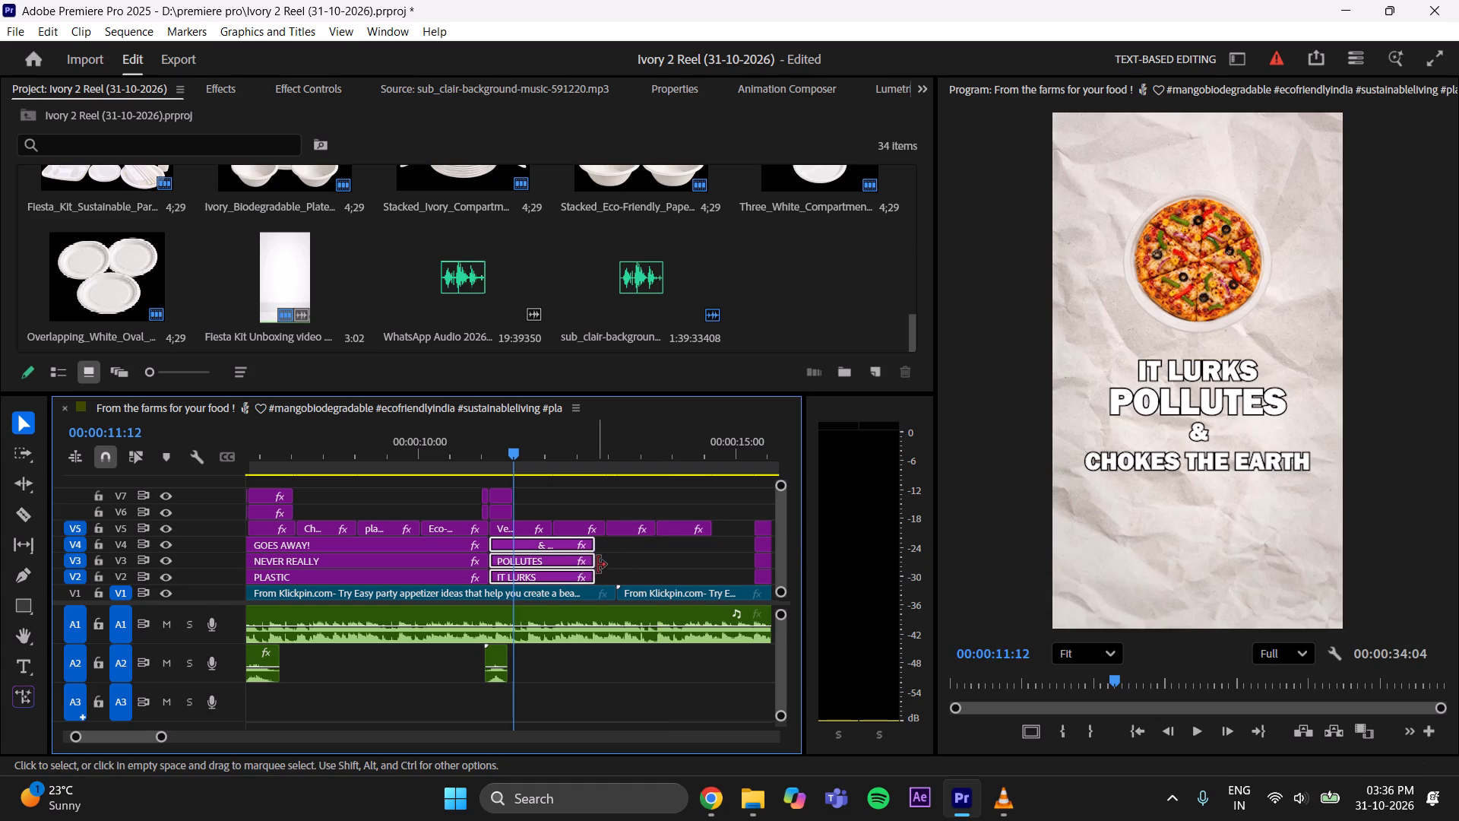
{"action": "left_click_drag", "start_coordinate": [599, 546], "coordinate": [718, 546]}
{"action": "left_click", "coordinate": [700, 512]}
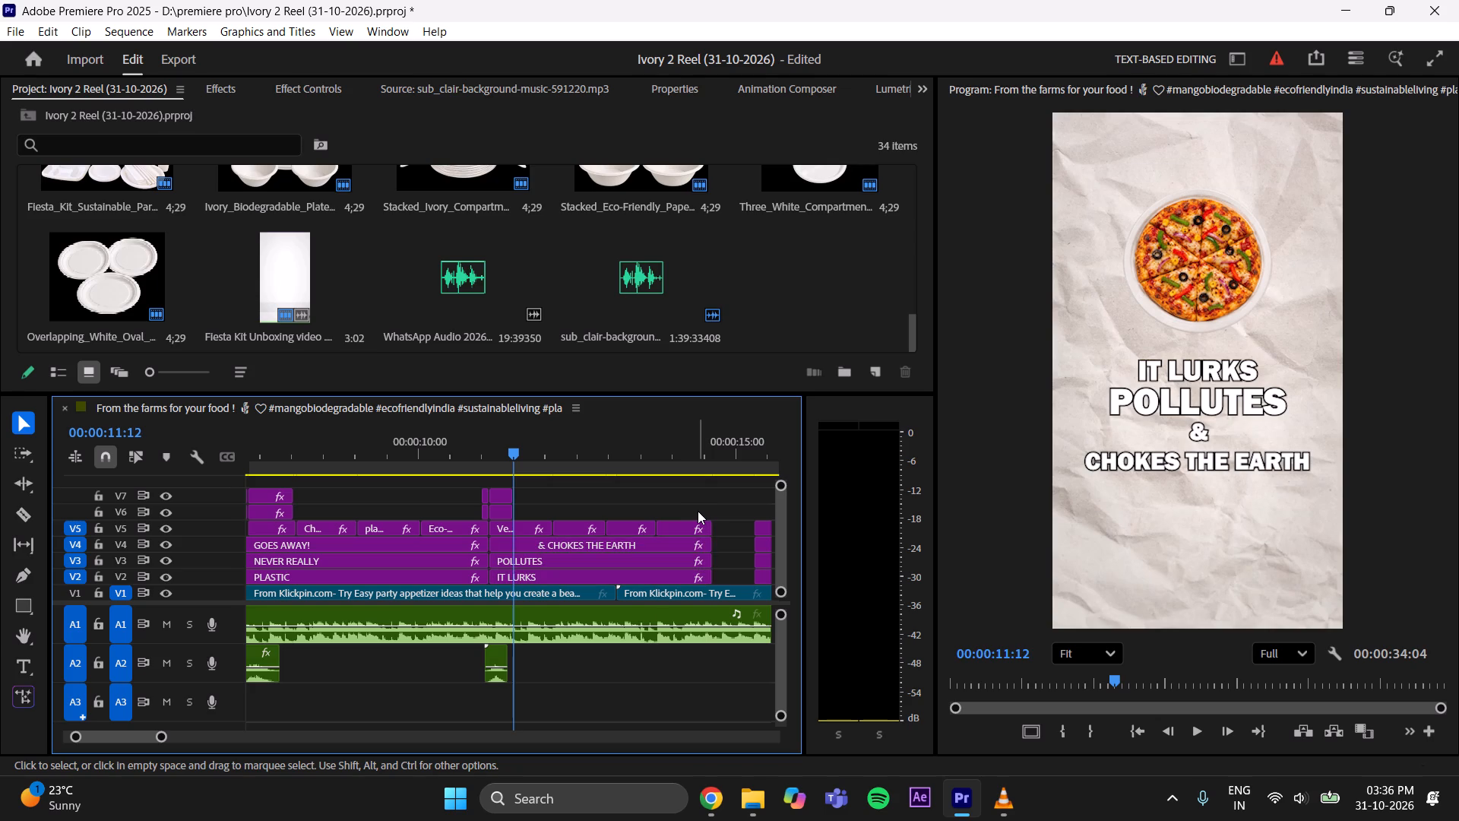
{"action": "key", "text": "ctrl+s"}
Move all V2 to V5 clips from the "BUT IVORY?" section onward earlier to close the gap, and save the project.
{"action": "left_click_drag", "start_coordinate": [164, 735], "coordinate": [191, 724]}
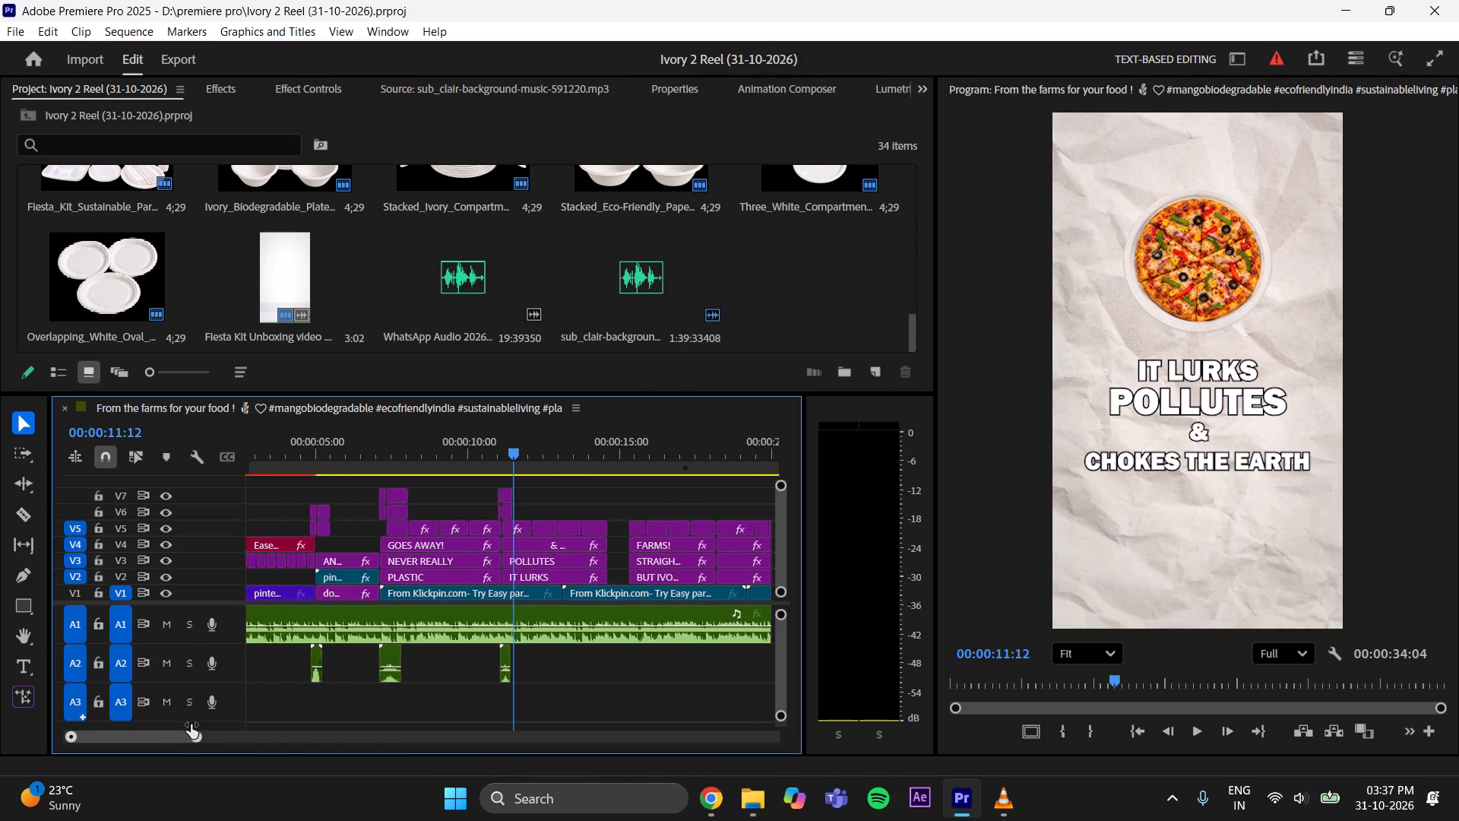
{"action": "left_click_drag", "start_coordinate": [191, 724], "coordinate": [232, 705]}
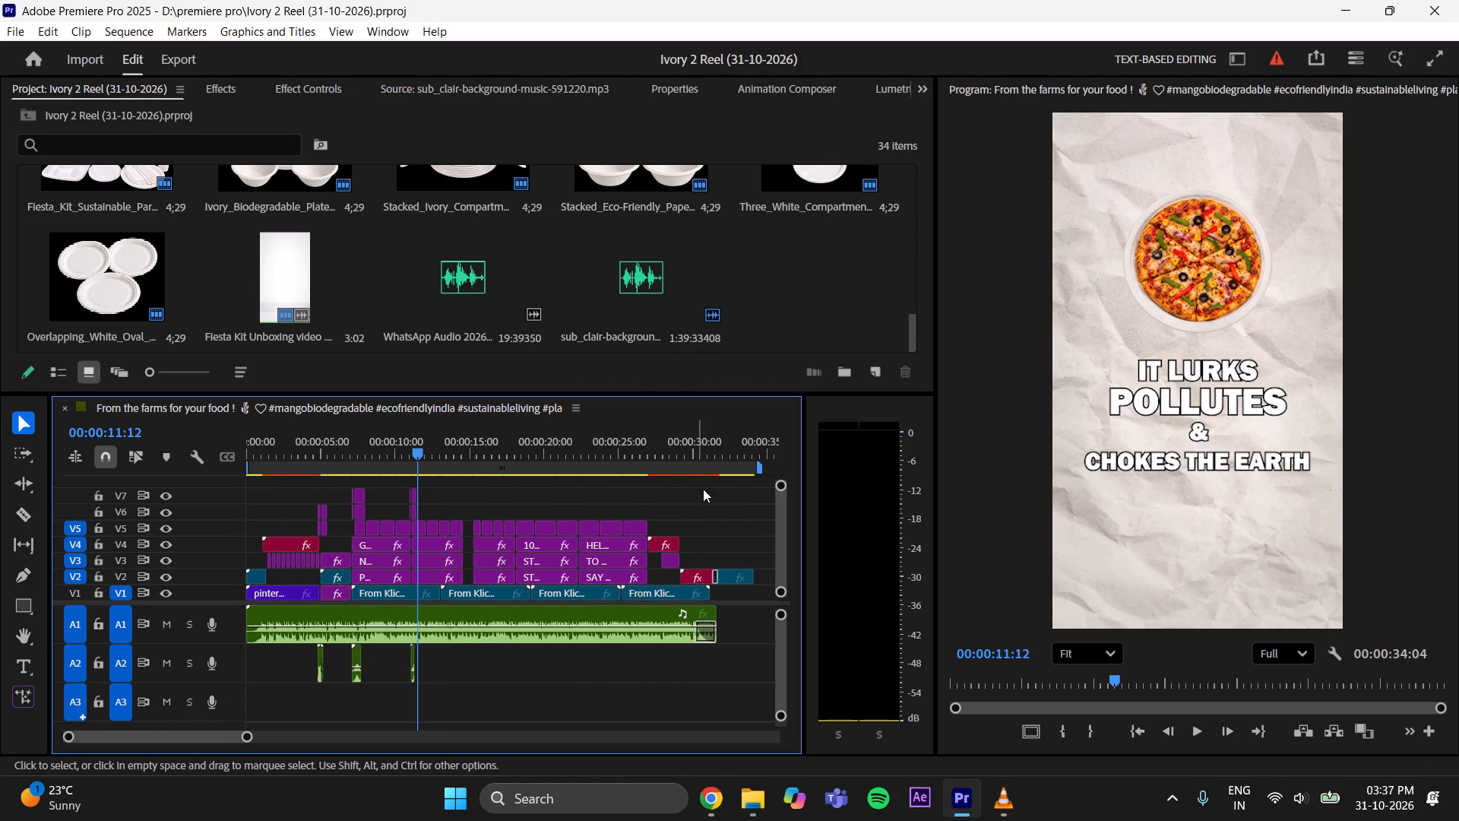
{"action": "left_click_drag", "start_coordinate": [748, 503], "coordinate": [494, 577]}
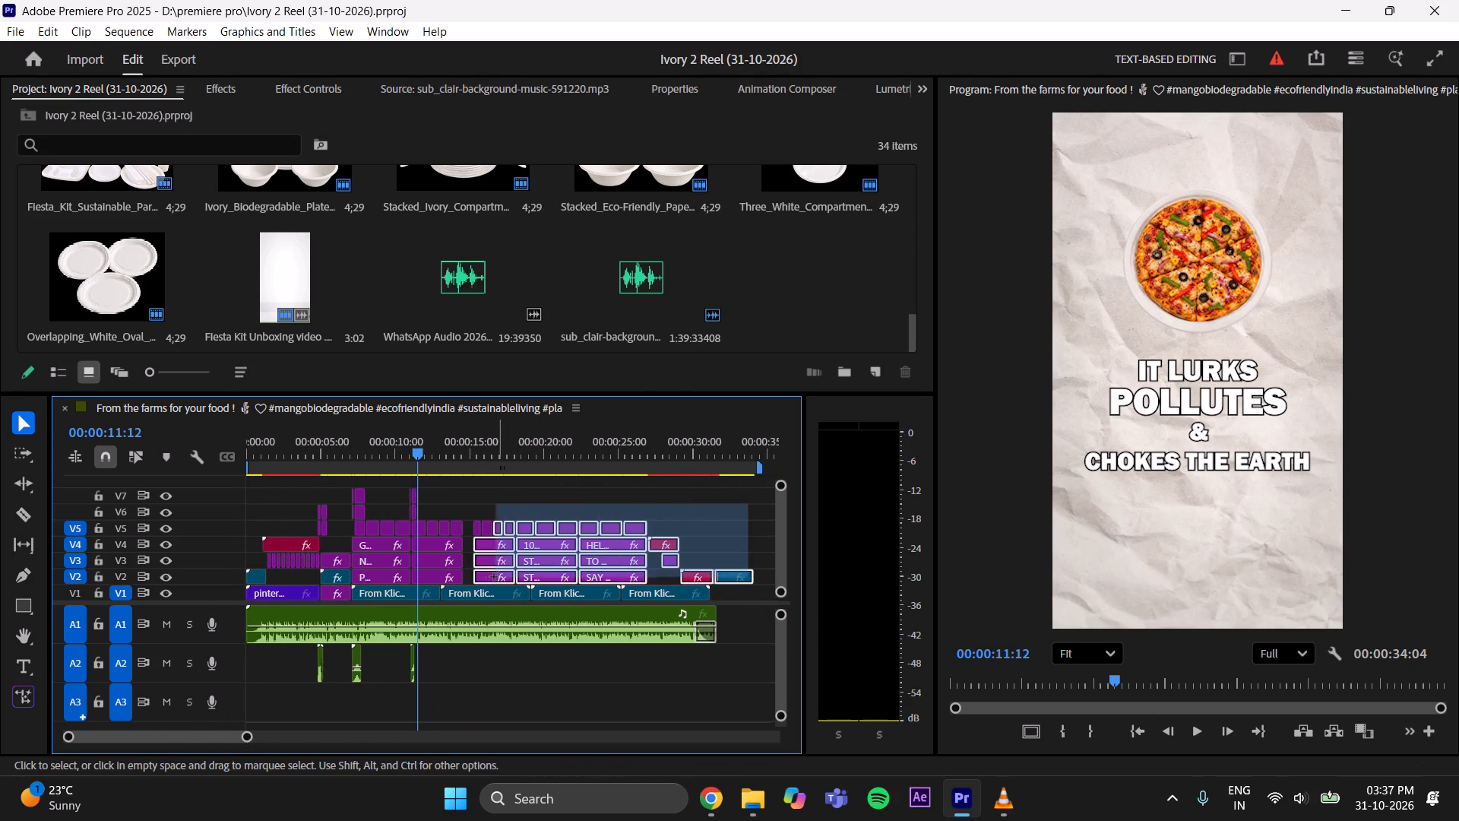
{"action": "left_click_drag", "start_coordinate": [494, 577], "coordinate": [475, 579]}
{"action": "left_click_drag", "start_coordinate": [489, 541], "coordinate": [487, 544]}
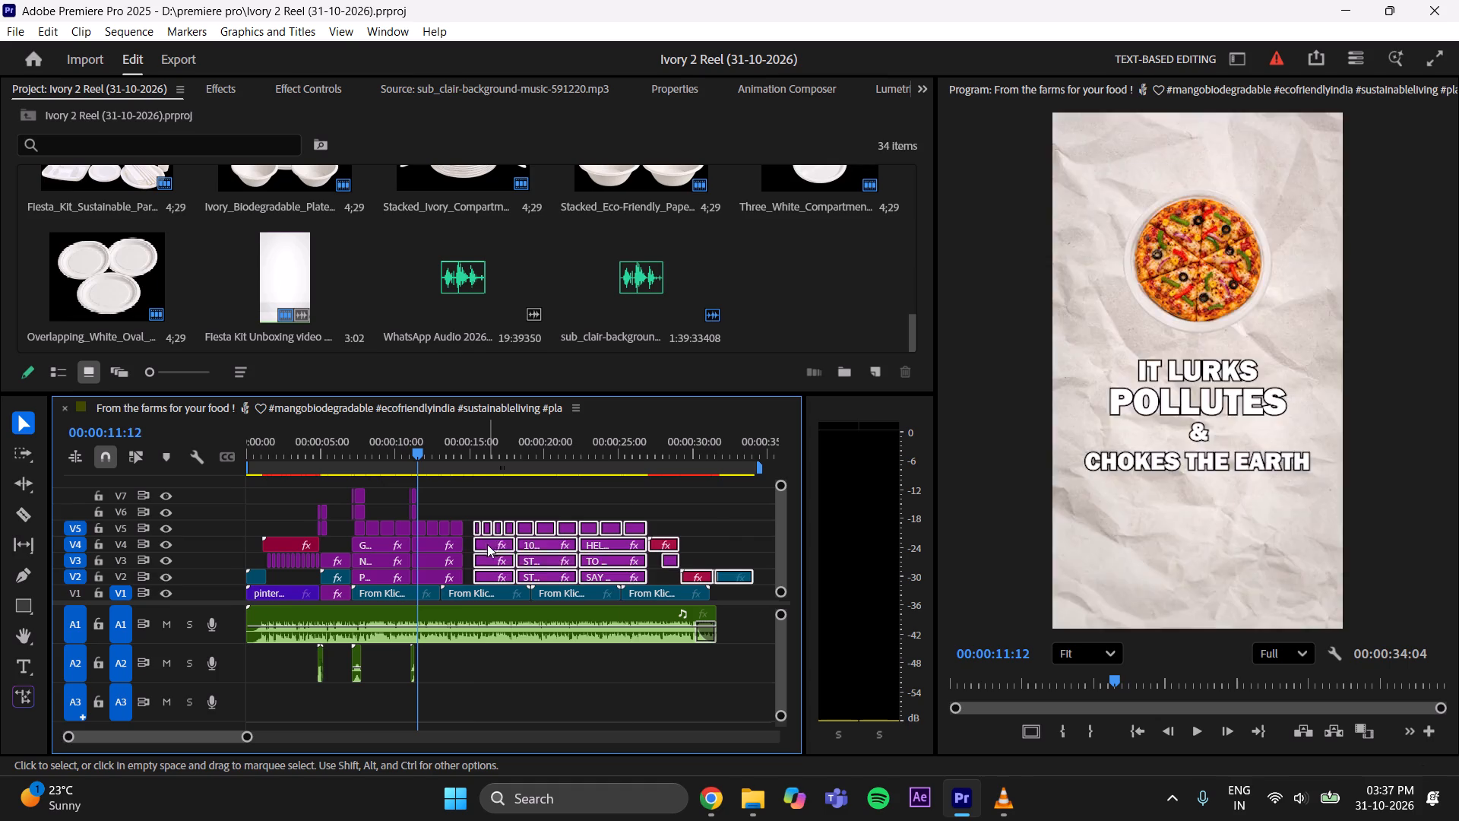
{"action": "left_click_drag", "start_coordinate": [487, 544], "coordinate": [480, 547]}
{"action": "left_click", "coordinate": [484, 496]}
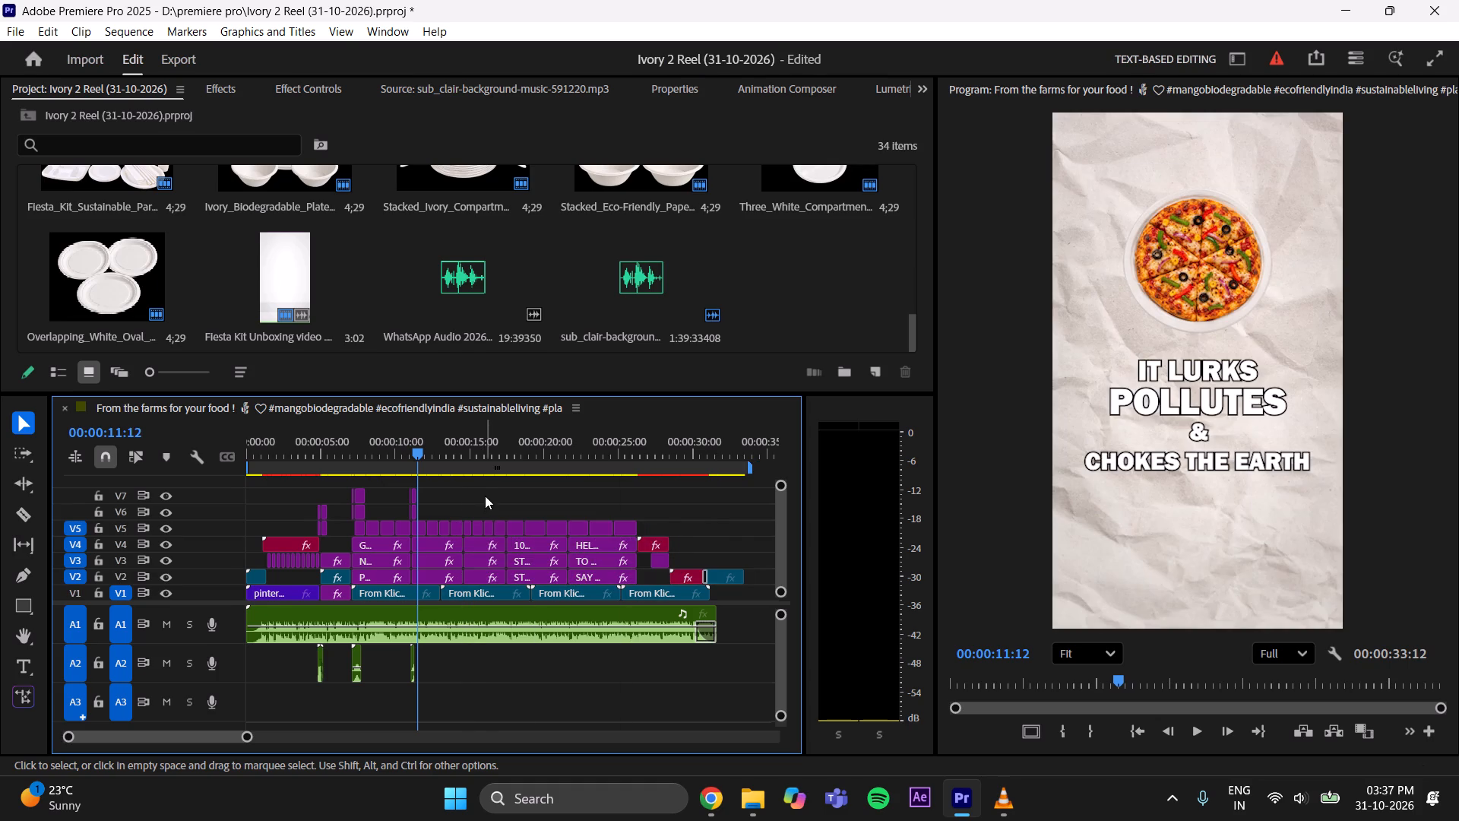
{"action": "key", "text": "ctrl+s"}
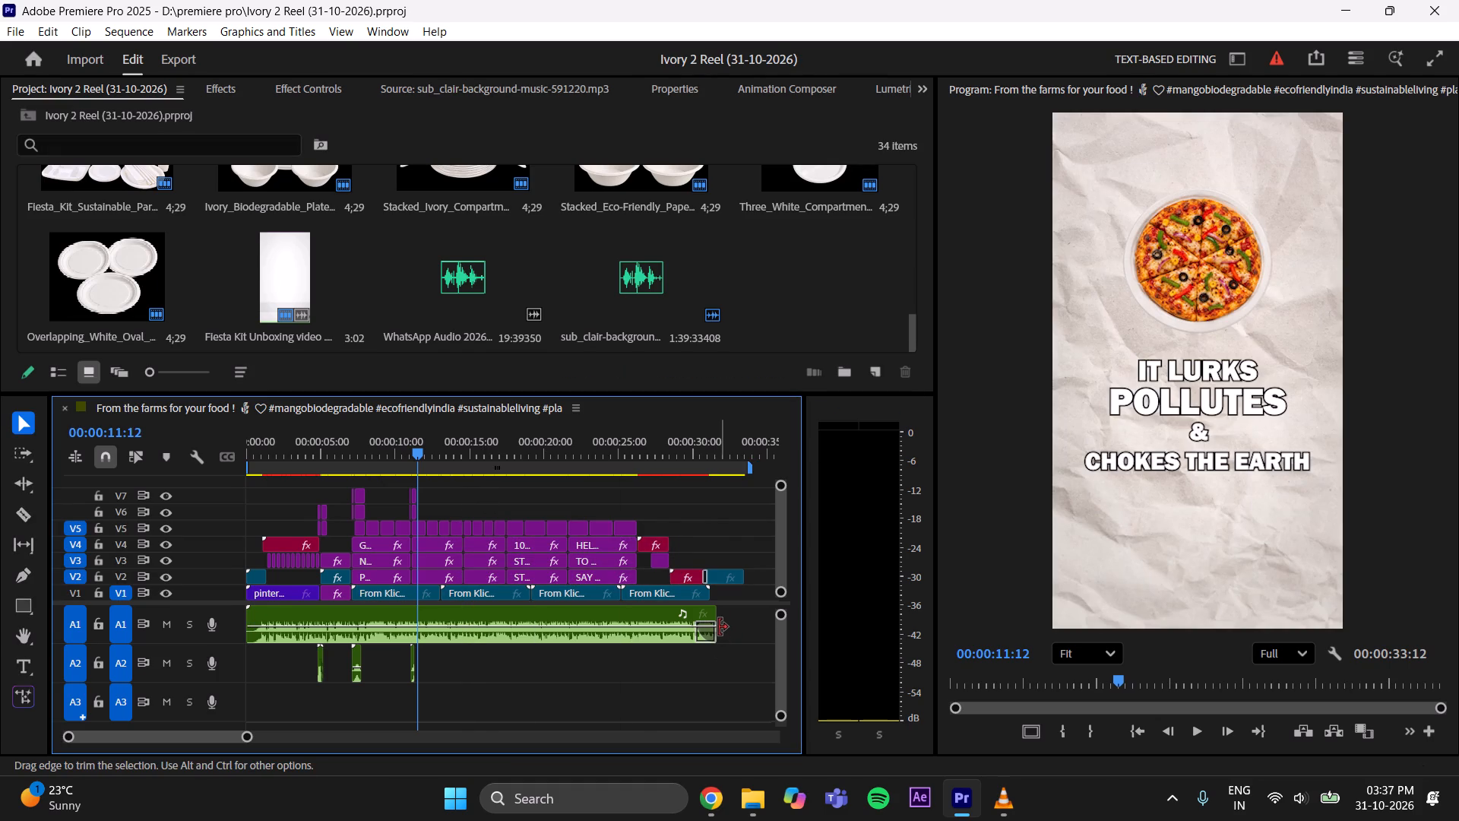
Extend the background music on A1 to the end of the closing video, a duration of 00:00:33:12, and save.
{"action": "left_click_drag", "start_coordinate": [720, 627], "coordinate": [726, 636]}
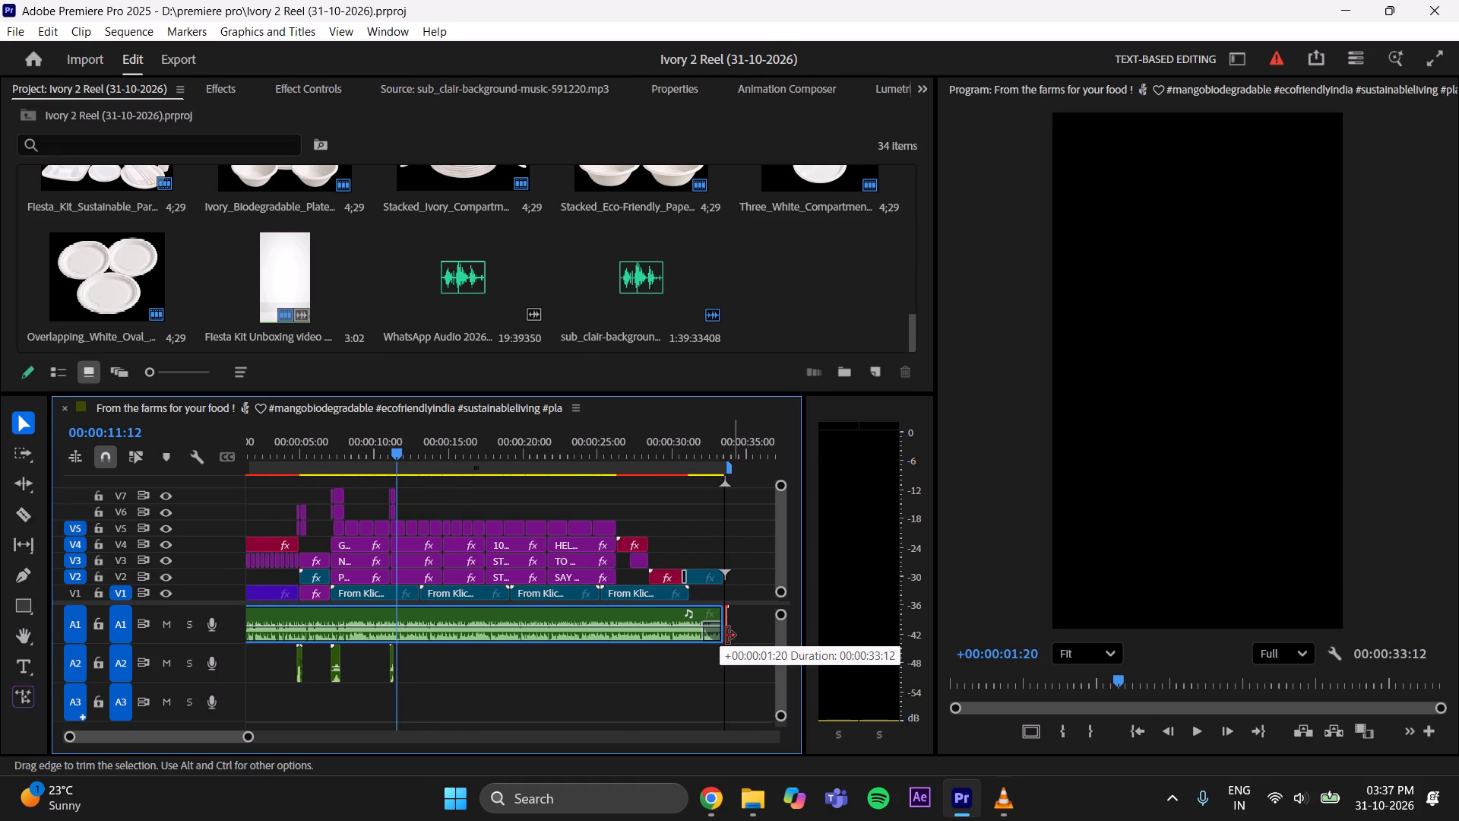
{"action": "left_click_drag", "start_coordinate": [726, 636], "coordinate": [725, 634]}
{"action": "left_click", "coordinate": [698, 551]}
{"action": "key", "text": "ctrl+s"}
Save and play the reel from the start into the "BUT IVORY?" section to check the new timing.
{"action": "left_click_drag", "start_coordinate": [192, 731], "coordinate": [174, 735]}
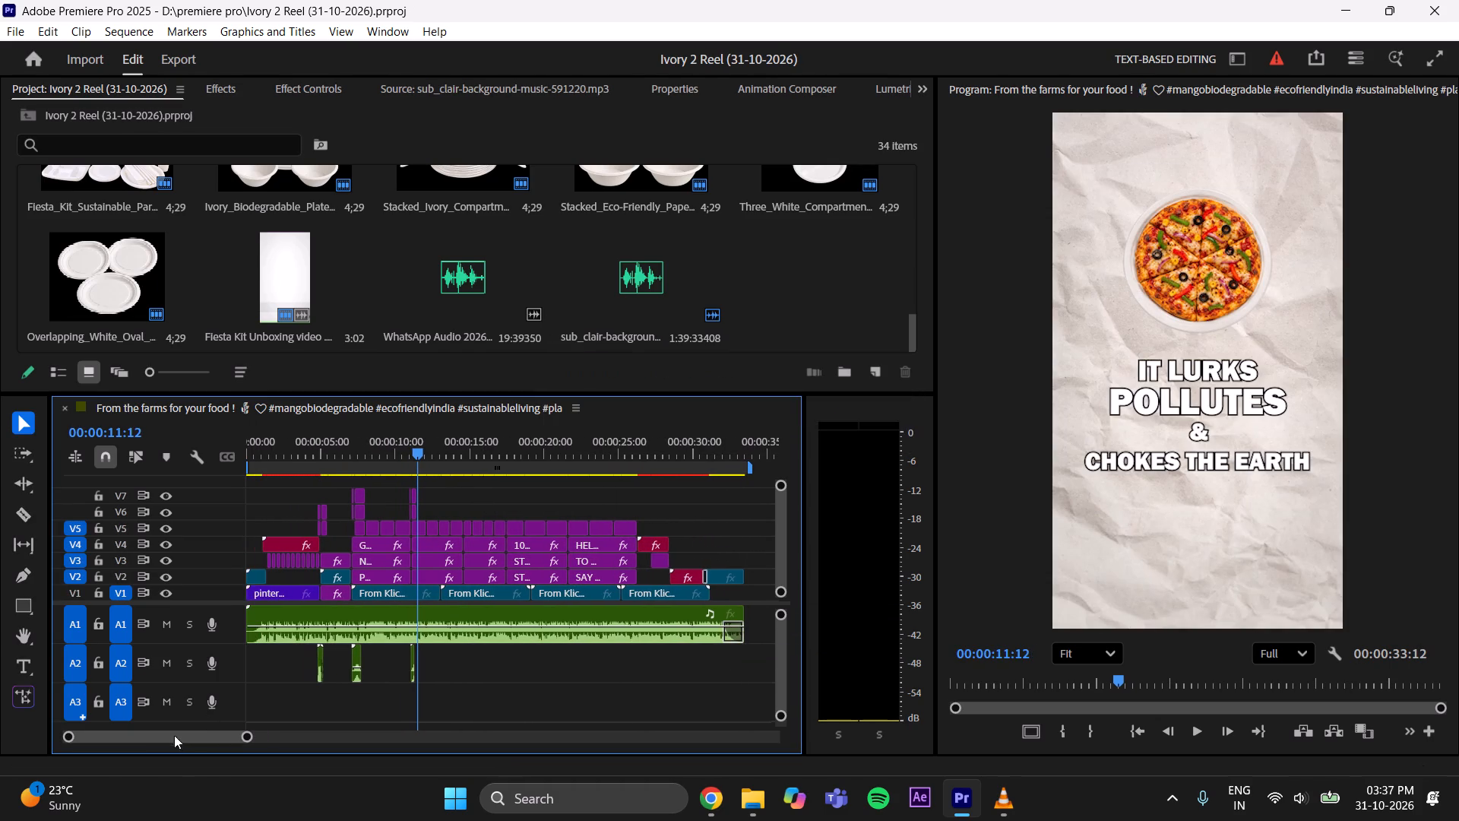
{"action": "left_click_drag", "start_coordinate": [174, 735], "coordinate": [159, 736]}
{"action": "left_click_drag", "start_coordinate": [407, 442], "coordinate": [92, 483]}
{"action": "key", "text": "ctrl+s"}
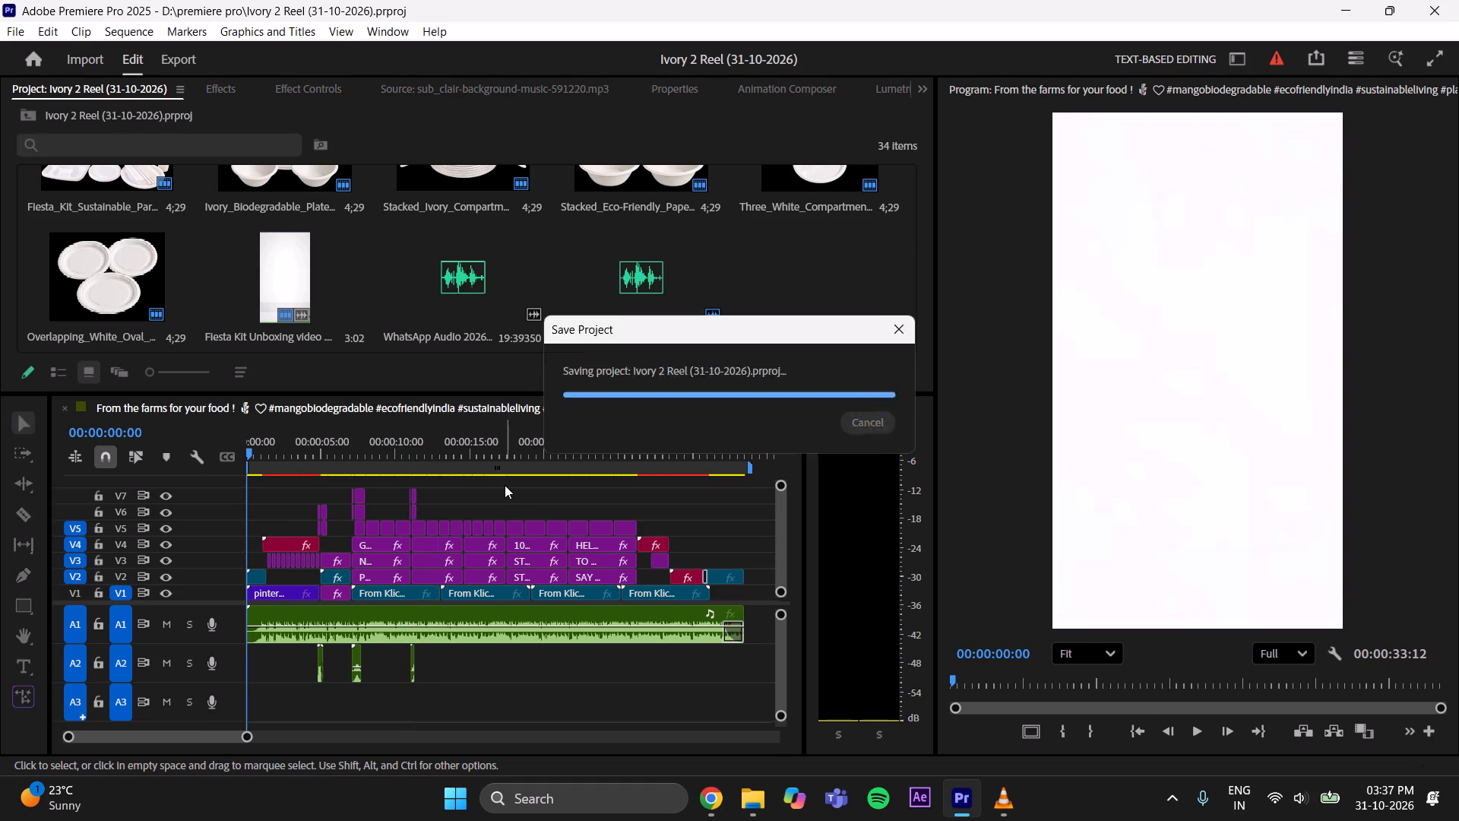
{"action": "key", "text": "space"}
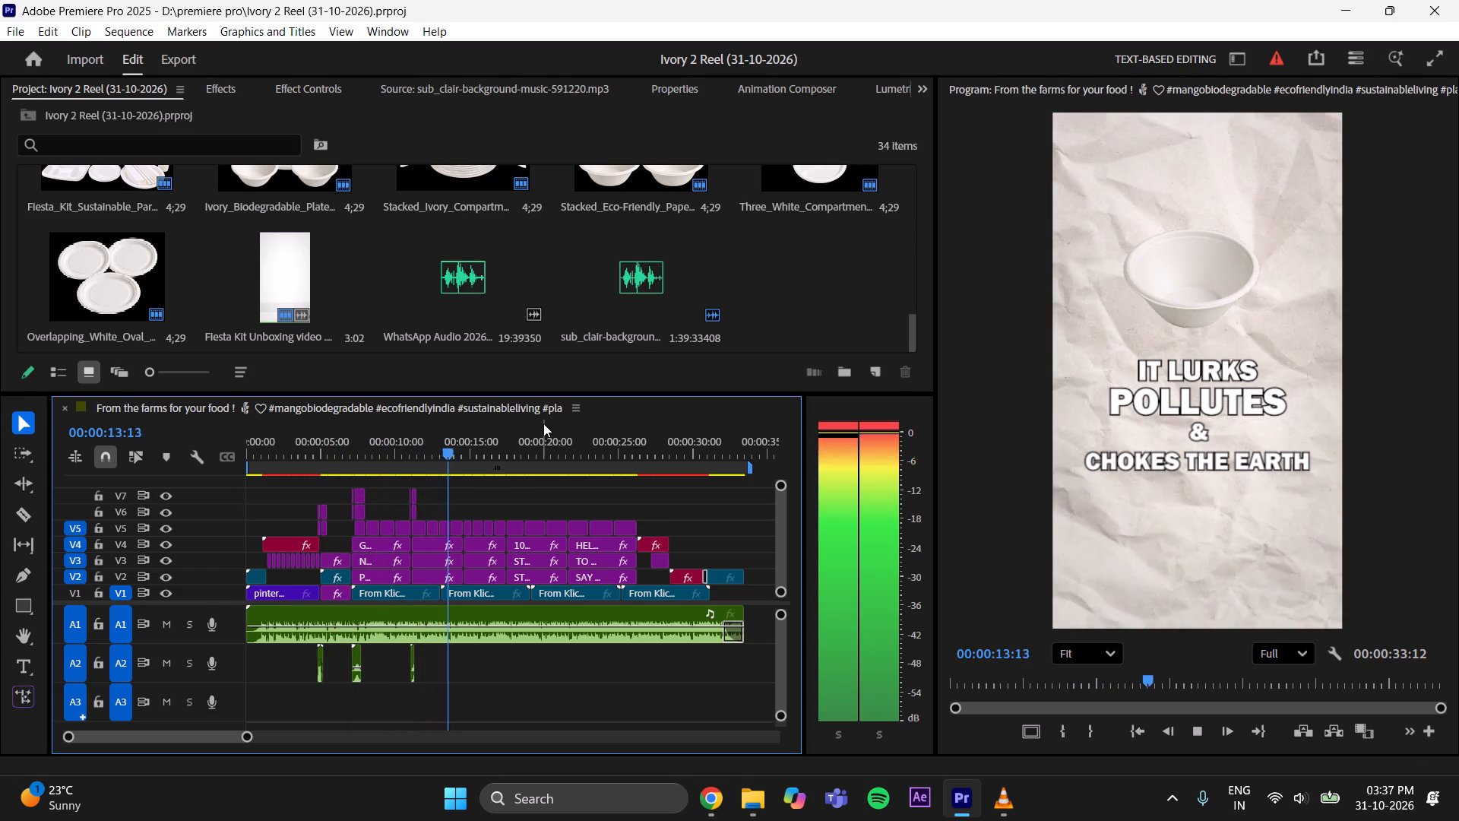
{"action": "key", "text": "space"}
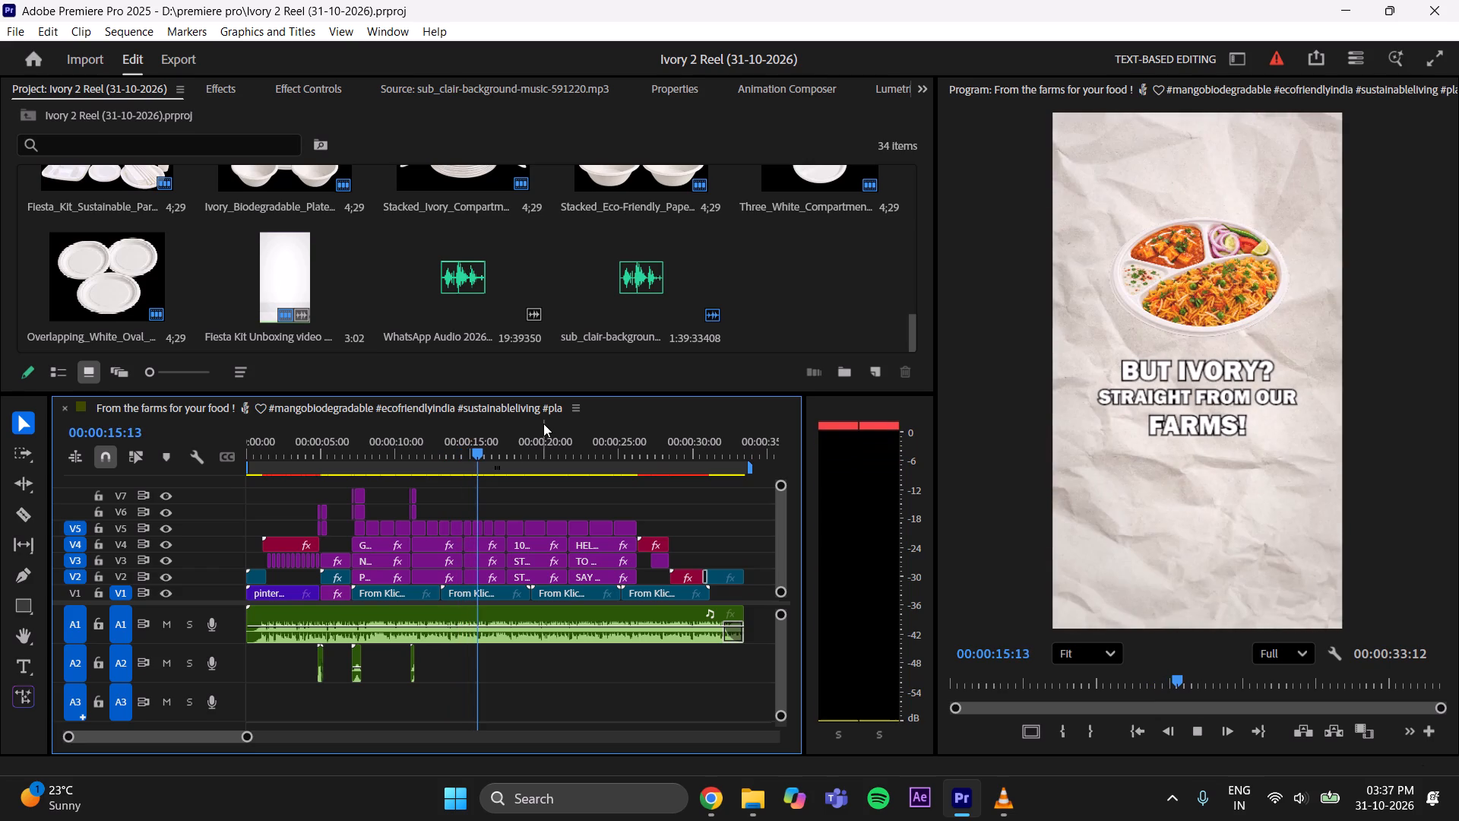
Add a Pan transition with sound from Animation Composer at the cut into the "BUT IVORY?" section.
{"action": "left_click_drag", "start_coordinate": [245, 739], "coordinate": [225, 742]}
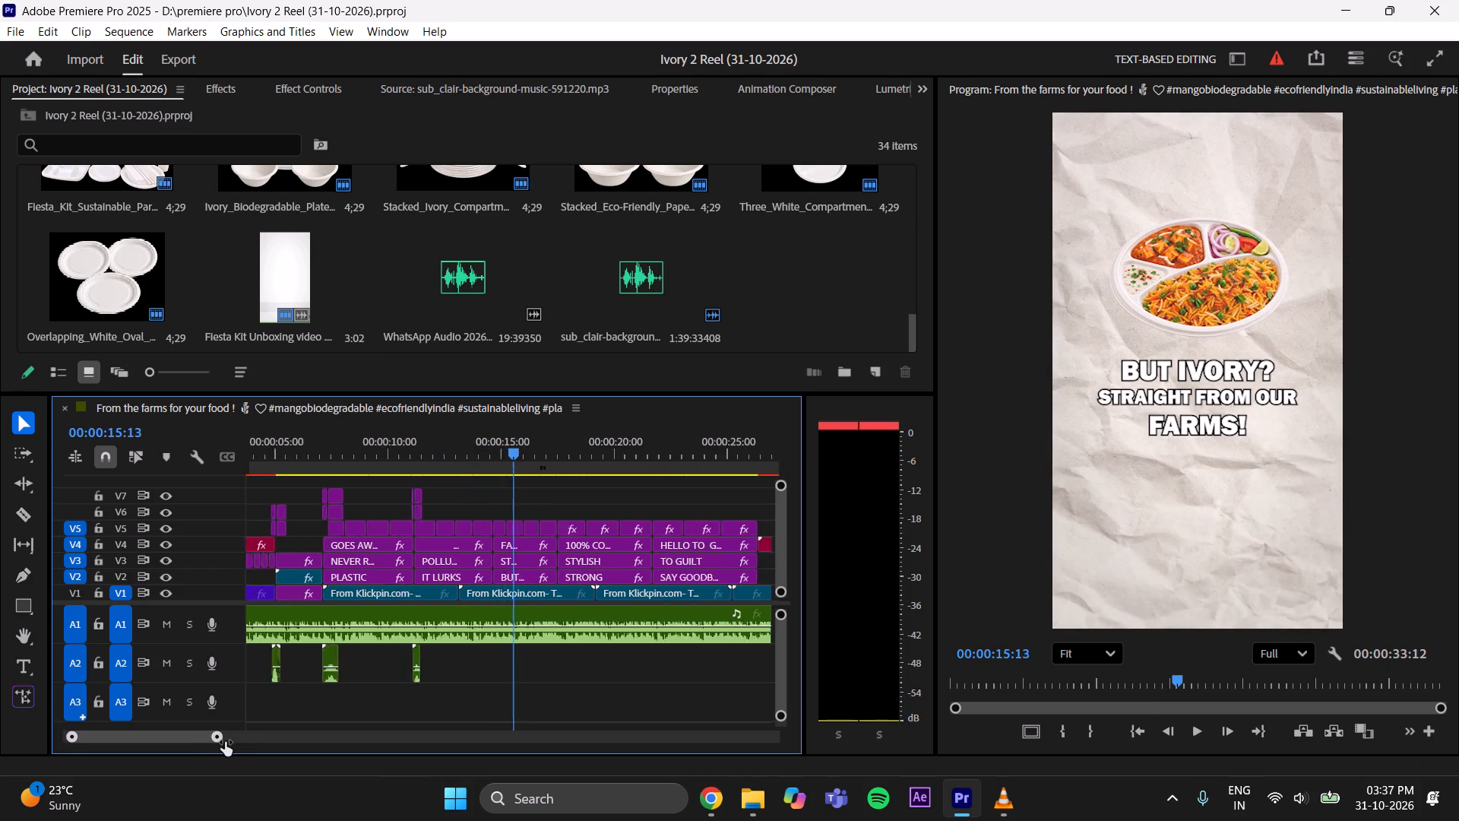
{"action": "left_click_drag", "start_coordinate": [225, 742], "coordinate": [217, 743]}
{"action": "left_click", "coordinate": [809, 84]}
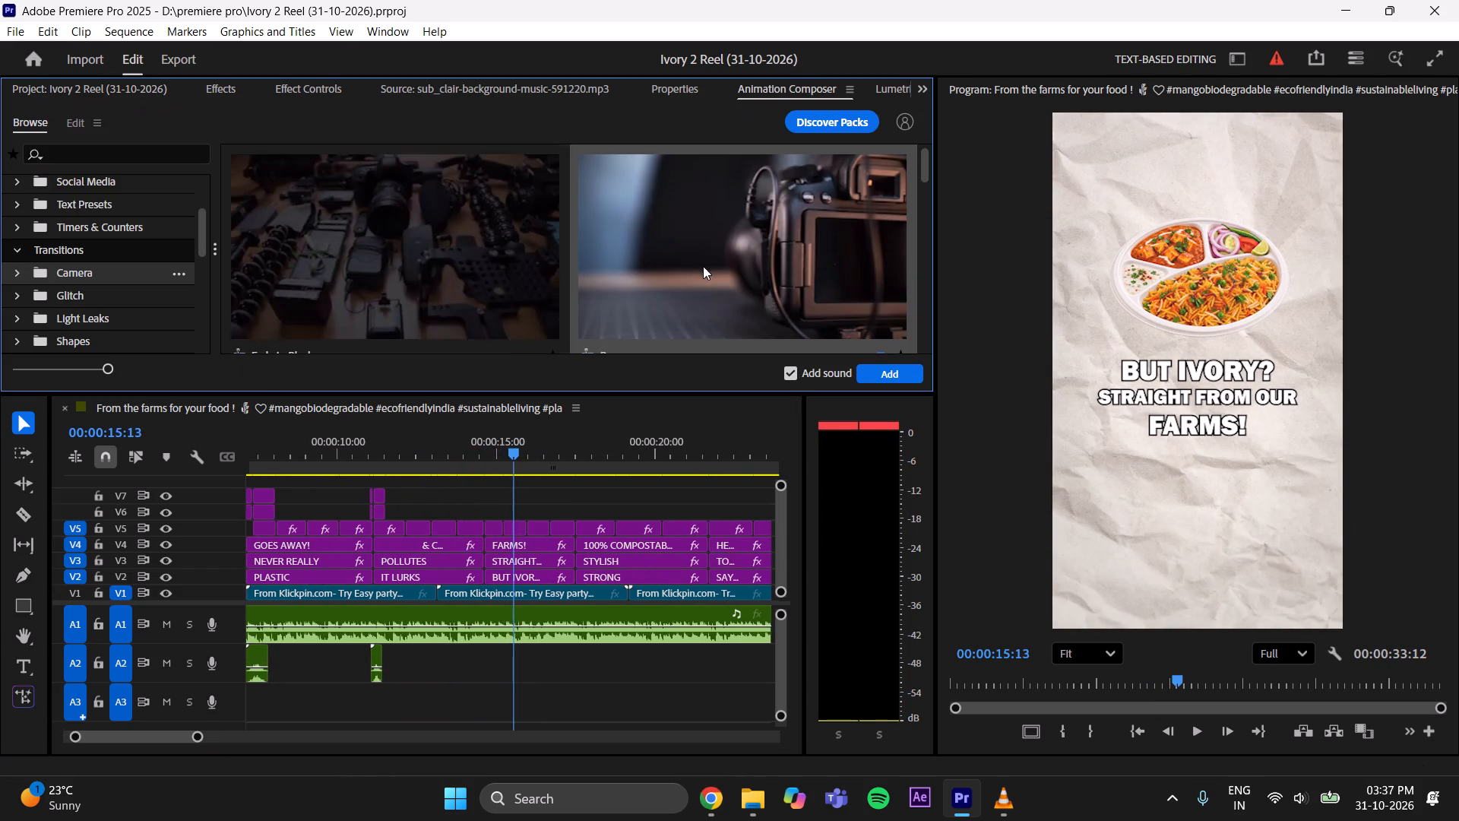
{"action": "left_click", "coordinate": [708, 265]}
{"action": "left_click", "coordinate": [790, 282]}
{"action": "left_click", "coordinate": [883, 376]}
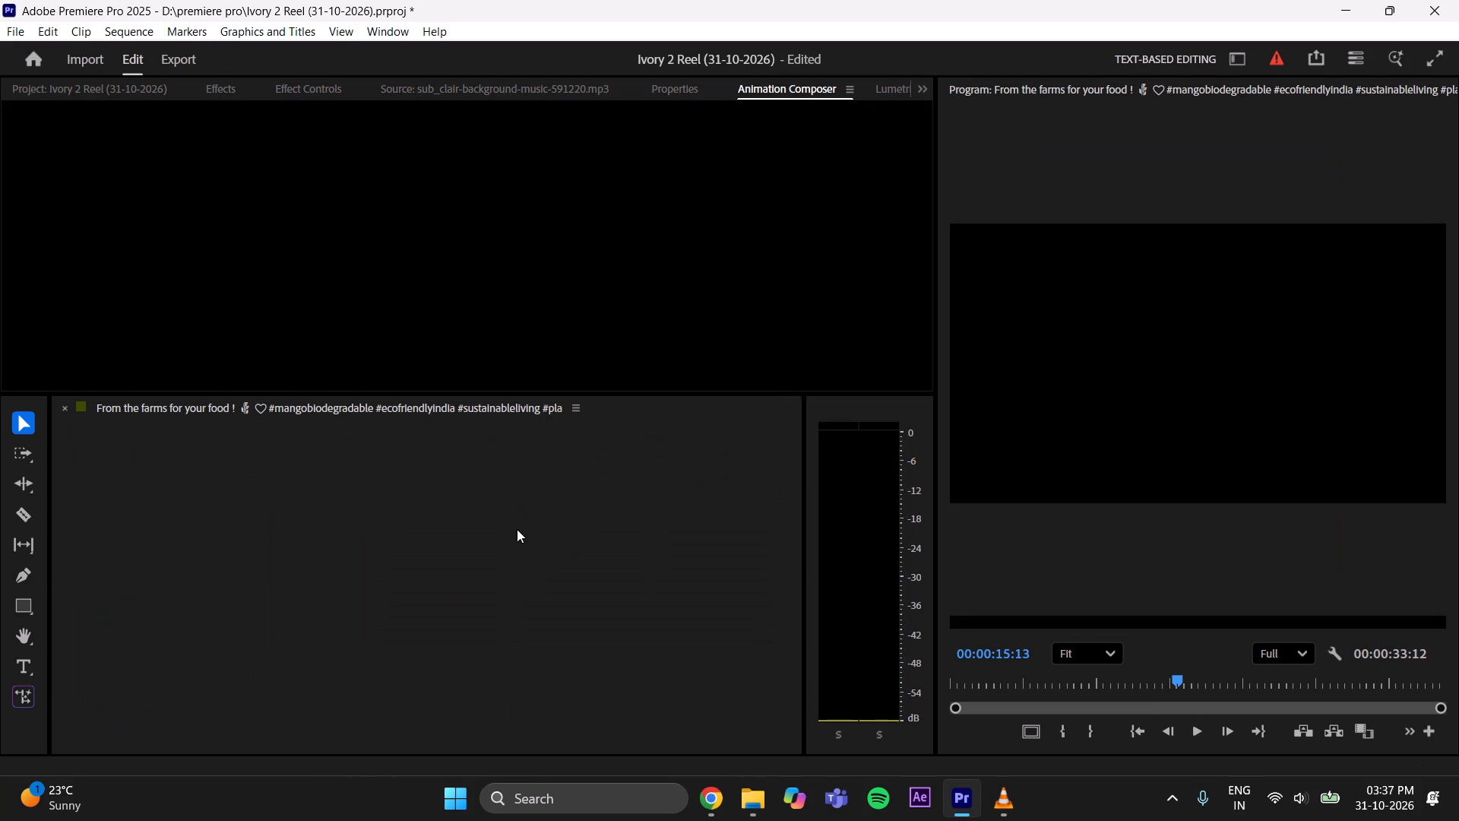
{"action": "left_click_drag", "start_coordinate": [519, 512], "coordinate": [496, 512]}
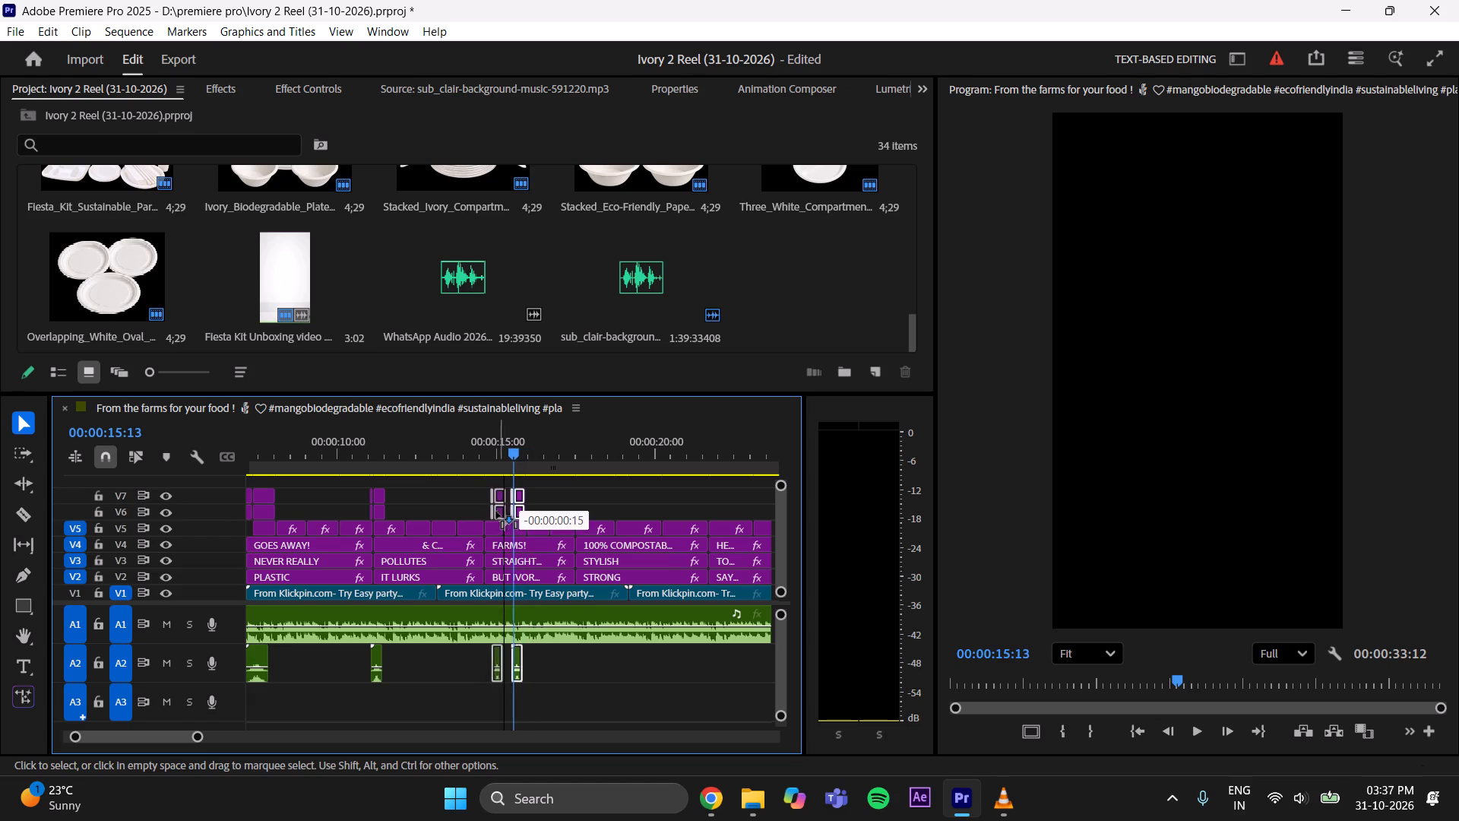
{"action": "left_click_drag", "start_coordinate": [496, 512], "coordinate": [489, 513]}
{"action": "left_click", "coordinate": [593, 506]}
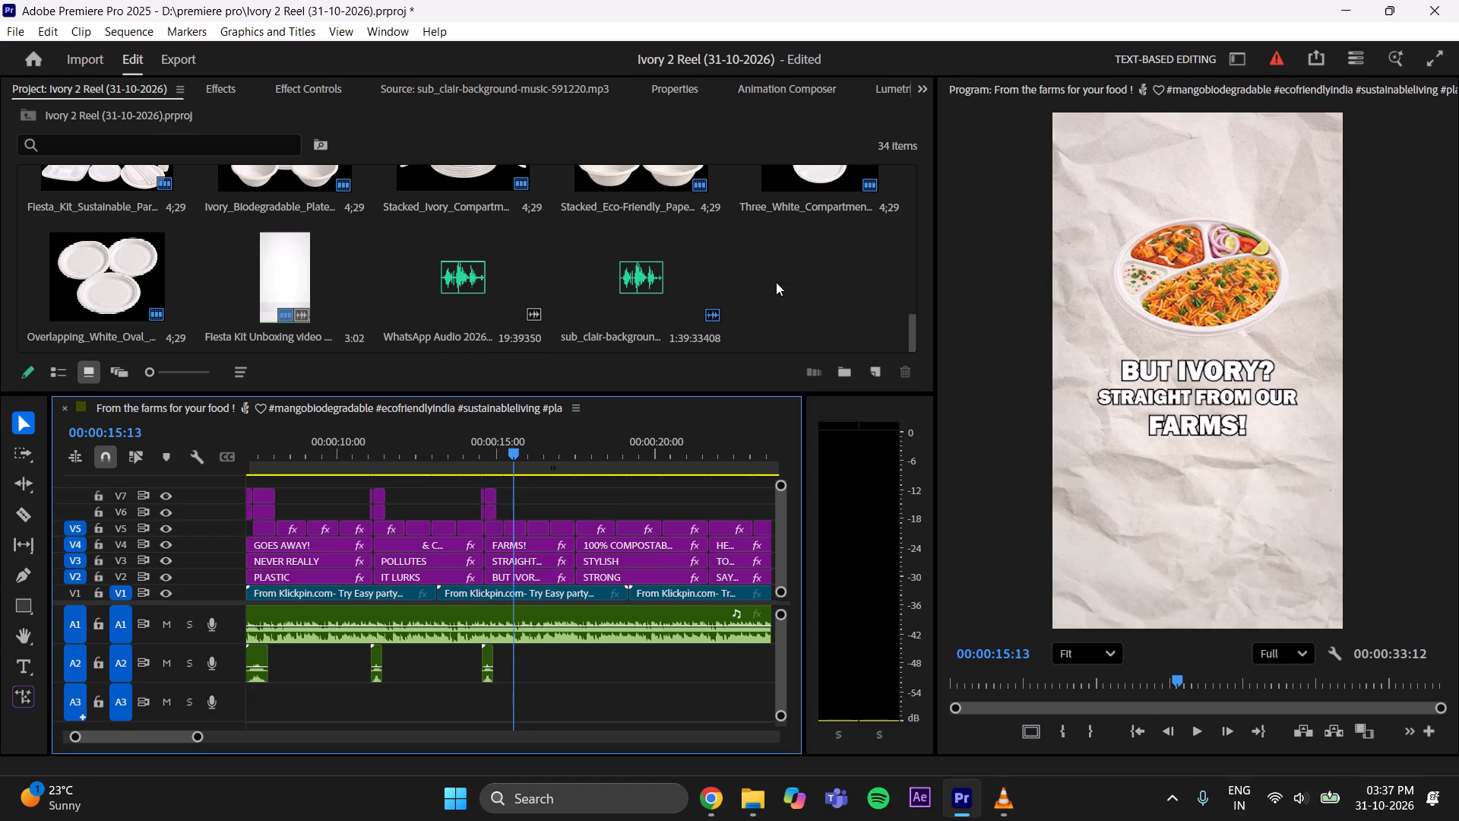
Add a Pan transition with sound at the cut into the "STRONG, STYLISH, 100% COMPOSTABLE" section.
{"action": "left_click", "coordinate": [748, 93]}
{"action": "left_click", "coordinate": [750, 302]}
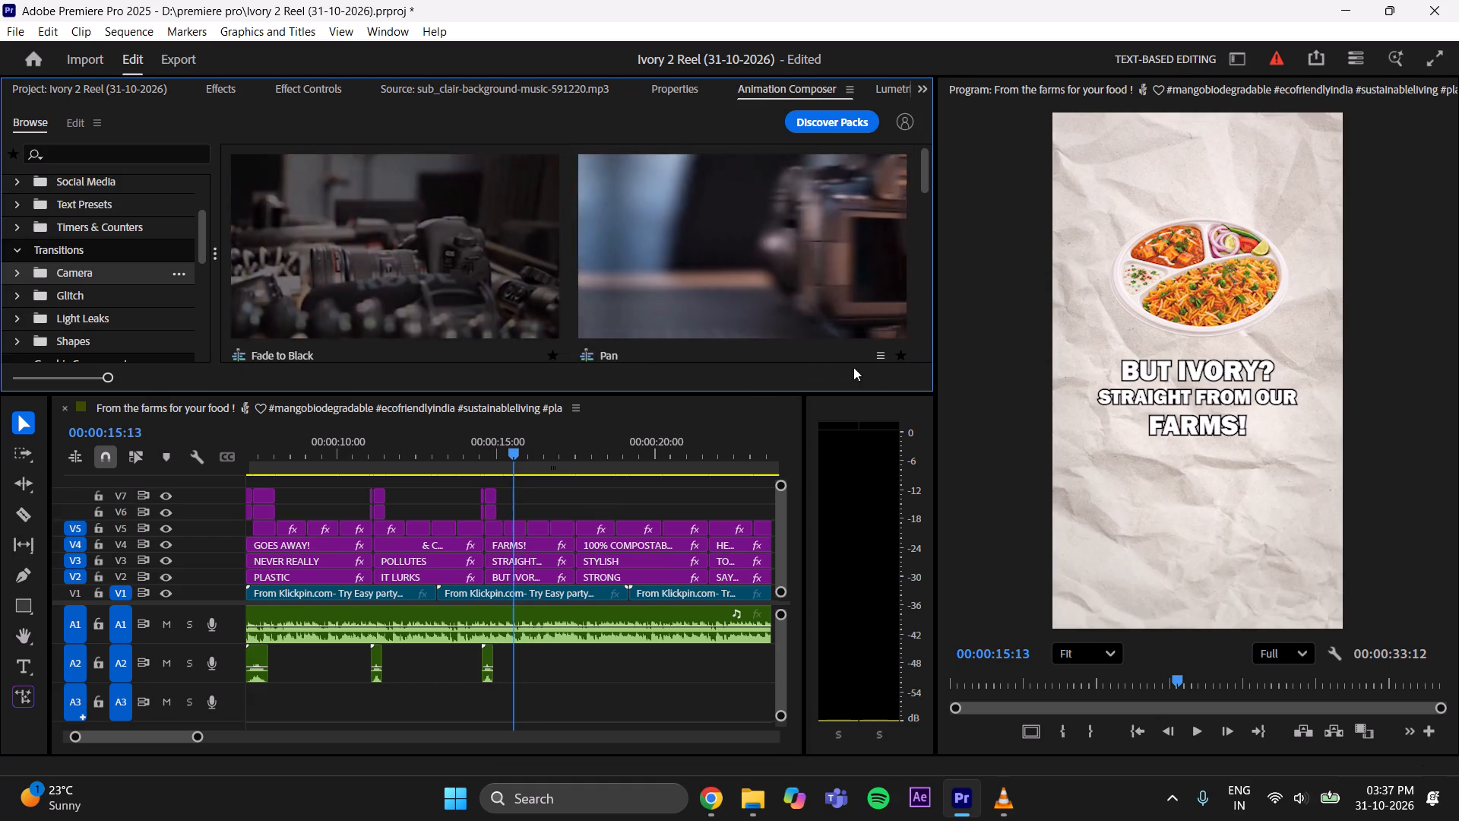
{"action": "left_click", "coordinate": [789, 294]}
{"action": "left_click", "coordinate": [903, 376]}
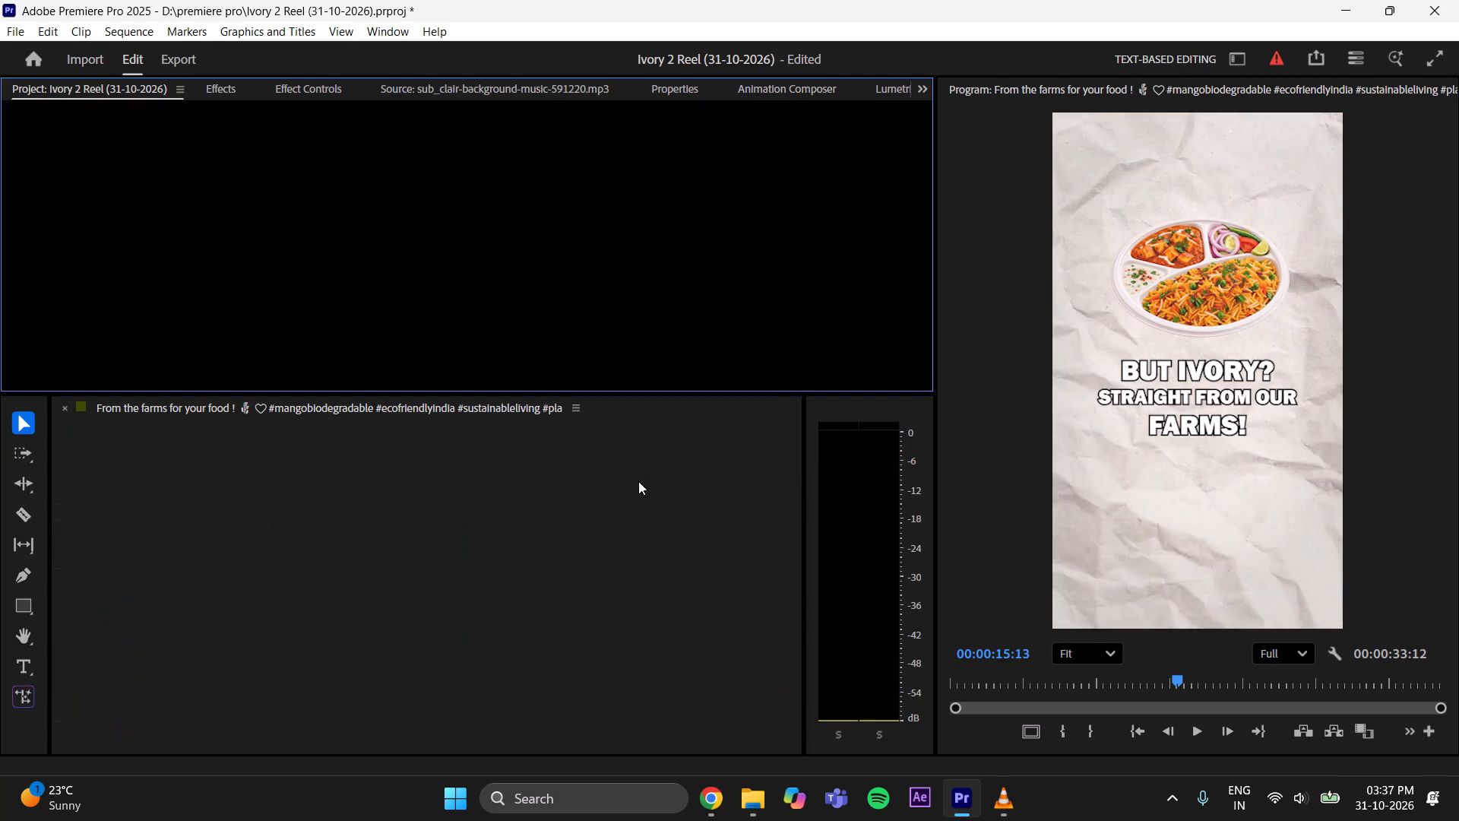
{"action": "left_click_drag", "start_coordinate": [519, 511], "coordinate": [578, 505]}
{"action": "left_click", "coordinate": [631, 513]}
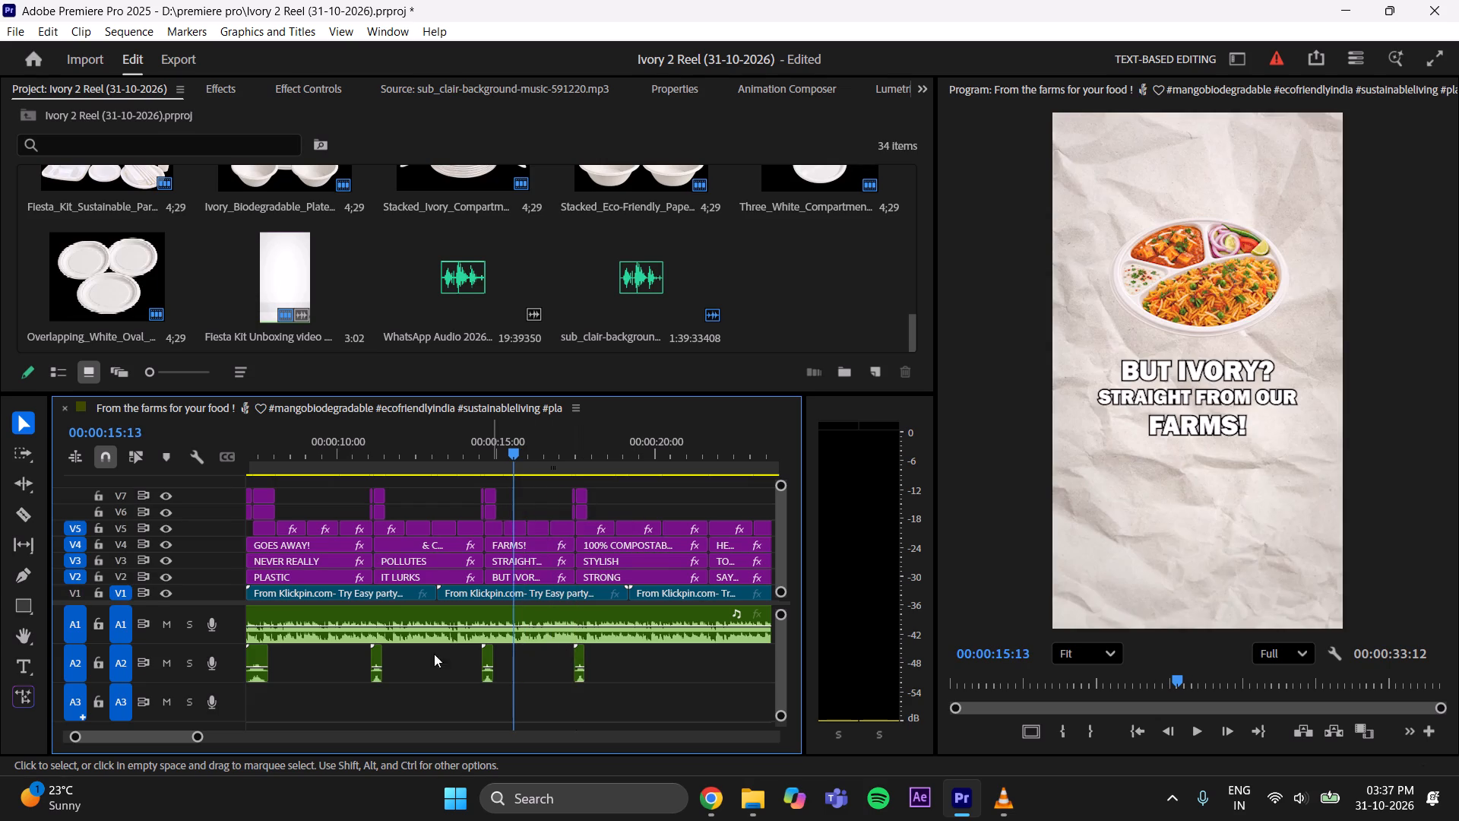
Add a Pan transition with sound at the cut into the "SAY GOODBYE! TO GUILT" section.
{"action": "left_click", "coordinate": [125, 735]}
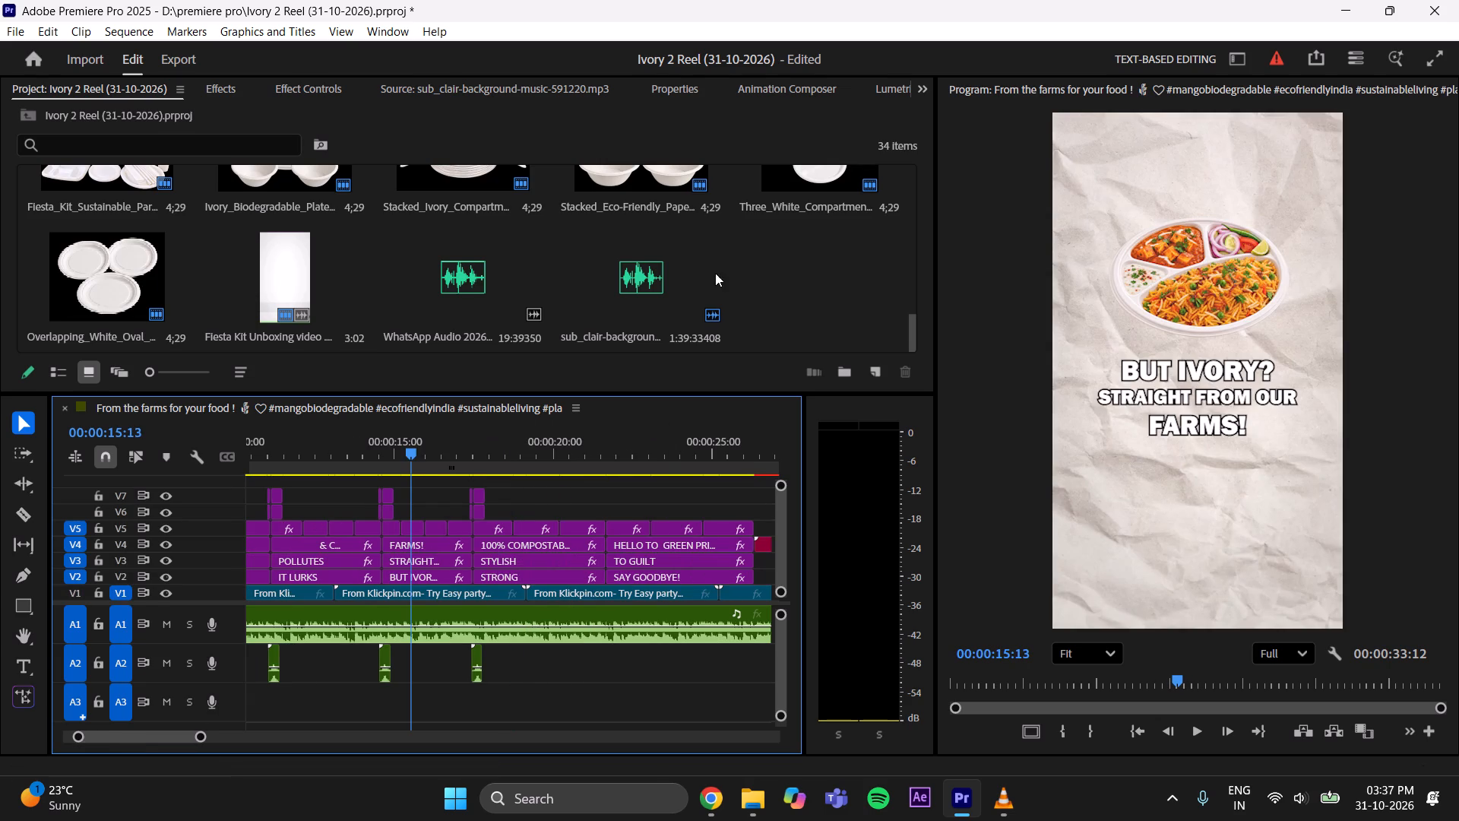
{"action": "left_click", "coordinate": [765, 98]}
{"action": "double_click", "coordinate": [758, 260]}
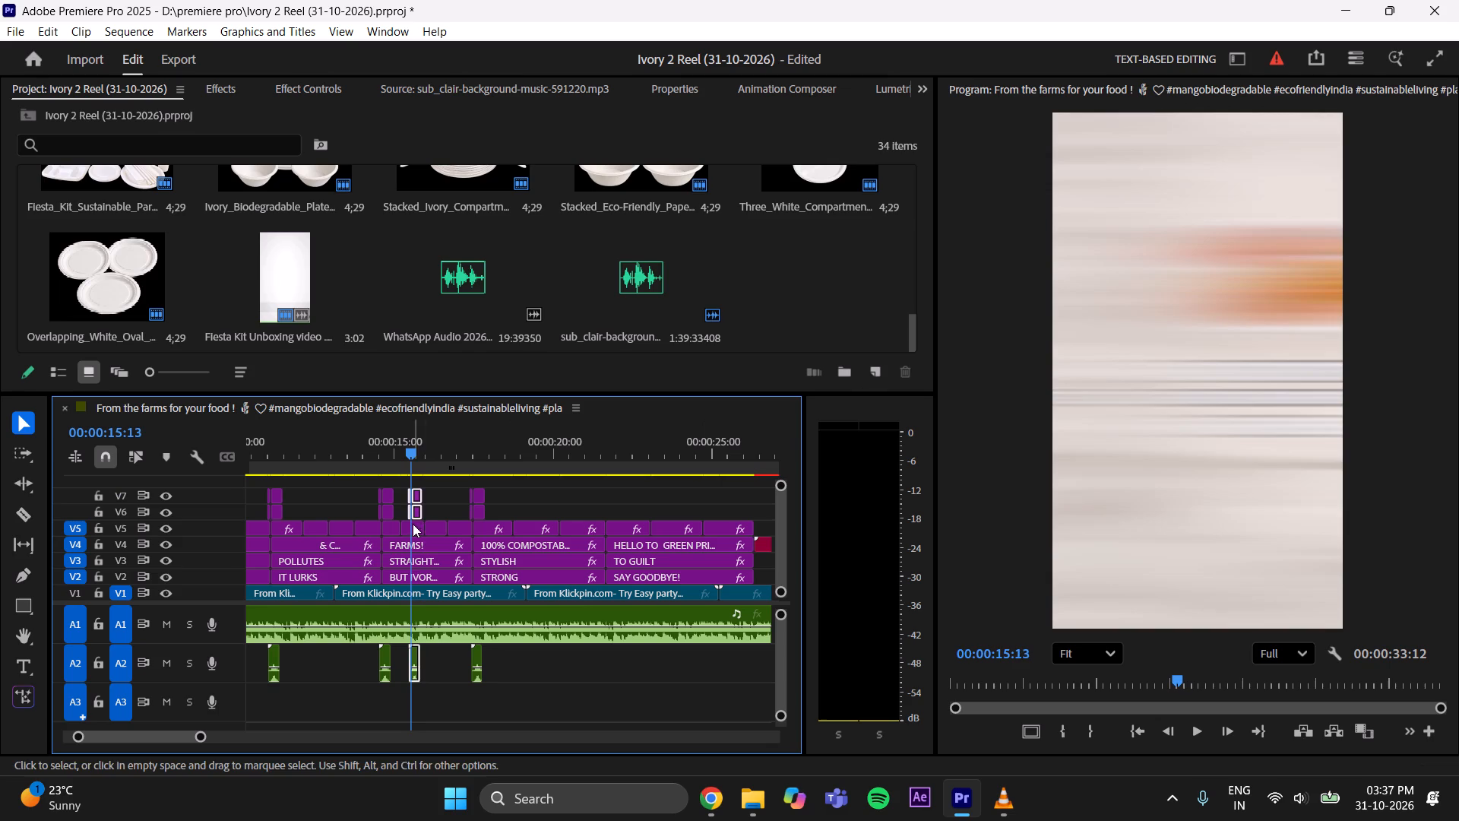
{"action": "left_click_drag", "start_coordinate": [417, 512], "coordinate": [573, 522]}
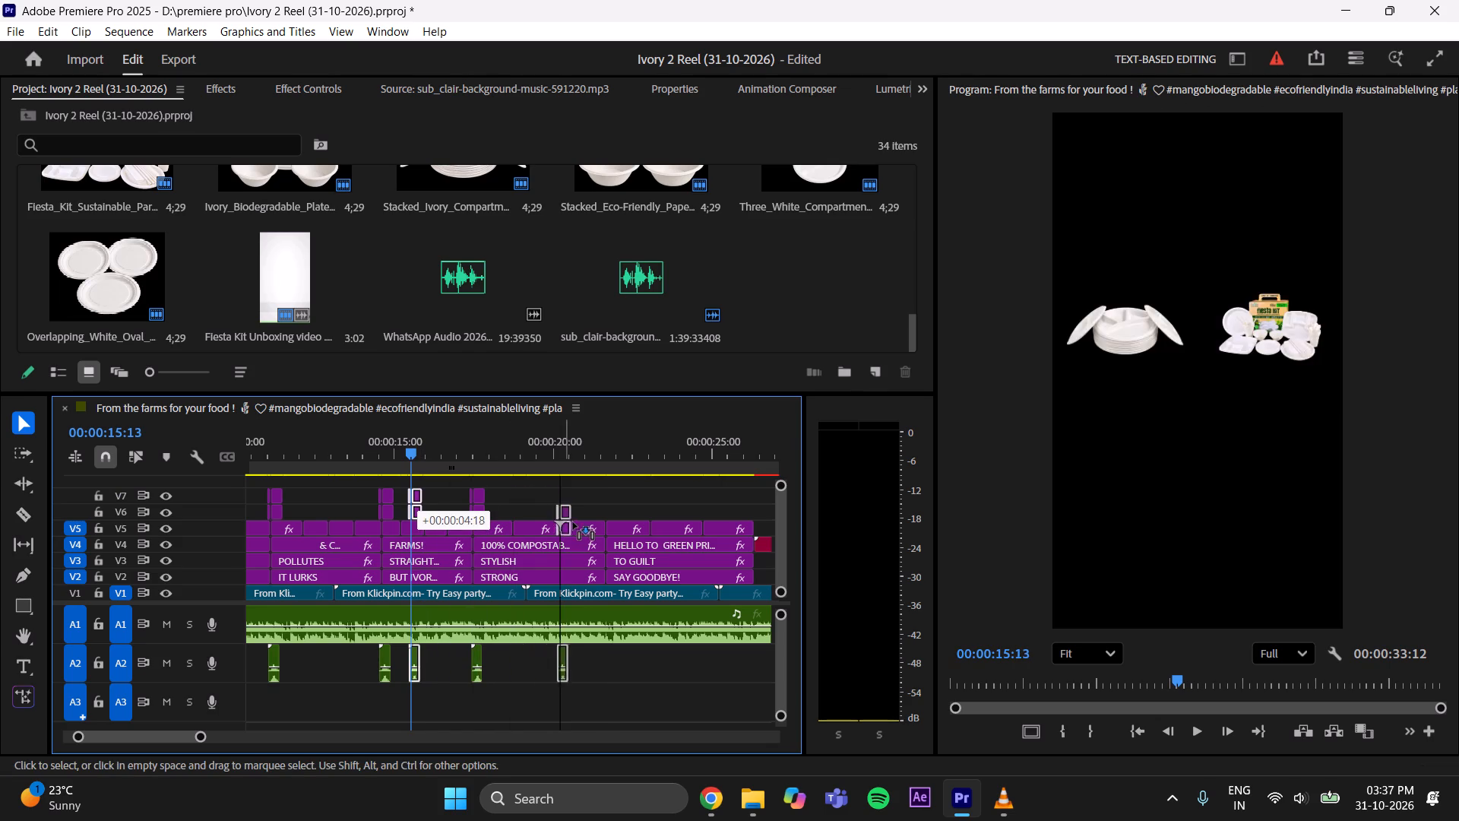
{"action": "left_click_drag", "start_coordinate": [573, 522], "coordinate": [612, 512]}
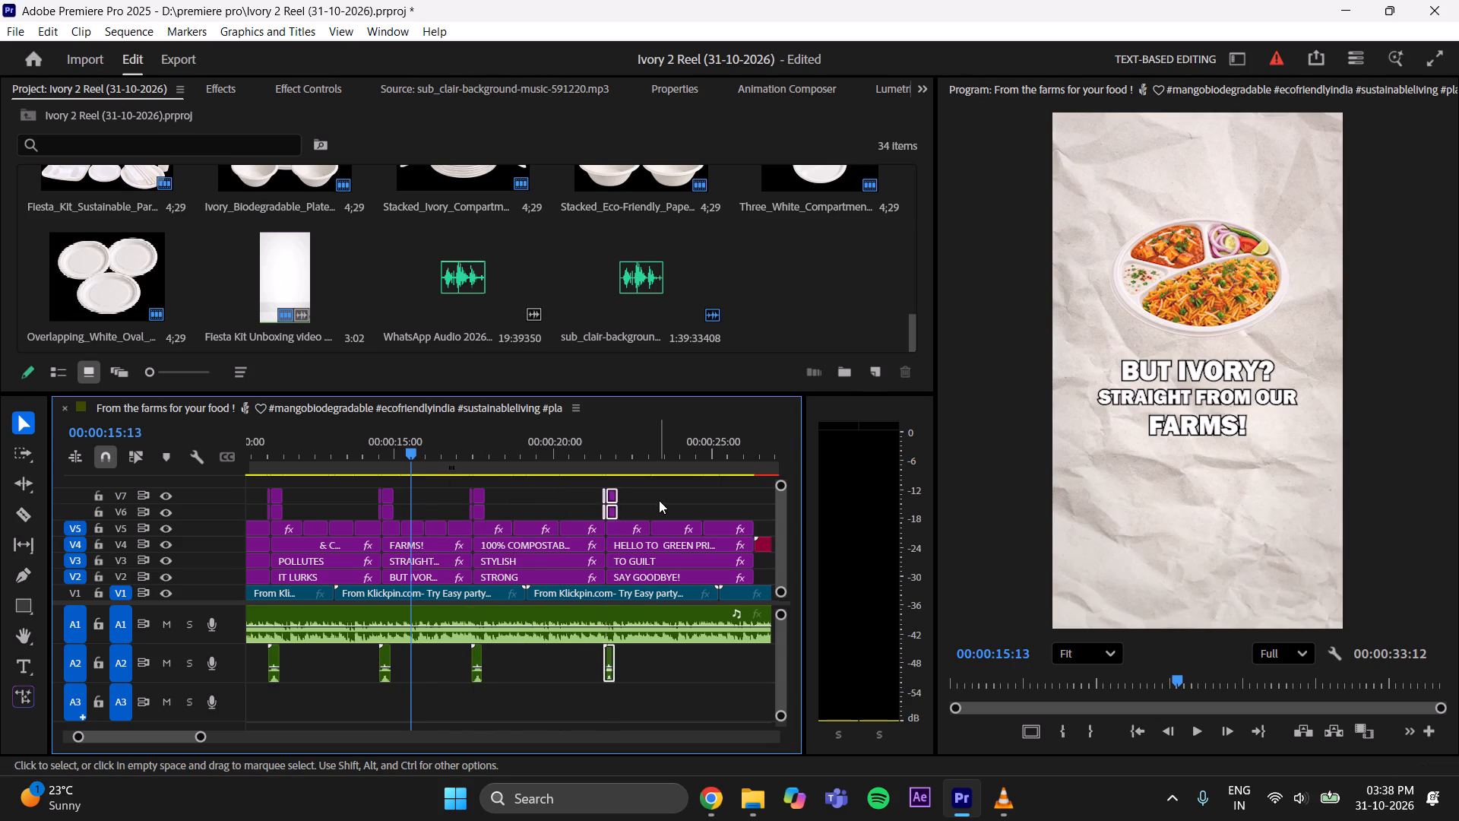
{"action": "left_click", "coordinate": [659, 499]}
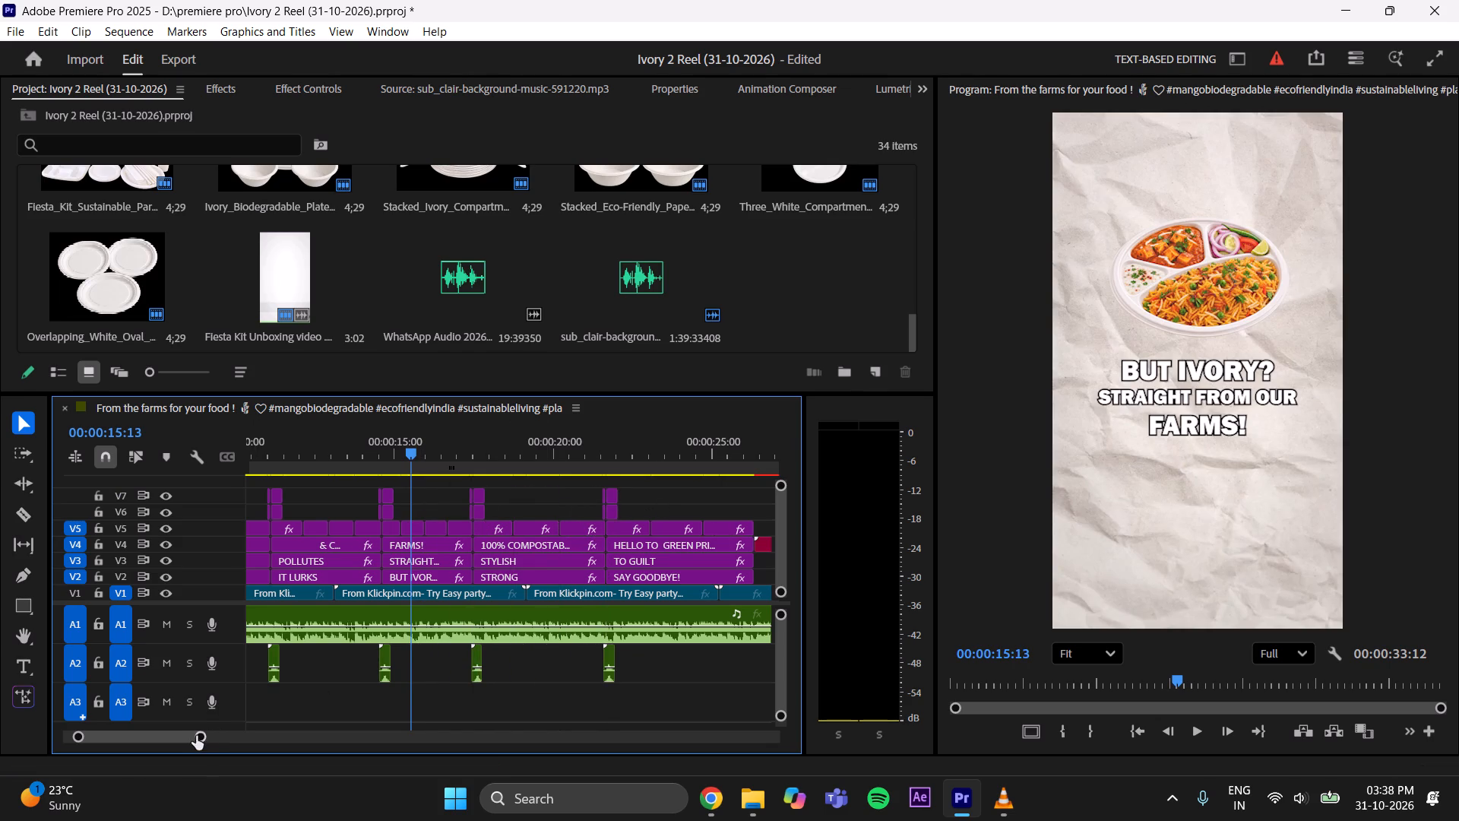
Add a Zoom In camera transition with sound from Animation Composer at 00:00:25:00, near the end of the "SAY GOODBYE! TO GUILT" section.
{"action": "left_click_drag", "start_coordinate": [196, 736], "coordinate": [239, 720]}
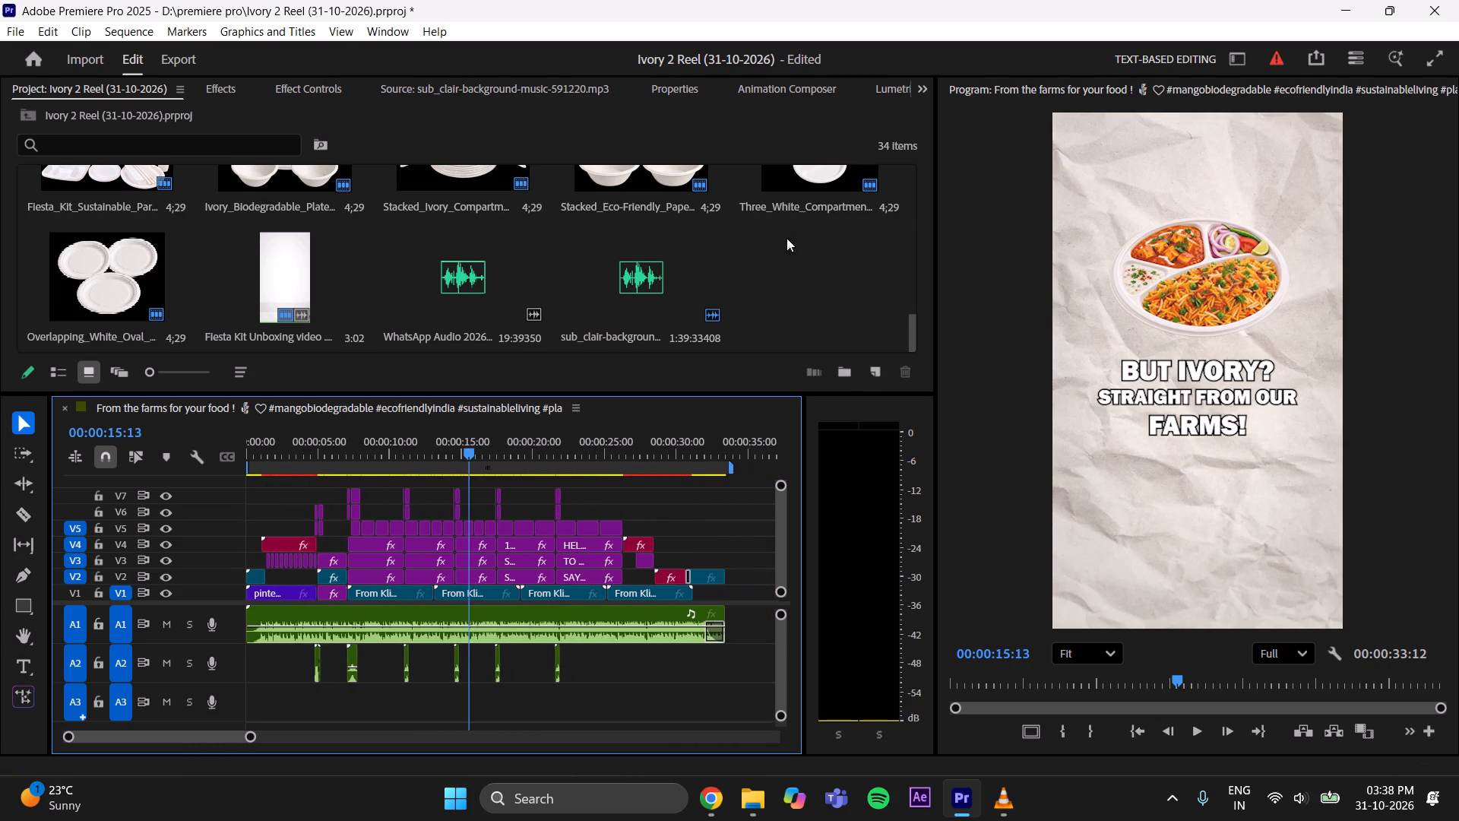
{"action": "left_click", "coordinate": [809, 90]}
{"action": "left_click_drag", "start_coordinate": [571, 455], "coordinate": [609, 466]}
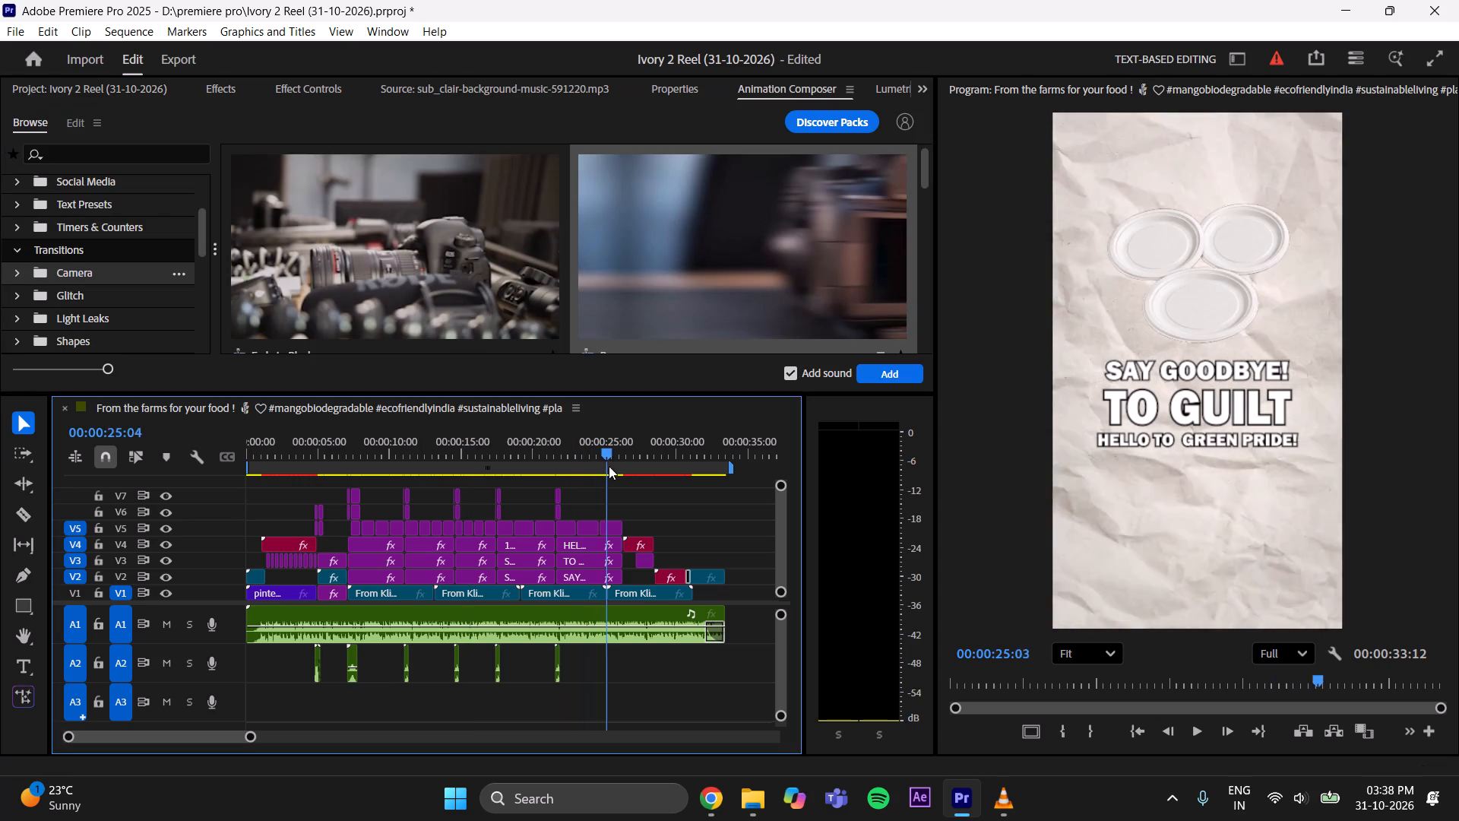
{"action": "left_click_drag", "start_coordinate": [609, 466], "coordinate": [606, 474]}
{"action": "scroll", "coordinate": [418, 241], "scroll_direction": "down", "scroll_amount": 4}
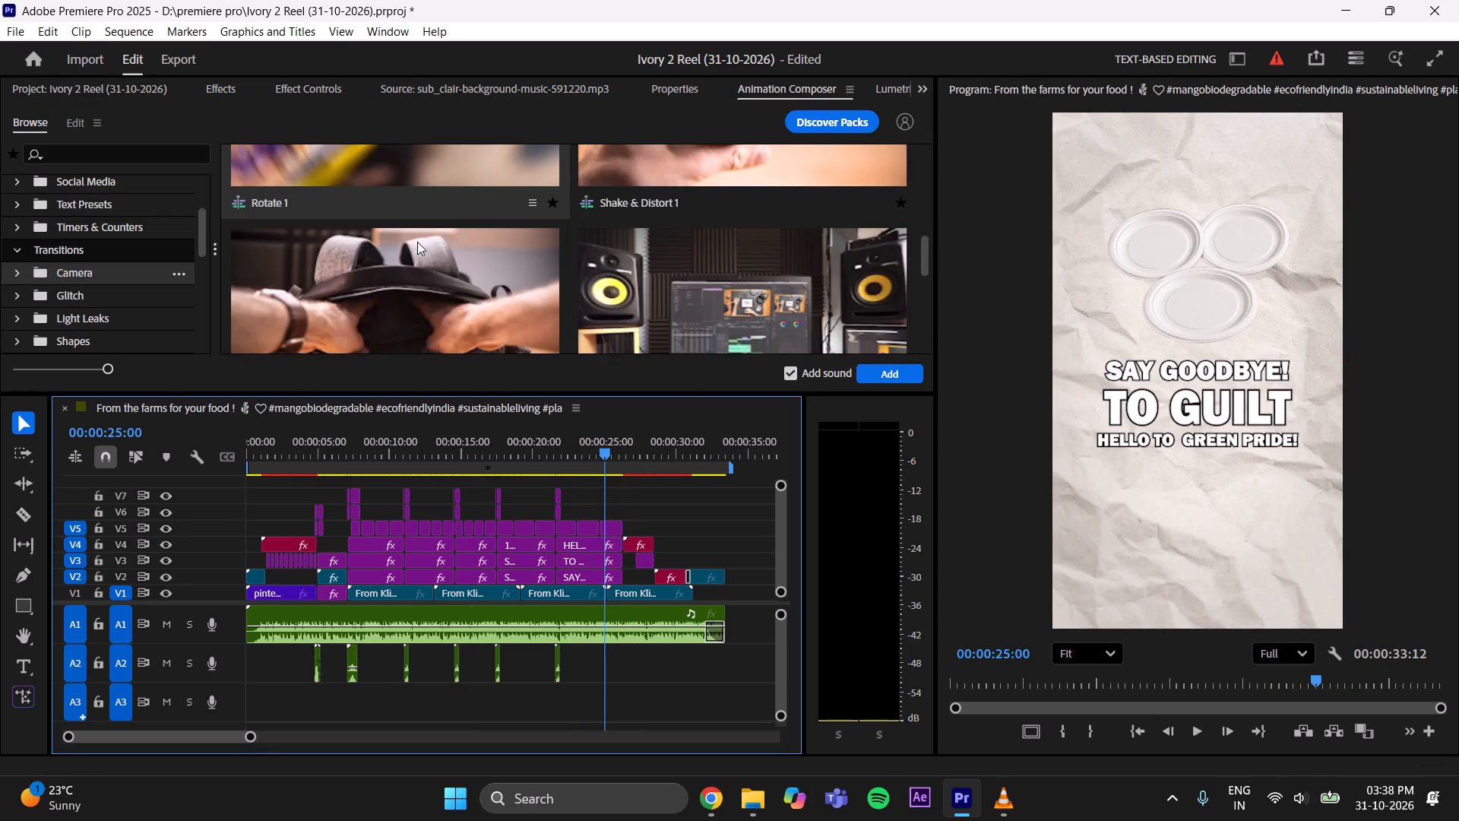
{"action": "scroll", "coordinate": [416, 245], "scroll_direction": "down", "scroll_amount": 3}
{"action": "scroll", "coordinate": [416, 245], "scroll_direction": "up", "scroll_amount": 5}
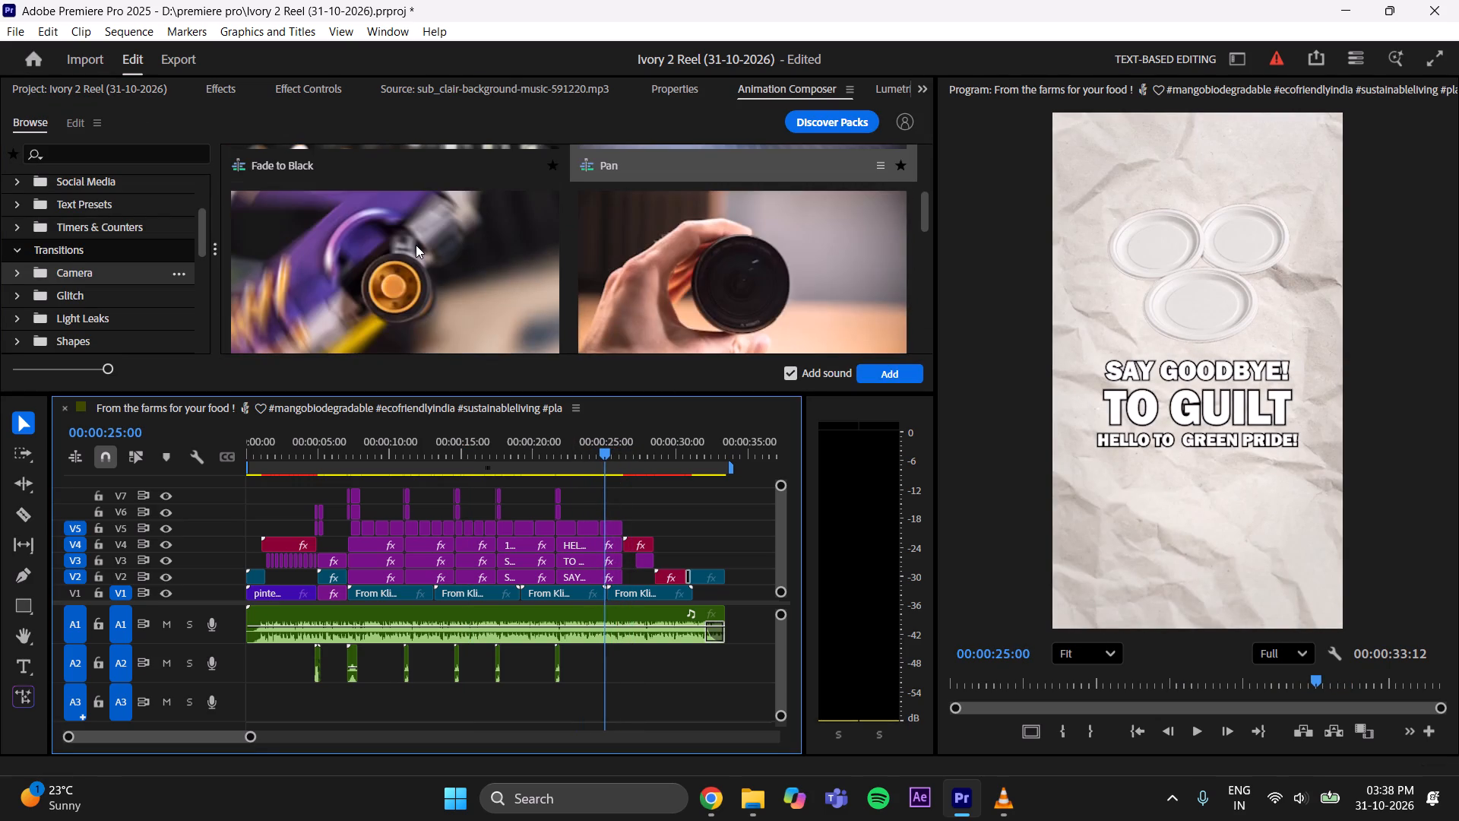
{"action": "scroll", "coordinate": [415, 246], "scroll_direction": "down", "scroll_amount": 8}
{"action": "scroll", "coordinate": [412, 252], "scroll_direction": "up", "scroll_amount": 4}
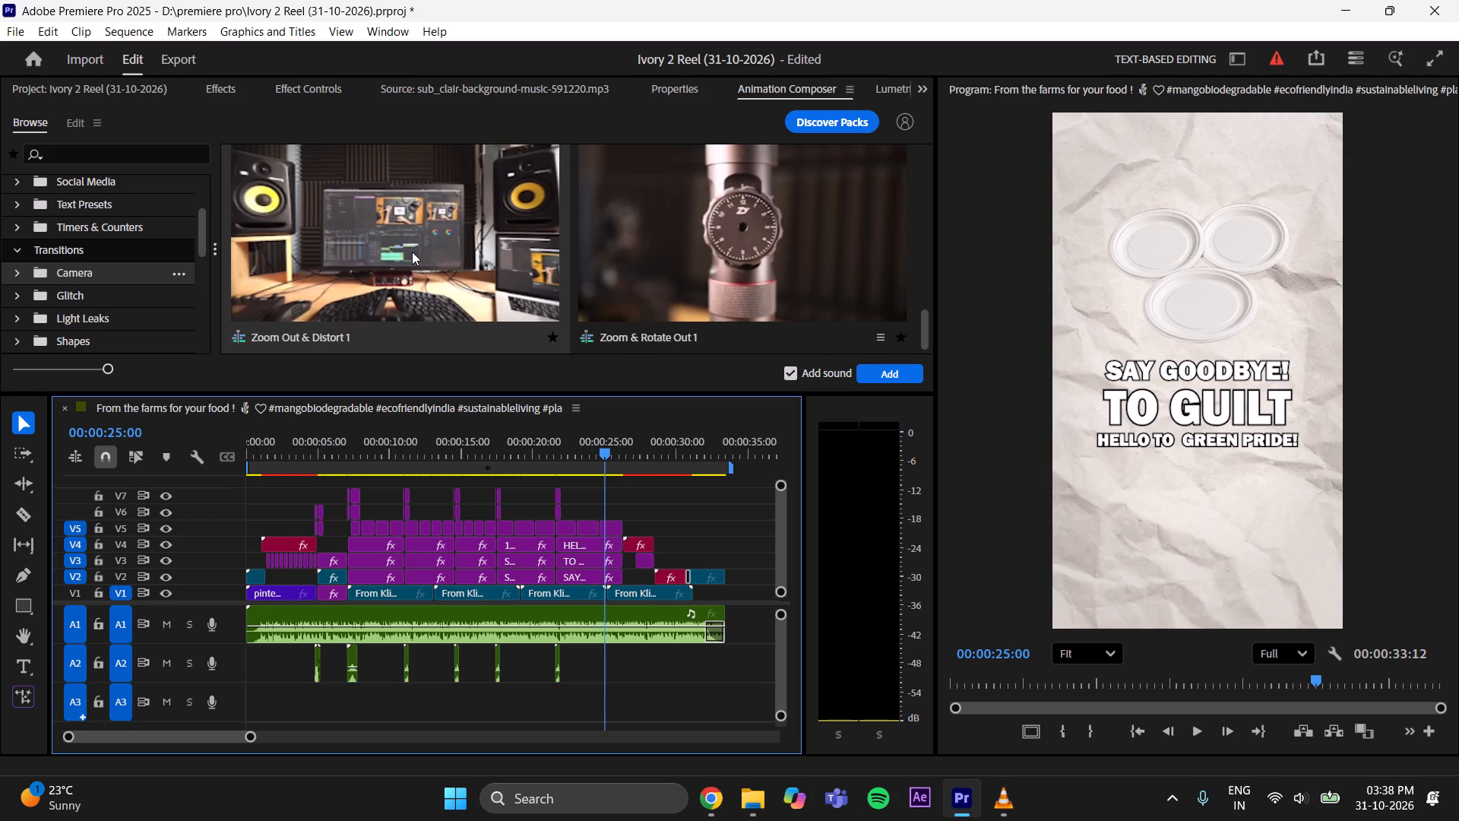
{"action": "scroll", "coordinate": [411, 253], "scroll_direction": "down", "scroll_amount": 3}
{"action": "scroll", "coordinate": [411, 253], "scroll_direction": "up", "scroll_amount": 4}
{"action": "scroll", "coordinate": [411, 254], "scroll_direction": "down", "scroll_amount": 2}
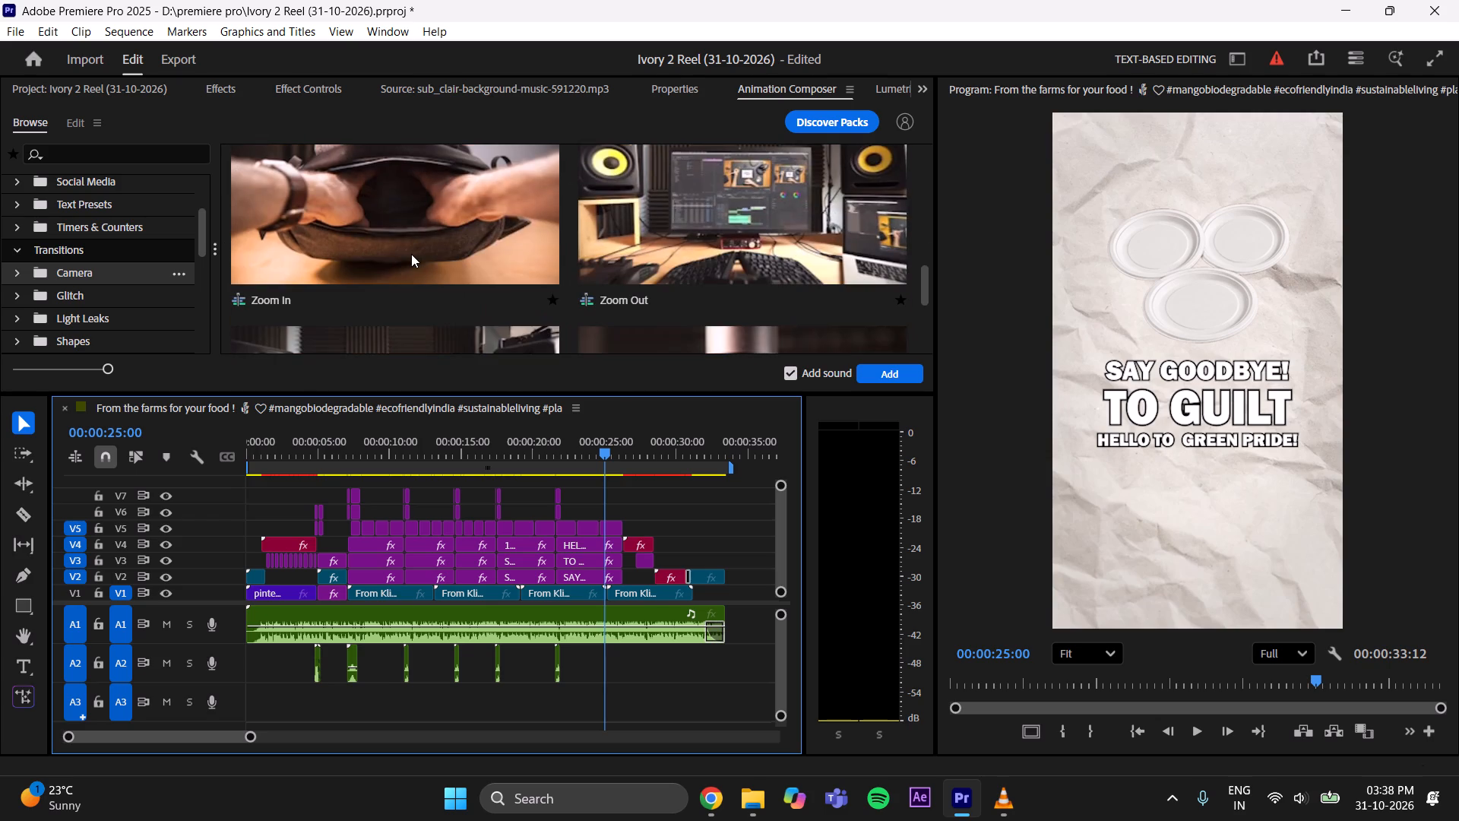
{"action": "left_click", "coordinate": [411, 254]}
{"action": "left_click", "coordinate": [881, 376]}
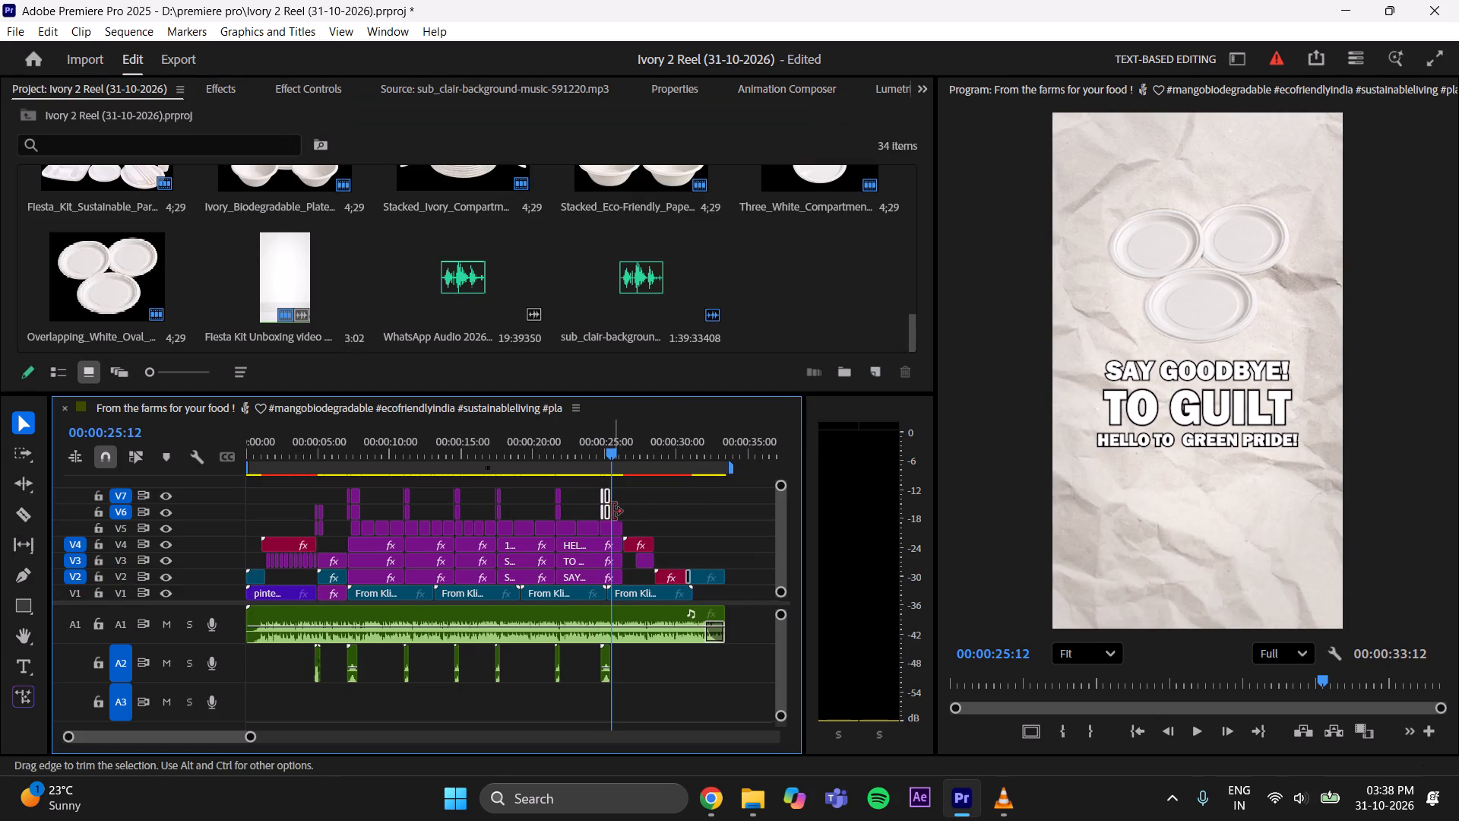
Move the Zoom In transition and its sound to the cut into the "UPGRADE YOUR CHOICES" section, and save the project.
{"action": "left_click_drag", "start_coordinate": [250, 738], "coordinate": [221, 748]}
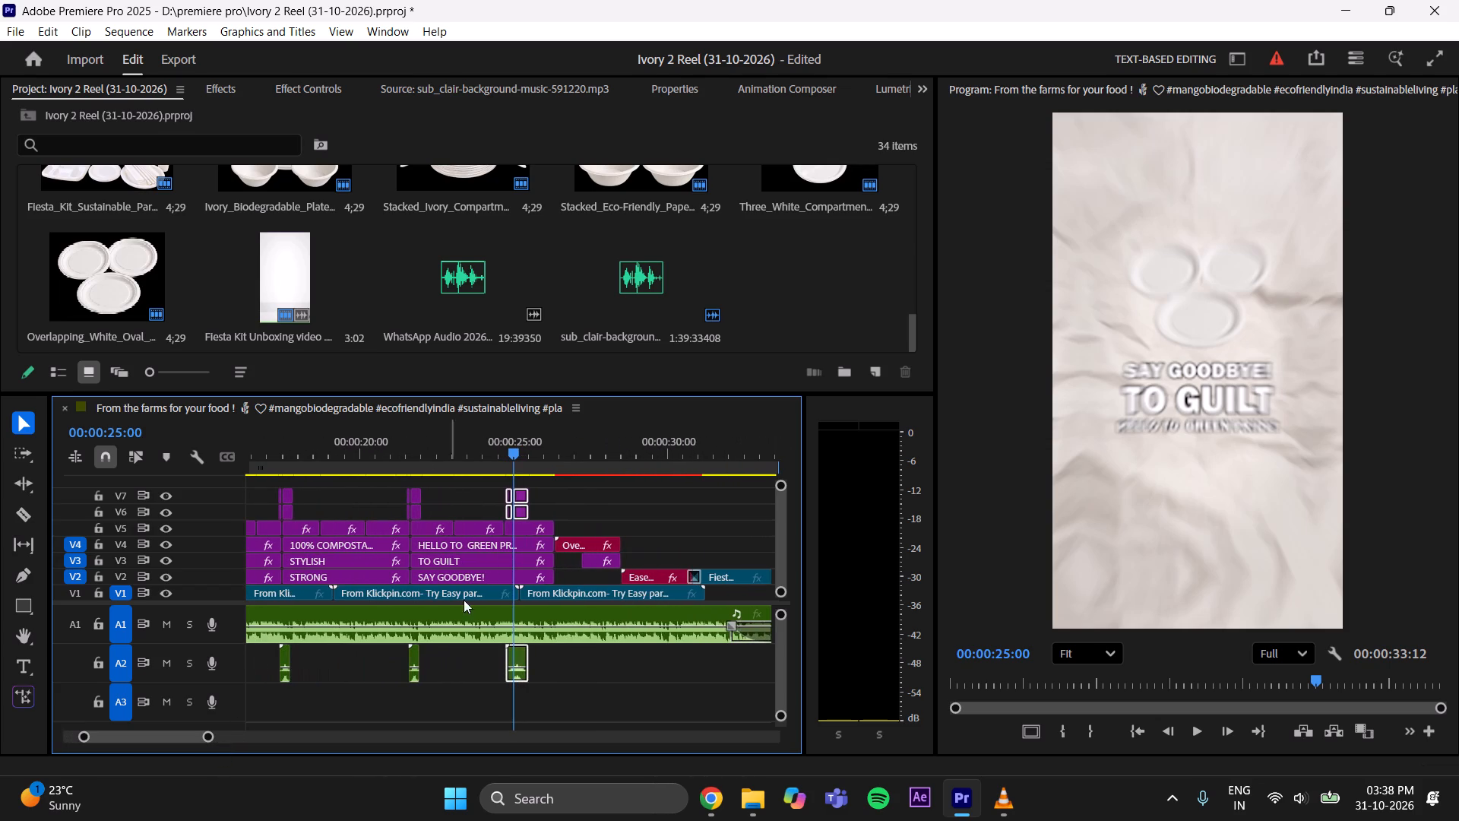
{"action": "left_click_drag", "start_coordinate": [519, 512], "coordinate": [562, 515]}
{"action": "left_click", "coordinate": [630, 512]}
{"action": "key", "text": "ctrl+s"}
Play the reel through the moved transition and again across the cut into the "STRONG, STYLISH, 100% COMPOSTABLE" section, saving in between.
{"action": "key", "text": "space"}
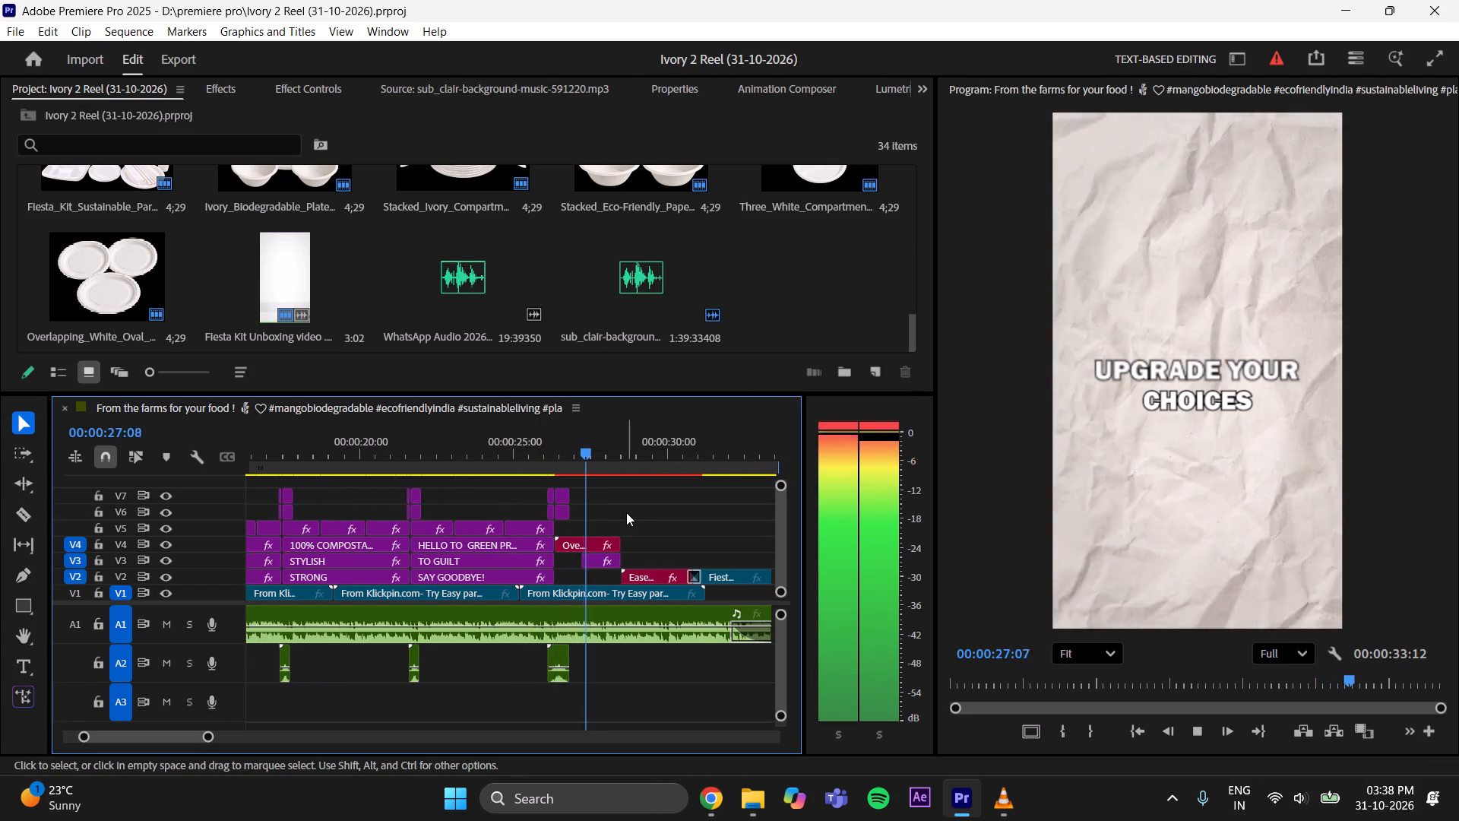
{"action": "key", "text": "space"}
{"action": "key", "text": "ctrl+s"}
{"action": "left_click_drag", "start_coordinate": [208, 734], "coordinate": [214, 733]}
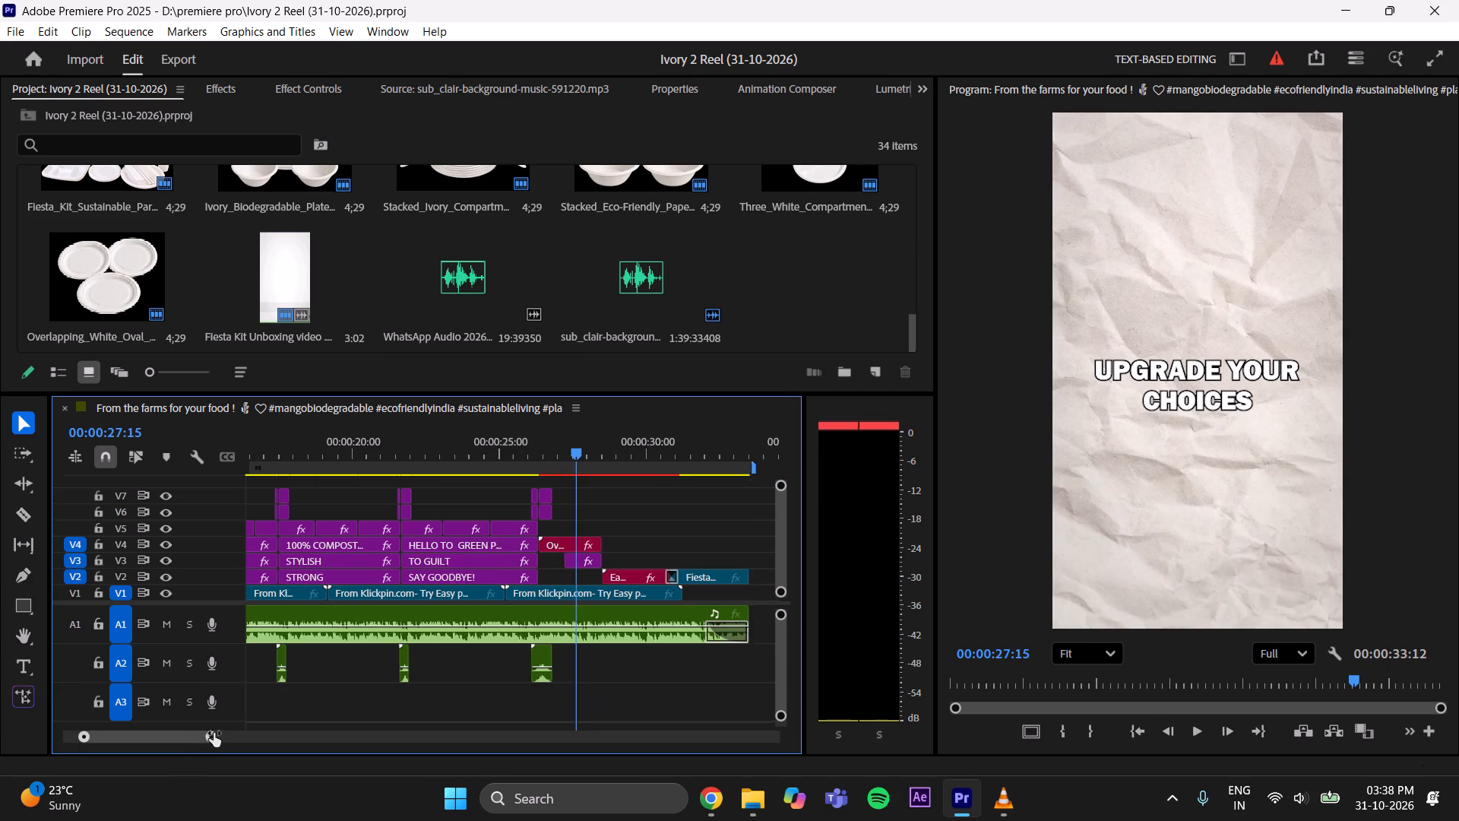
{"action": "left_click_drag", "start_coordinate": [214, 733], "coordinate": [236, 724]}
{"action": "left_click_drag", "start_coordinate": [214, 730], "coordinate": [188, 742]}
{"action": "left_click_drag", "start_coordinate": [191, 741], "coordinate": [156, 752]}
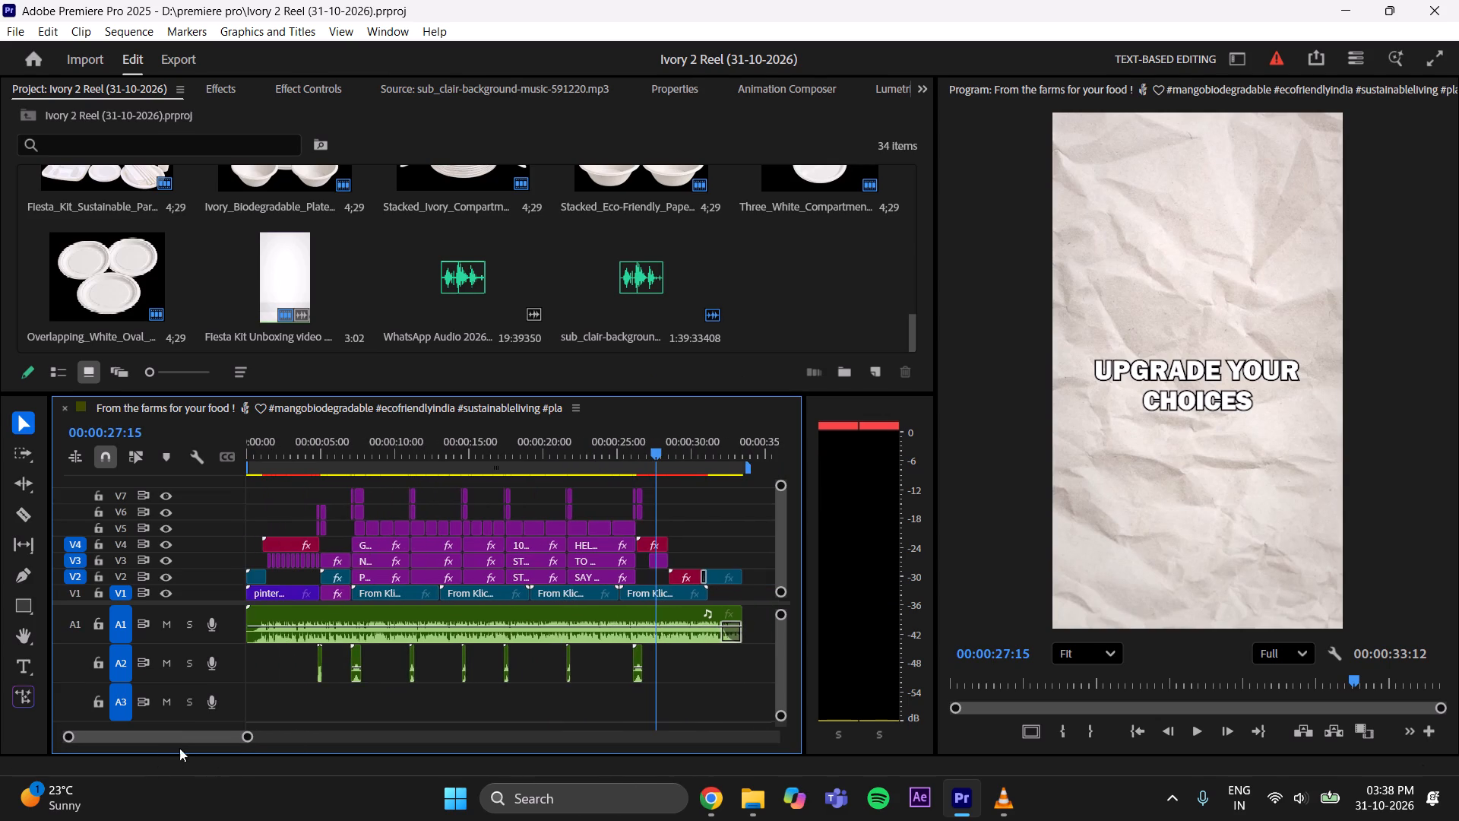
{"action": "left_click", "coordinate": [245, 743]}
{"action": "left_click_drag", "start_coordinate": [214, 741], "coordinate": [199, 747]}
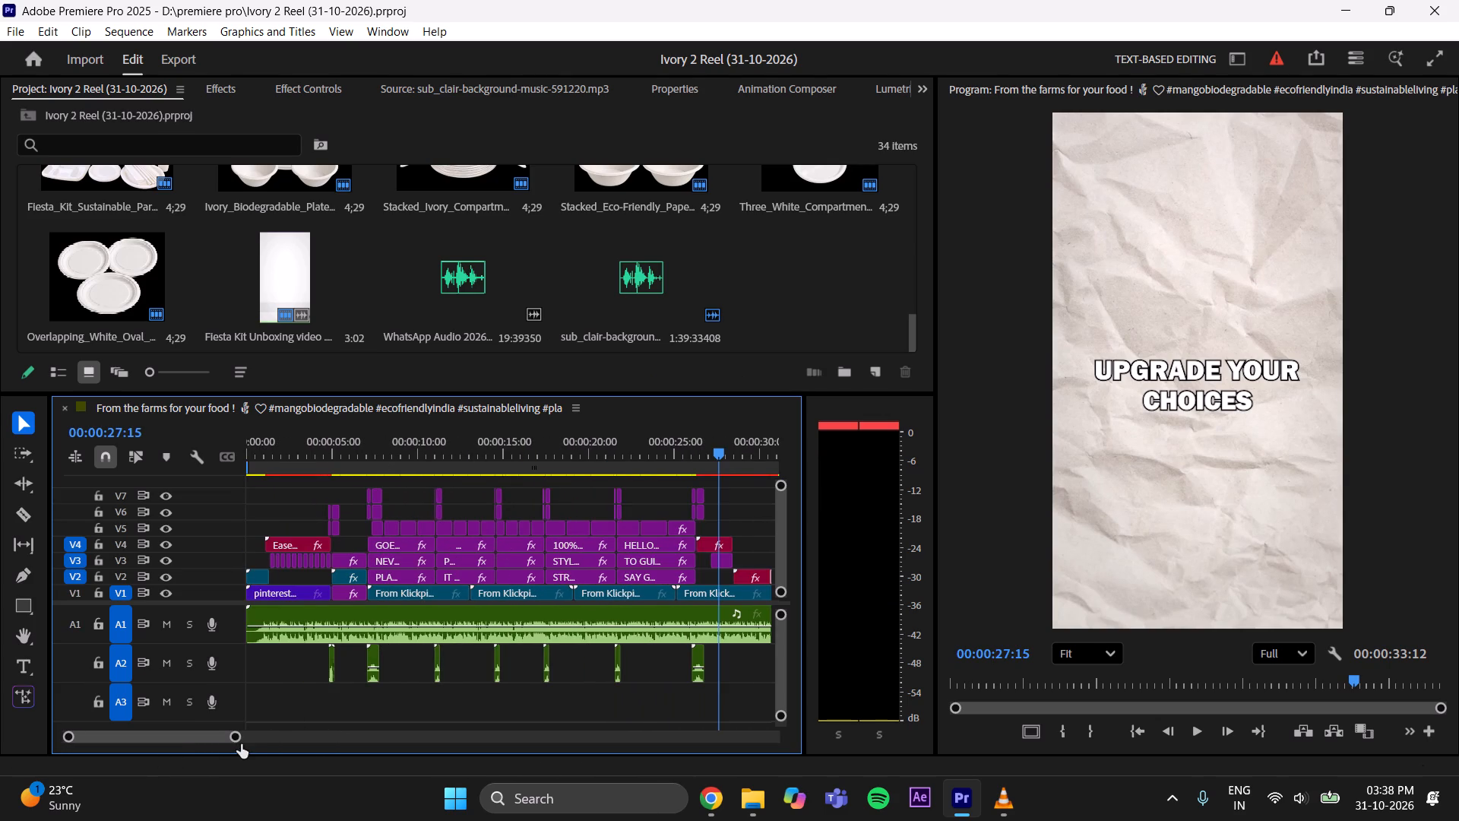
{"action": "left_click_drag", "start_coordinate": [239, 740], "coordinate": [250, 735]}
{"action": "key", "text": "ctrl+s"}
{"action": "key", "text": "ctrl+s"}
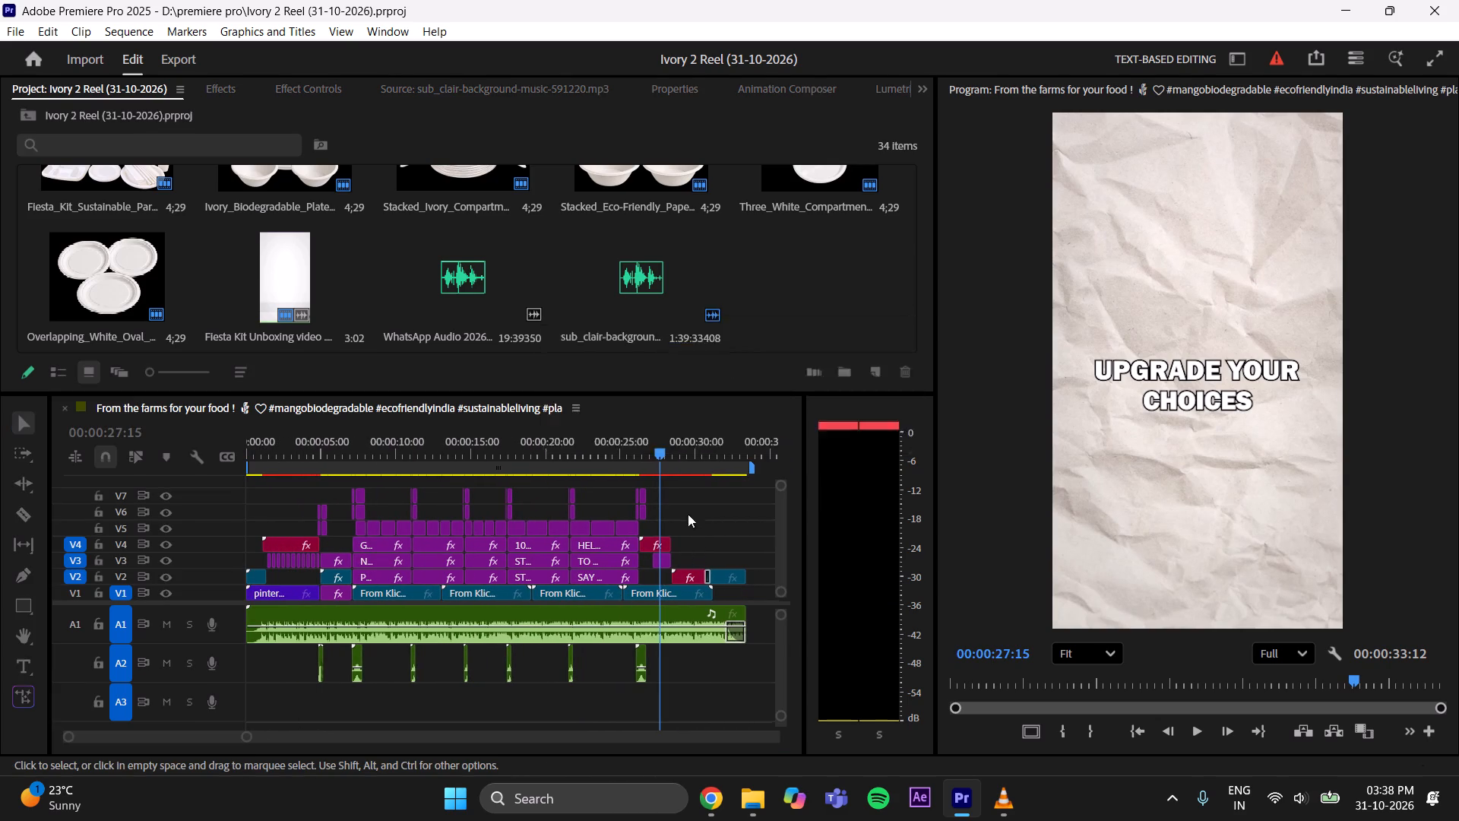
{"action": "left_click_drag", "start_coordinate": [662, 447], "coordinate": [501, 485]}
{"action": "key", "text": "space"}
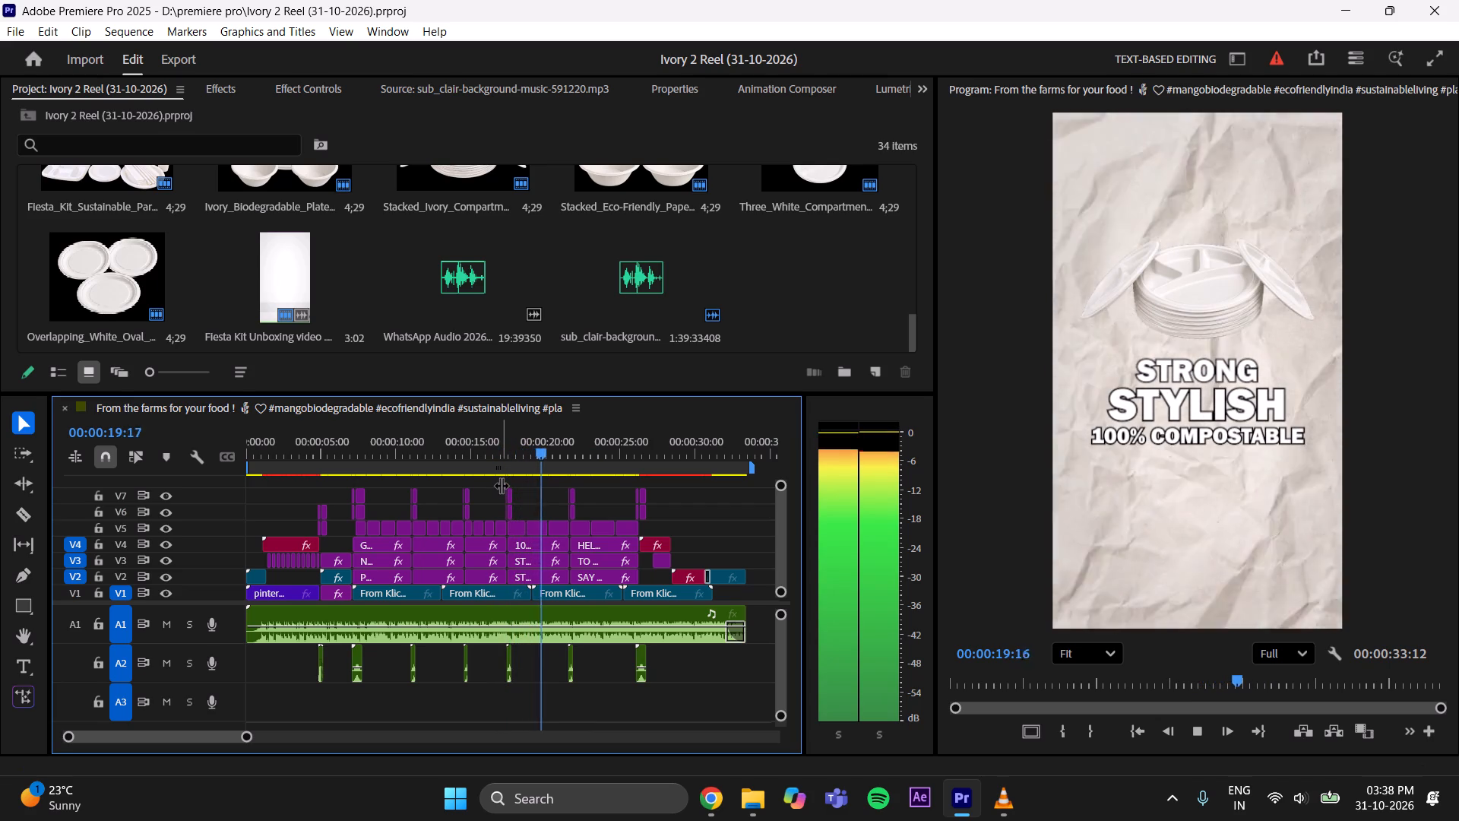
{"action": "key", "text": "space"}
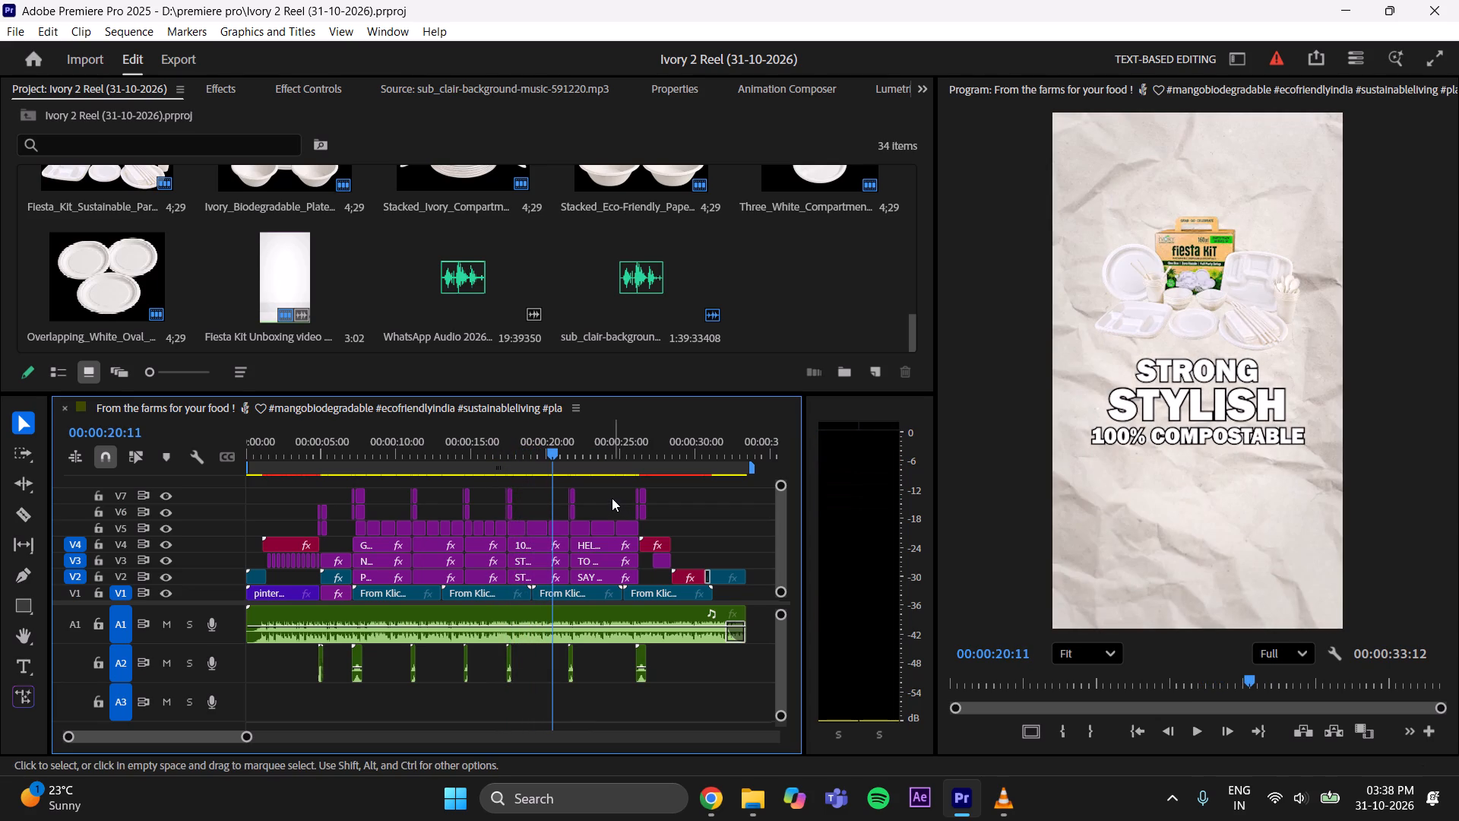
Switch to Pinterest in Chrome and search for "no plastic".
{"action": "left_click", "coordinate": [463, 94]}
{"action": "left_click", "coordinate": [752, 808]}
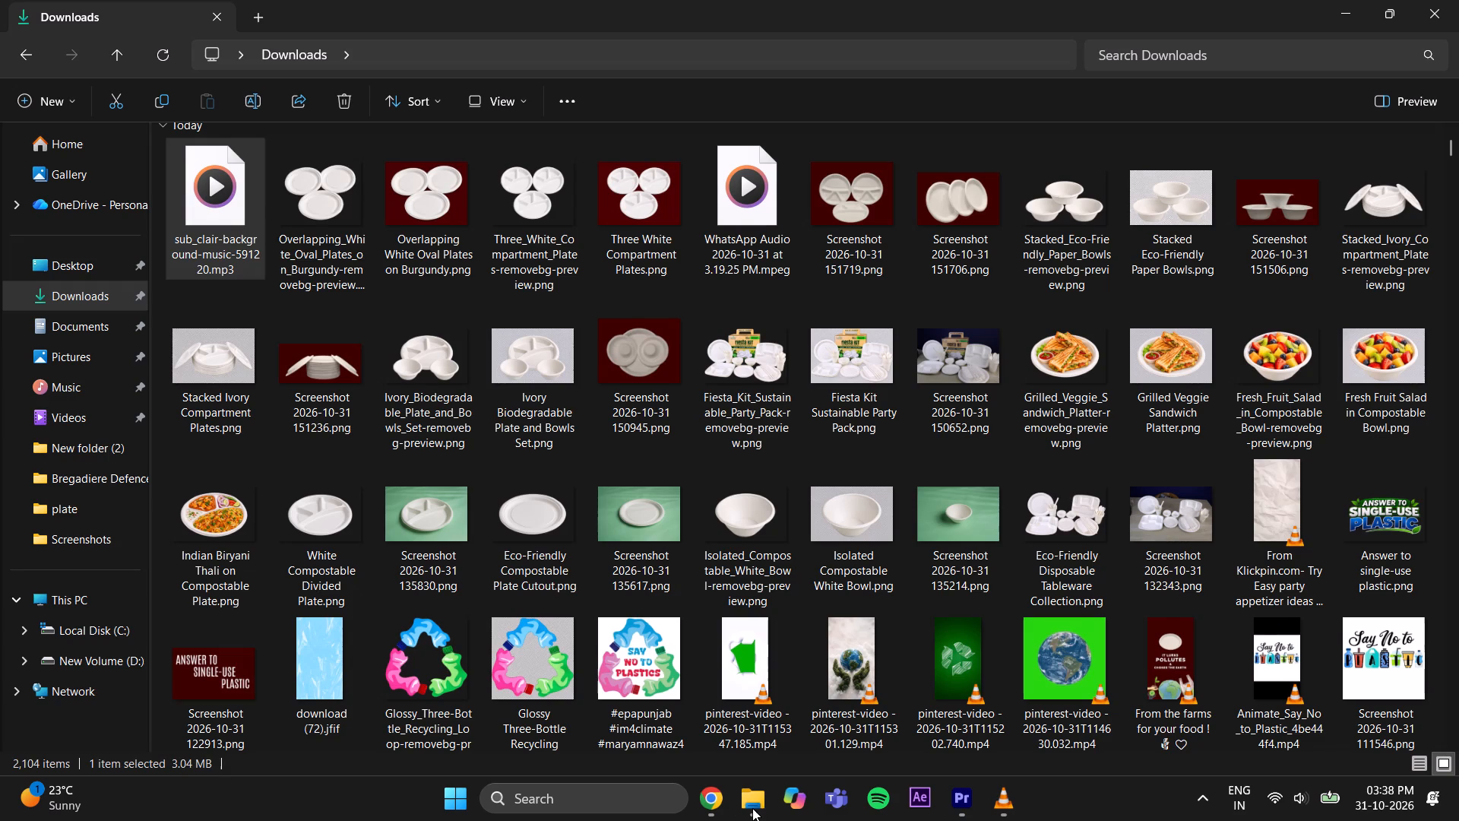
{"action": "left_click", "coordinate": [717, 808]}
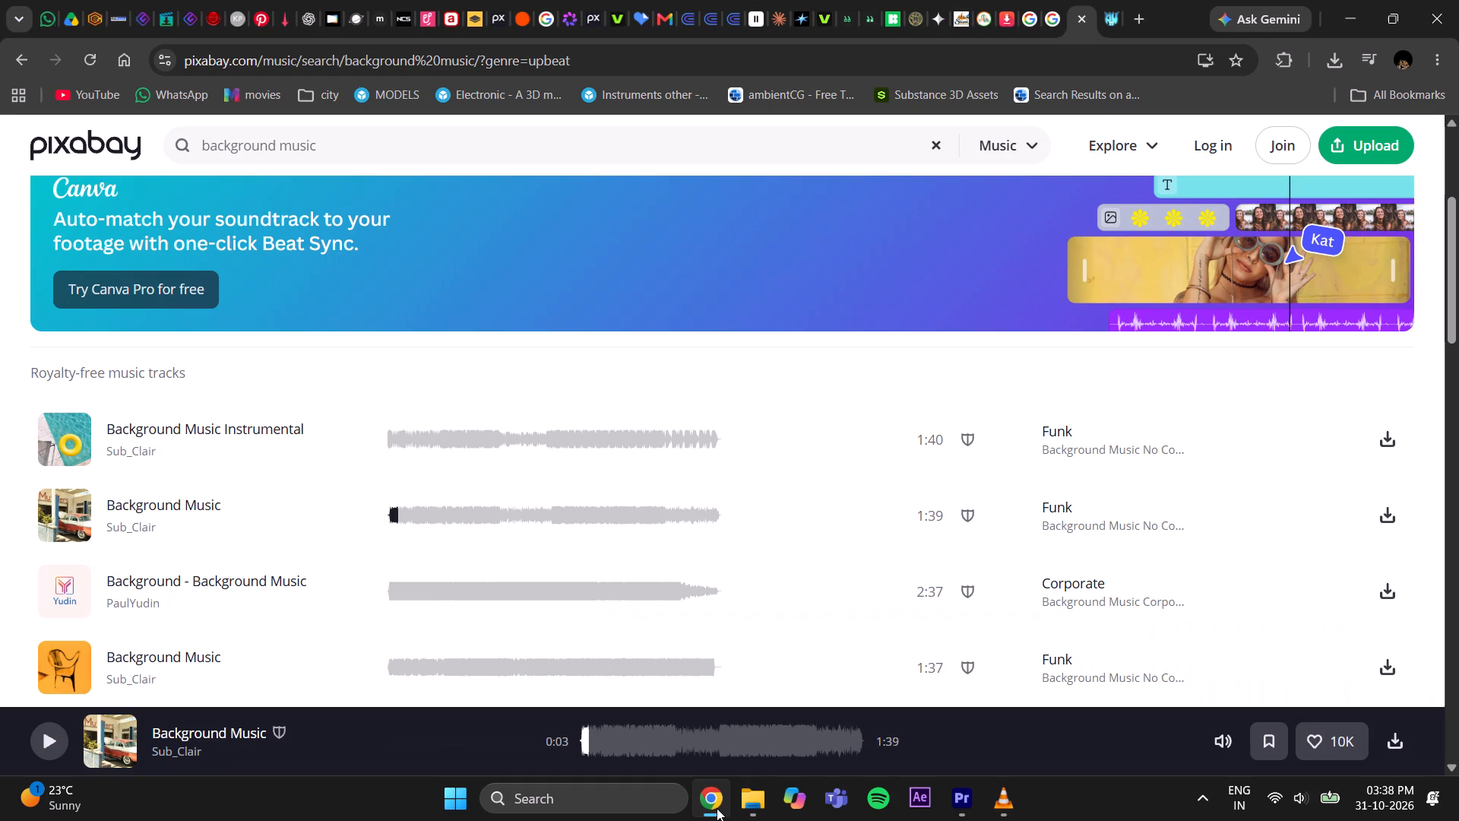
{"action": "left_click", "coordinate": [255, 11]}
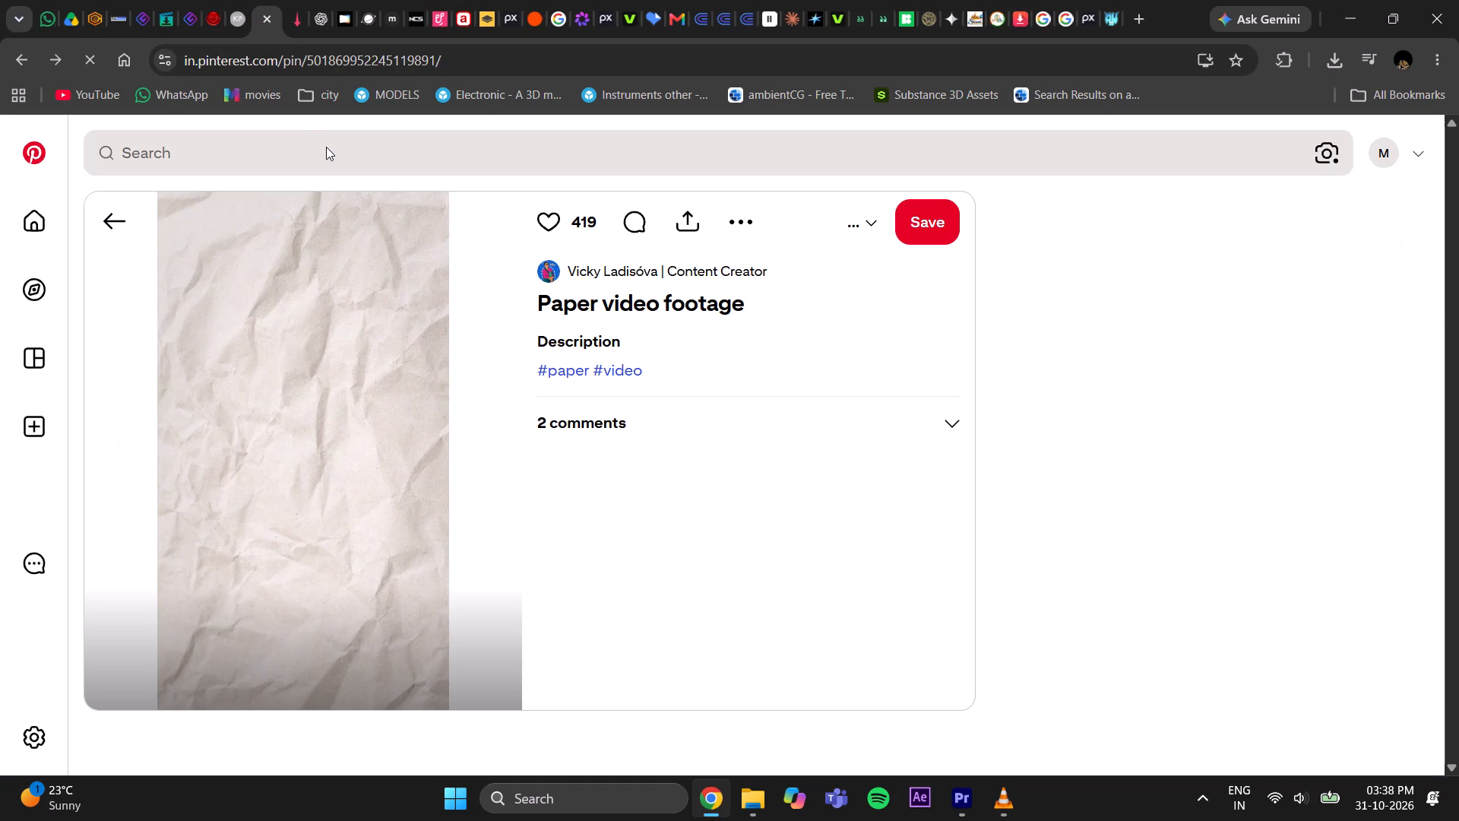
{"action": "left_click", "coordinate": [326, 147]}
{"action": "left_click", "coordinate": [334, 160]}
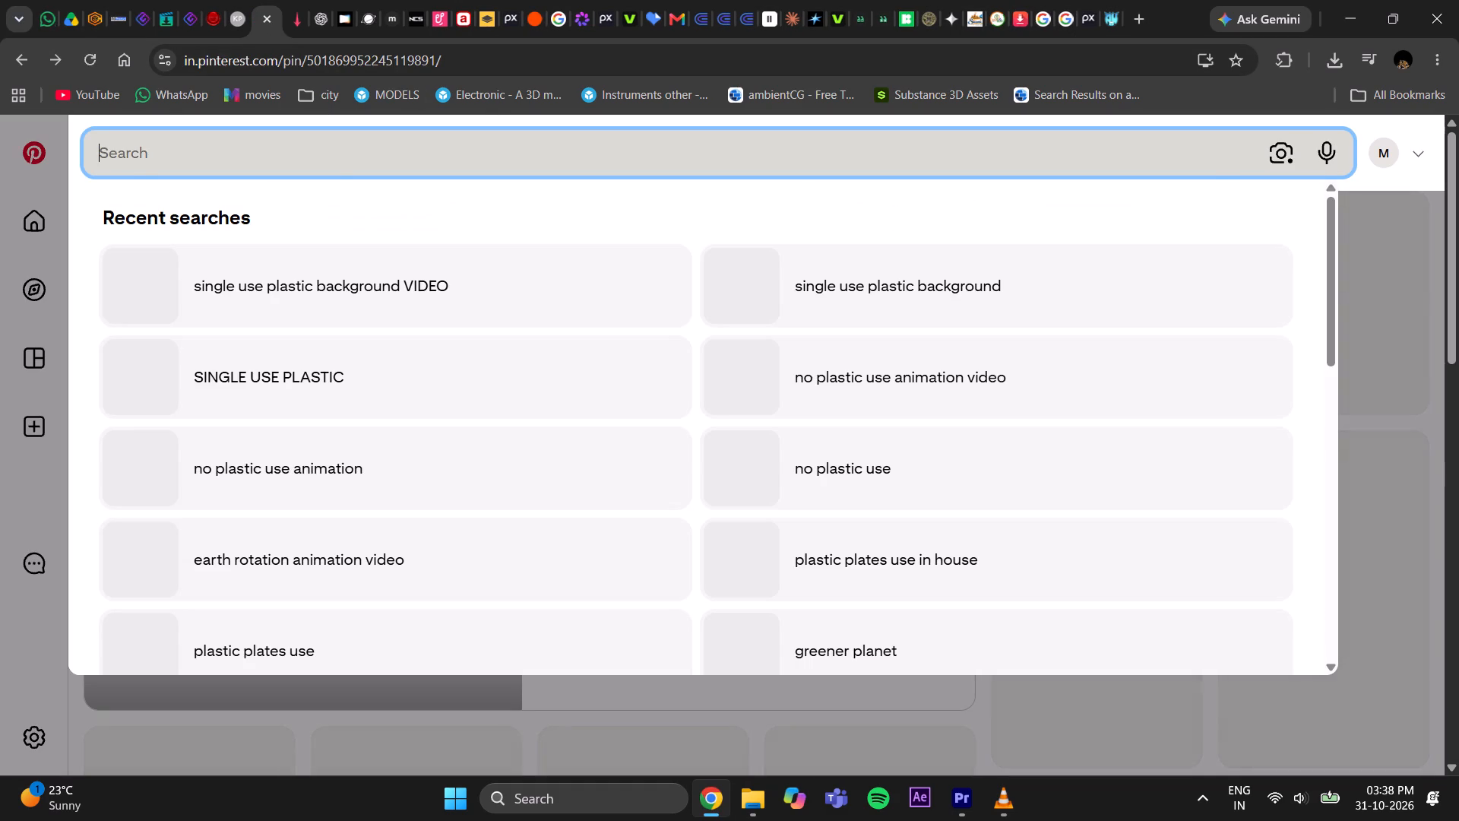
{"action": "type", "text": "pl"}
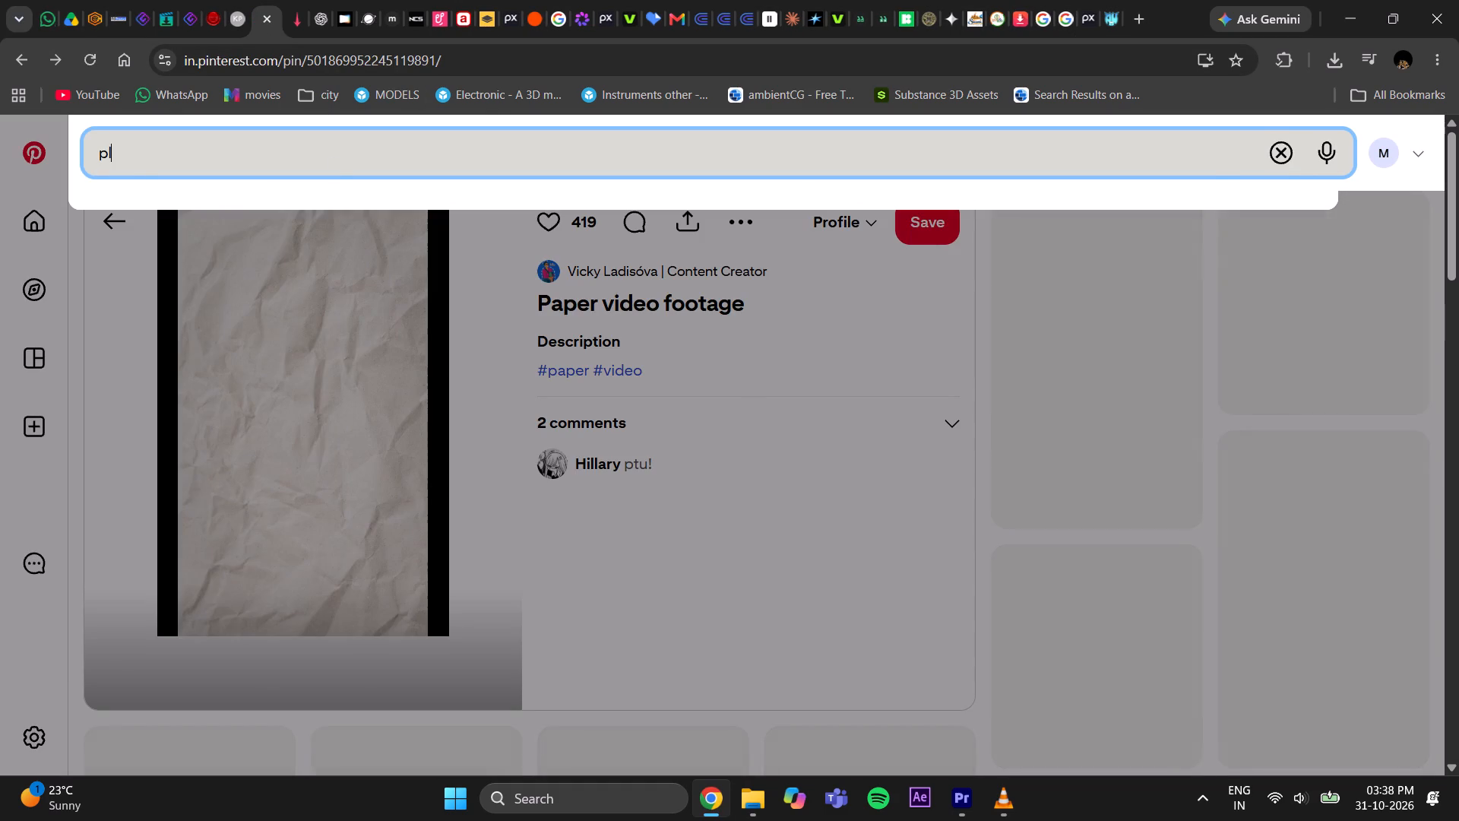
{"action": "key", "text": "BackSpace"}
{"action": "key", "text": "BackSpace"}
{"action": "key", "text": "BackSpace"}
{"action": "key", "text": "BackSpace"}
{"action": "type", "text": "no plastic"}
{"action": "key", "text": "Return"}
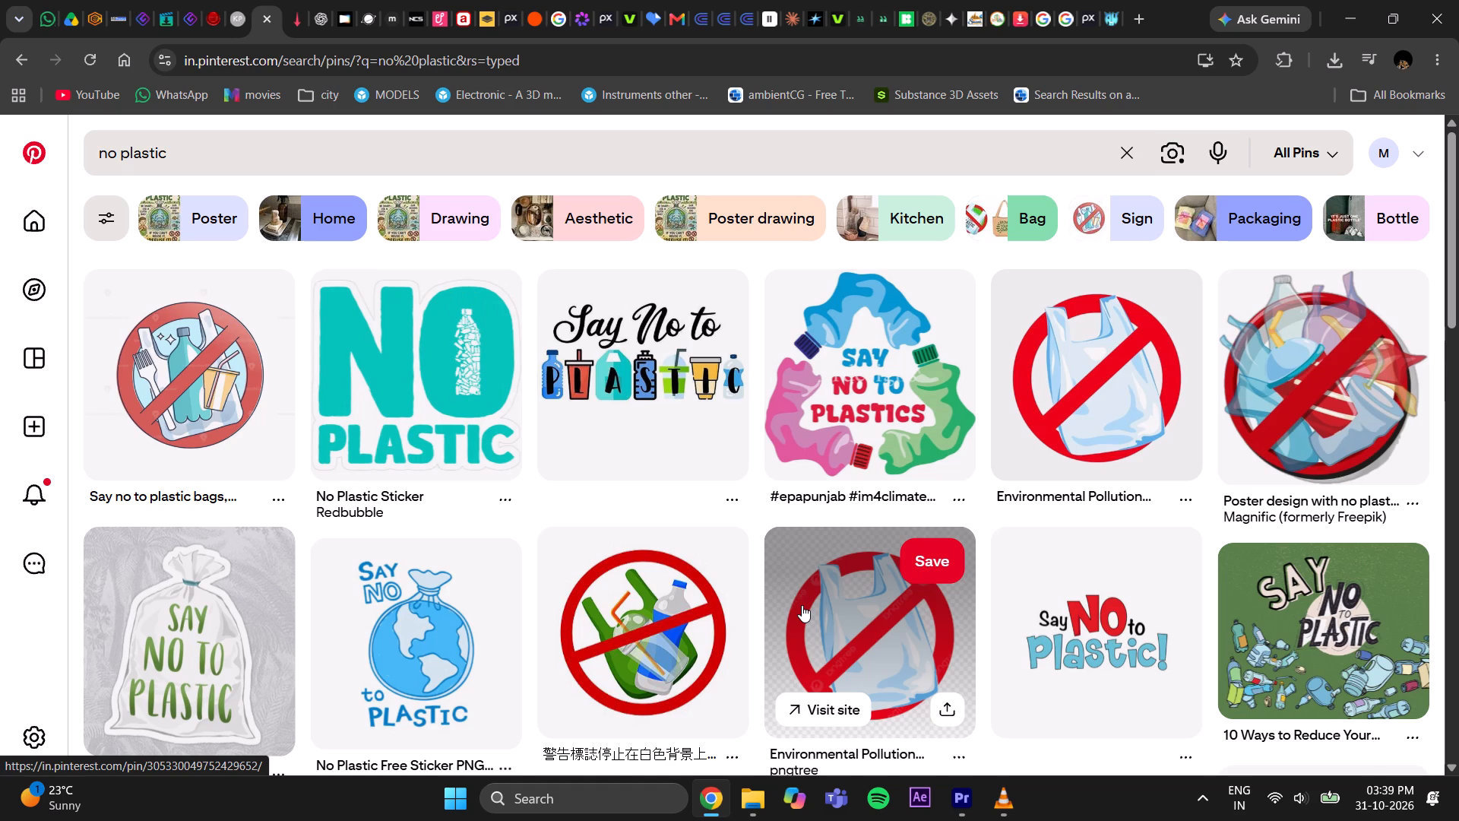
Find the pin with a green plastic bag, bottle and cup crossed out by a red prohibition sign and download its image.
{"action": "scroll", "coordinate": [802, 605], "scroll_direction": "down", "scroll_amount": 3}
{"action": "scroll", "coordinate": [802, 605], "scroll_direction": "up", "scroll_amount": 5}
{"action": "left_click", "coordinate": [182, 424]}
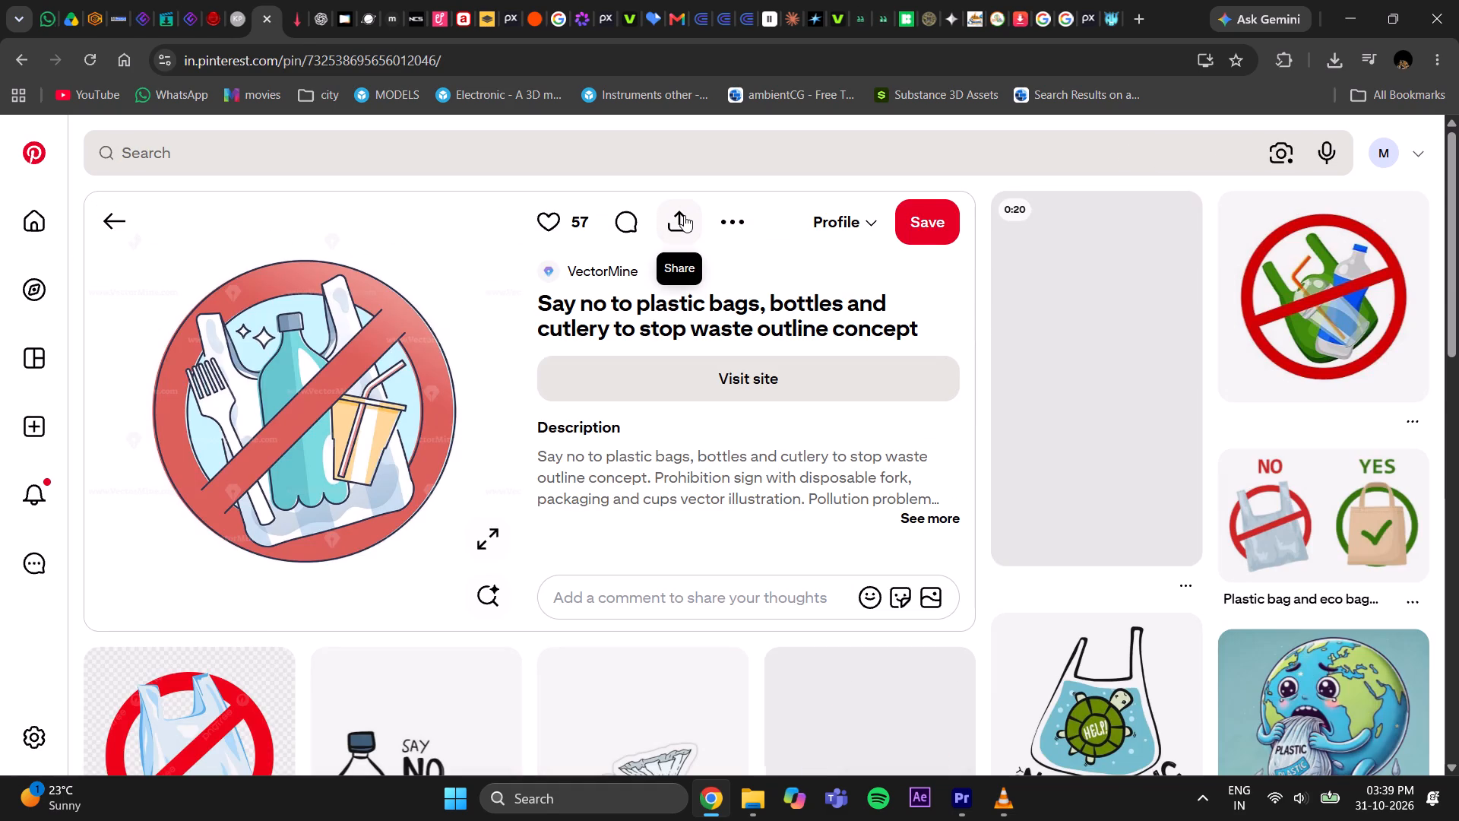
{"action": "left_click", "coordinate": [1378, 314]}
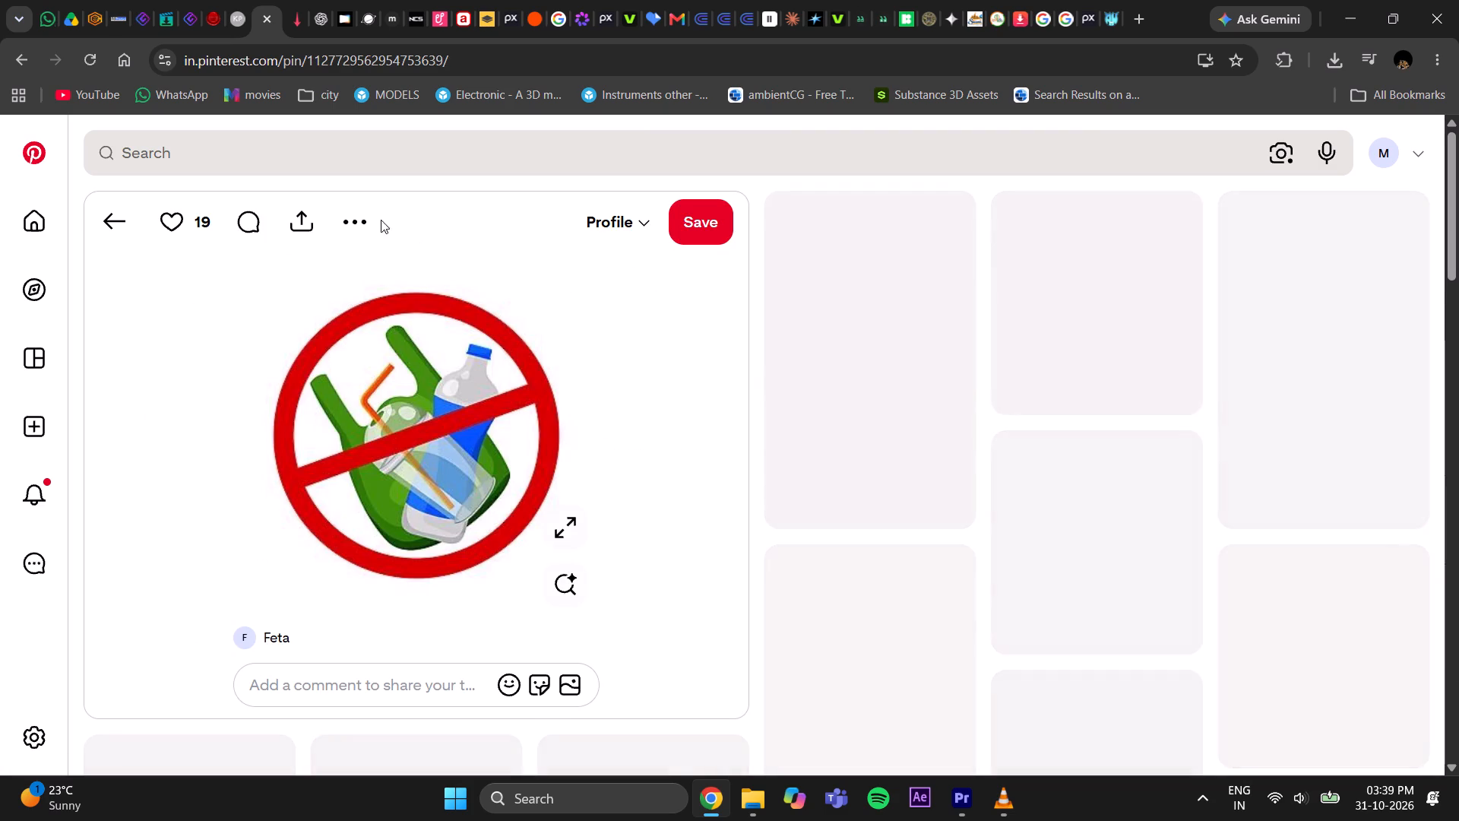
{"action": "left_click", "coordinate": [348, 223]}
{"action": "left_click", "coordinate": [356, 279]}
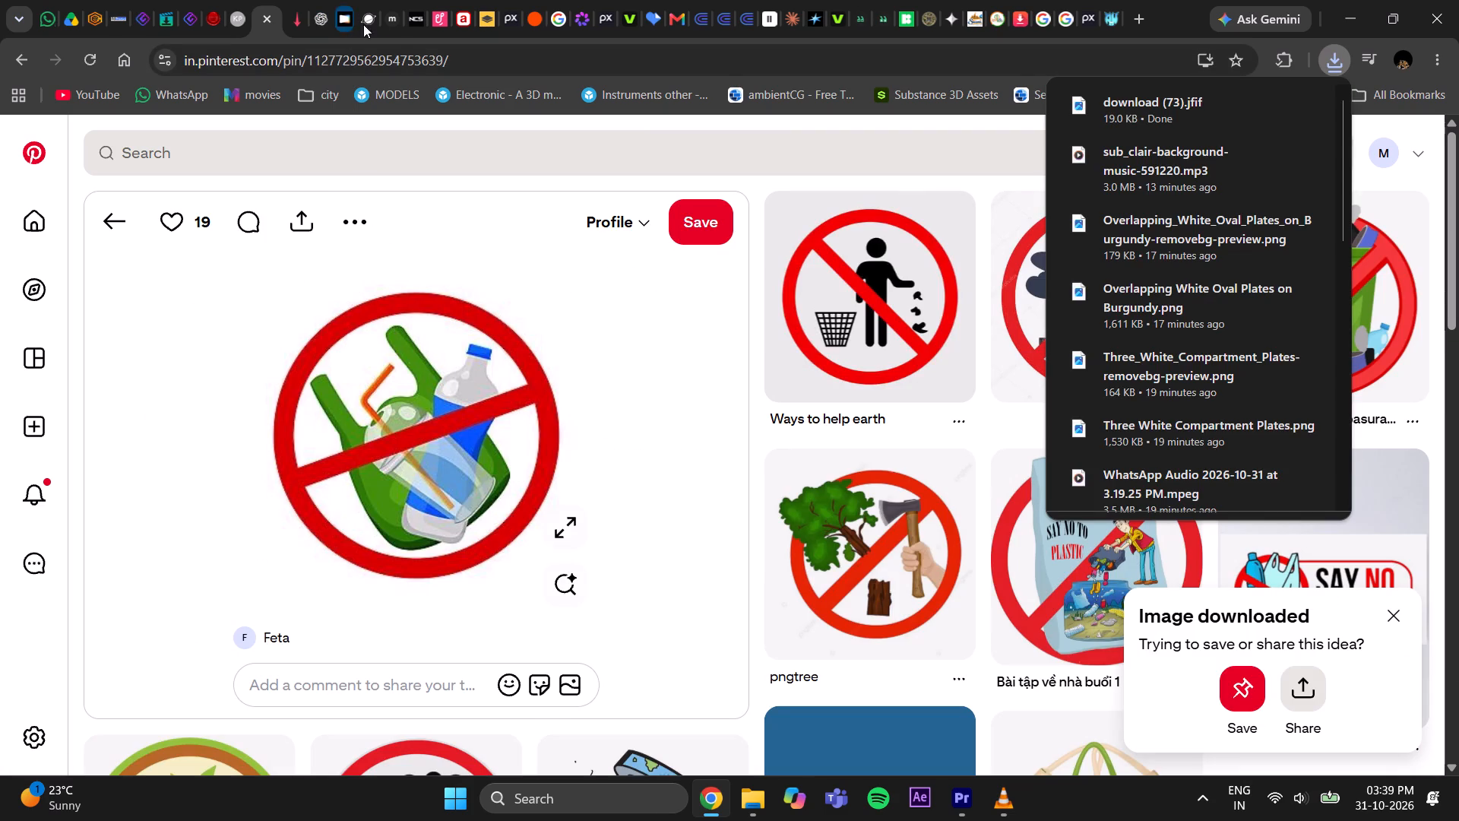
Replace the plates image in remove.bg with download (73).jfif, remove its background and download the preview version.
{"action": "left_click", "coordinate": [481, 13]}
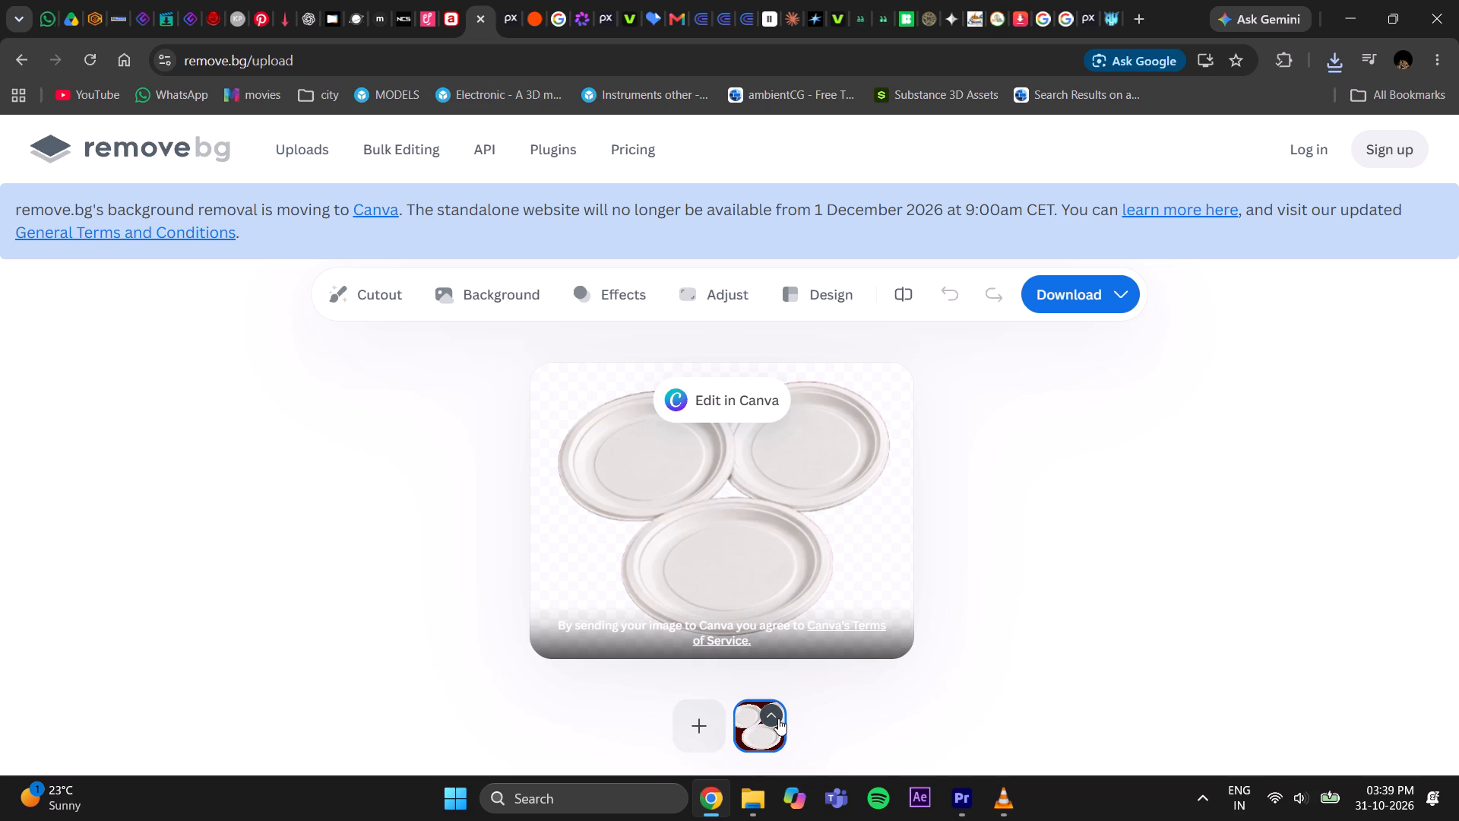
{"action": "left_click", "coordinate": [777, 718]}
{"action": "left_click", "coordinate": [774, 662]}
{"action": "left_click", "coordinate": [740, 461]}
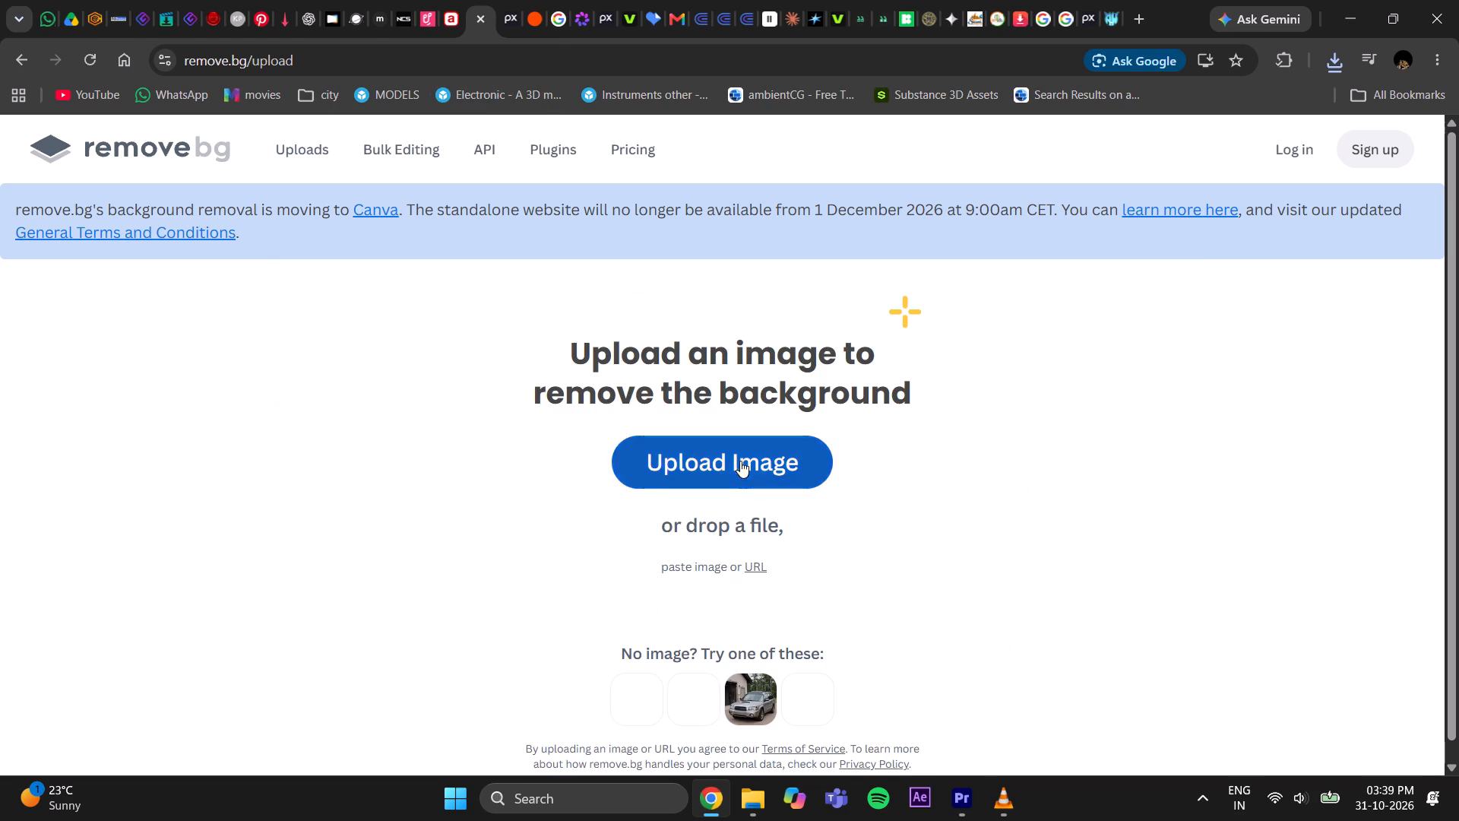
{"action": "left_click", "coordinate": [249, 275]}
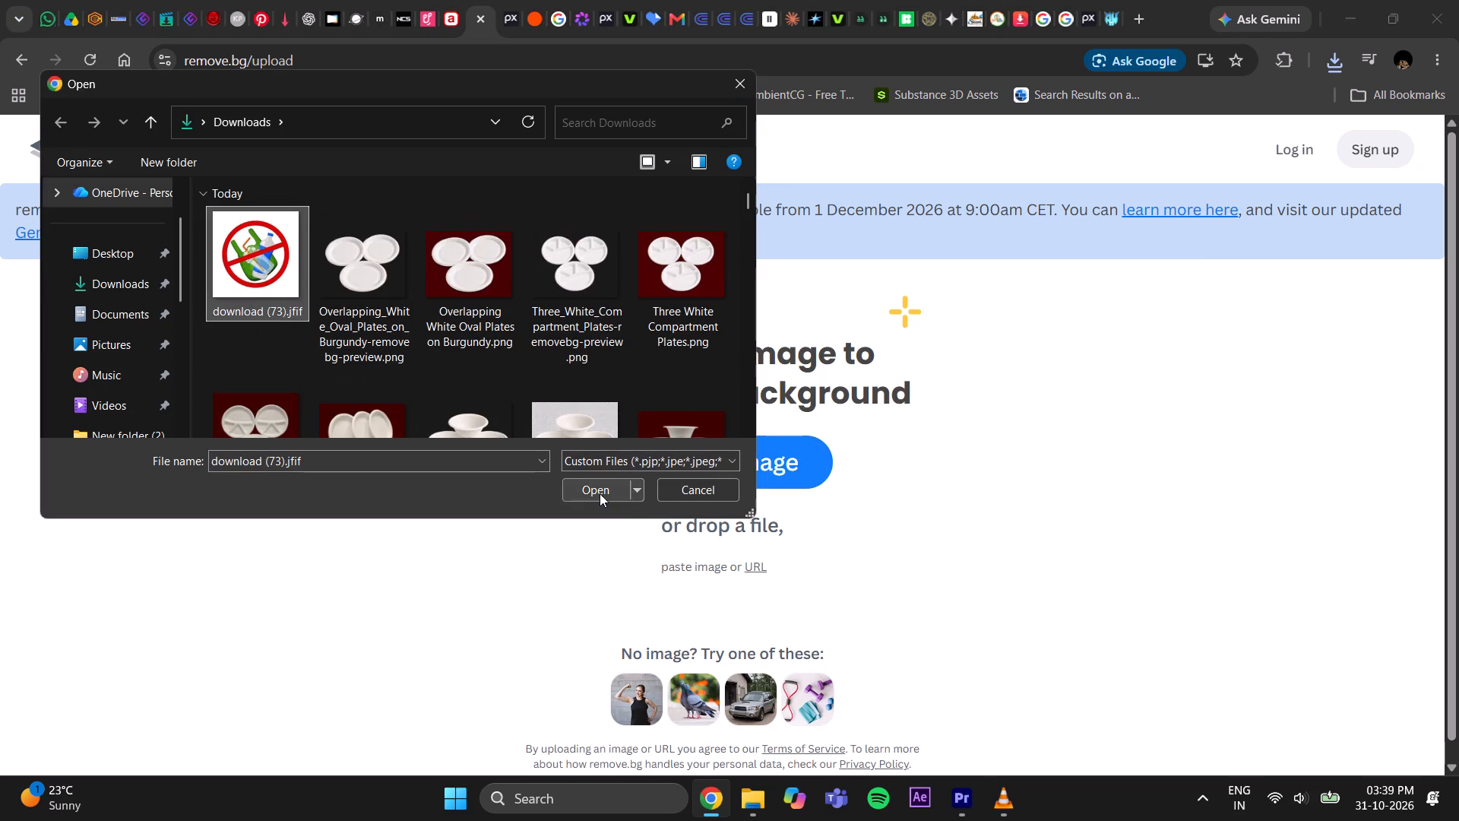
{"action": "left_click", "coordinate": [600, 493]}
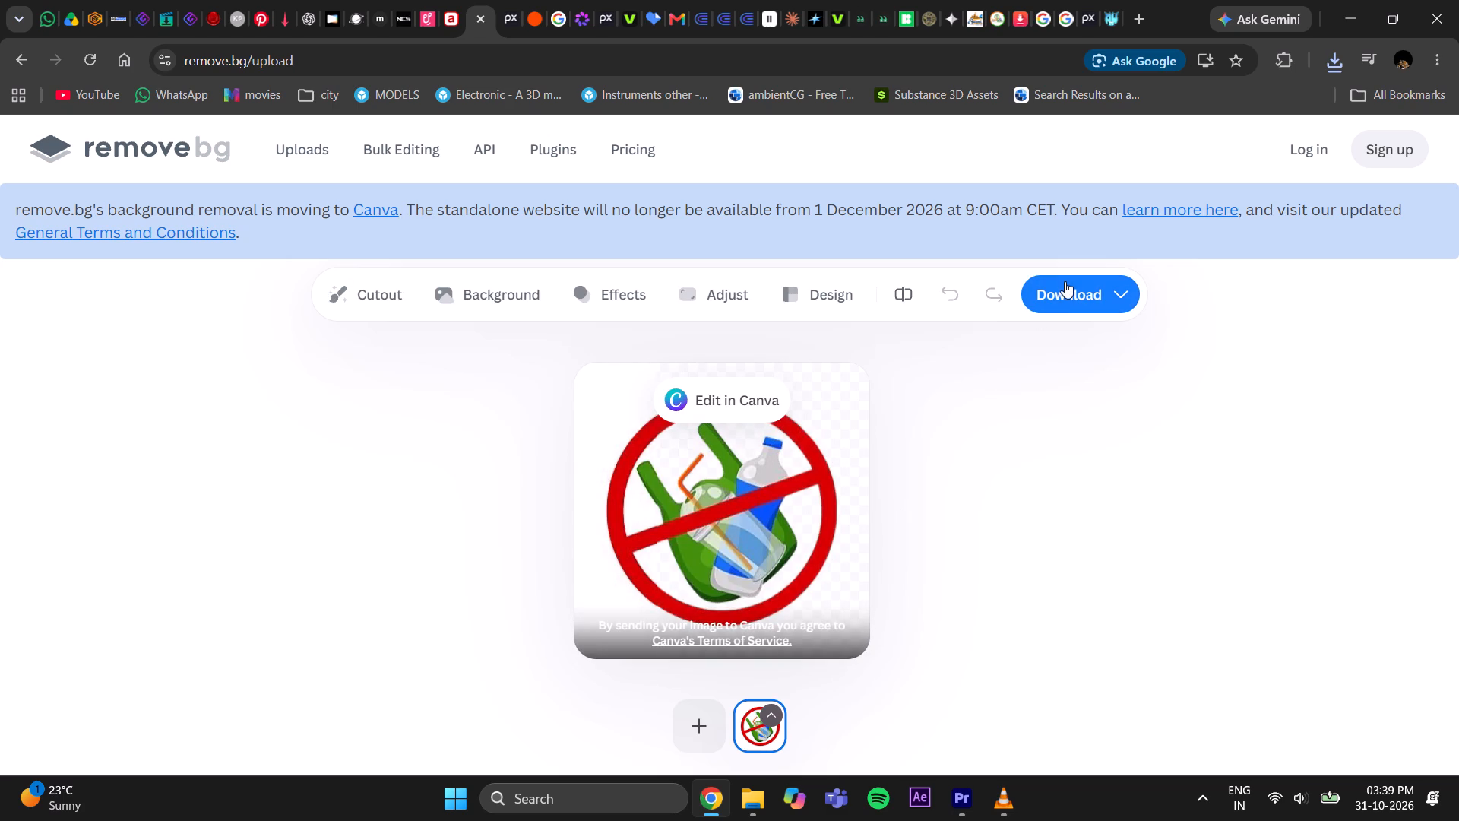
{"action": "left_click", "coordinate": [1064, 287]}
{"action": "left_click", "coordinate": [1071, 337]}
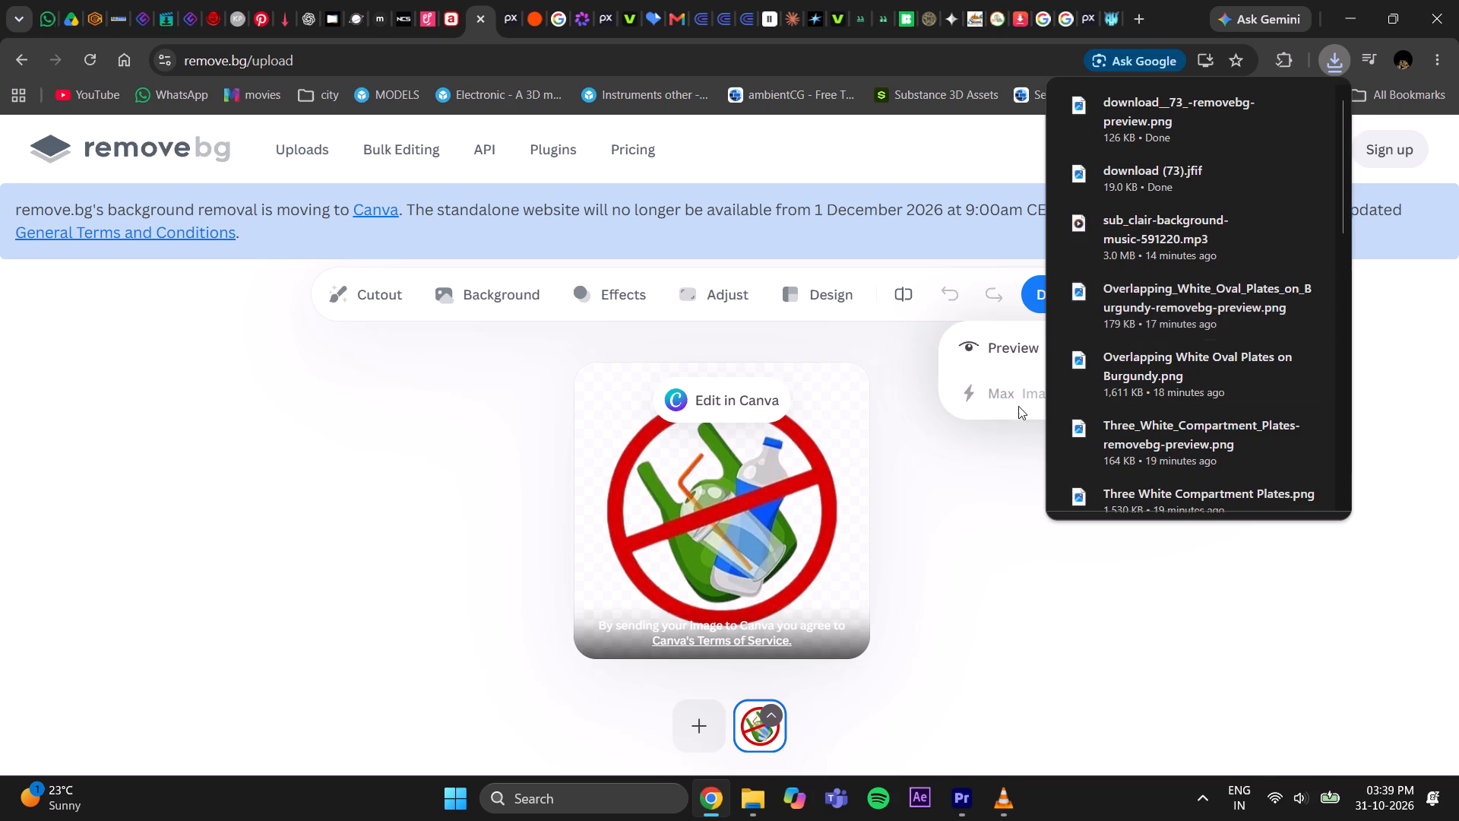
{"action": "left_click", "coordinate": [966, 525]}
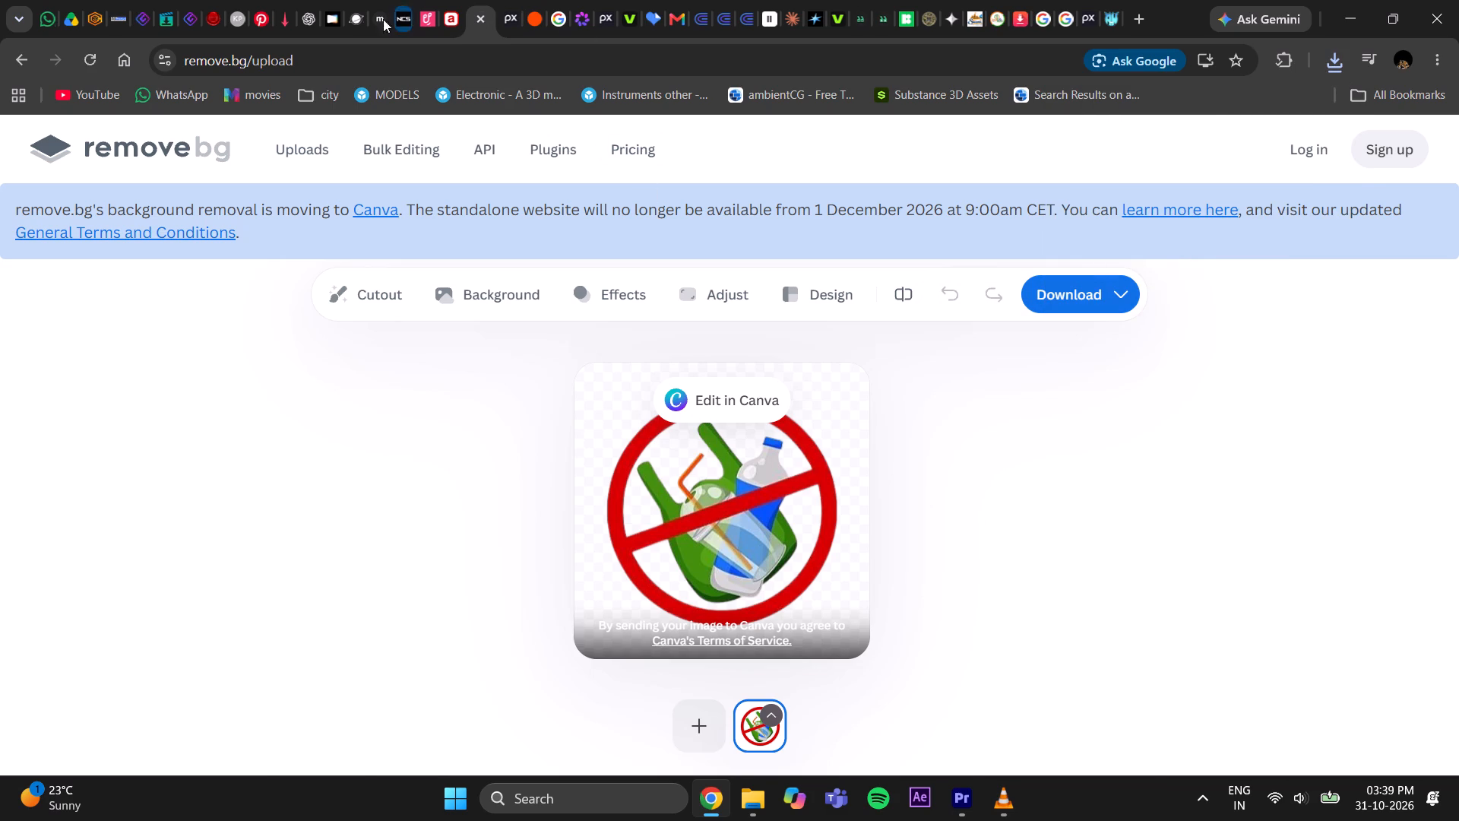
{"action": "left_click", "coordinate": [272, 21]}
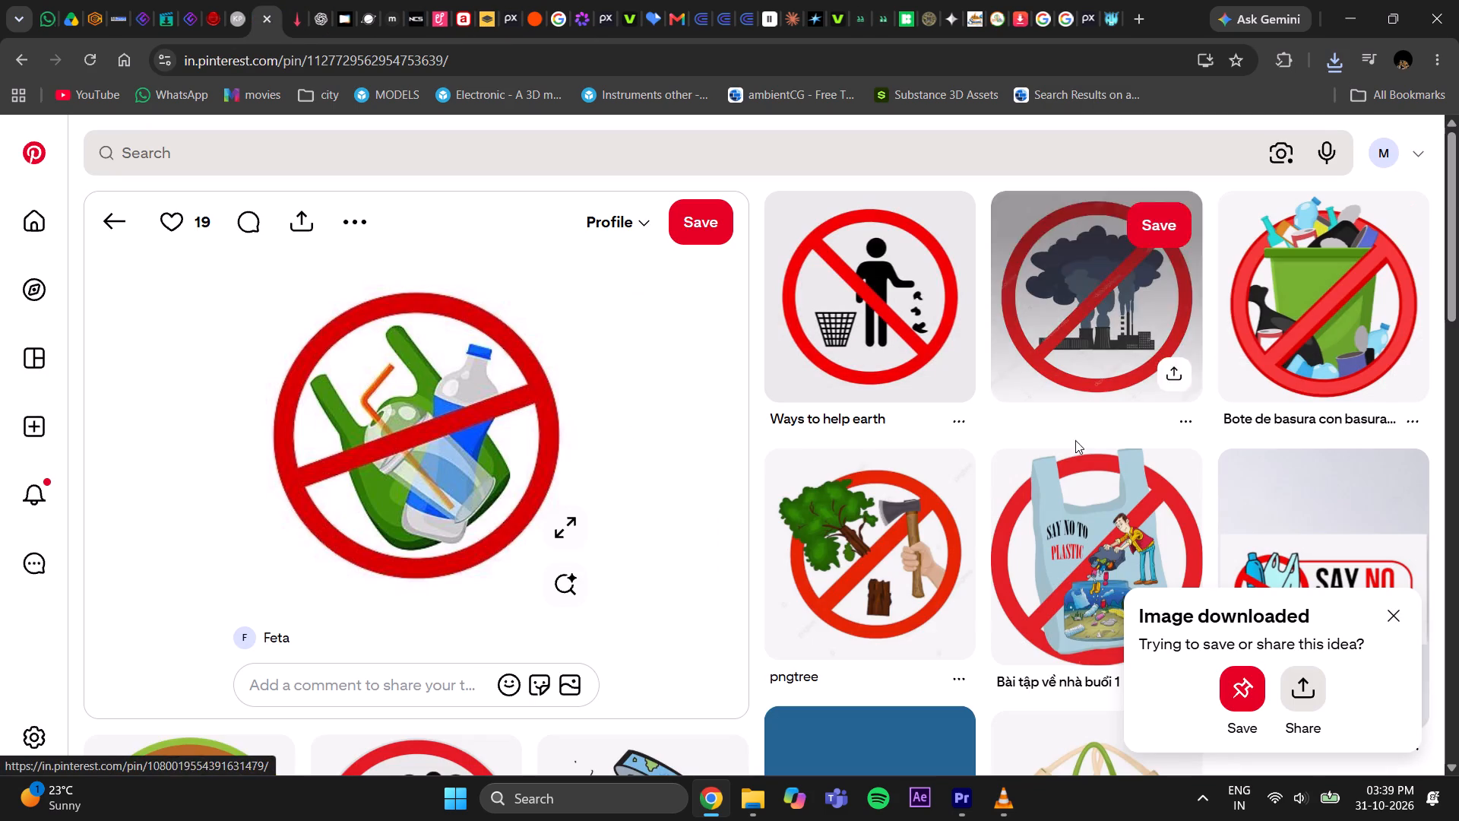
{"action": "left_click", "coordinate": [17, 65]}
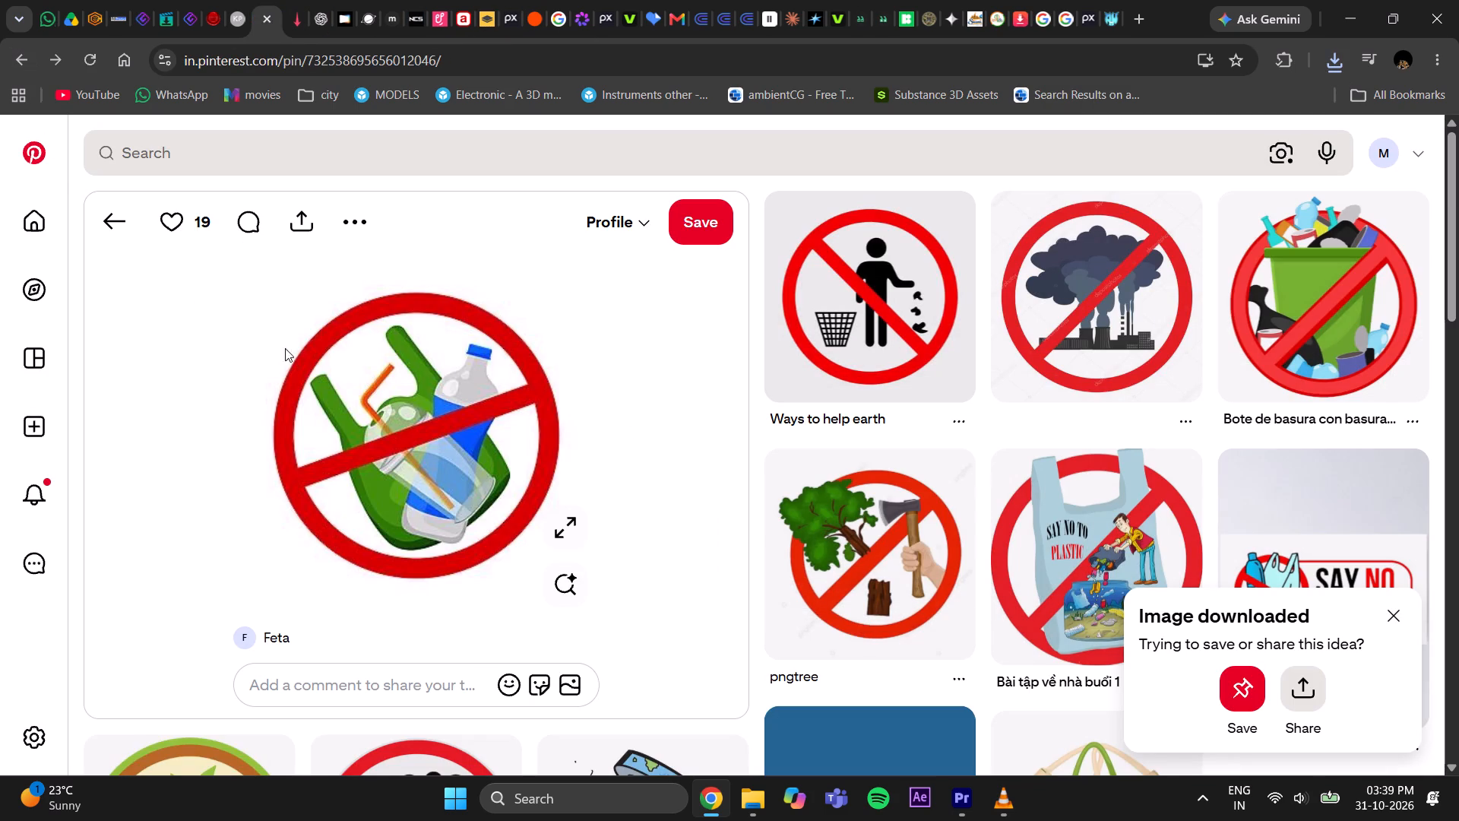
{"action": "scroll", "coordinate": [636, 468], "scroll_direction": "down", "scroll_amount": 2}
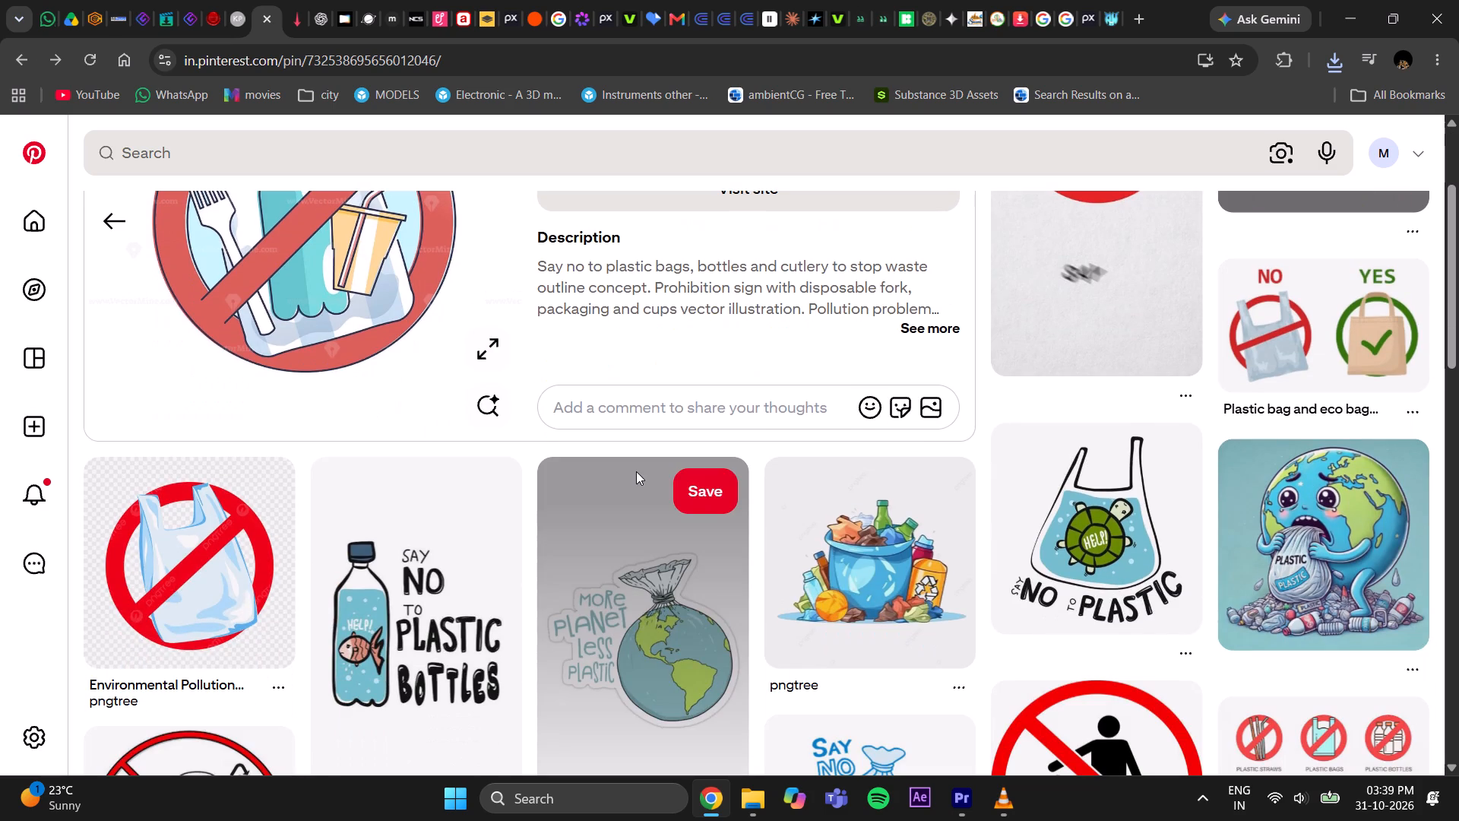
{"action": "scroll", "coordinate": [636, 471], "scroll_direction": "down", "scroll_amount": 2}
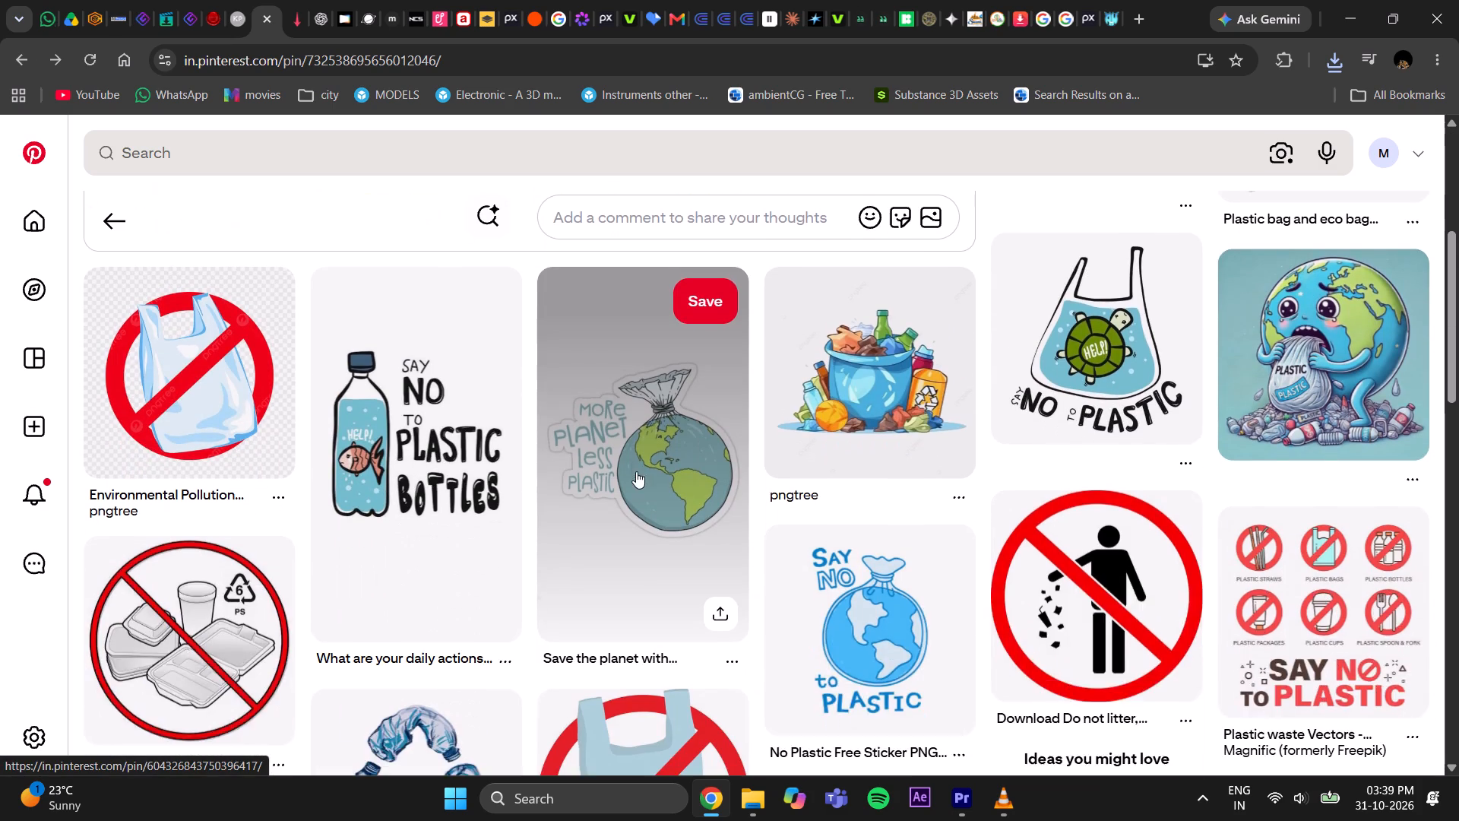
{"action": "scroll", "coordinate": [636, 471], "scroll_direction": "down", "scroll_amount": 1}
{"action": "left_click", "coordinate": [194, 542]}
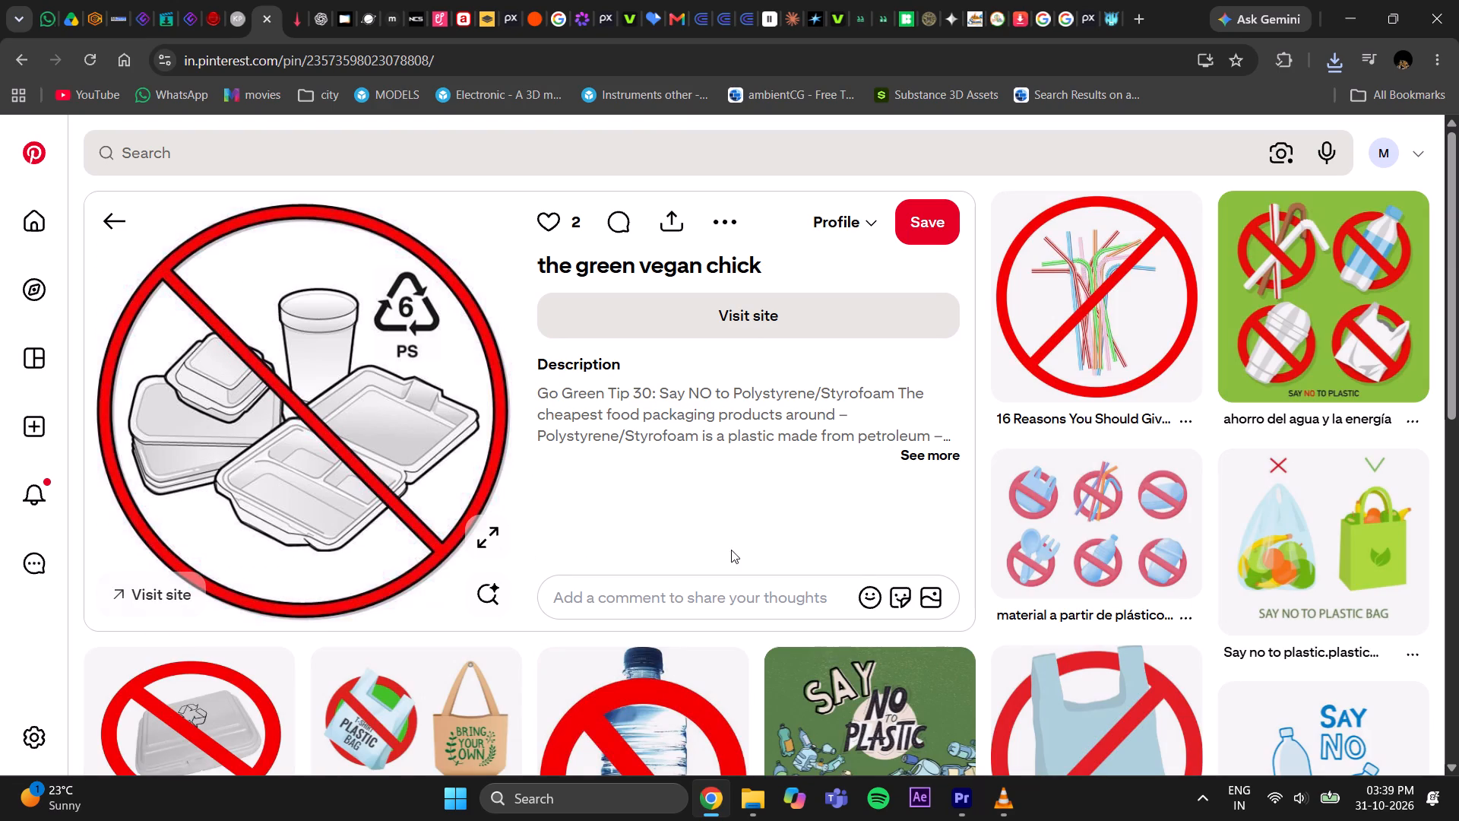
{"action": "scroll", "coordinate": [677, 519], "scroll_direction": "down", "scroll_amount": 1}
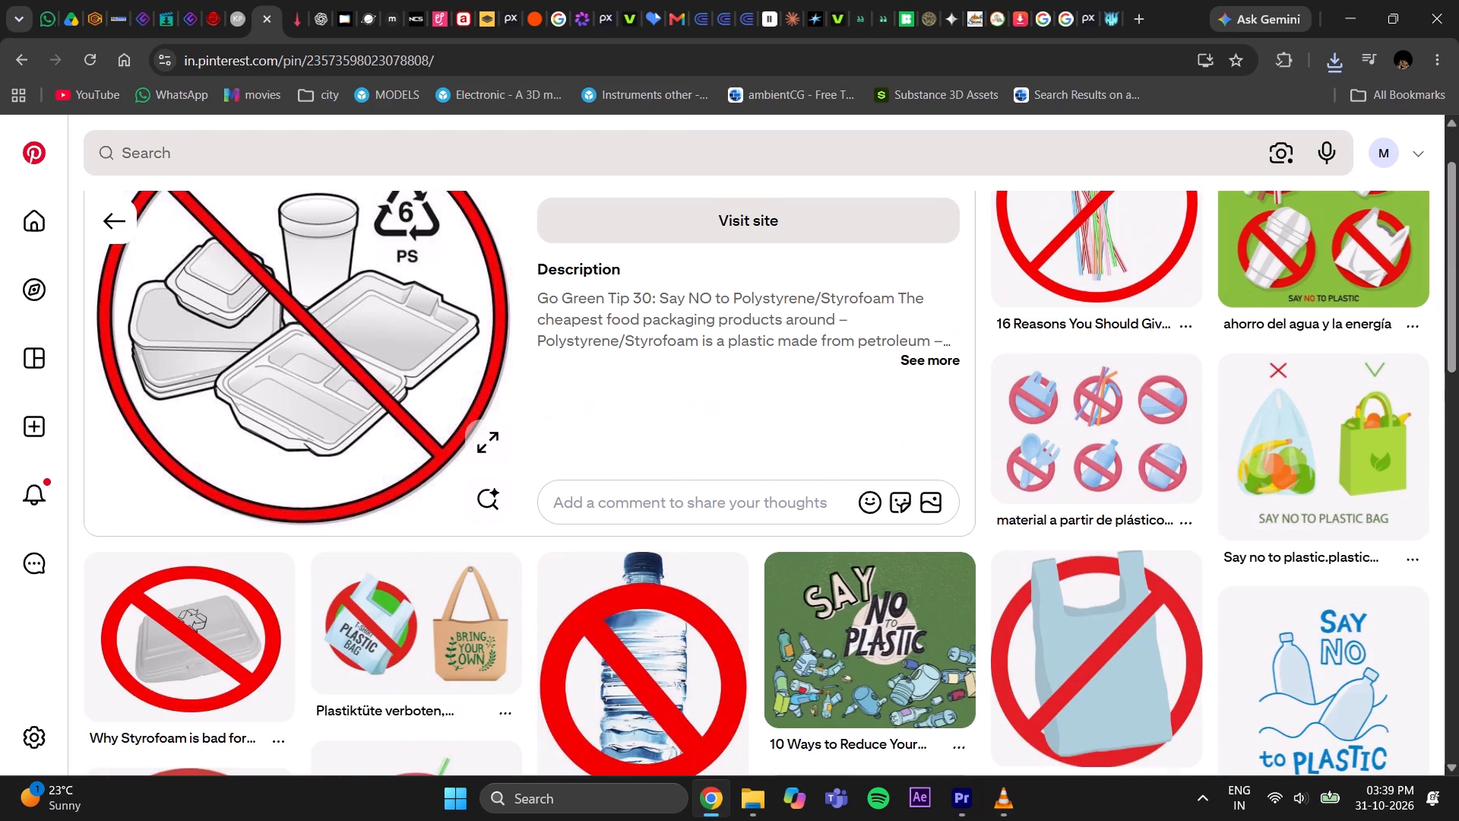
{"action": "scroll", "coordinate": [677, 519], "scroll_direction": "down", "scroll_amount": 1}
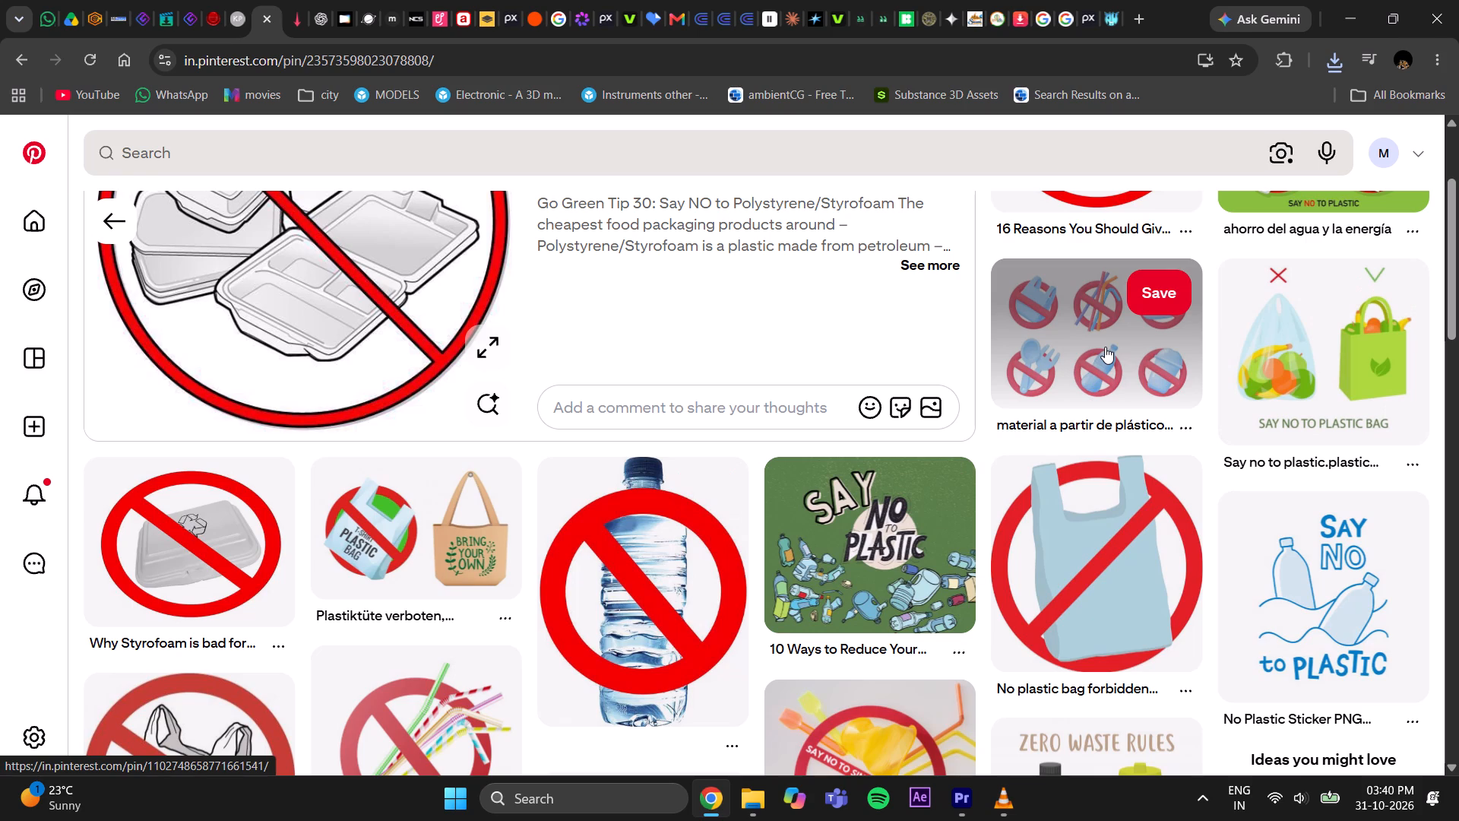
{"action": "left_click", "coordinate": [875, 568]}
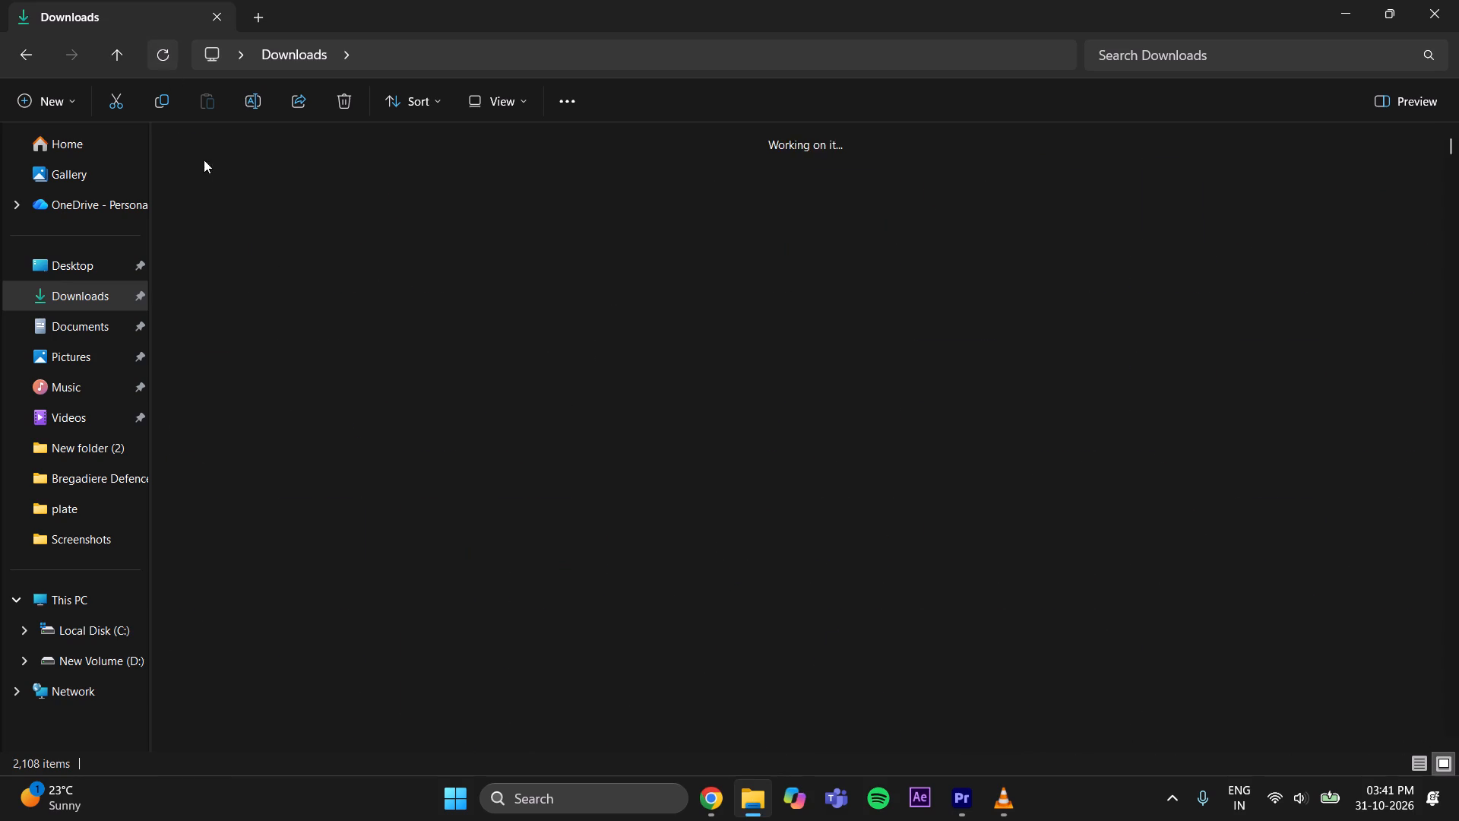
{"action": "left_click", "coordinate": [219, 206]}
{"action": "left_click_drag", "start_coordinate": [210, 225], "coordinate": [748, 518]}
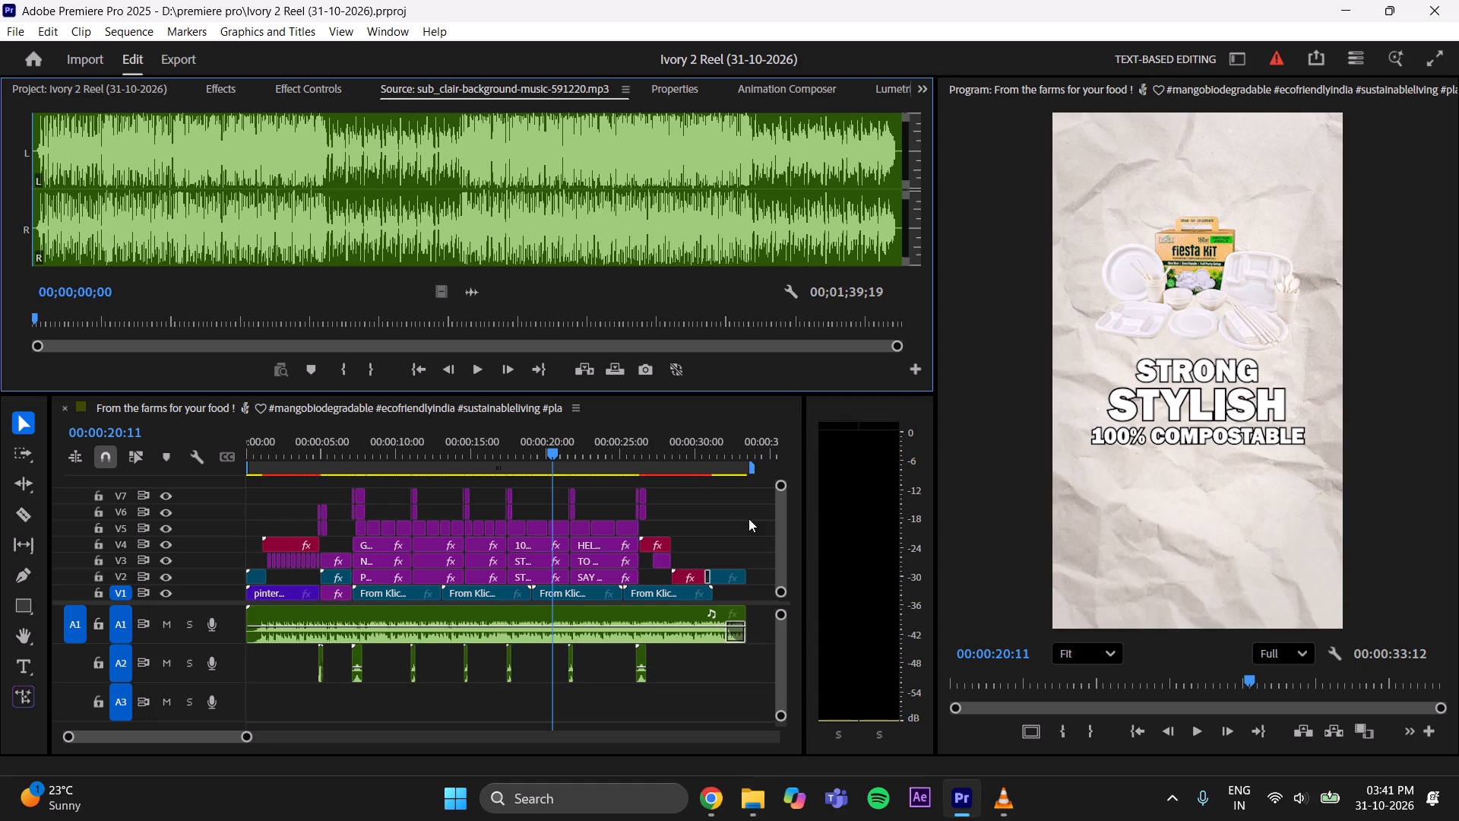
{"action": "left_click_drag", "start_coordinate": [748, 518], "coordinate": [491, 229]}
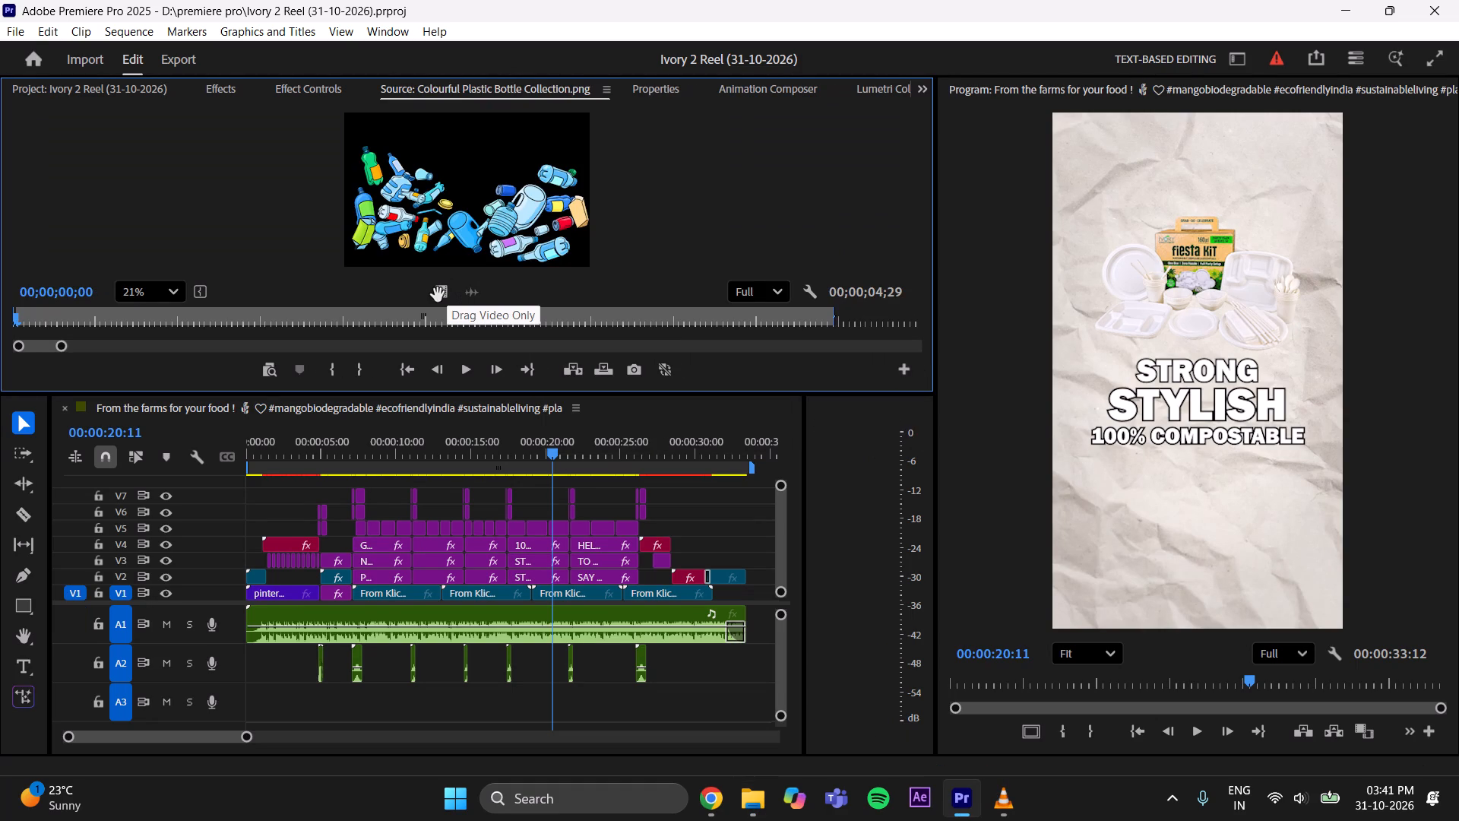
Move the clips on V2 and above, from the first paper-background section to the reel's end, up one track to free V2.
{"action": "left_click_drag", "start_coordinate": [784, 481], "coordinate": [785, 476]}
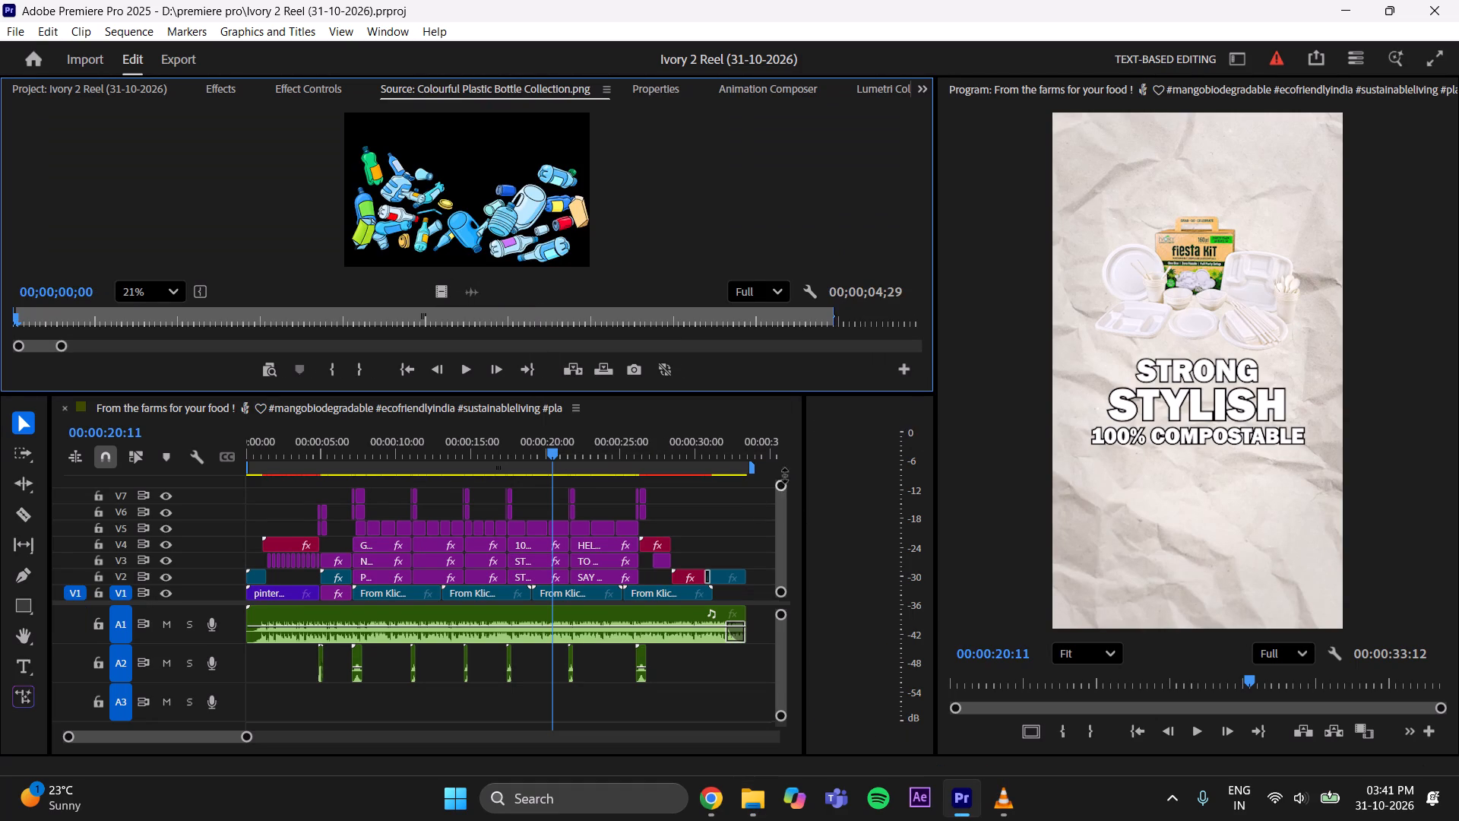
{"action": "left_click_drag", "start_coordinate": [785, 476], "coordinate": [786, 455]}
{"action": "left_click_drag", "start_coordinate": [248, 739], "coordinate": [271, 729]}
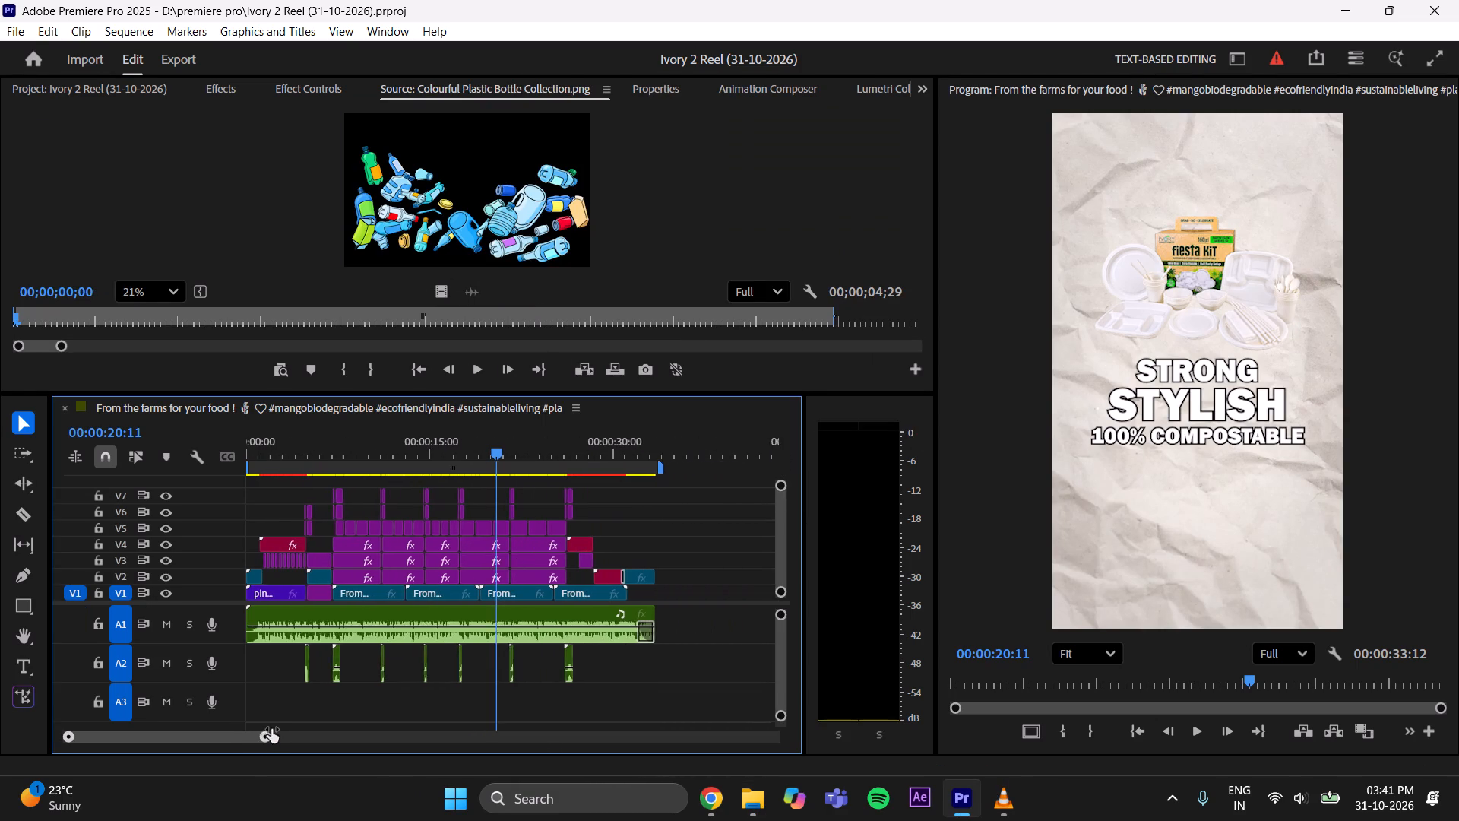
{"action": "left_click_drag", "start_coordinate": [271, 729], "coordinate": [277, 726]}
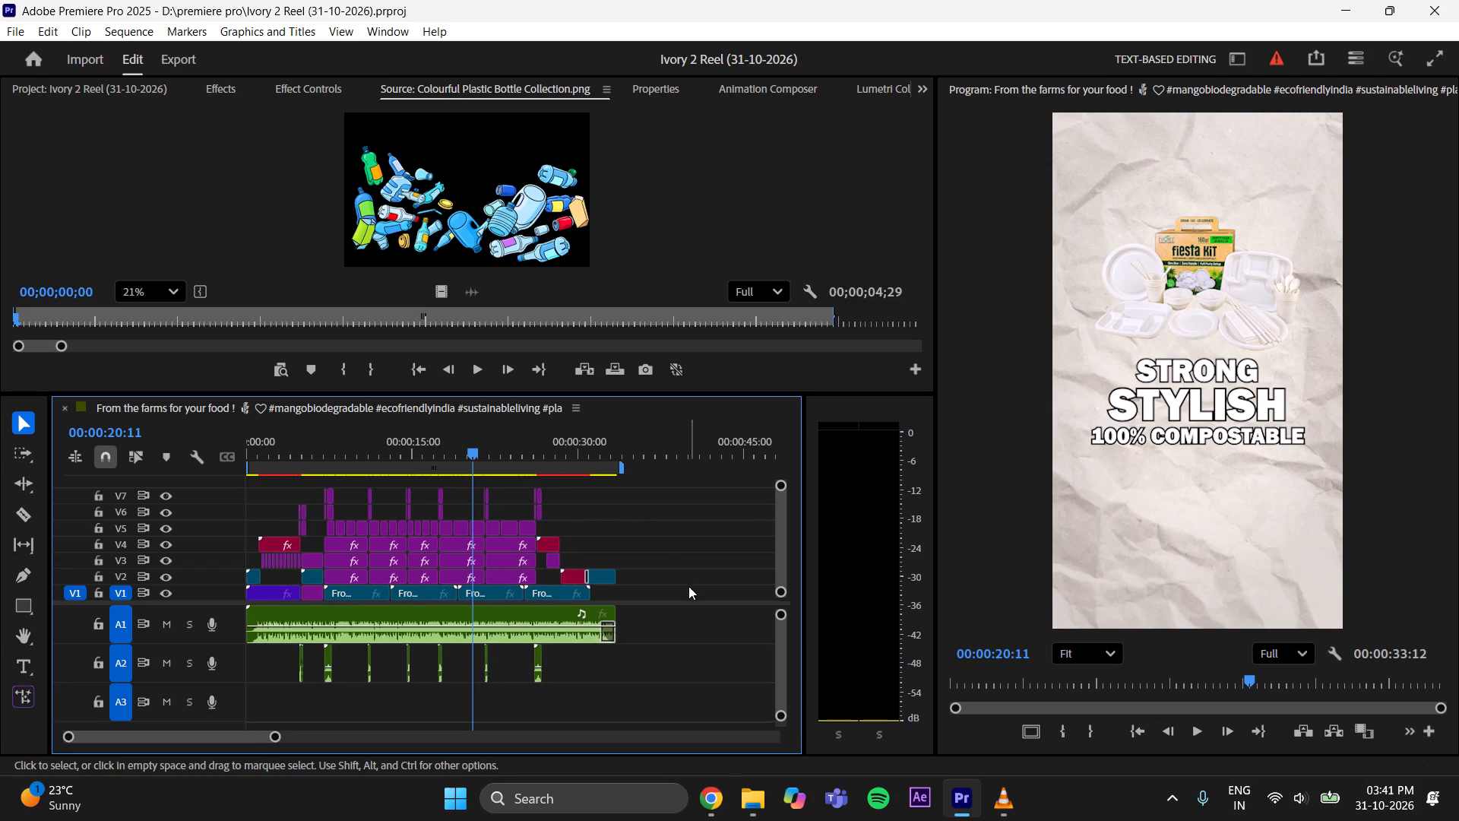
{"action": "left_click_drag", "start_coordinate": [675, 592], "coordinate": [622, 591]}
{"action": "left_click_drag", "start_coordinate": [645, 577], "coordinate": [326, 579]}
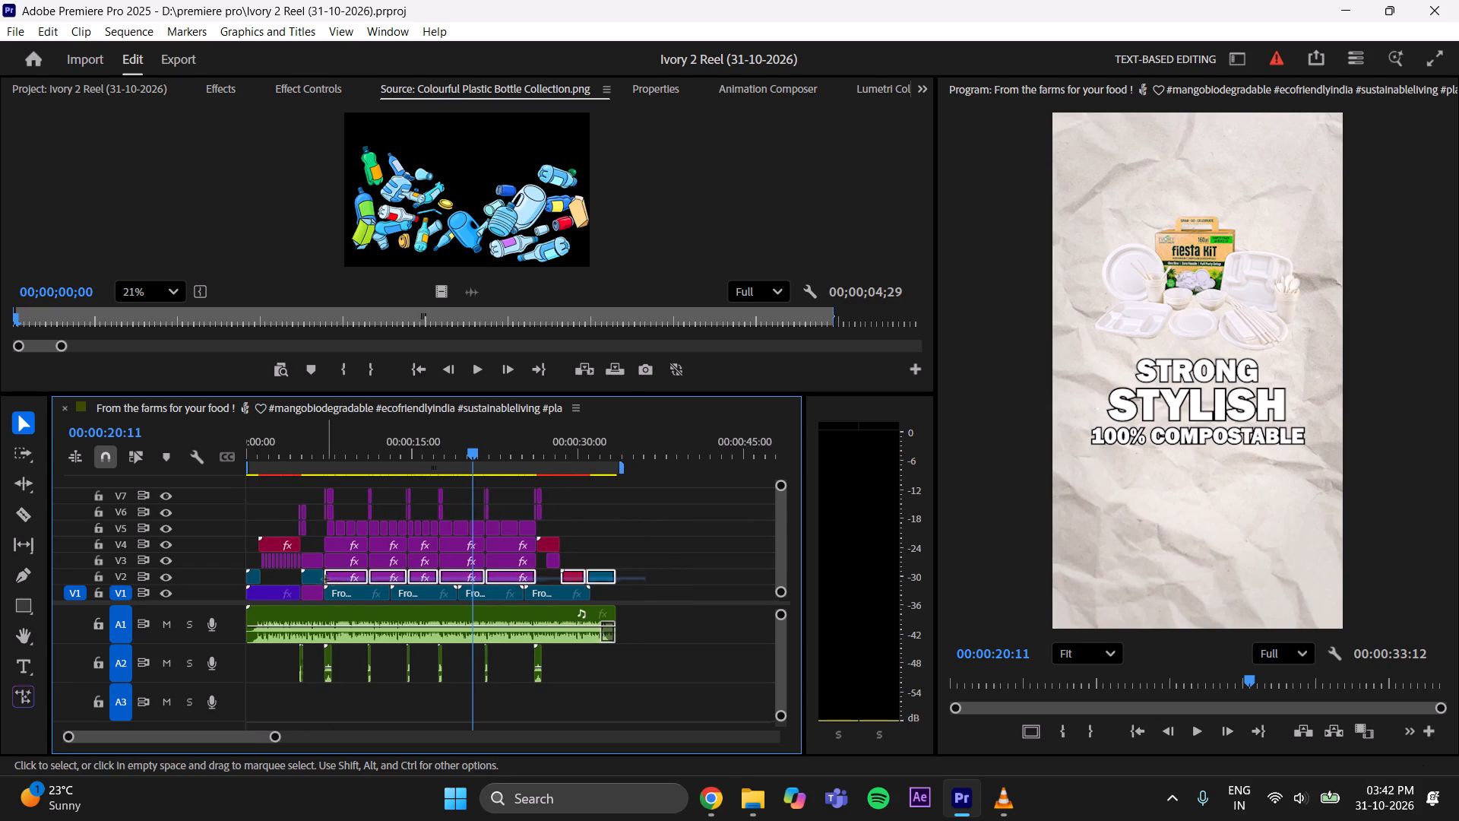
{"action": "left_click_drag", "start_coordinate": [326, 579], "coordinate": [308, 550]}
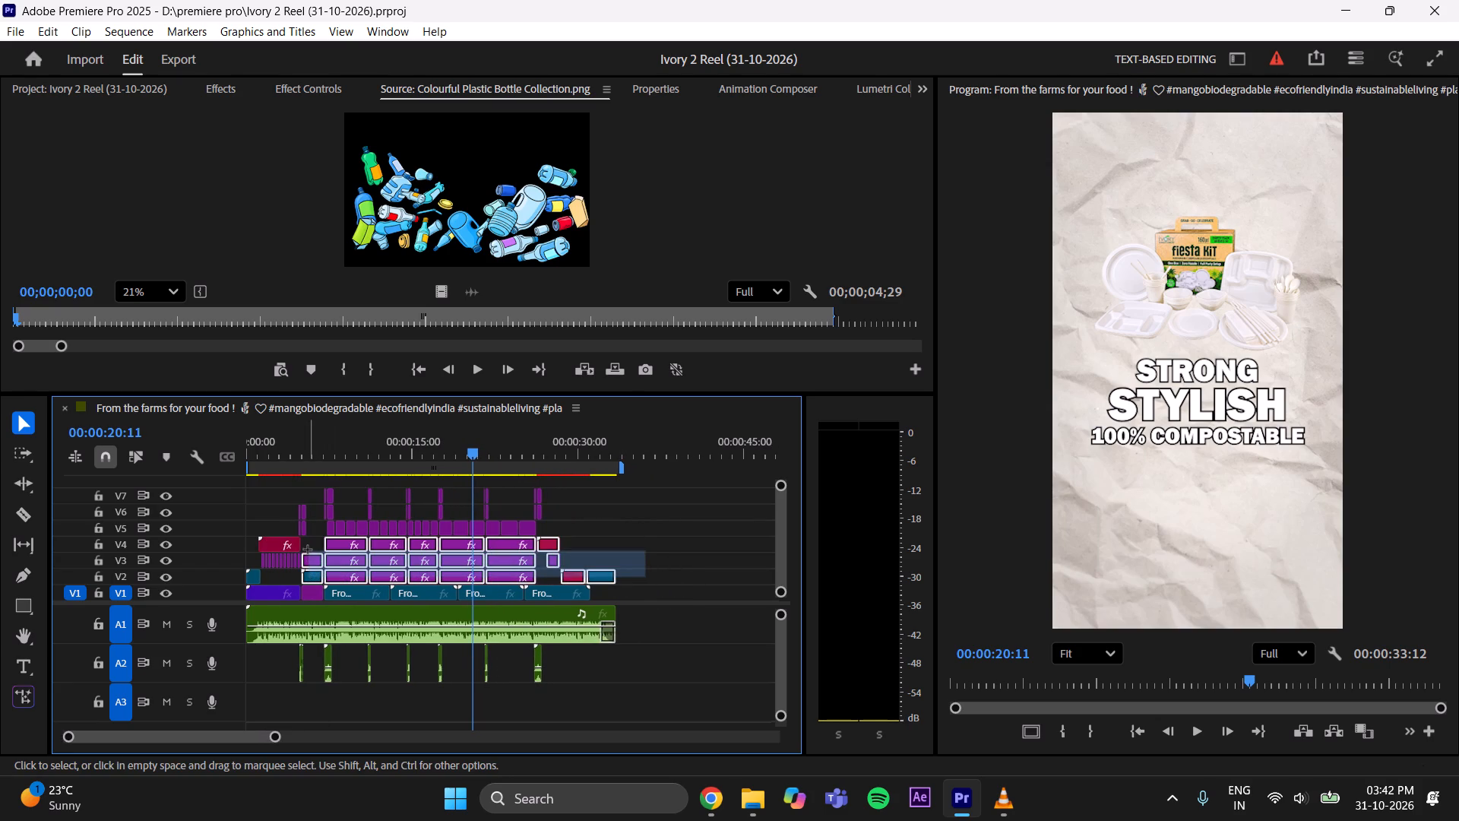
{"action": "left_click_drag", "start_coordinate": [308, 550], "coordinate": [315, 483]}
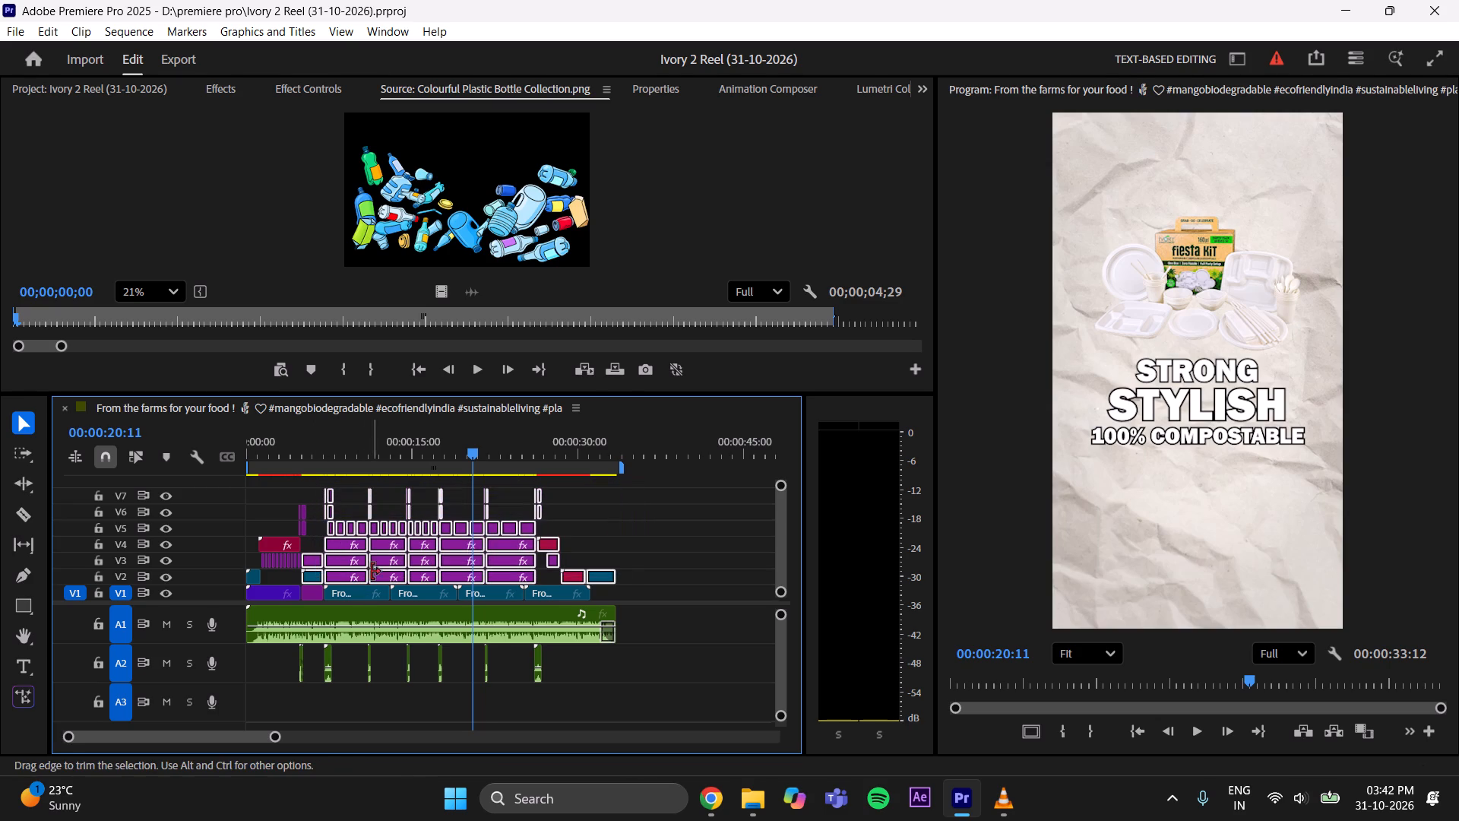
{"action": "left_click_drag", "start_coordinate": [380, 576], "coordinate": [380, 566]}
{"action": "left_click", "coordinate": [637, 535]}
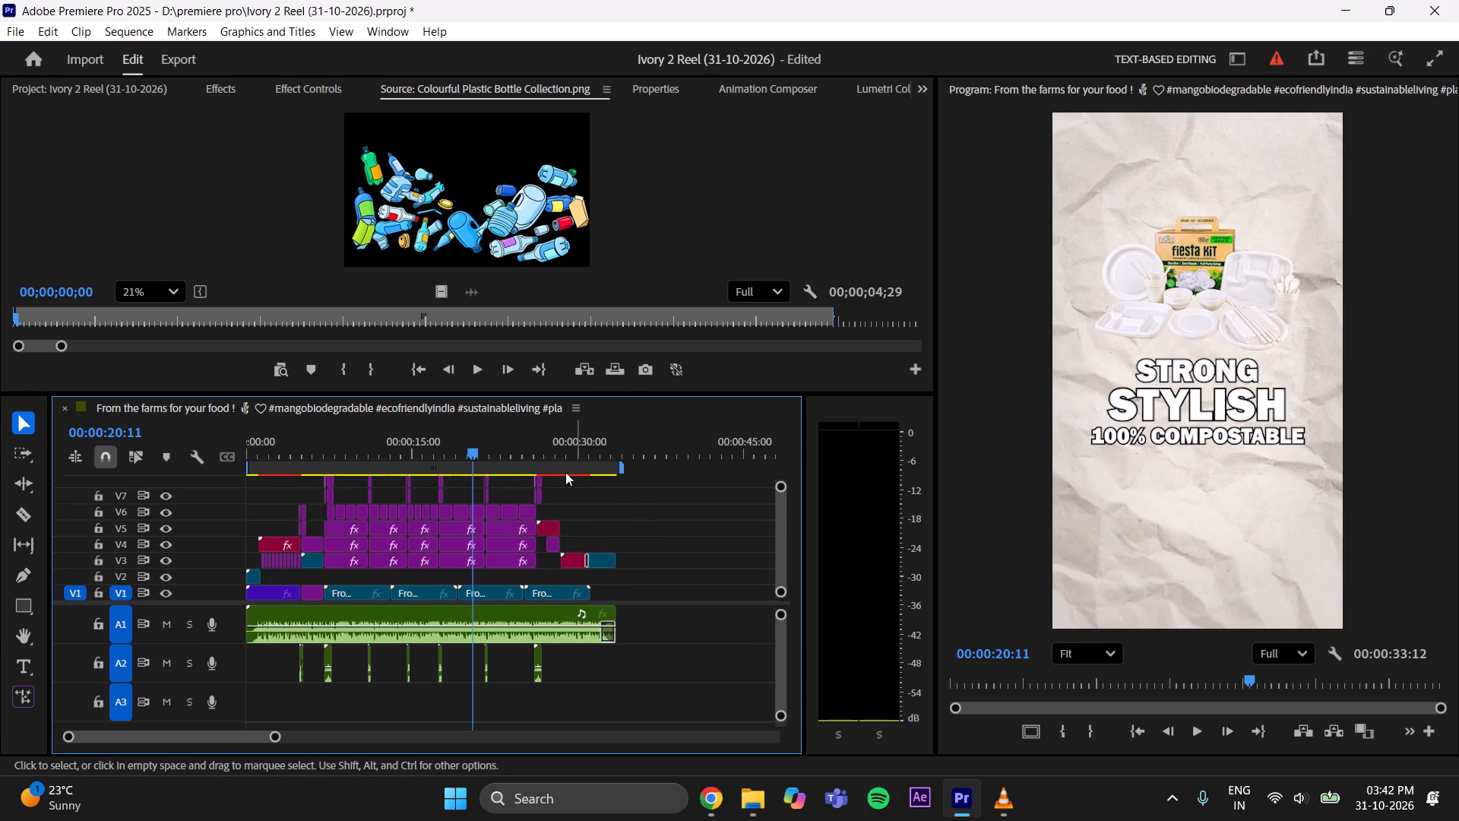
Place Colourful Plastic Bottle Collection.png on V2 and trim it to span the caption section from about 7 to 26 seconds.
{"action": "left_click_drag", "start_coordinate": [441, 294], "coordinate": [332, 575]}
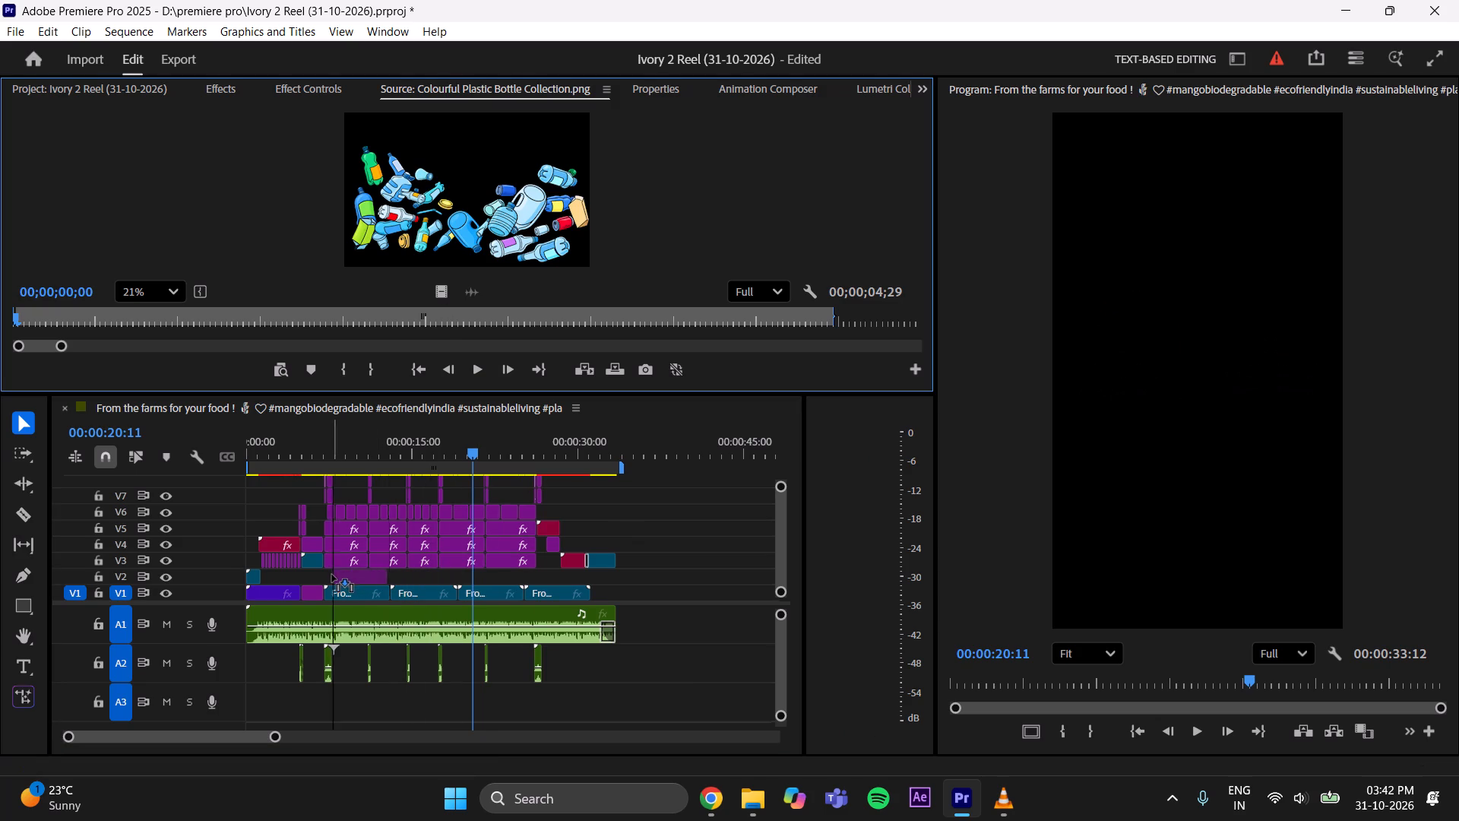
{"action": "left_click_drag", "start_coordinate": [332, 575], "coordinate": [305, 575]}
{"action": "left_click_drag", "start_coordinate": [321, 468], "coordinate": [315, 468]}
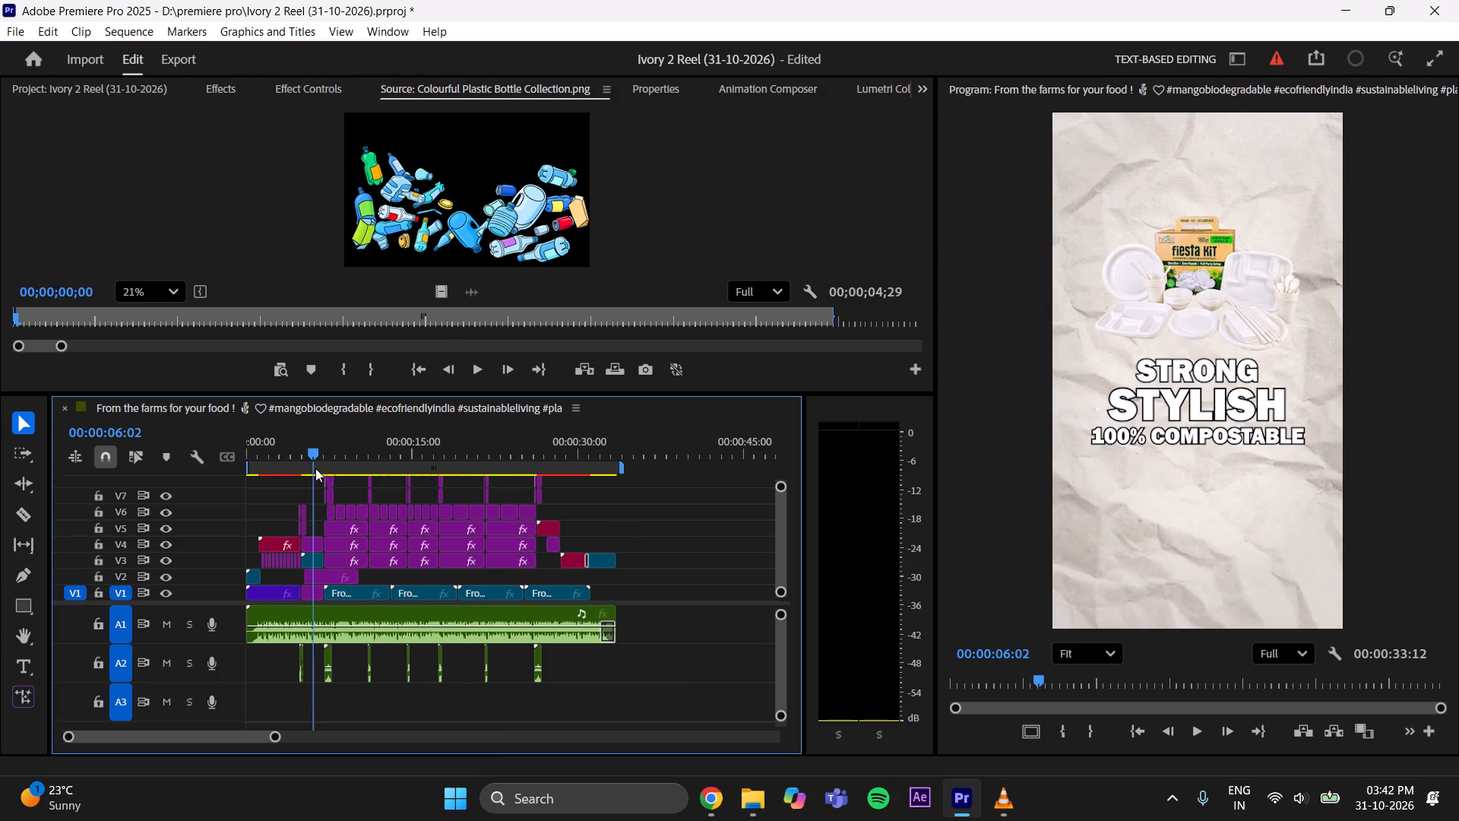
{"action": "left_click_drag", "start_coordinate": [315, 468], "coordinate": [340, 460]}
{"action": "left_click_drag", "start_coordinate": [305, 579], "coordinate": [326, 579]}
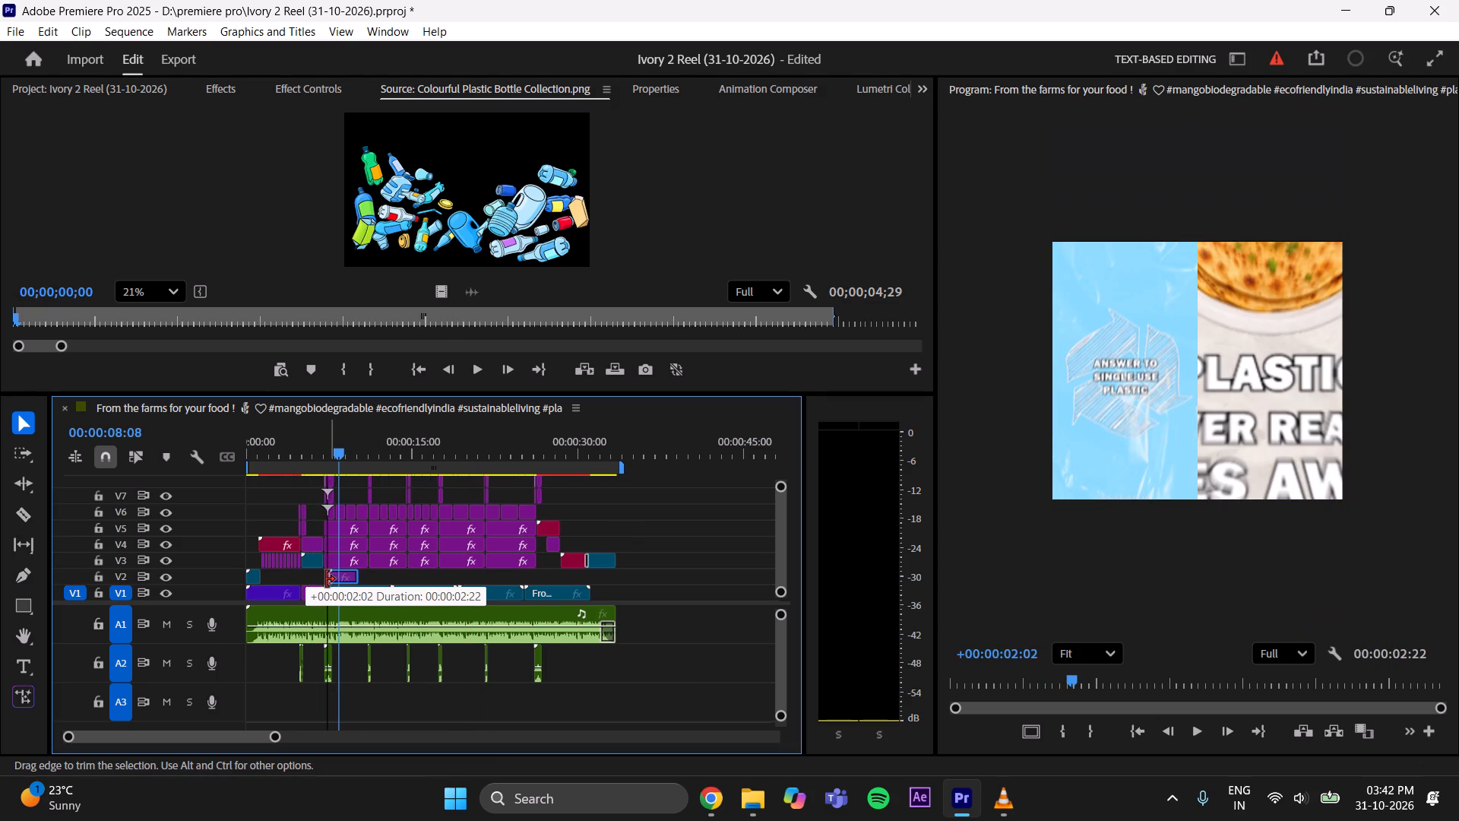
{"action": "left_click_drag", "start_coordinate": [326, 579], "coordinate": [324, 580]}
{"action": "left_click_drag", "start_coordinate": [356, 580], "coordinate": [523, 595]}
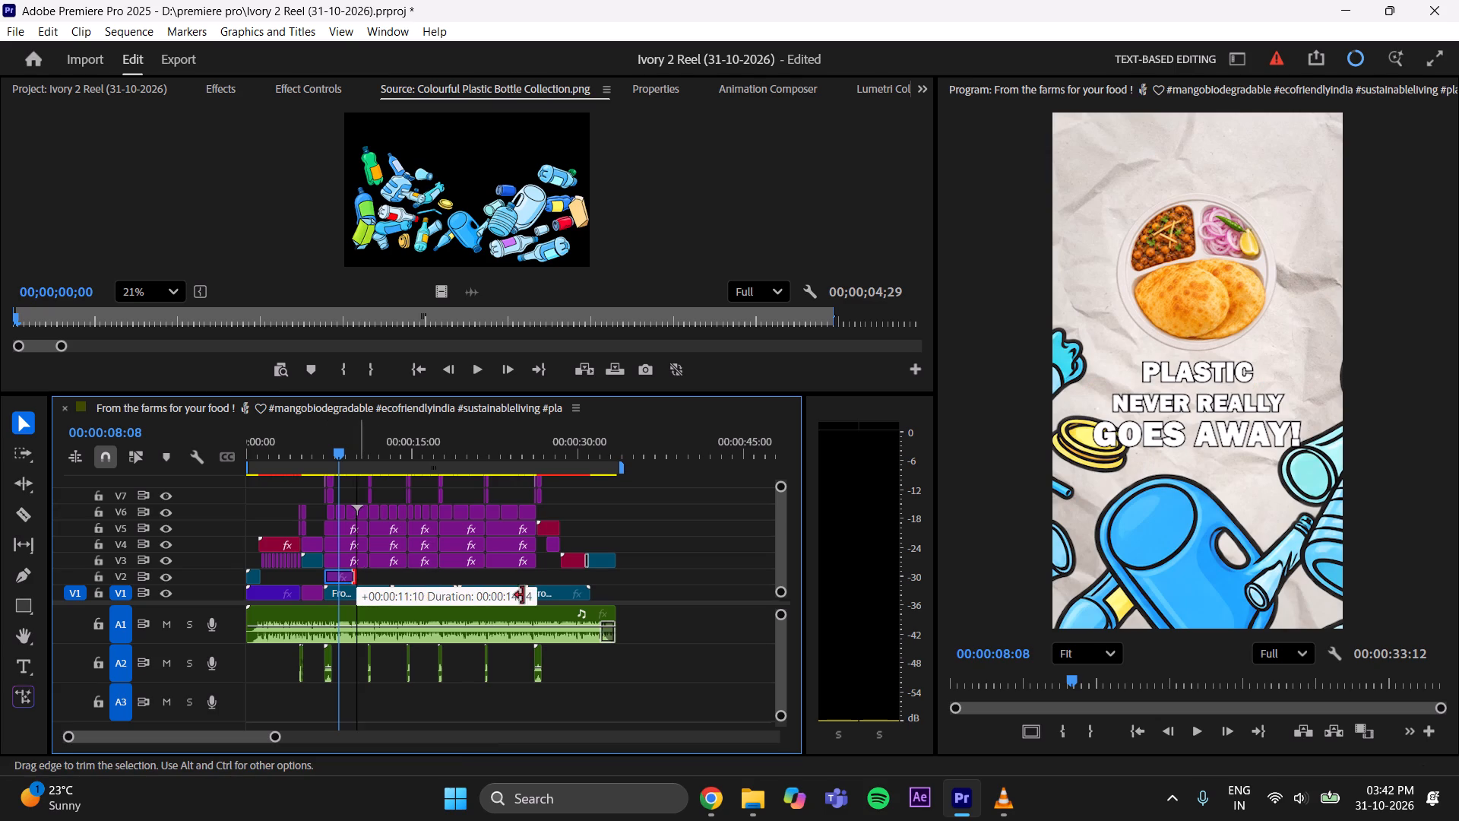
{"action": "left_click_drag", "start_coordinate": [523, 595], "coordinate": [533, 601]}
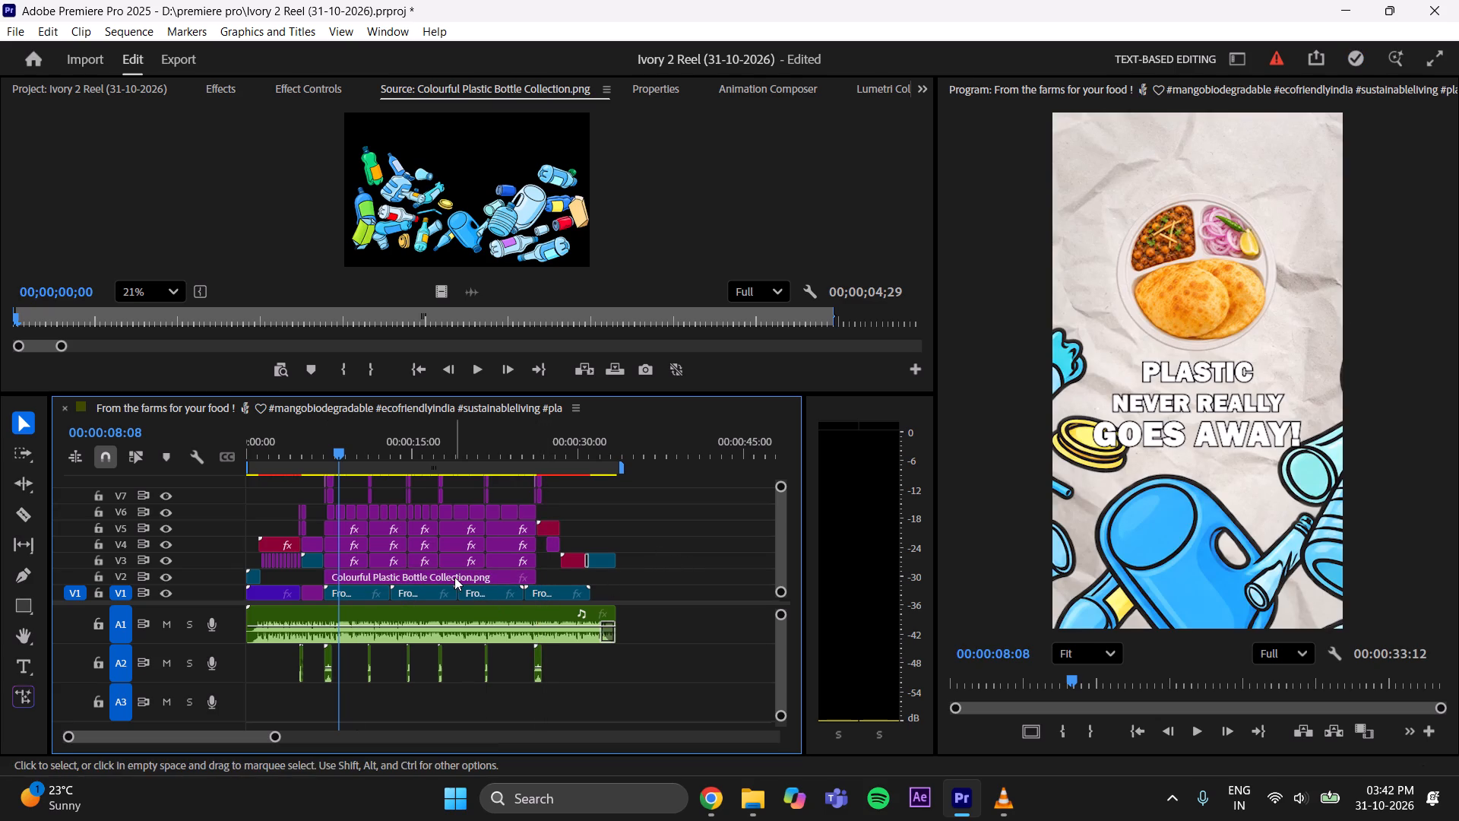
Scale the bottle image on V2 to 22, position it at 180, 530 below the caption text, and save the project.
{"action": "left_click", "coordinate": [454, 577]}
{"action": "left_click", "coordinate": [300, 91]}
{"action": "left_click_drag", "start_coordinate": [340, 211], "coordinate": [331, 213]}
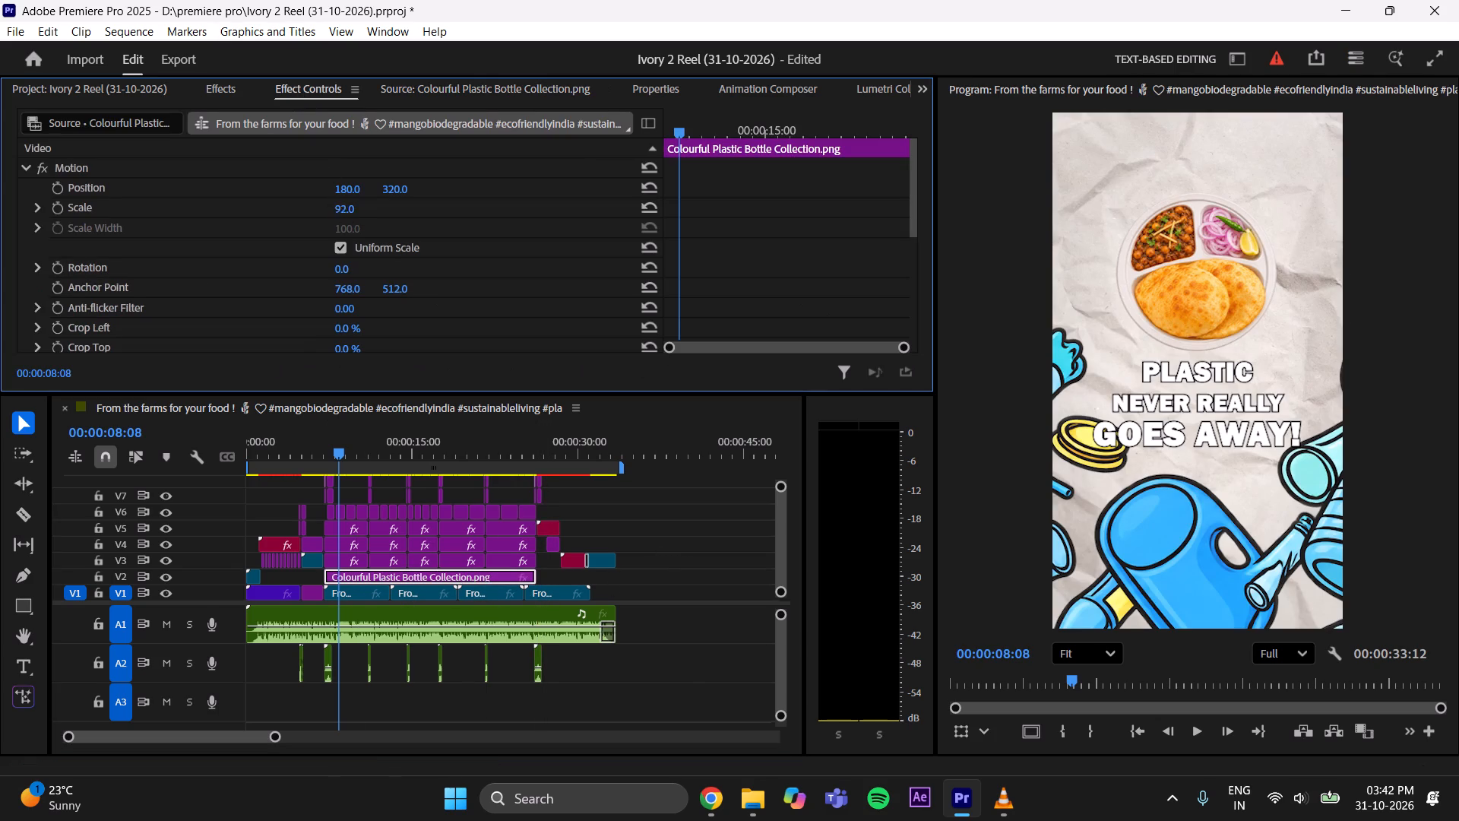
{"action": "left_click_drag", "start_coordinate": [331, 213], "coordinate": [277, 238]}
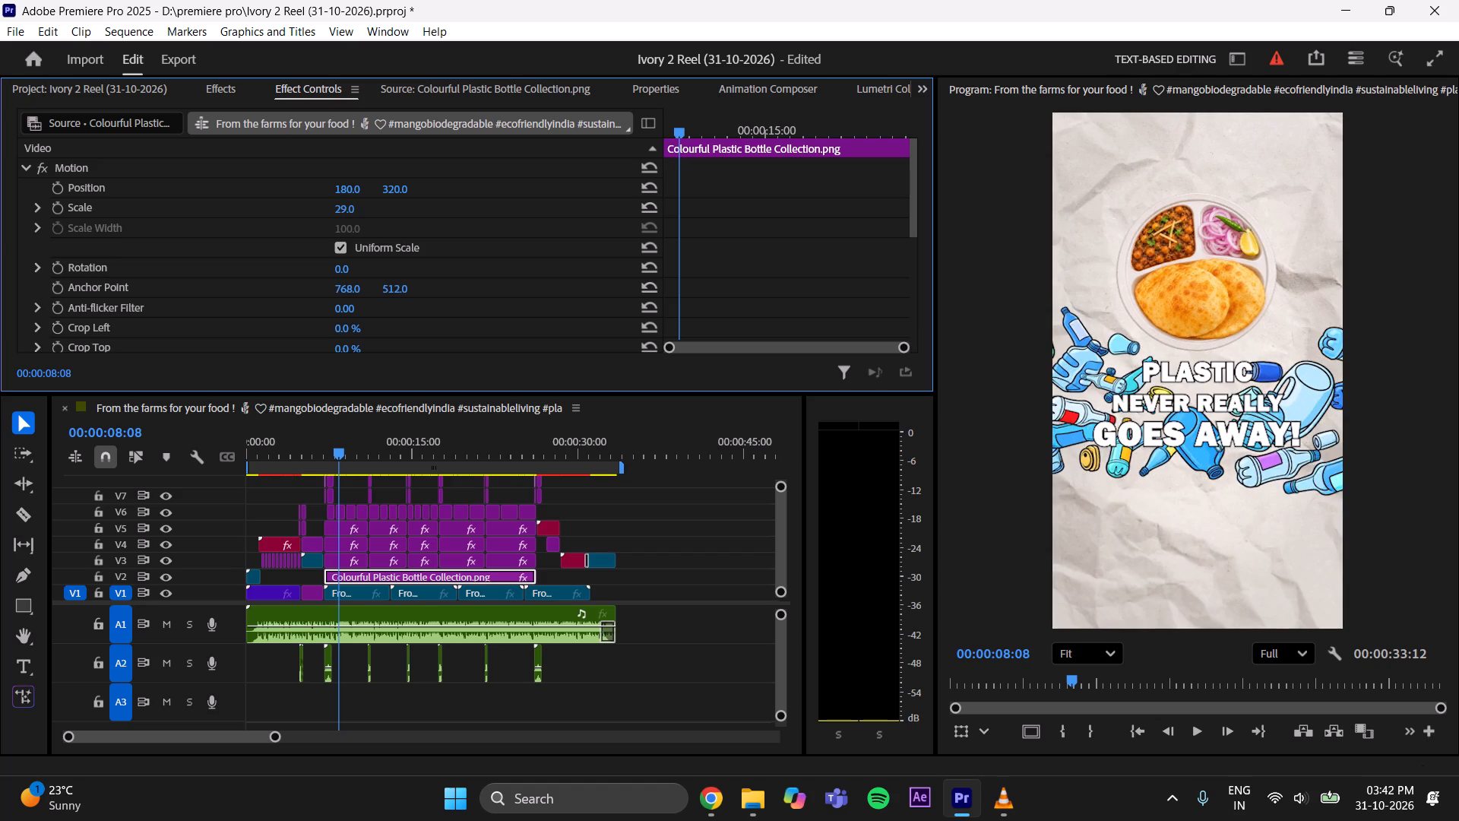
{"action": "left_click_drag", "start_coordinate": [277, 238], "coordinate": [275, 241]}
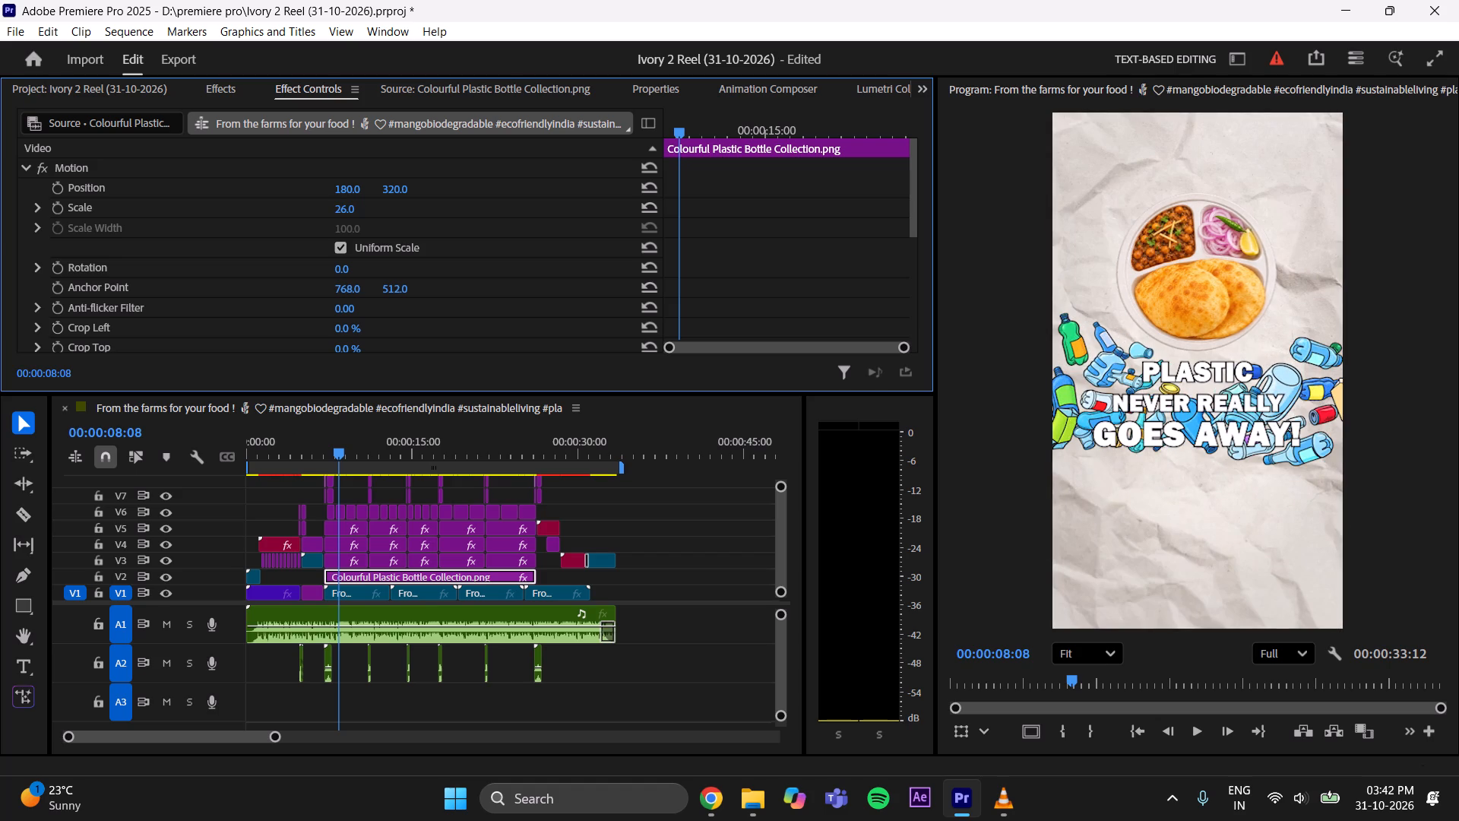
{"action": "left_click_drag", "start_coordinate": [275, 241], "coordinate": [272, 242]}
{"action": "left_click_drag", "start_coordinate": [403, 190], "coordinate": [432, 182]}
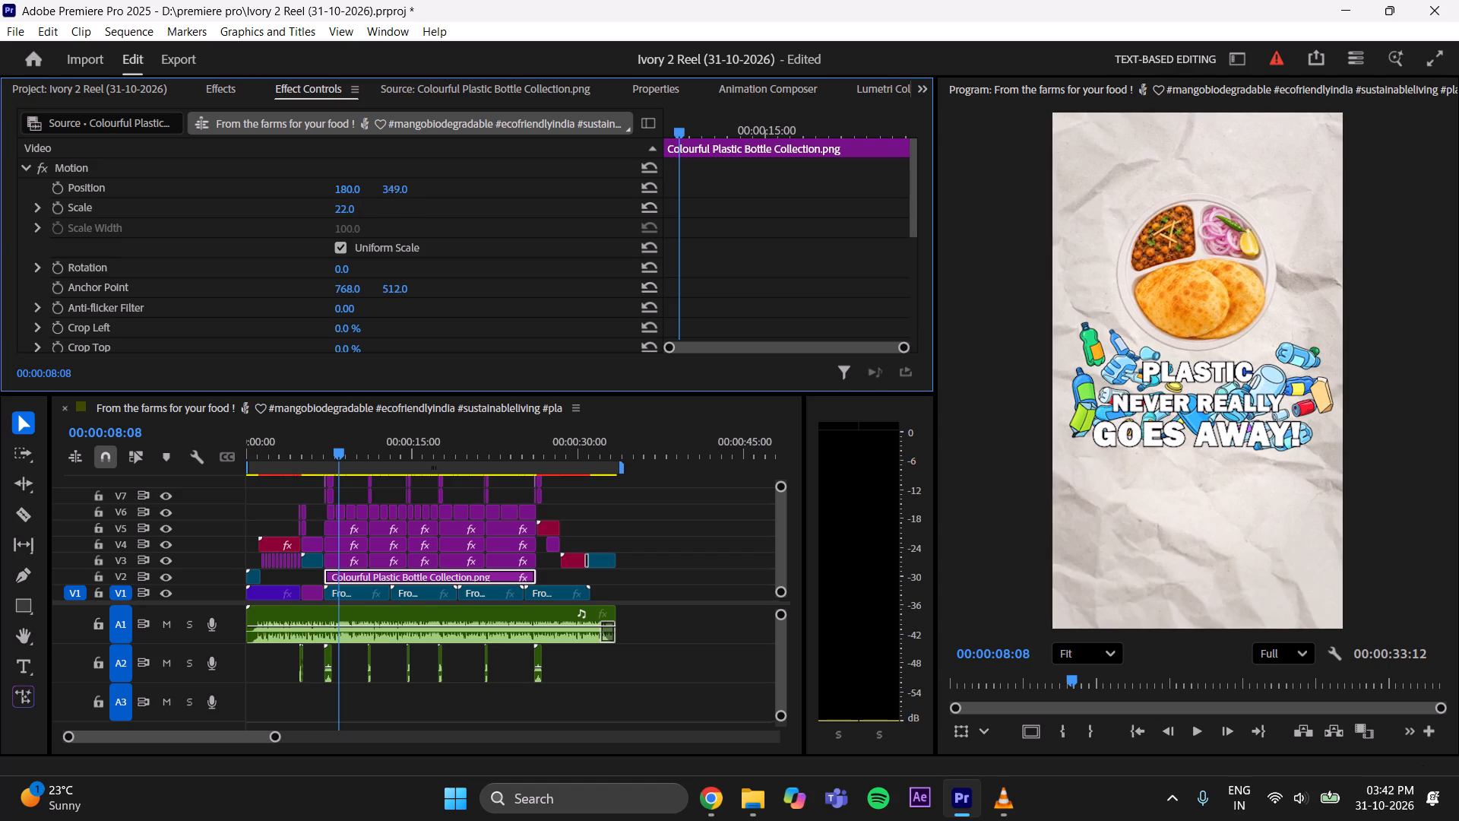
{"action": "left_click_drag", "start_coordinate": [432, 182], "coordinate": [492, 157]}
{"action": "left_click_drag", "start_coordinate": [393, 187], "coordinate": [394, 187]}
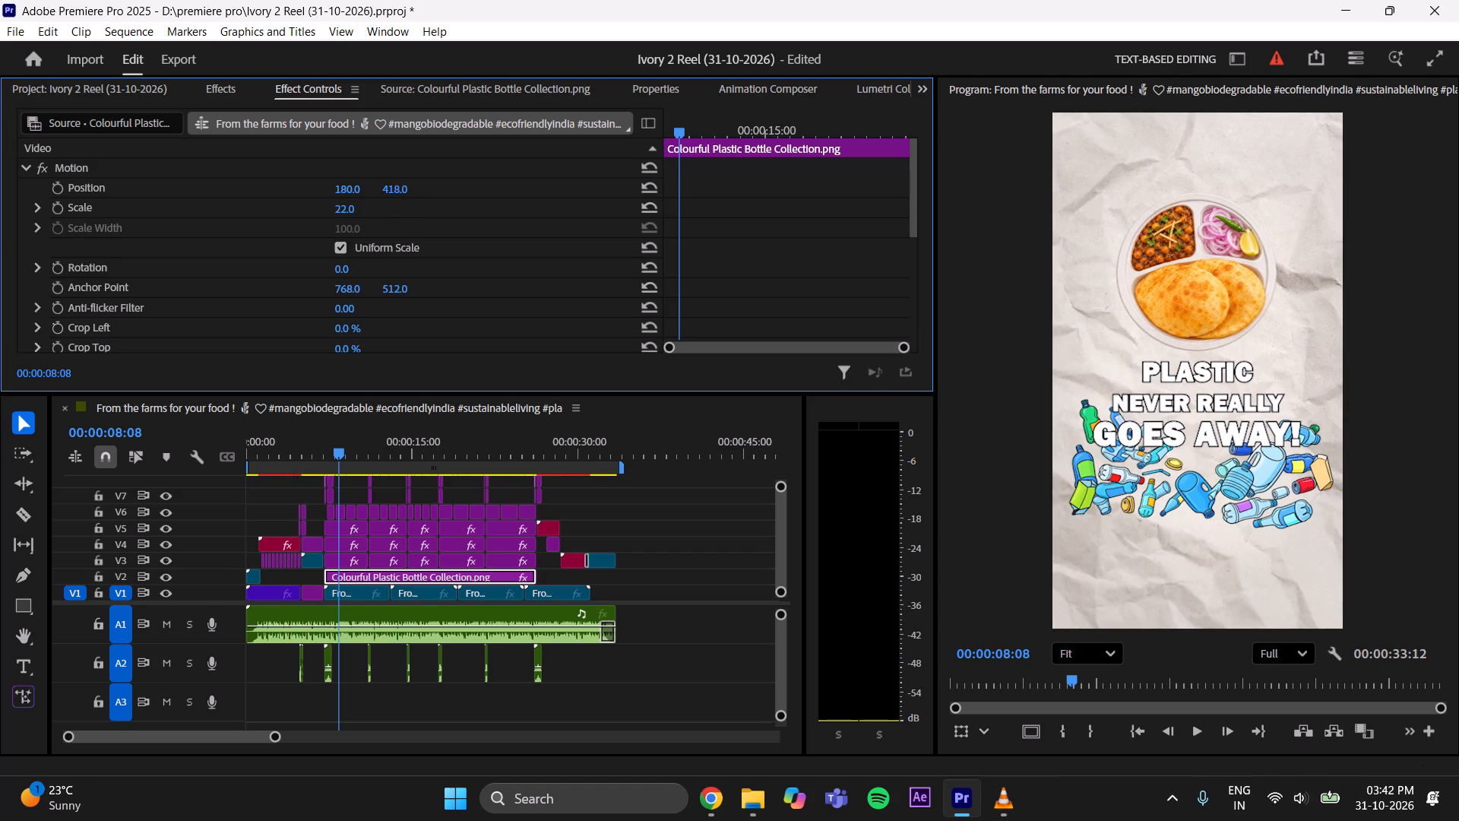
{"action": "left_click_drag", "start_coordinate": [394, 187], "coordinate": [434, 173]}
{"action": "left_click_drag", "start_coordinate": [392, 186], "coordinate": [413, 189]}
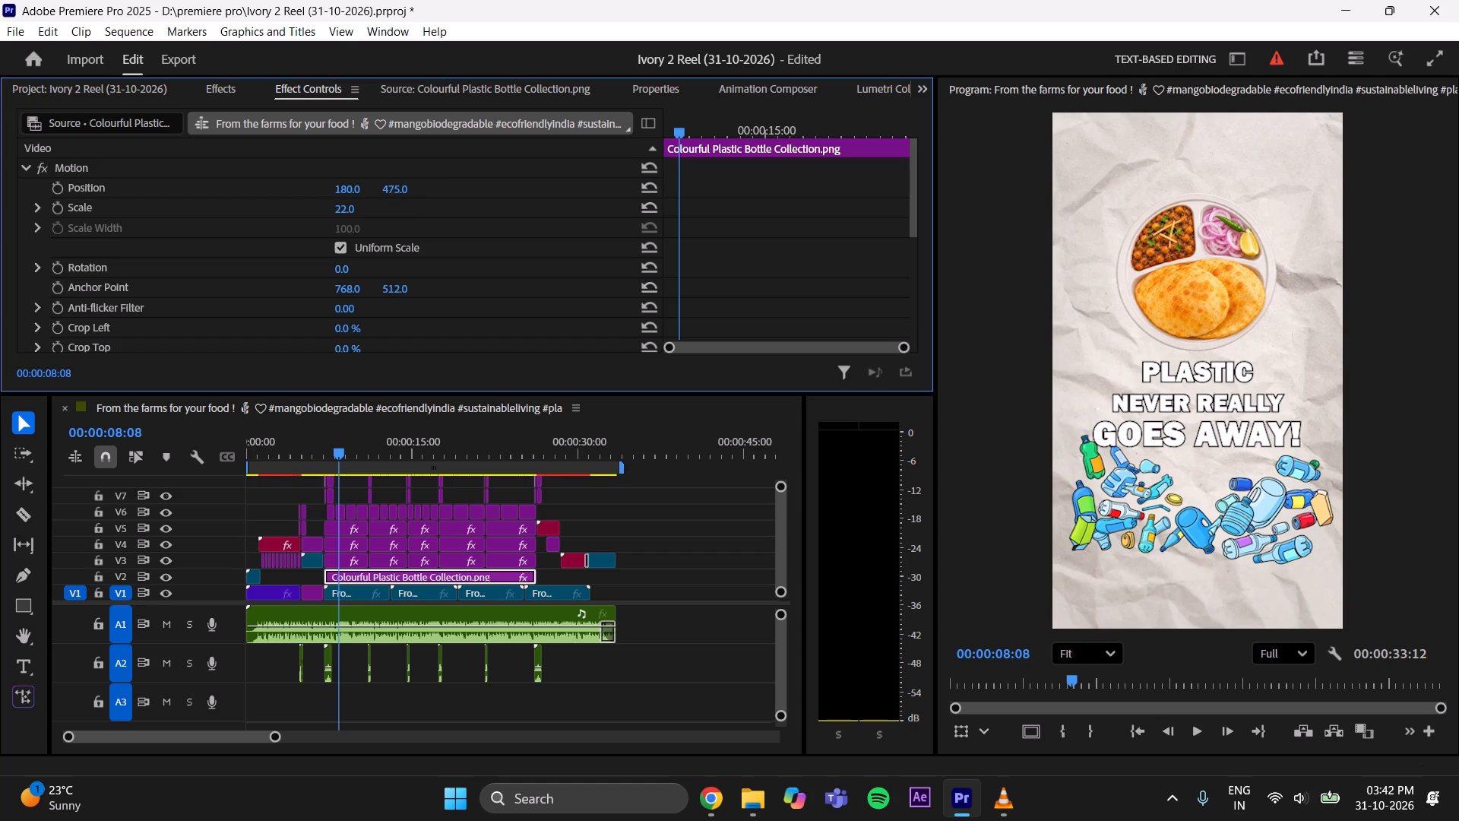
{"action": "left_click_drag", "start_coordinate": [413, 189], "coordinate": [464, 192]}
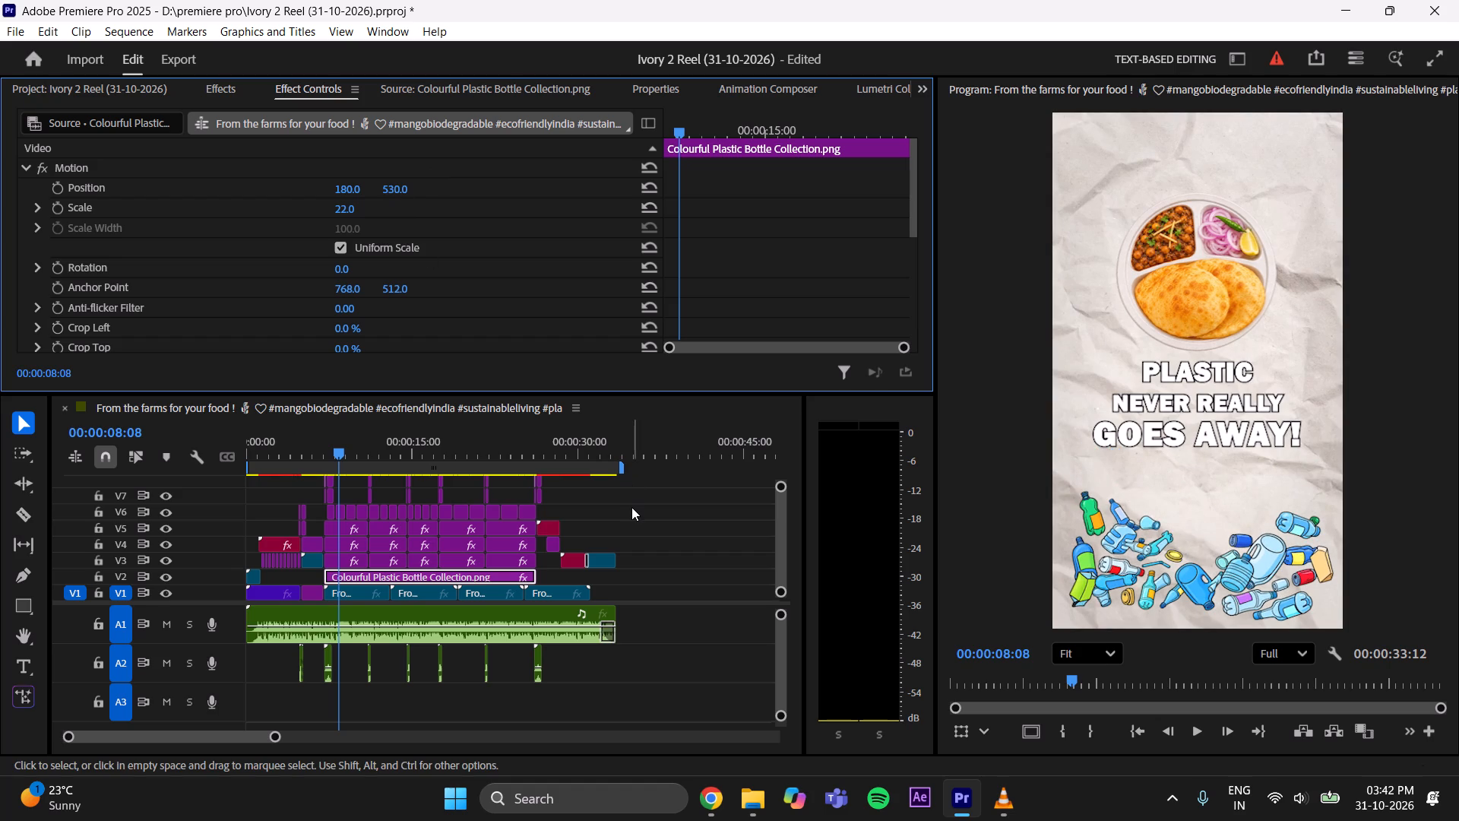
{"action": "key", "text": "ctrl+s"}
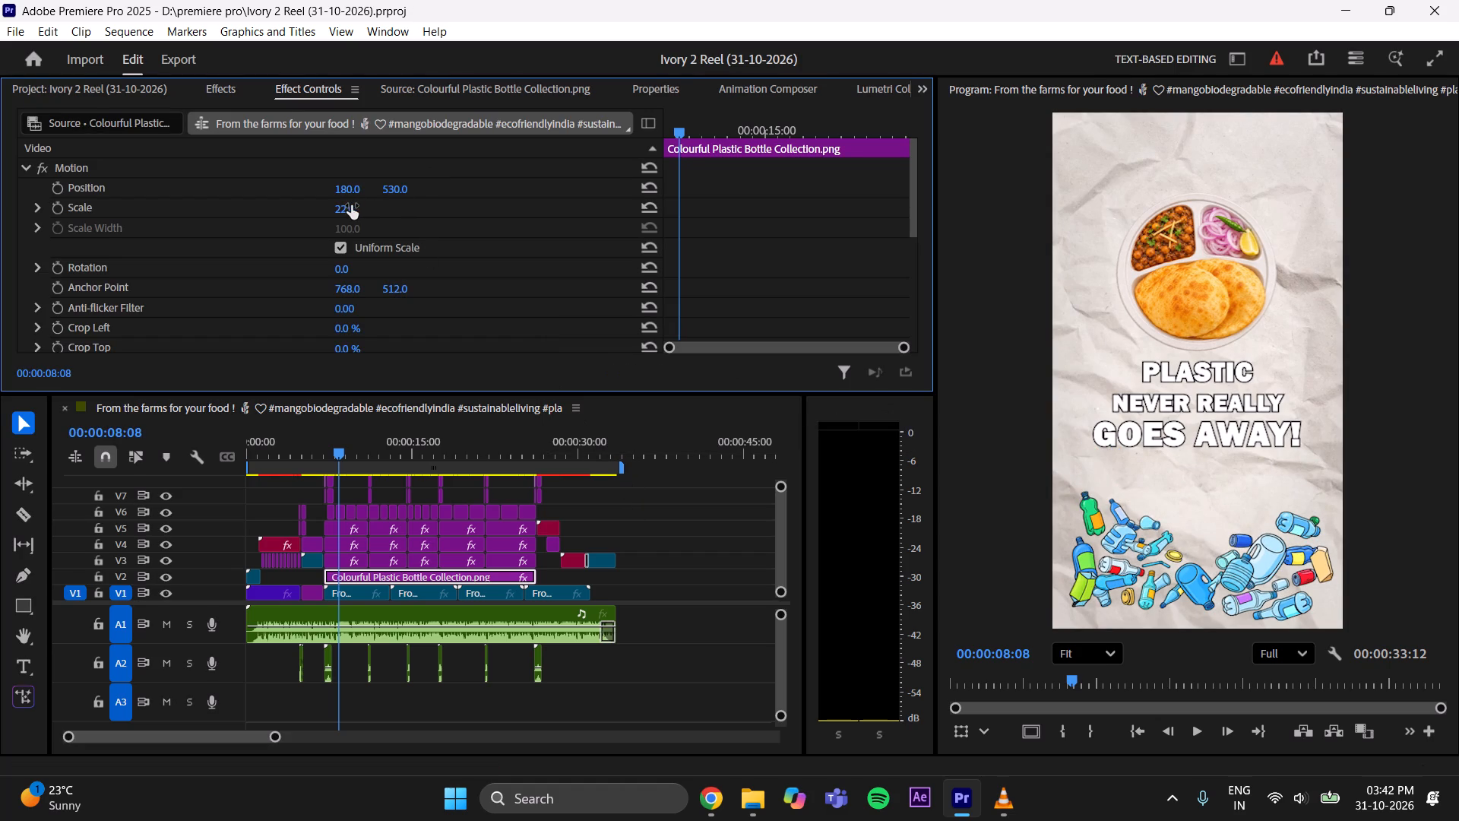
Enlarge the bottle image to scale 27, lower its vertical position to about 540, and save the project.
{"action": "left_click", "coordinate": [351, 205]}
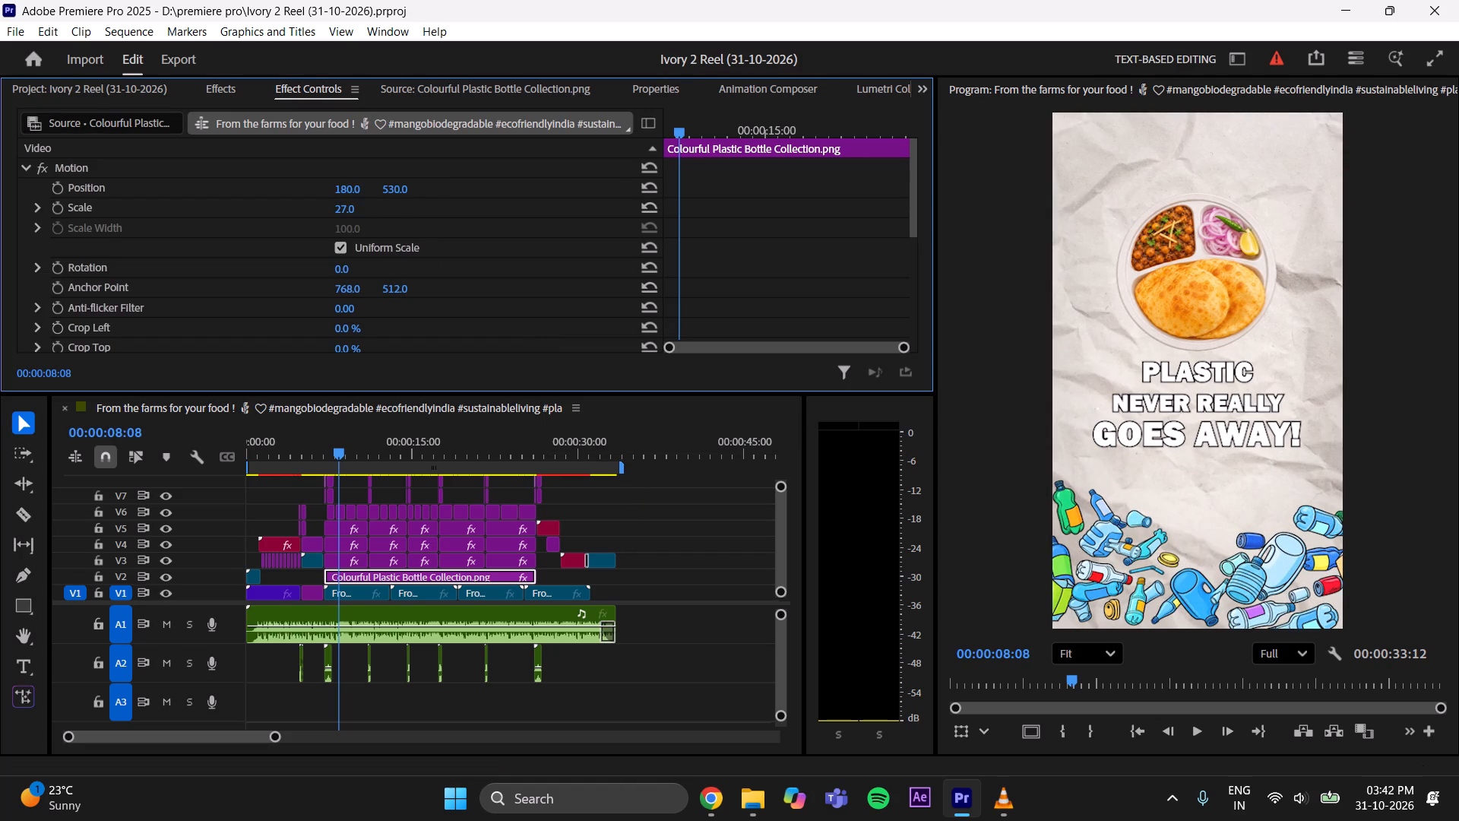
{"action": "left_click_drag", "start_coordinate": [404, 189], "coordinate": [410, 189]}
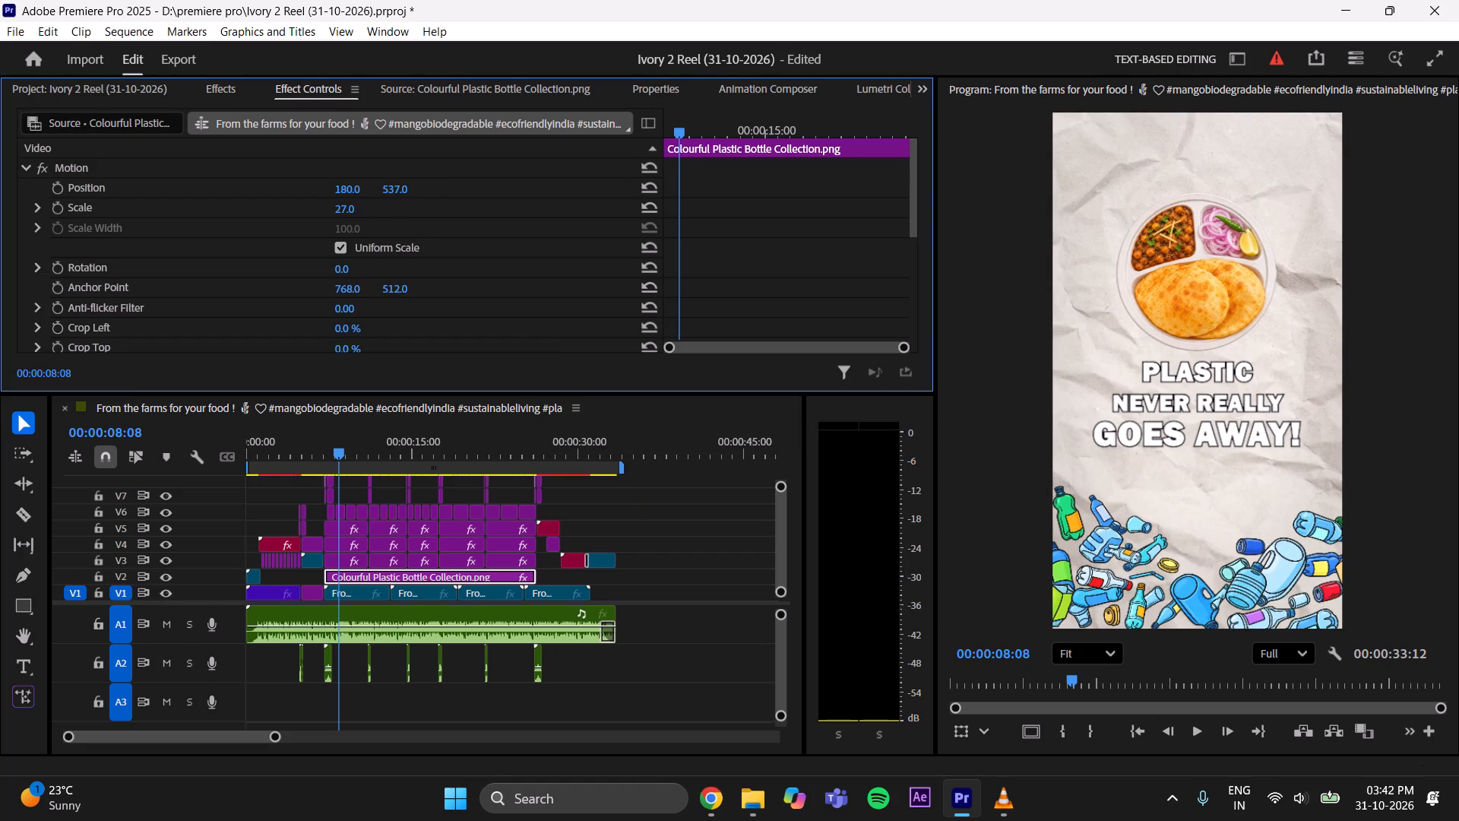
{"action": "left_click_drag", "start_coordinate": [410, 189], "coordinate": [413, 189]}
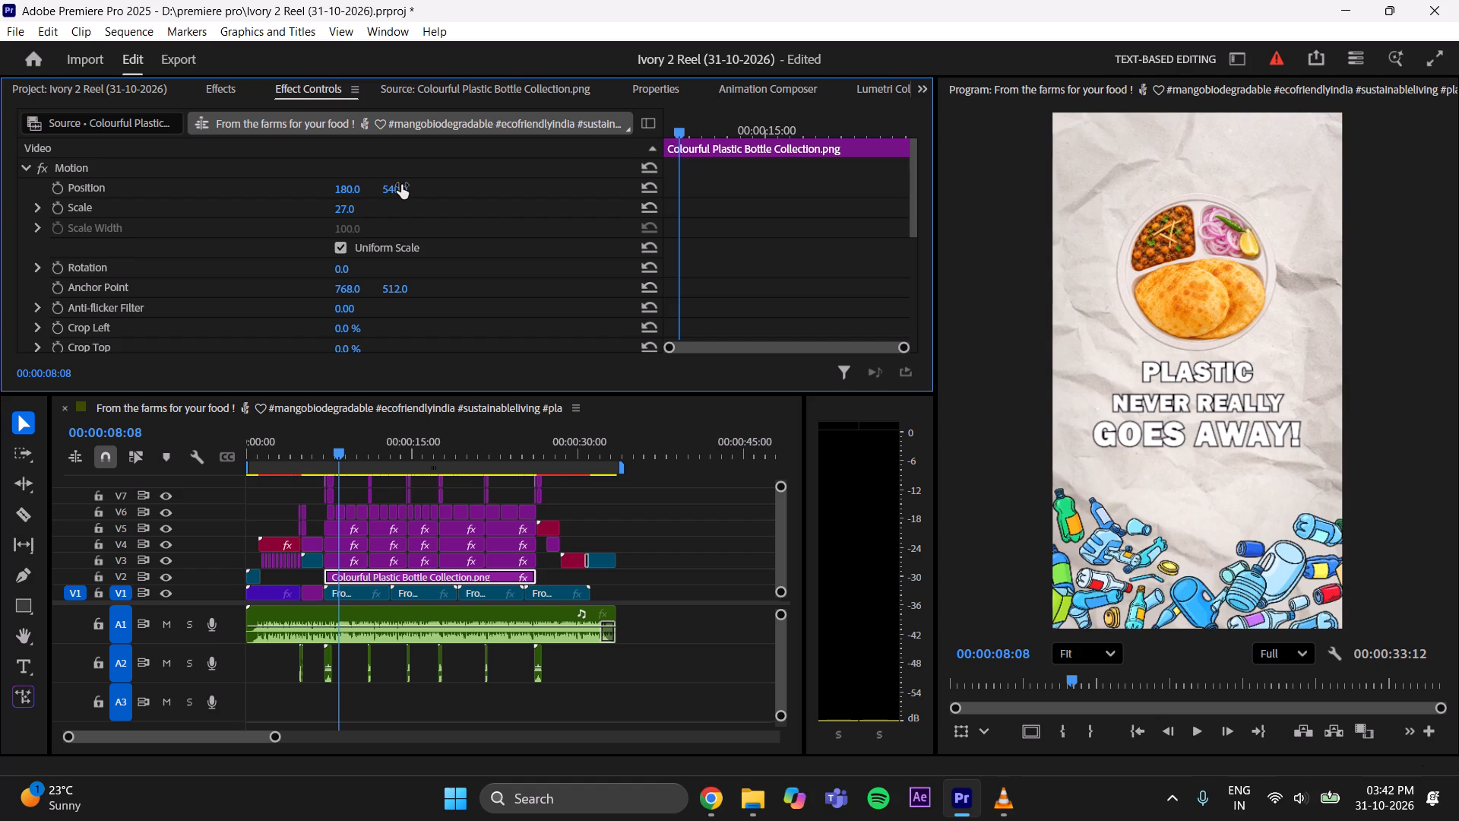
{"action": "left_click", "coordinate": [619, 540]}
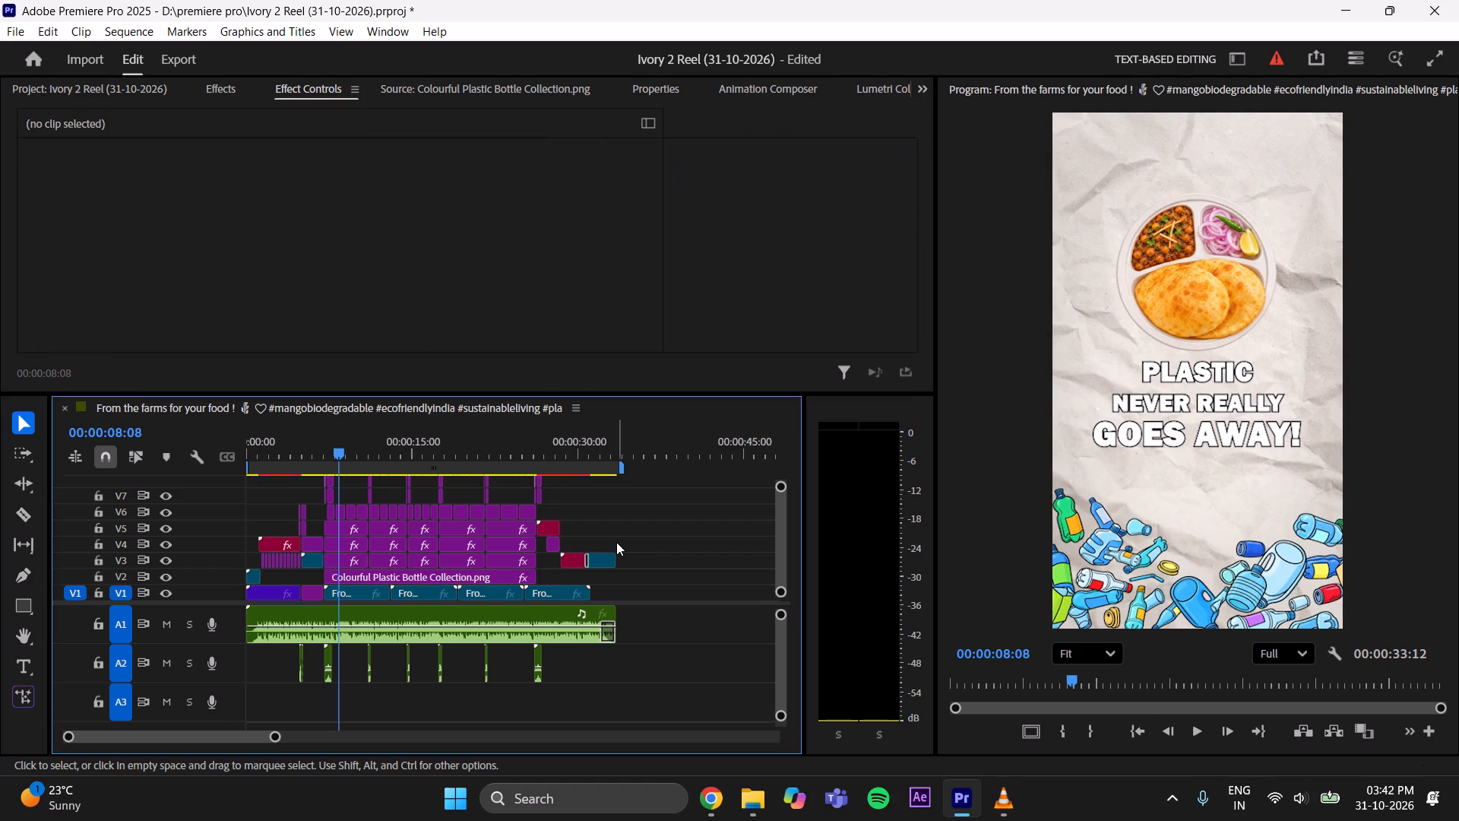
{"action": "key", "text": "ctrl+s"}
Play back the caption section to review how the bottle image looks beneath the plates and text.
{"action": "key", "text": "space"}
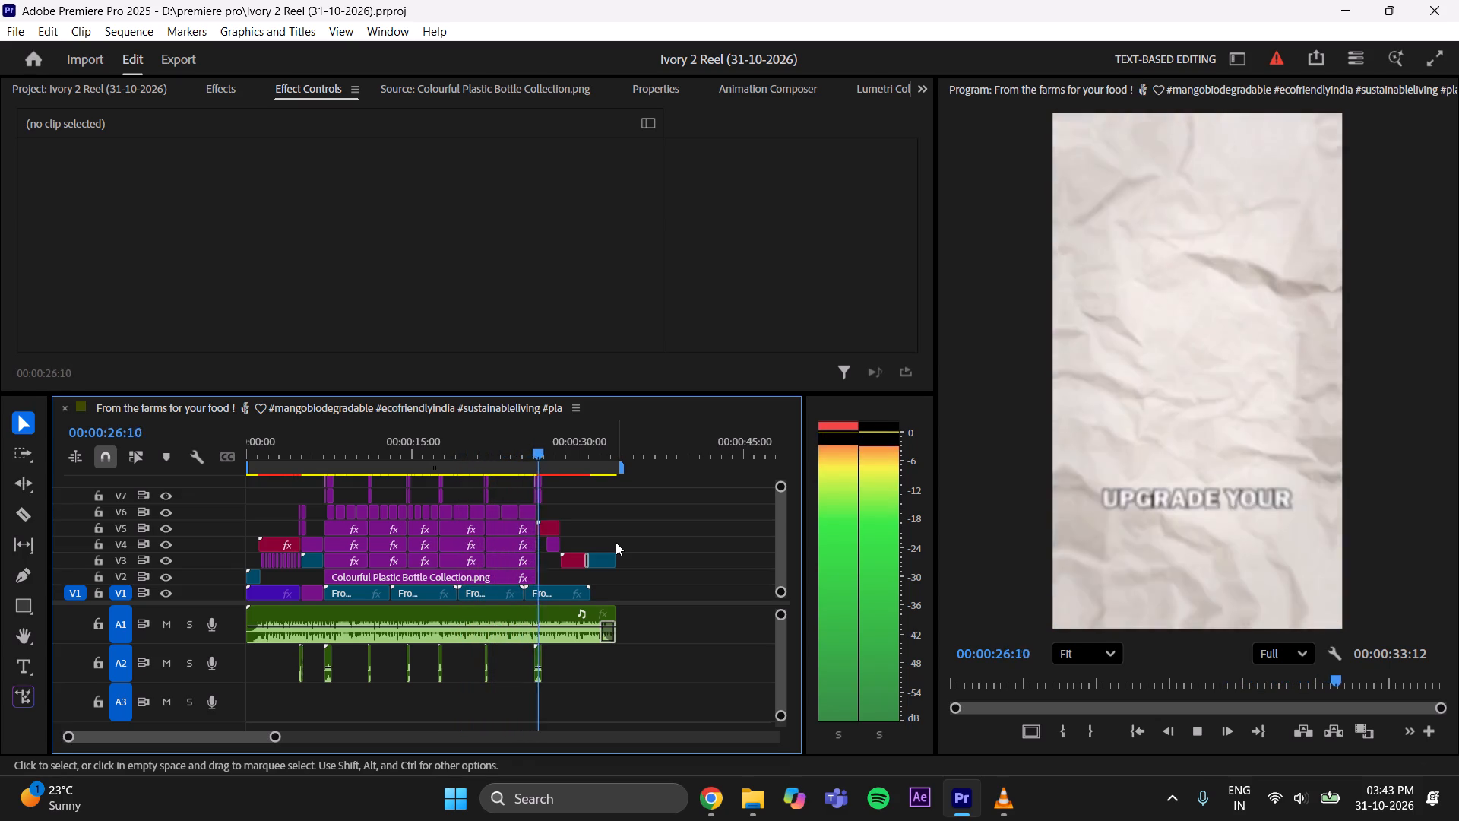
{"action": "key", "text": "space"}
{"action": "left_click_drag", "start_coordinate": [554, 430], "coordinate": [364, 504]}
{"action": "key", "text": "space"}
{"action": "key", "text": "space"}
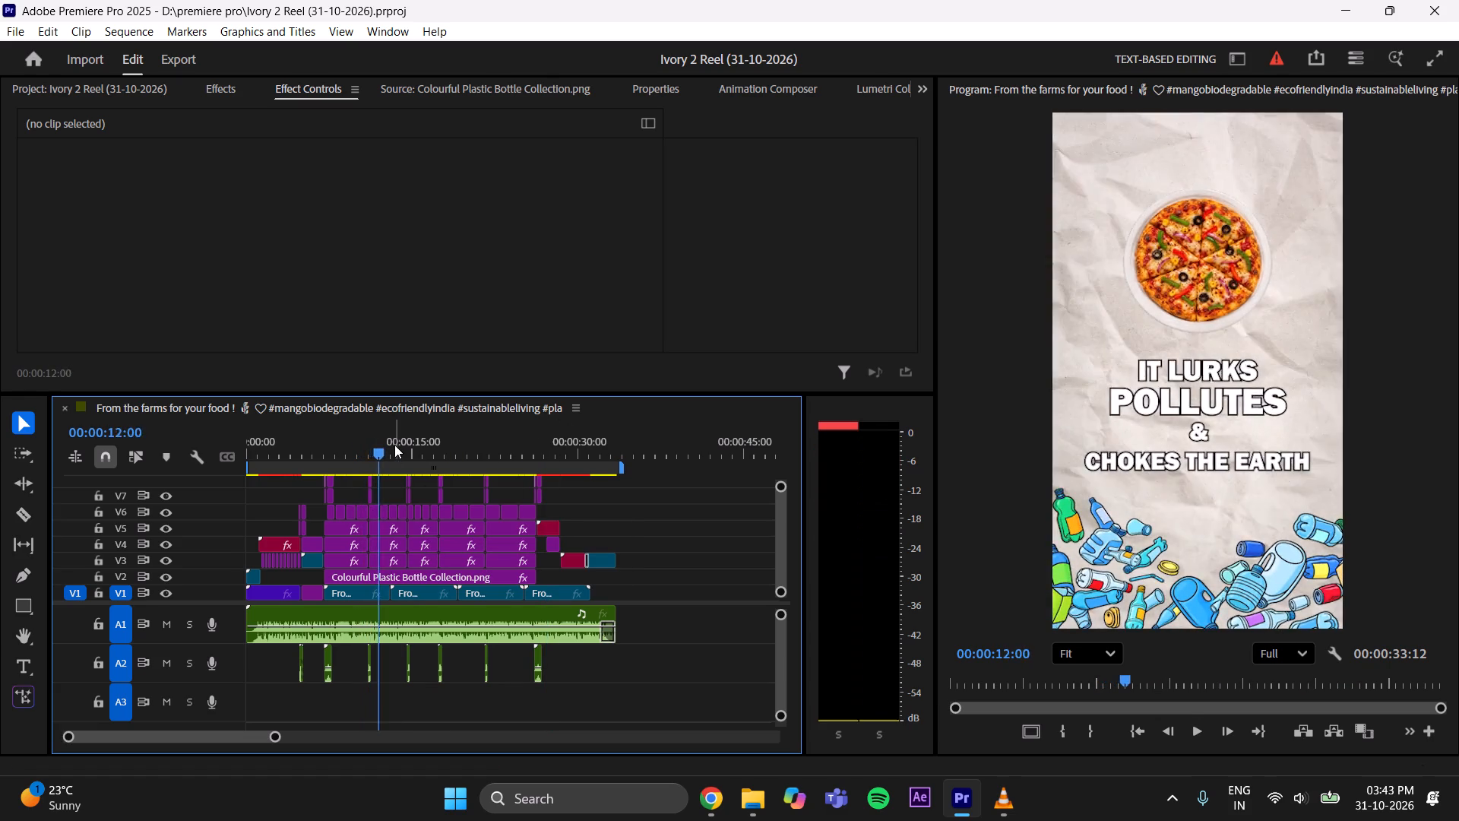
{"action": "left_click_drag", "start_coordinate": [391, 447], "coordinate": [321, 489]}
{"action": "key", "text": "space"}
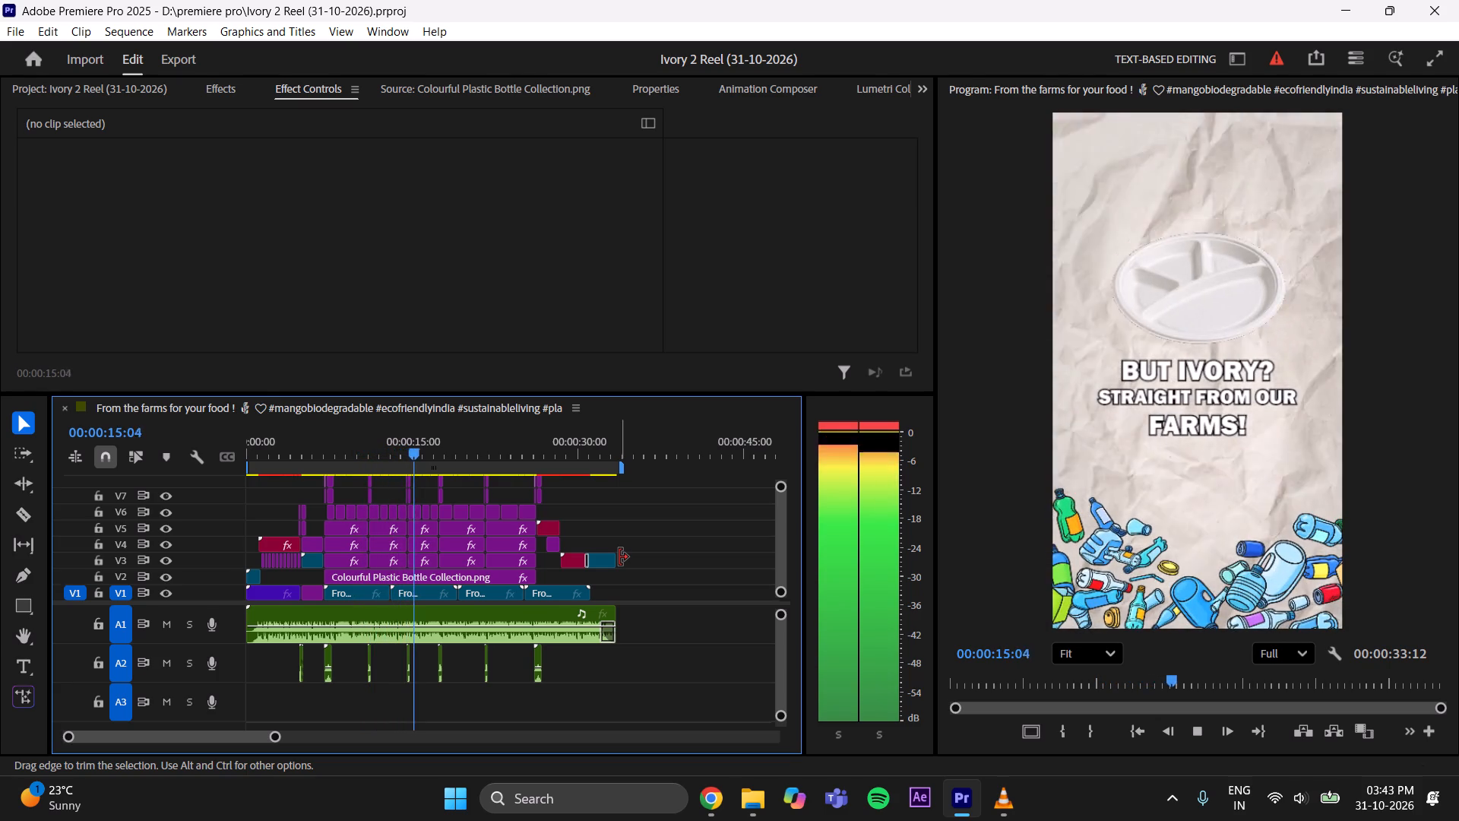
{"action": "key", "text": "space"}
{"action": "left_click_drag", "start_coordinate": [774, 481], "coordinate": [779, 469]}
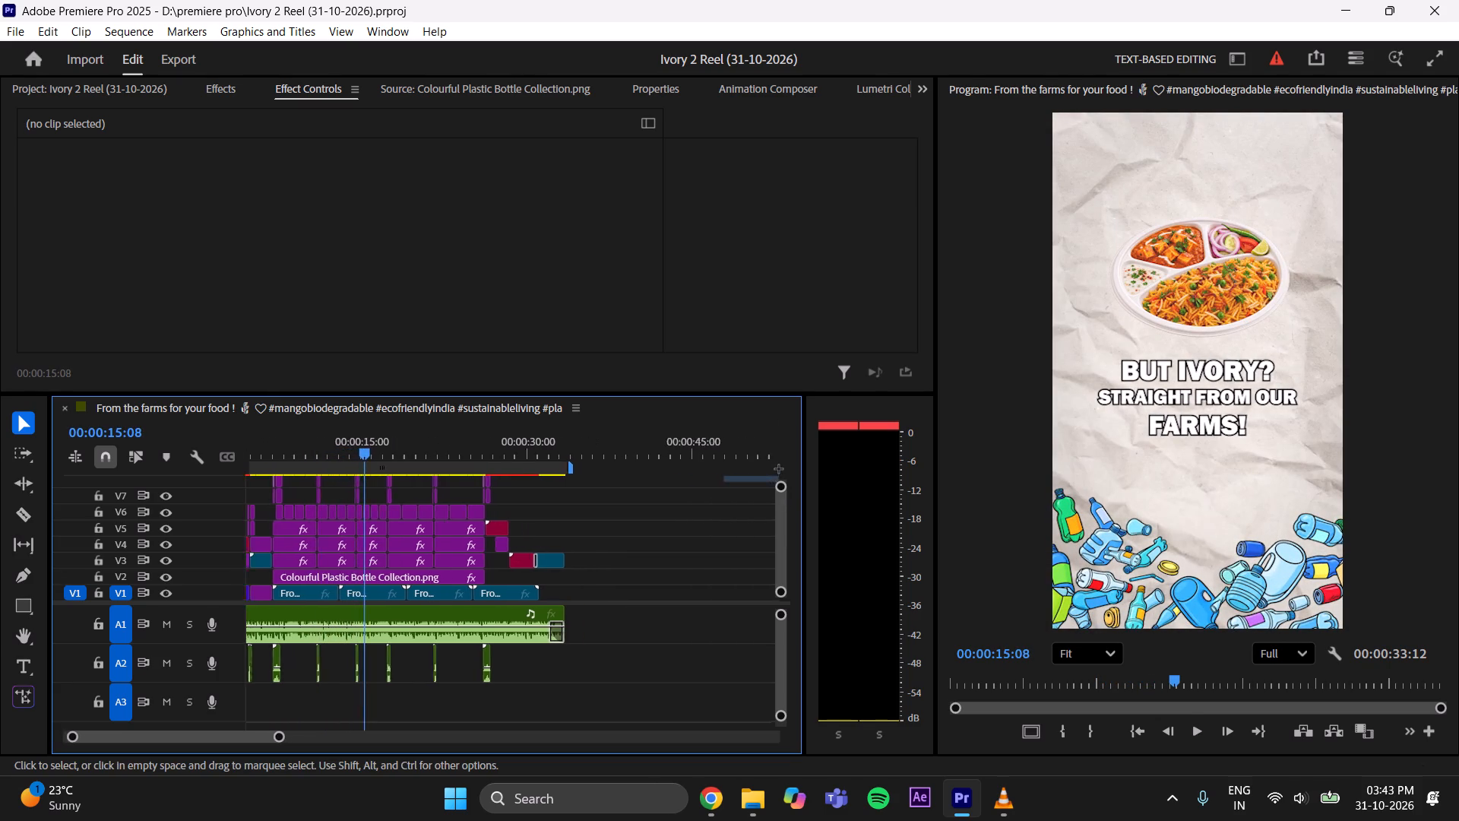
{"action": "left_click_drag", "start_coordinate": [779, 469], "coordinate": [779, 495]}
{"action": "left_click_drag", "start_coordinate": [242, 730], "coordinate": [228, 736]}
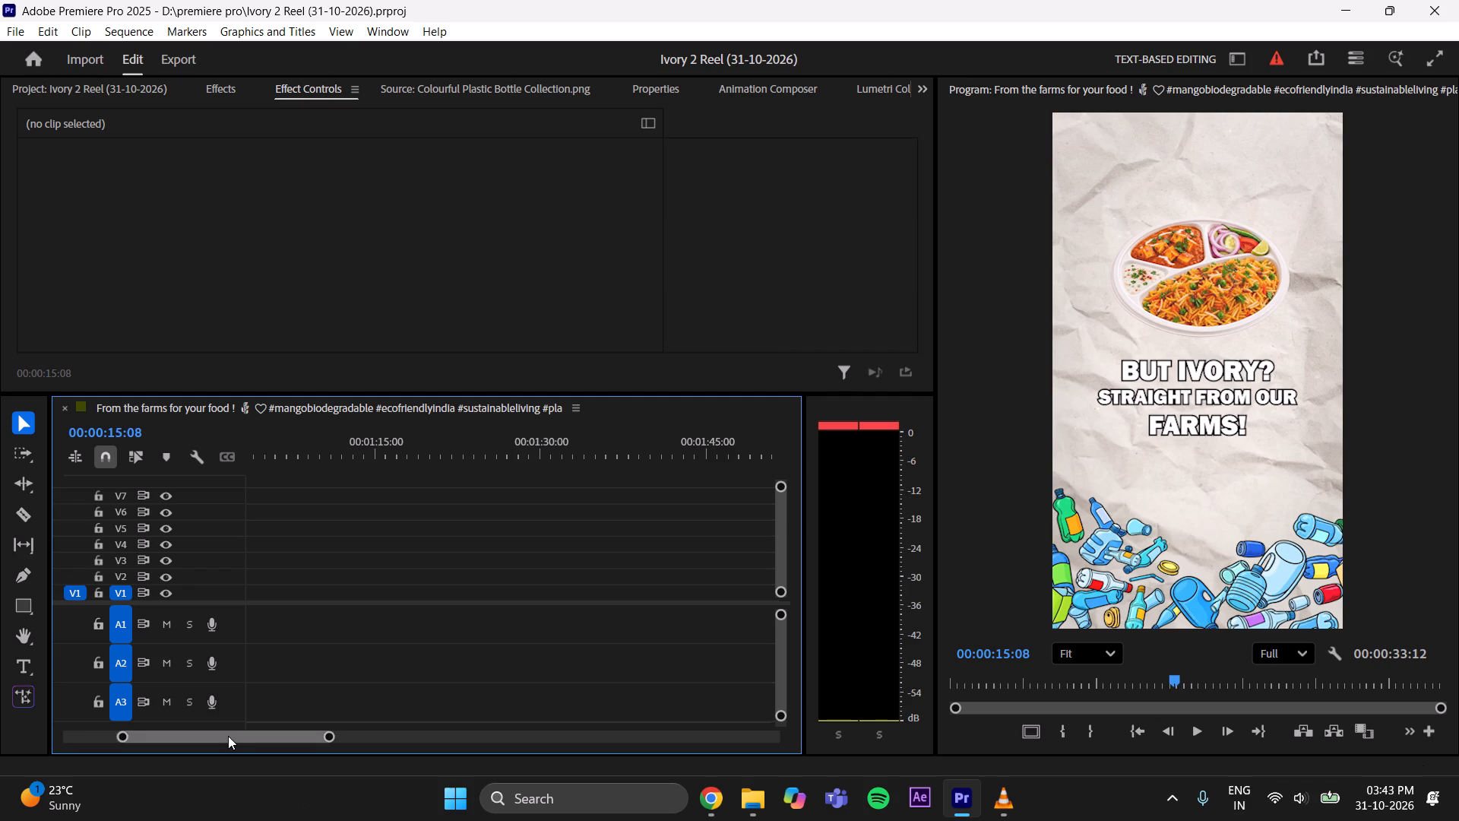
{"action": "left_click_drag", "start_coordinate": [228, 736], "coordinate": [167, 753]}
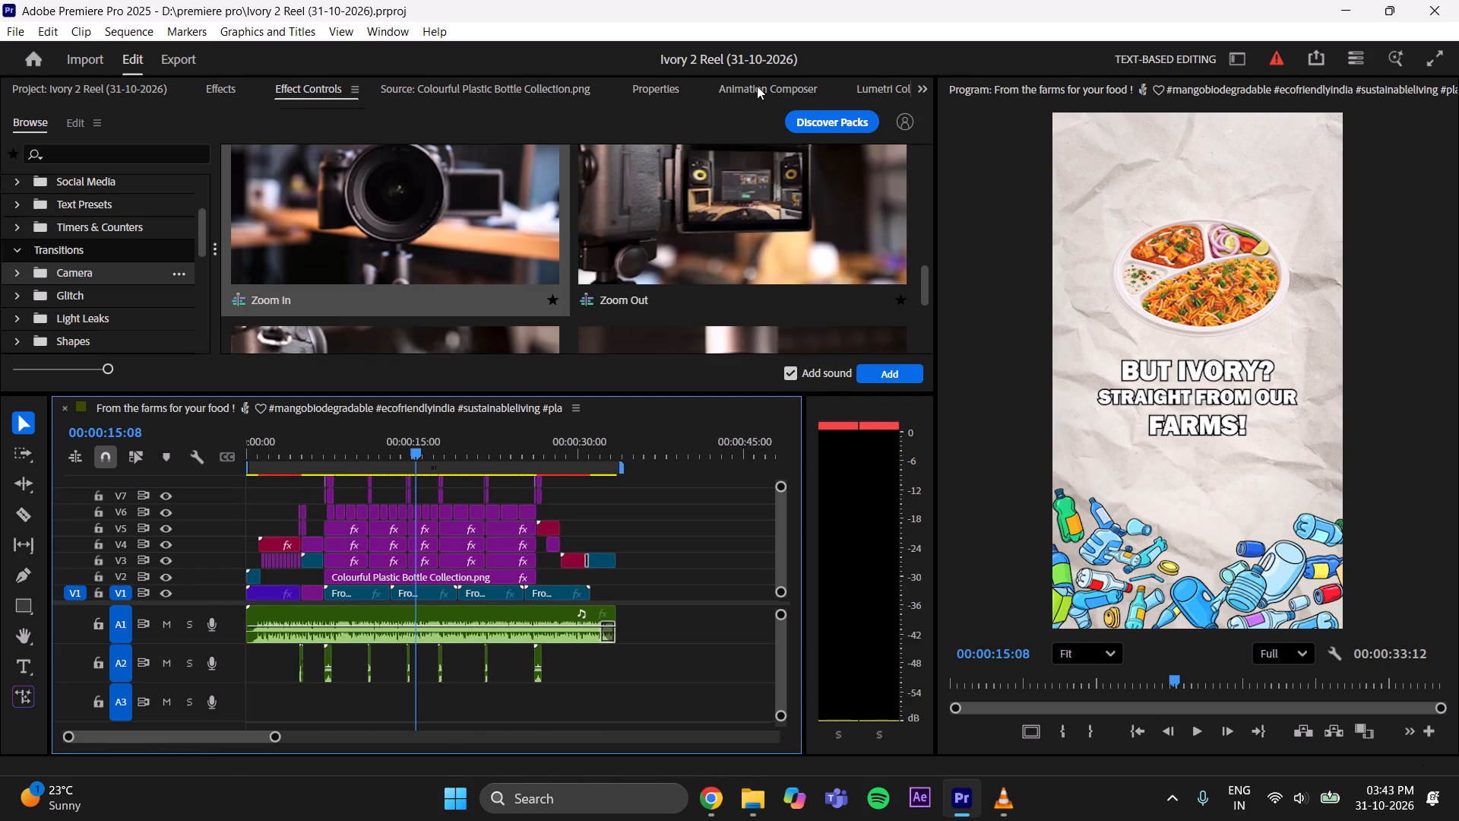
Browse the Camera transitions in Animation Composer, comparing the zoom and rotate variants.
{"action": "left_click", "coordinate": [757, 86]}
{"action": "left_click", "coordinate": [96, 302]}
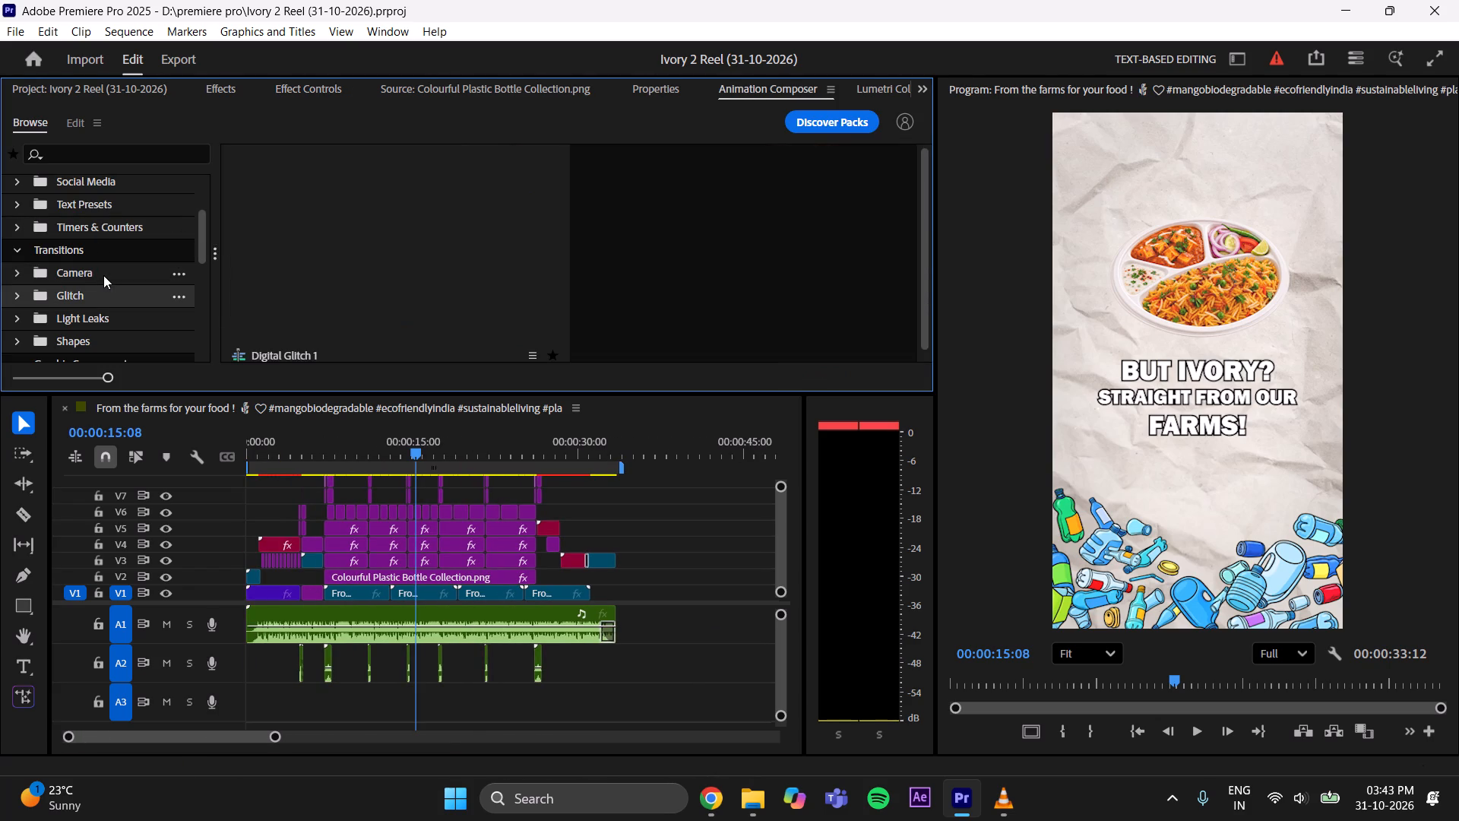
{"action": "left_click", "coordinate": [103, 275]}
{"action": "scroll", "coordinate": [672, 277], "scroll_direction": "down", "scroll_amount": 5}
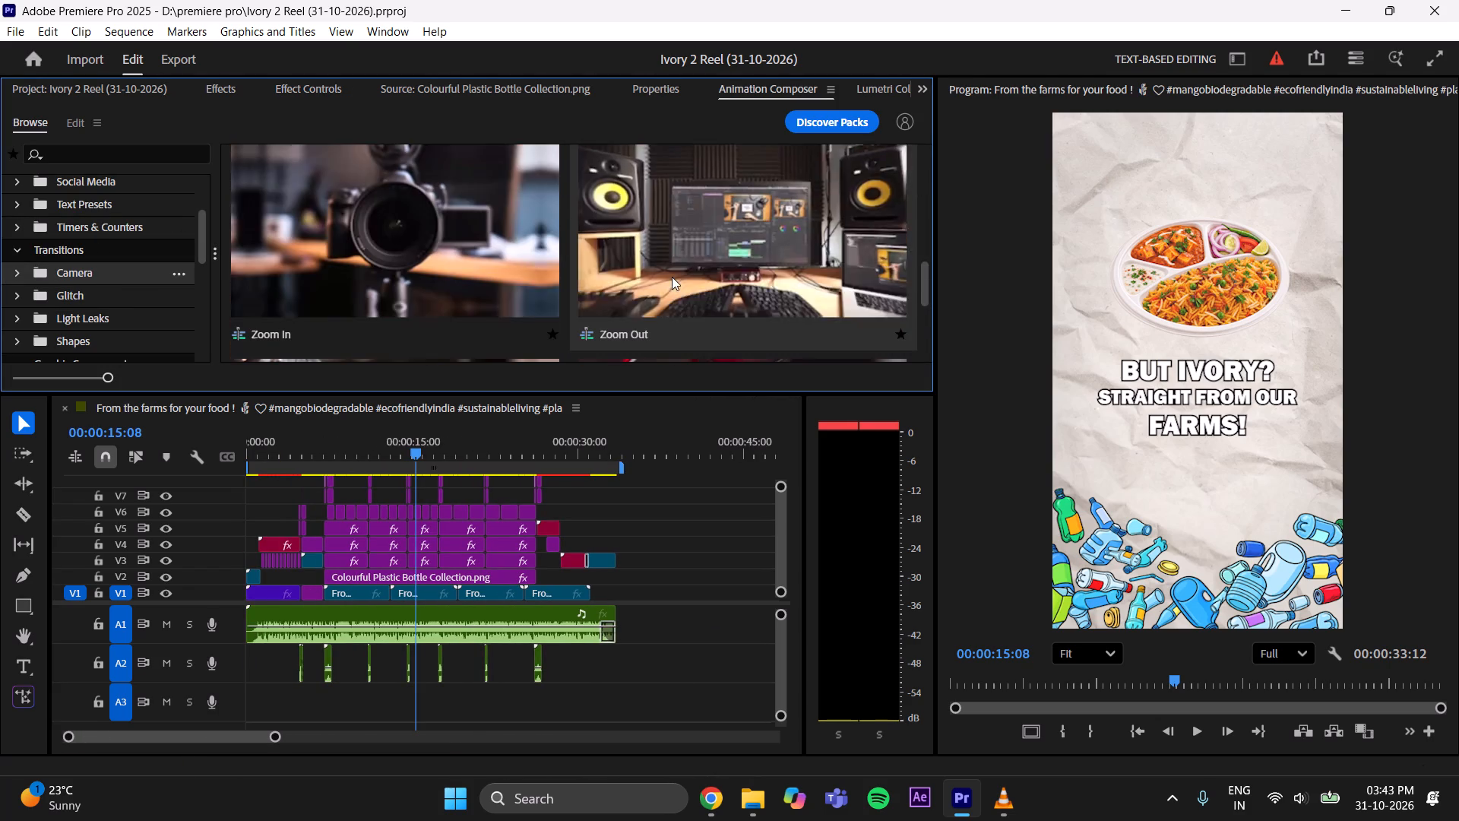
{"action": "scroll", "coordinate": [672, 277], "scroll_direction": "down", "scroll_amount": 6}
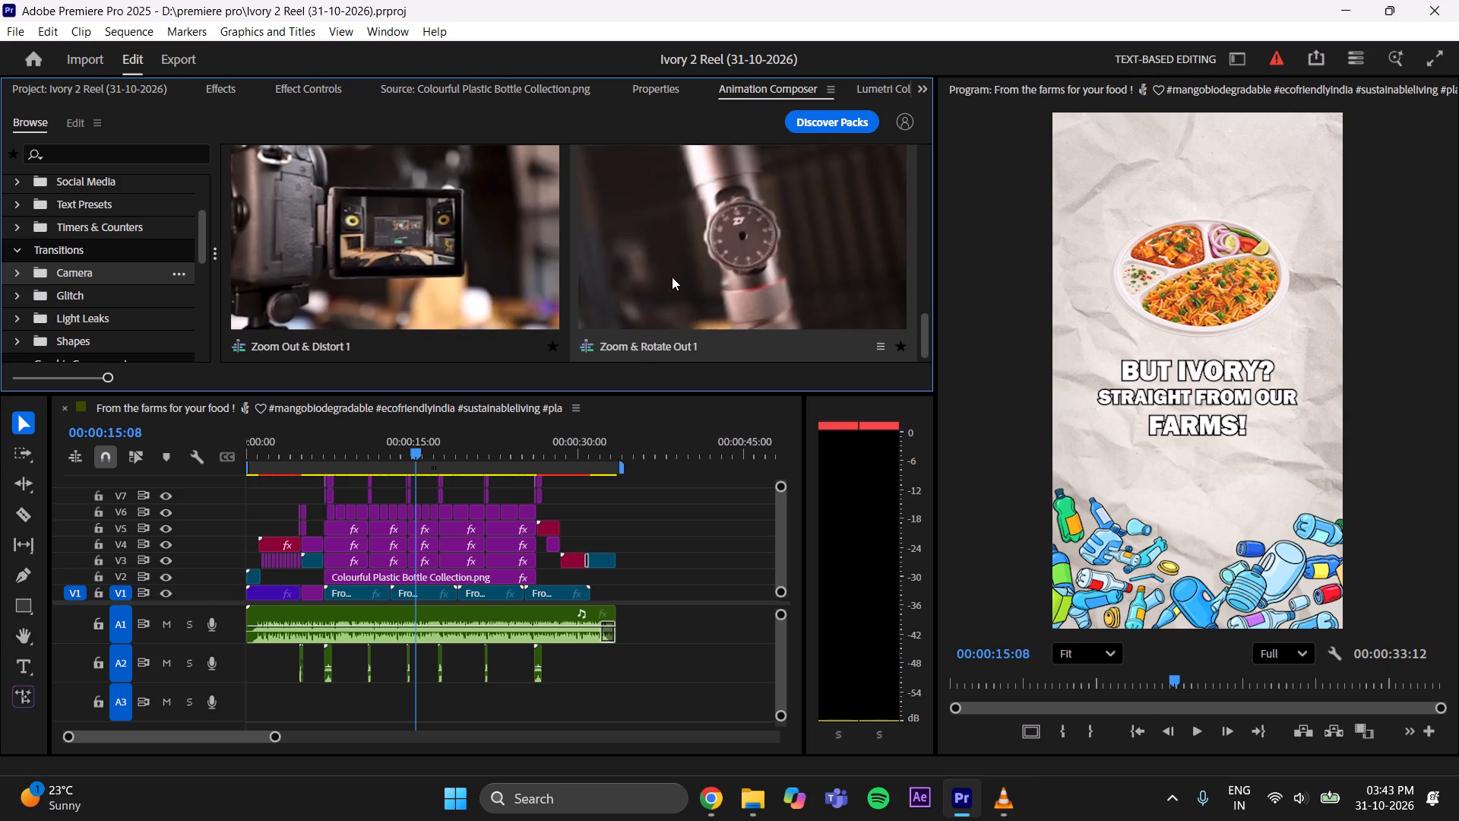
{"action": "scroll", "coordinate": [672, 277], "scroll_direction": "up", "scroll_amount": 2}
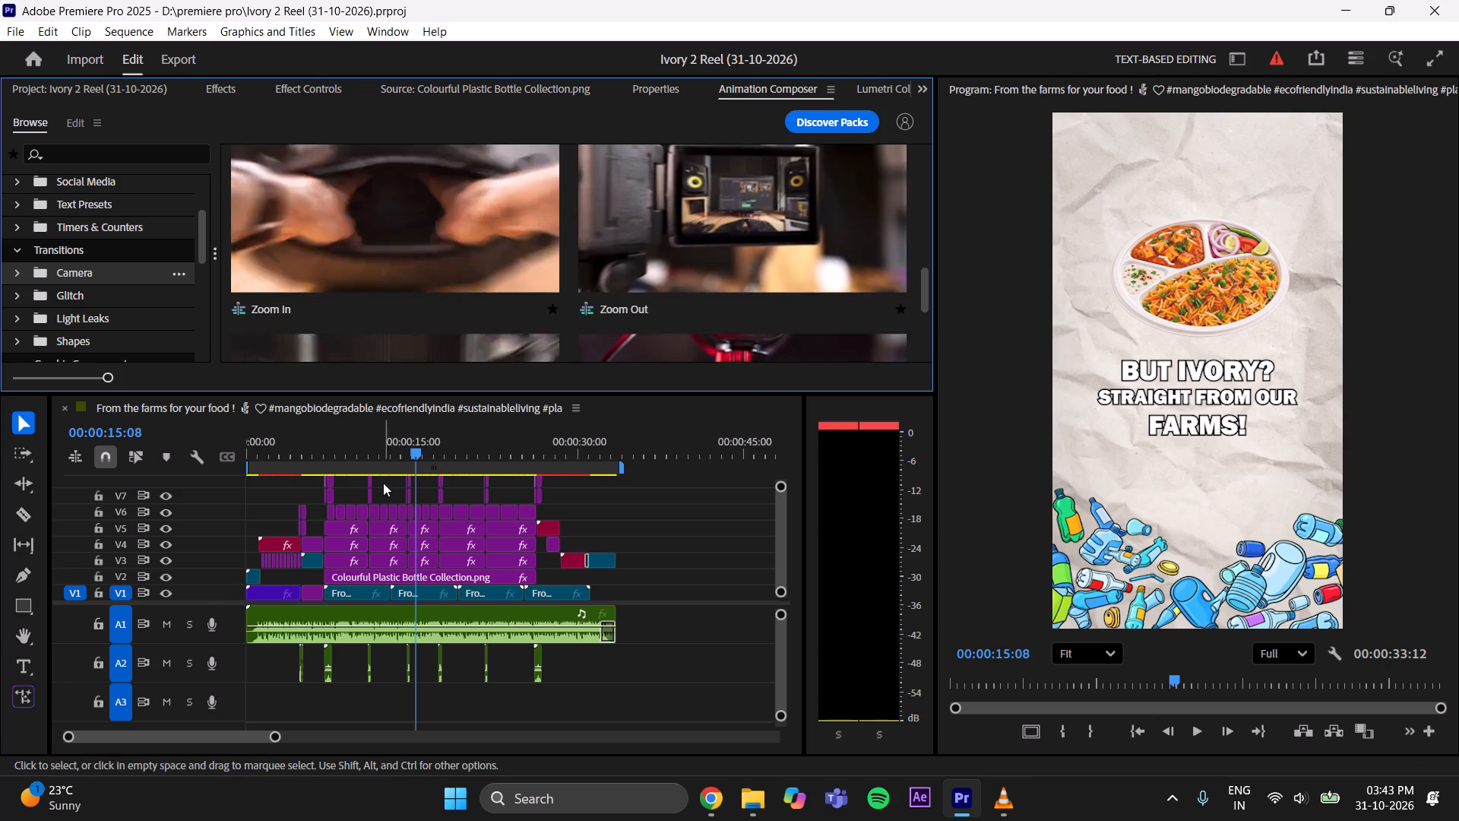
Delete the existing transition on the upper video tracks at about 15 seconds together with its sound effect on A2.
{"action": "left_click_drag", "start_coordinate": [394, 482], "coordinate": [414, 494]}
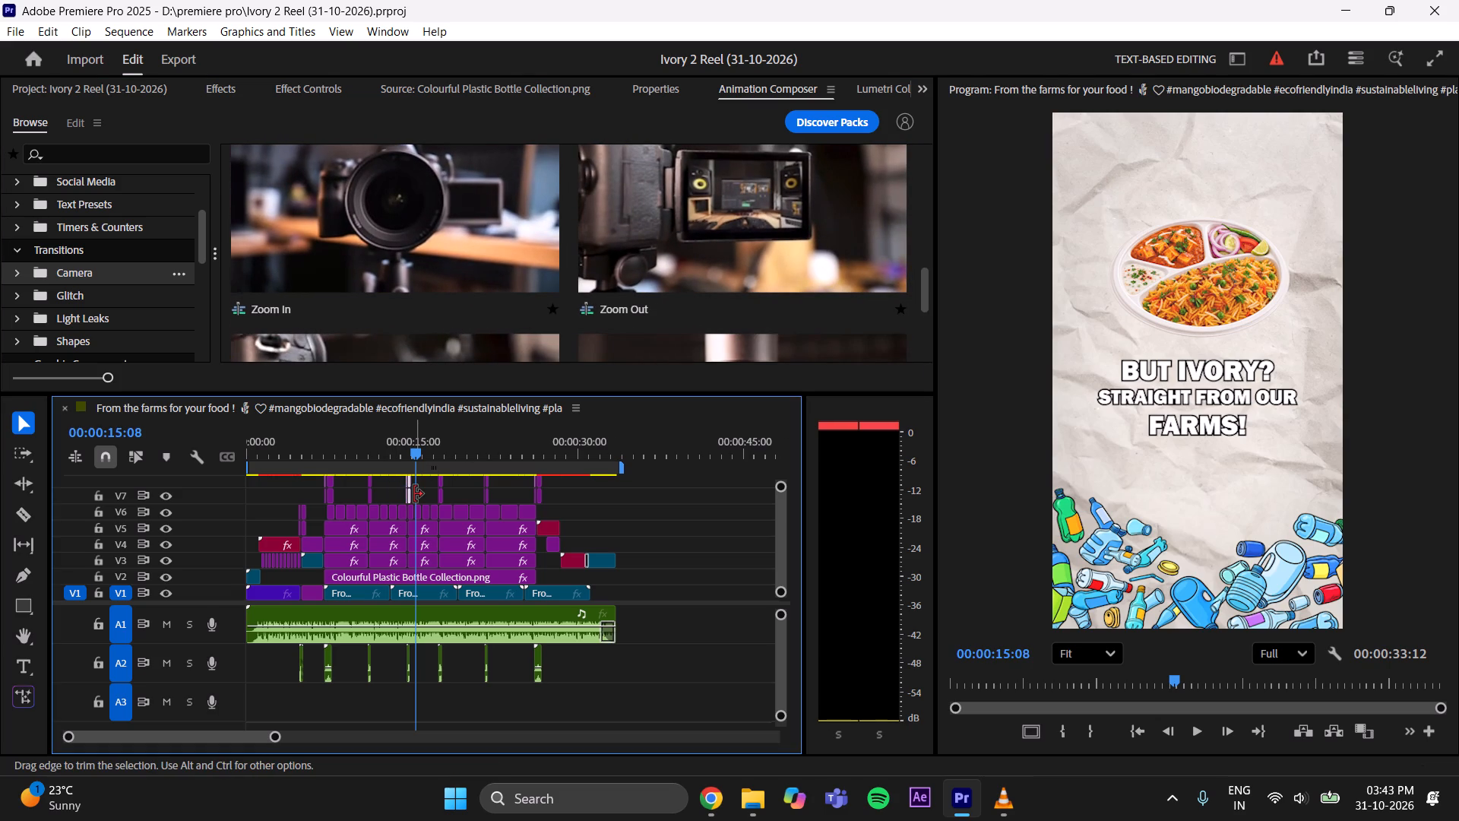
{"action": "key", "text": "Delete"}
{"action": "left_click_drag", "start_coordinate": [399, 670], "coordinate": [412, 687]}
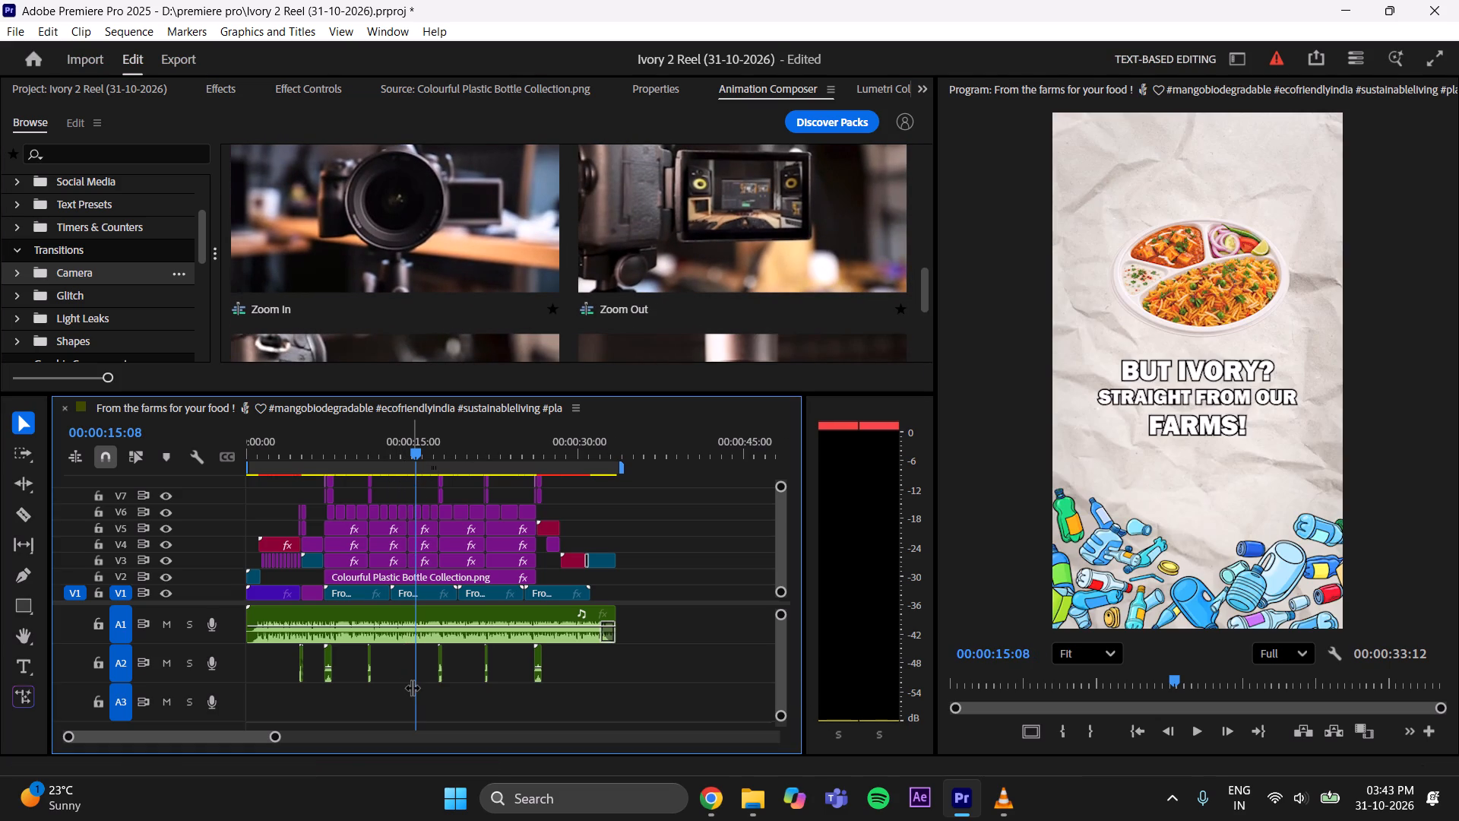
{"action": "key", "text": "ctrl+z"}
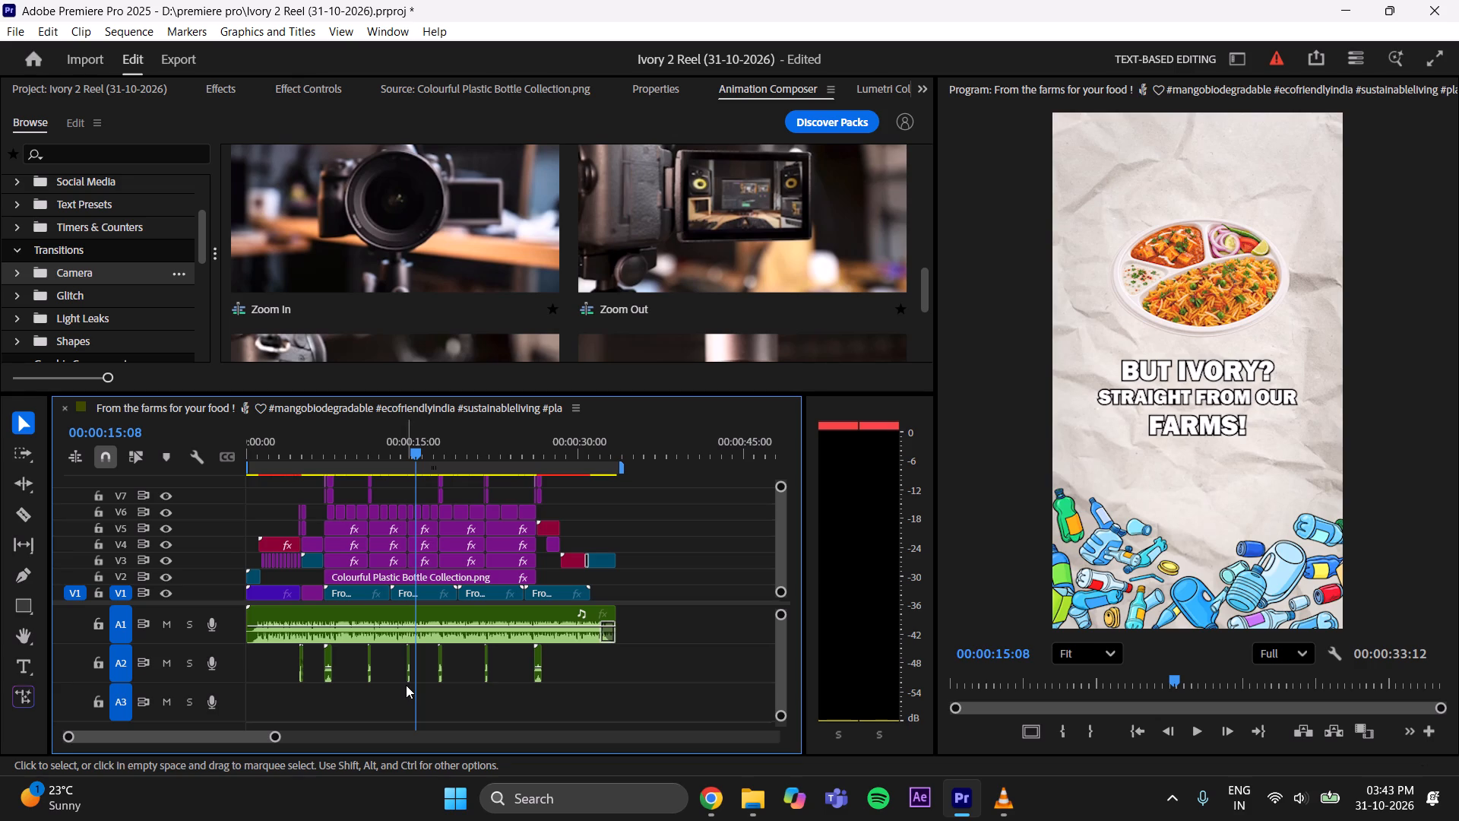
{"action": "left_click_drag", "start_coordinate": [393, 664], "coordinate": [411, 699]}
{"action": "key", "text": "Delete"}
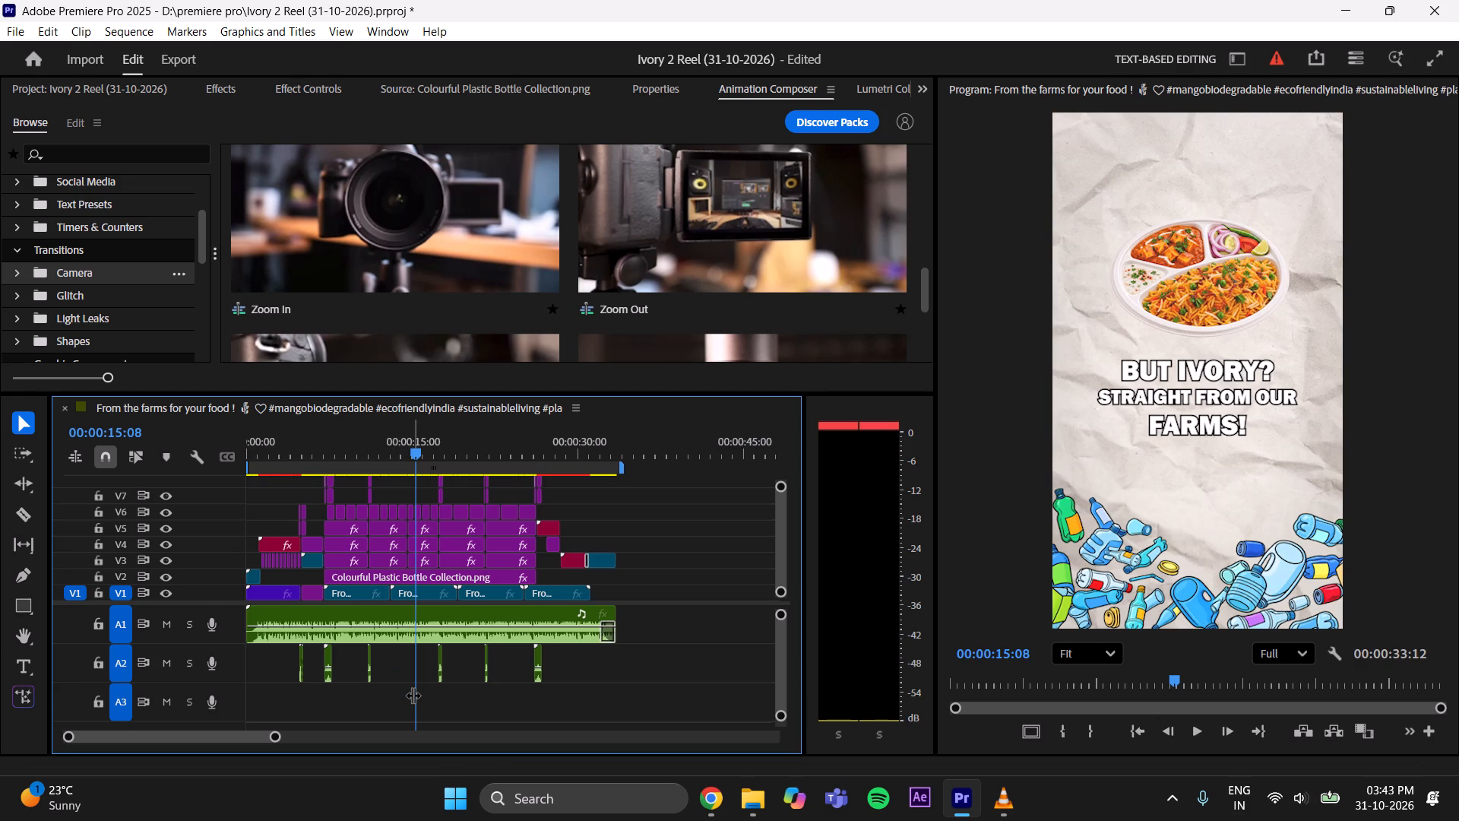
Add the Zoom Out transition with sound at 00:00:14:04 and shift it slightly later over the change to the BUT IVORY? caption.
{"action": "left_click_drag", "start_coordinate": [415, 445], "coordinate": [410, 449]}
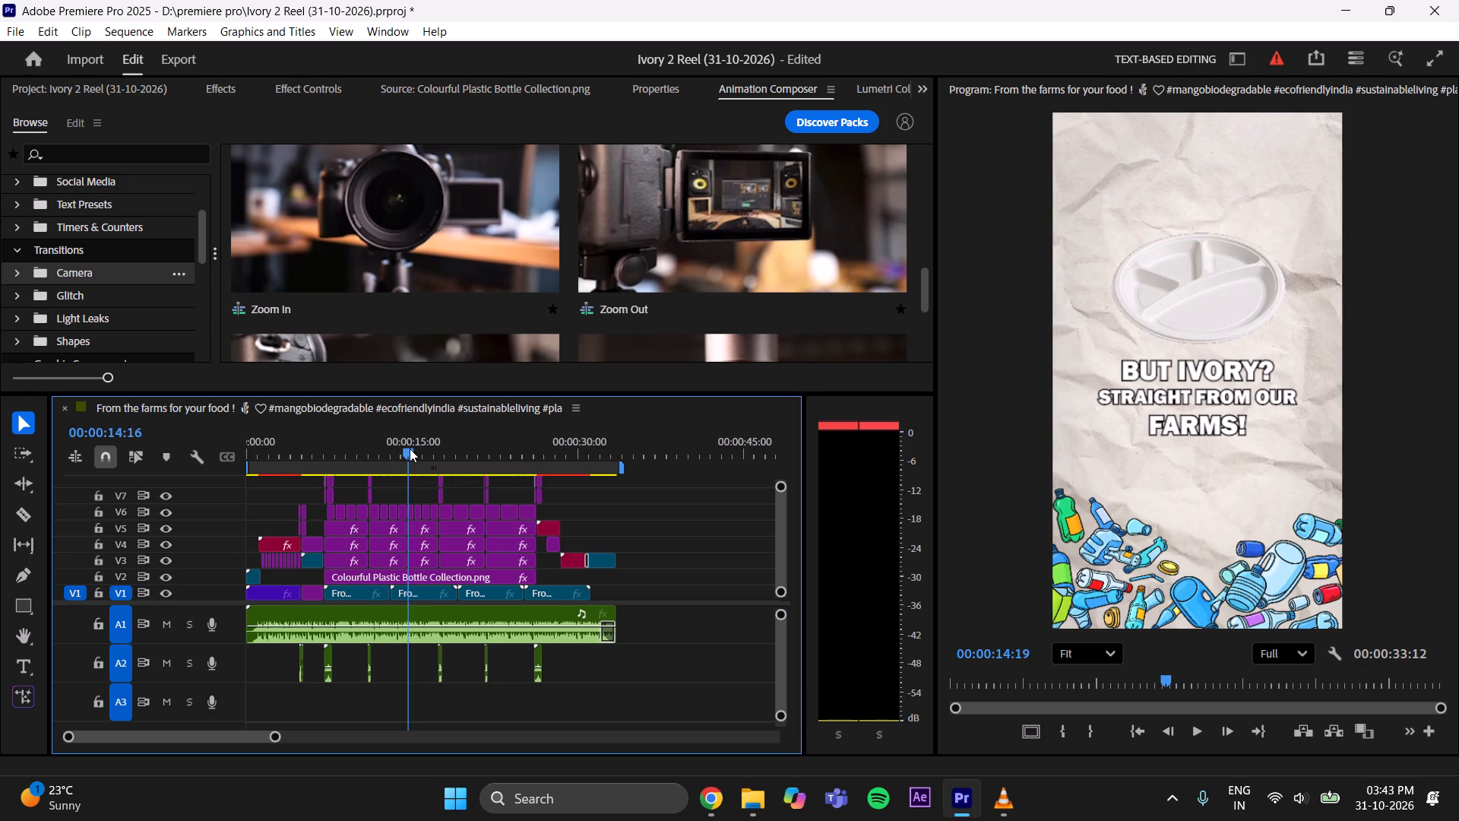
{"action": "left_click_drag", "start_coordinate": [410, 449], "coordinate": [405, 452]}
{"action": "left_click", "coordinate": [625, 222]}
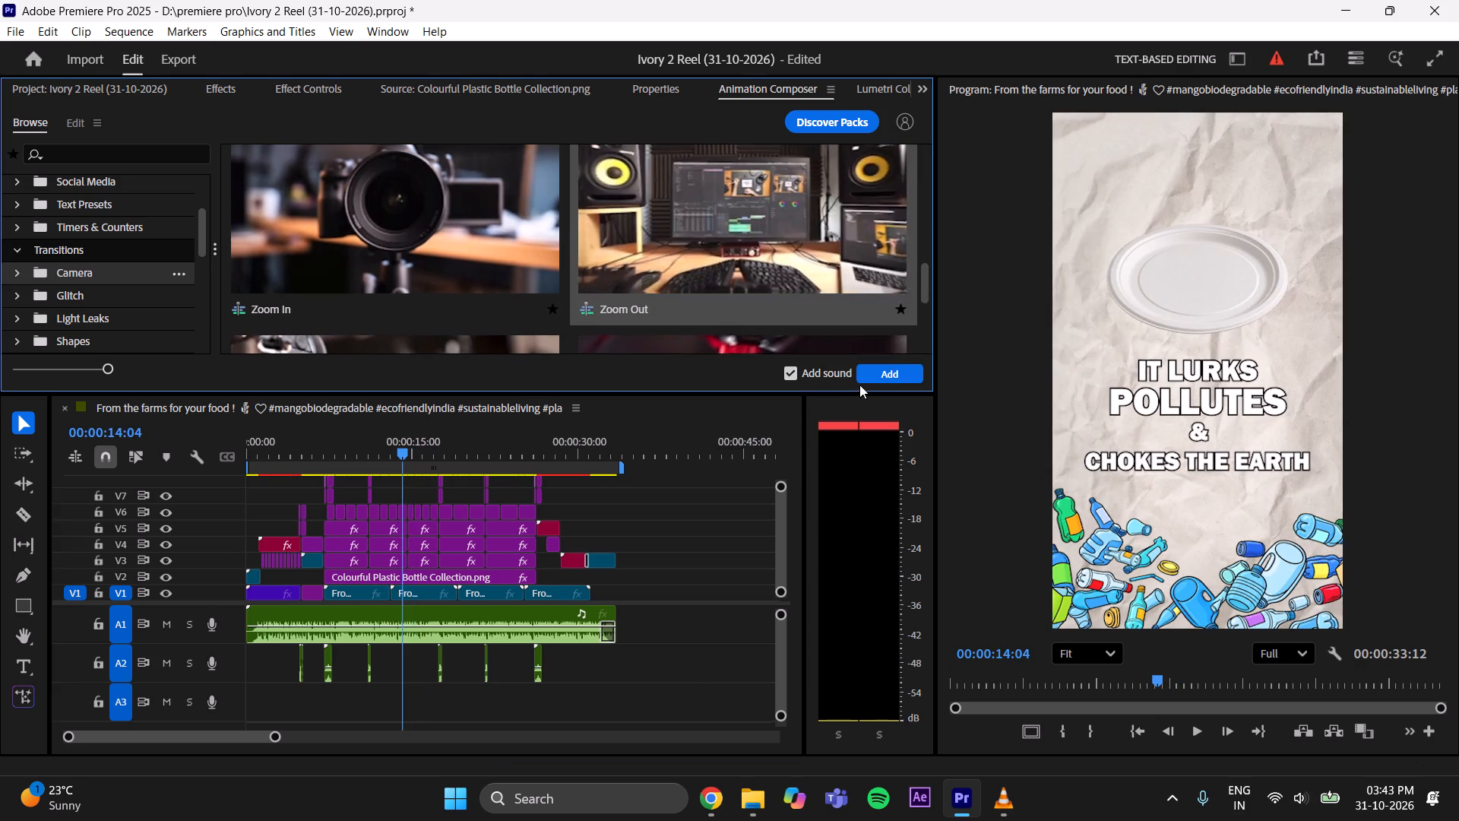
{"action": "left_click", "coordinate": [870, 368]}
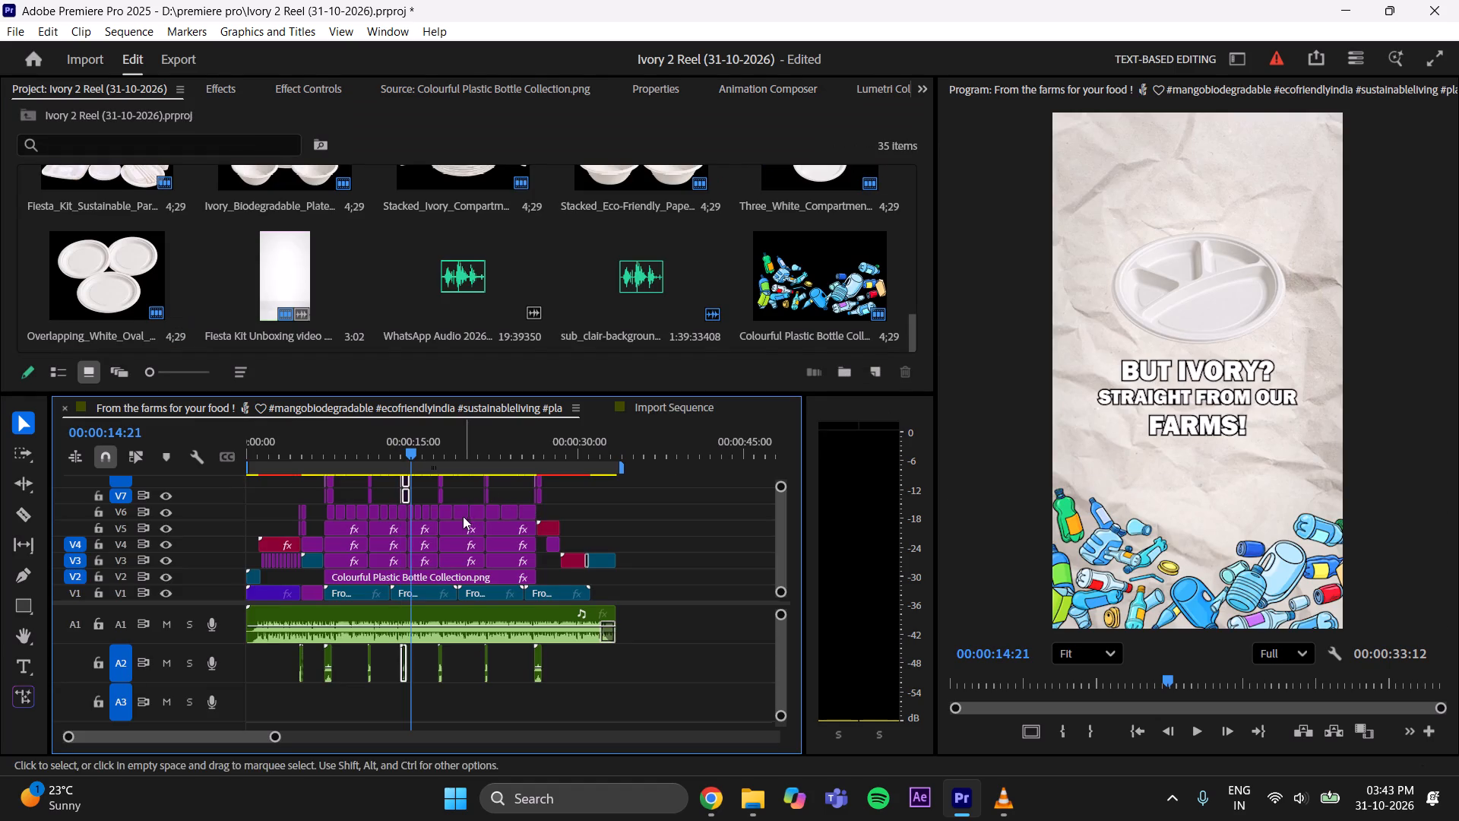
{"action": "left_click", "coordinate": [406, 497]}
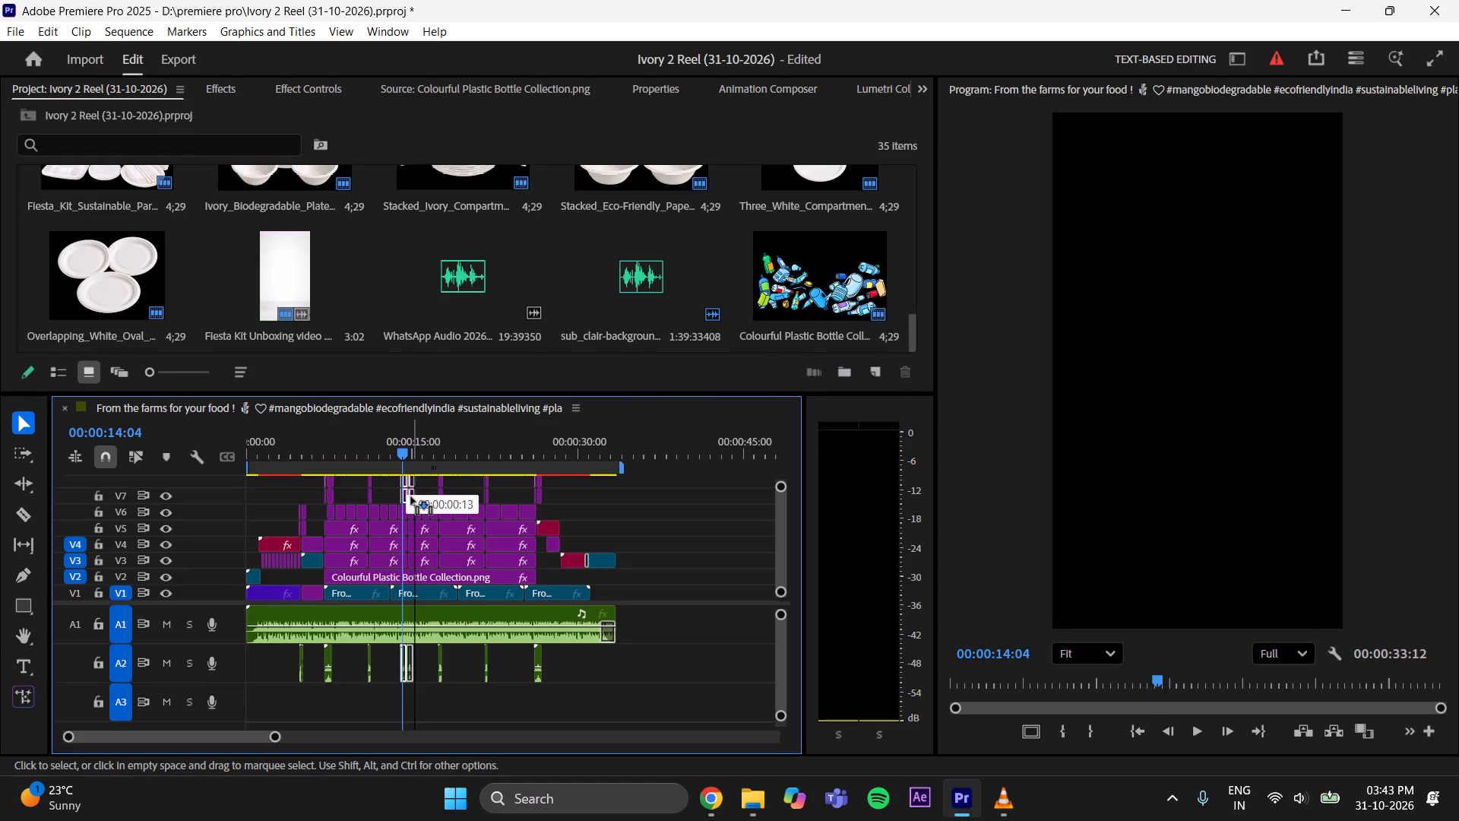
{"action": "left_click", "coordinate": [410, 497]}
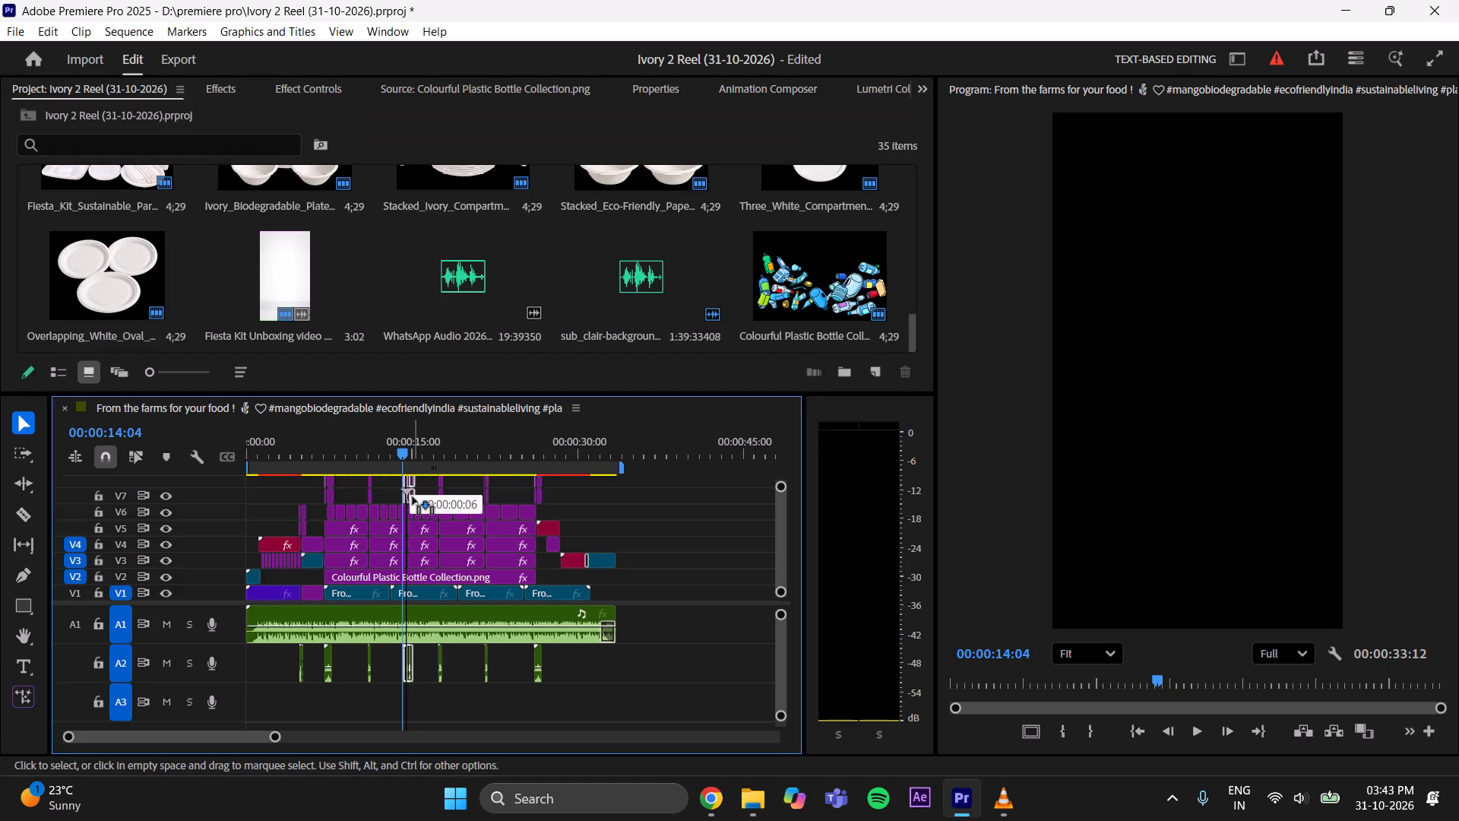
{"action": "left_click", "coordinate": [422, 495]}
{"action": "left_click", "coordinate": [588, 510]}
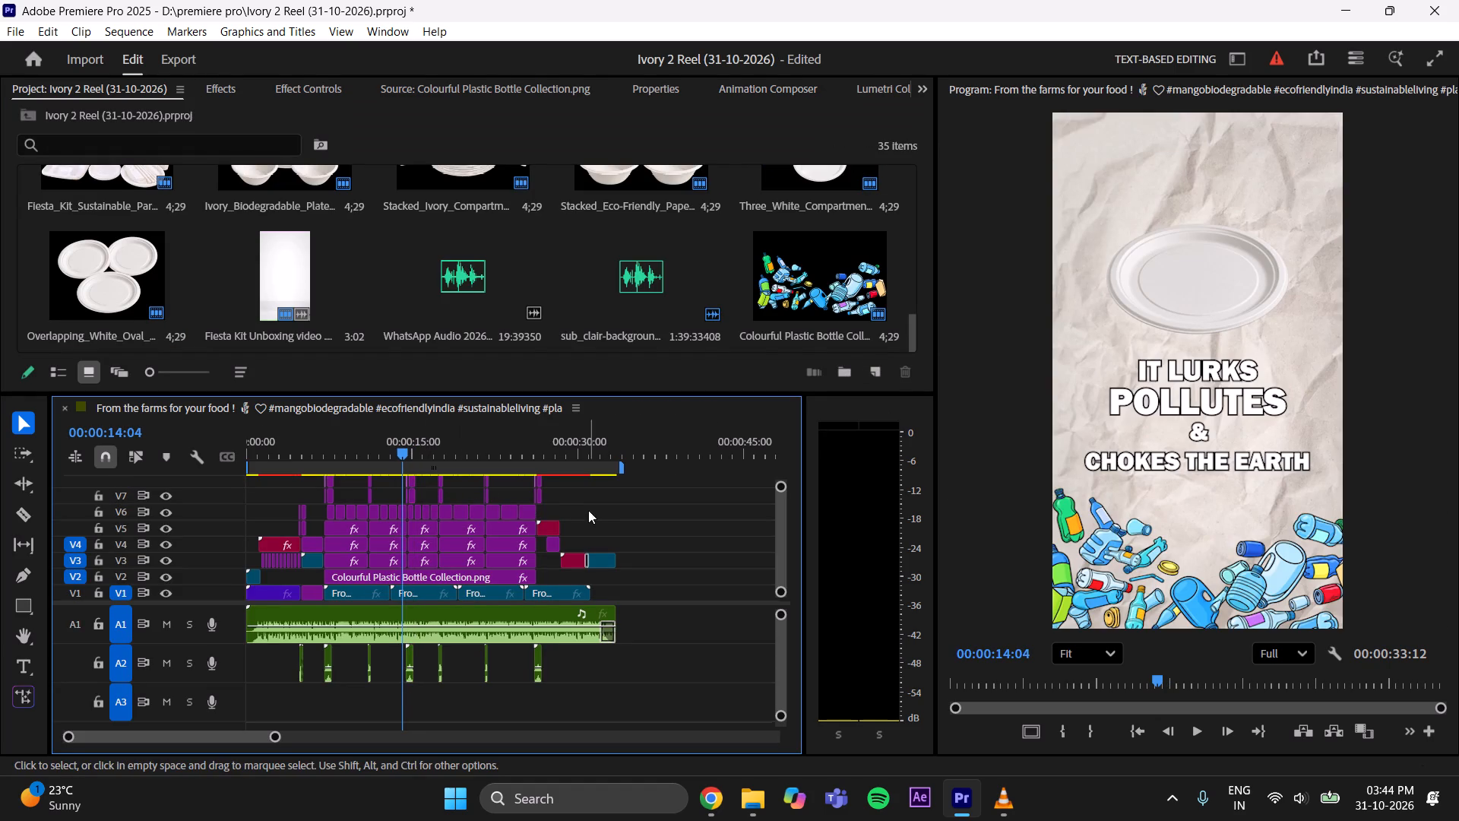
Play back from about 14 to 22 seconds to review the new transition and the following caption changes.
{"action": "left_click", "coordinate": [1187, 730]}
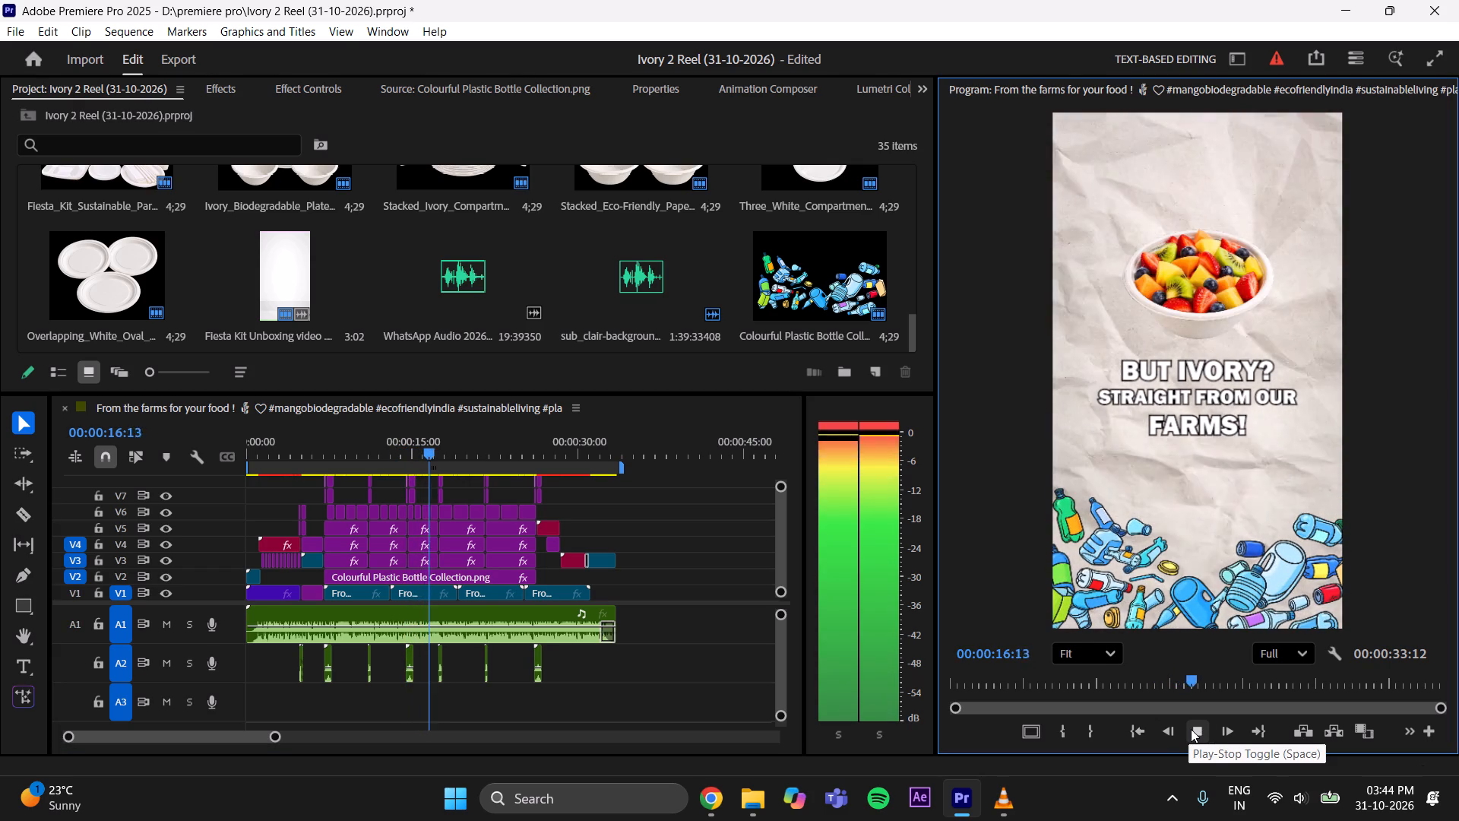
{"action": "left_click", "coordinate": [1191, 729]}
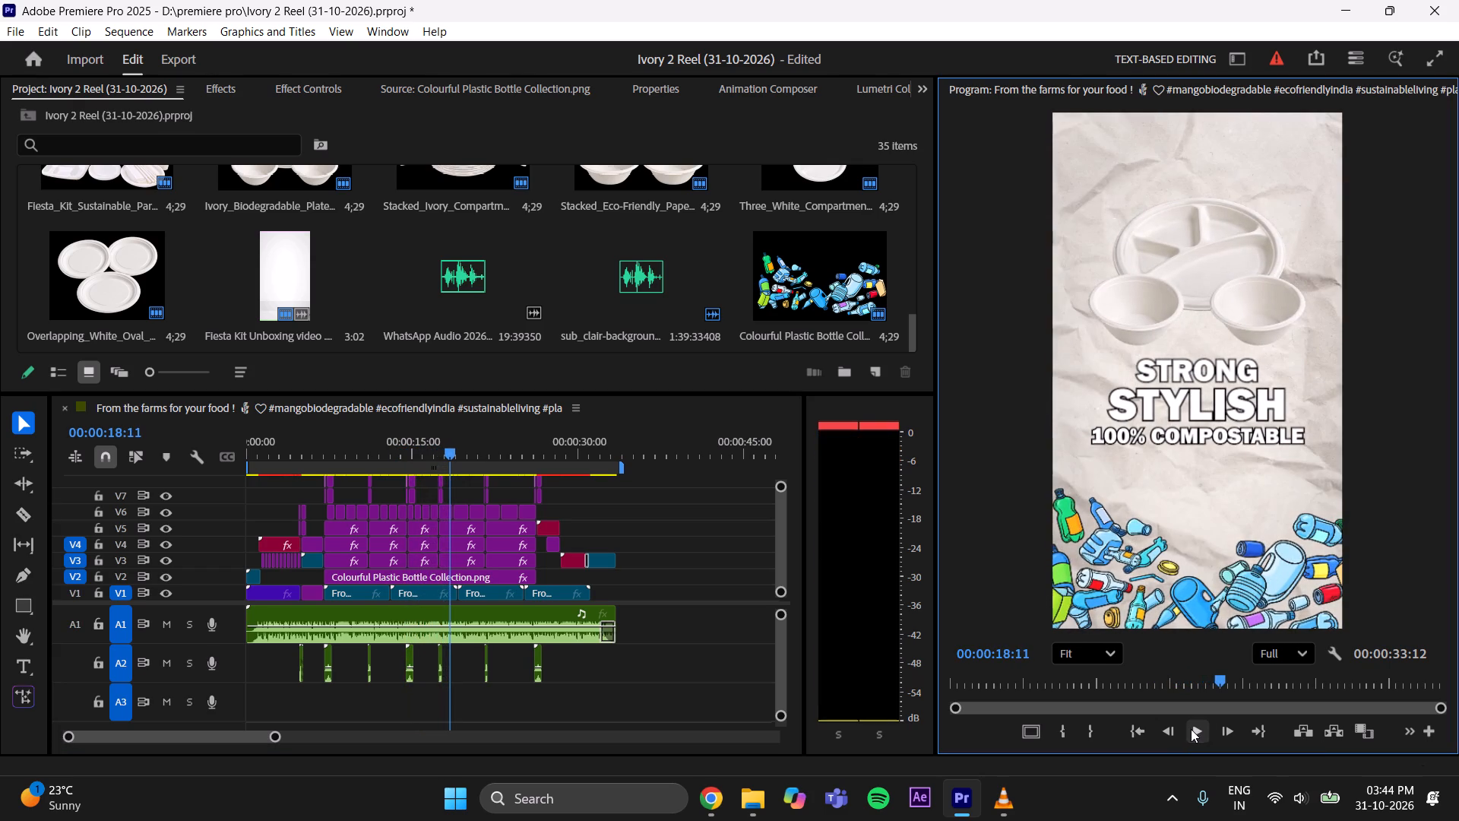
{"action": "left_click", "coordinate": [1191, 729]}
{"action": "left_click", "coordinate": [1191, 729]}
{"action": "left_click", "coordinate": [1191, 729]}
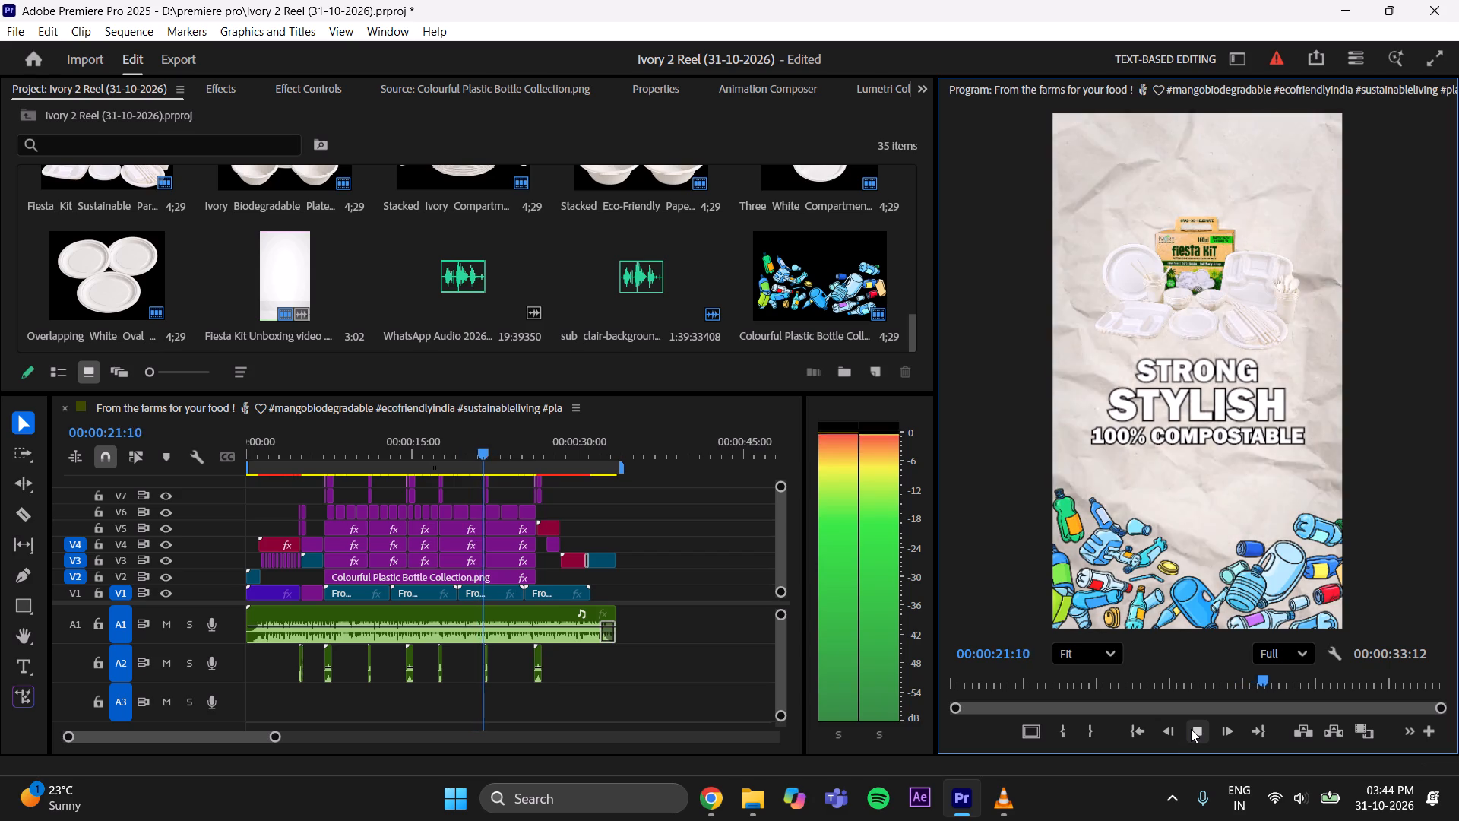
{"action": "left_click", "coordinate": [1191, 729]}
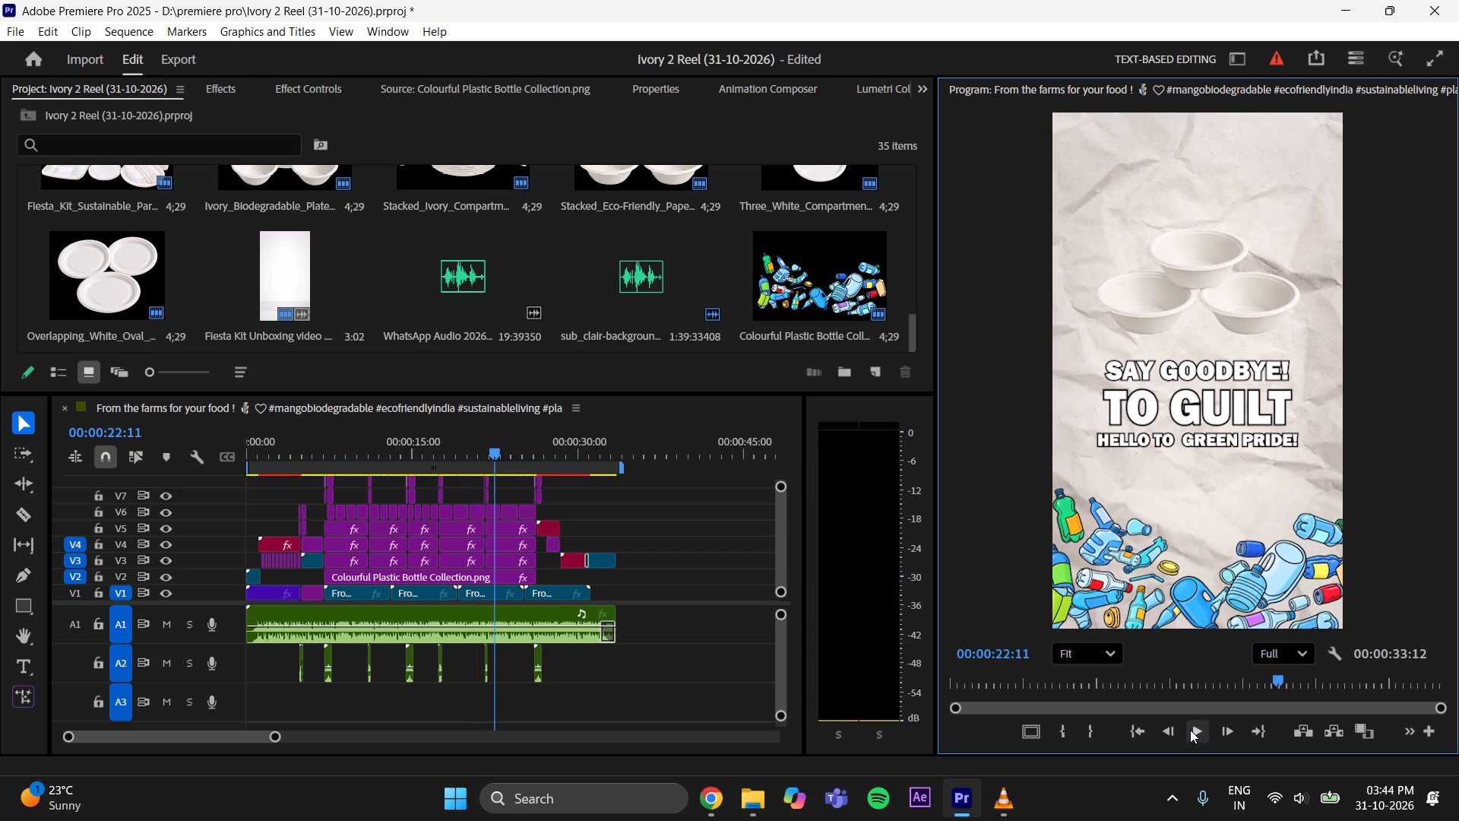
Save the project.
{"action": "key", "text": "ctrl+s"}
{"action": "key", "text": "ctrl+s"}
{"action": "key", "text": "ctrl+s"}
{"action": "key", "text": "ctrl+s"}
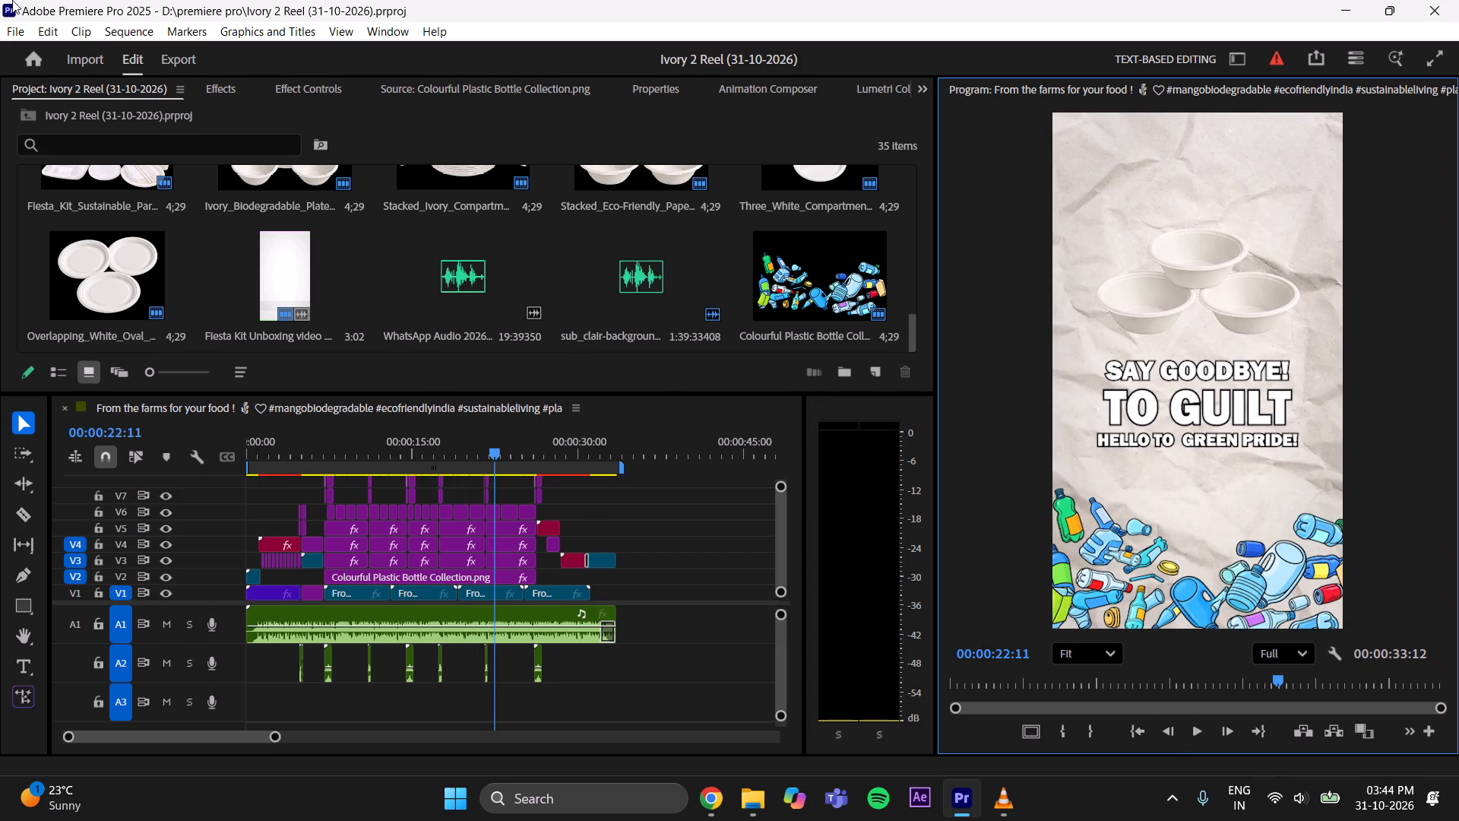
Open the export settings for the reel sequence.
{"action": "left_click", "coordinate": [184, 58]}
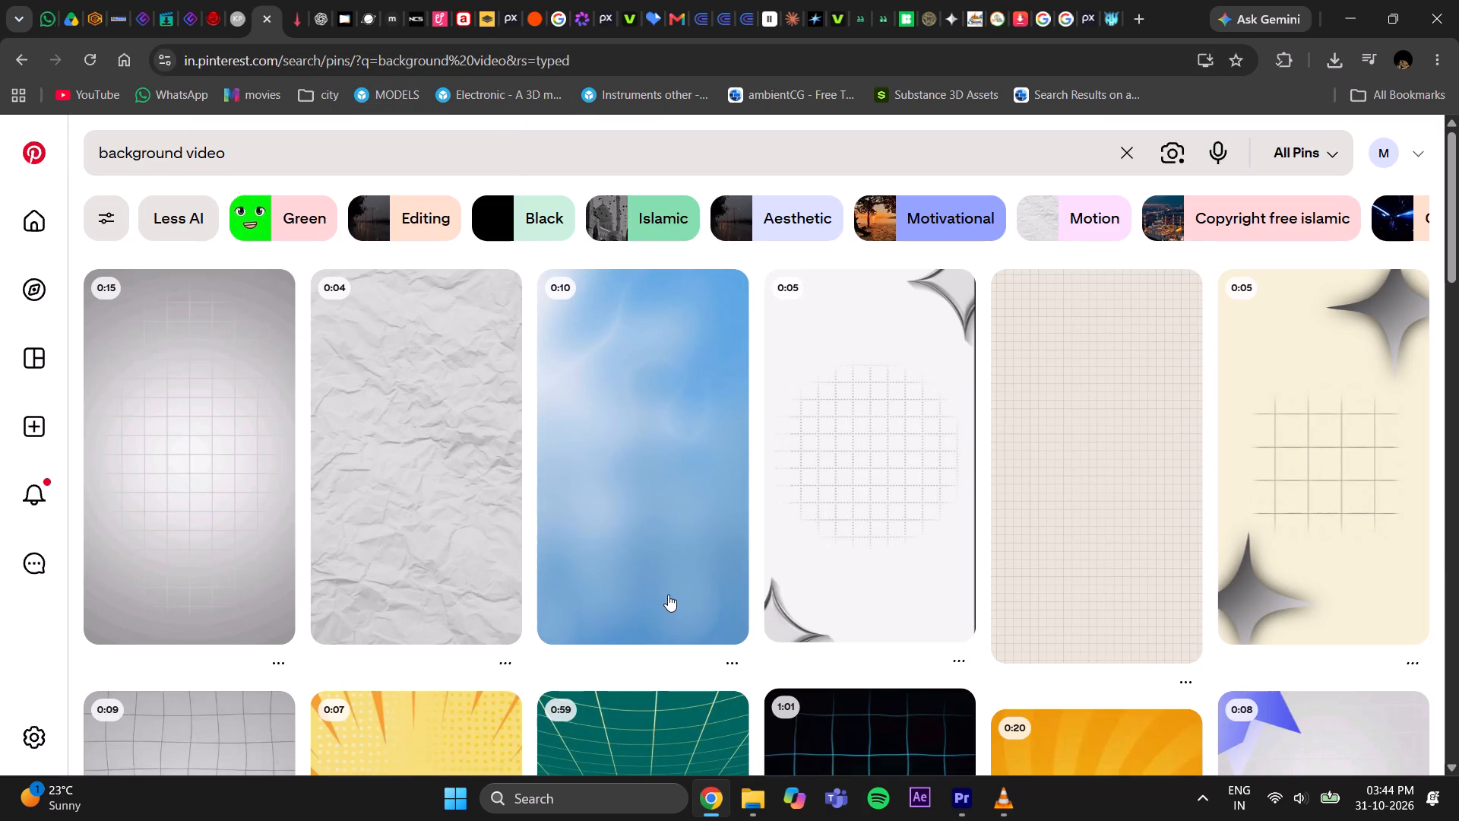
Browse the Pinterest results for a suitable background video for the reel.
{"action": "scroll", "coordinate": [669, 595], "scroll_direction": "down", "scroll_amount": 5}
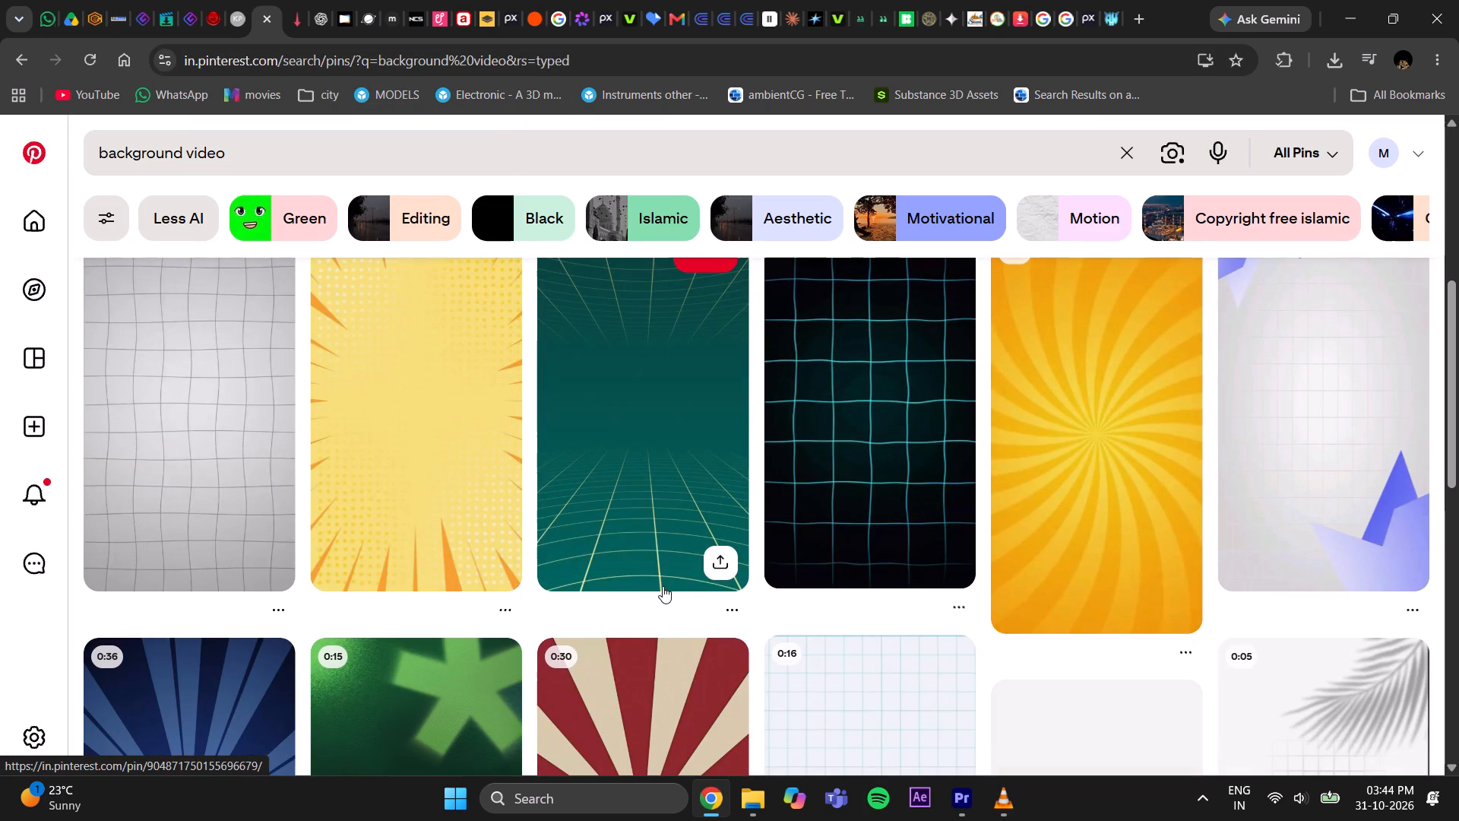
{"action": "scroll", "coordinate": [663, 586], "scroll_direction": "up", "scroll_amount": 1}
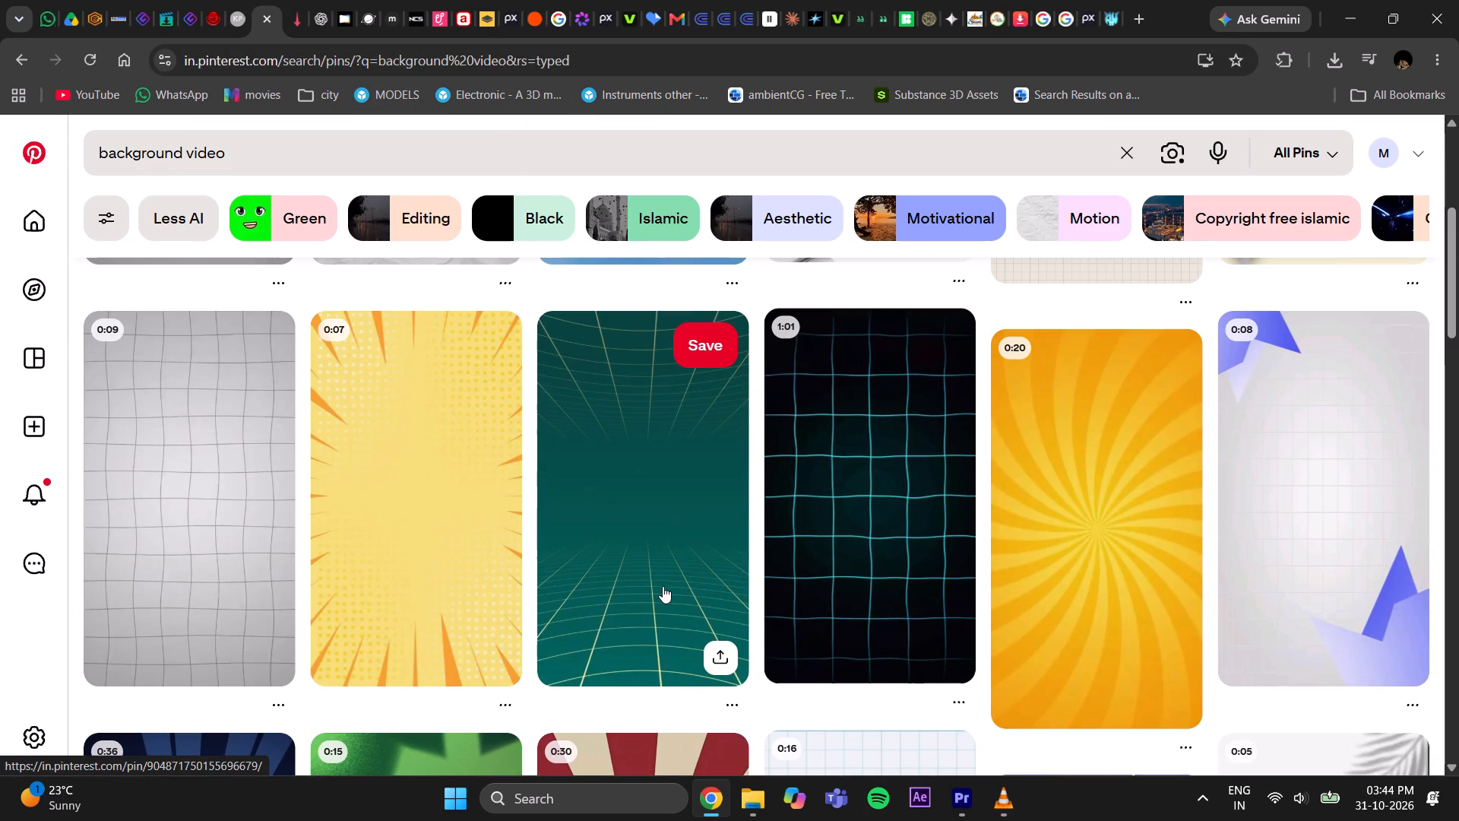
{"action": "scroll", "coordinate": [663, 586], "scroll_direction": "down", "scroll_amount": 3}
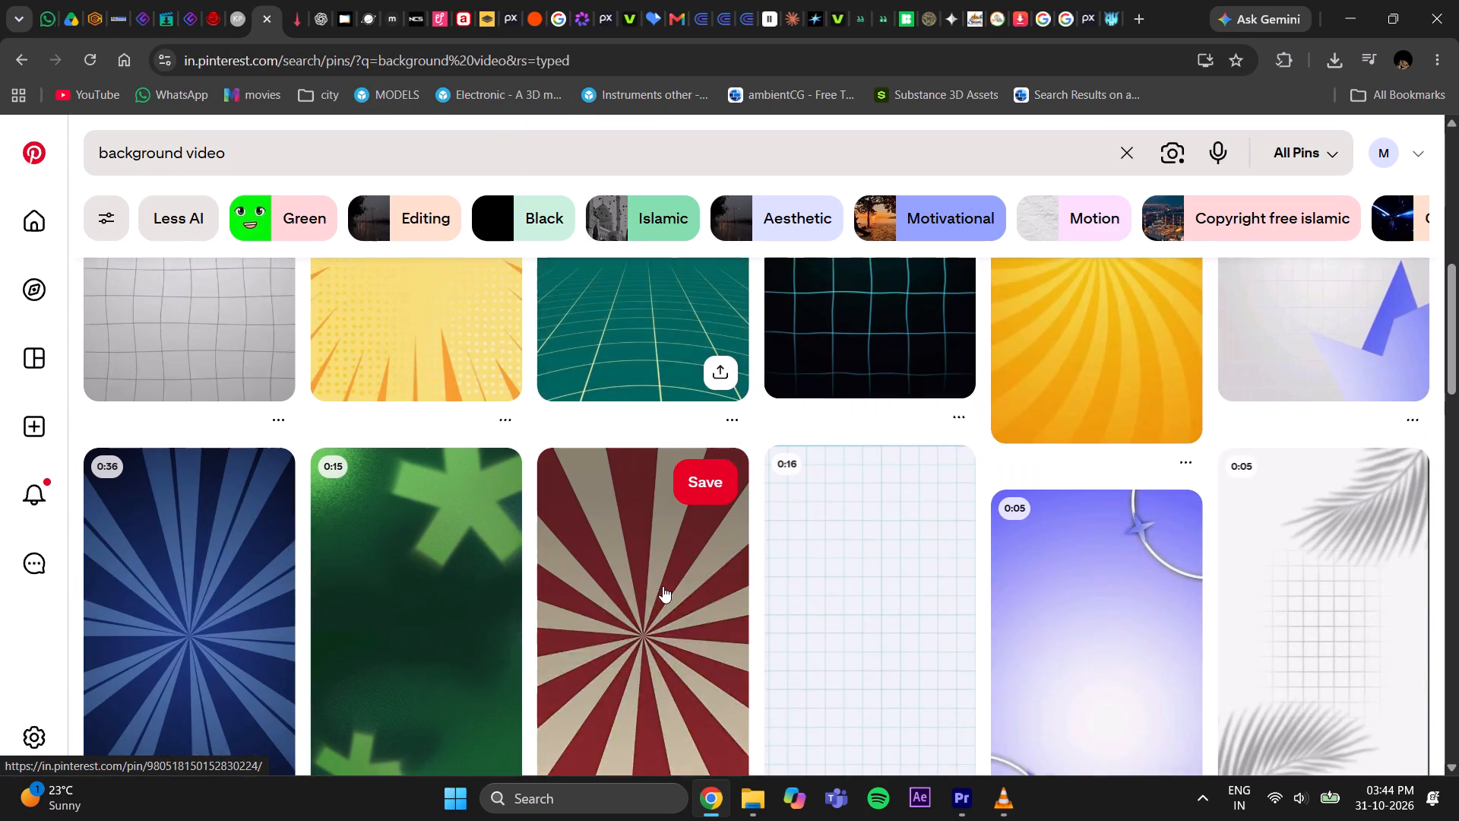
{"action": "scroll", "coordinate": [663, 586], "scroll_direction": "down", "scroll_amount": 2}
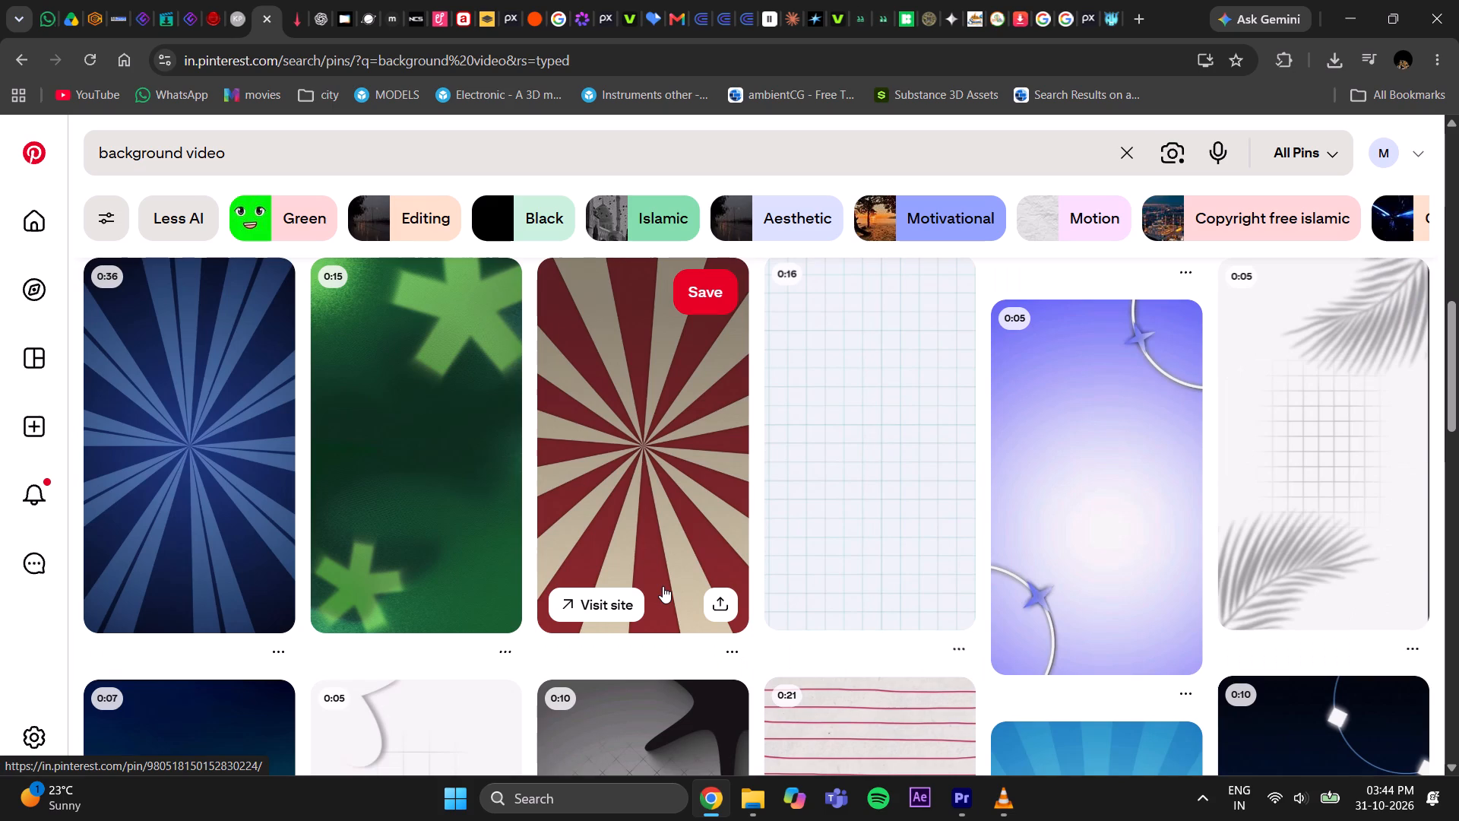
{"action": "scroll", "coordinate": [663, 586], "scroll_direction": "down", "scroll_amount": 9}
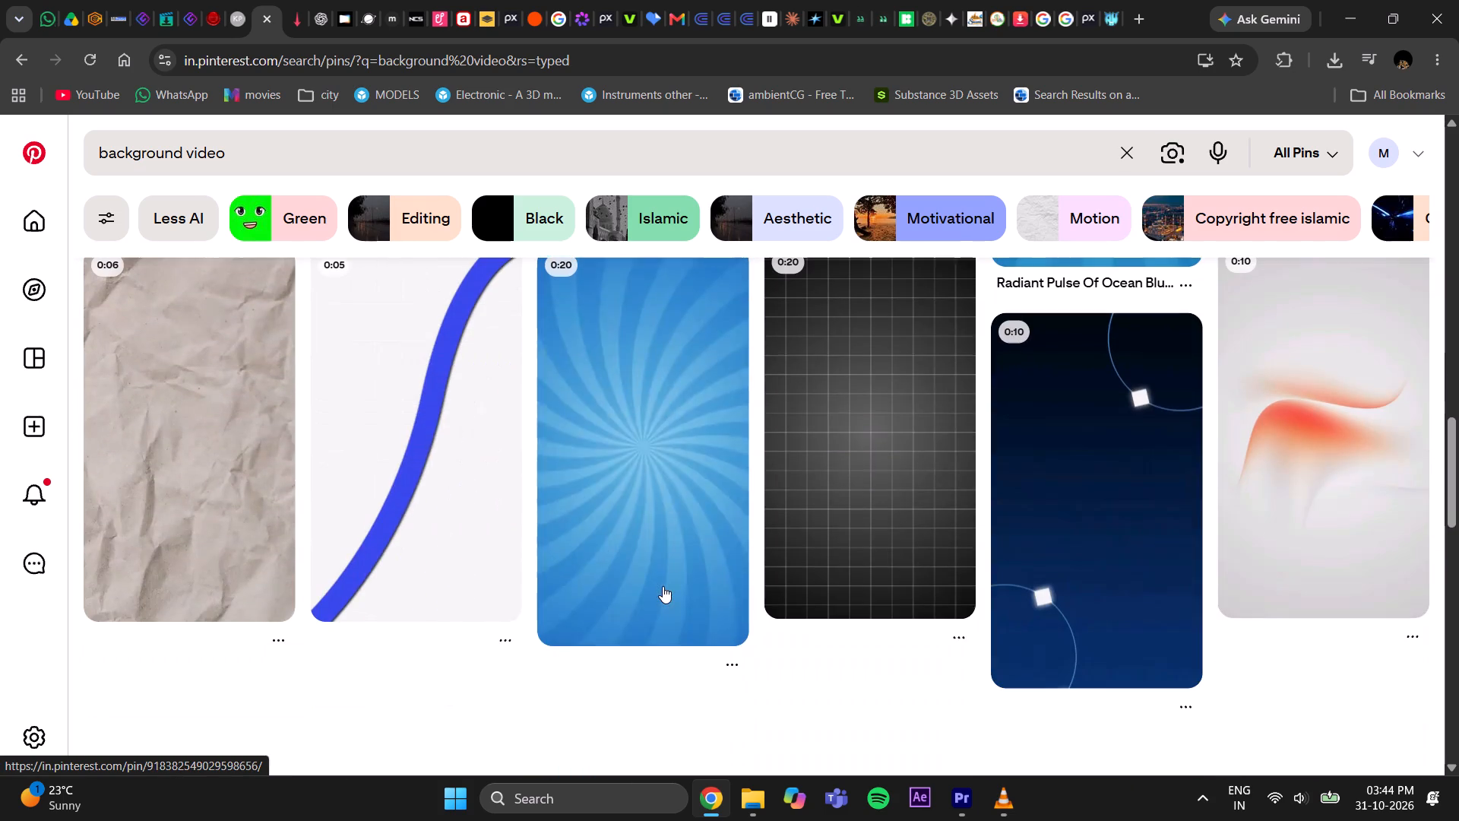
{"action": "scroll", "coordinate": [663, 586], "scroll_direction": "down", "scroll_amount": 6}
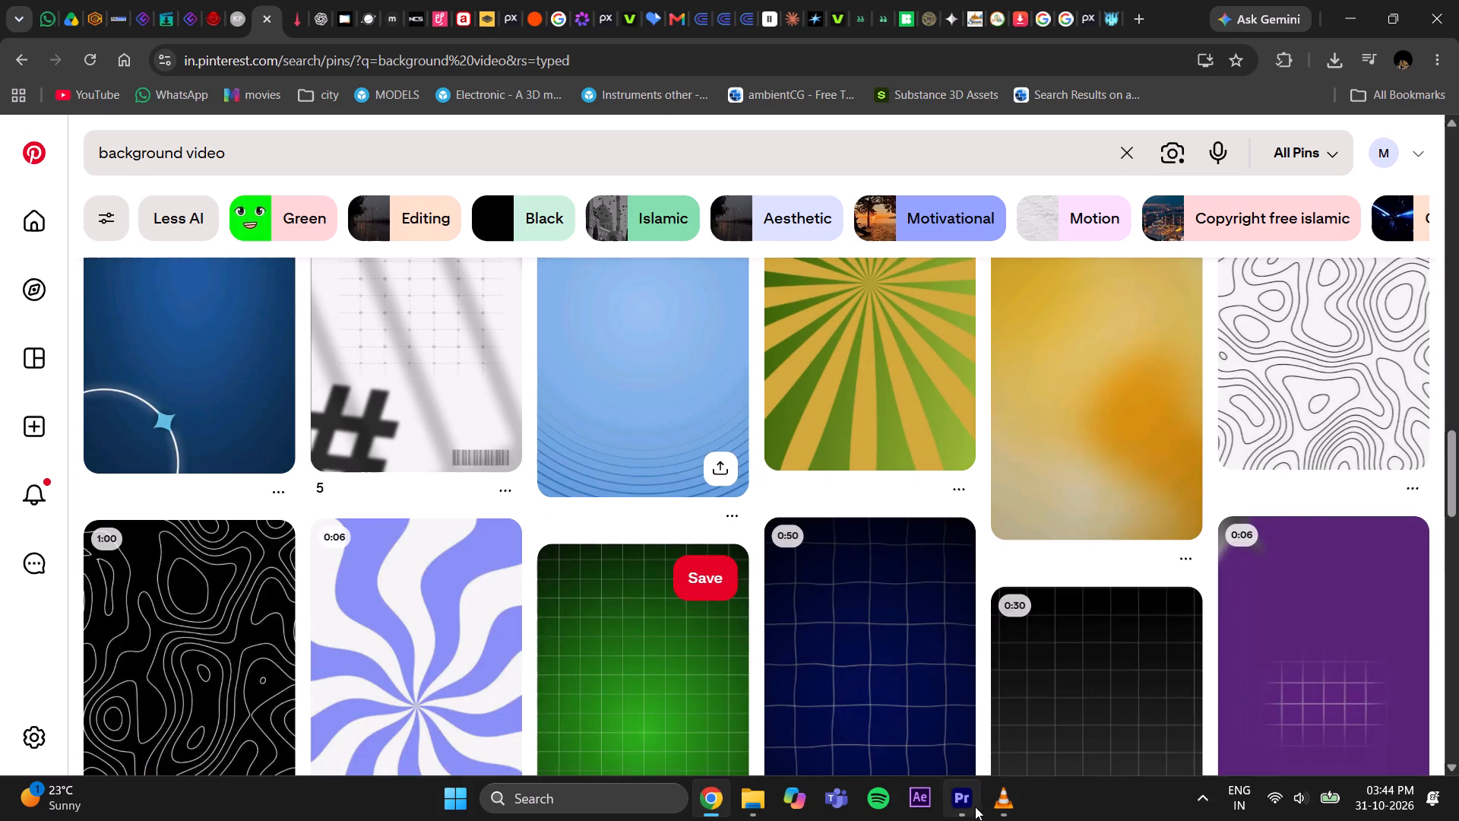
Switch to Premiere Pro and set the export file name to "IVORY reel 2 (31-10-2026)".
{"action": "left_click", "coordinate": [975, 807]}
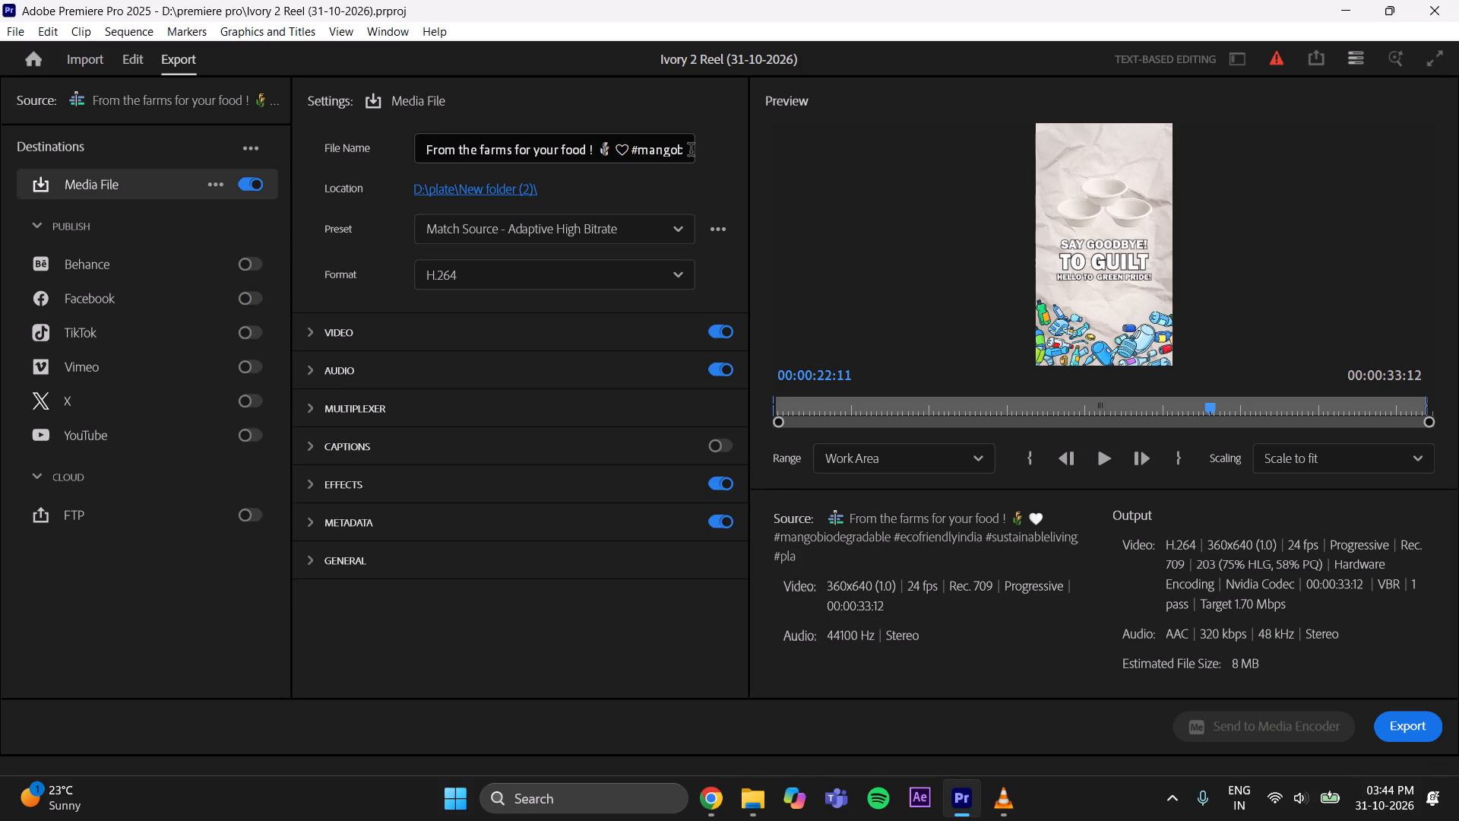
{"action": "left_click", "coordinate": [691, 151]}
{"action": "key", "text": "BackSpace"}
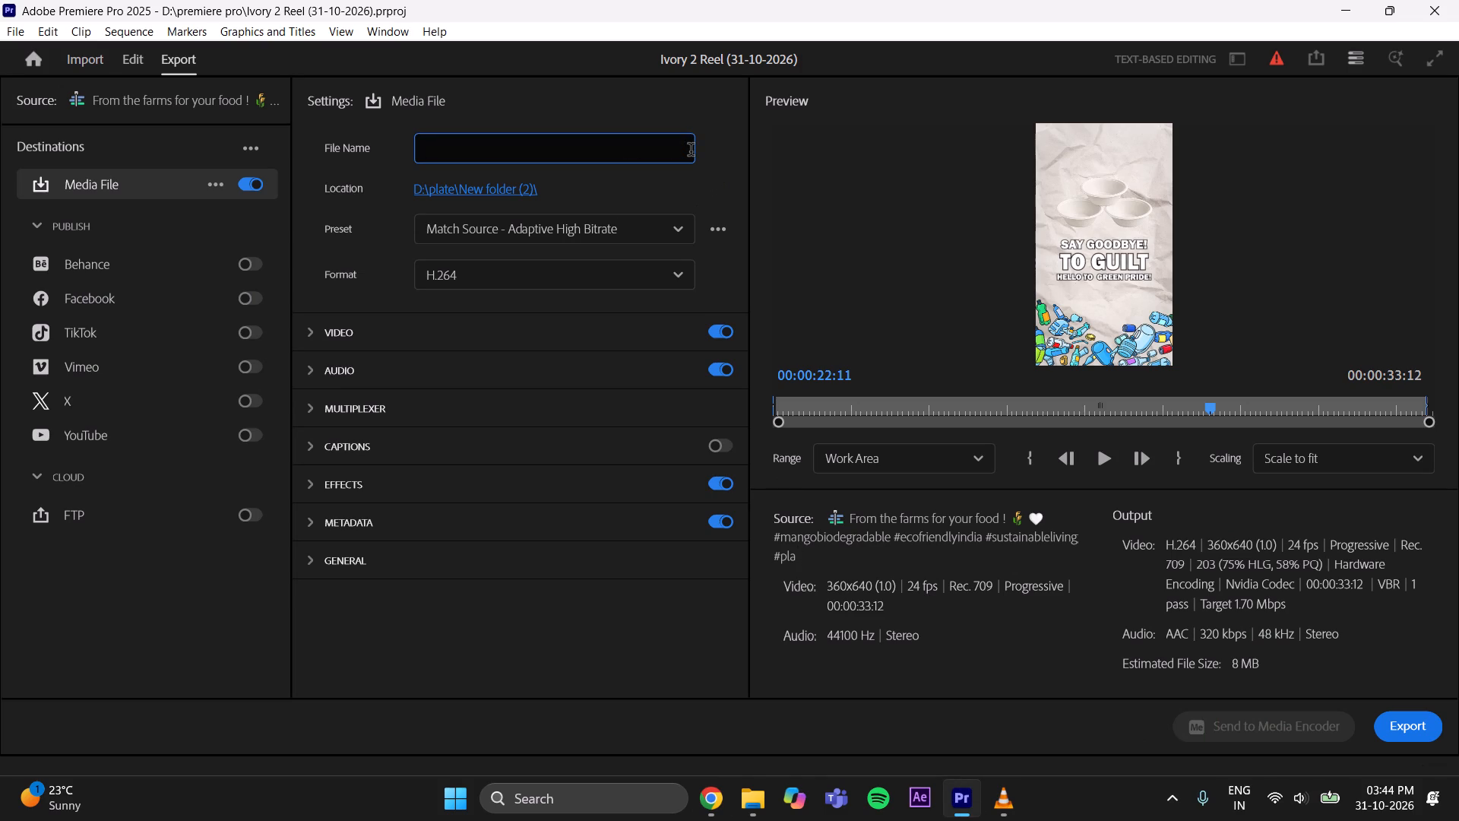
{"action": "type", "text": "say"}
{"action": "key", "text": "space"}
{"action": "key", "text": "BackSpace"}
{"action": "key", "text": "BackSpace"}
{"action": "key", "text": "BackSpace"}
{"action": "key", "text": "BackSpace"}
{"action": "key", "text": "BackSpace"}
{"action": "key", "text": "BackSpace"}
{"action": "key", "text": "BackSpace"}
{"action": "key", "text": "BackSpace"}
{"action": "key", "text": "BackSpace"}
{"action": "key", "text": "BackSpace"}
{"action": "key", "text": "BackSpace"}
{"action": "key", "text": "shift+i"}
{"action": "type", "text": "VORY"}
{"action": "key", "text": "space"}
{"action": "type", "text": "REE"}
{"action": "key", "text": "BackSpace"}
{"action": "key", "text": "BackSpace"}
{"action": "key", "text": "BackSpace"}
{"action": "type", "text": "reel"}
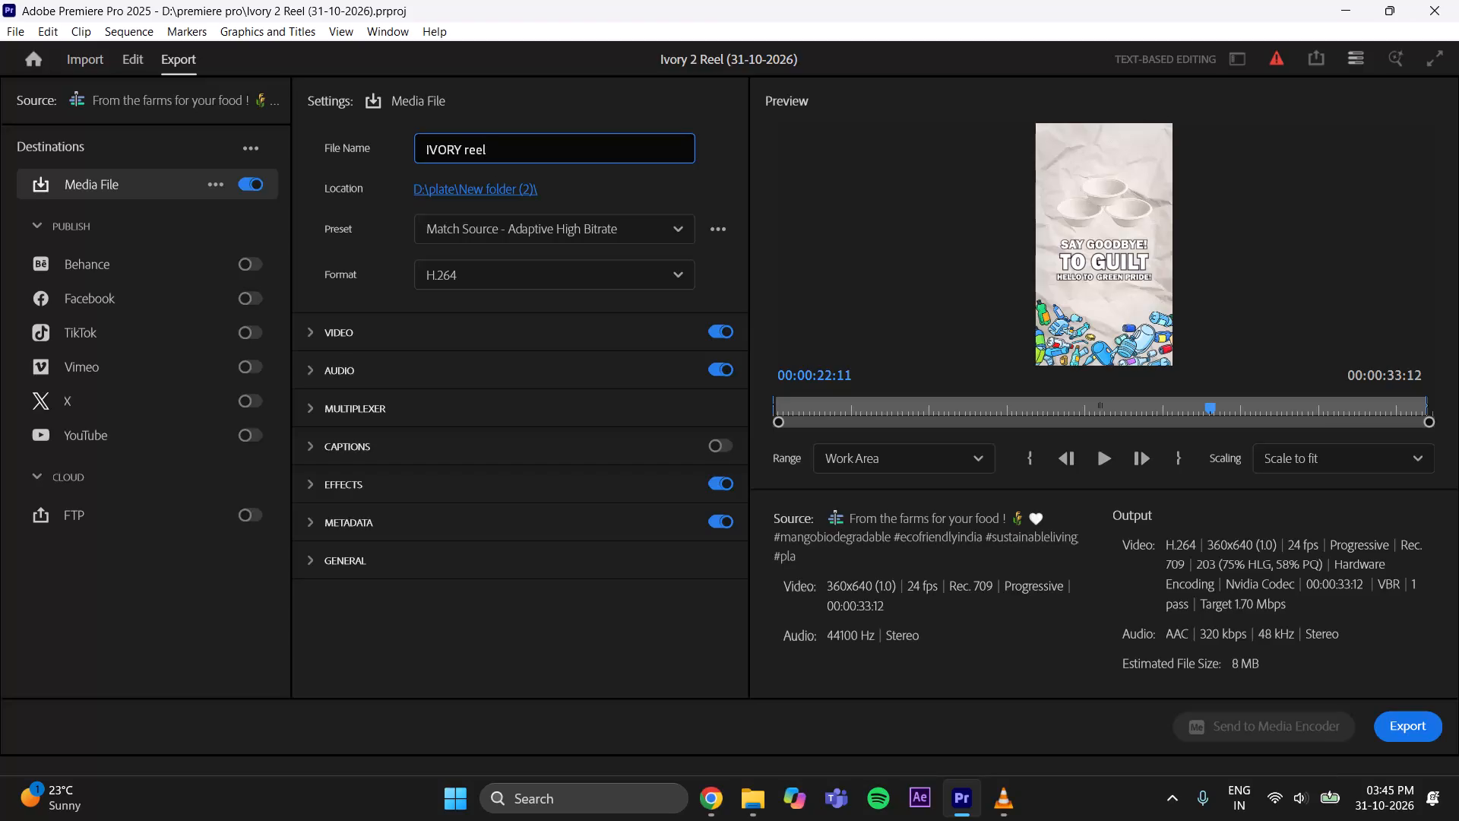
{"action": "key", "text": "space"}
{"action": "type", "text": "2"}
{"action": "key", "text": "space"}
{"action": "key", "text": "shift+parenleft"}
{"action": "type", "text": "31"}
{"action": "type", "text": "-10-"}
{"action": "type", "text": "2026"}
{"action": "key", "text": "shift+parenright"}
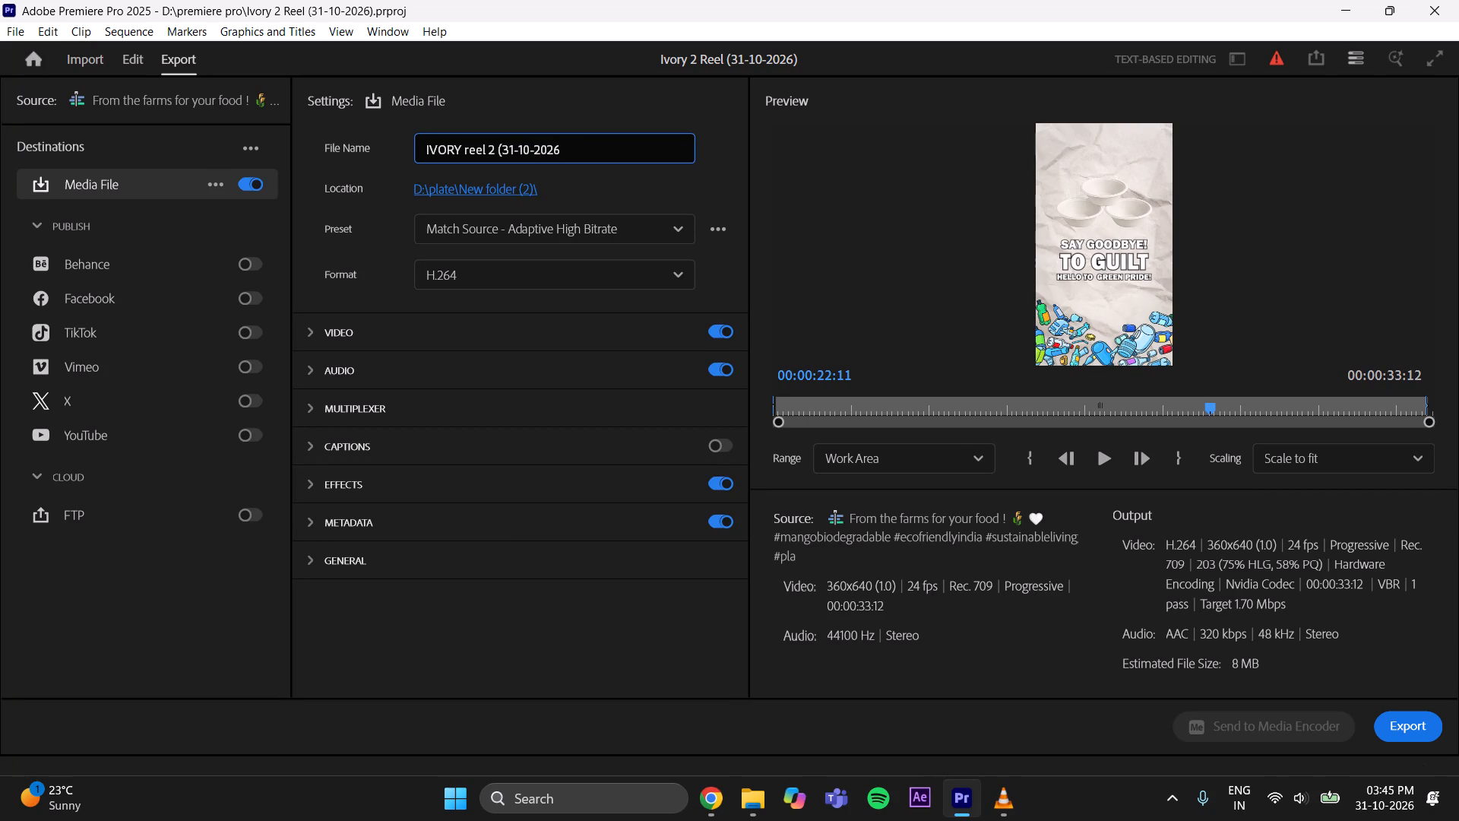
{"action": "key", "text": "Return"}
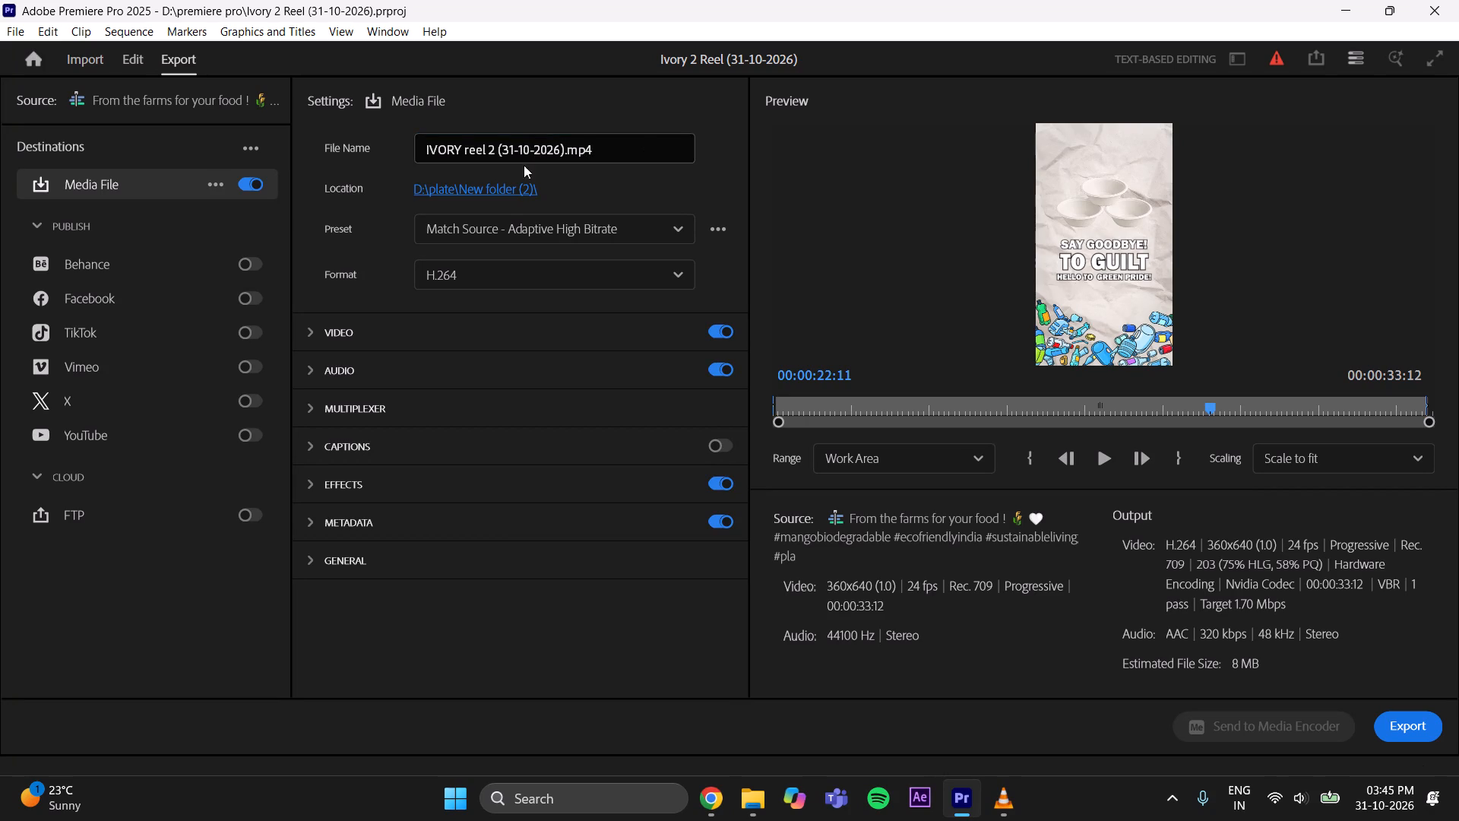
Export the reel as an H.264 media file with the Match Source - Adaptive High Bitrate preset.
{"action": "left_click", "coordinate": [1420, 727]}
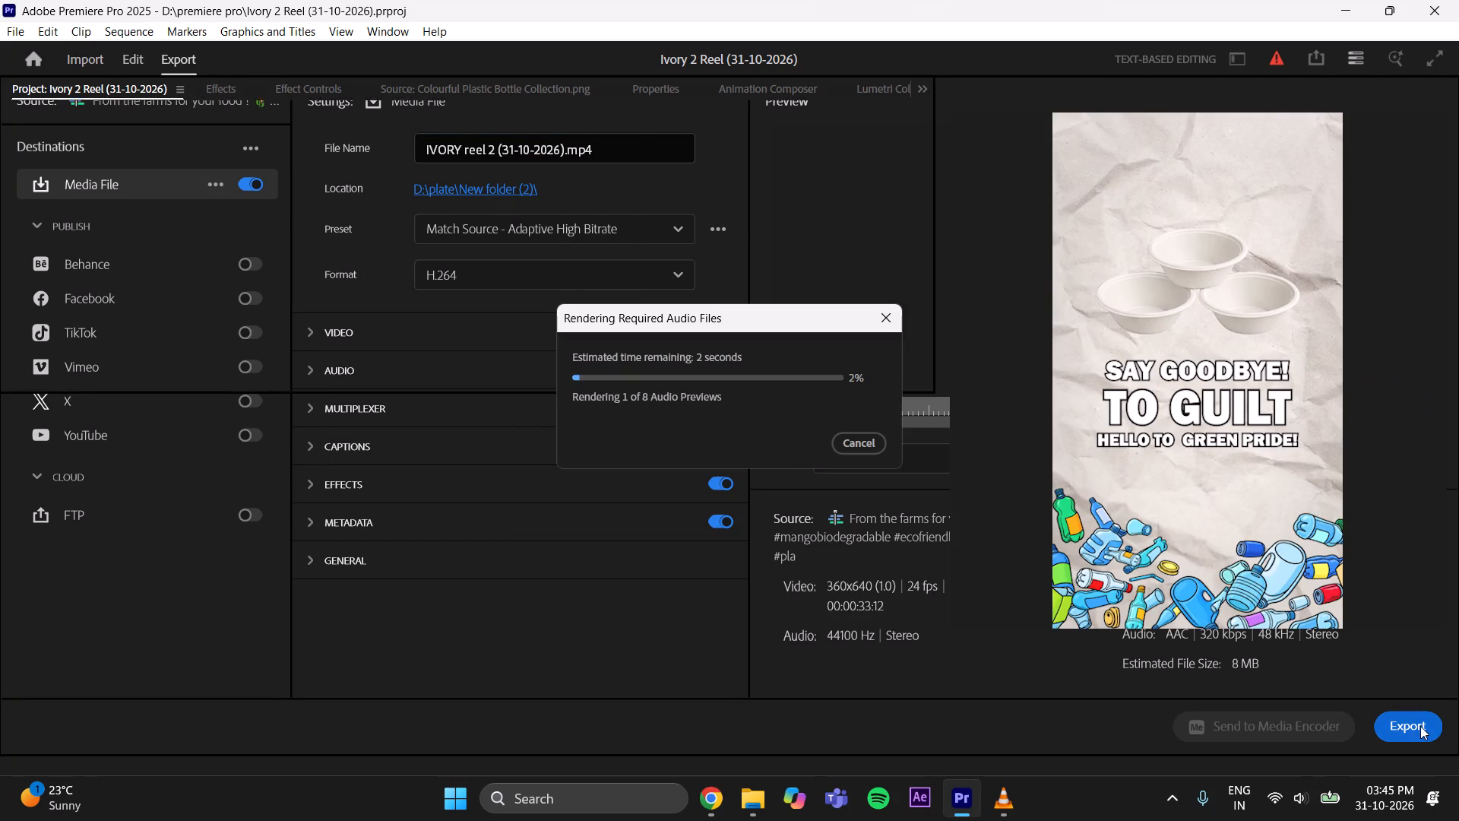
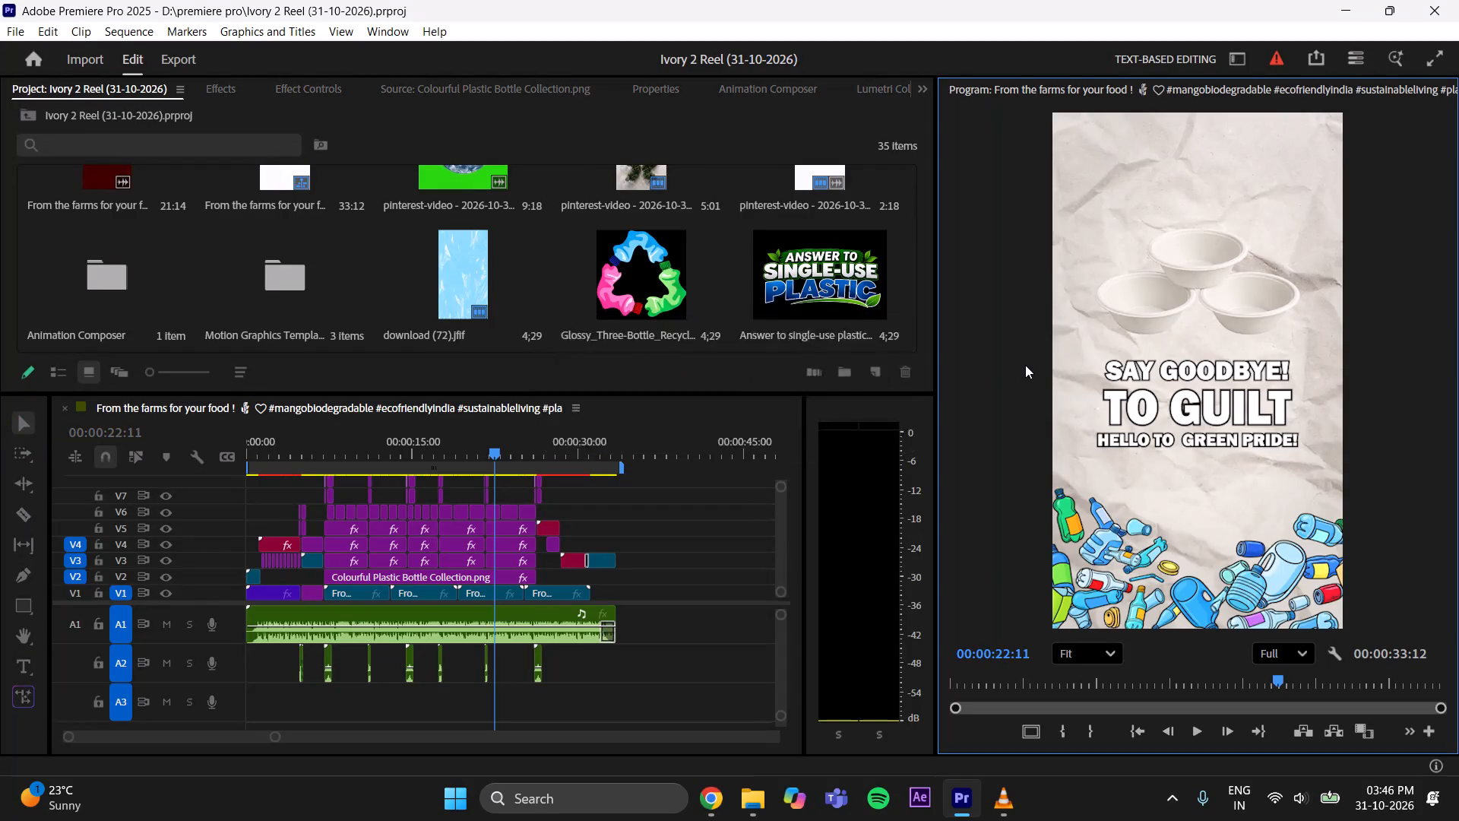
Save the Ivory 2 Reel (31-10-2026) project.
{"action": "key", "text": "ctrl+s"}
{"action": "key", "text": "ctrl+s"}
{"action": "key", "text": "ctrl+s"}
{"action": "key", "text": "ctrl+s"}
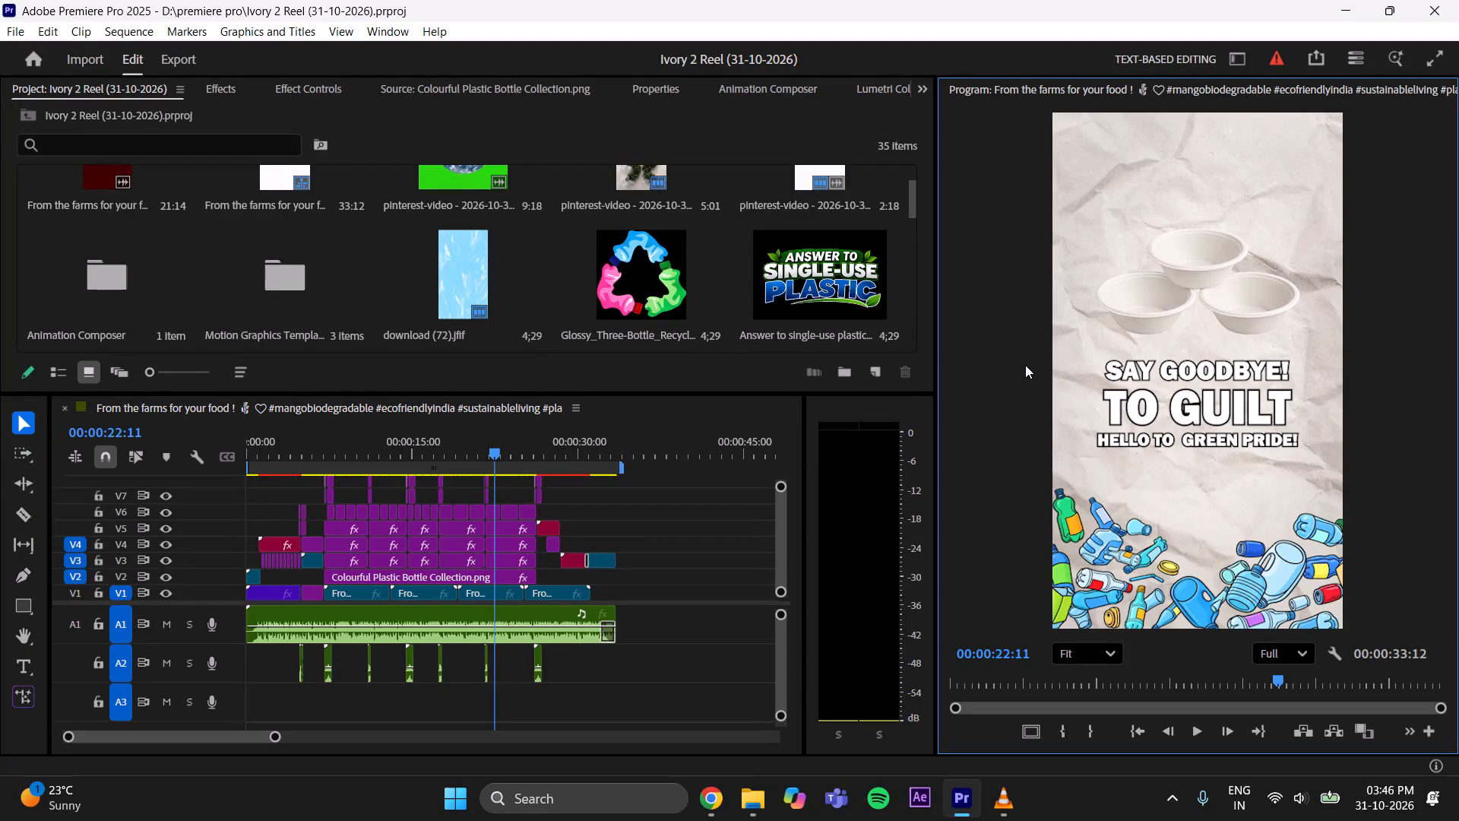
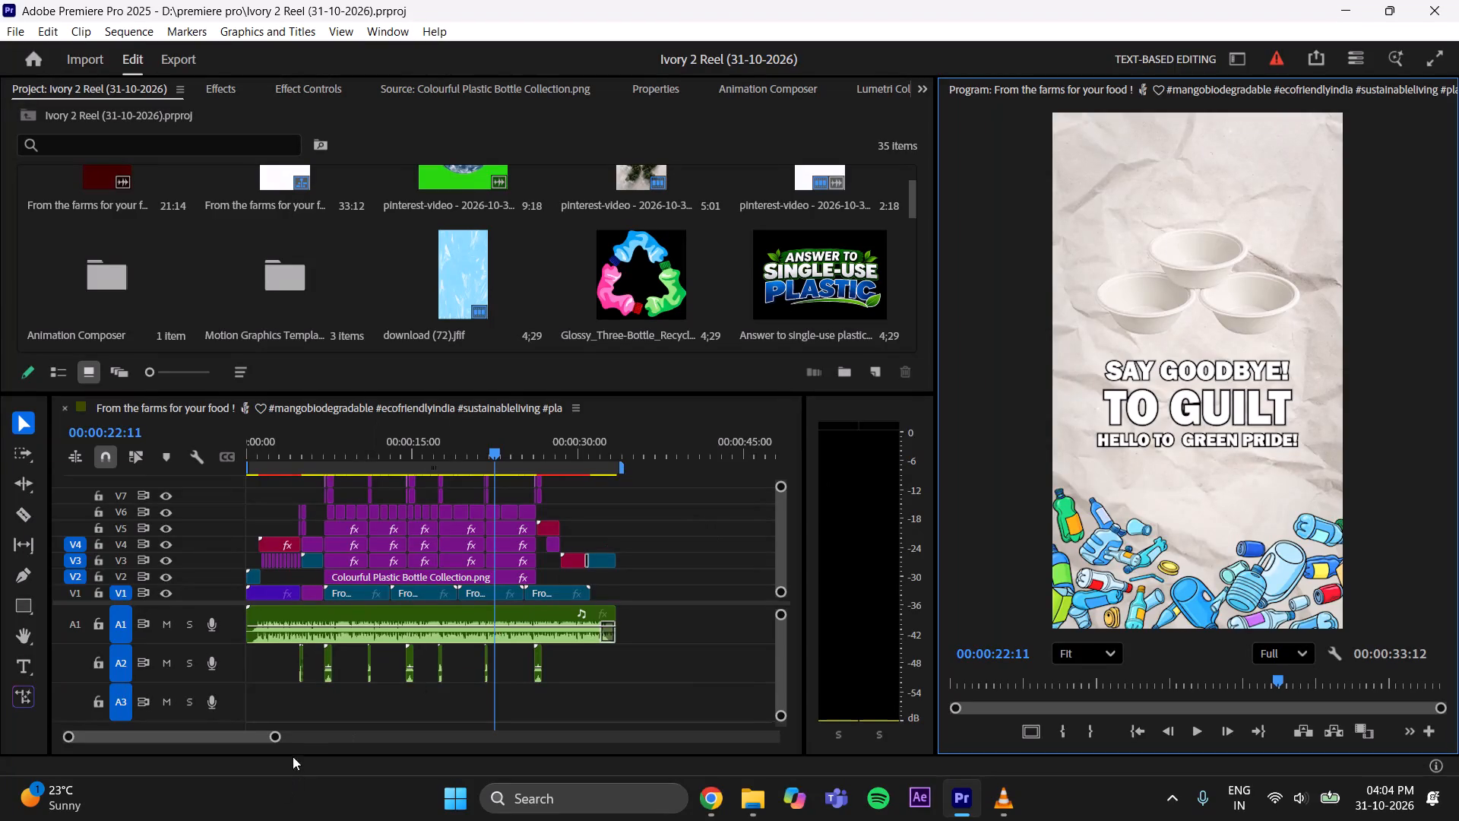
Scrub the reel sequence back from the "Say goodbye! To guilt" scene to its start at 00:00:00:00.
{"action": "left_click_drag", "start_coordinate": [271, 740], "coordinate": [248, 743]}
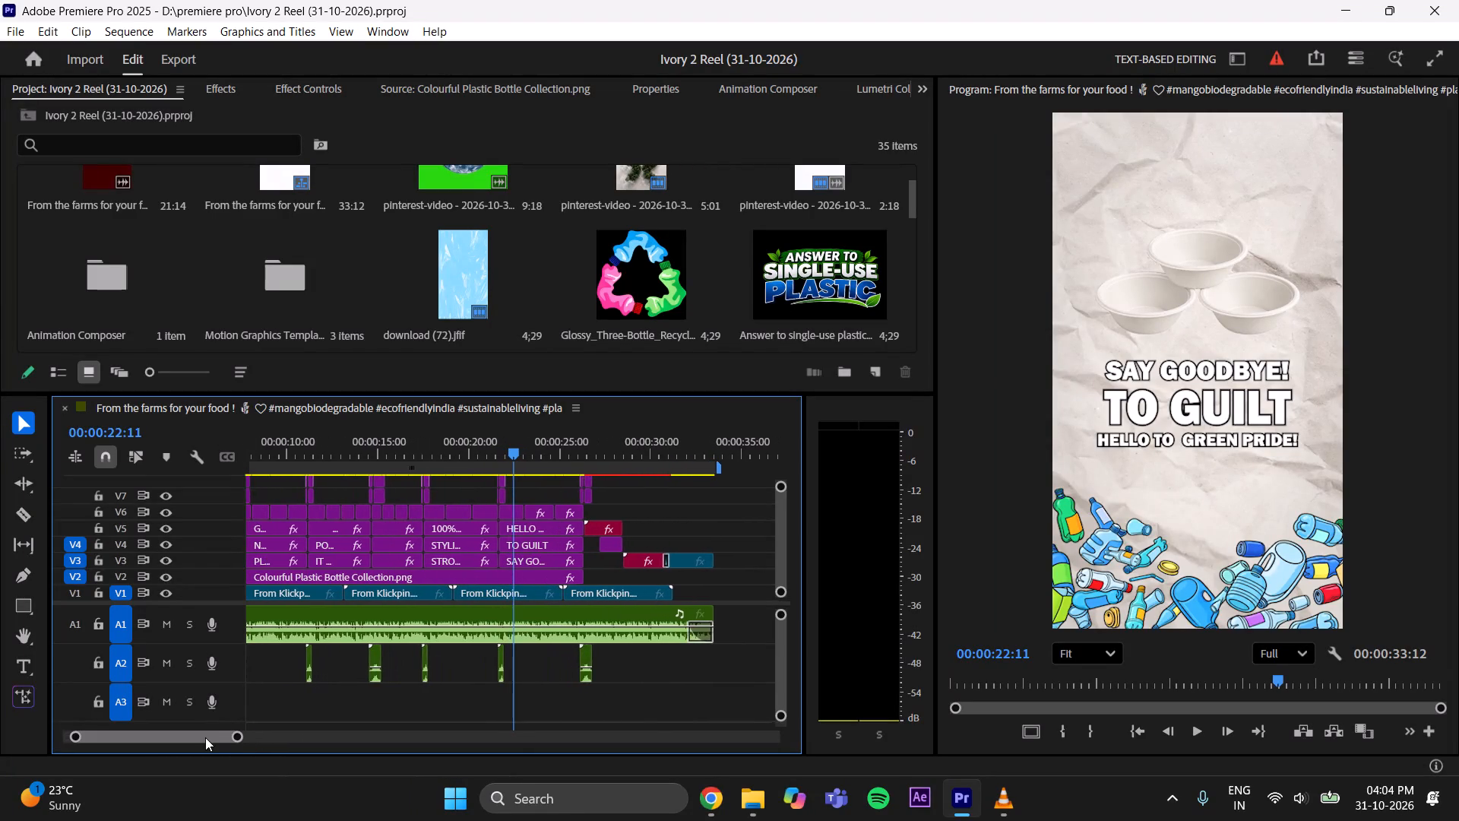
{"action": "left_click_drag", "start_coordinate": [205, 737], "coordinate": [179, 748]}
{"action": "left_click_drag", "start_coordinate": [231, 738], "coordinate": [248, 735]}
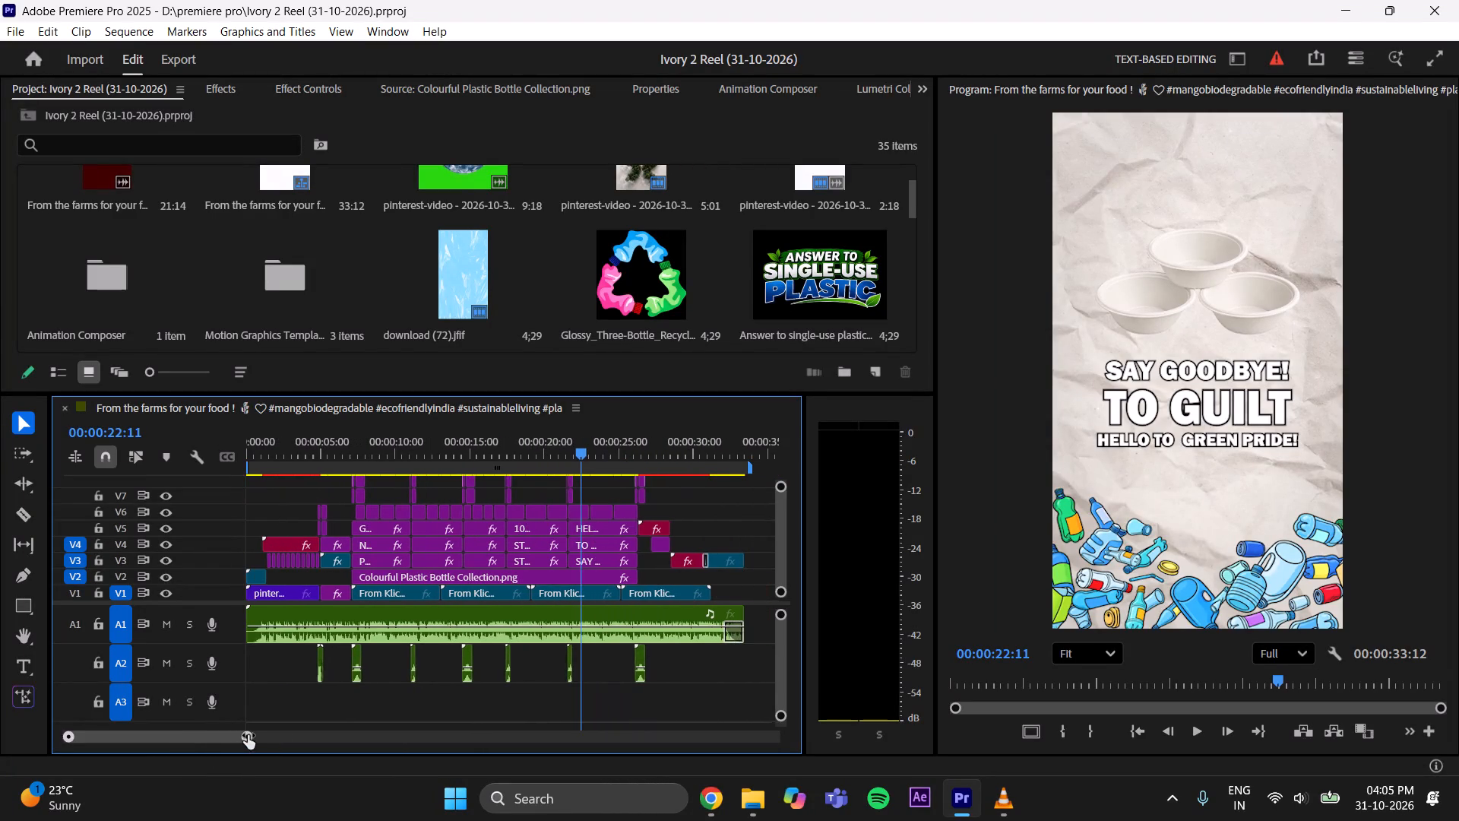
{"action": "left_click_drag", "start_coordinate": [248, 735], "coordinate": [247, 735]}
{"action": "left_click_drag", "start_coordinate": [557, 449], "coordinate": [385, 480]}
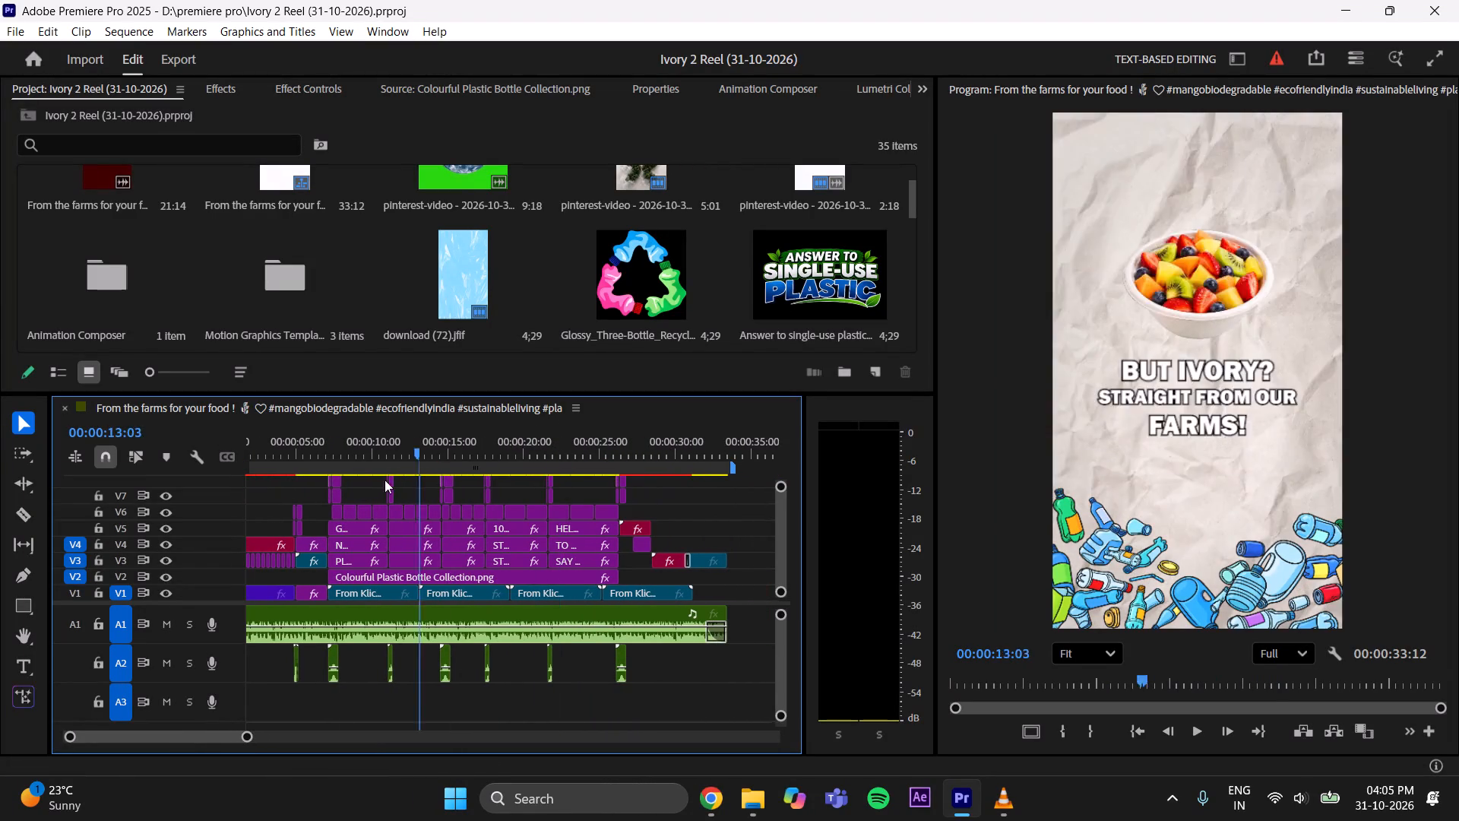
{"action": "left_click_drag", "start_coordinate": [385, 480], "coordinate": [232, 518]}
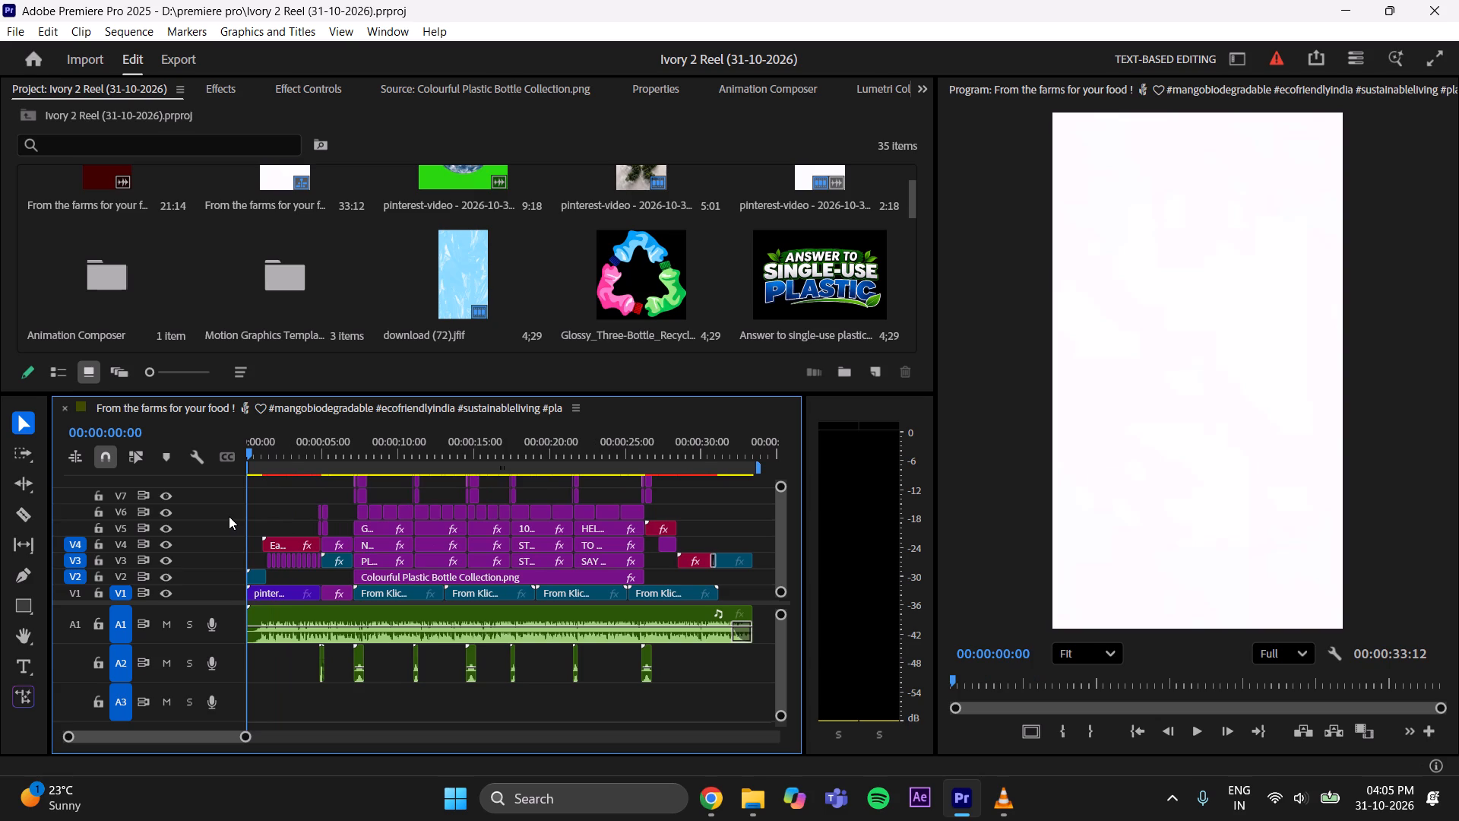
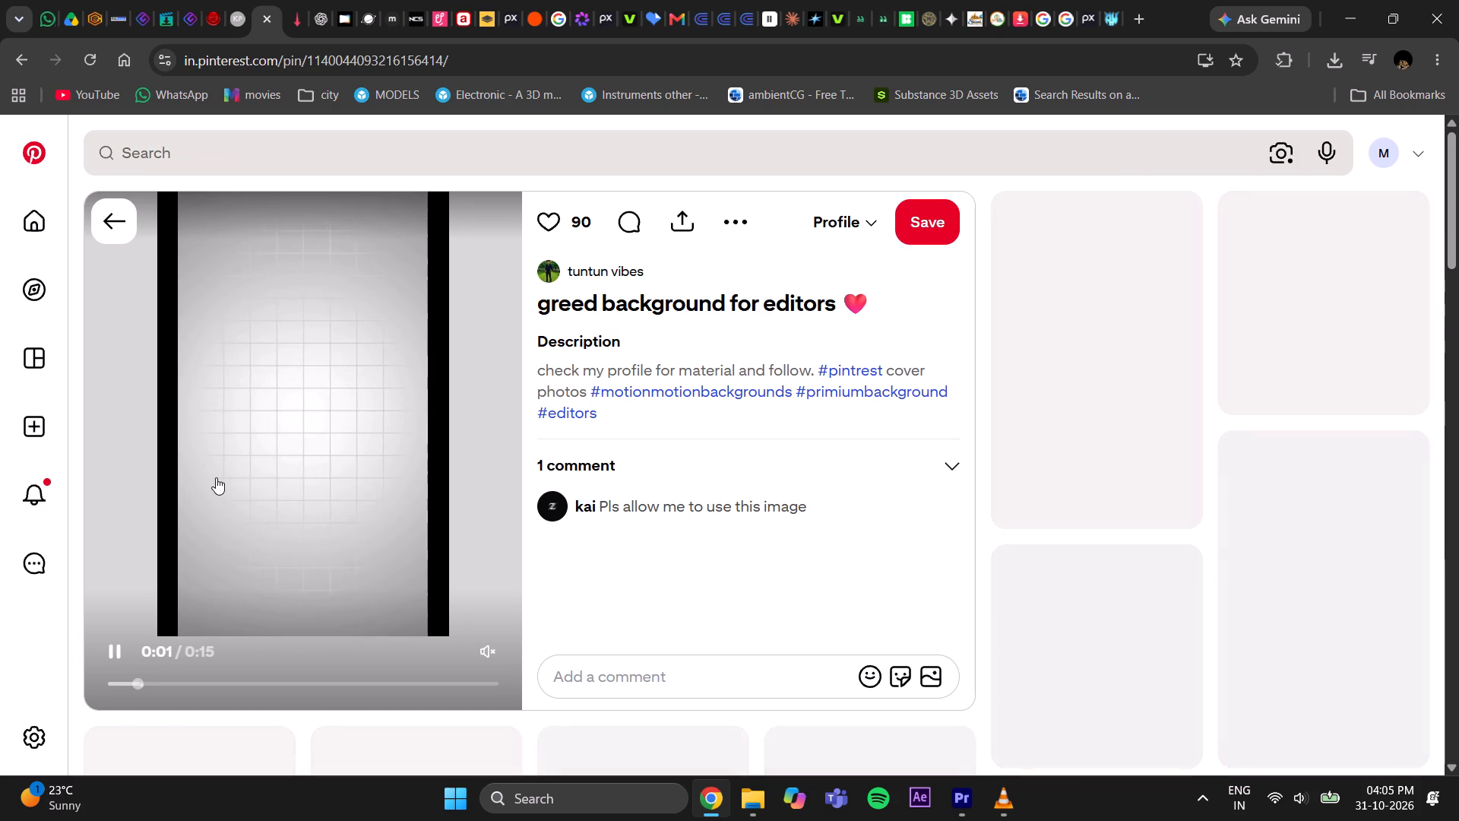
Browse the related background pins, open the green perspective-grid "Smooth Motion Background" pin and copy its link.
{"action": "scroll", "coordinate": [681, 528], "scroll_direction": "down", "scroll_amount": 5}
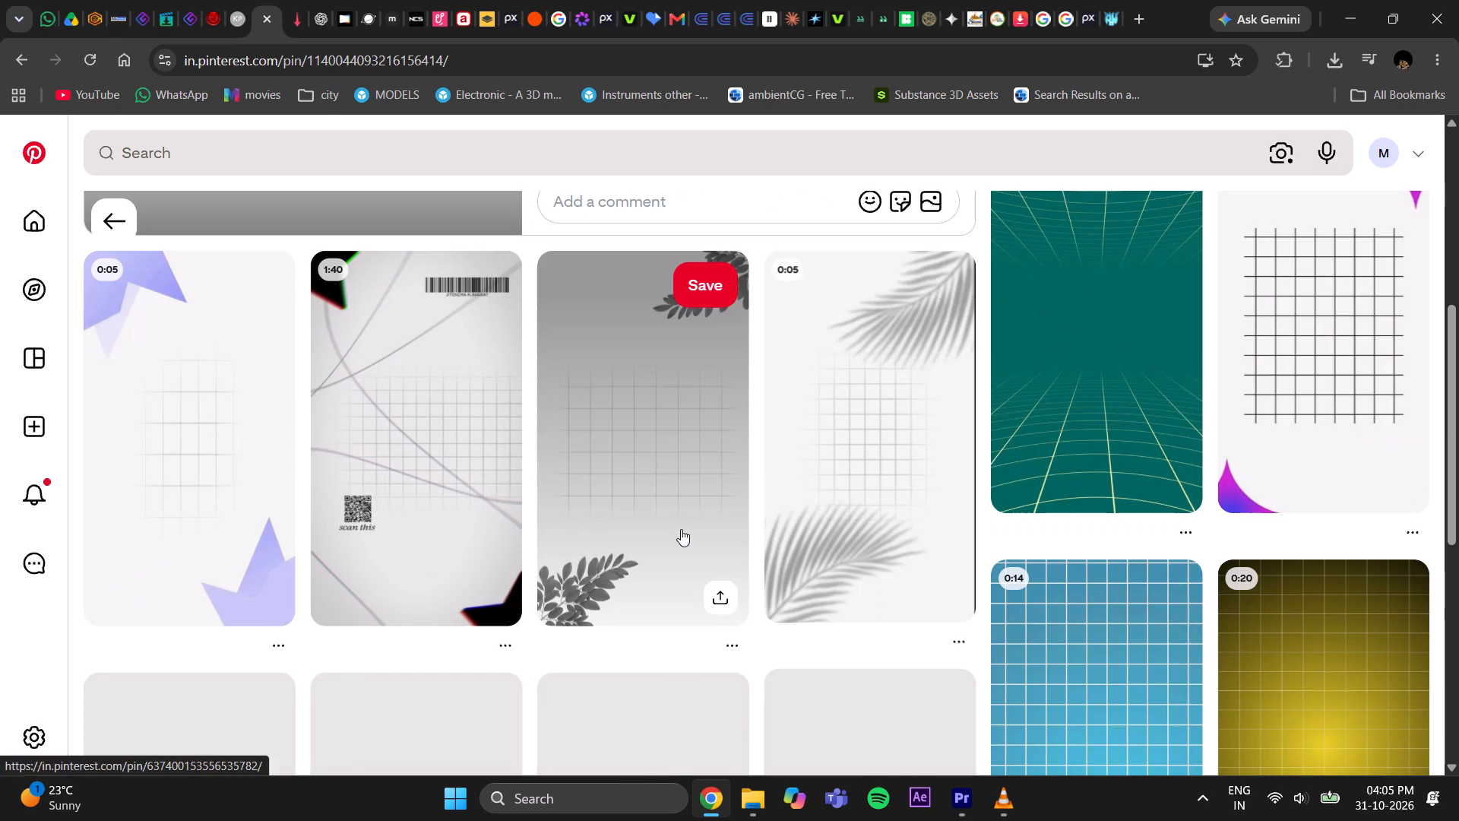
{"action": "scroll", "coordinate": [680, 531], "scroll_direction": "down", "scroll_amount": 7}
{"action": "scroll", "coordinate": [679, 536], "scroll_direction": "up", "scroll_amount": 6}
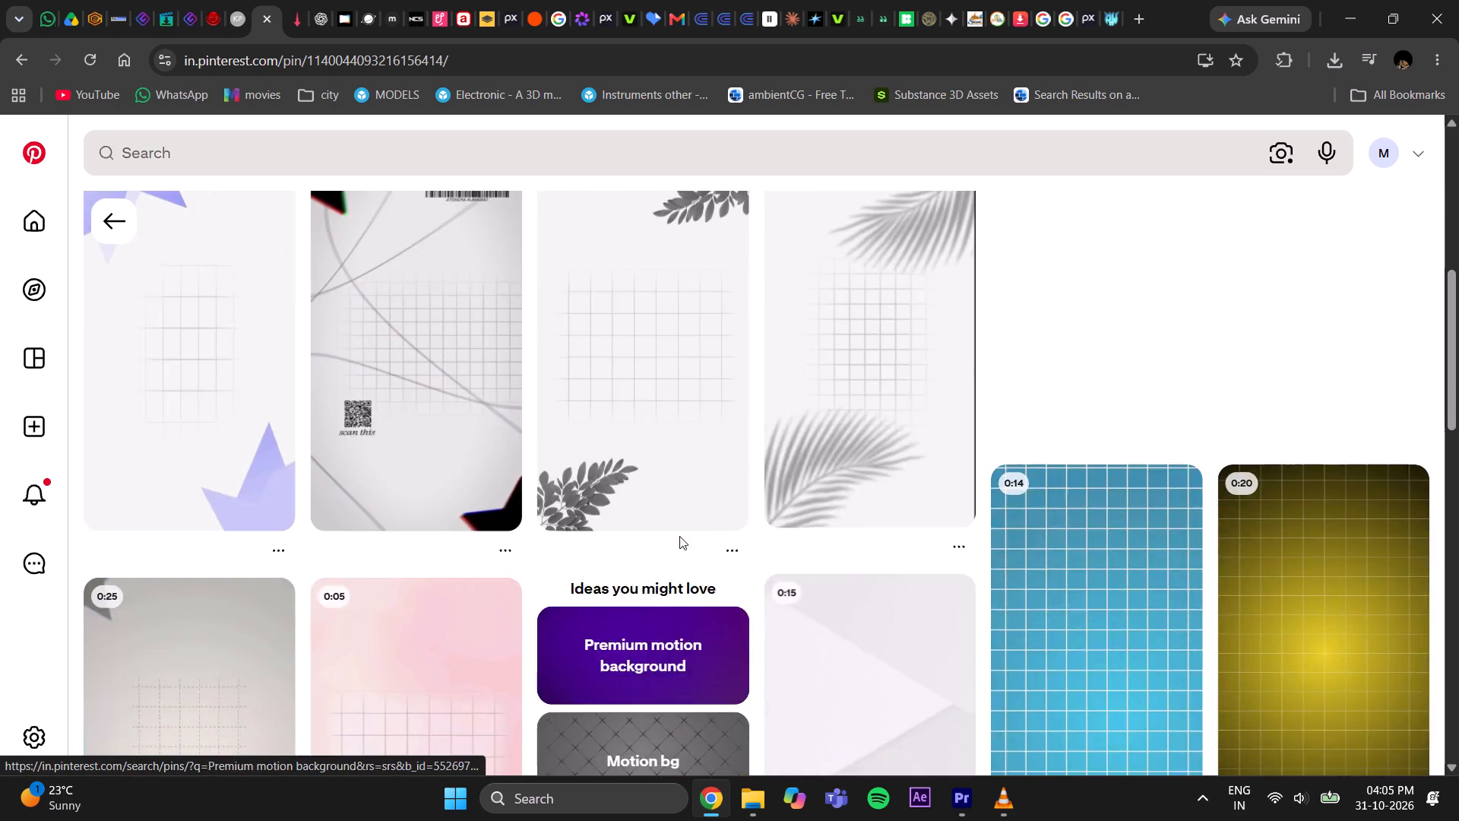
{"action": "scroll", "coordinate": [679, 536], "scroll_direction": "up", "scroll_amount": 3}
{"action": "left_click", "coordinate": [1172, 521]}
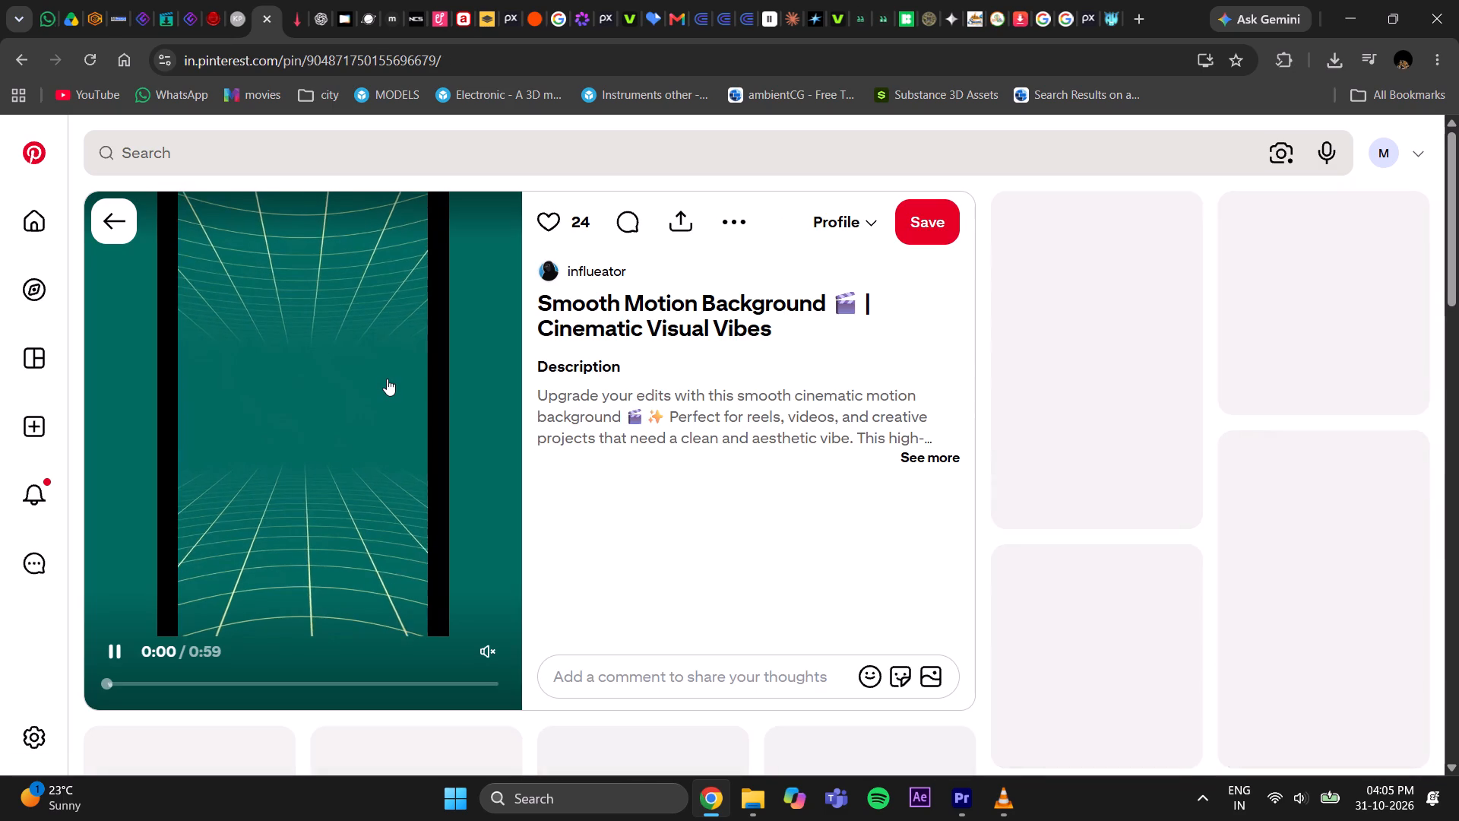
{"action": "left_click", "coordinate": [694, 220]}
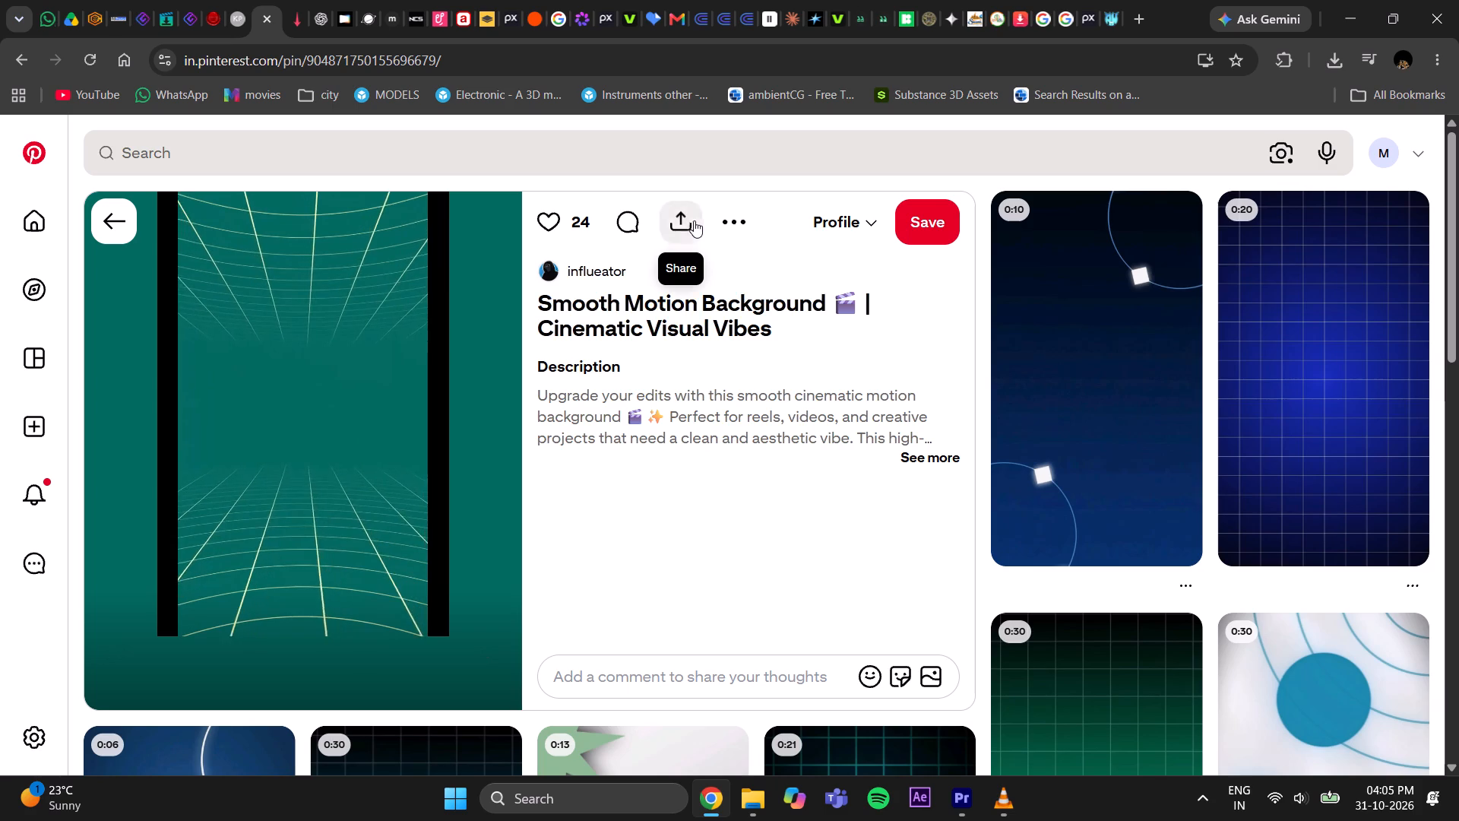
{"action": "left_click", "coordinate": [522, 329]}
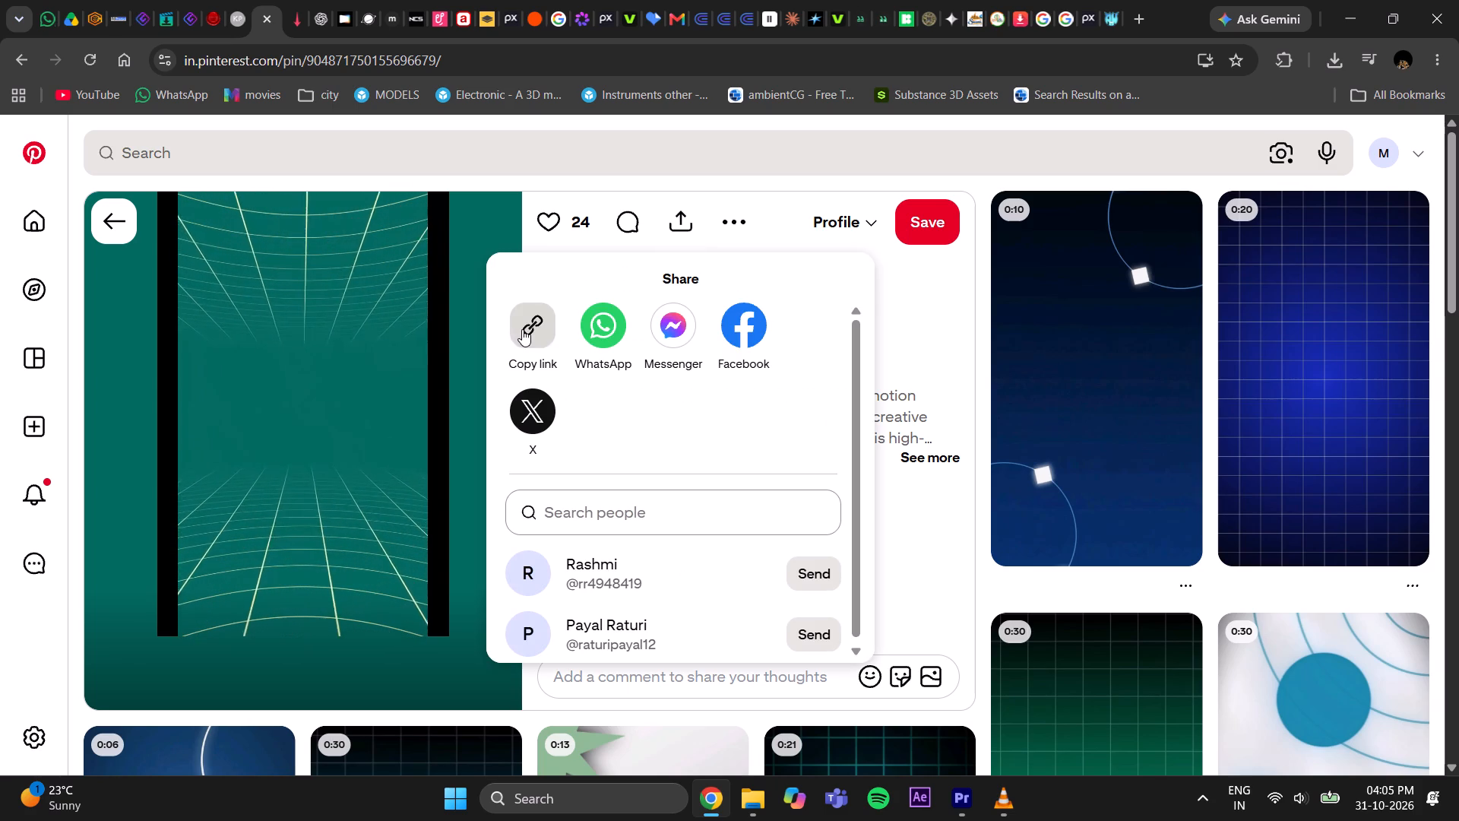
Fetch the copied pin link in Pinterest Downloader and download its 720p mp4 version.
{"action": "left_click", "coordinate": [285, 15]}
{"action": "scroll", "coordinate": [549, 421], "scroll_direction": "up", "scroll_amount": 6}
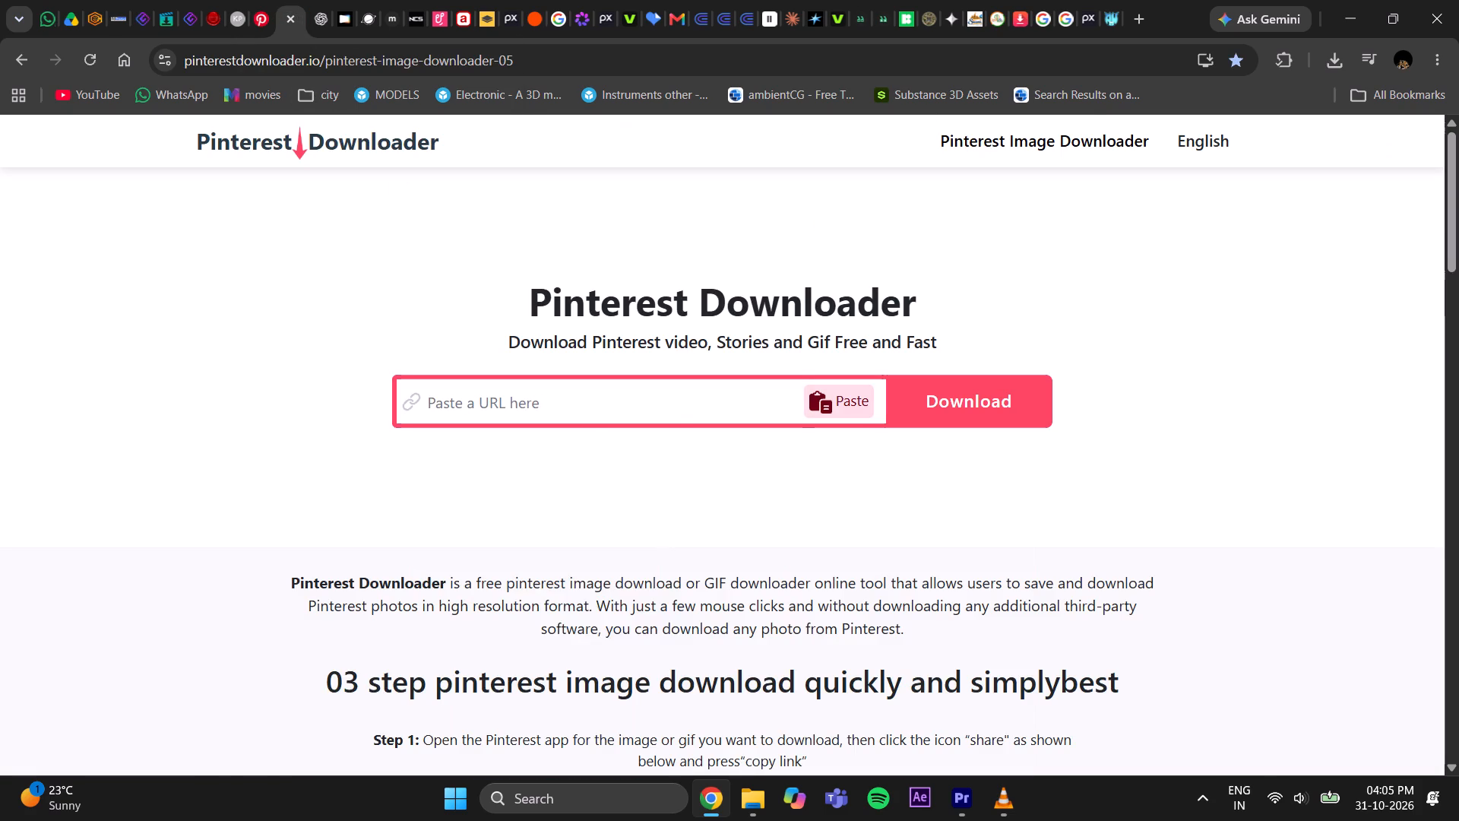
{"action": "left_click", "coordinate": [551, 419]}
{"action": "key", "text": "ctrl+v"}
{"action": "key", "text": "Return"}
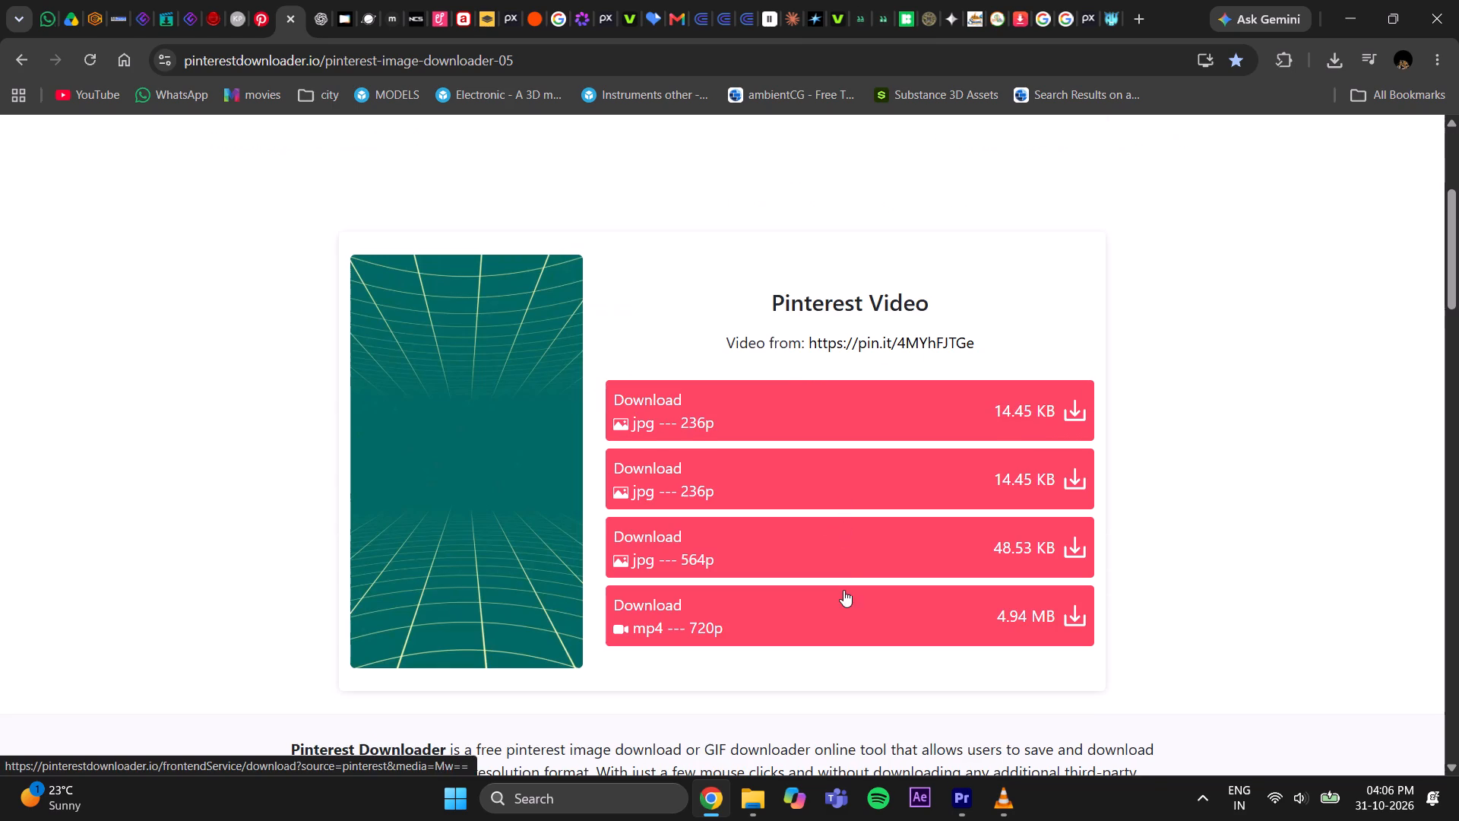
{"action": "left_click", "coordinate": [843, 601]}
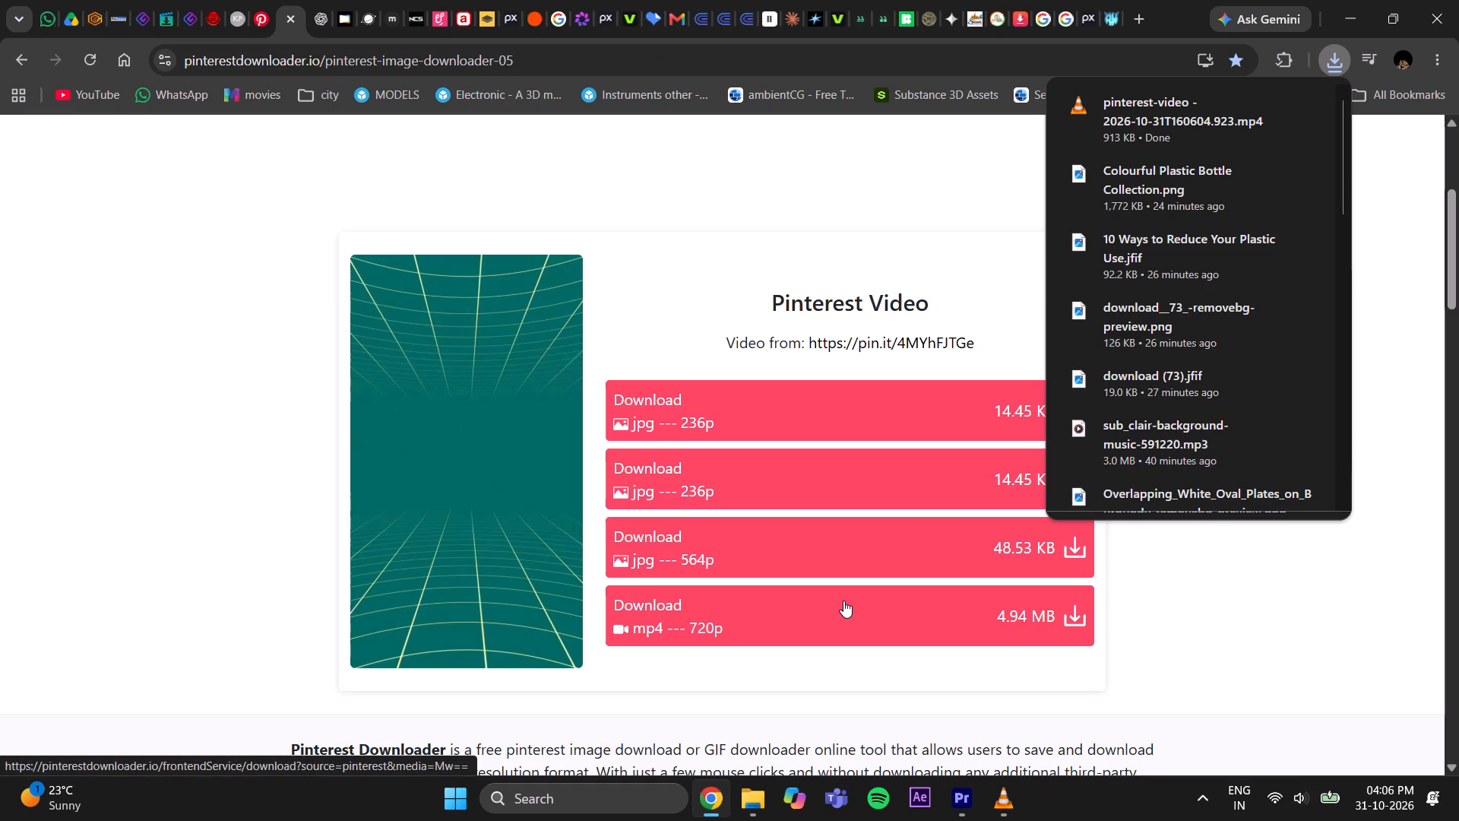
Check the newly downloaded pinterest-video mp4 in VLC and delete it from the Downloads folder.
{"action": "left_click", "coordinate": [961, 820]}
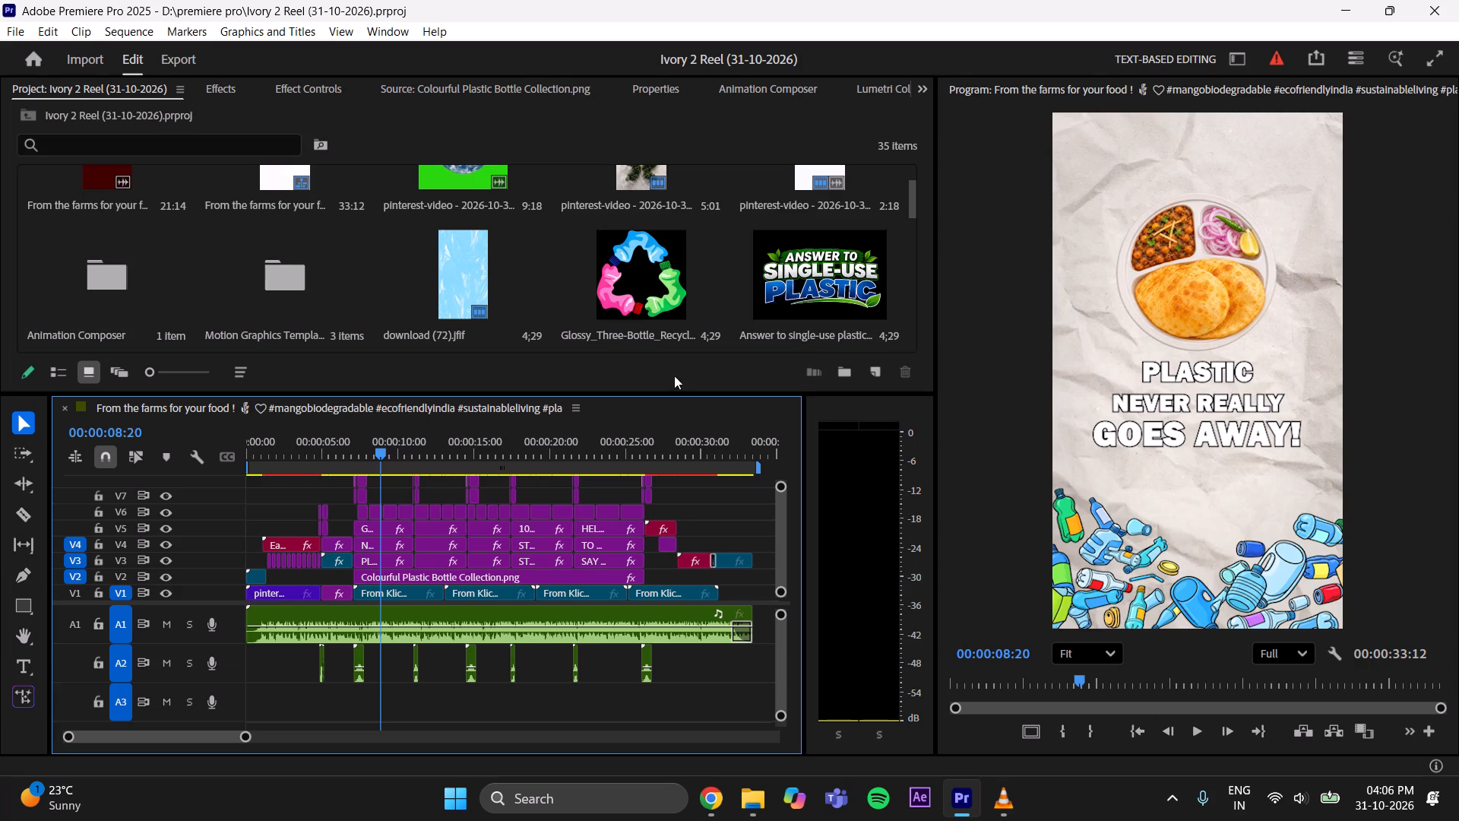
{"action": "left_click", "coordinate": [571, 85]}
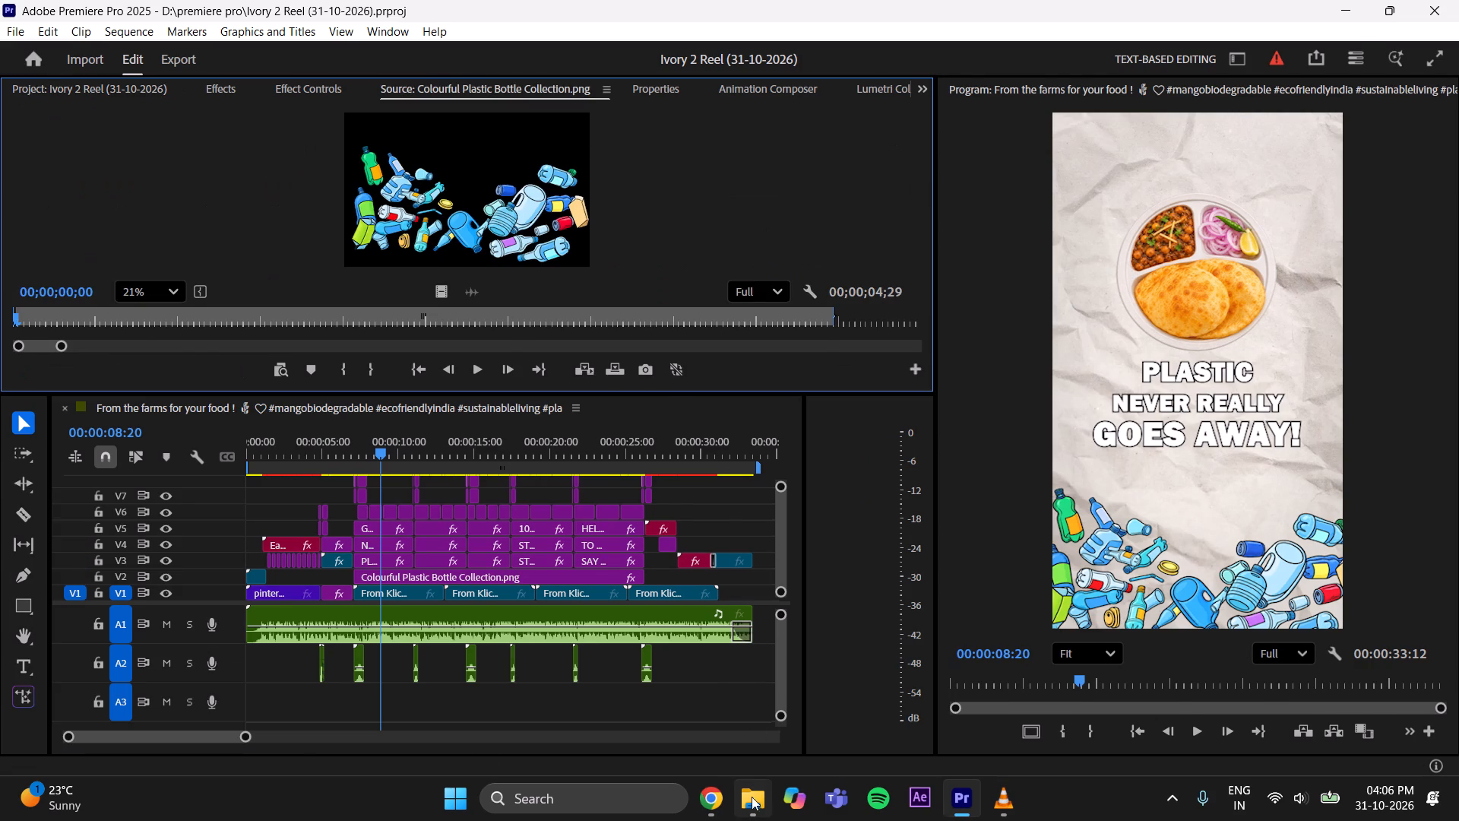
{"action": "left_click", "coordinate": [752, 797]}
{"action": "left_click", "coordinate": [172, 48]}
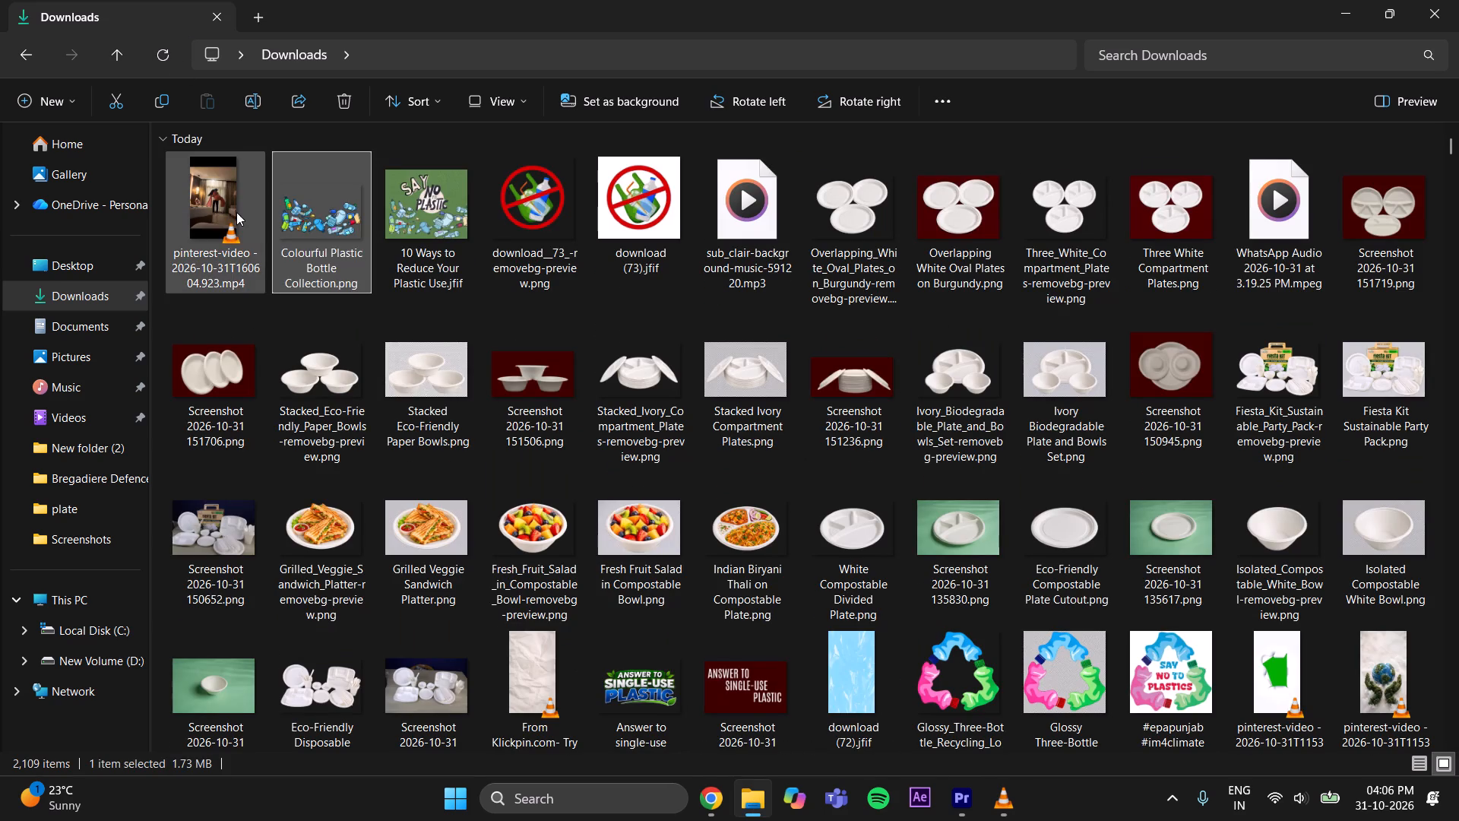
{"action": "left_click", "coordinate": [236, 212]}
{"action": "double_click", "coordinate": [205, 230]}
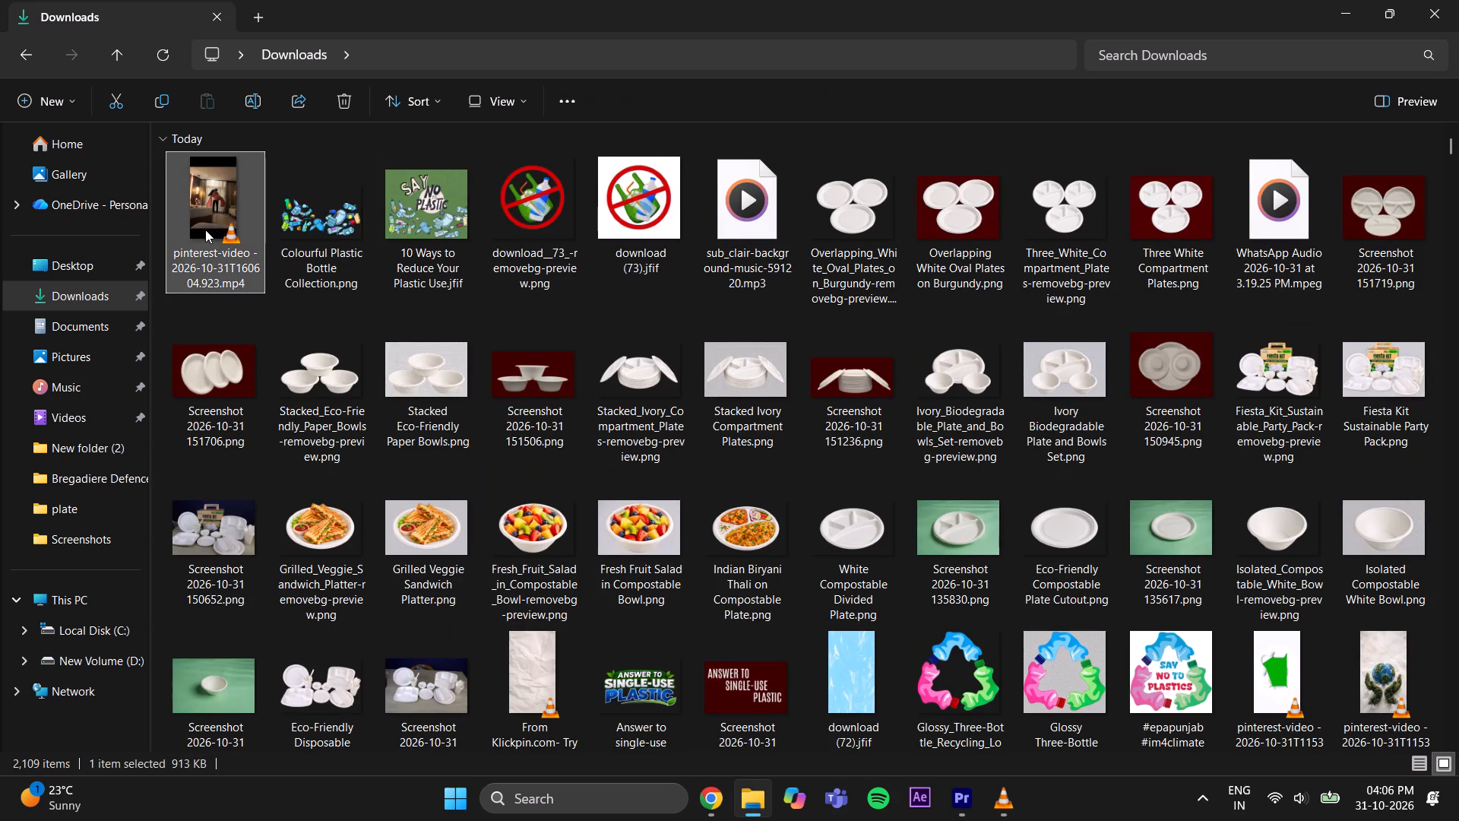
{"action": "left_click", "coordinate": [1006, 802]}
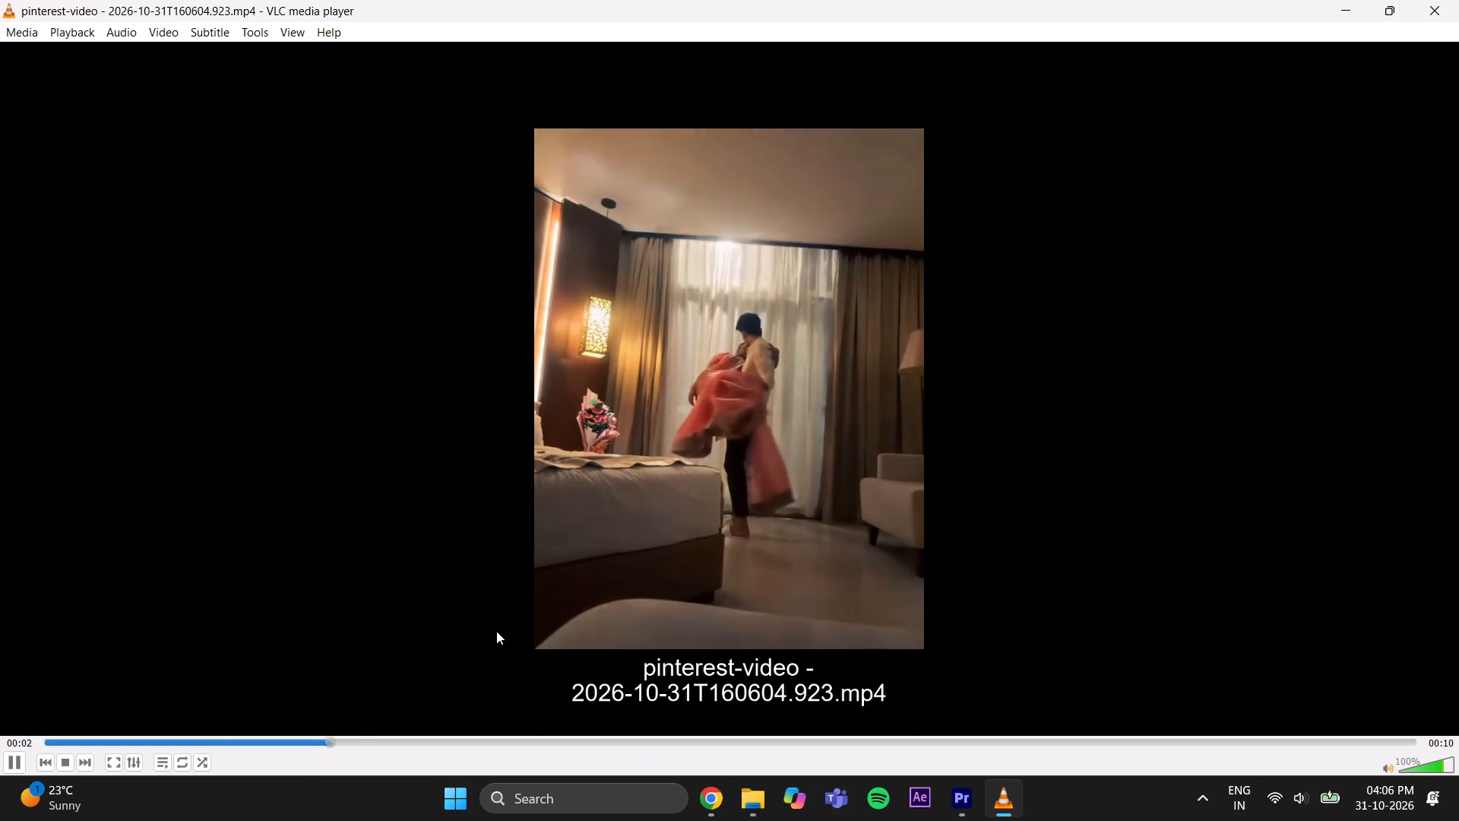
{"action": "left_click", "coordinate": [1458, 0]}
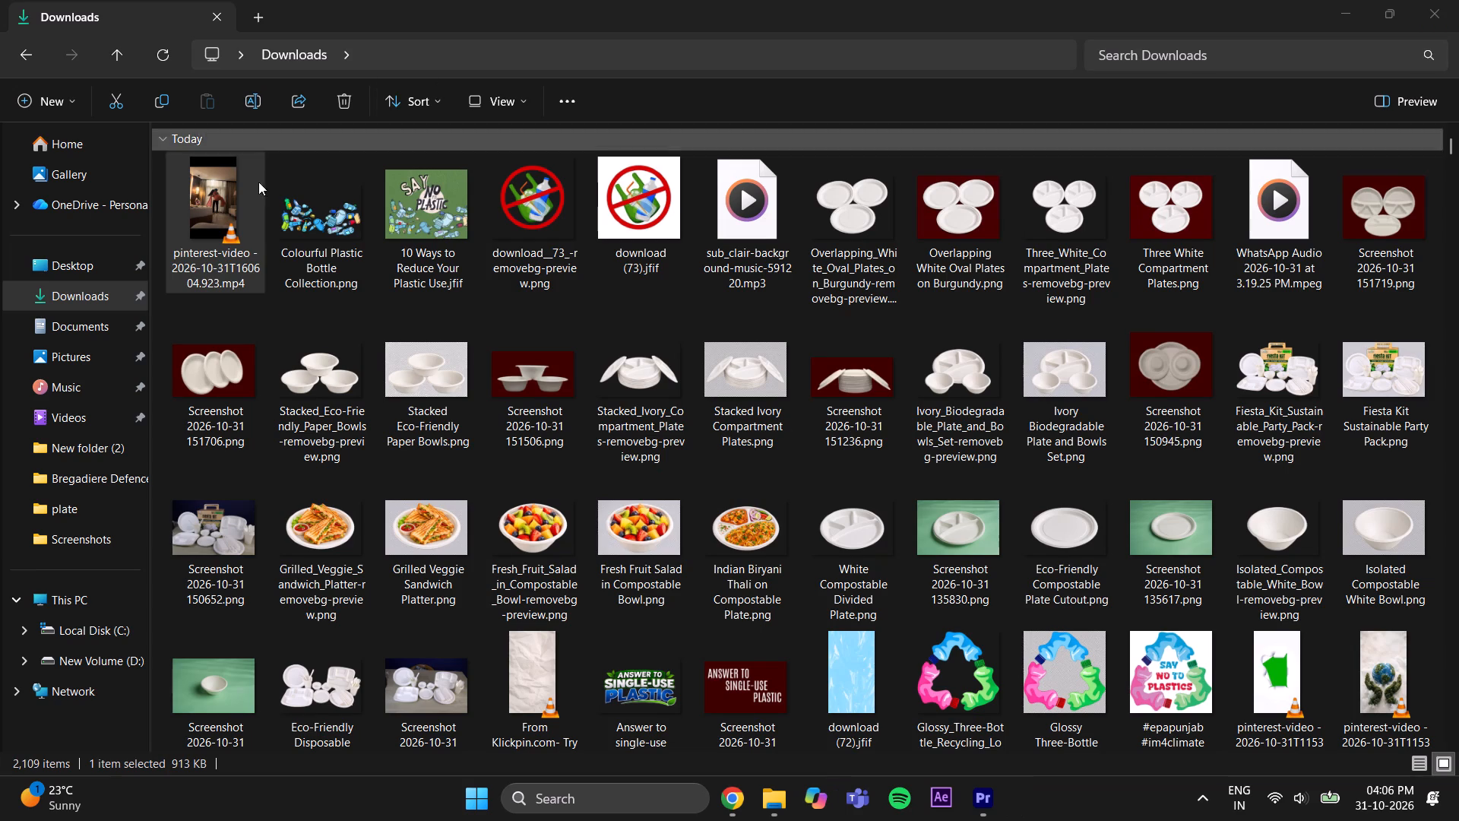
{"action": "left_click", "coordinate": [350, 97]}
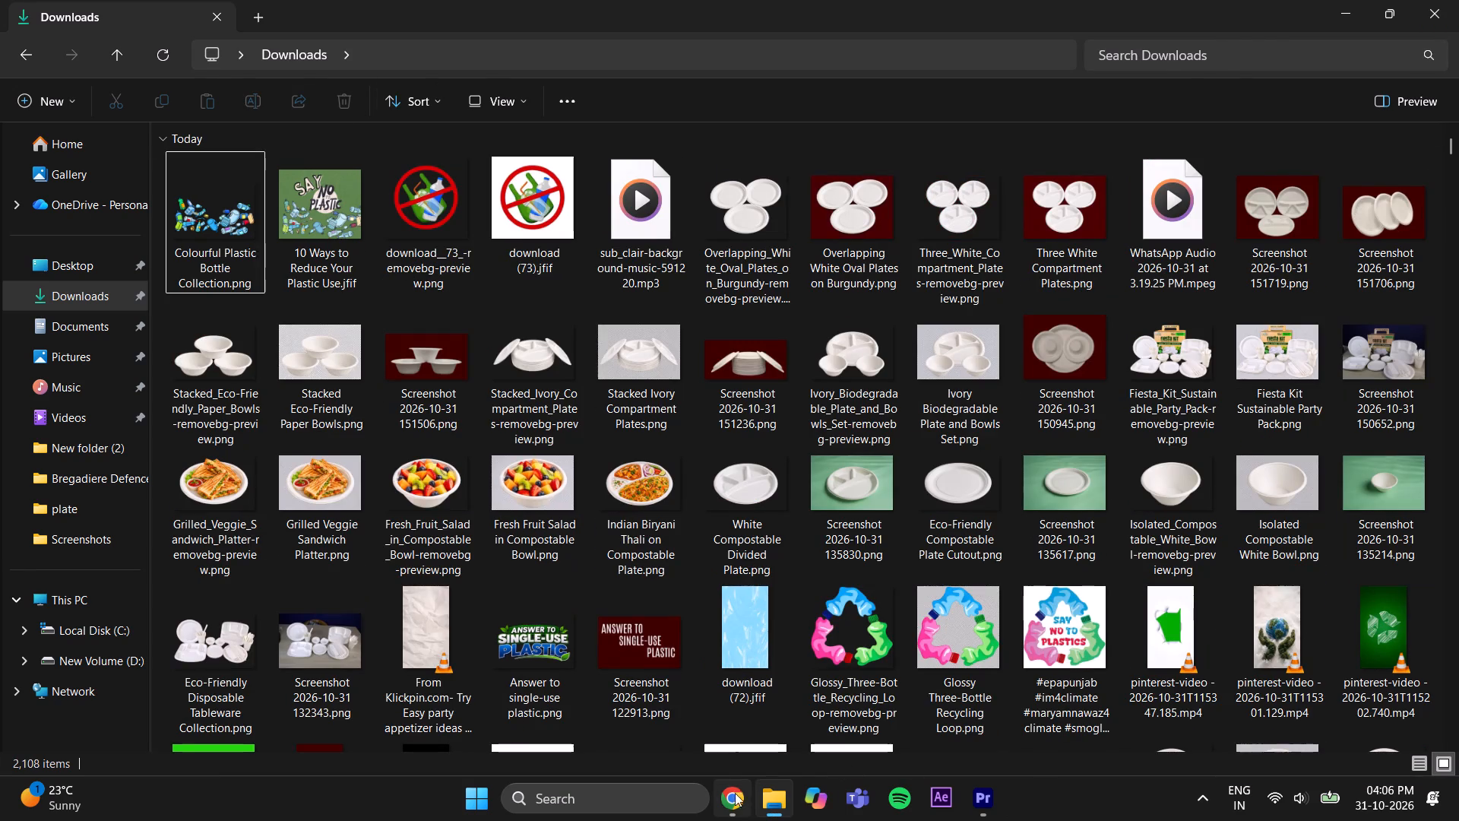
Return to the green grid pin in Chrome and copy its link again.
{"action": "left_click", "coordinate": [729, 798]}
{"action": "left_click", "coordinate": [792, 265]}
{"action": "scroll", "coordinate": [610, 264], "scroll_direction": "up", "scroll_amount": 6}
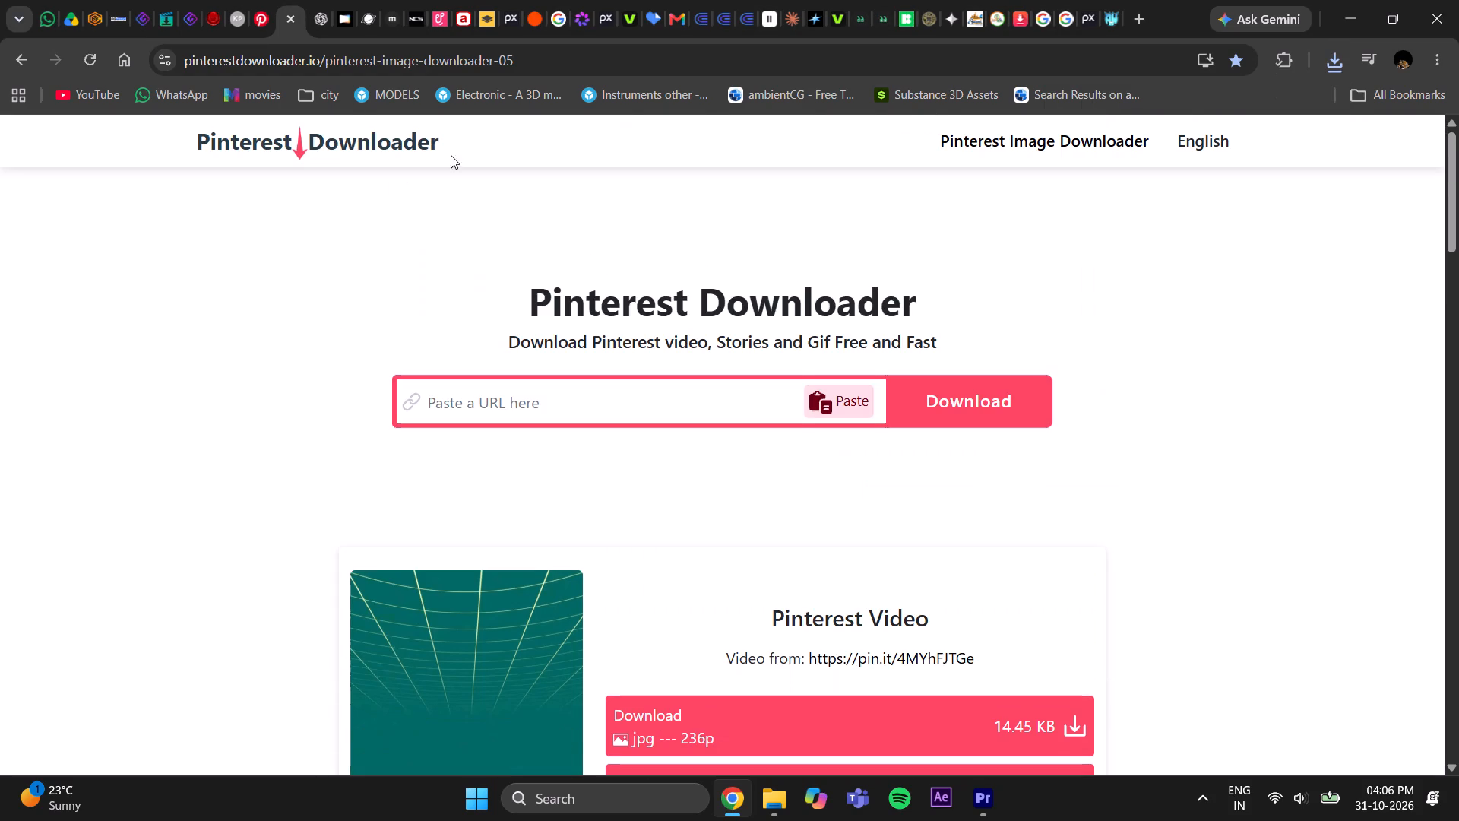
{"action": "left_click", "coordinate": [260, 12]}
{"action": "left_click", "coordinate": [543, 347]}
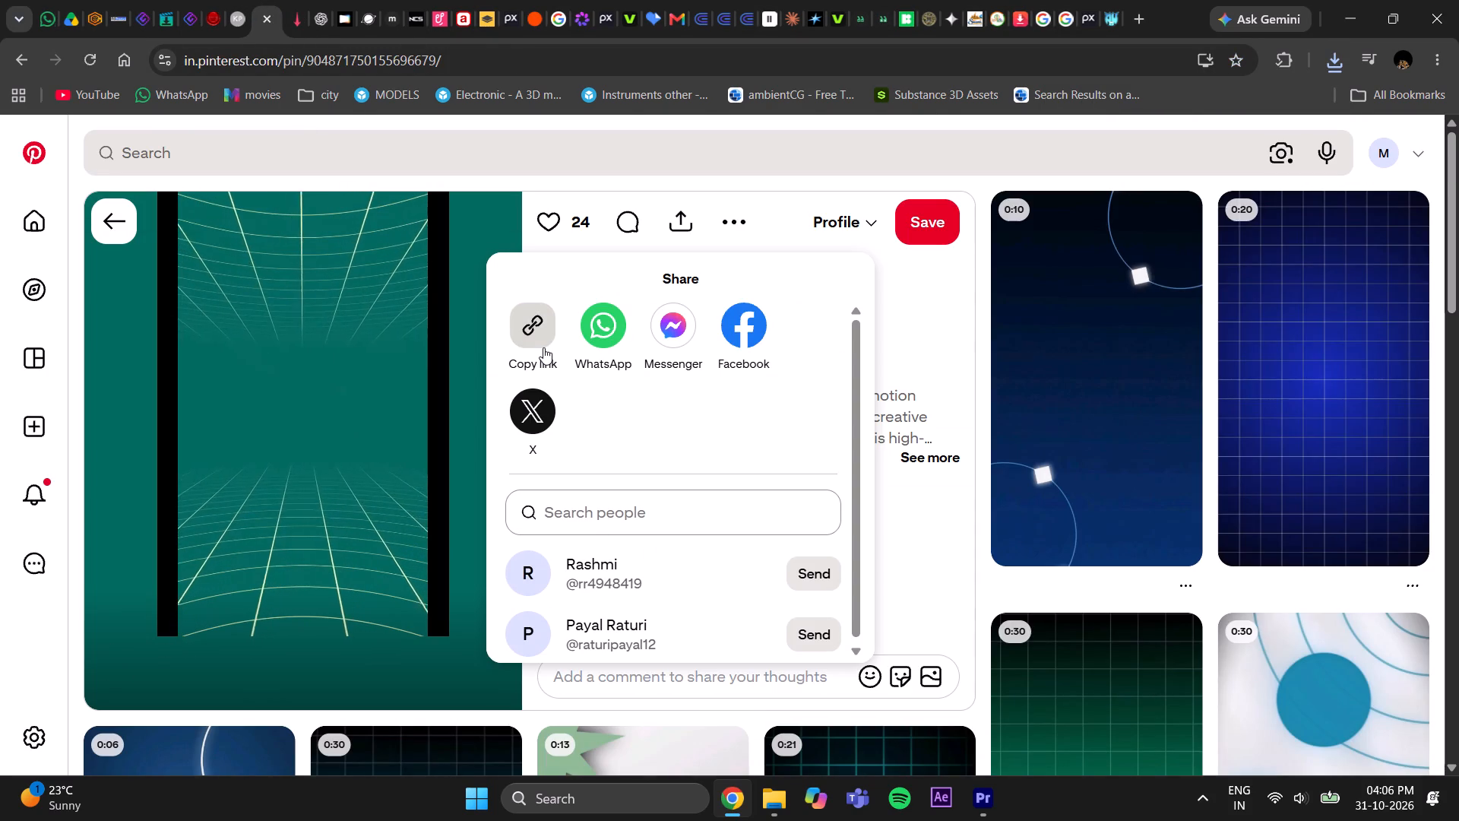
Reload KlickPin, submit the copied pin link and download the green grid video.
{"action": "left_click", "coordinate": [239, 13]}
{"action": "scroll", "coordinate": [571, 508], "scroll_direction": "up", "scroll_amount": 7}
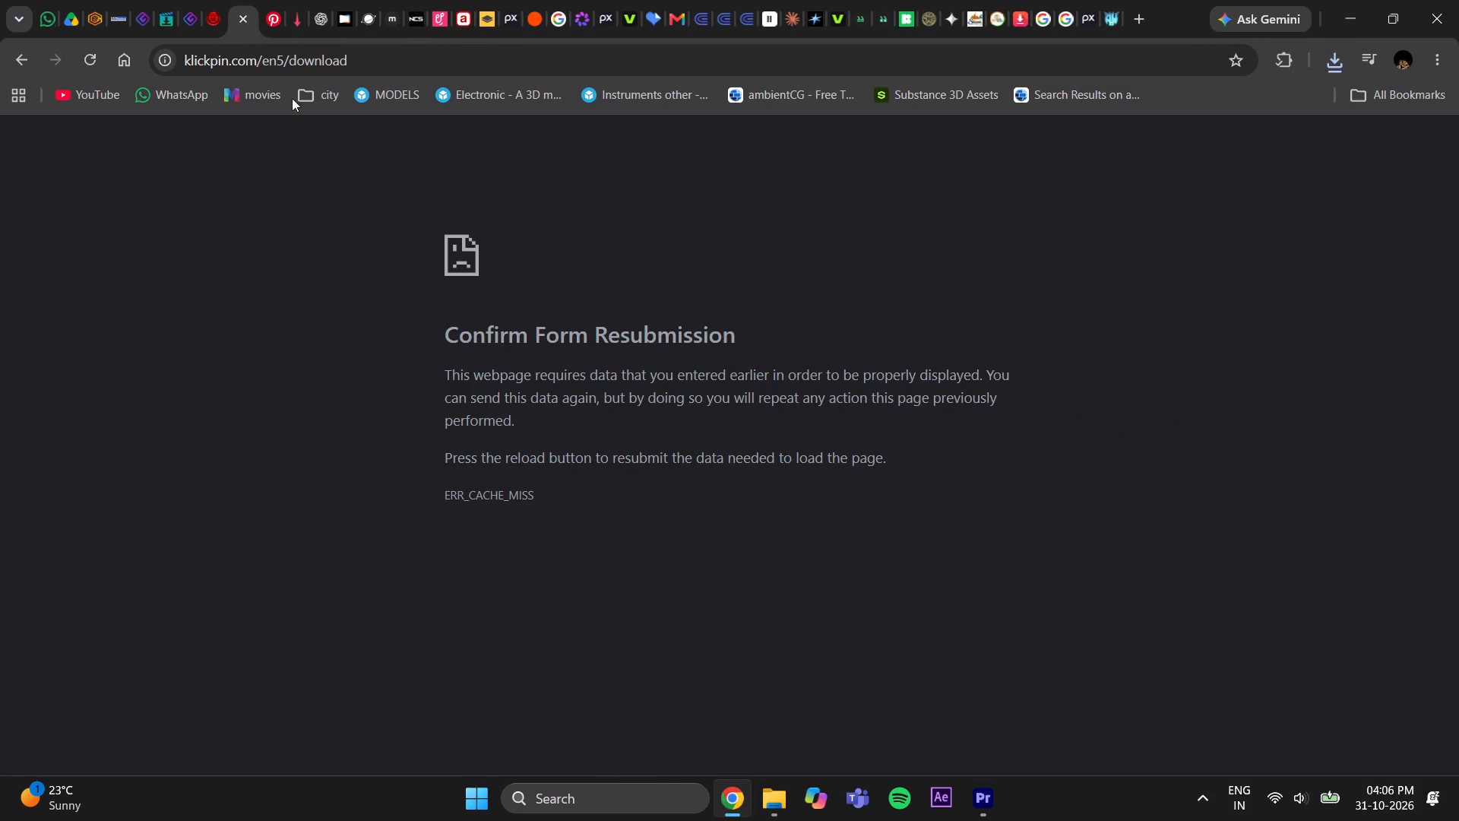
{"action": "left_click", "coordinate": [89, 60]}
{"action": "left_click", "coordinate": [748, 210]}
{"action": "left_click", "coordinate": [770, 214]}
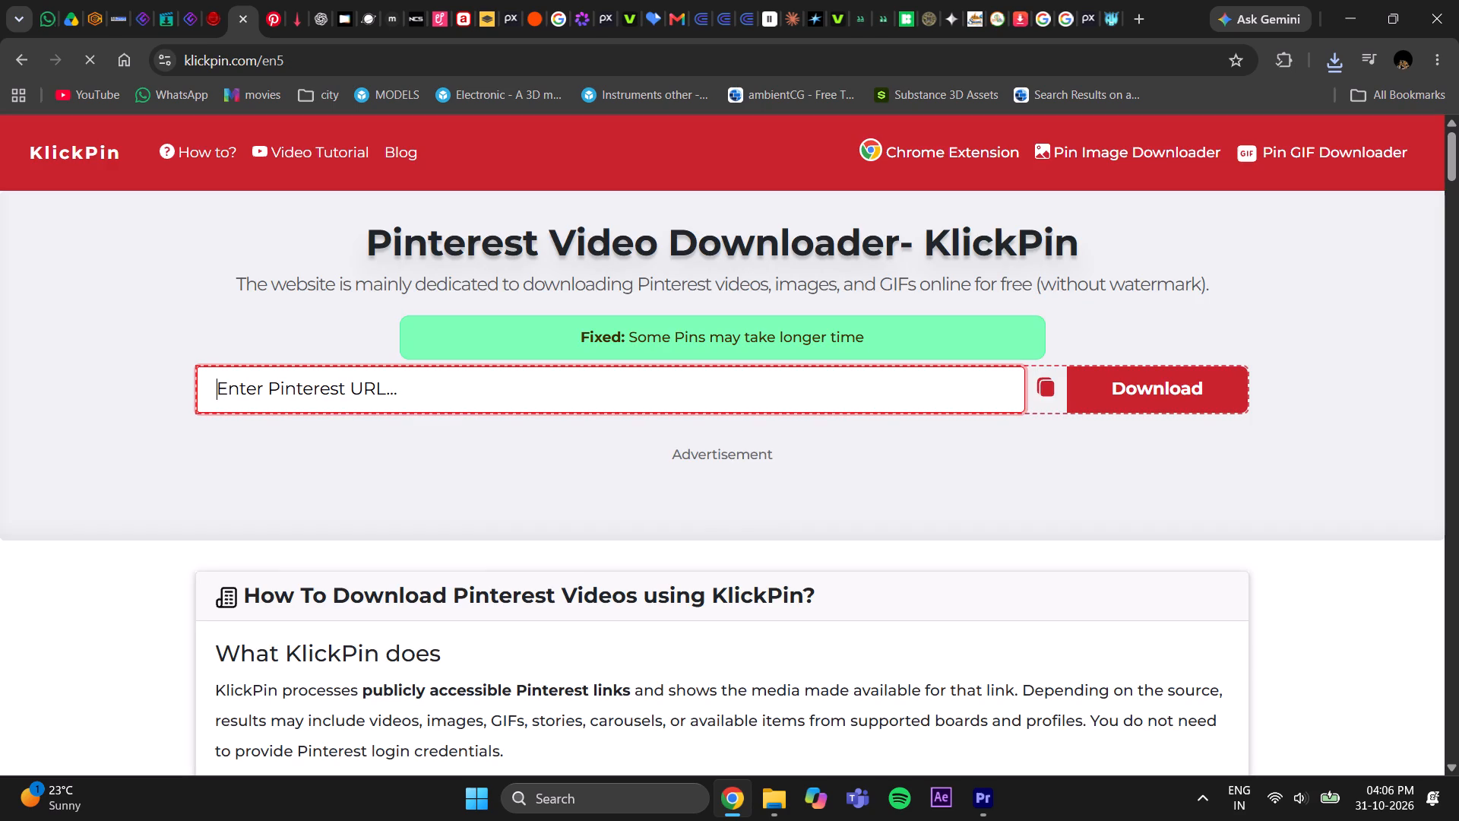
{"action": "left_click", "coordinate": [706, 404]}
{"action": "key", "text": "ctrl+v"}
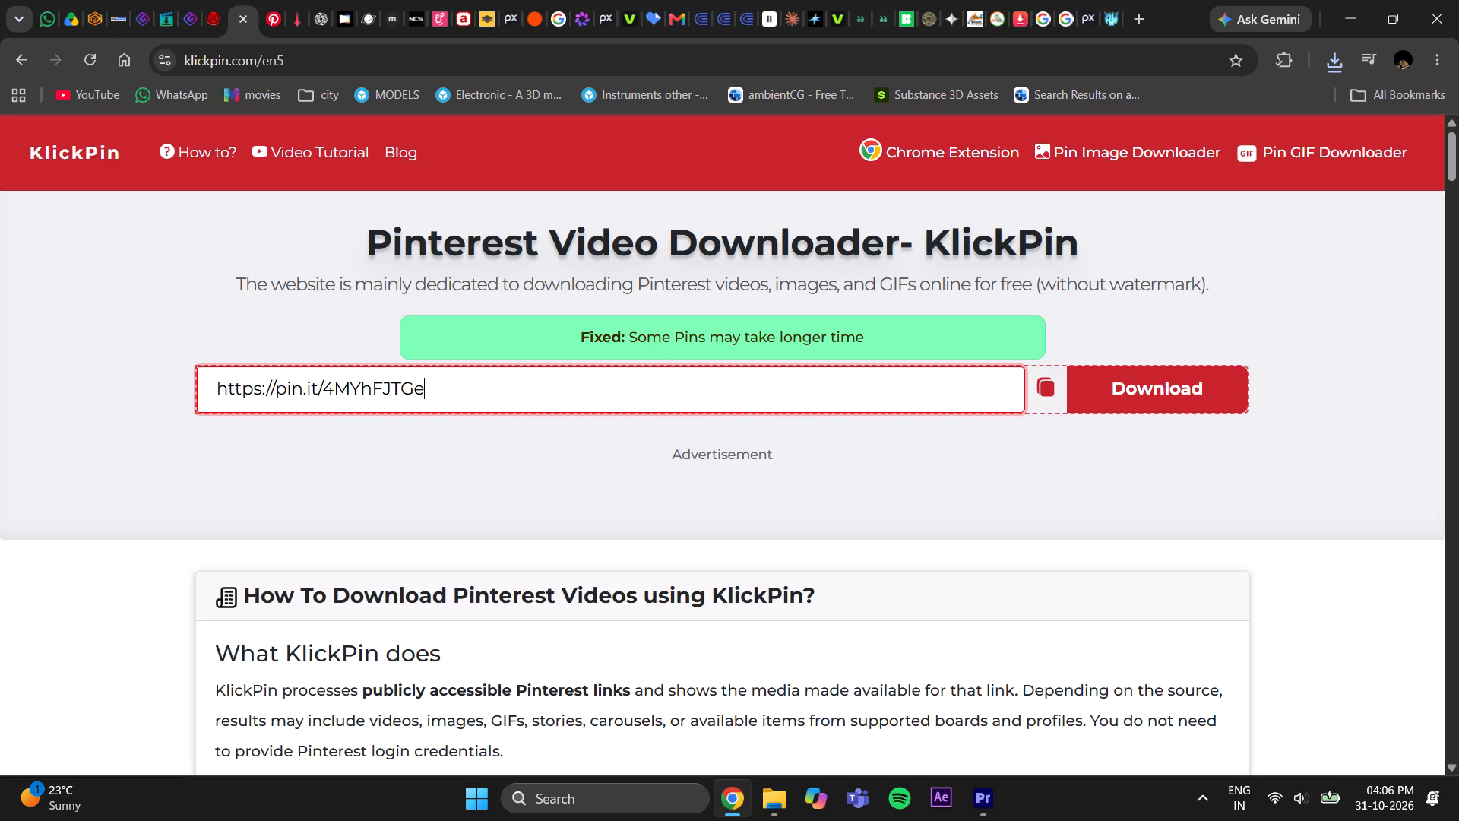
{"action": "key", "text": "Return"}
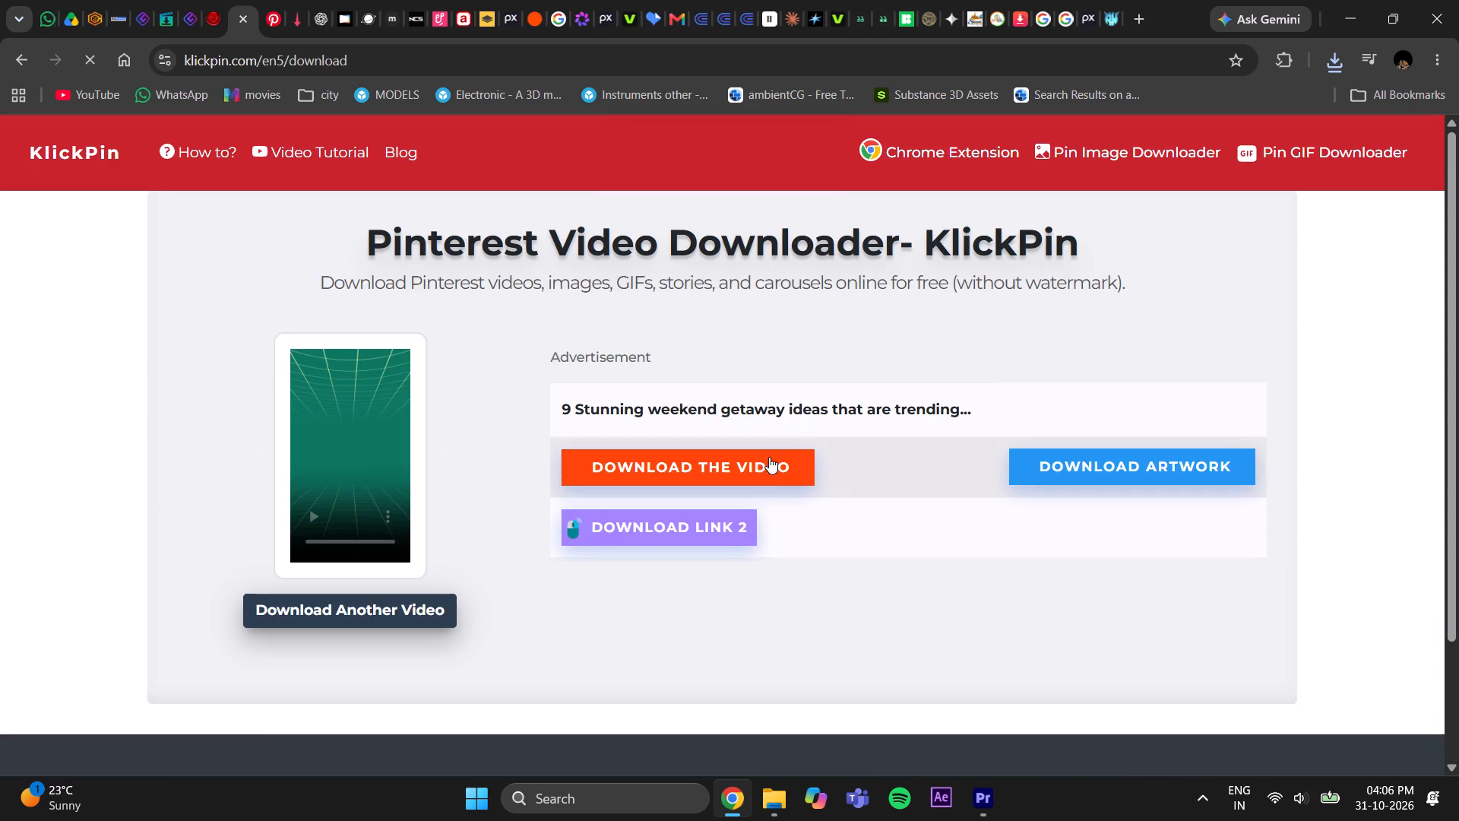
{"action": "left_click", "coordinate": [778, 473]}
{"action": "left_click", "coordinate": [742, 325]}
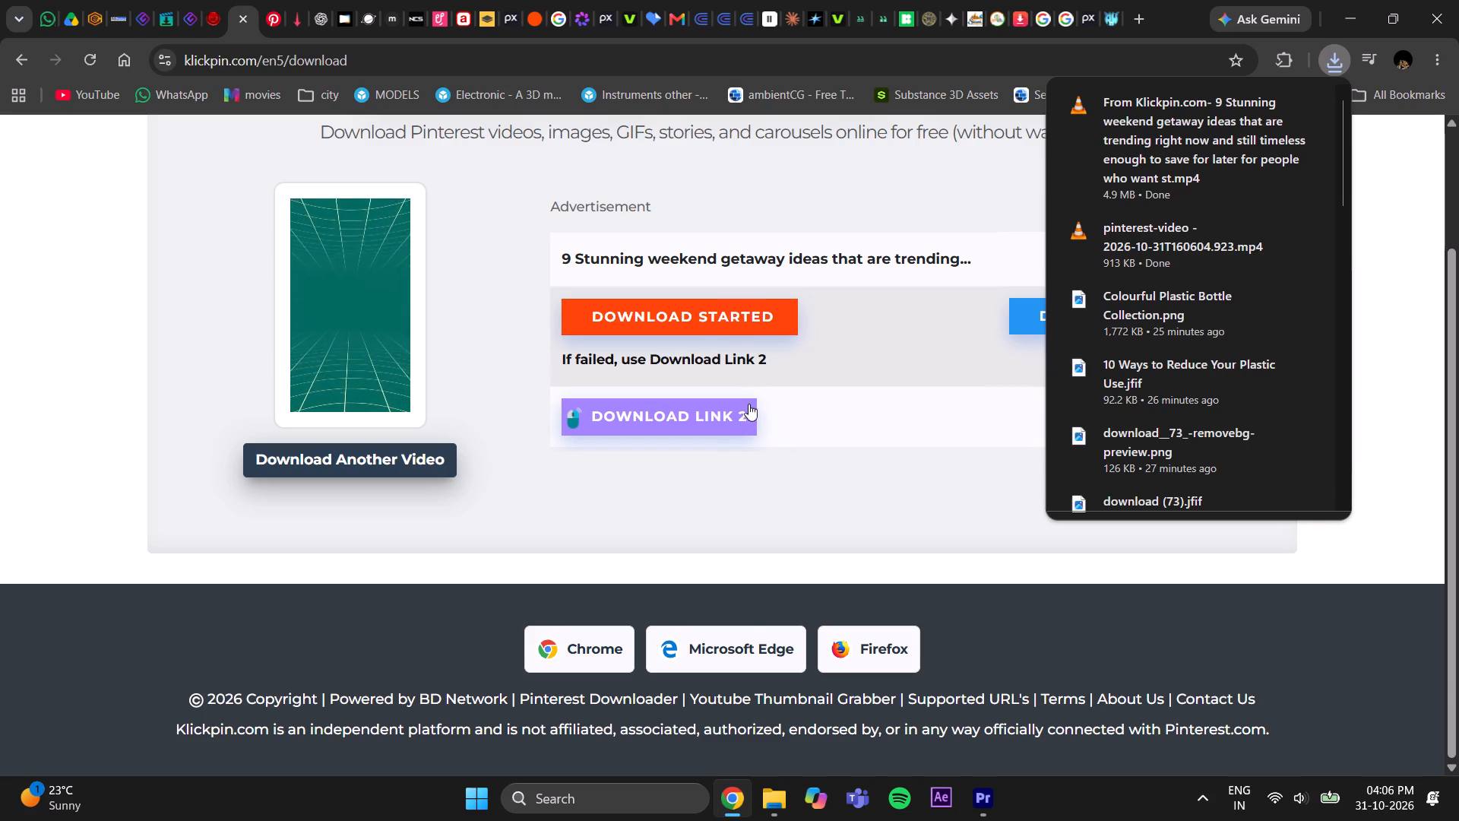
Play the KlickPin download in VLC to check its content, and close the player.
{"action": "left_click", "coordinate": [1223, 118]}
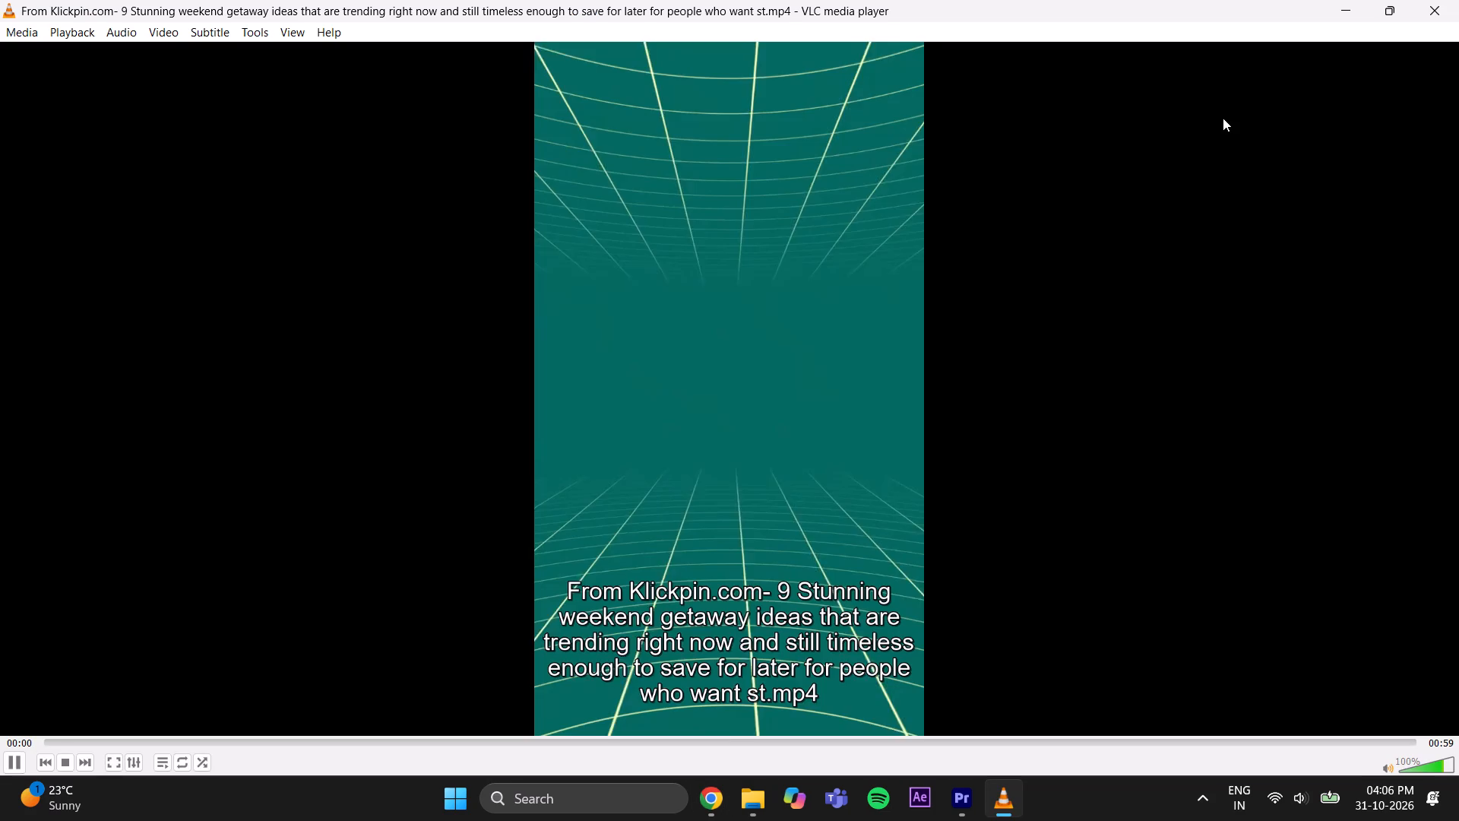
{"action": "left_click", "coordinate": [1458, 0]}
Load the downloaded KlickPin green grid video from the Downloads folder into Premiere Pro's Source monitor.
{"action": "left_click", "coordinate": [775, 792]}
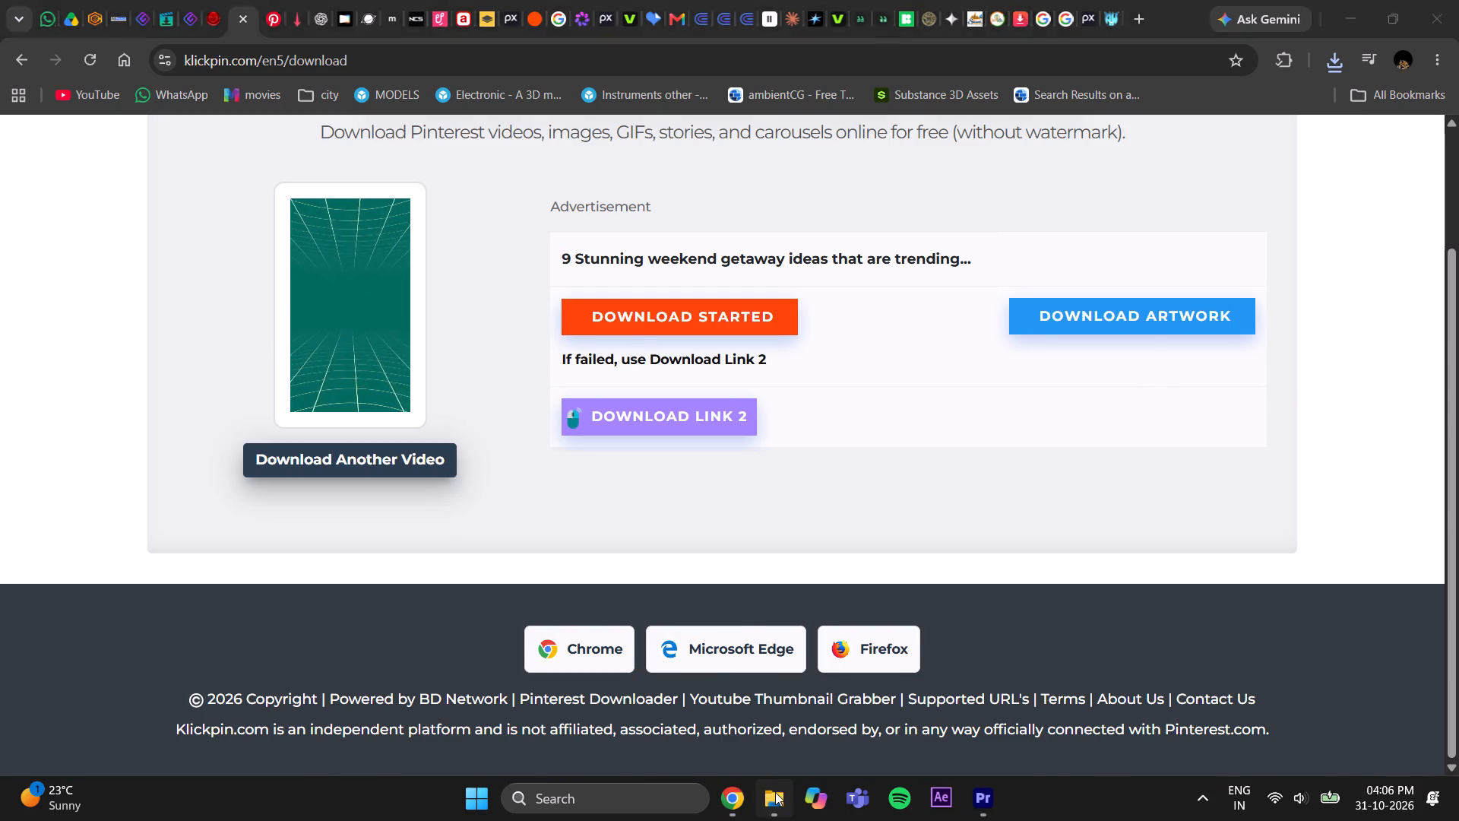
{"action": "left_click", "coordinate": [182, 52]}
{"action": "left_click", "coordinate": [166, 52]}
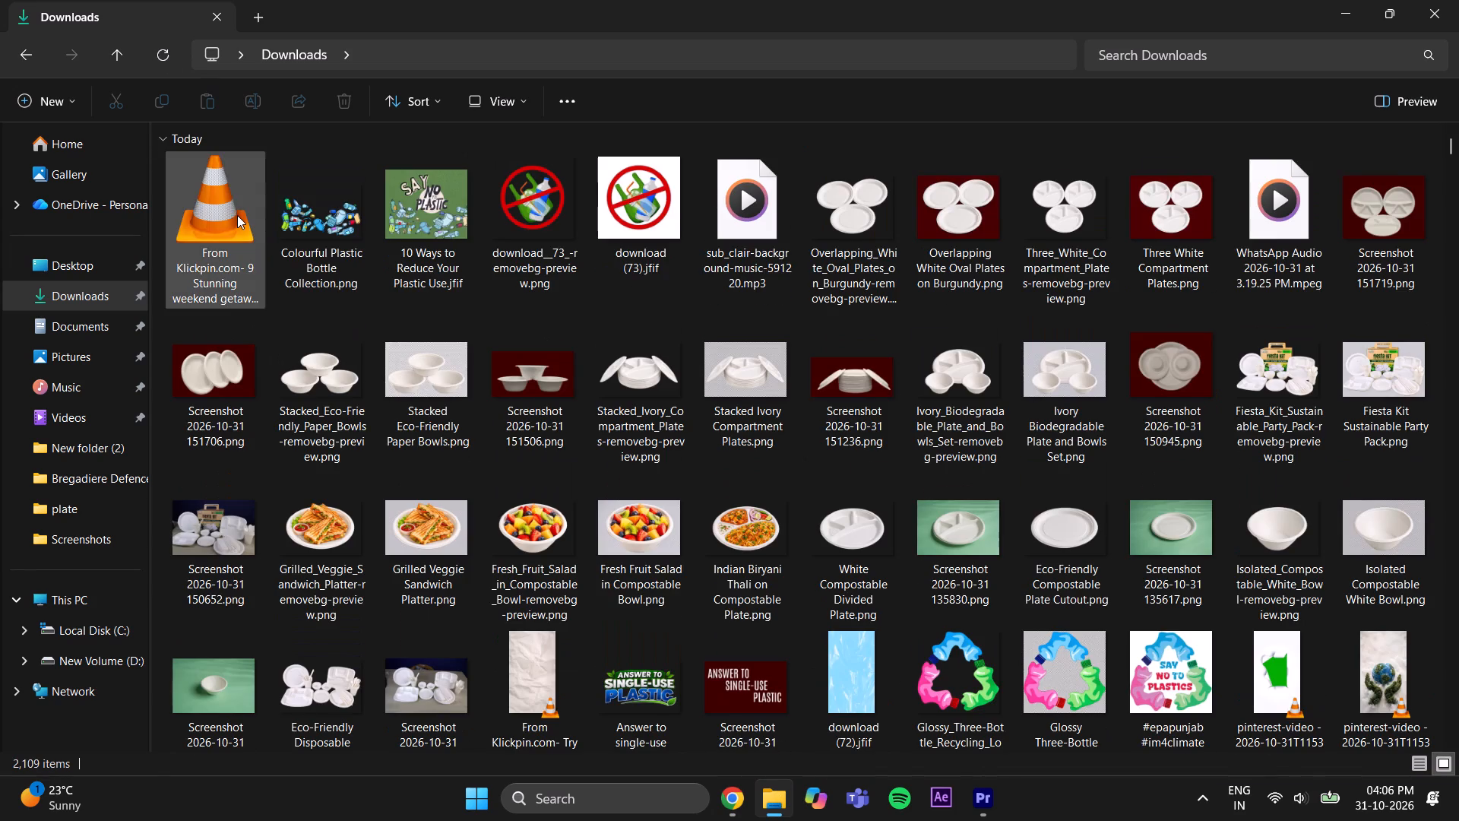
{"action": "left_click", "coordinate": [237, 217]}
{"action": "left_click_drag", "start_coordinate": [208, 232], "coordinate": [986, 791]}
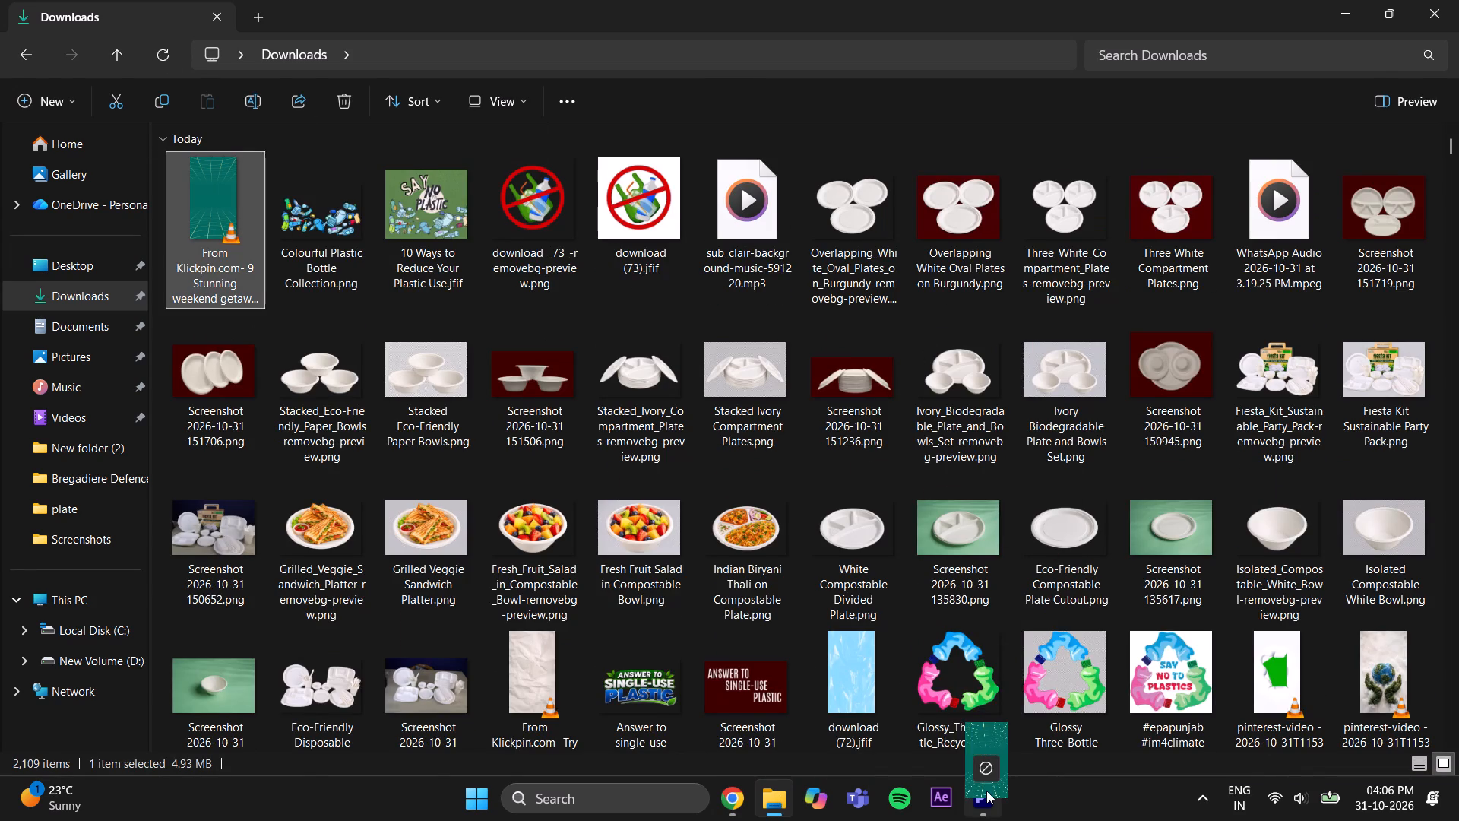
{"action": "left_click_drag", "start_coordinate": [986, 791], "coordinate": [444, 214]}
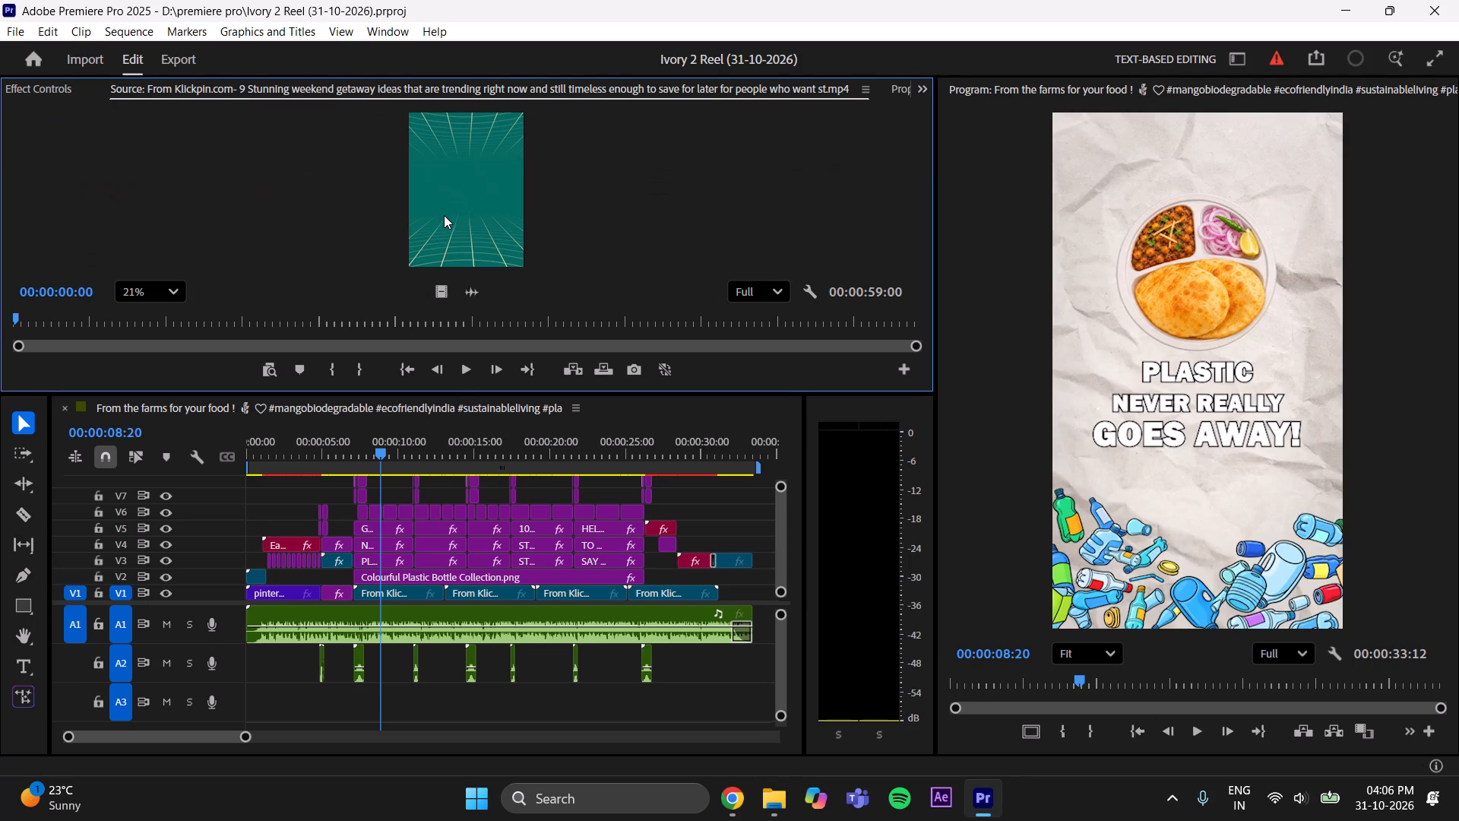
Delete the first crumpled-paper background clip on V1, beneath the "Plastic never really goes away!" scene.
{"action": "left_click", "coordinate": [403, 590]}
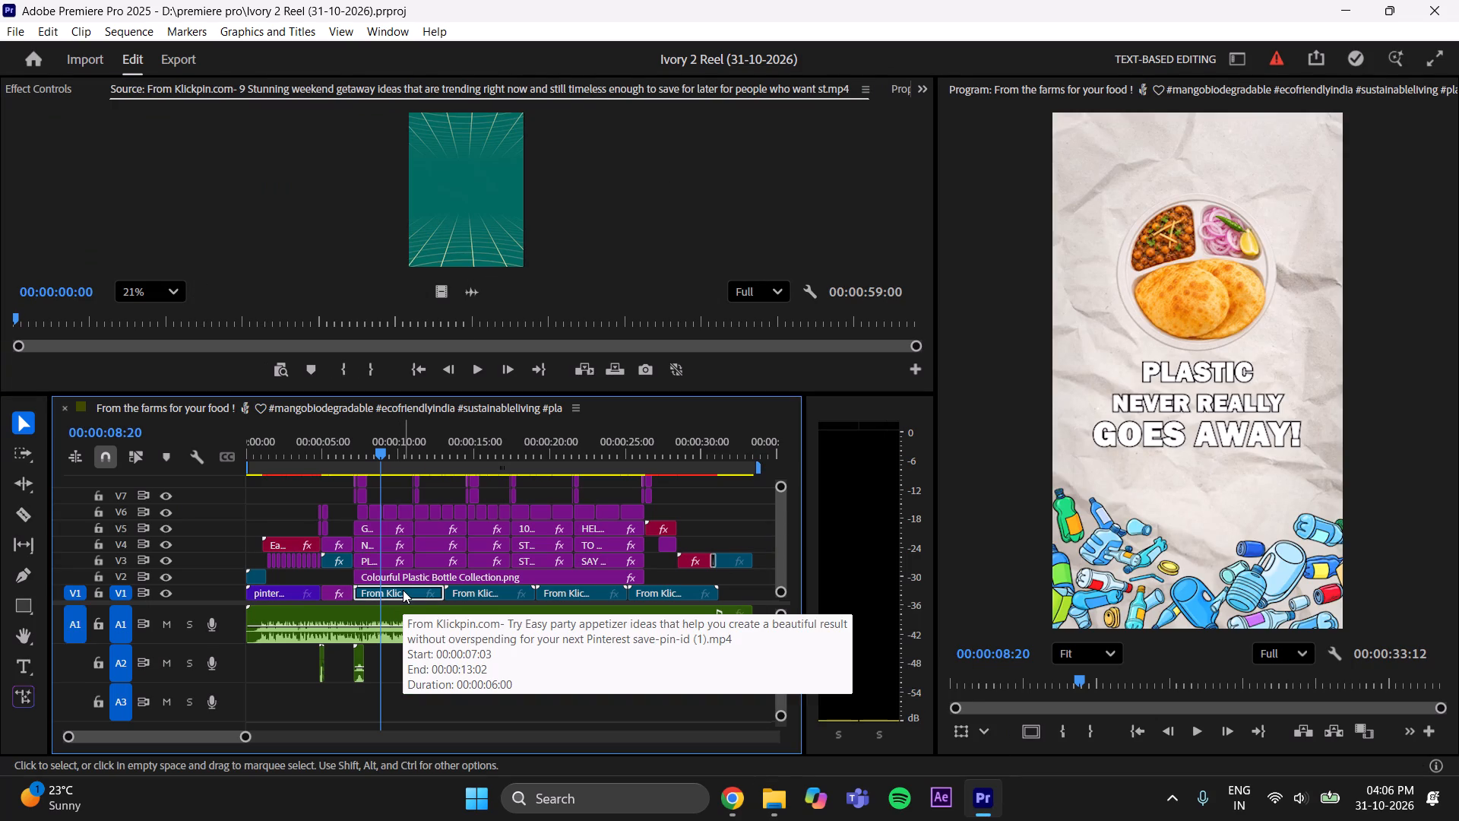
{"action": "key", "text": "Delete"}
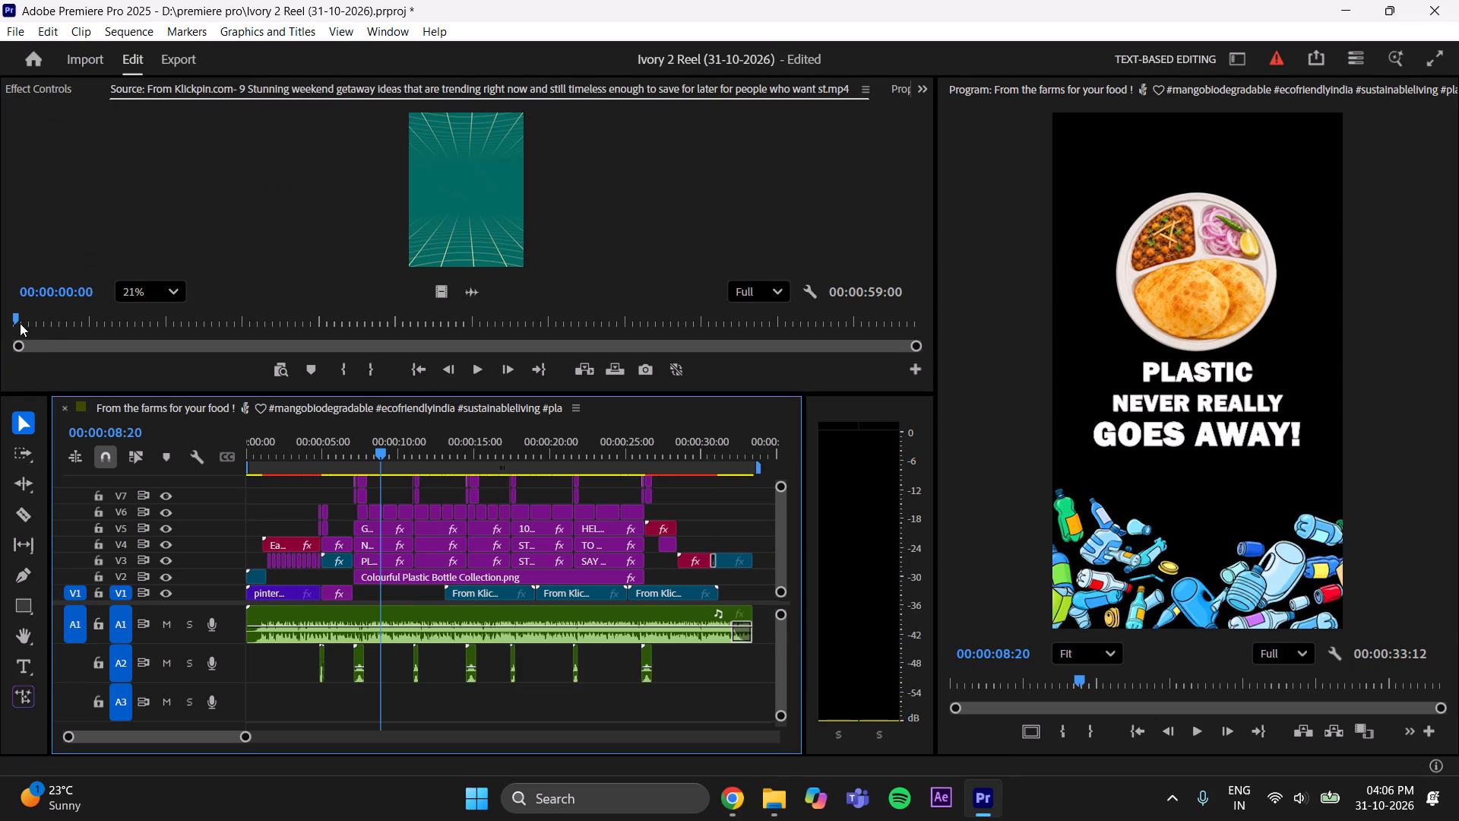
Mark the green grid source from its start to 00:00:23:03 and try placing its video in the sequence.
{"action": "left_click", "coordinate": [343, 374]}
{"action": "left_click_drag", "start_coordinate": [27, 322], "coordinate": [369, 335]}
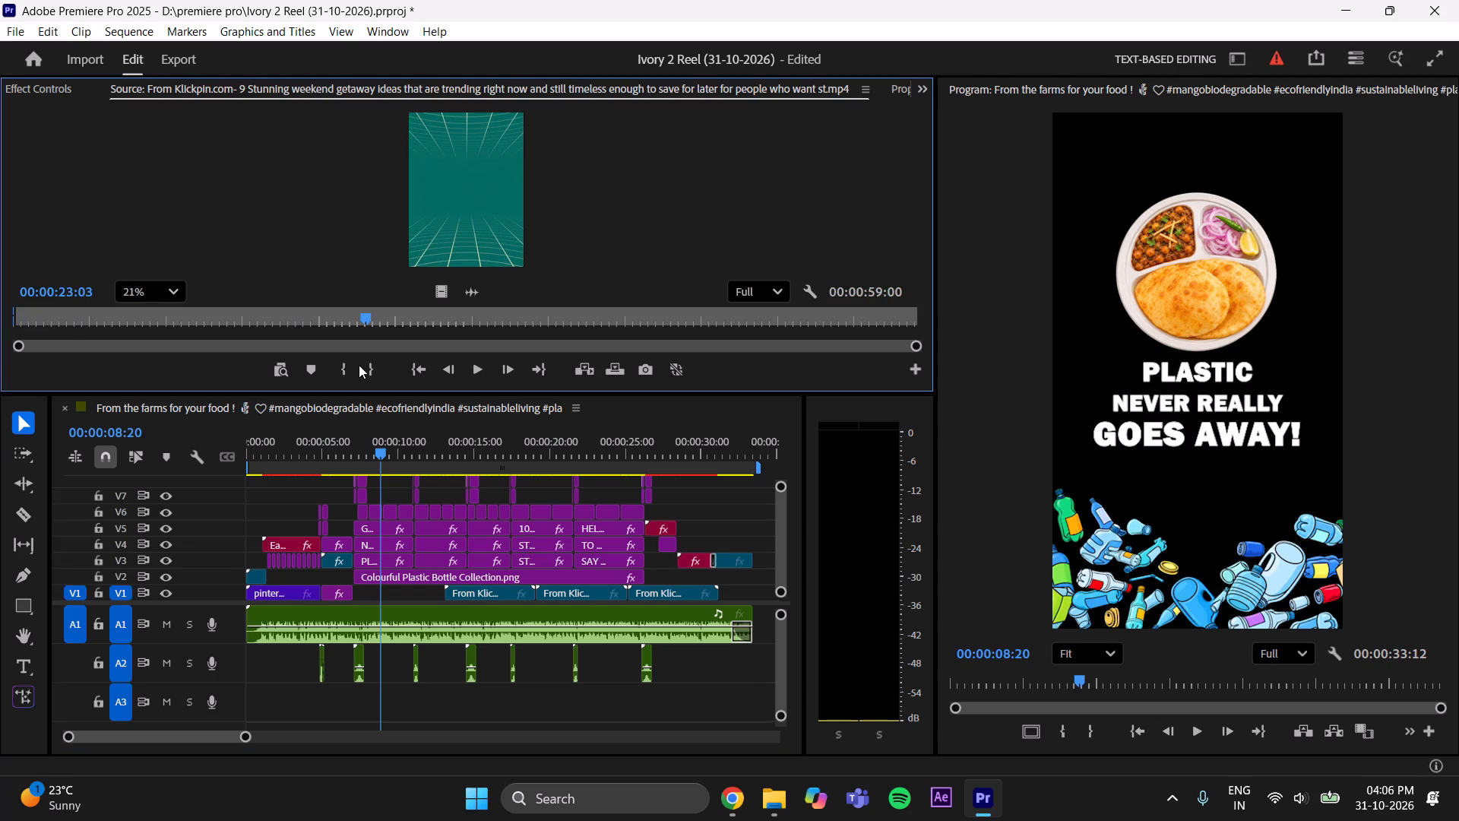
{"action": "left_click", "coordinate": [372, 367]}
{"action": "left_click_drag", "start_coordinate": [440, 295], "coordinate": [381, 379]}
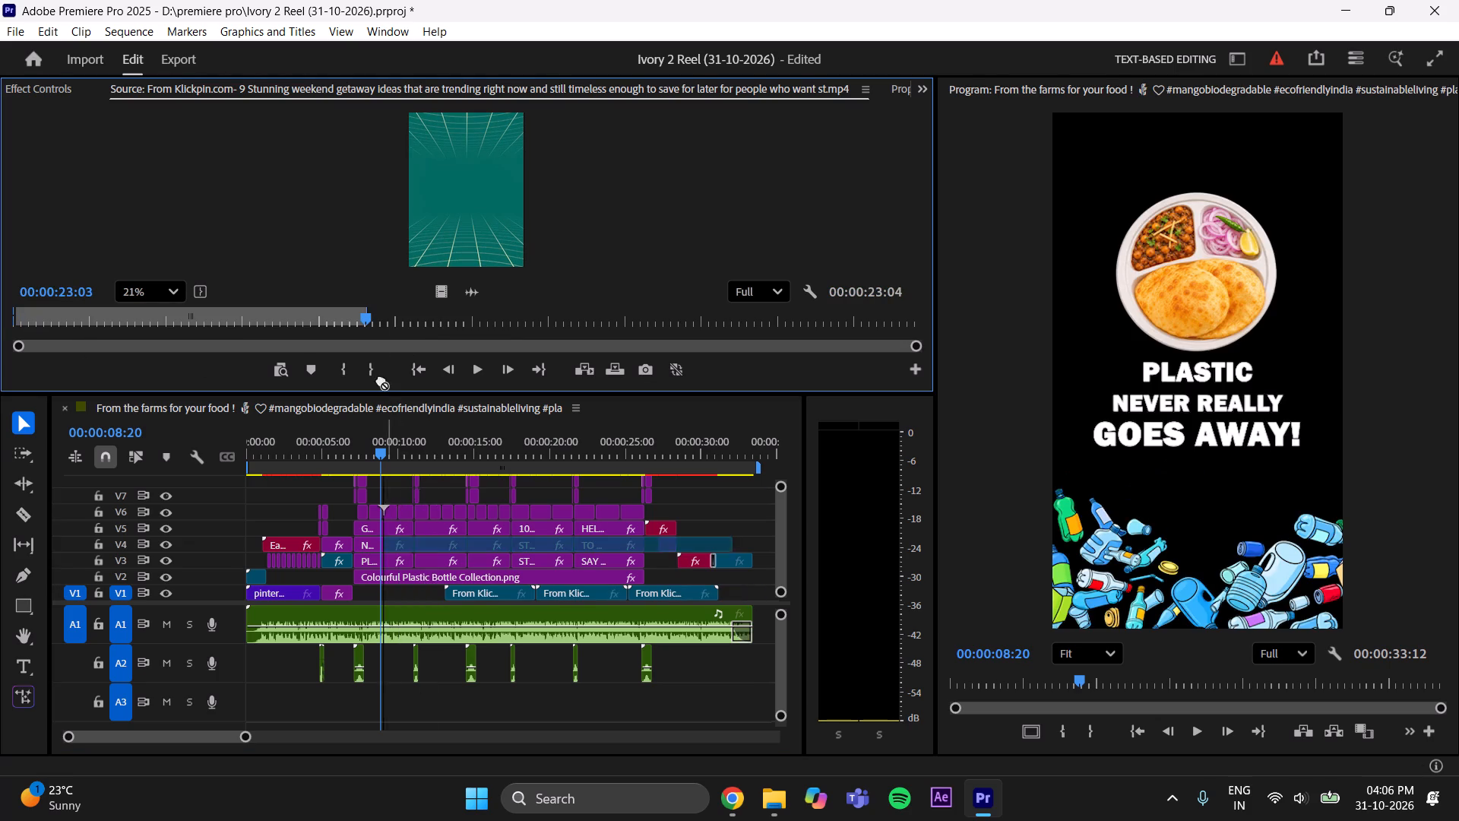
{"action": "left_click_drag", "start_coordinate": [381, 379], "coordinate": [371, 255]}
Set the green grid source's out point to 00:00:04:22 and place its video on V1 at the start of the gap.
{"action": "left_click_drag", "start_coordinate": [362, 314], "coordinate": [82, 321]}
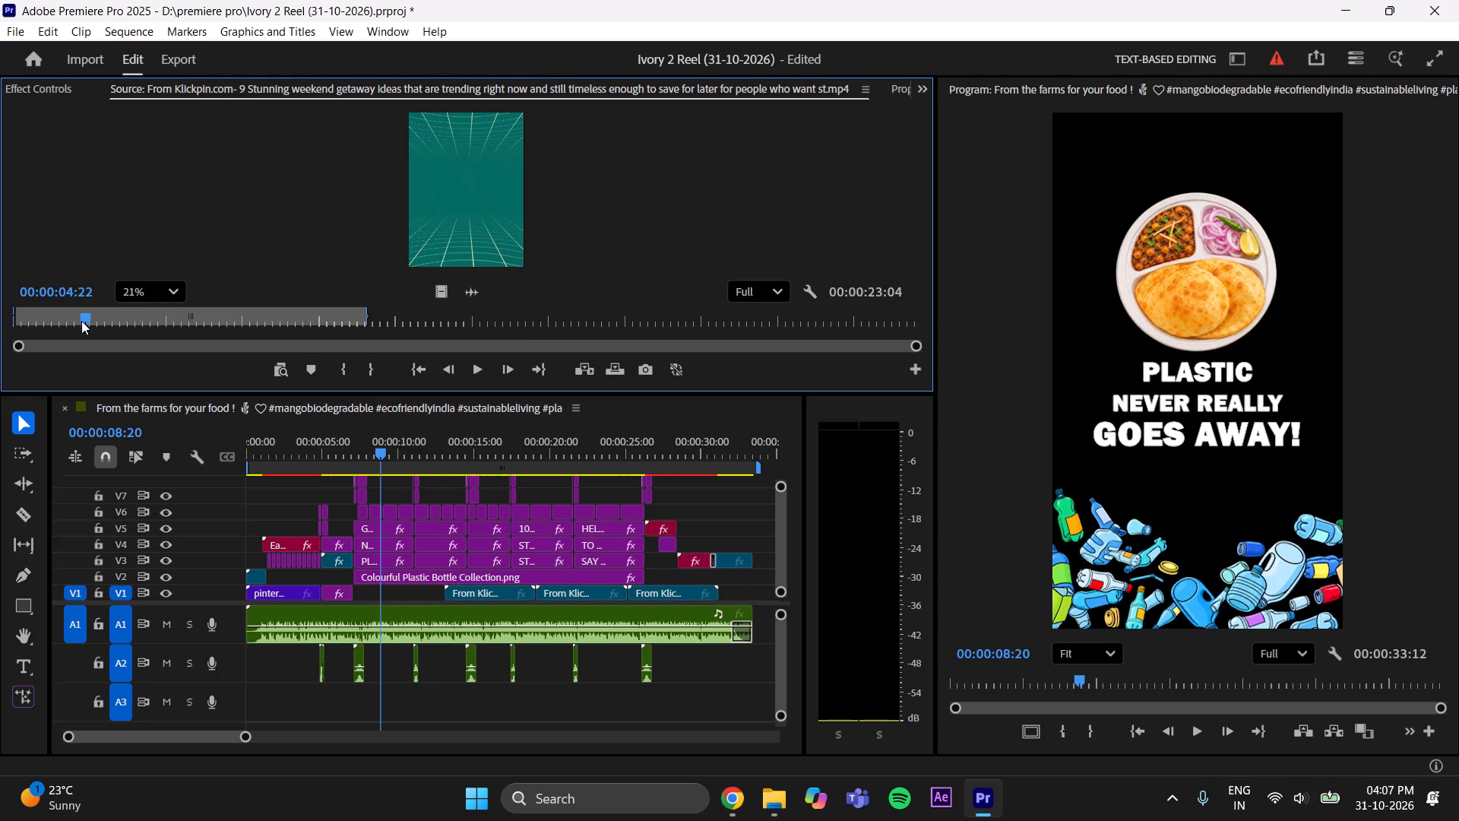
{"action": "left_click", "coordinate": [371, 370]}
{"action": "left_click_drag", "start_coordinate": [439, 288], "coordinate": [369, 591]}
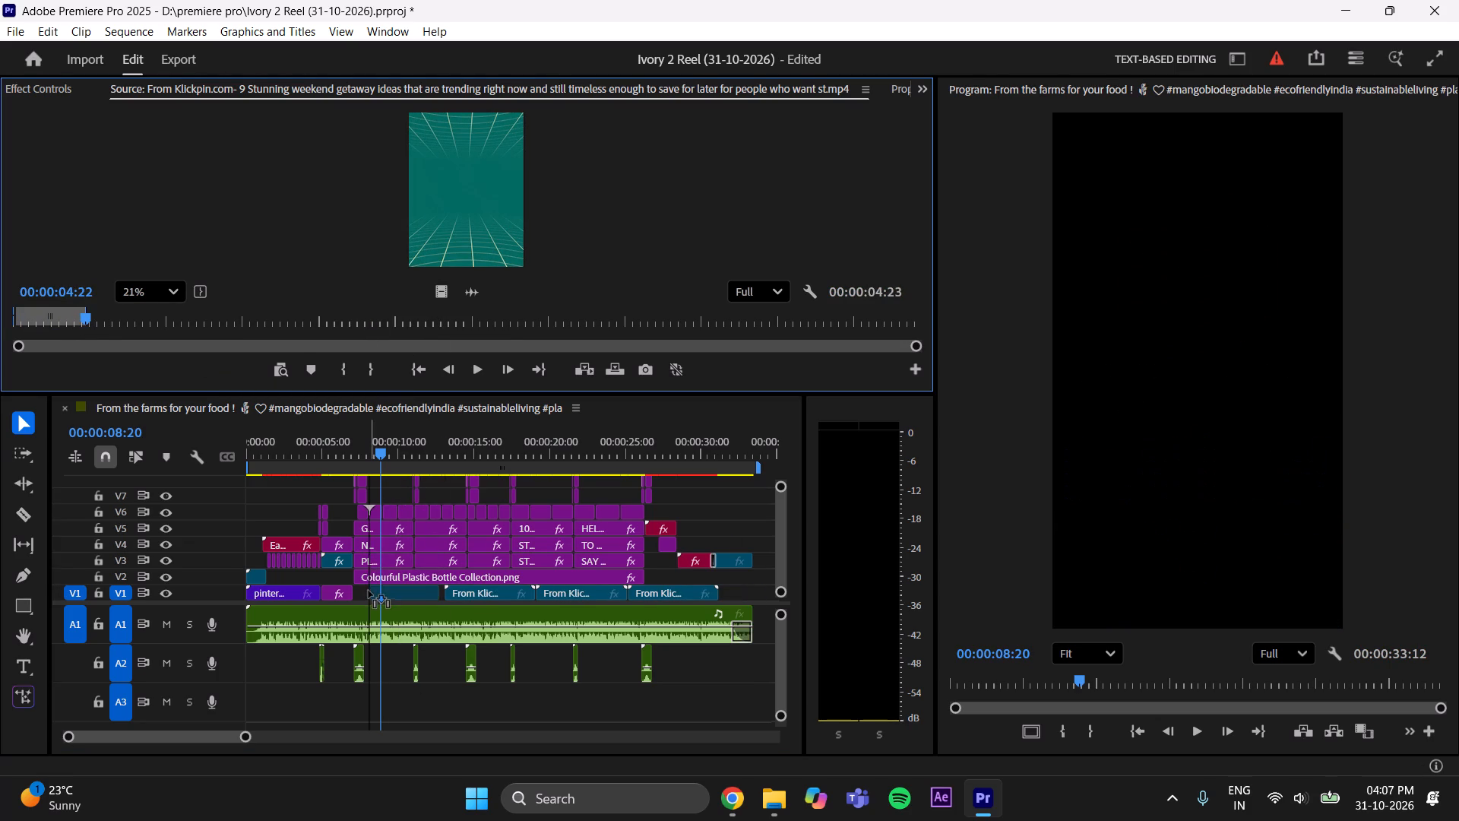
{"action": "left_click_drag", "start_coordinate": [369, 591], "coordinate": [355, 592]}
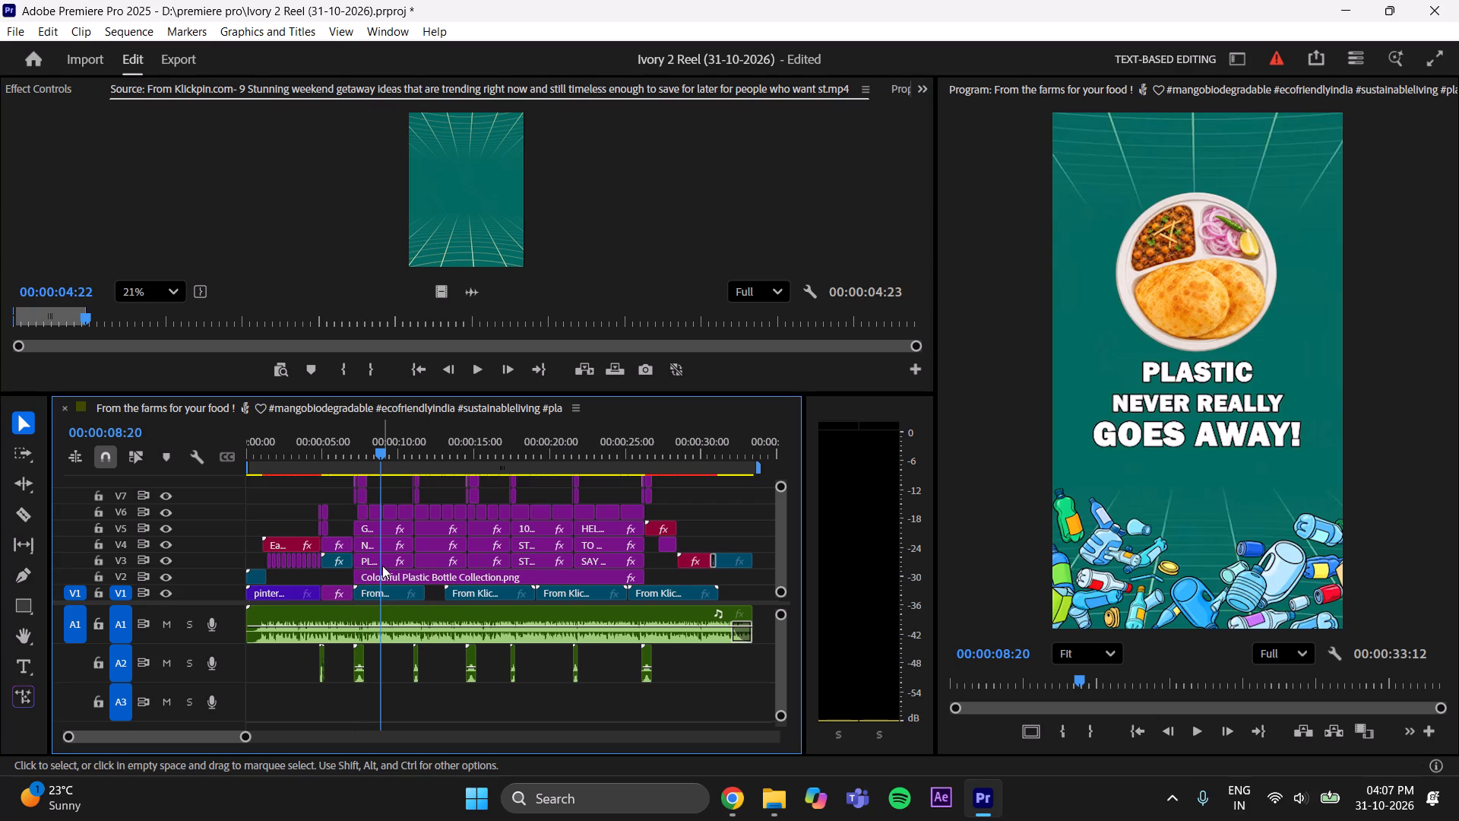
Extend the green grid clip's end on V1 to meet the following background clip, and return the playhead to 00:00:07:00.
{"action": "left_click_drag", "start_coordinate": [424, 594], "coordinate": [449, 594]}
{"action": "left_click_drag", "start_coordinate": [385, 441], "coordinate": [355, 455]}
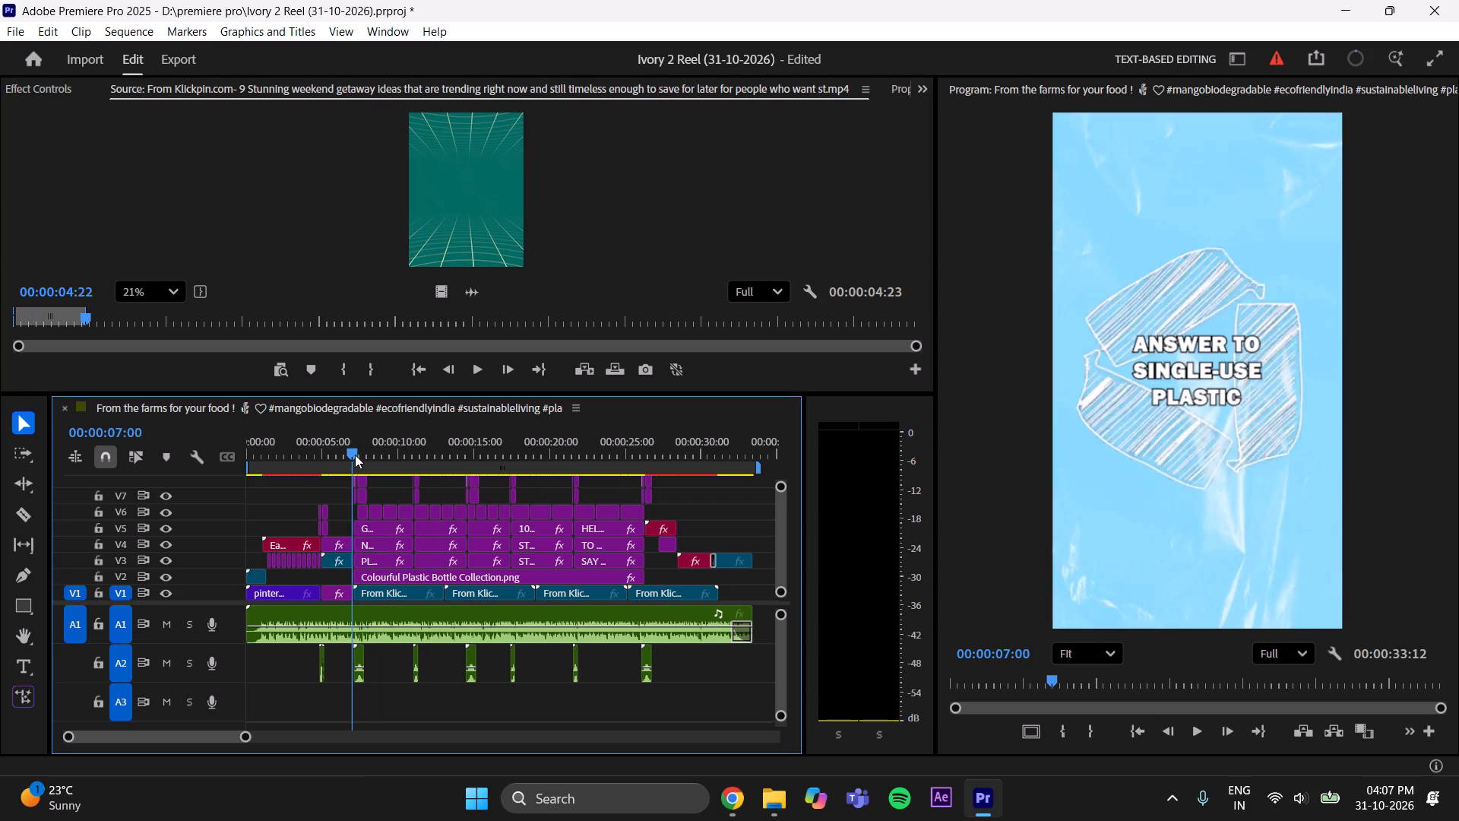
Play the sequence from 00:00:07:00 to check the green grid background behind the "Plastic never really goes away!" scene, and save the project.
{"action": "left_click_drag", "start_coordinate": [355, 455], "coordinate": [354, 455]}
{"action": "double_click", "coordinate": [1186, 736]}
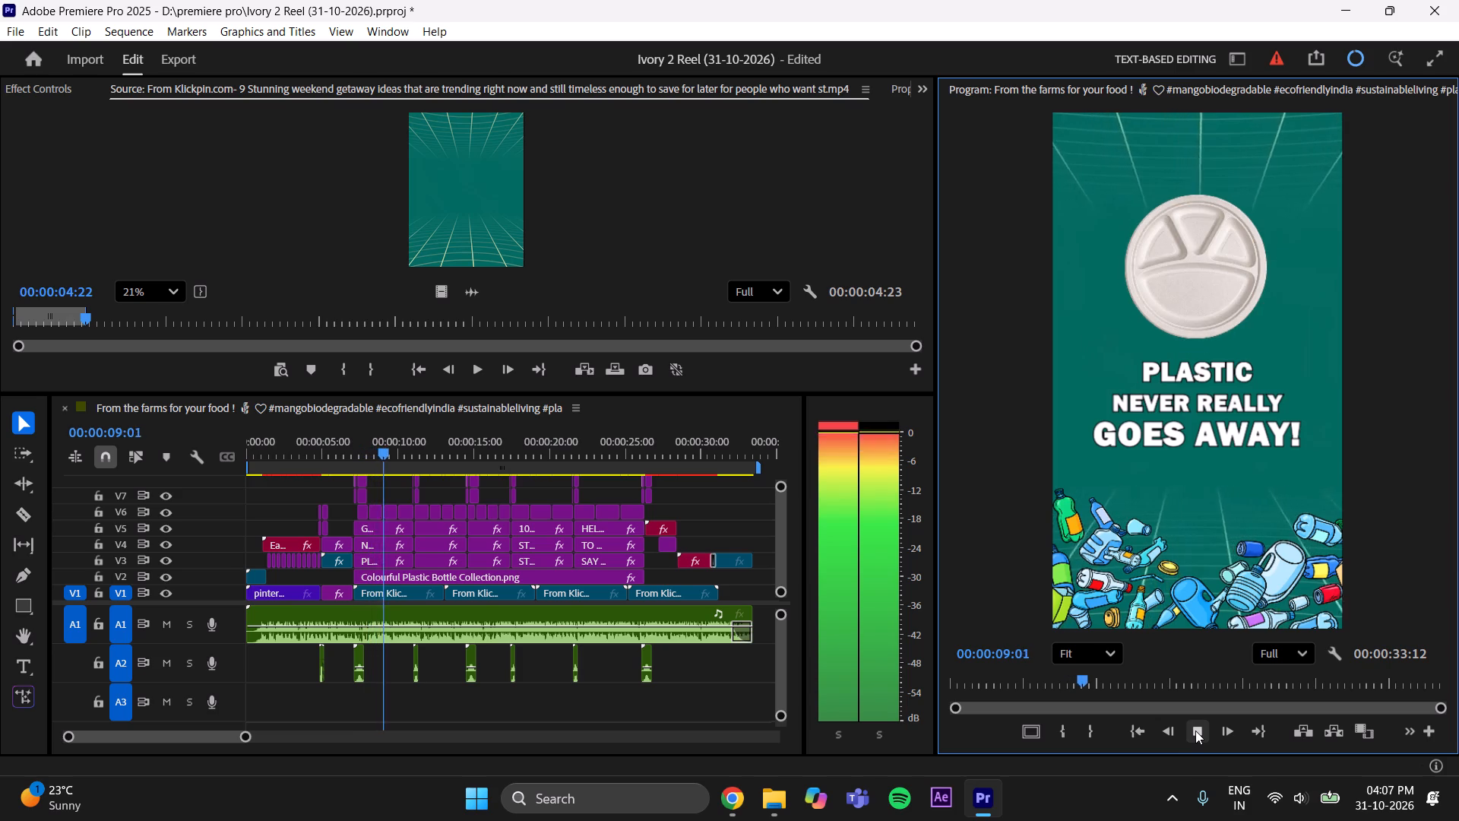
{"action": "left_click", "coordinate": [1195, 731]}
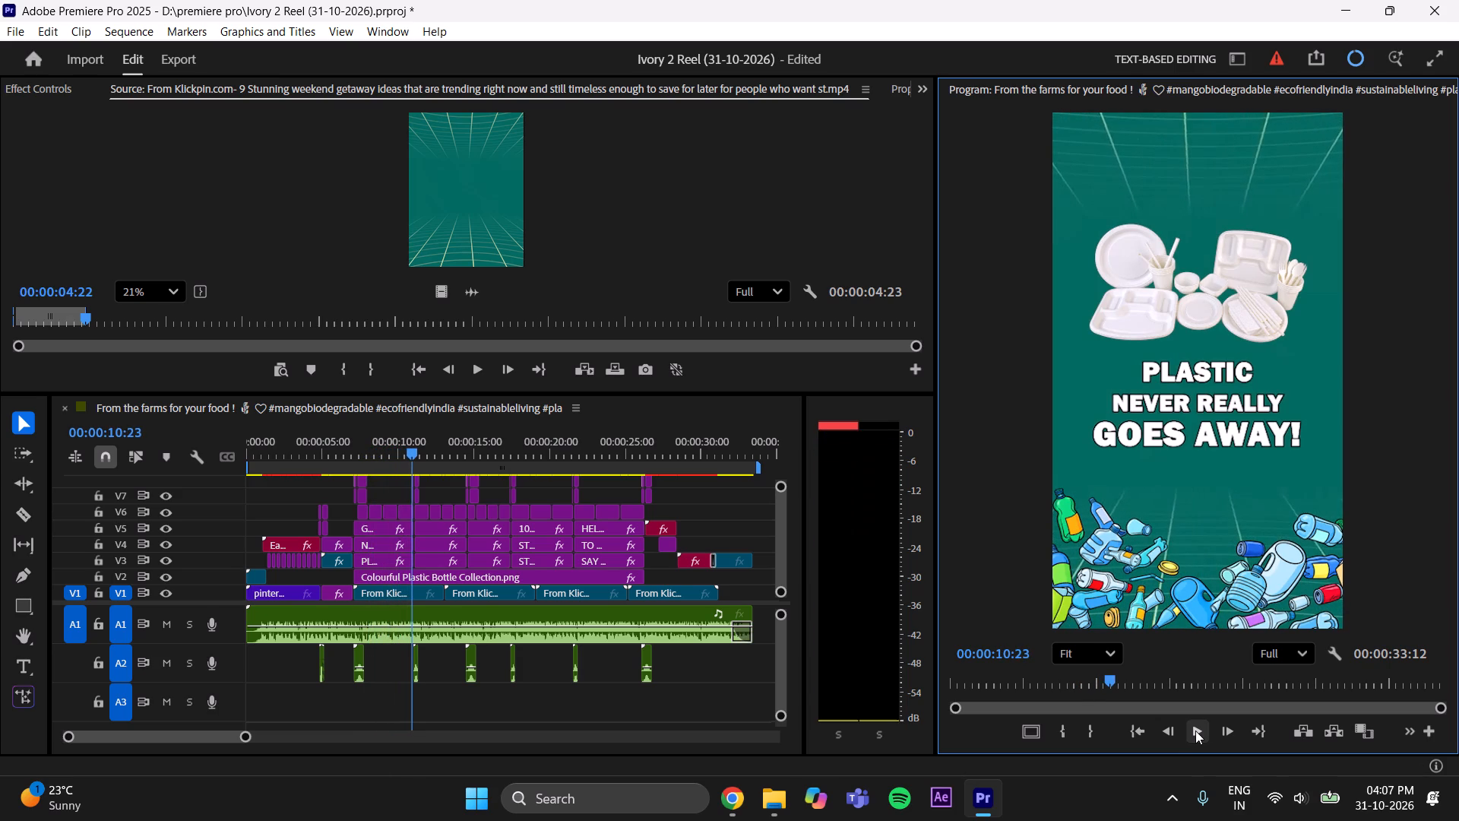
{"action": "key", "text": "ctrl+s"}
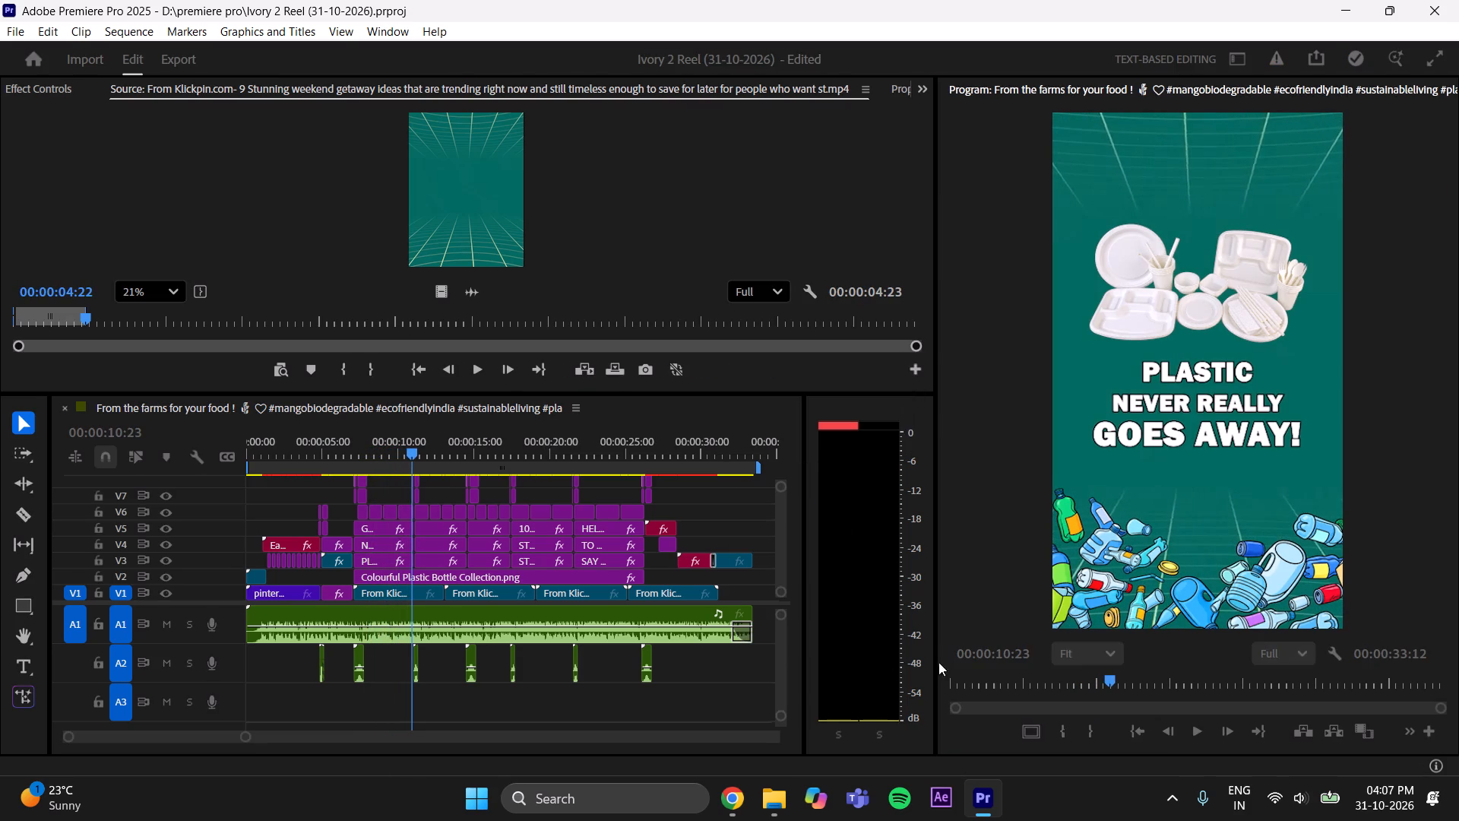
Delete the three remaining crumpled-paper background clips on V1 after the green grid clip.
{"action": "left_click", "coordinate": [486, 597]}
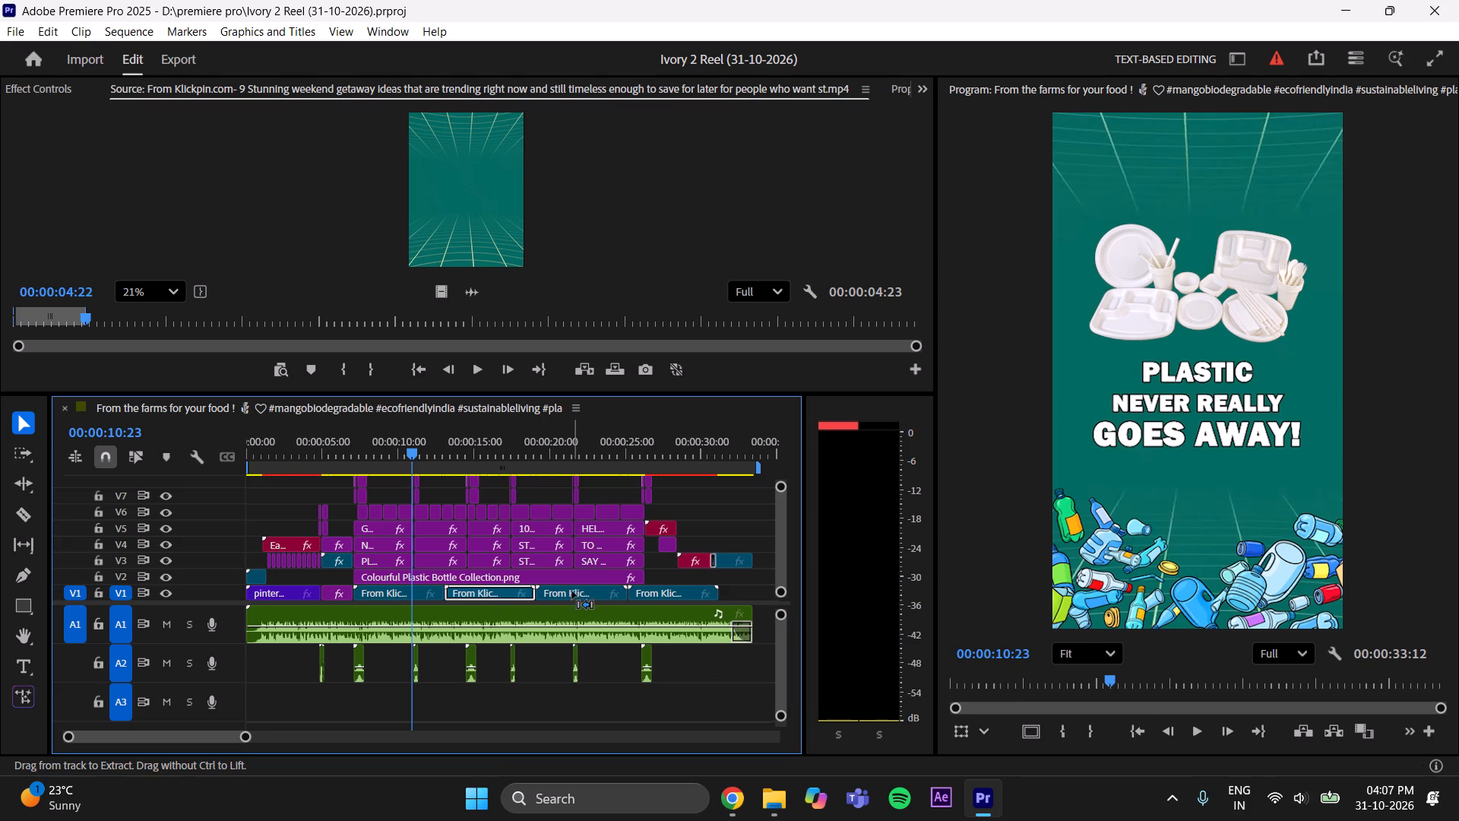
{"action": "left_click", "coordinate": [572, 590], "text": "ctrl"}
{"action": "left_click", "coordinate": [663, 591], "text": "ctrl"}
{"action": "left_click", "coordinate": [488, 592]}
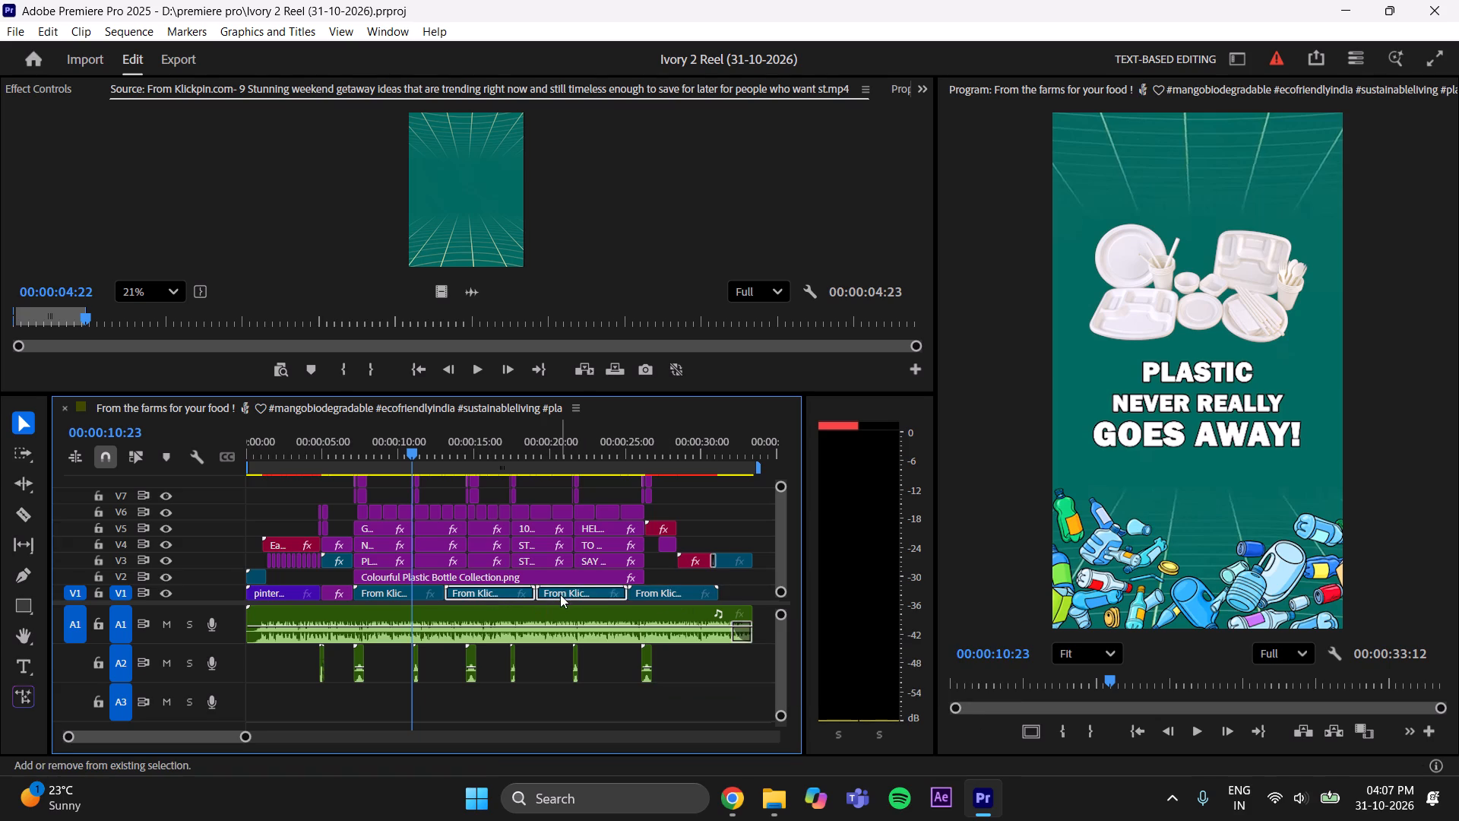
{"action": "left_click", "coordinate": [560, 594], "text": "shift"}
{"action": "left_click", "coordinate": [661, 591], "text": "shift"}
{"action": "key", "text": "Delete"}
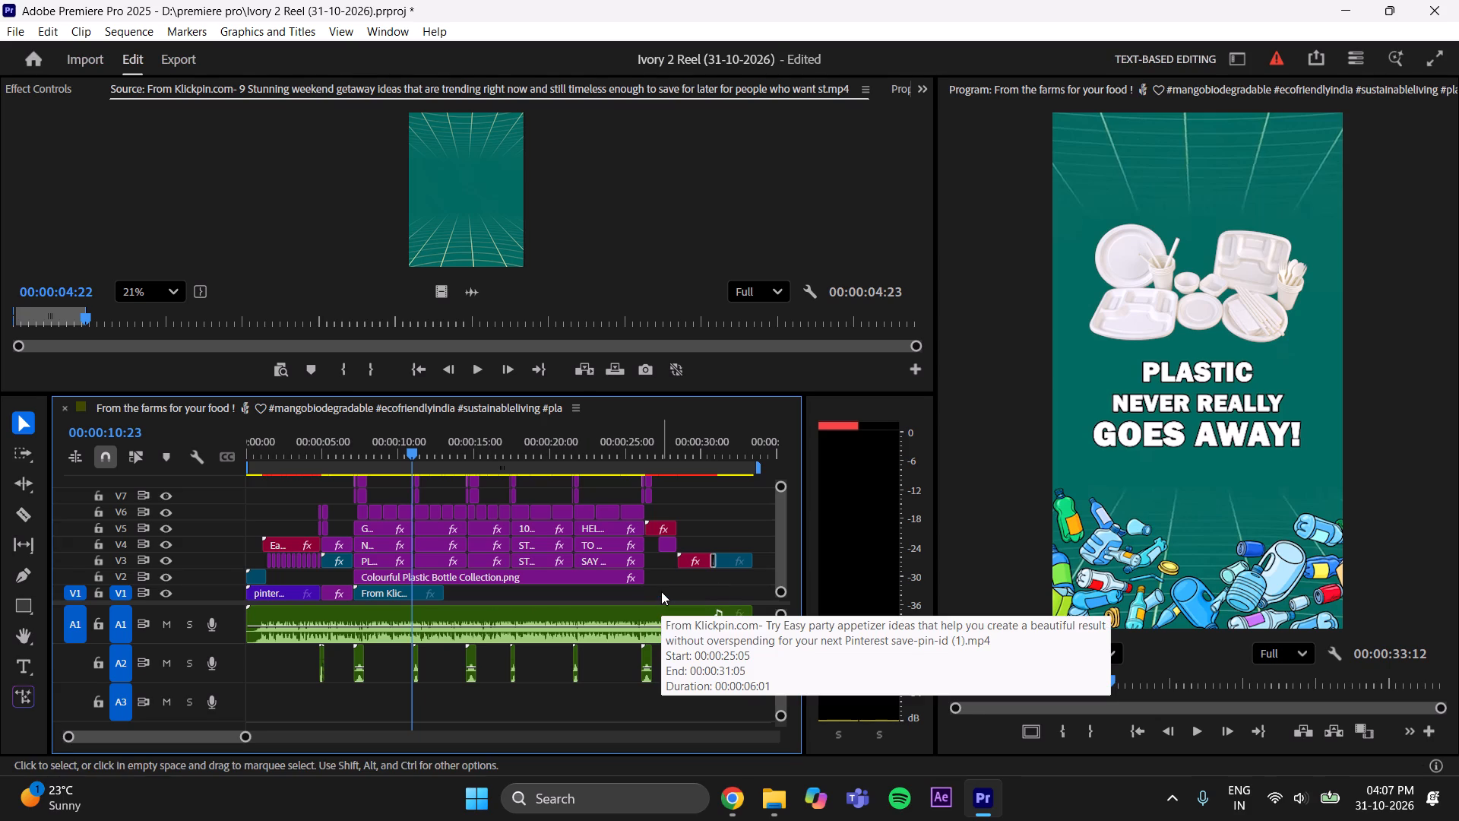
Extend the green grid clip's end on V1 to match the end of the plastic bottle collection image on V2, and save the project.
{"action": "left_click_drag", "start_coordinate": [446, 595], "coordinate": [555, 604]}
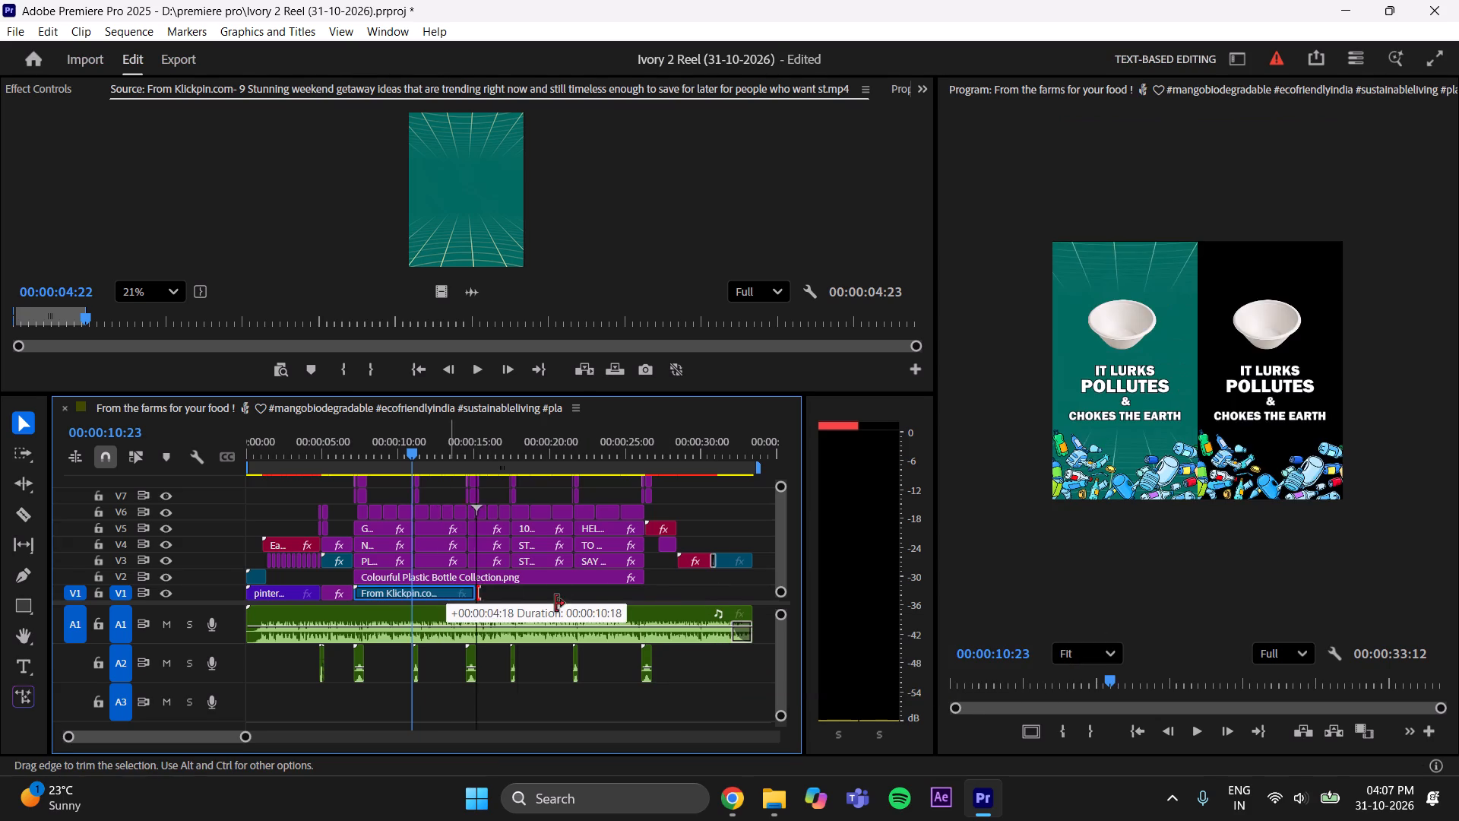
{"action": "left_click_drag", "start_coordinate": [555, 604], "coordinate": [640, 612]}
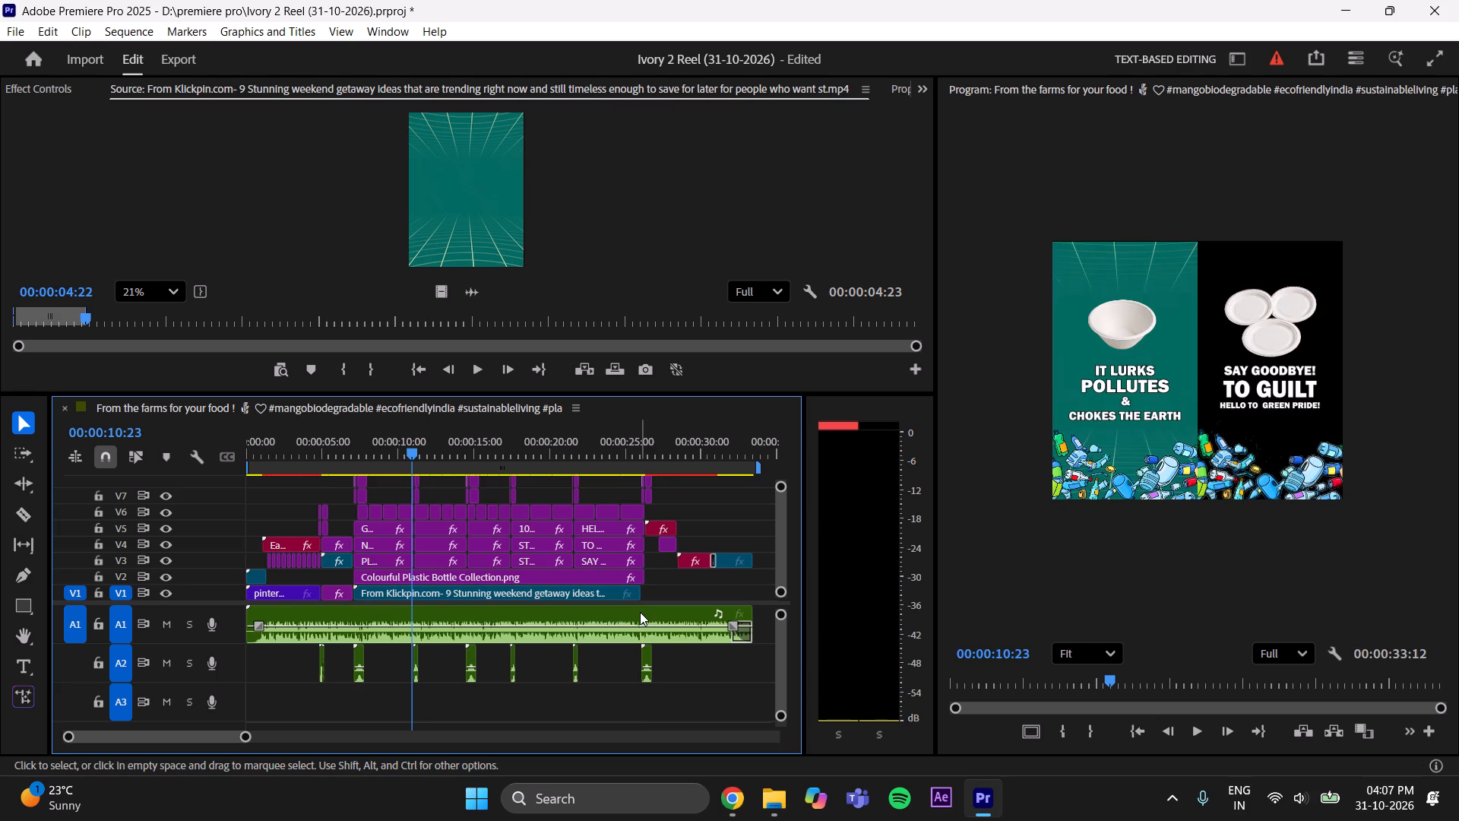
{"action": "left_click_drag", "start_coordinate": [414, 446], "coordinate": [425, 446]}
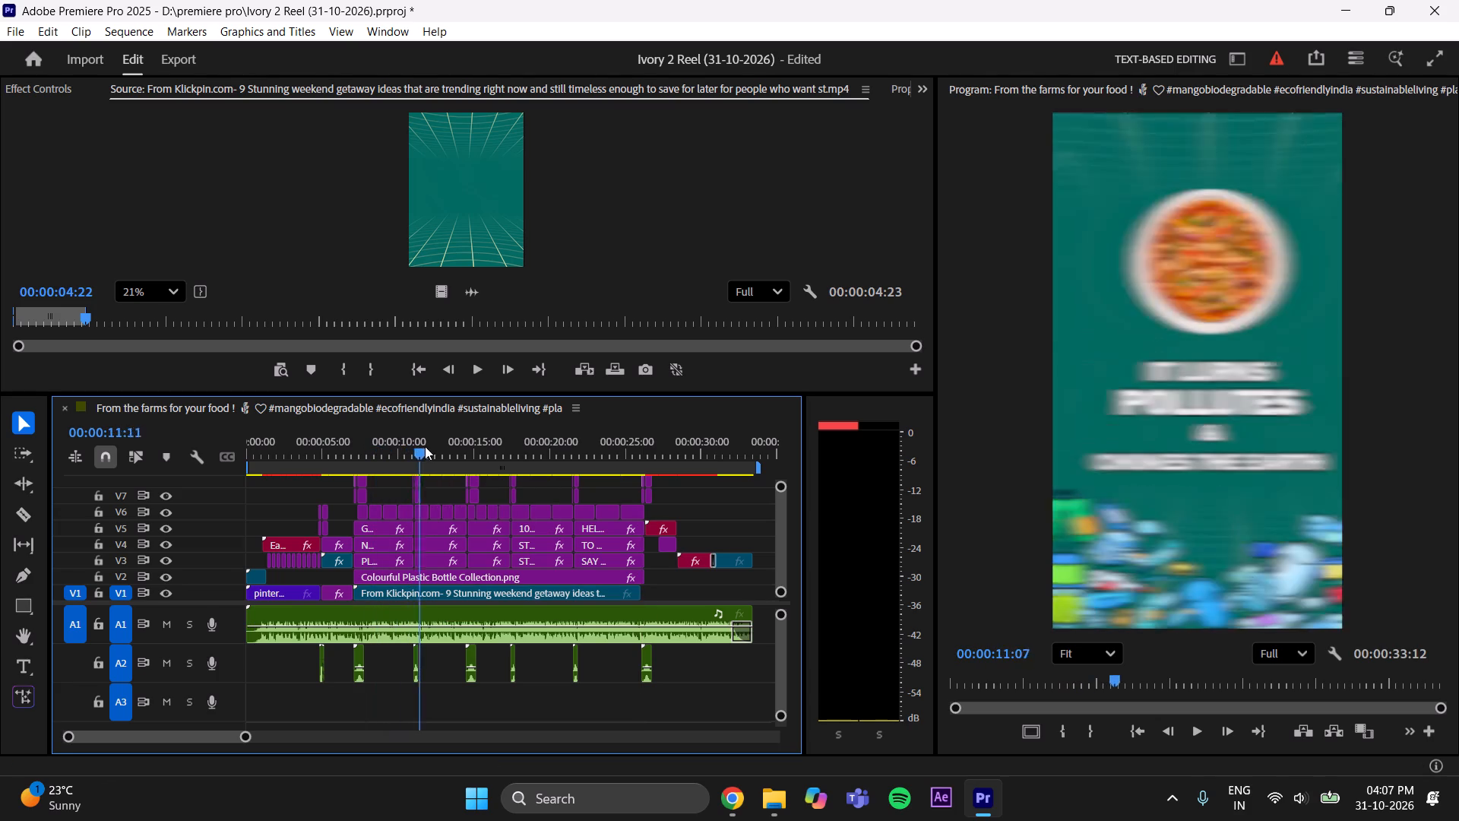
{"action": "left_click_drag", "start_coordinate": [425, 446], "coordinate": [608, 492]}
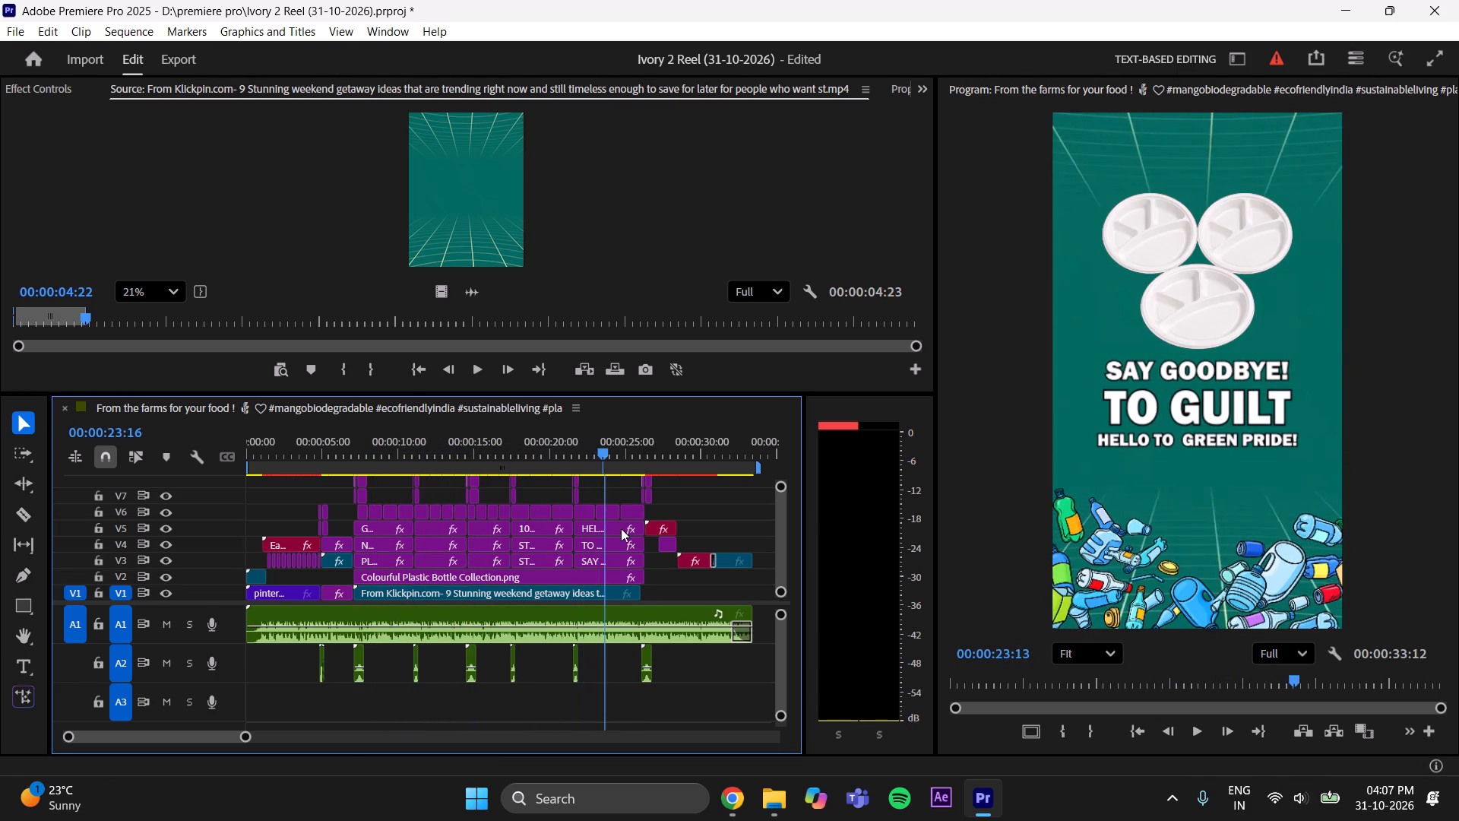
{"action": "left_click_drag", "start_coordinate": [639, 597], "coordinate": [647, 599]}
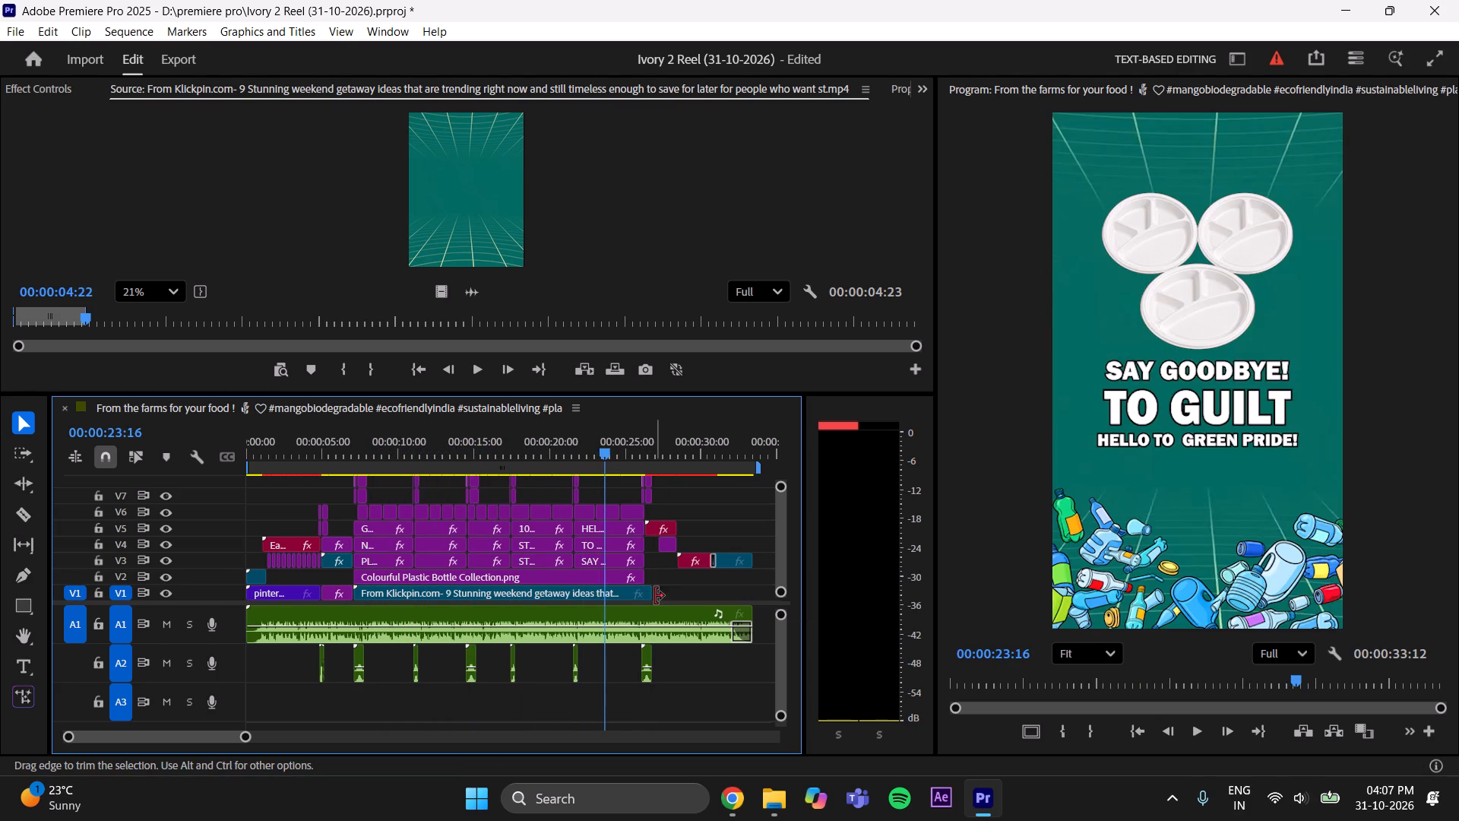
{"action": "left_click_drag", "start_coordinate": [654, 593], "coordinate": [643, 596]}
{"action": "left_click_drag", "start_coordinate": [643, 592], "coordinate": [650, 592]}
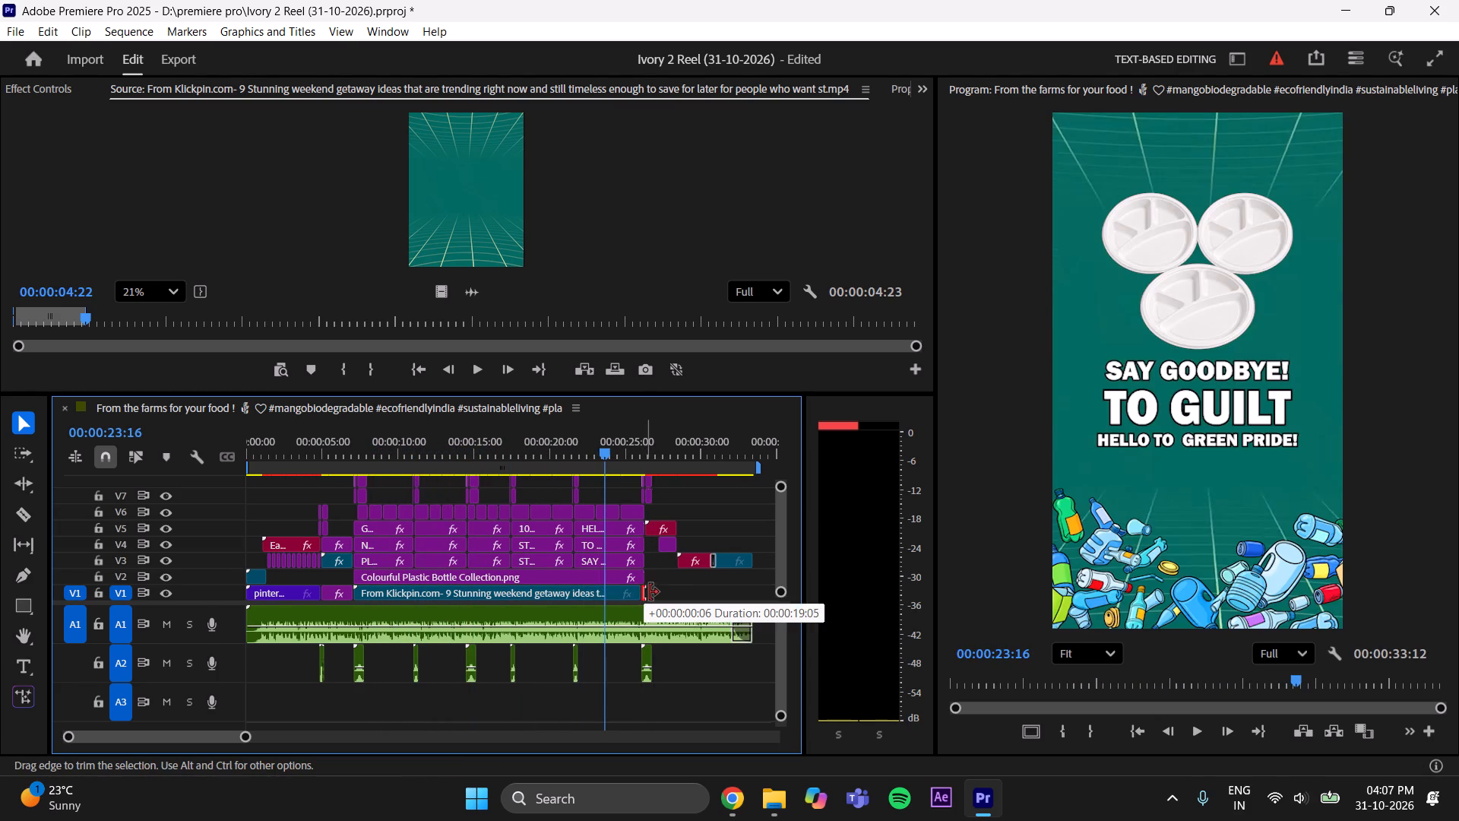
{"action": "left_click_drag", "start_coordinate": [650, 592], "coordinate": [650, 592]}
{"action": "left_click", "coordinate": [650, 592]}
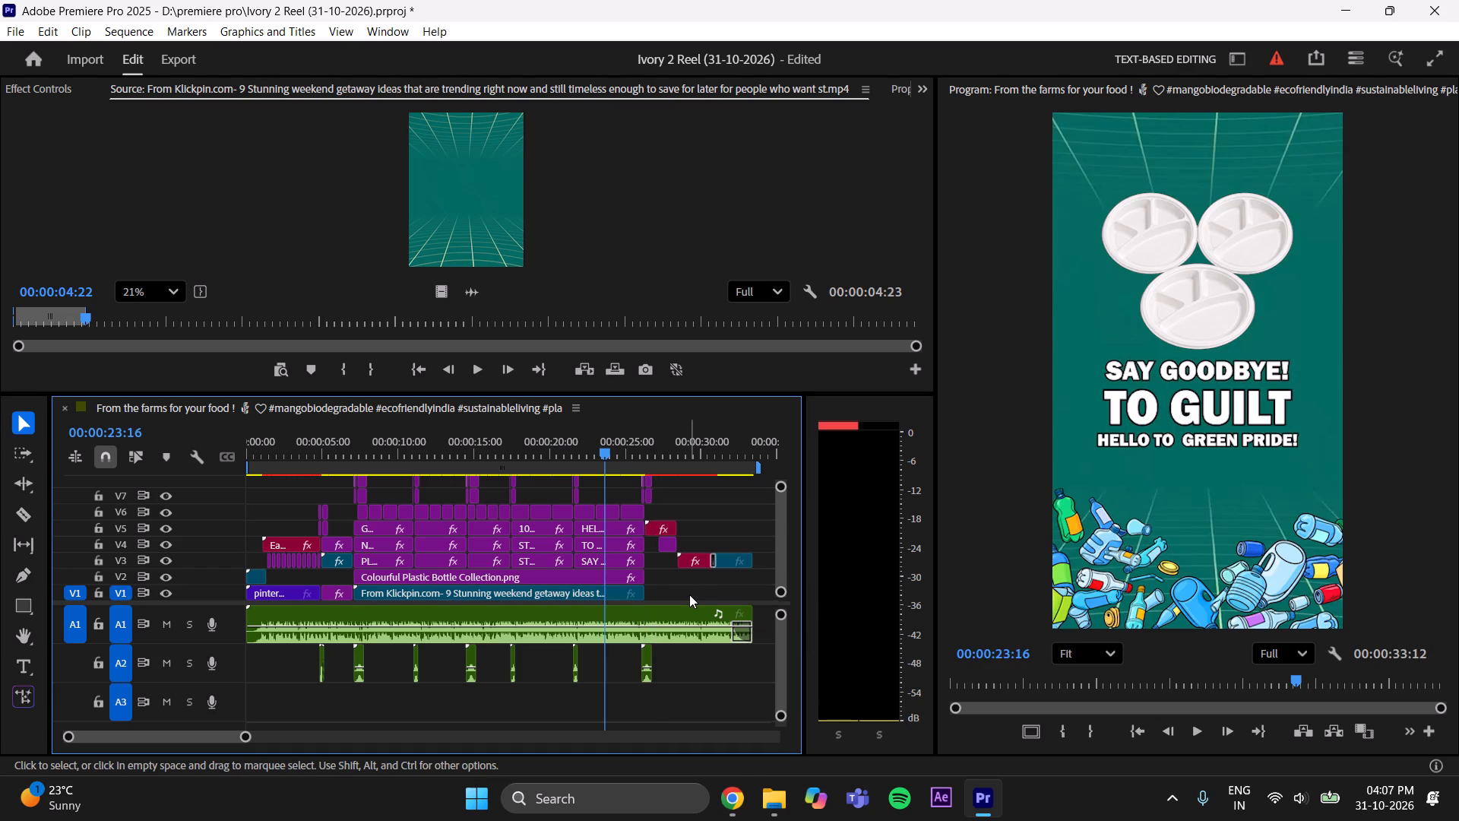
{"action": "left_click", "coordinate": [689, 594]}
{"action": "key", "text": "ctrl+s"}
Play the sequence from the "Plastic never really goes away!" scene through "Upgrade your choices" to review the green background.
{"action": "key", "text": "space"}
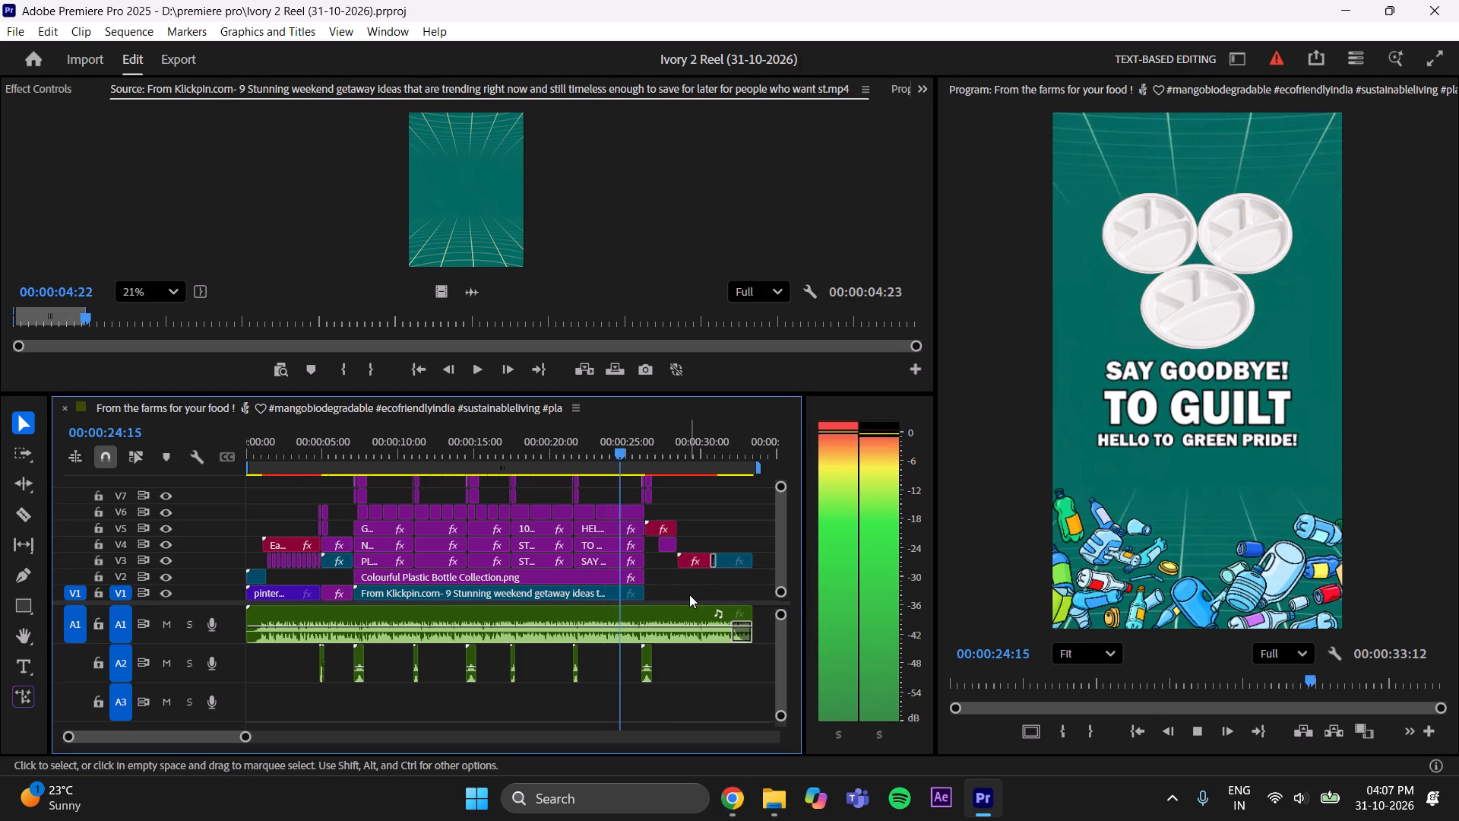
{"action": "key", "text": "space"}
{"action": "left_click_drag", "start_coordinate": [632, 441], "coordinate": [386, 523]}
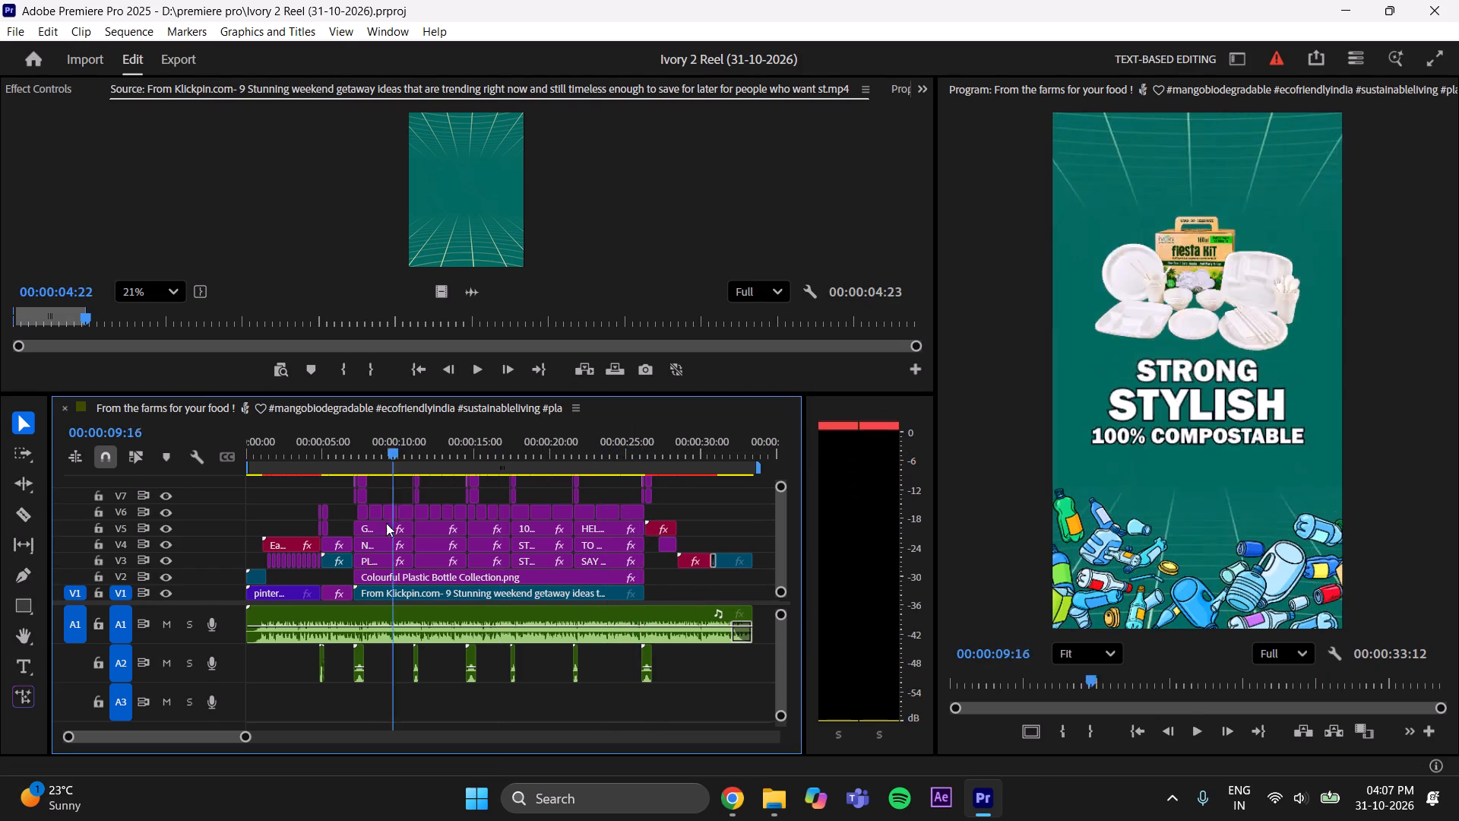
{"action": "left_click_drag", "start_coordinate": [386, 523], "coordinate": [362, 537]}
{"action": "key", "text": "space"}
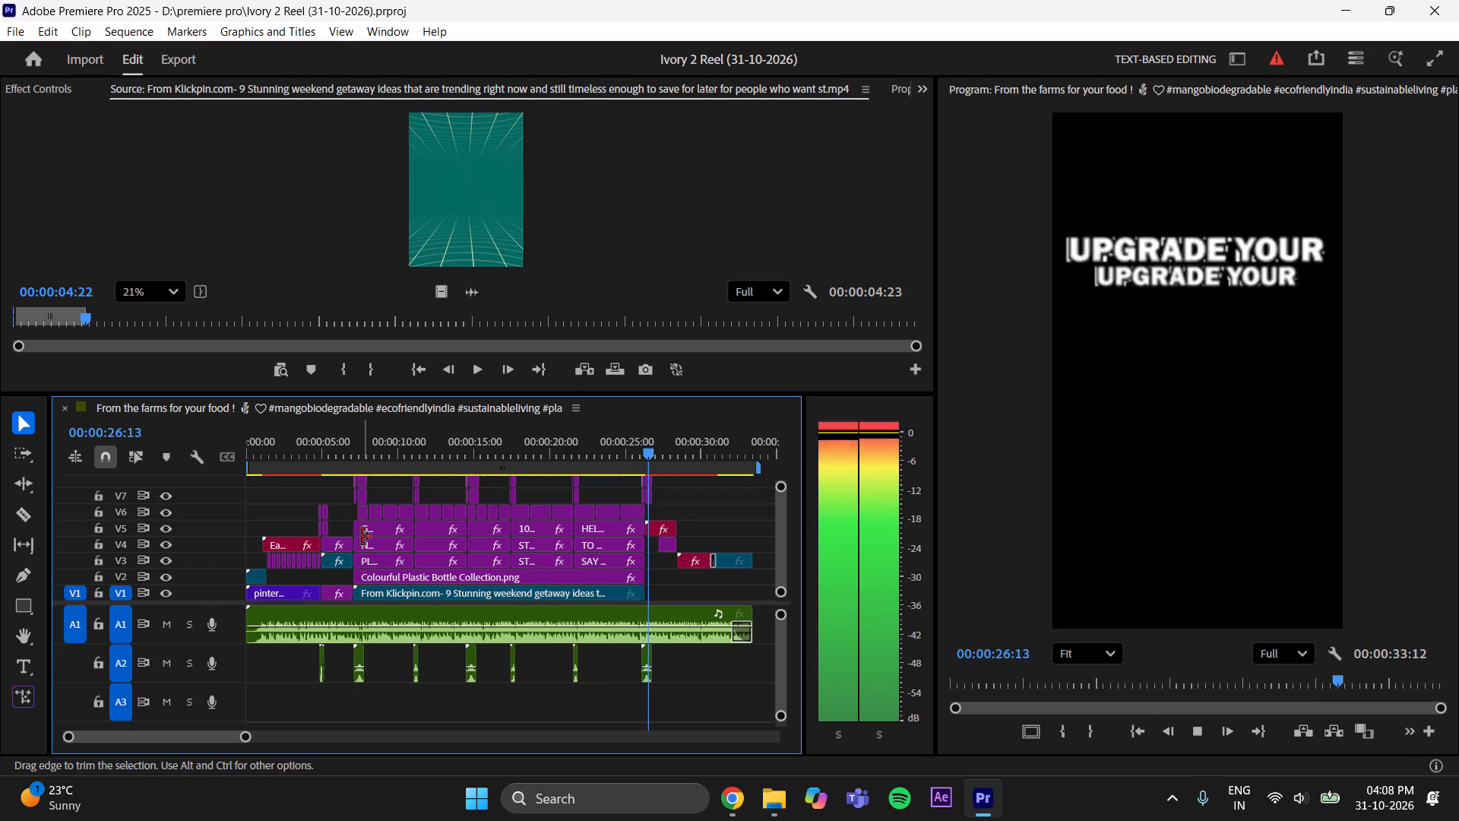
{"action": "key", "text": "space"}
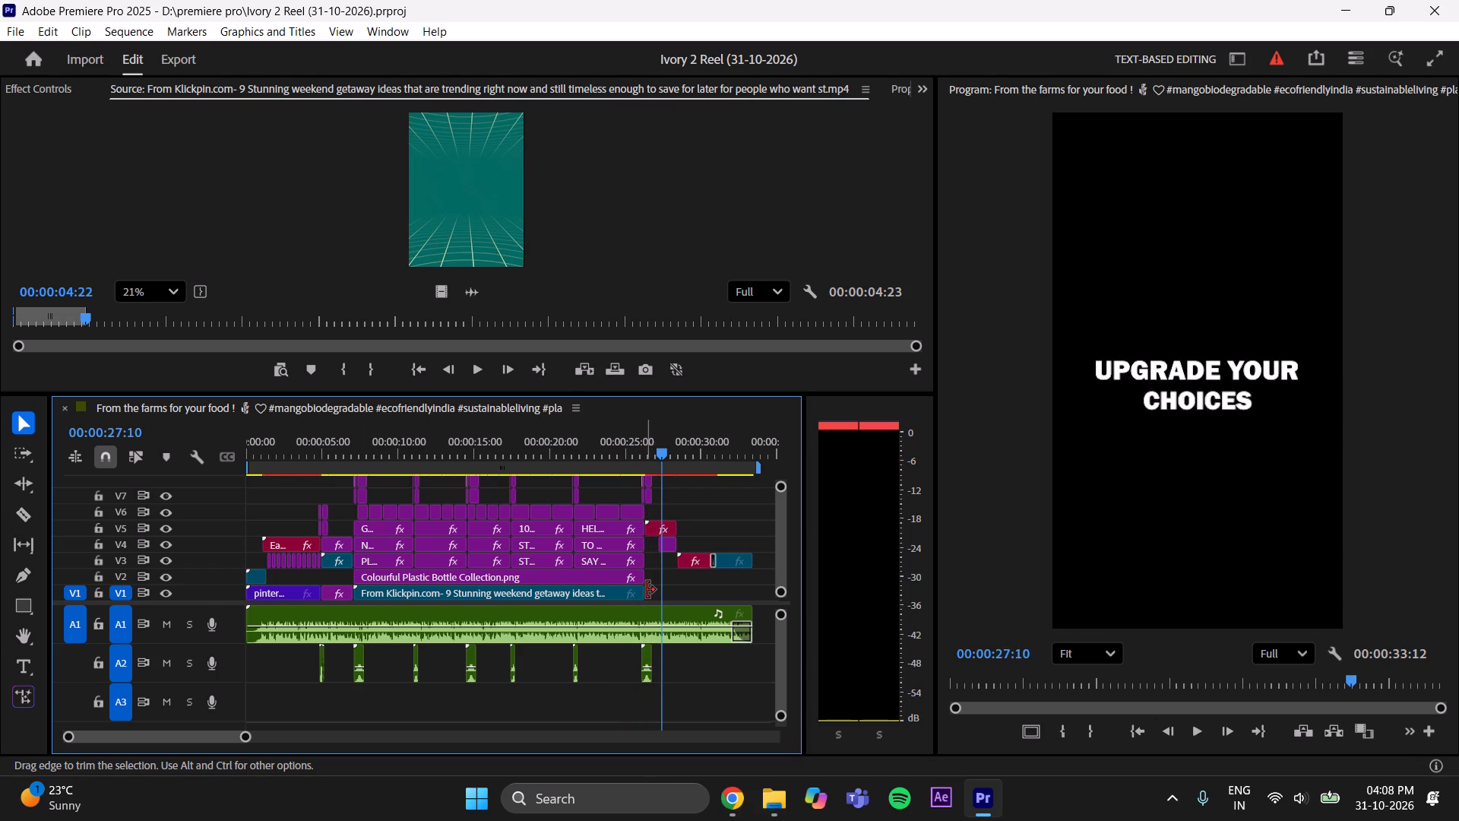
Extend the green grid clip on V1 beneath the "Upgrade your choices" and "Switch to Ivory now!!" titles, check playback, and save the project.
{"action": "left_click_drag", "start_coordinate": [647, 590], "coordinate": [709, 598]}
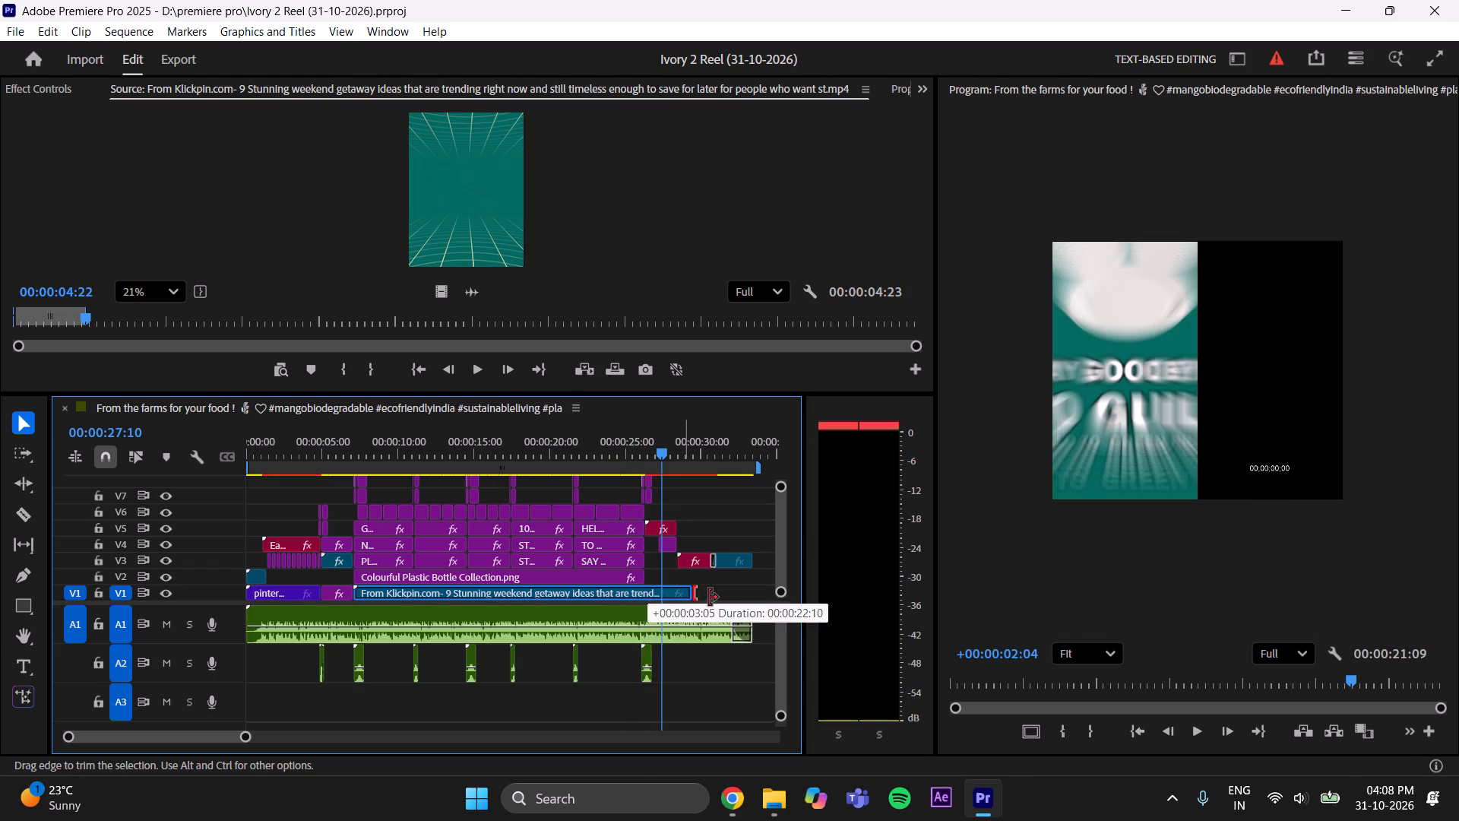
{"action": "left_click_drag", "start_coordinate": [709, 598], "coordinate": [712, 597]}
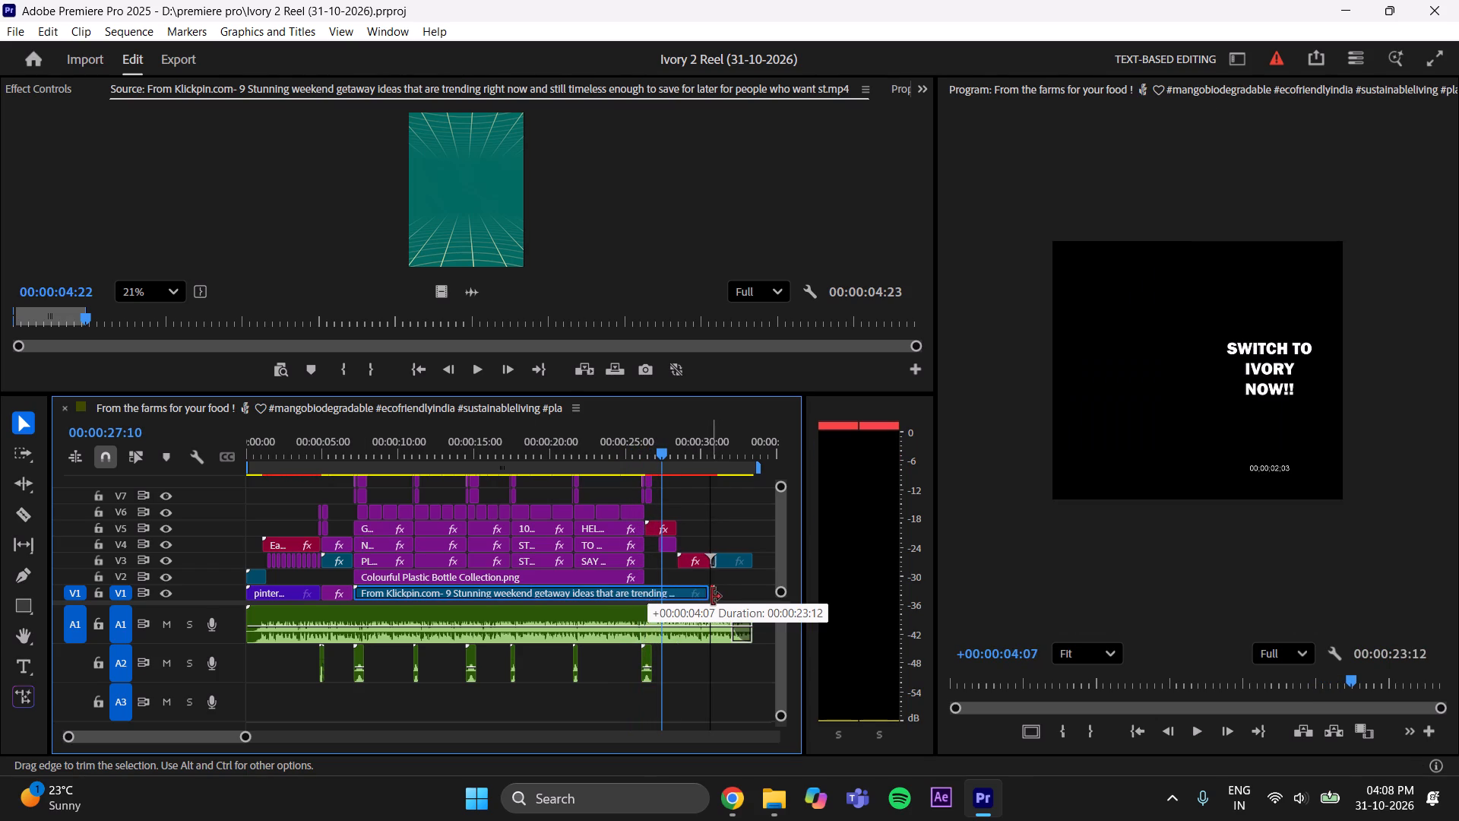
{"action": "left_click_drag", "start_coordinate": [712, 597], "coordinate": [714, 597]}
{"action": "key", "text": "space"}
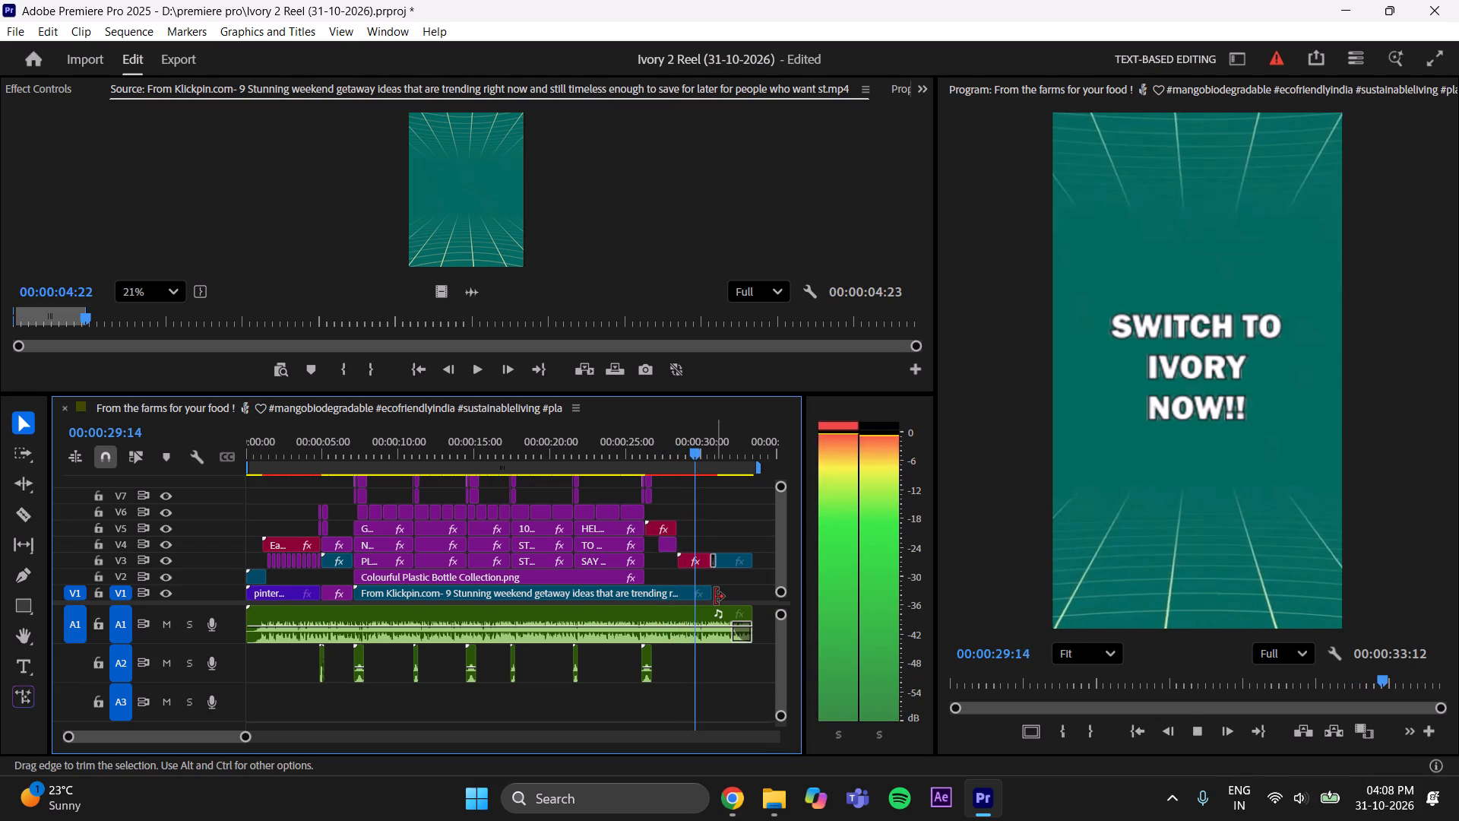
{"action": "key", "text": "space"}
{"action": "key", "text": "ctrl+s"}
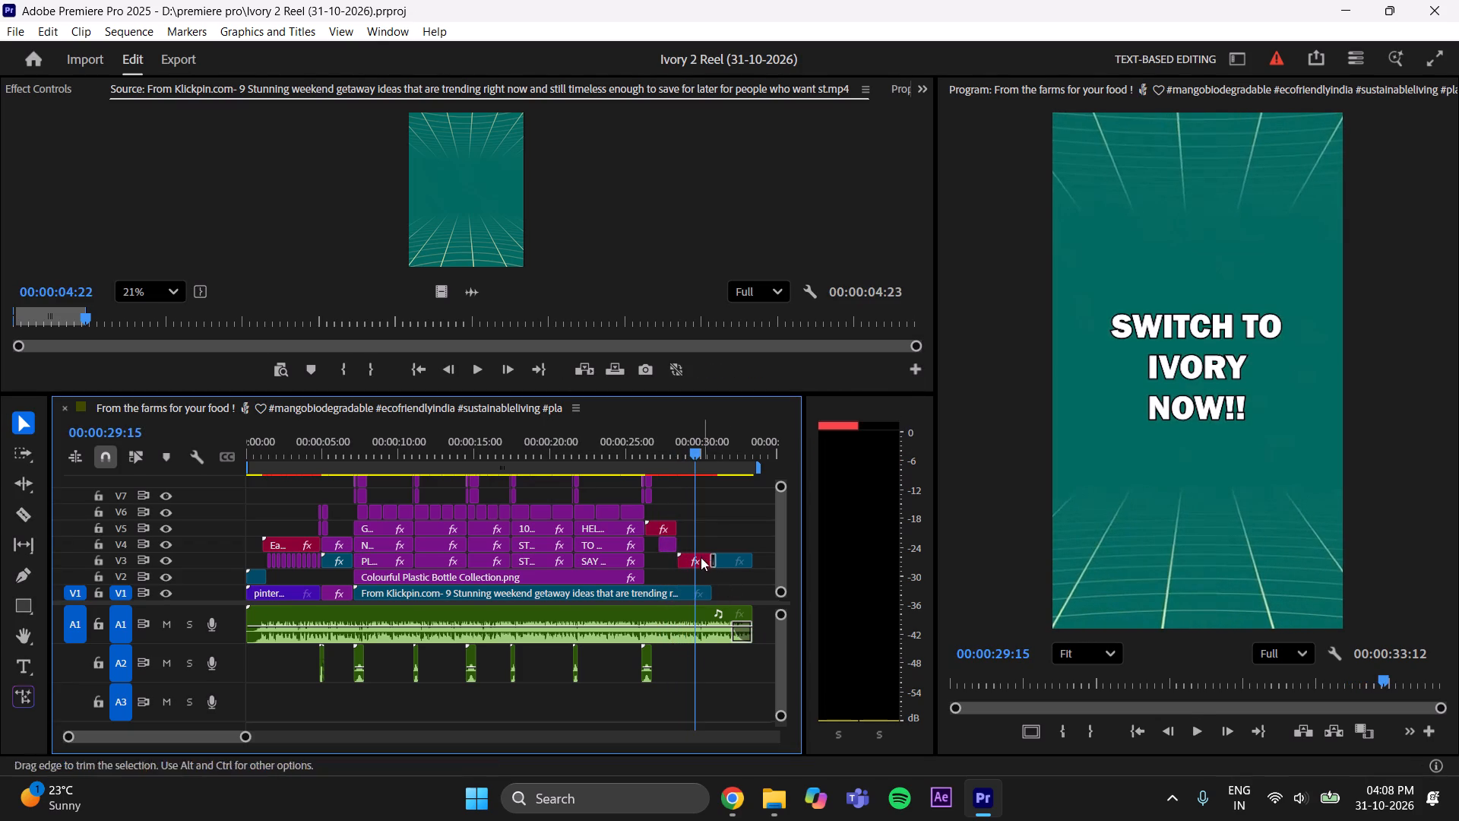
In File Explorer, copy Ivory Molded Fiber Excellence Logo.png from Downloads into the plate folder.
{"action": "left_click", "coordinate": [764, 814]}
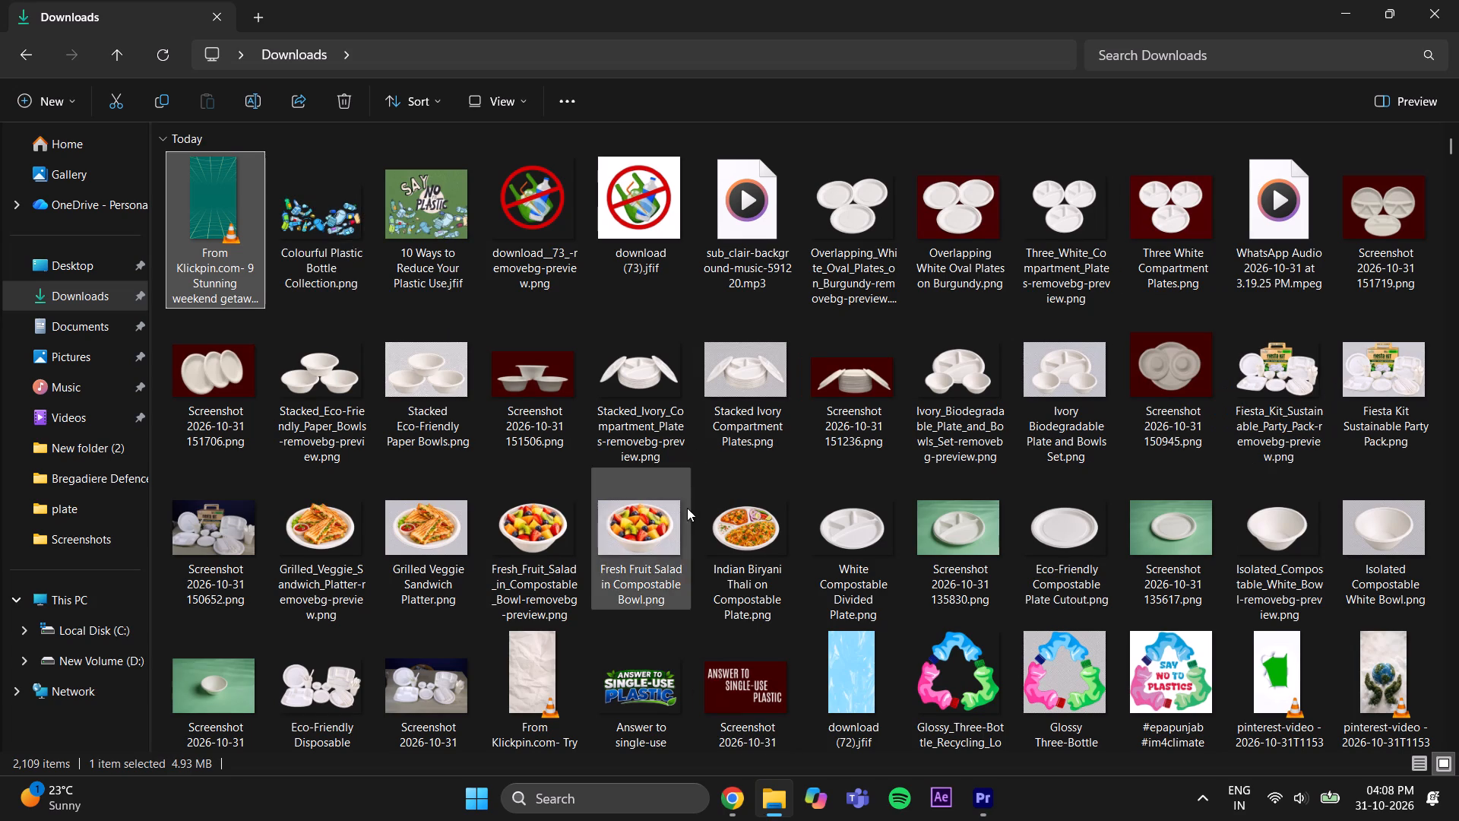
{"action": "scroll", "coordinate": [719, 569], "scroll_direction": "down", "scroll_amount": 1}
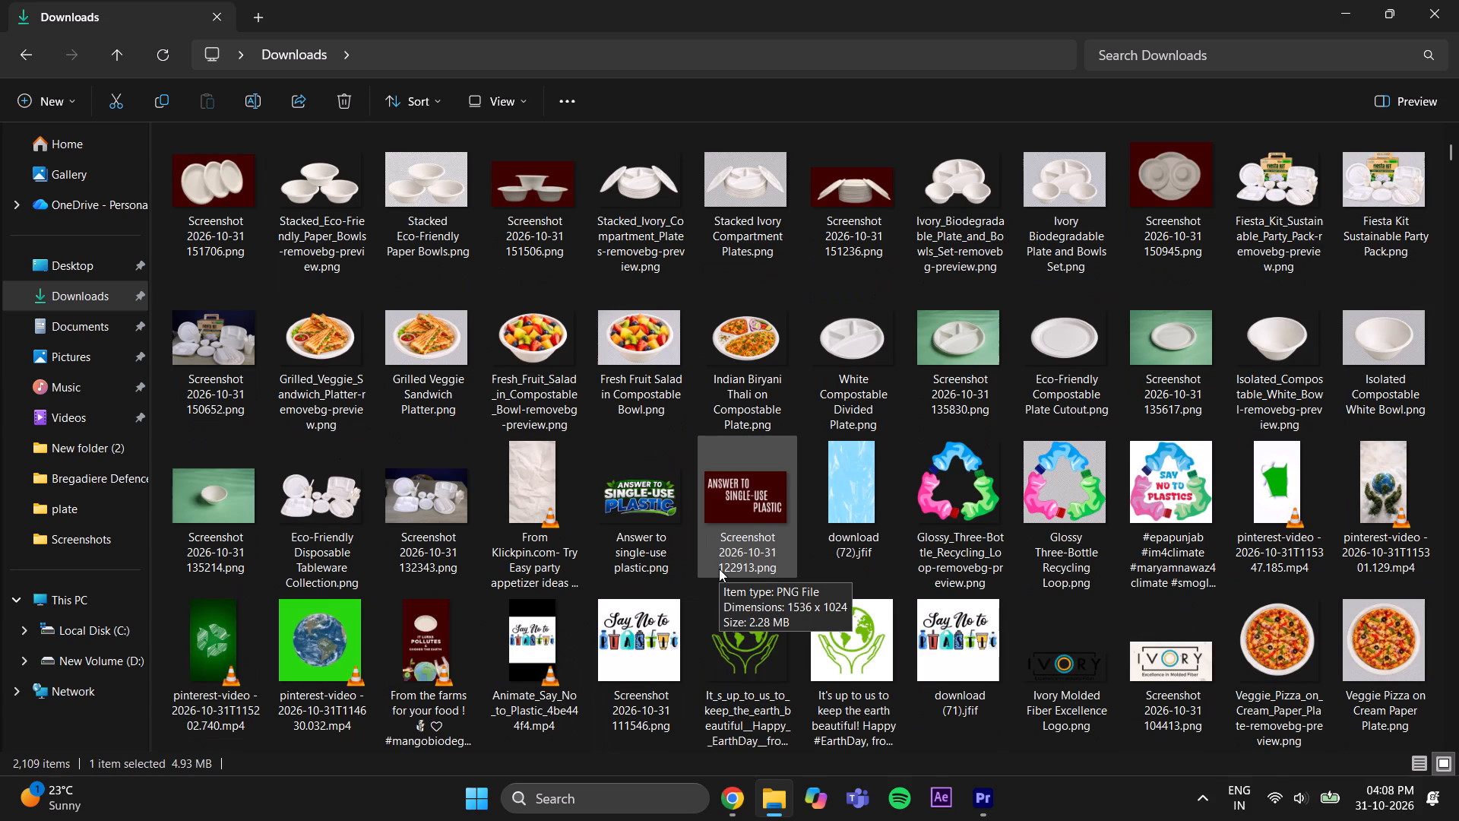
{"action": "left_click", "coordinate": [1078, 658]}
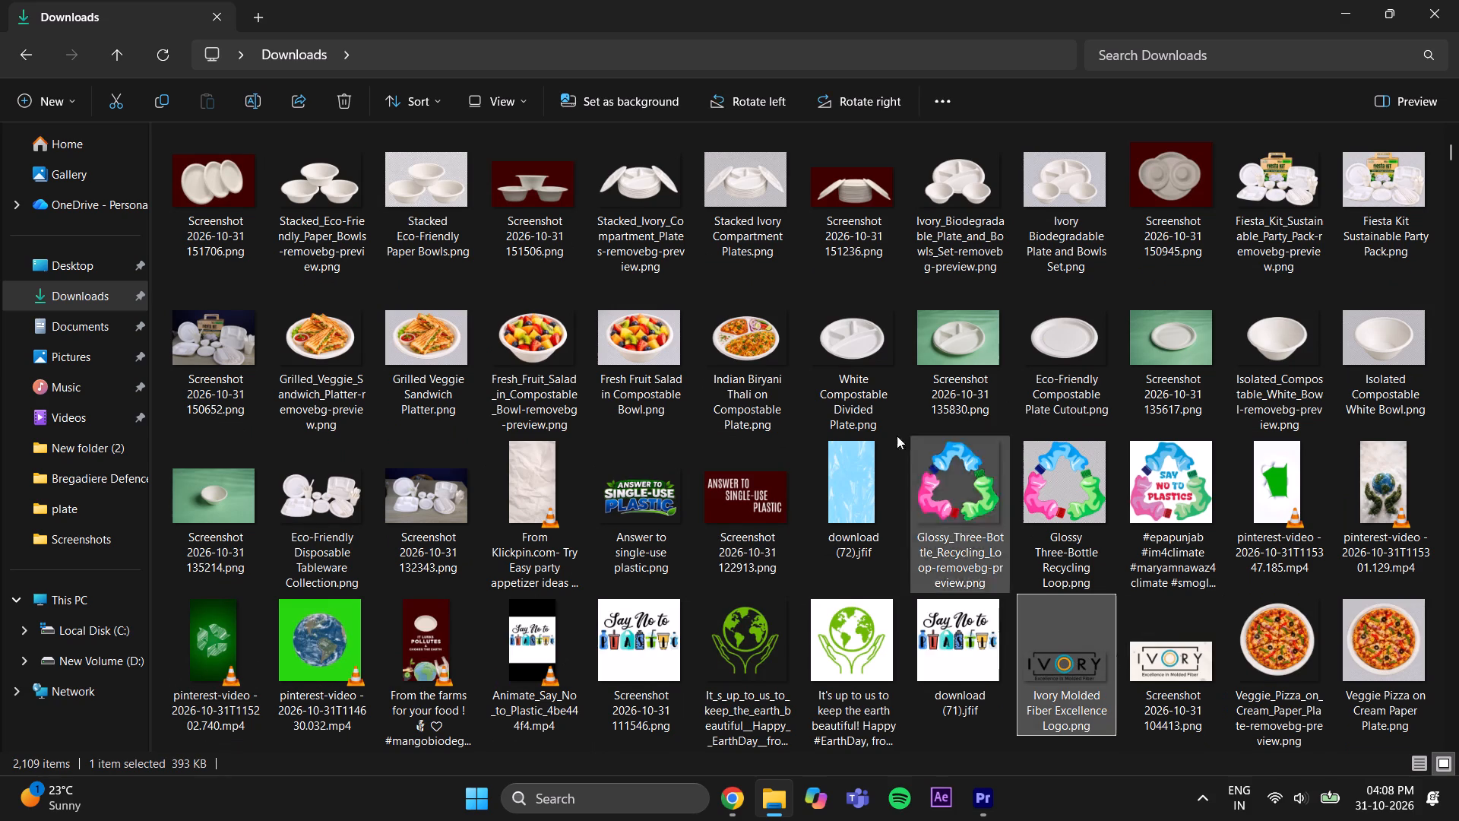
{"action": "left_click", "coordinate": [171, 105]}
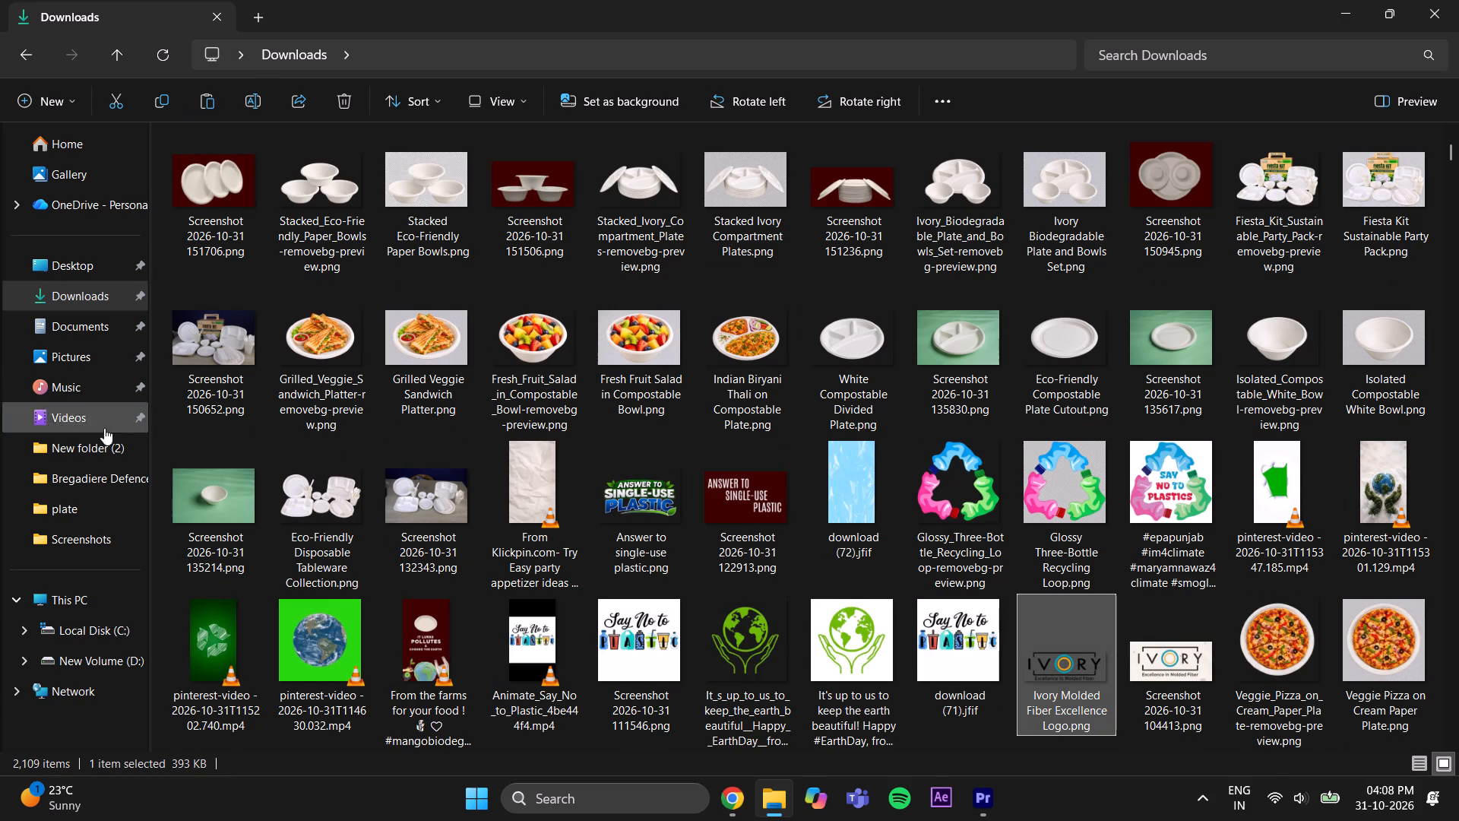
{"action": "left_click", "coordinate": [86, 521]}
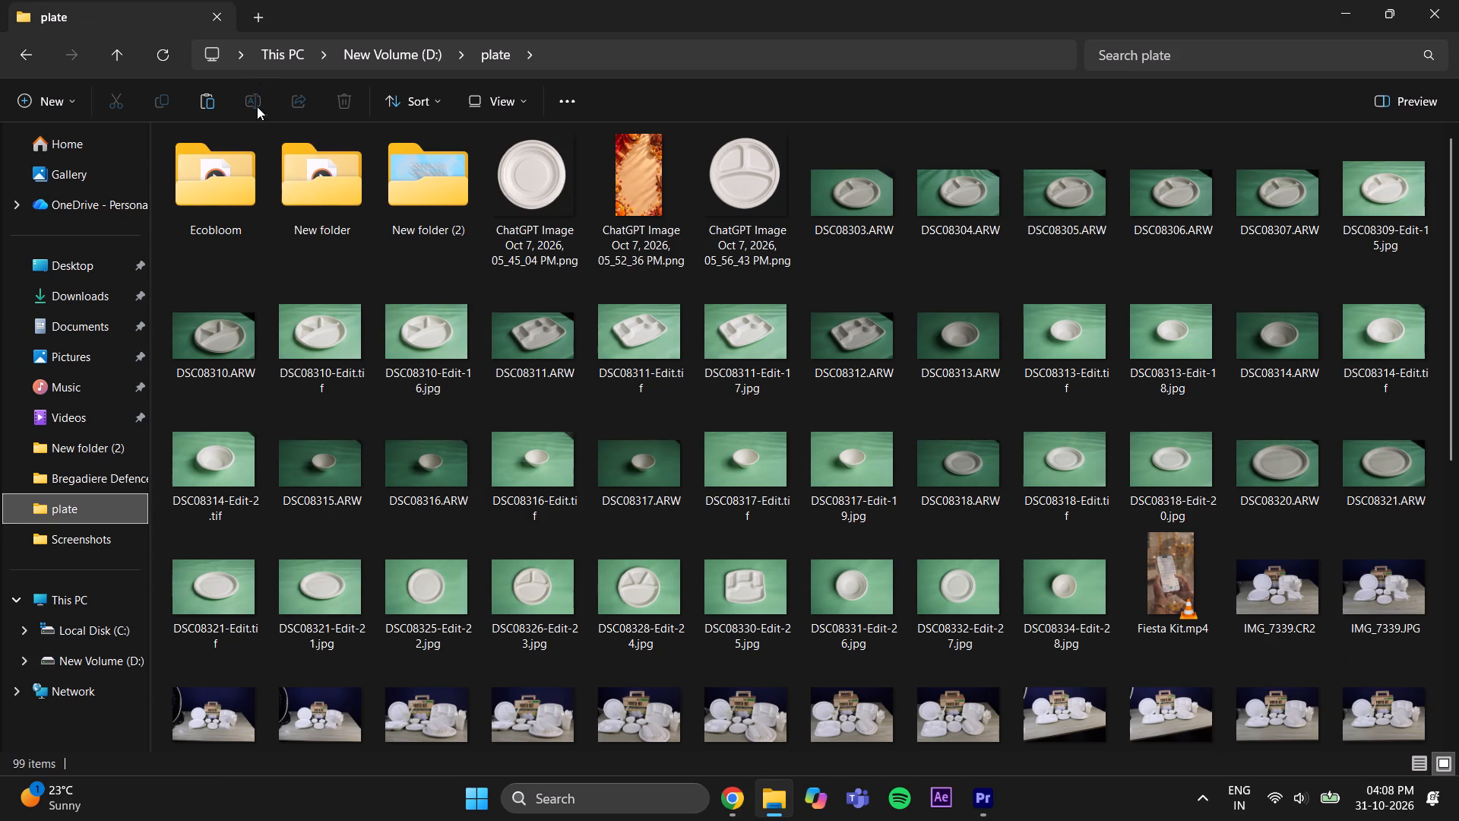
{"action": "scroll", "coordinate": [445, 425], "scroll_direction": "down", "scroll_amount": 7}
{"action": "left_click", "coordinate": [212, 105]}
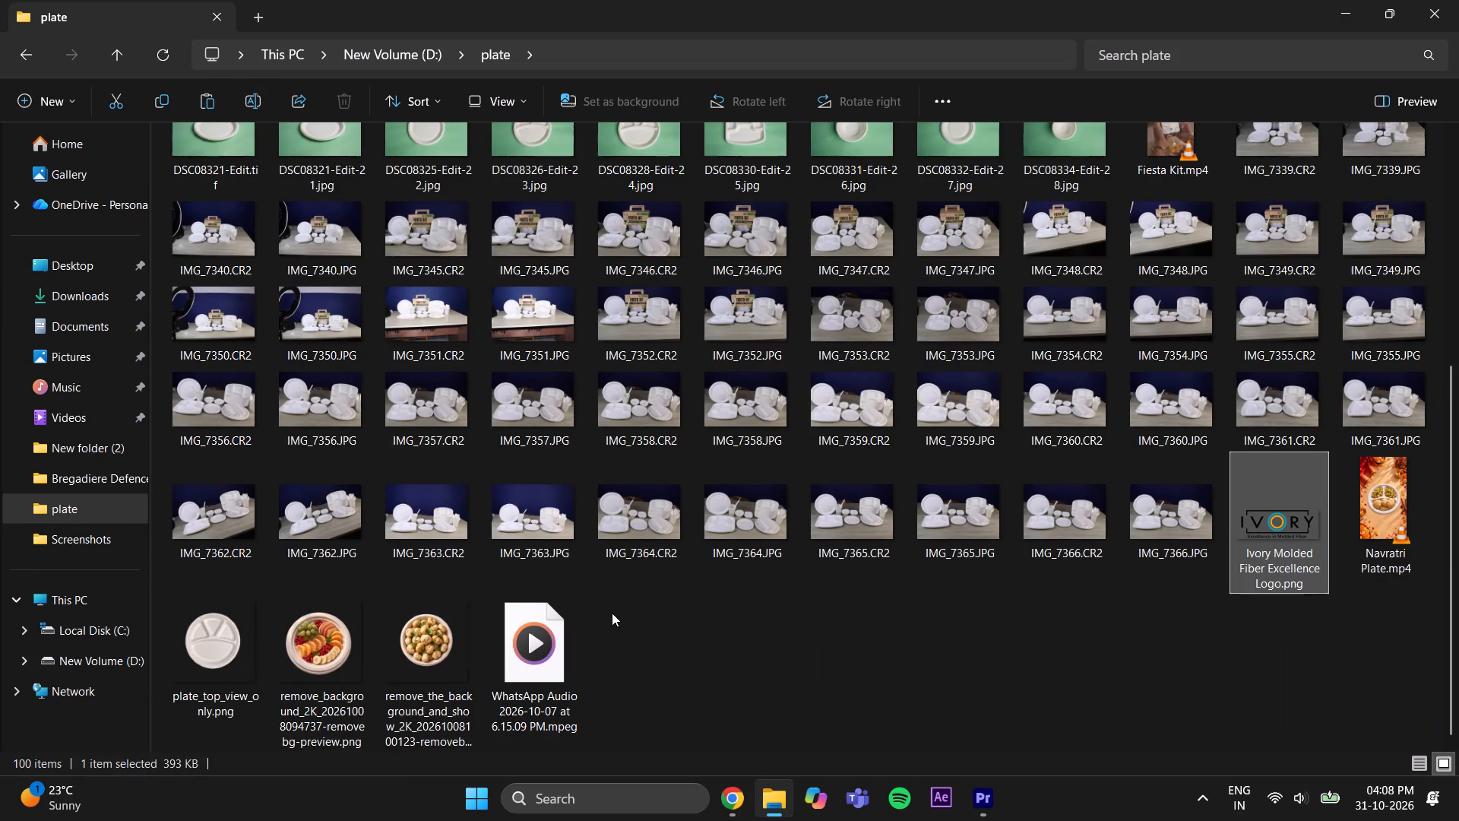
Bring the copied Ivory logo PNG from the plate folder into Premiere Pro as a source.
{"action": "left_click_drag", "start_coordinate": [1272, 517], "coordinate": [786, 791]}
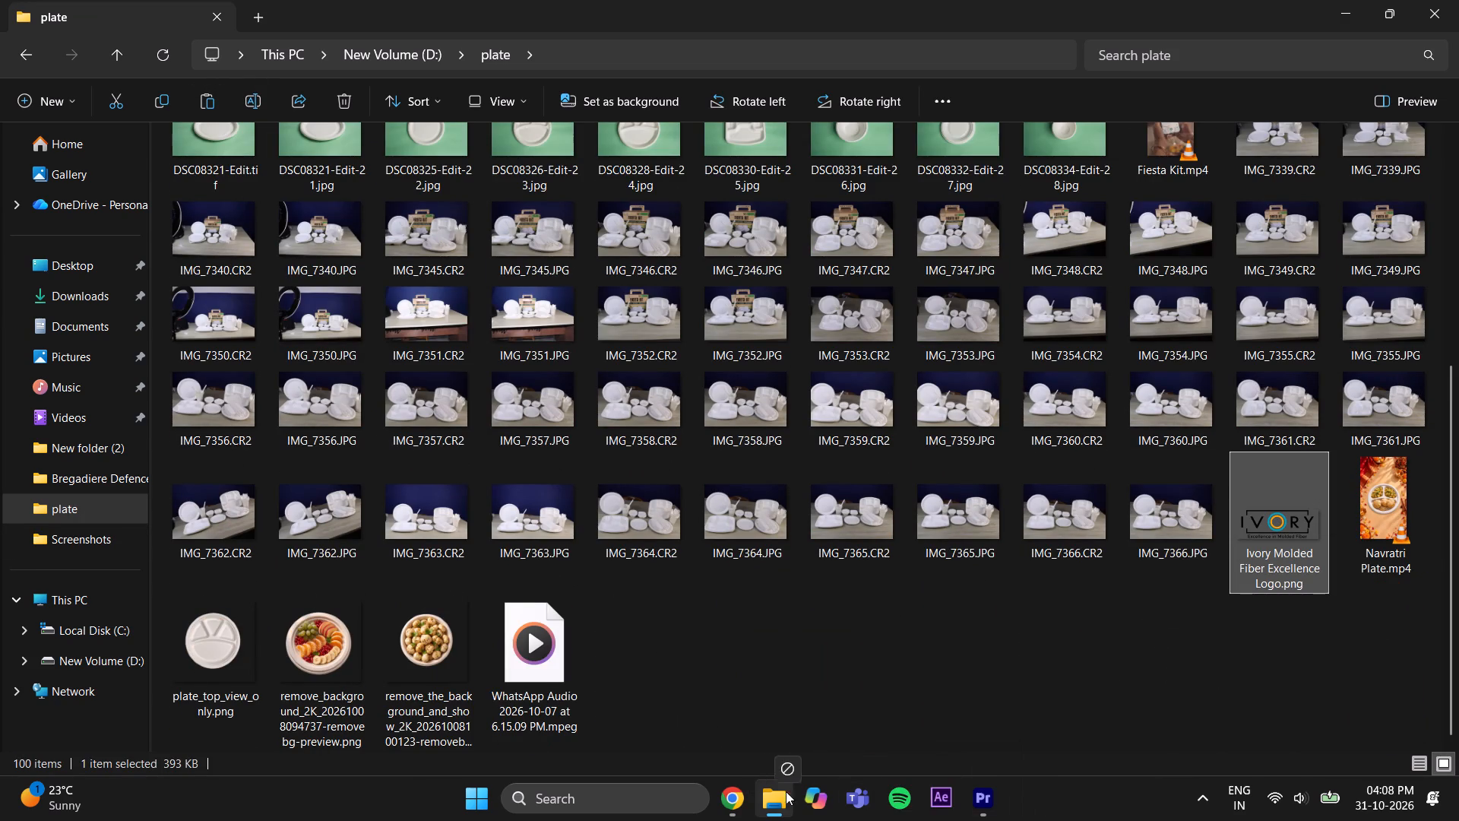
{"action": "left_click_drag", "start_coordinate": [786, 791], "coordinate": [995, 796]}
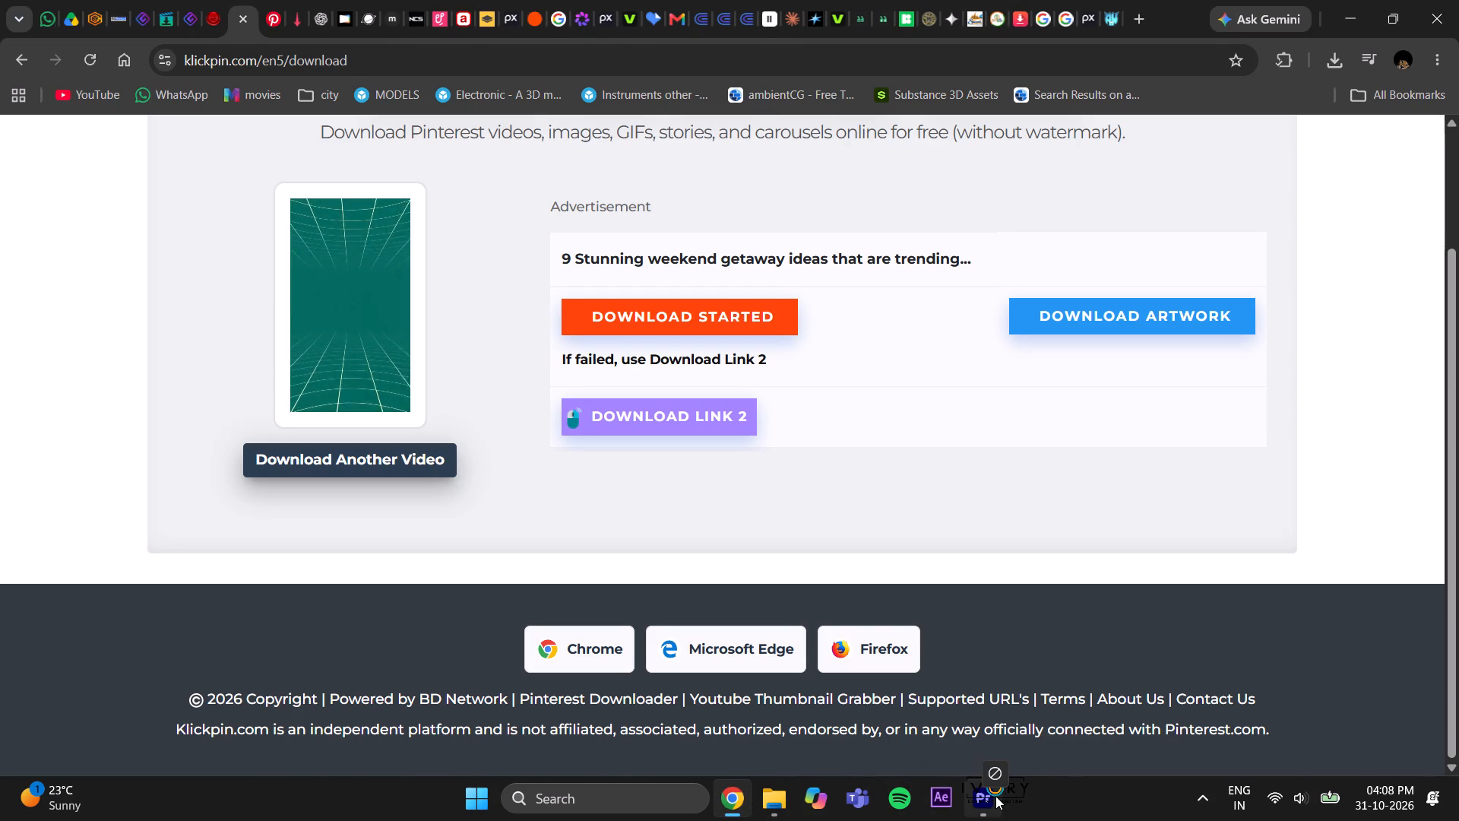
{"action": "left_click_drag", "start_coordinate": [995, 796], "coordinate": [432, 123]}
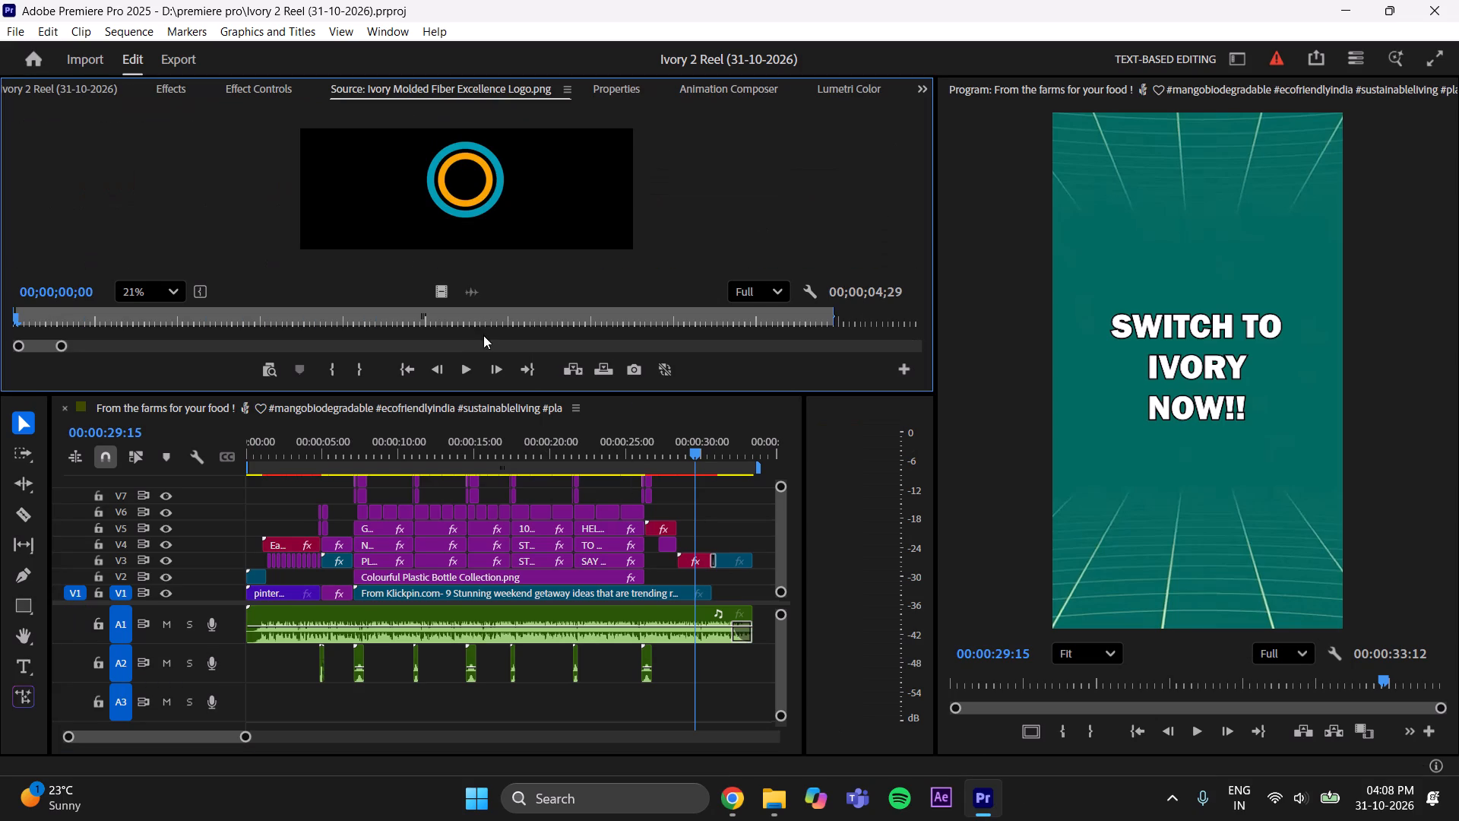
Place the Ivory logo on V4 at the start of the "Switch to Ivory now!!" title and trim its end to the green background clip's end.
{"action": "left_click_drag", "start_coordinate": [439, 289], "coordinate": [676, 545]}
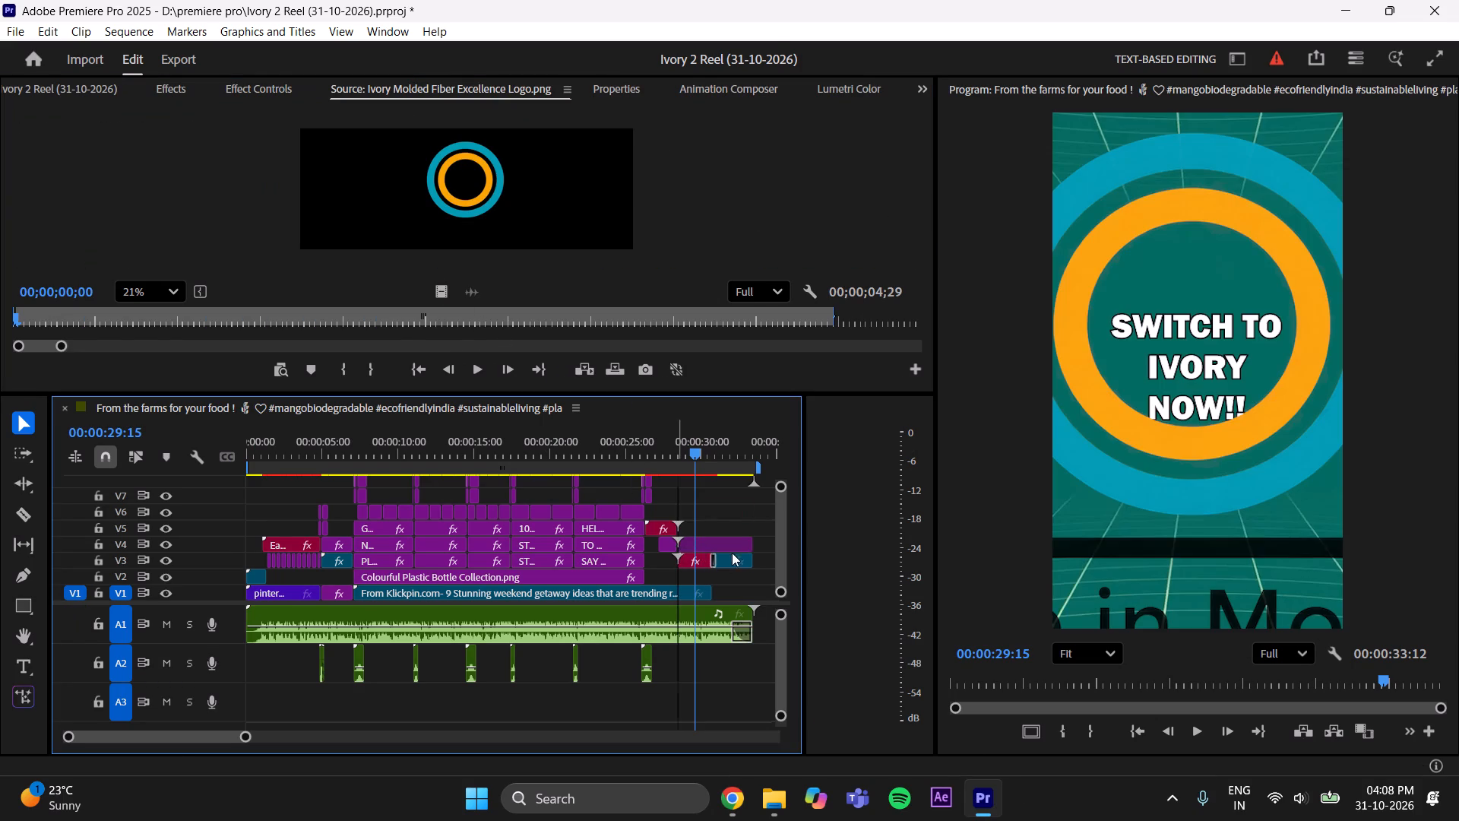
{"action": "left_click_drag", "start_coordinate": [754, 537], "coordinate": [707, 582]}
Scale the Ivory logo to 10 and set its vertical position to 194 above the "Switch to Ivory now!!" title, and save the project.
{"action": "left_click", "coordinate": [695, 545]}
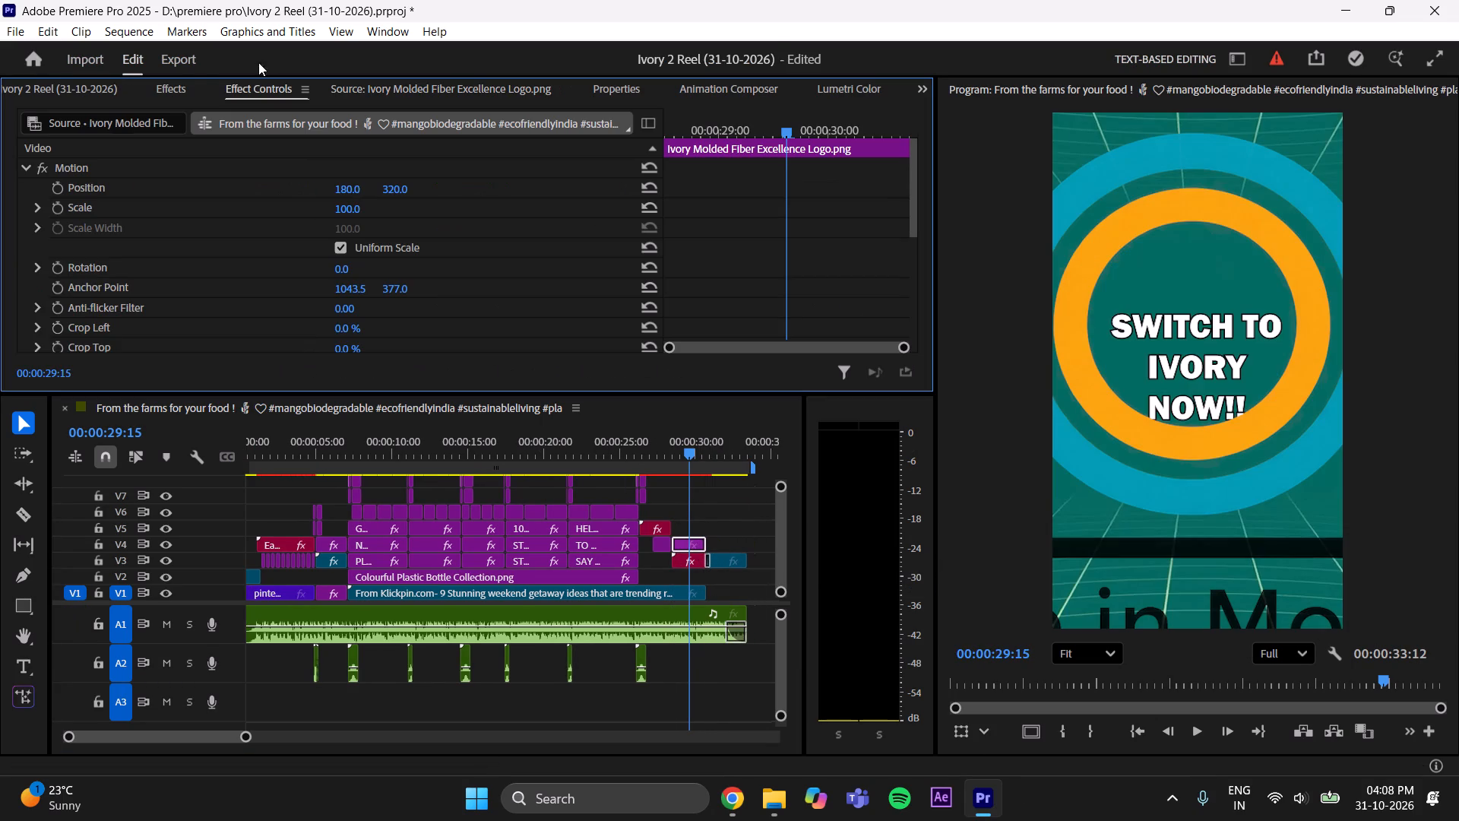
{"action": "left_click_drag", "start_coordinate": [355, 211], "coordinate": [267, 227]}
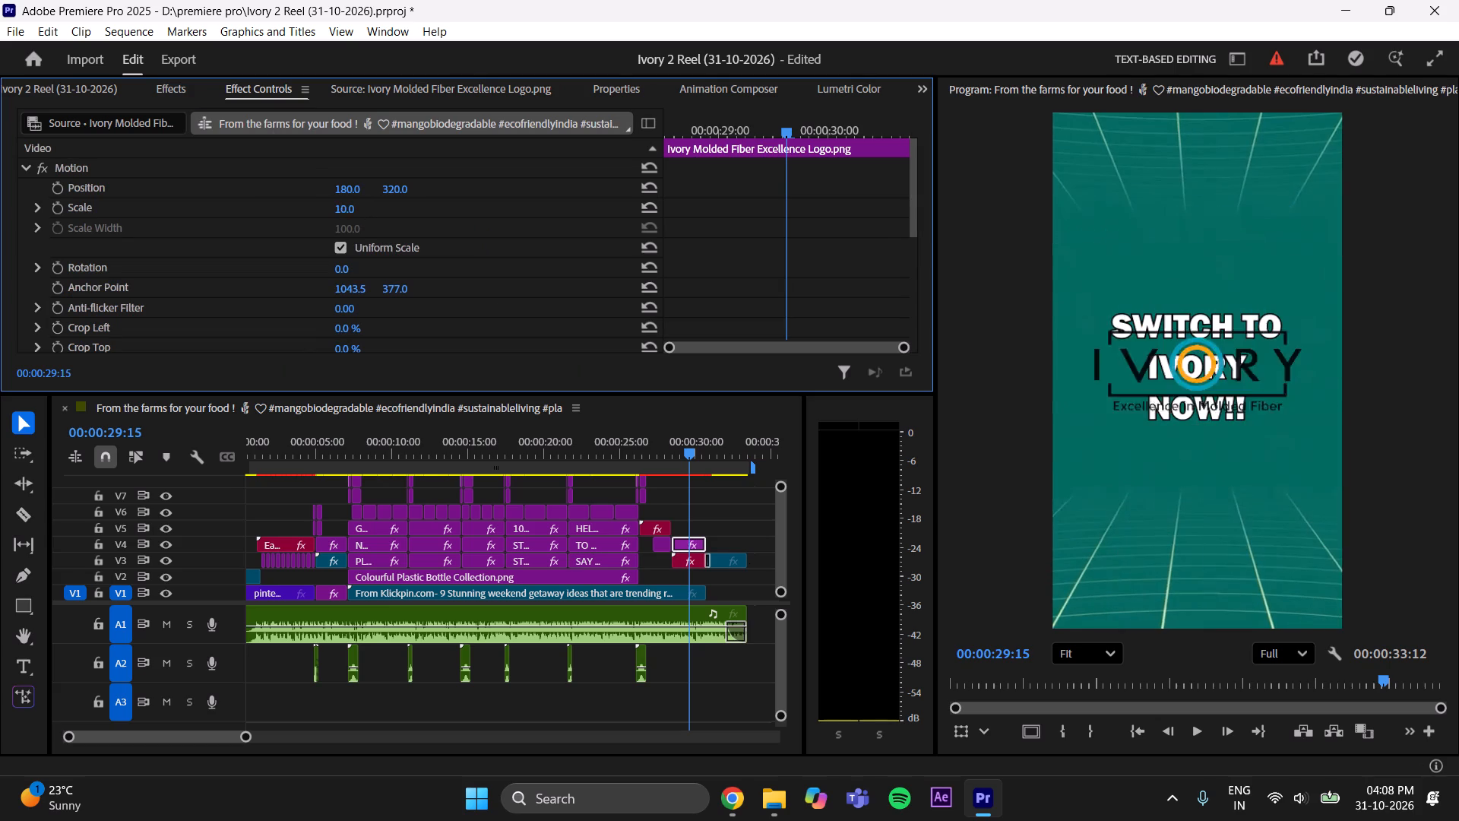
{"action": "left_click_drag", "start_coordinate": [267, 227], "coordinate": [269, 227]}
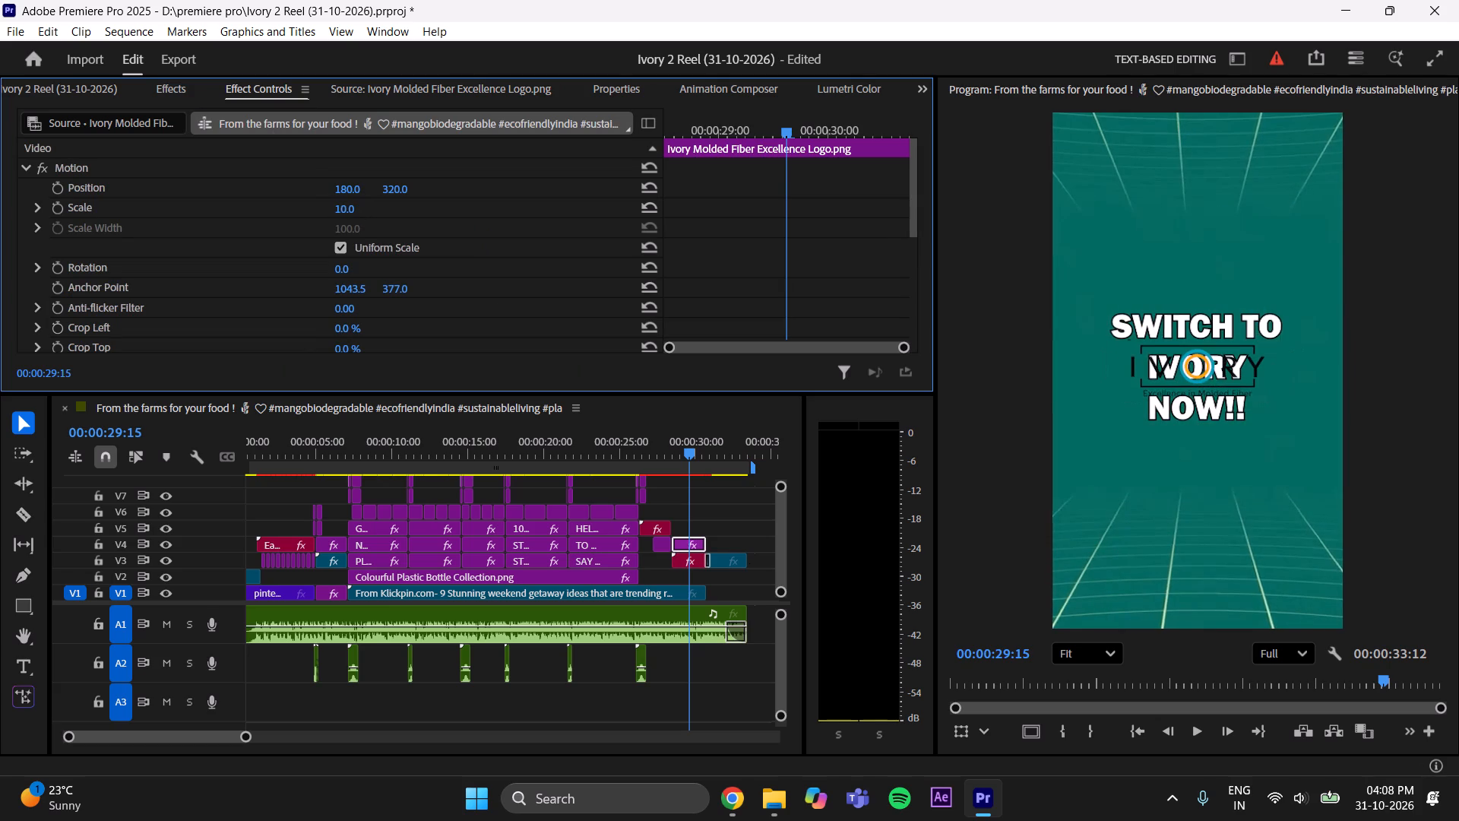
{"action": "left_click_drag", "start_coordinate": [269, 227], "coordinate": [268, 227]}
{"action": "left_click_drag", "start_coordinate": [390, 189], "coordinate": [340, 188]}
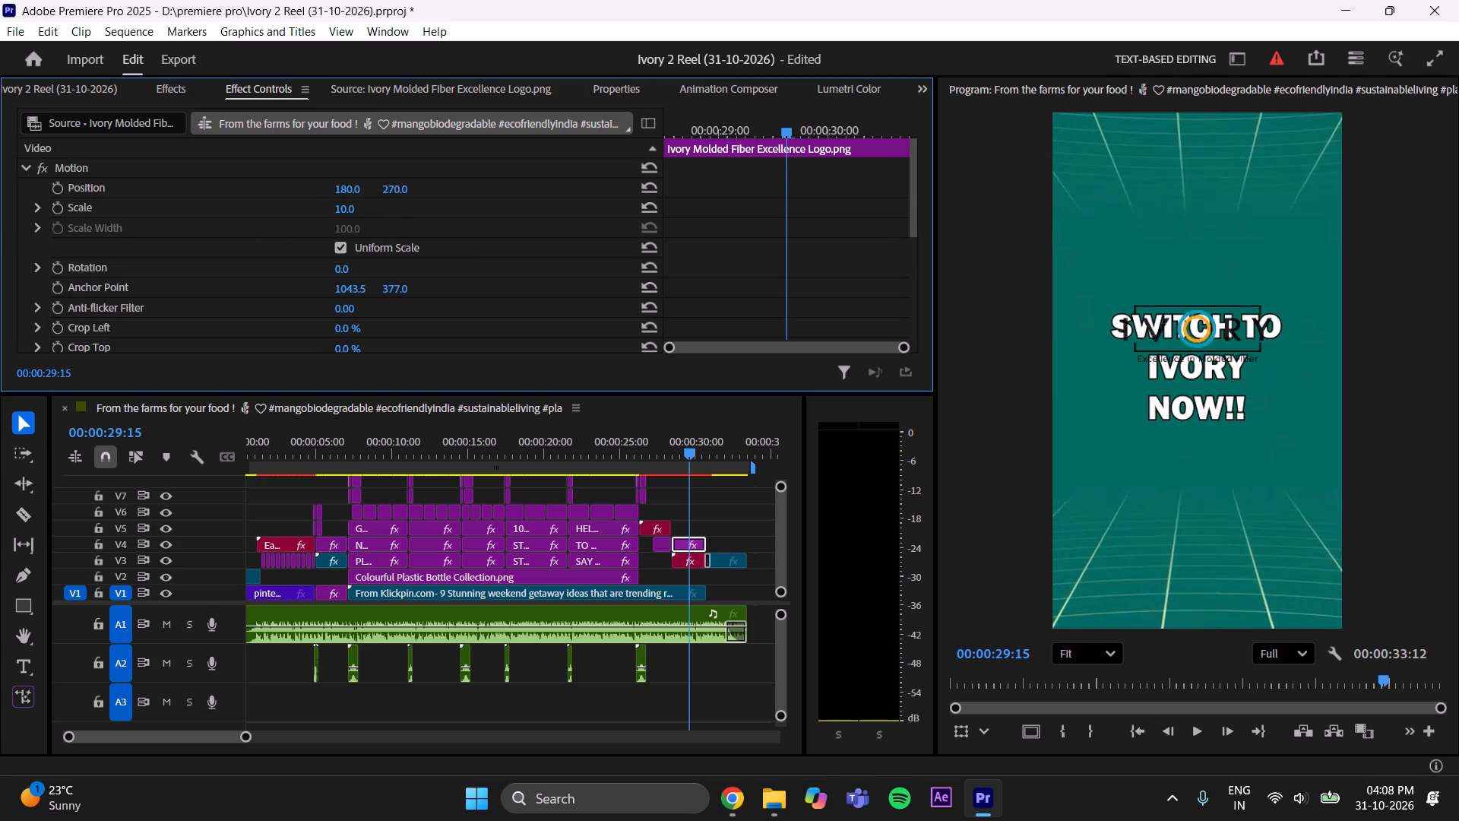
{"action": "left_click_drag", "start_coordinate": [340, 188], "coordinate": [280, 199]}
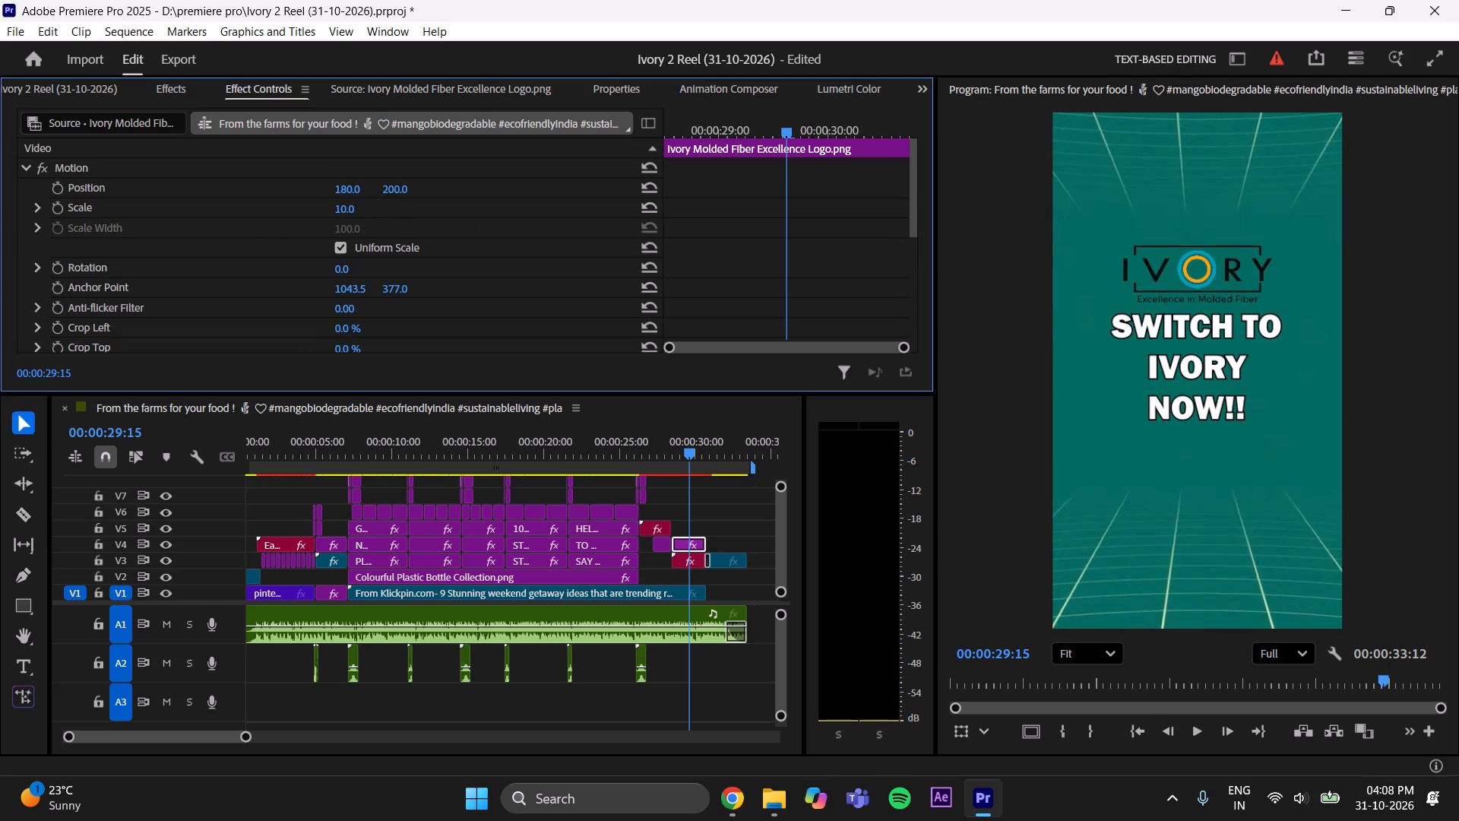
{"action": "left_click_drag", "start_coordinate": [280, 199], "coordinate": [275, 201]}
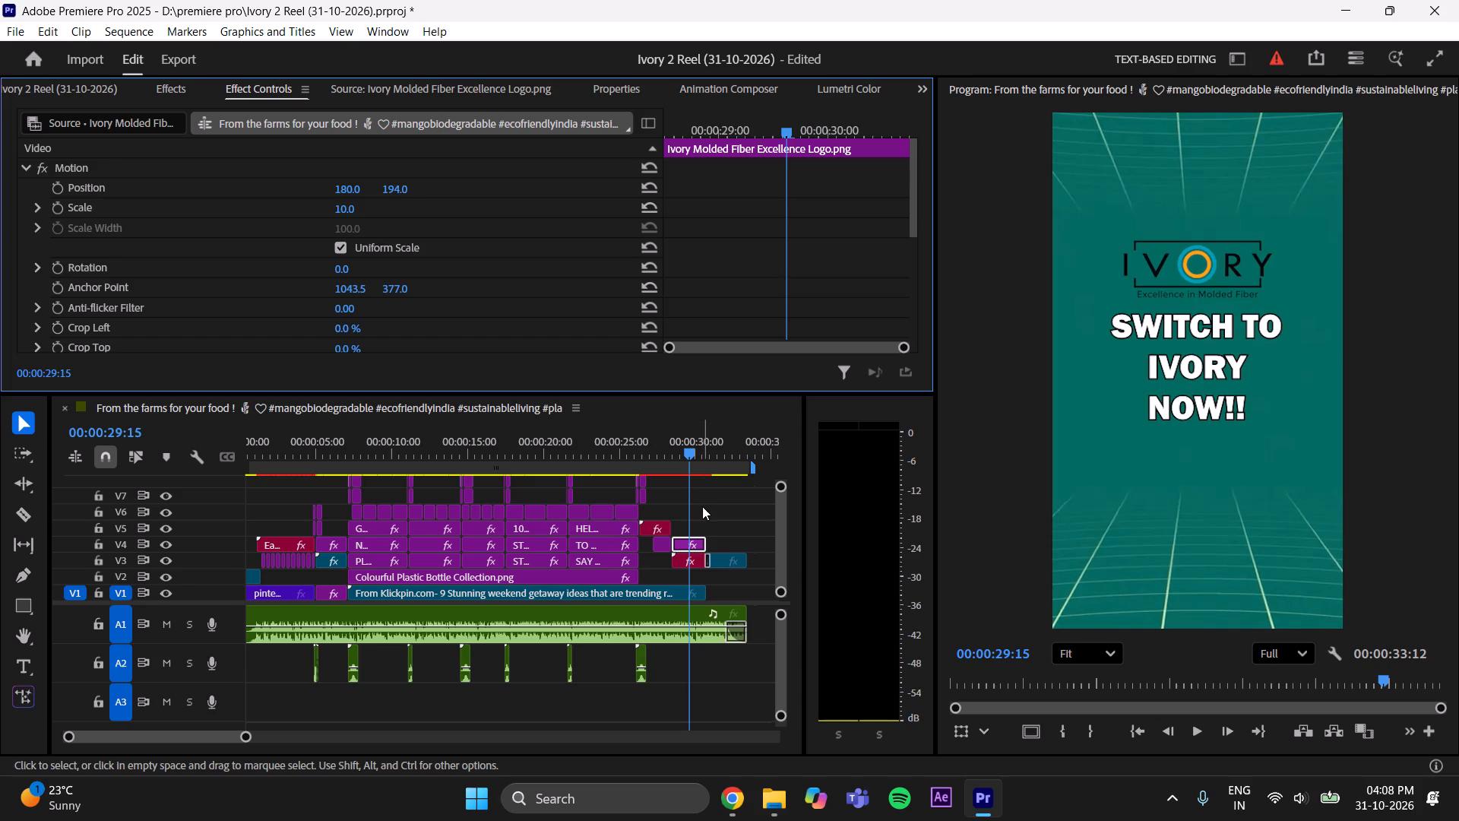
{"action": "left_click", "coordinate": [704, 506]}
{"action": "key", "text": "ctrl+s"}
Play back the closing "Switch to Ivory now!!" scene and the transition into the Ivory follow end screen.
{"action": "left_click_drag", "start_coordinate": [695, 449], "coordinate": [662, 458]}
{"action": "key", "text": "space"}
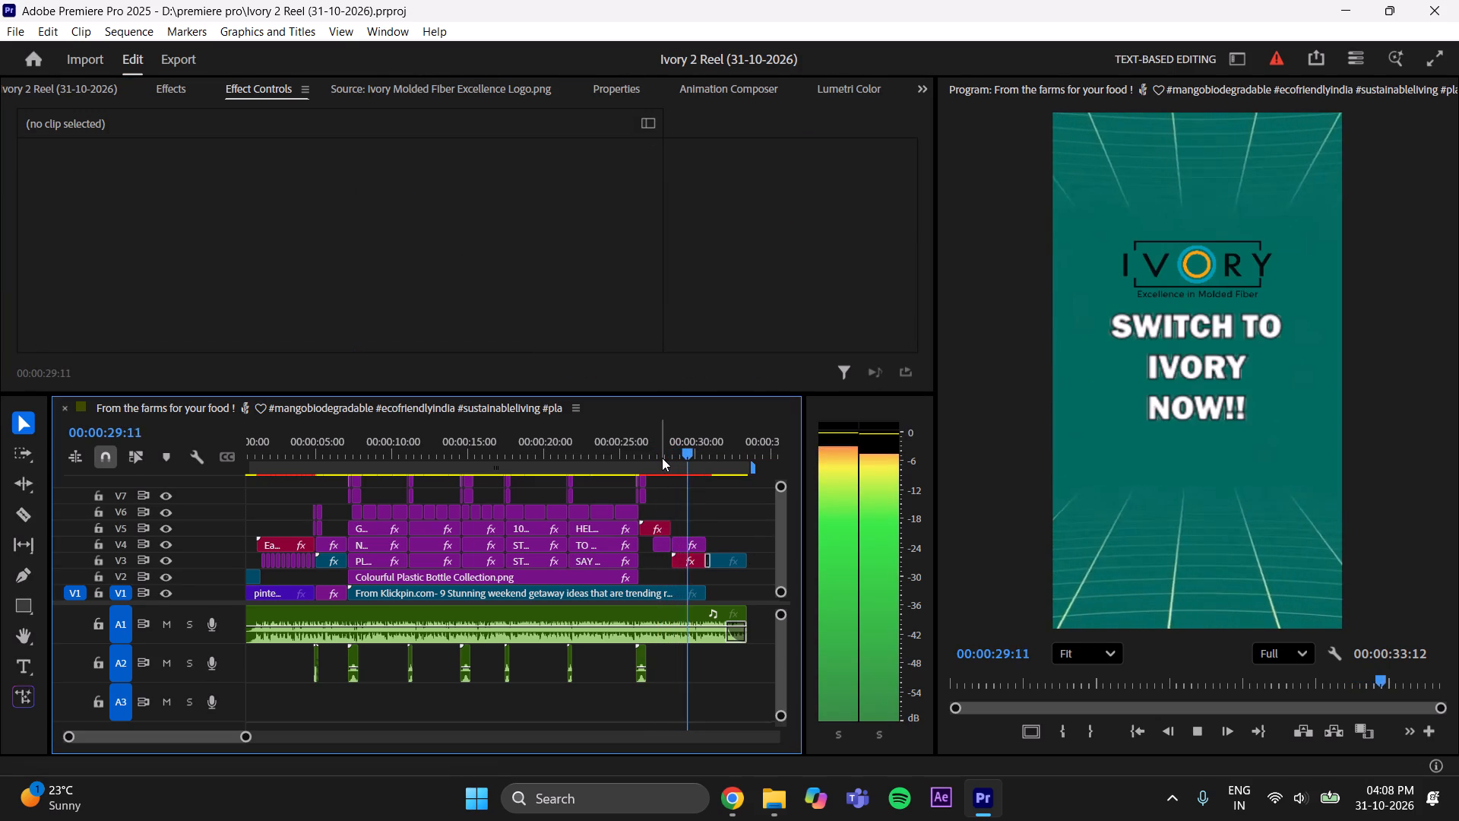
{"action": "key", "text": "space"}
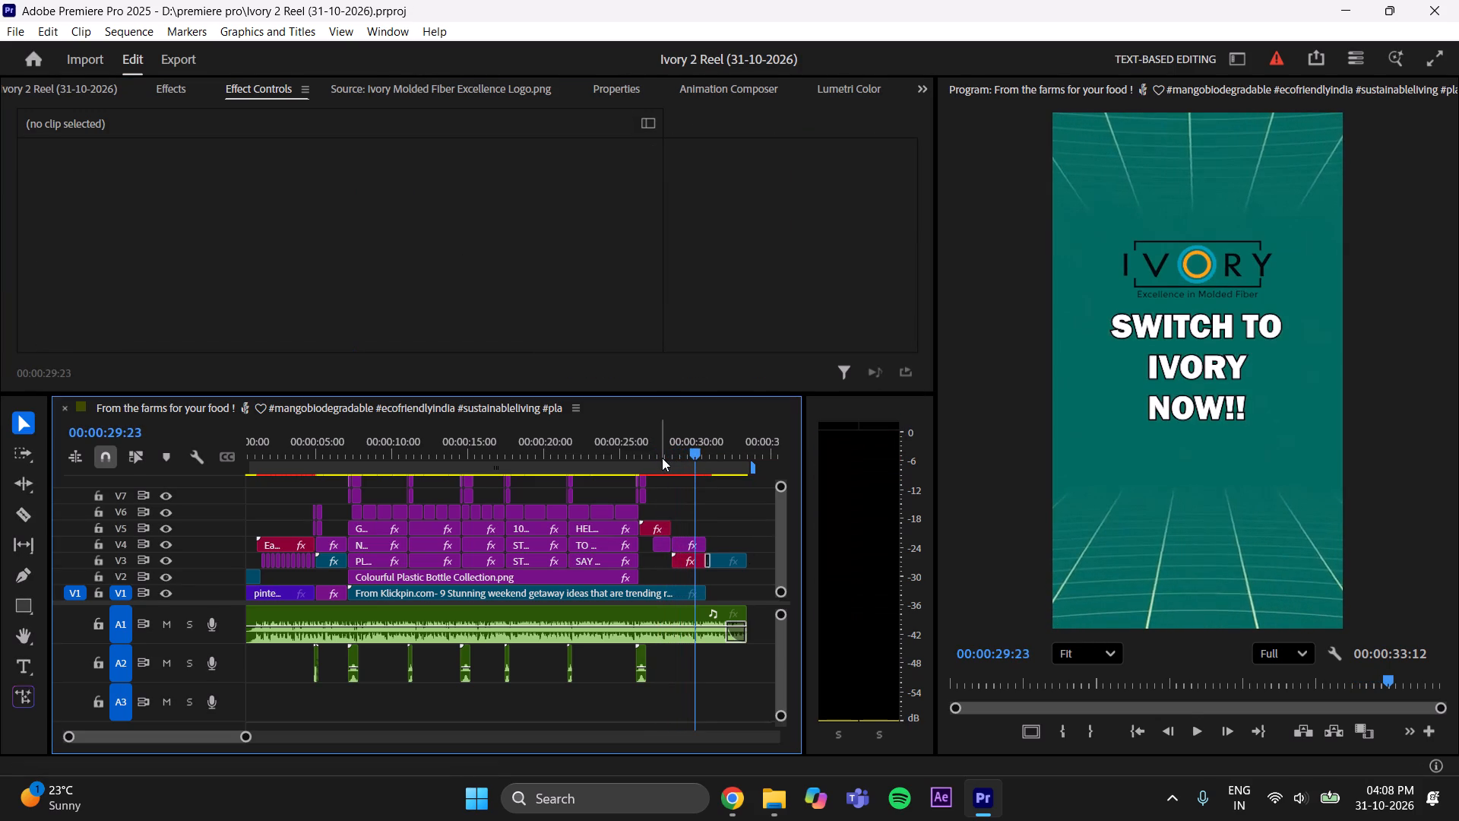
{"action": "key", "text": "space"}
{"action": "key", "text": "space"}
{"action": "left_click_drag", "start_coordinate": [720, 446], "coordinate": [704, 456]}
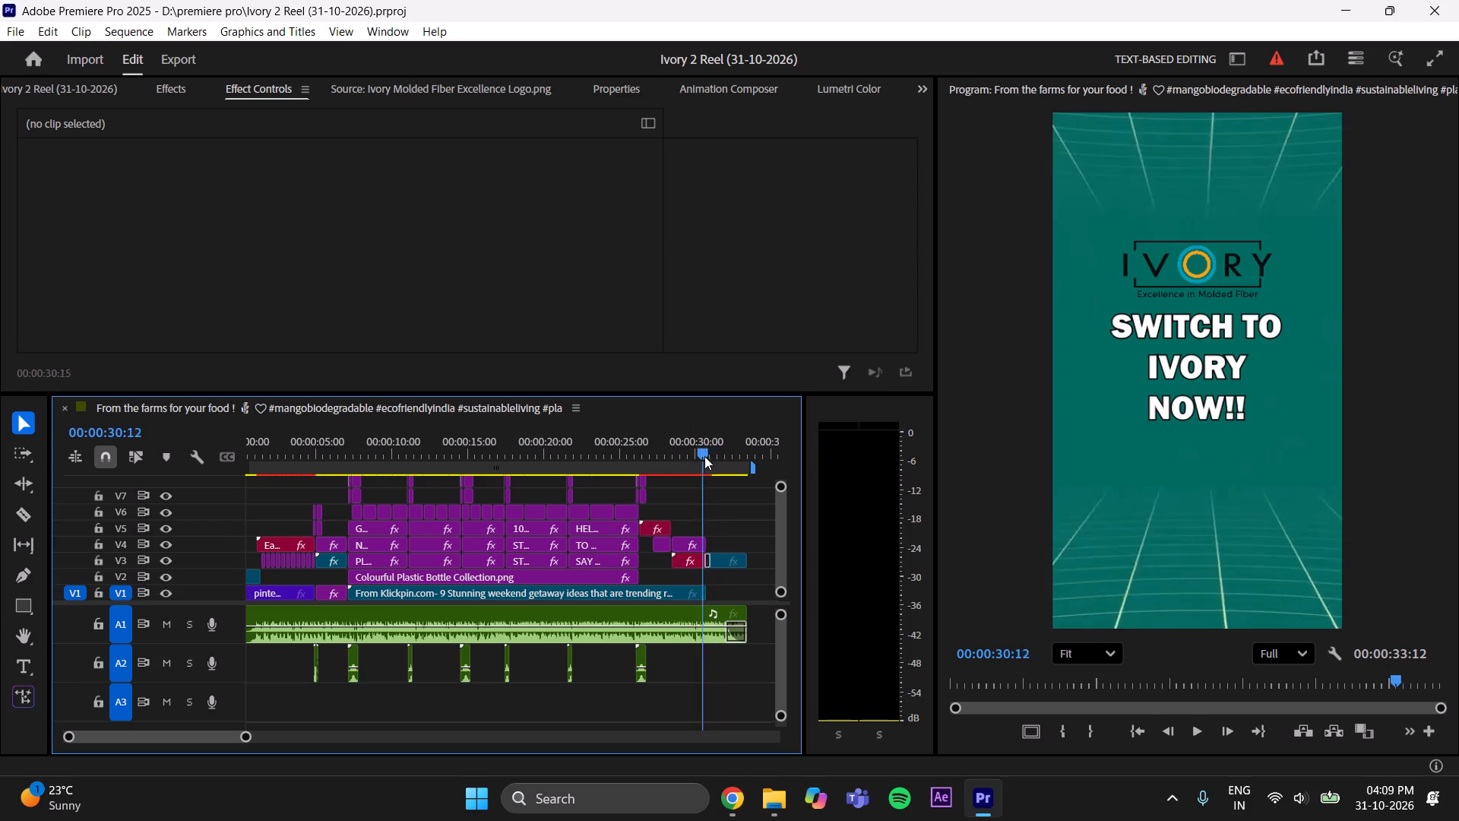
{"action": "left_click_drag", "start_coordinate": [704, 456], "coordinate": [697, 463]}
{"action": "key", "text": "space"}
{"action": "key", "text": "space"}
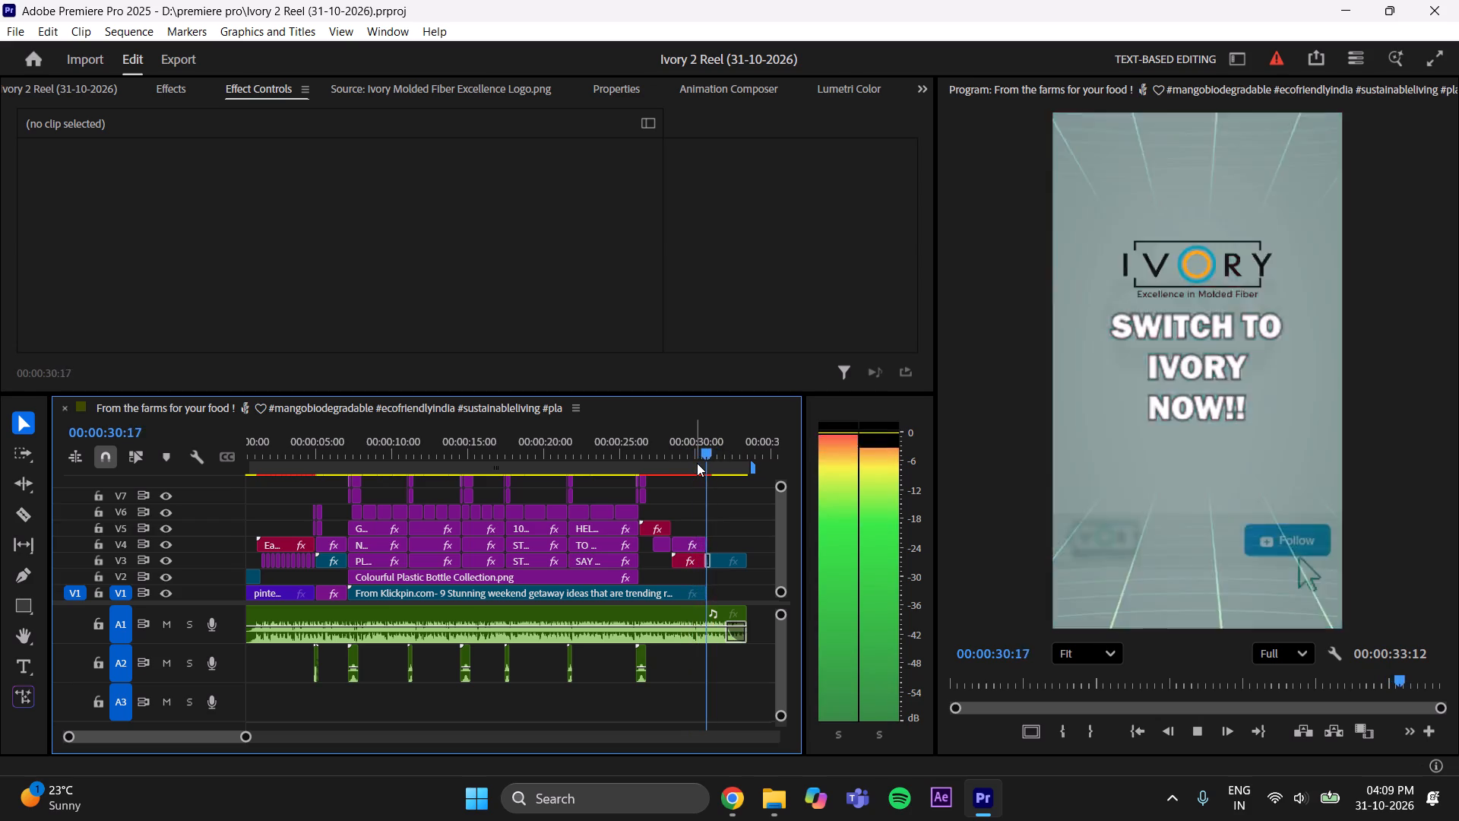
{"action": "key", "text": "space"}
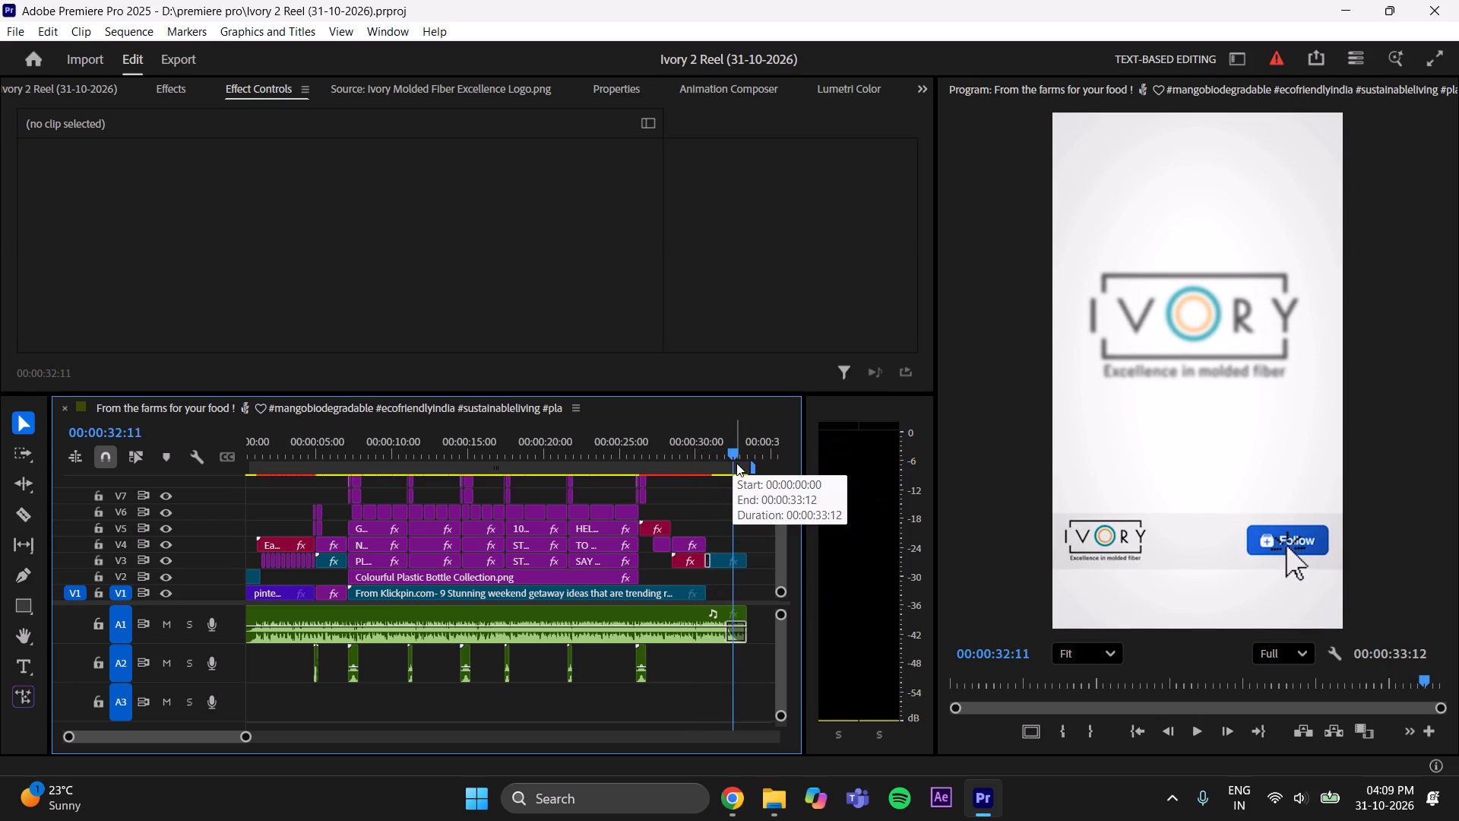
Save the project and return the playhead to the start of the sequence.
{"action": "key", "text": "ctrl+s"}
{"action": "key", "text": "ctrl+s"}
{"action": "key", "text": "ctrl+s"}
{"action": "key", "text": "ctrl+s"}
{"action": "key", "text": "ctrl+s"}
{"action": "key", "text": "ctrl+s"}
{"action": "key", "text": "ctrl+s"}
{"action": "key", "text": "ctrl+s"}
{"action": "key", "text": "ctrl+s"}
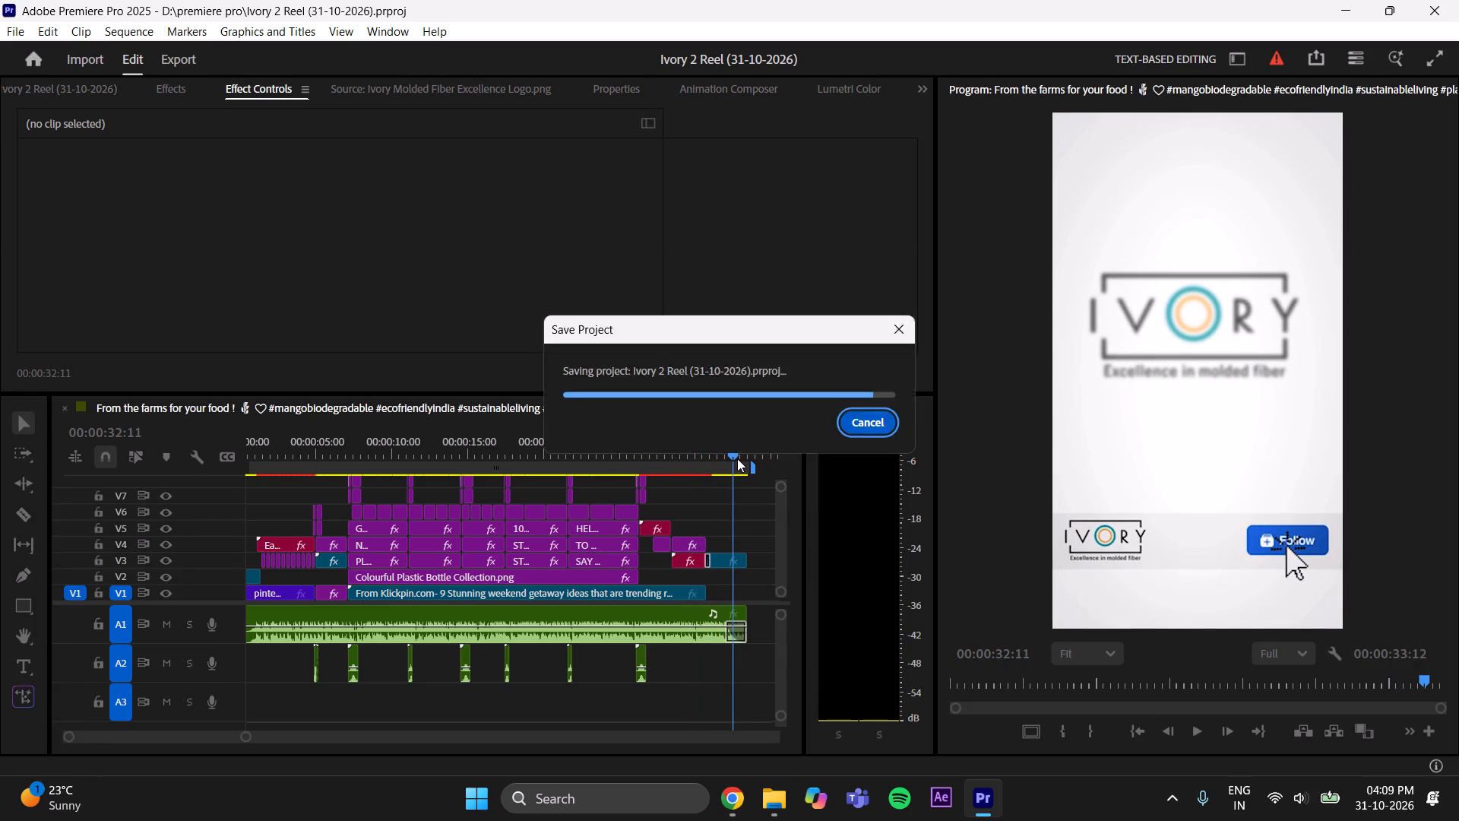
{"action": "left_click_drag", "start_coordinate": [734, 450], "coordinate": [216, 496]}
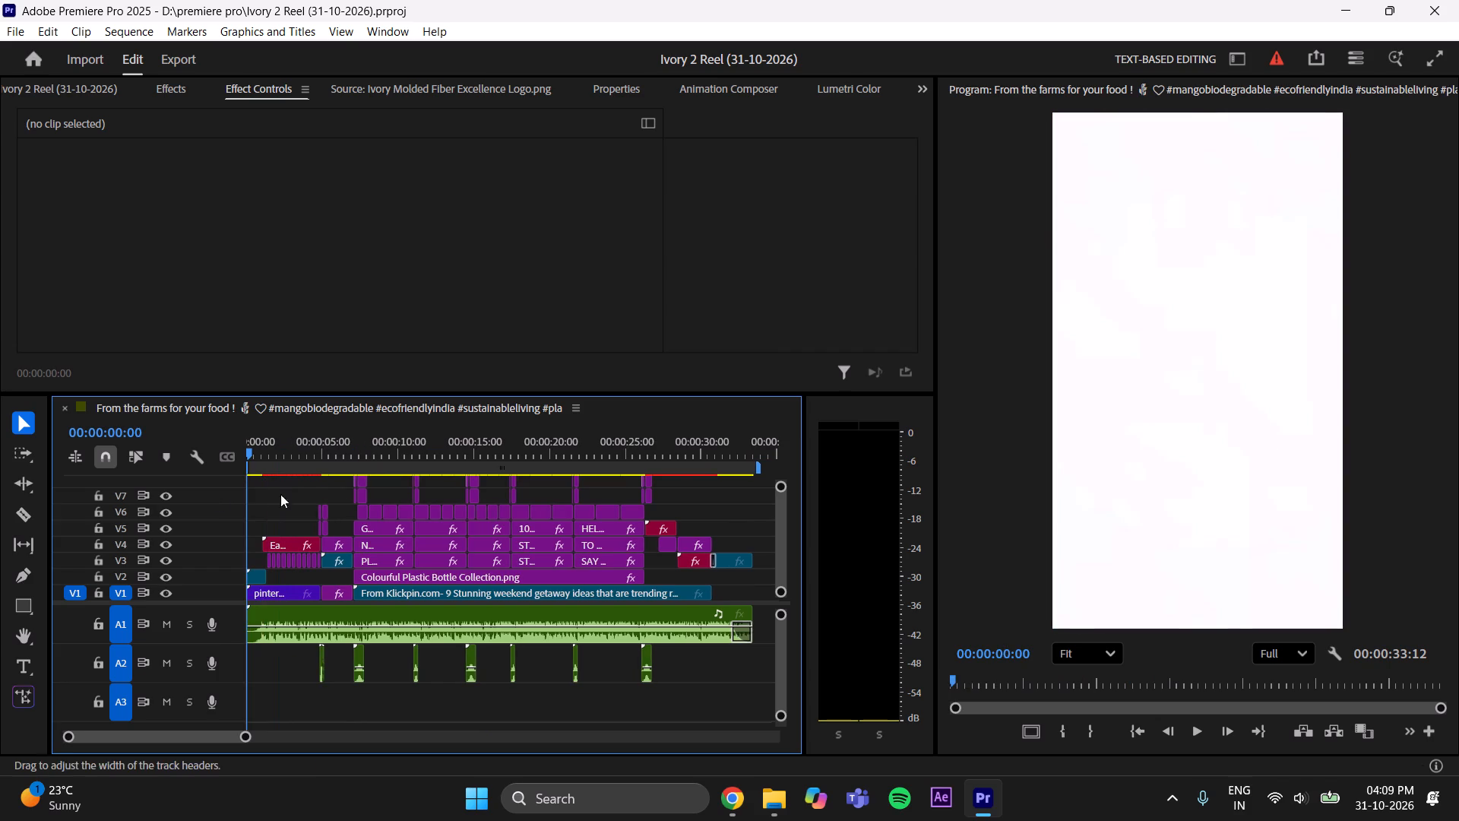
{"action": "key", "text": "ctrl+s"}
{"action": "key", "text": "ctrl+s"}
{"action": "key", "text": "ctrl+s"}
{"action": "key", "text": "ctrl+s"}
{"action": "key", "text": "ctrl+s"}
{"action": "key", "text": "ctrl+s"}
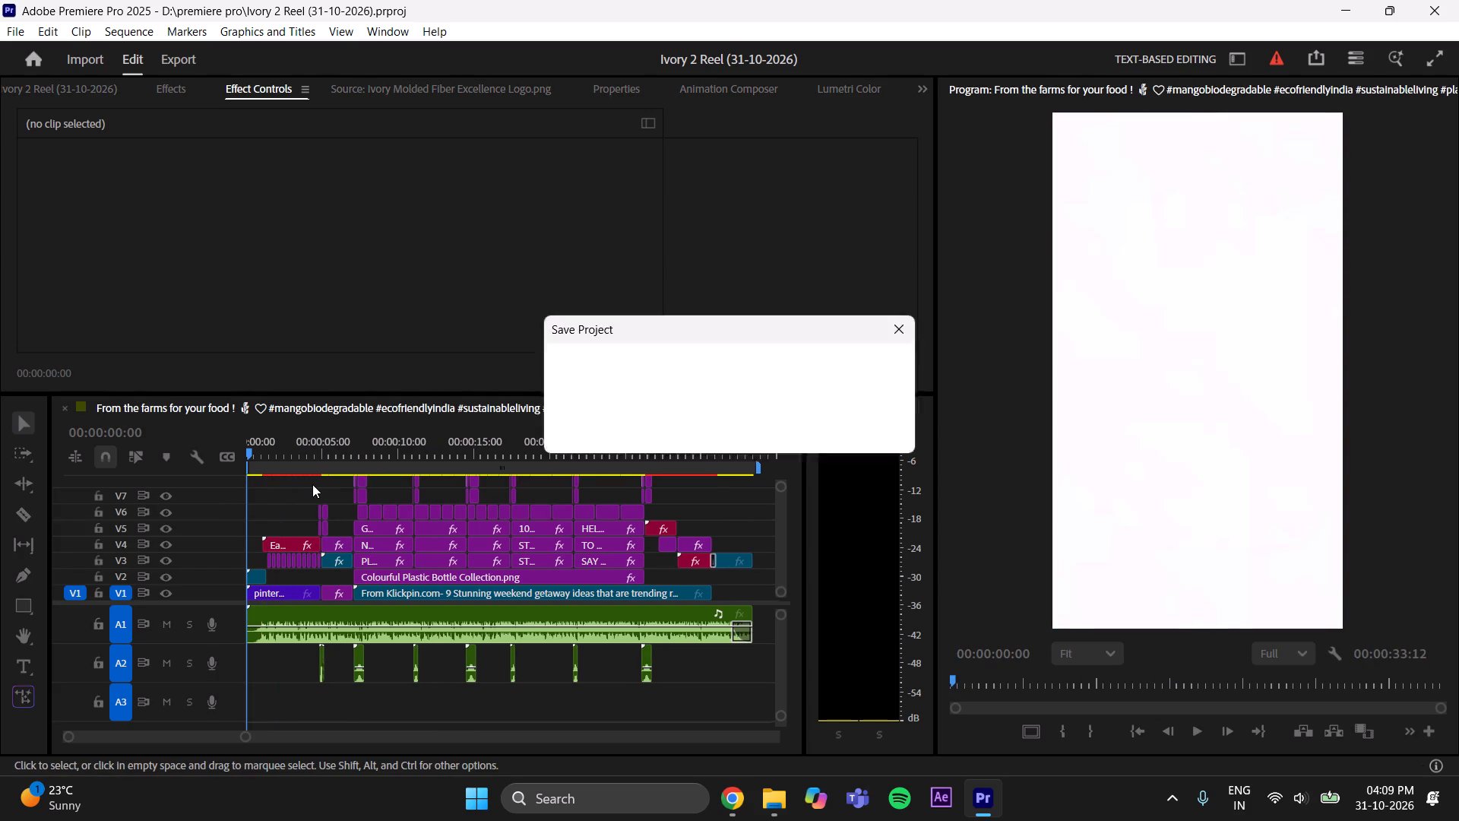
Open the export settings for the sequence.
{"action": "left_click_drag", "start_coordinate": [245, 445], "coordinate": [185, 459]}
{"action": "left_click", "coordinate": [168, 55]}
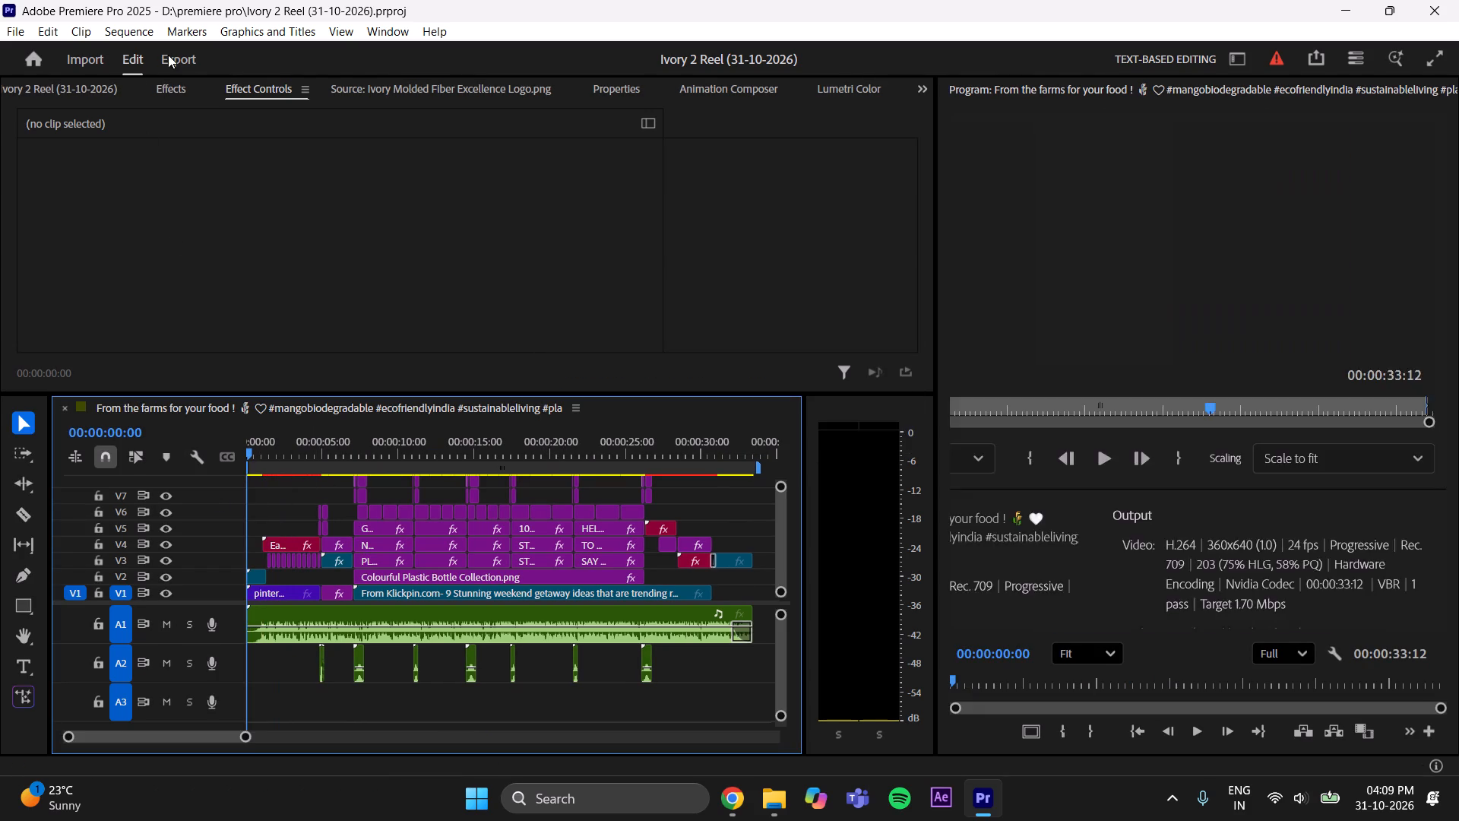
In File Explorer, delete IVORY (31-10-2026).mp4 from New folder (2) inside the plate folder on drive D.
{"action": "left_click", "coordinate": [768, 804]}
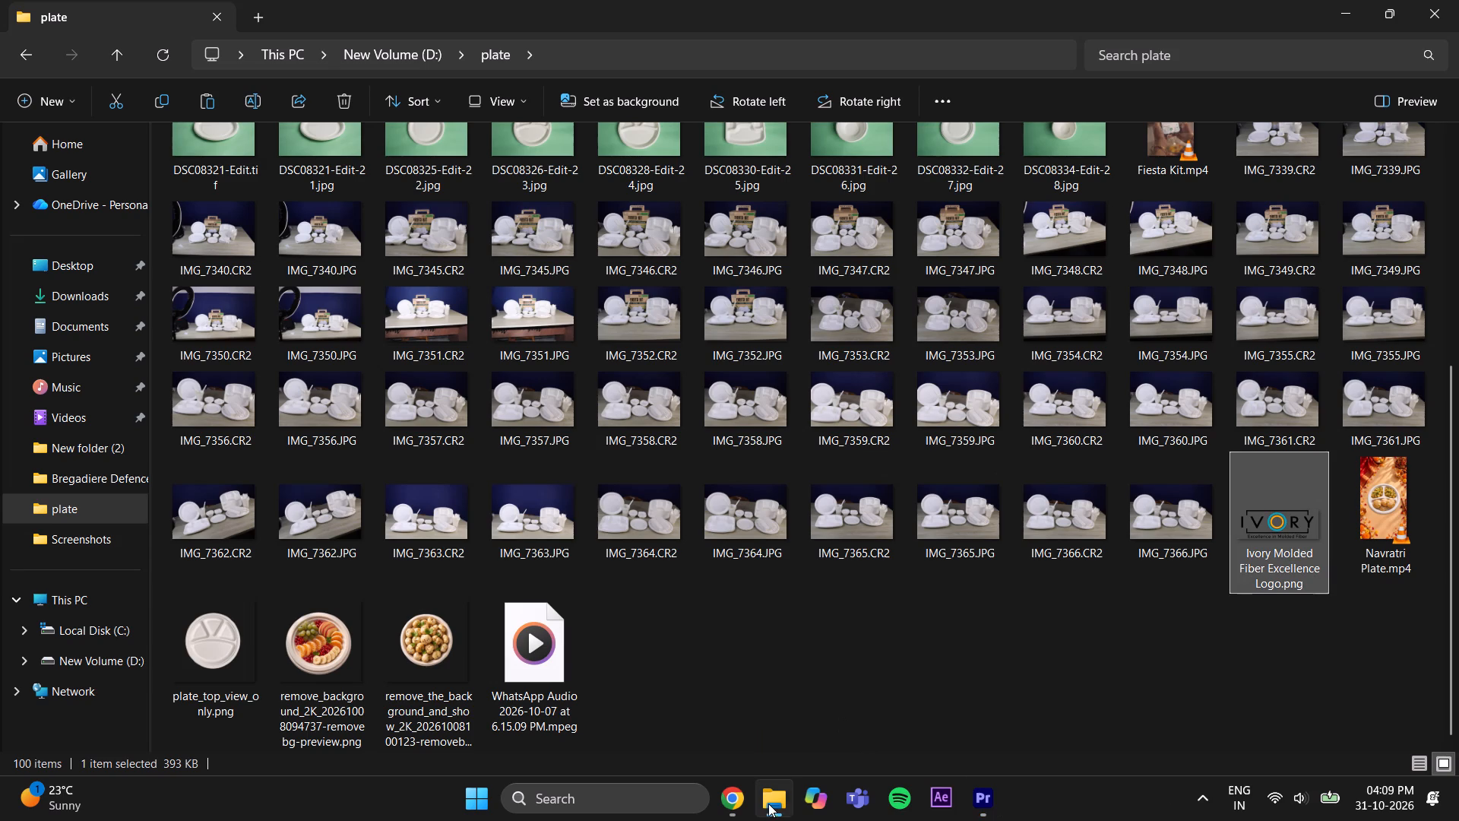
{"action": "left_click", "coordinate": [62, 595]}
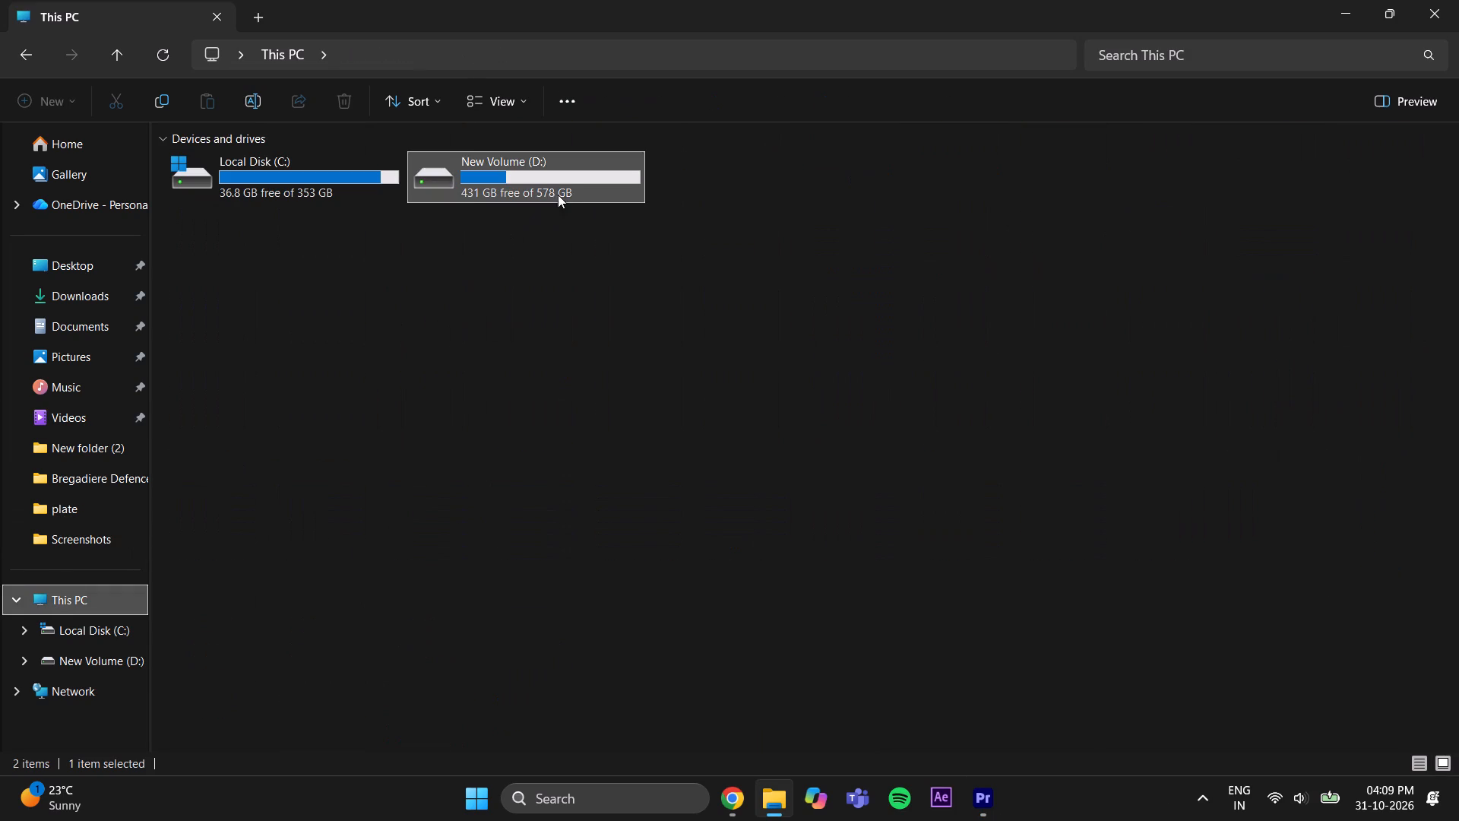
{"action": "double_click", "coordinate": [567, 189]}
{"action": "left_click", "coordinate": [87, 499]}
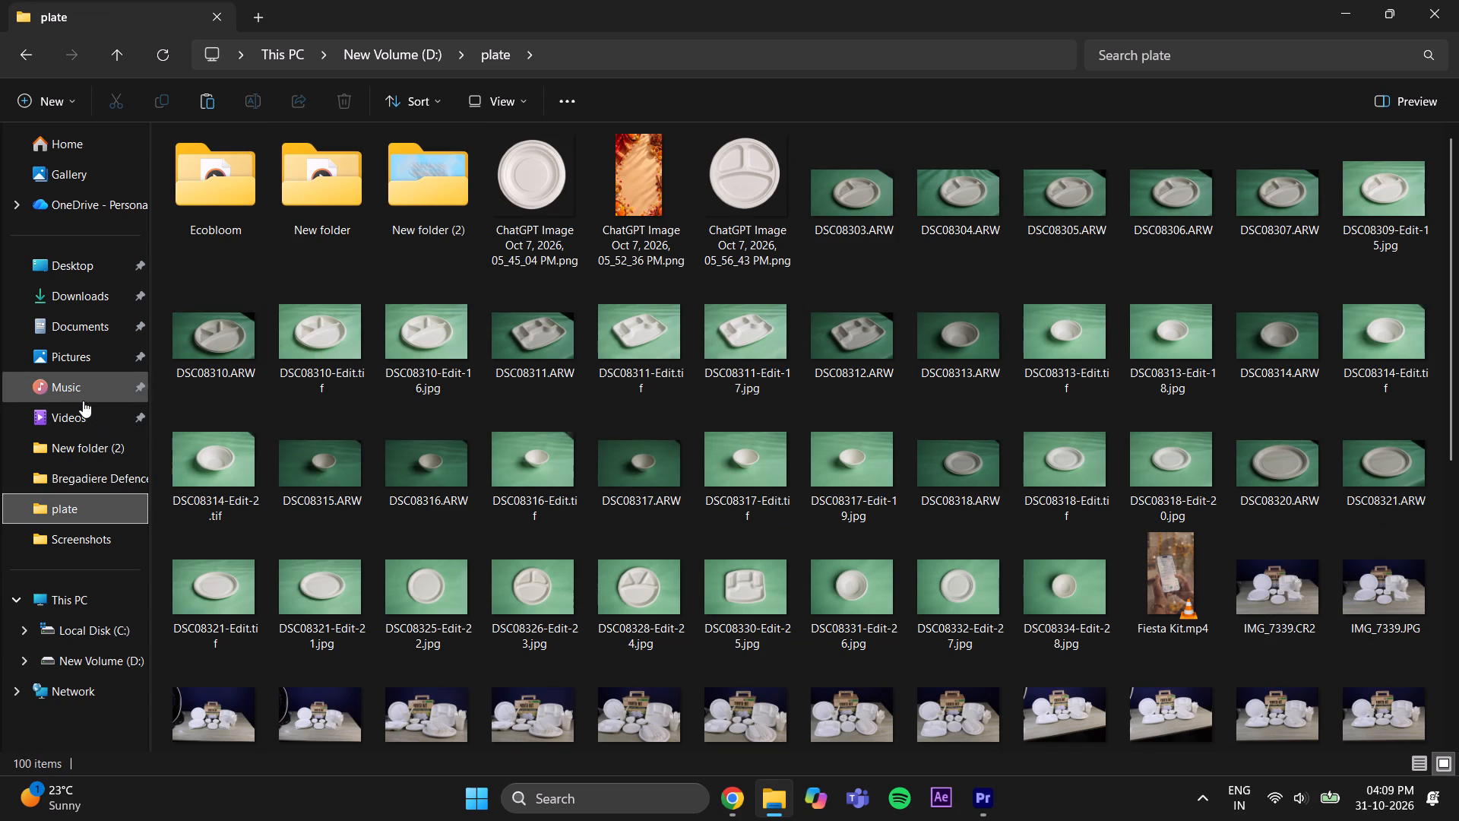
{"action": "double_click", "coordinate": [452, 162]}
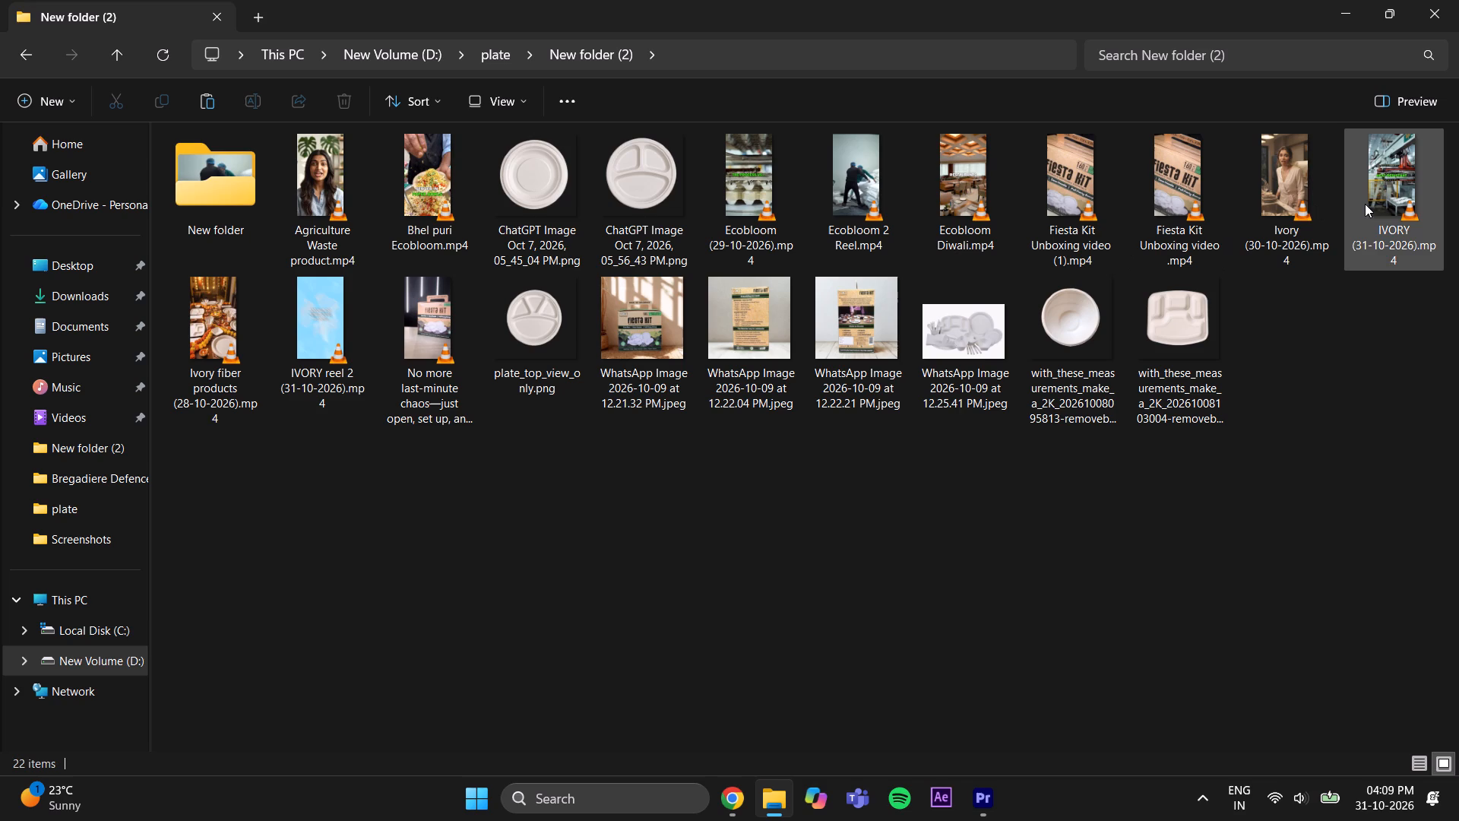
{"action": "left_click", "coordinate": [1384, 211]}
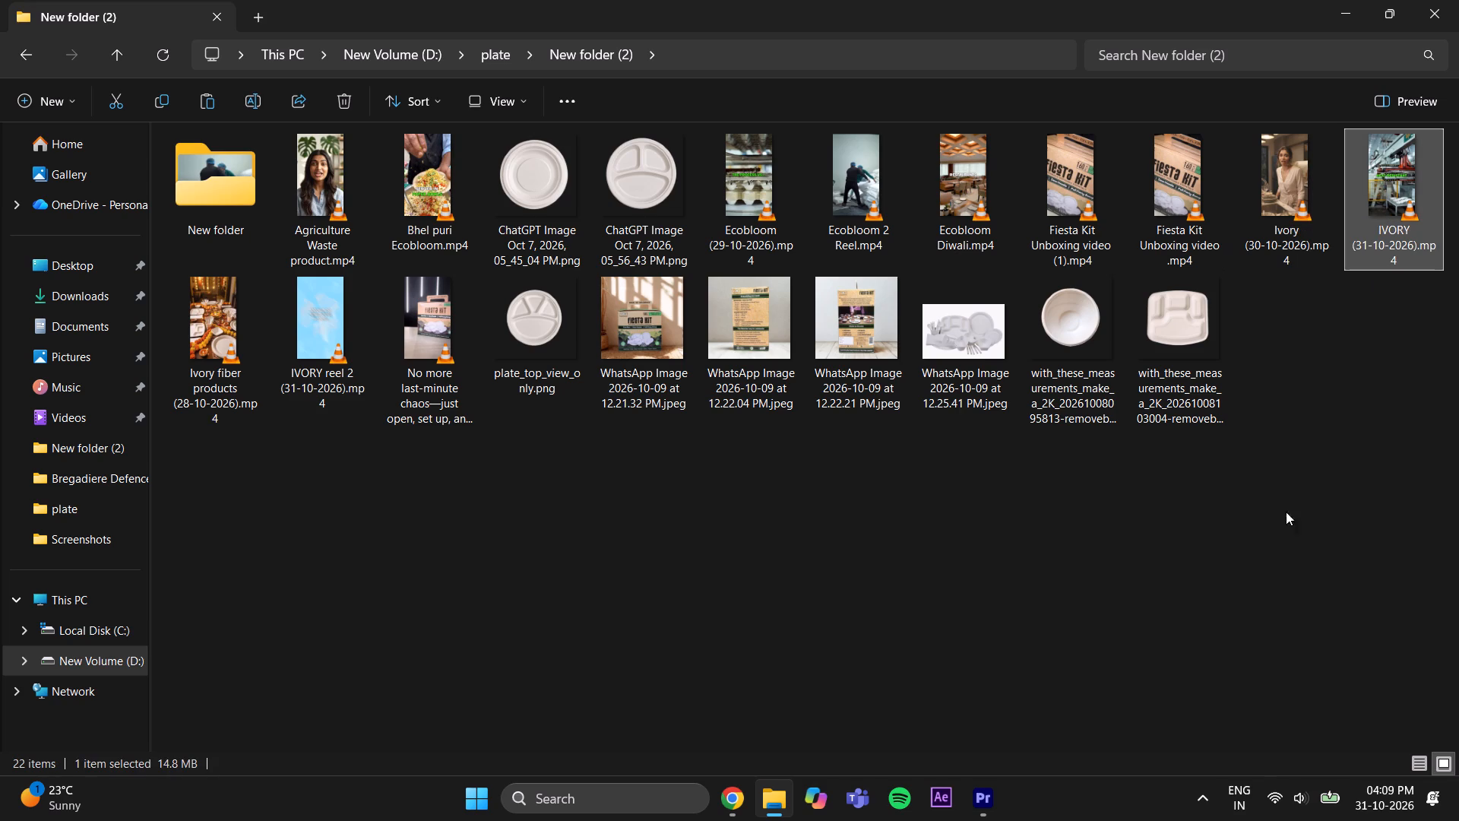
{"action": "left_click", "coordinate": [331, 98]}
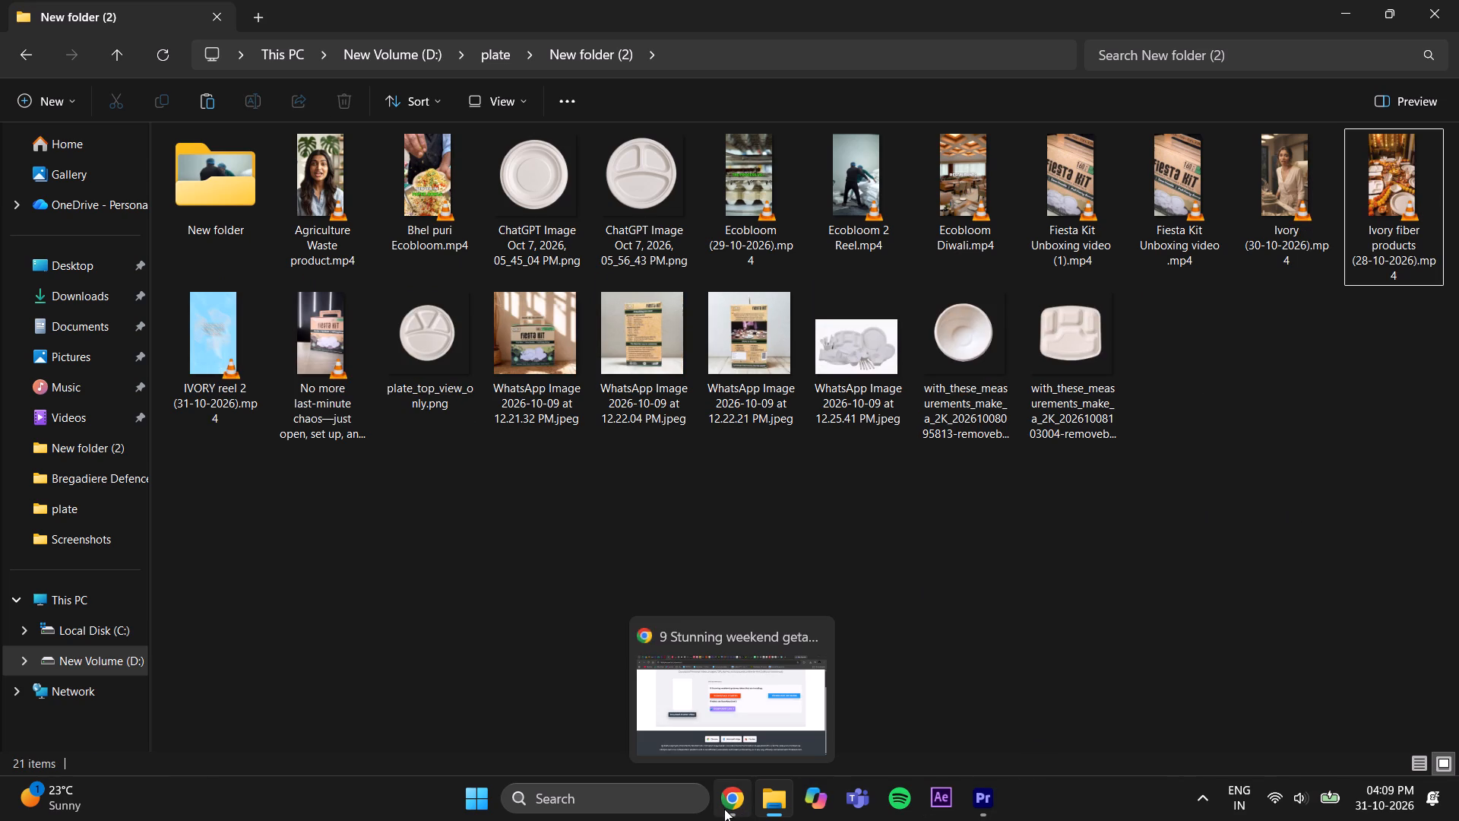
Back in Premiere Pro, name the export file Ivory Reel 2 (31-10-2026) and dismiss the file replacement prompt.
{"action": "left_click", "coordinate": [970, 807]}
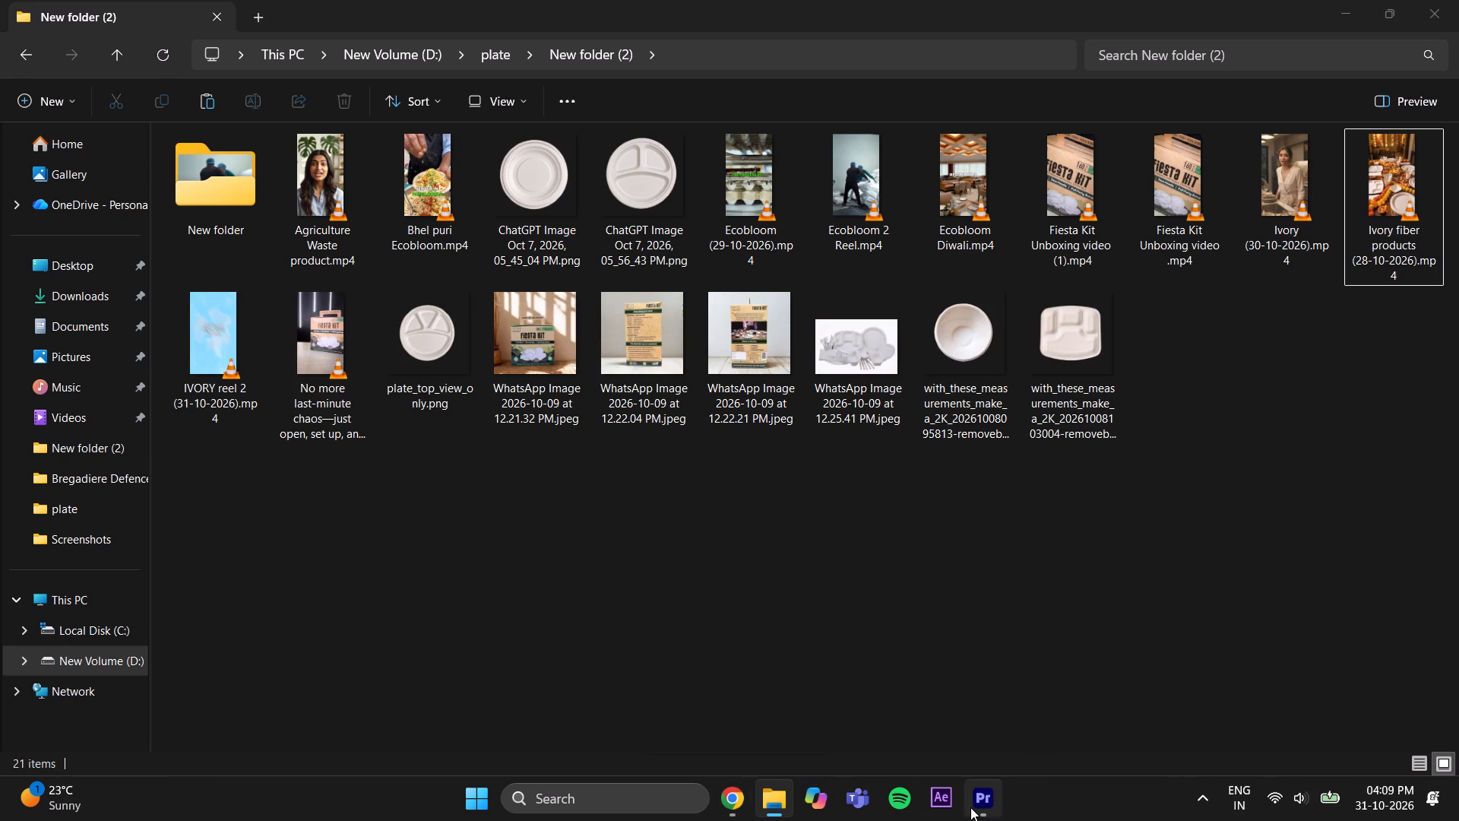
{"action": "left_click", "coordinate": [688, 149]}
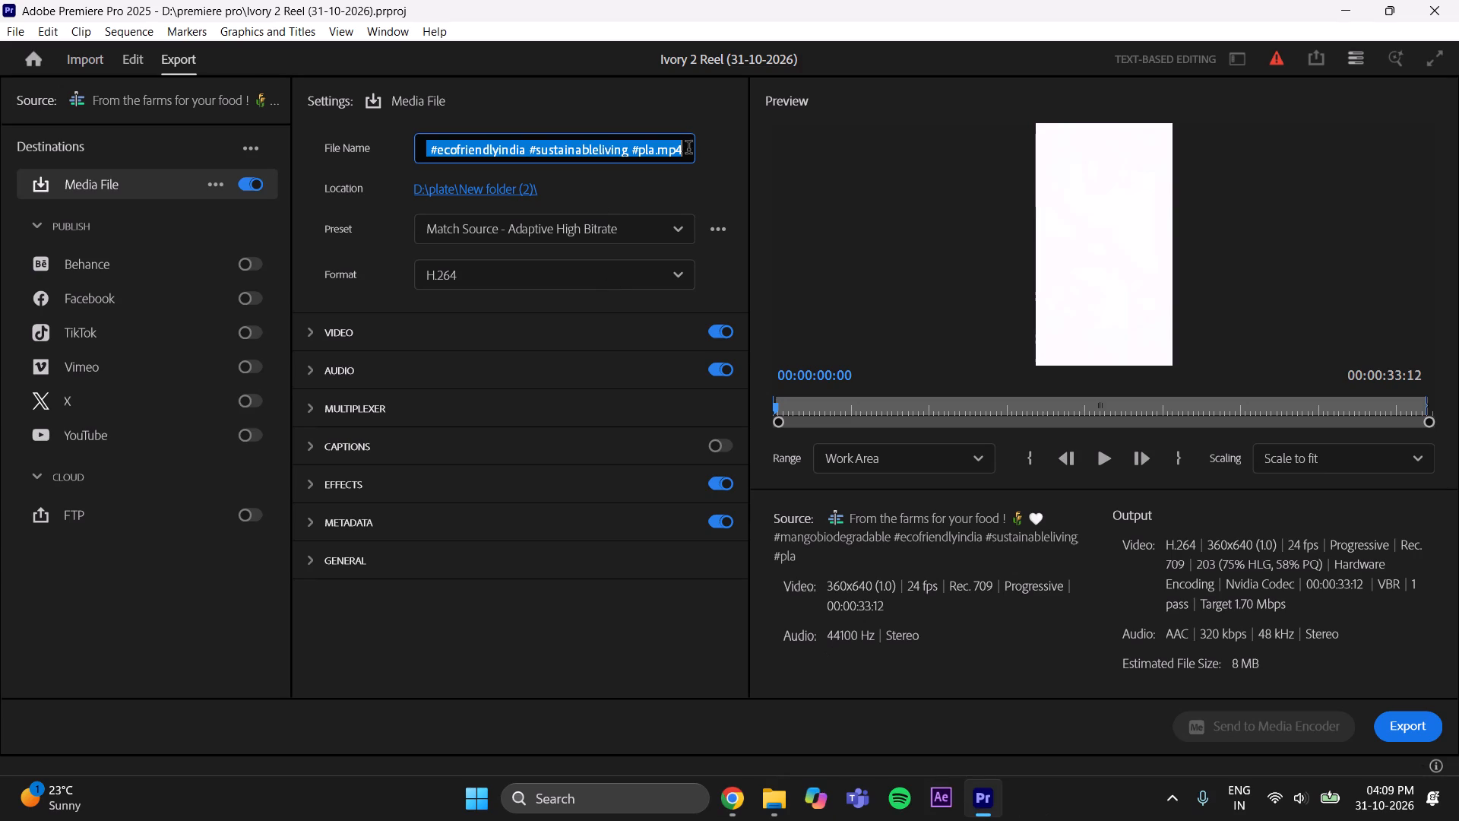
{"action": "key", "text": "BackSpace"}
{"action": "key", "text": "shift+i"}
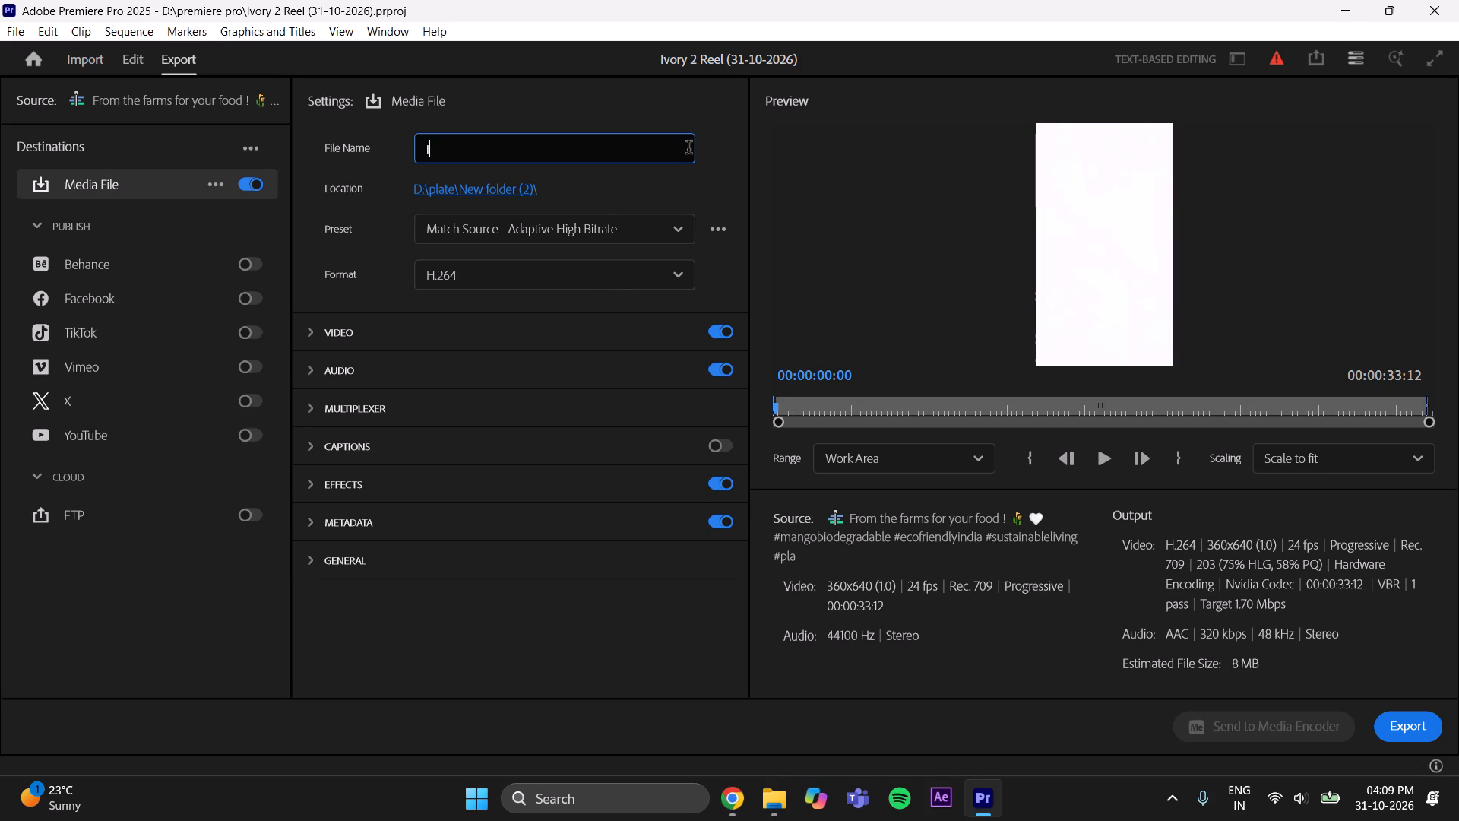
{"action": "type", "text": "vory"}
{"action": "key", "text": "space"}
{"action": "key", "text": "BackSpace"}
{"action": "key", "text": "space"}
{"action": "type", "text": "Reel 2"}
{"action": "key", "text": "space"}
{"action": "key", "text": "shift+parenleft"}
{"action": "type", "text": "31"}
{"action": "key", "text": "minus"}
{"action": "type", "text": "10-"}
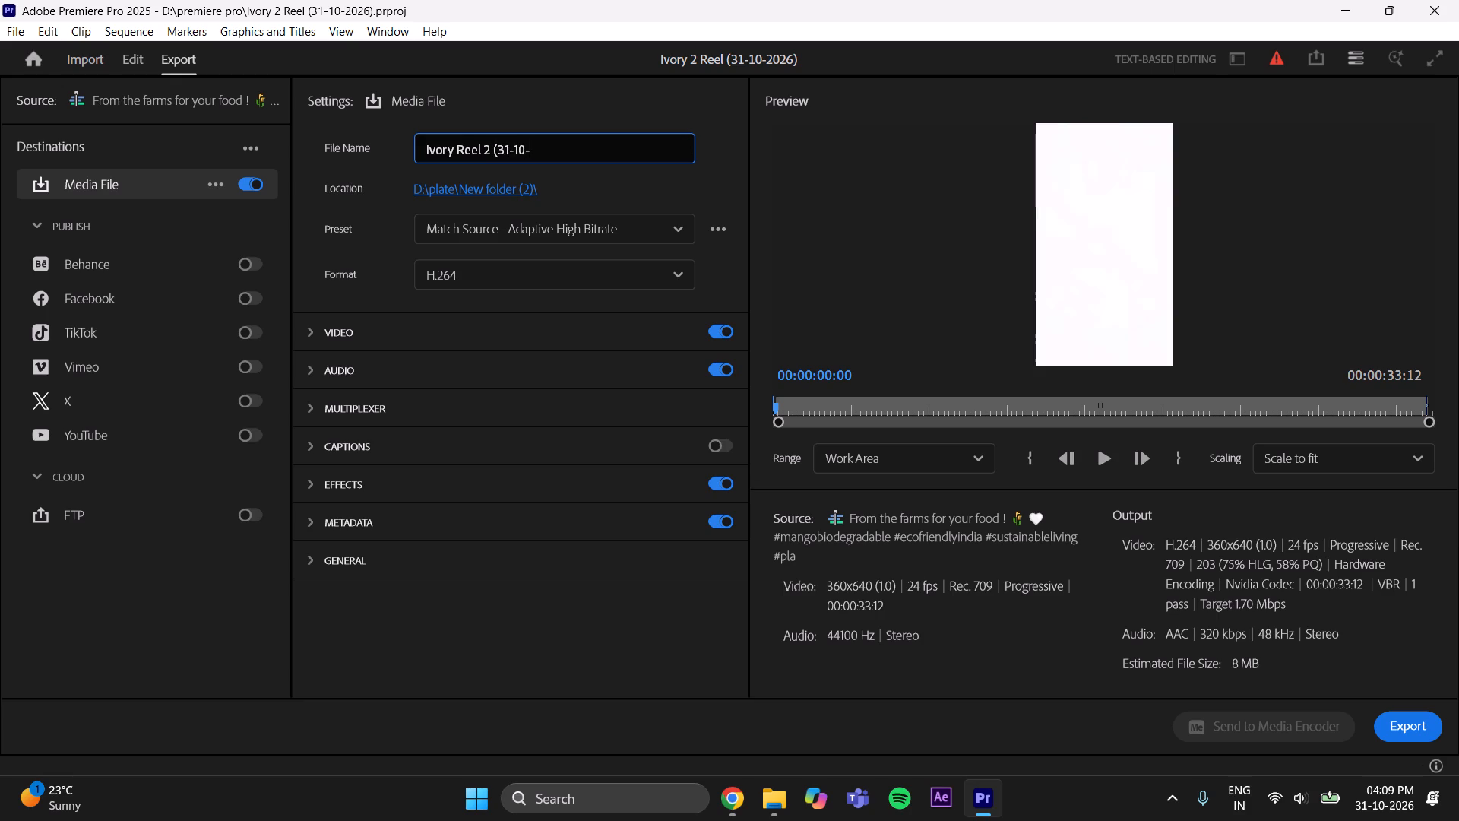
{"action": "type", "text": "202"}
{"action": "key", "text": "6"}
{"action": "key", "text": "shift+parenright"}
{"action": "key", "text": "Return"}
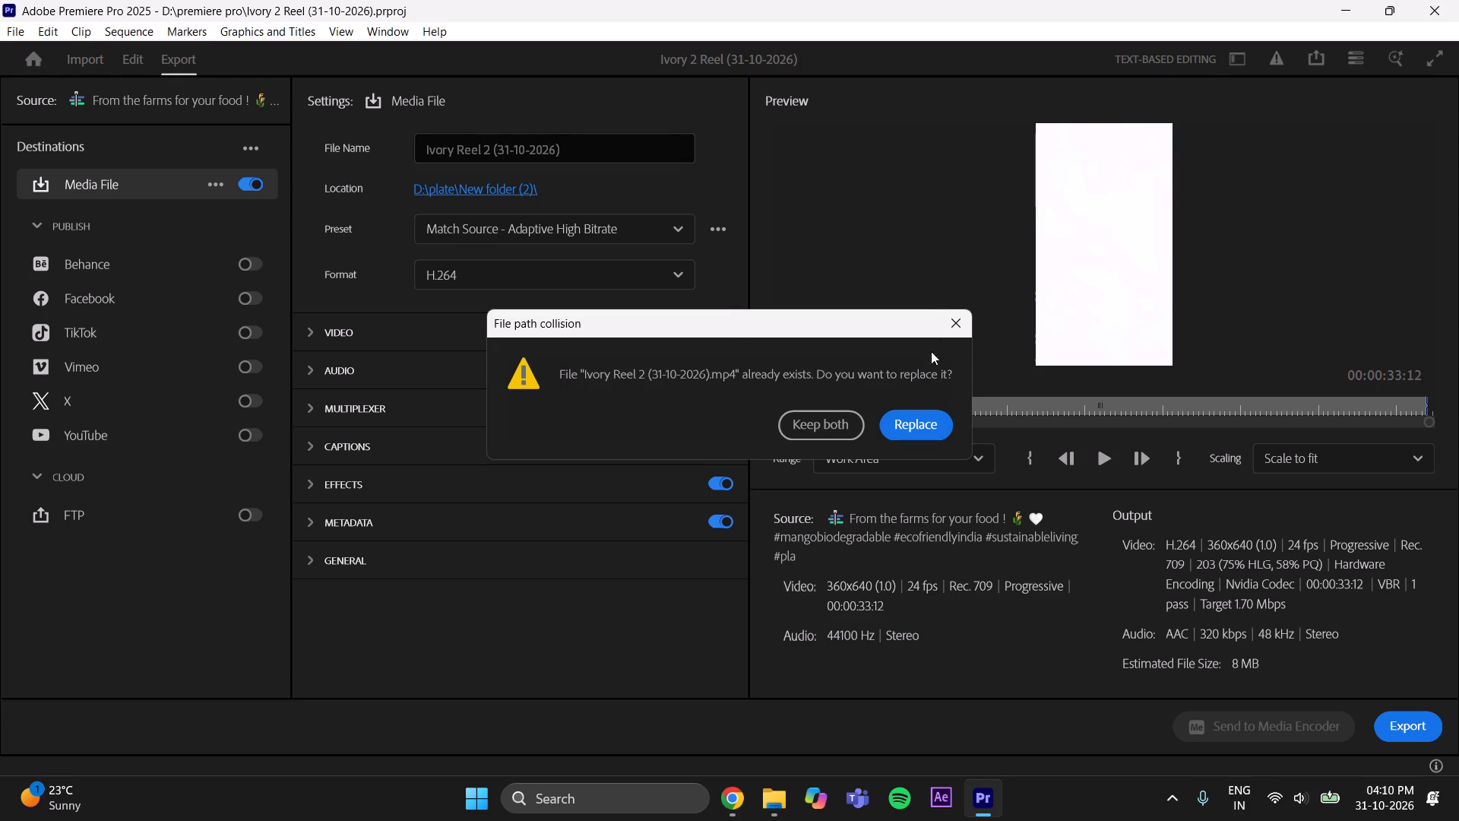
{"action": "left_click", "coordinate": [948, 331]}
Switch to File Explorer to return to the exported reels in New folder (2).
{"action": "left_click", "coordinate": [774, 801]}
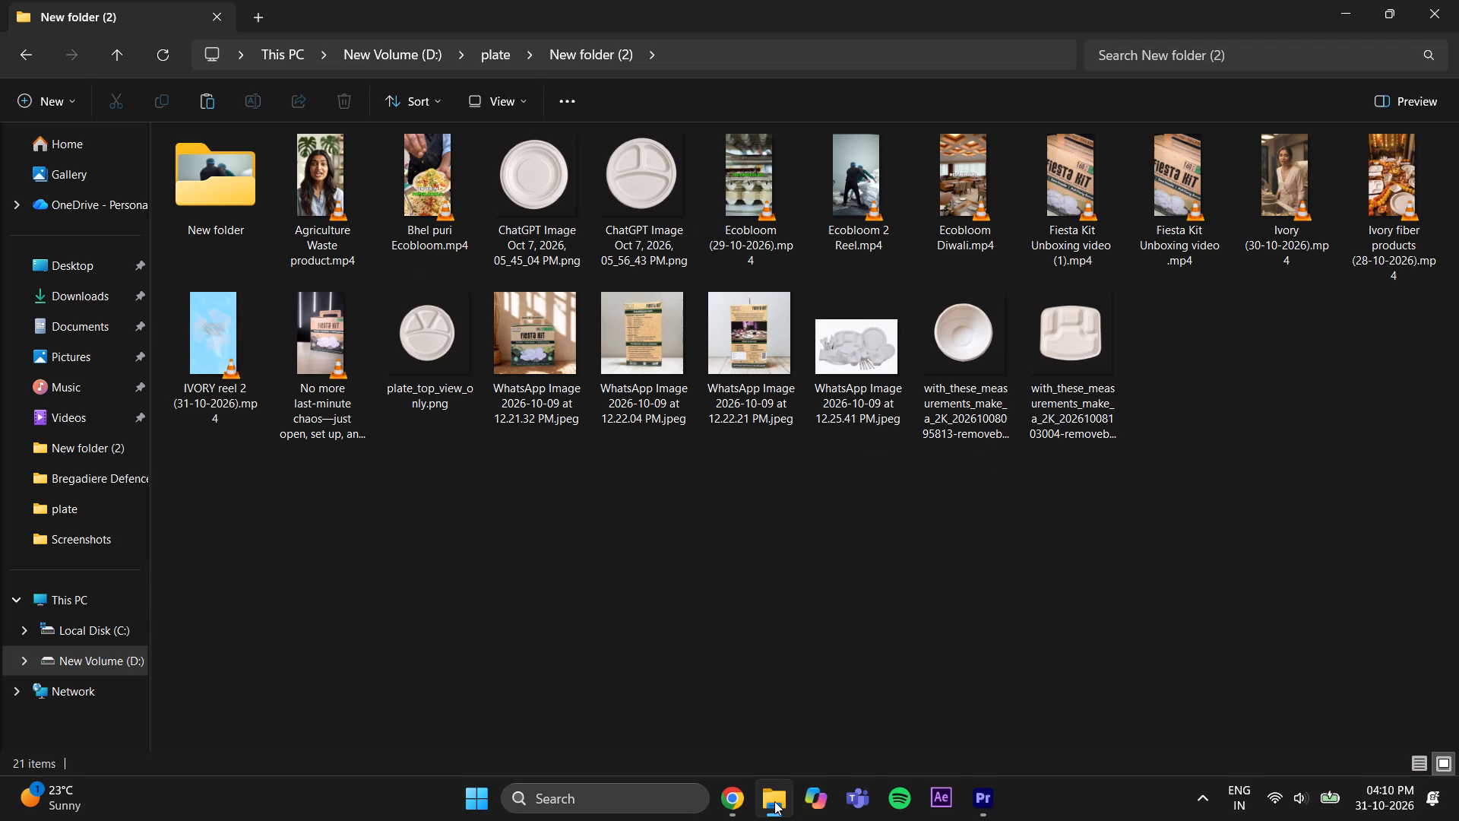
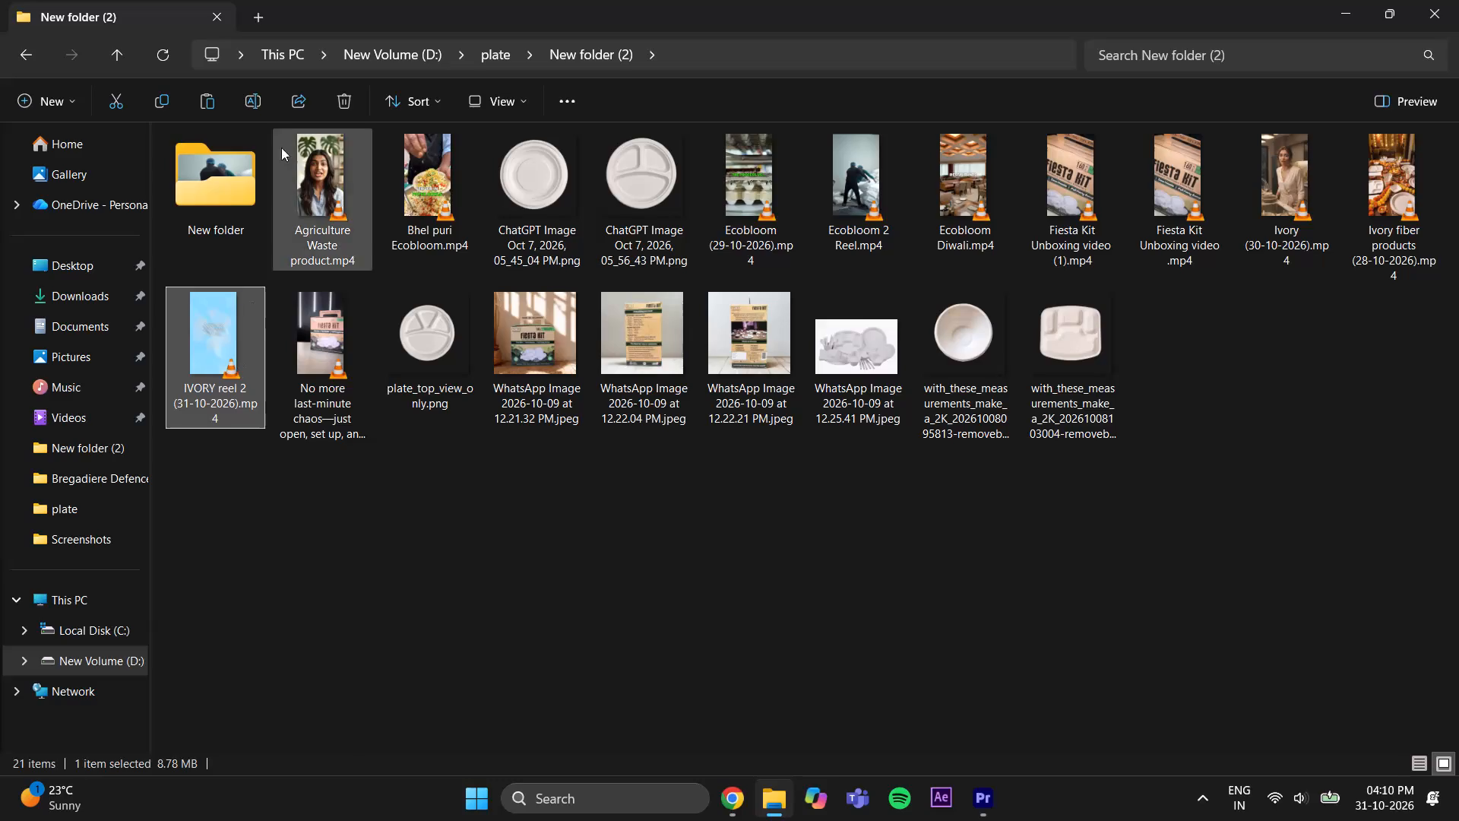
Delete IVORY reel 2 (31-10-2026).mp4 from New folder (2).
{"action": "left_click", "coordinate": [342, 94]}
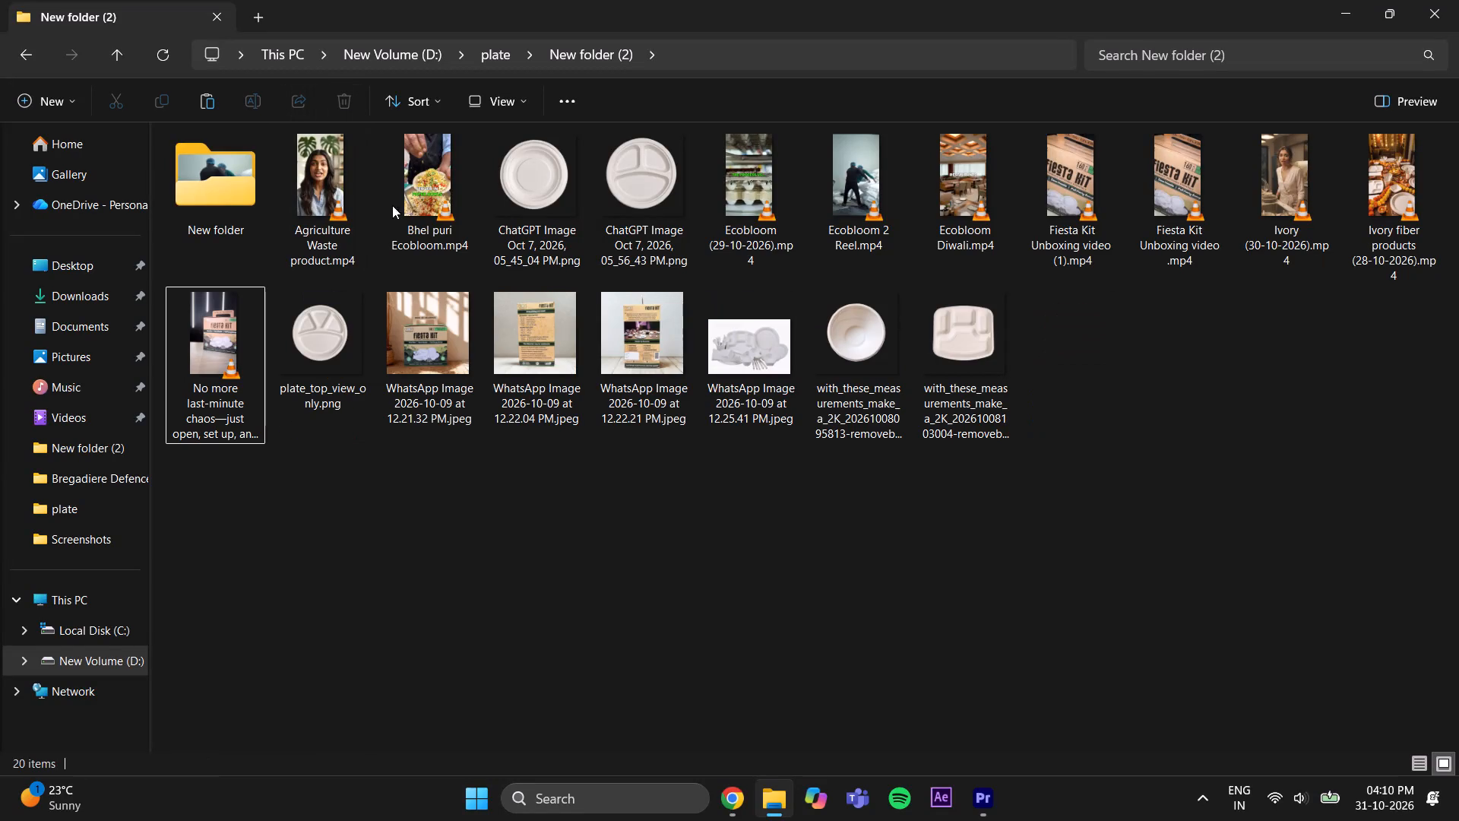
In Premiere Pro, remove the _1.mp4 ending so the file name reads Ivory Reel 2 (31-10-2026), and export the reel as H.264.
{"action": "left_click", "coordinate": [995, 800]}
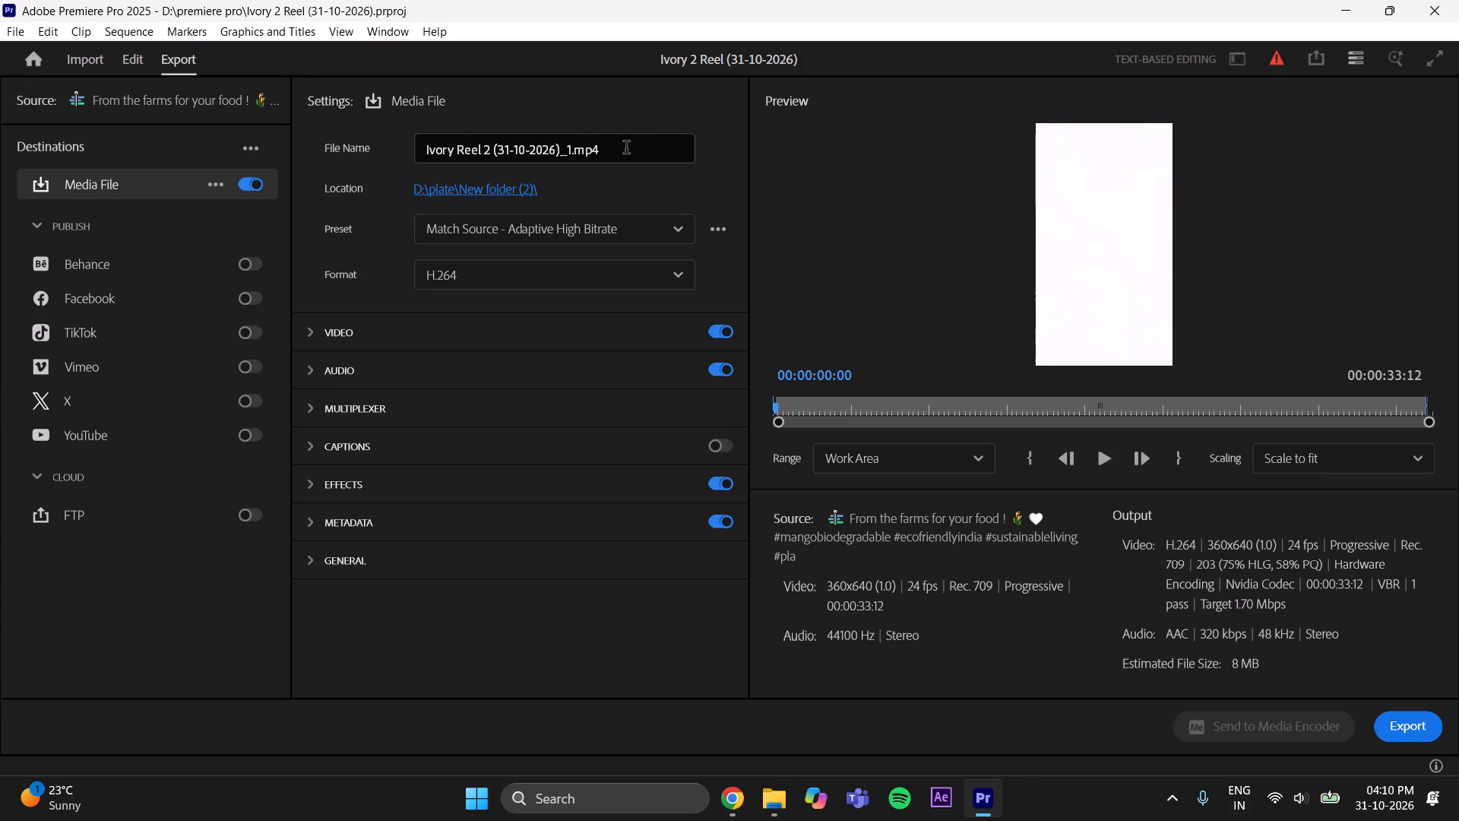
{"action": "left_click", "coordinate": [626, 149]}
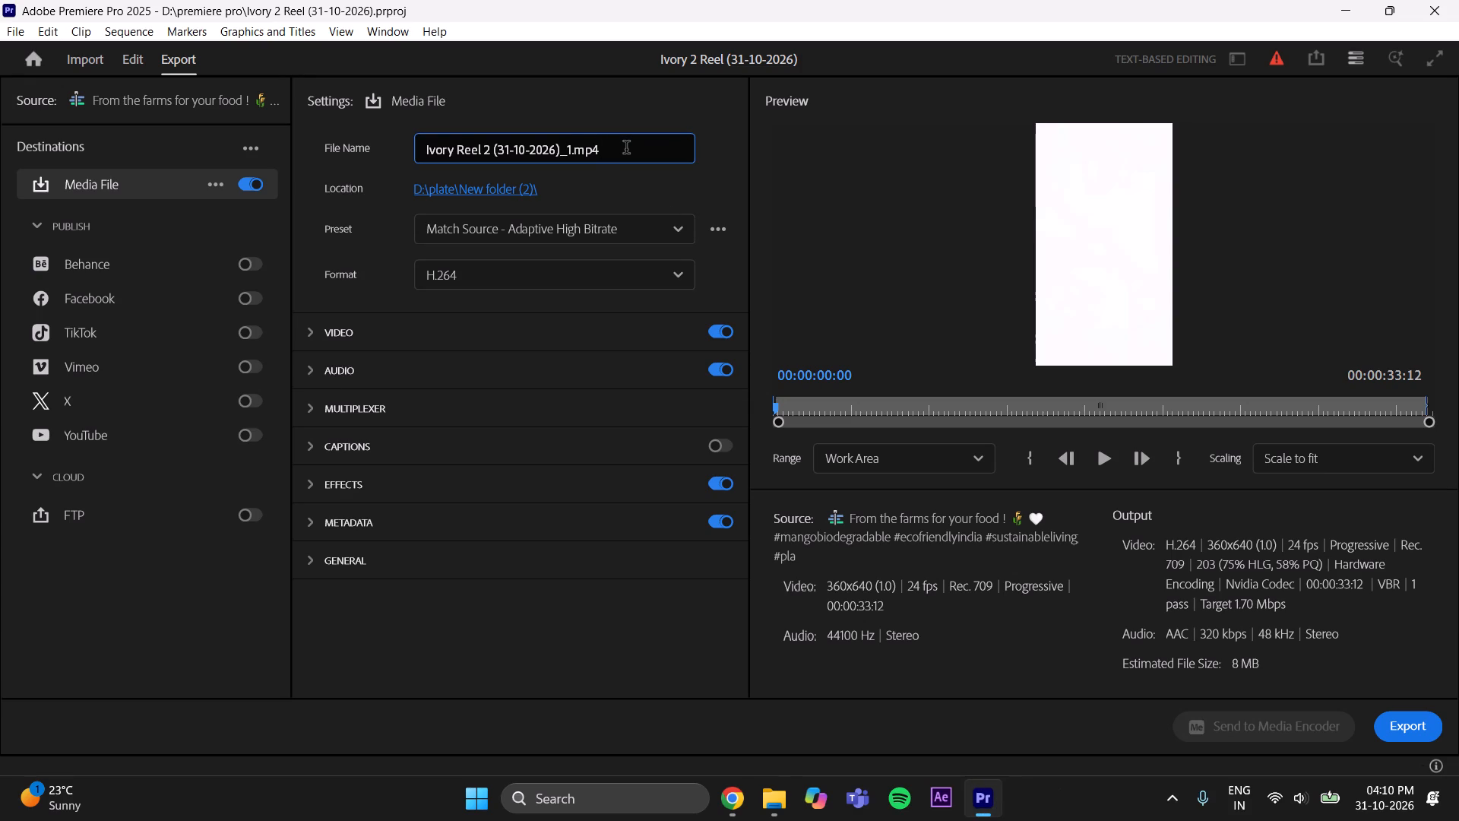
{"action": "key", "text": "BackSpace"}
{"action": "key", "text": "BackSpace"}
{"action": "key", "text": "BackSpace"}
{"action": "key", "text": "BackSpace"}
{"action": "key", "text": "BackSpace"}
{"action": "key", "text": "BackSpace"}
{"action": "key", "text": "Return"}
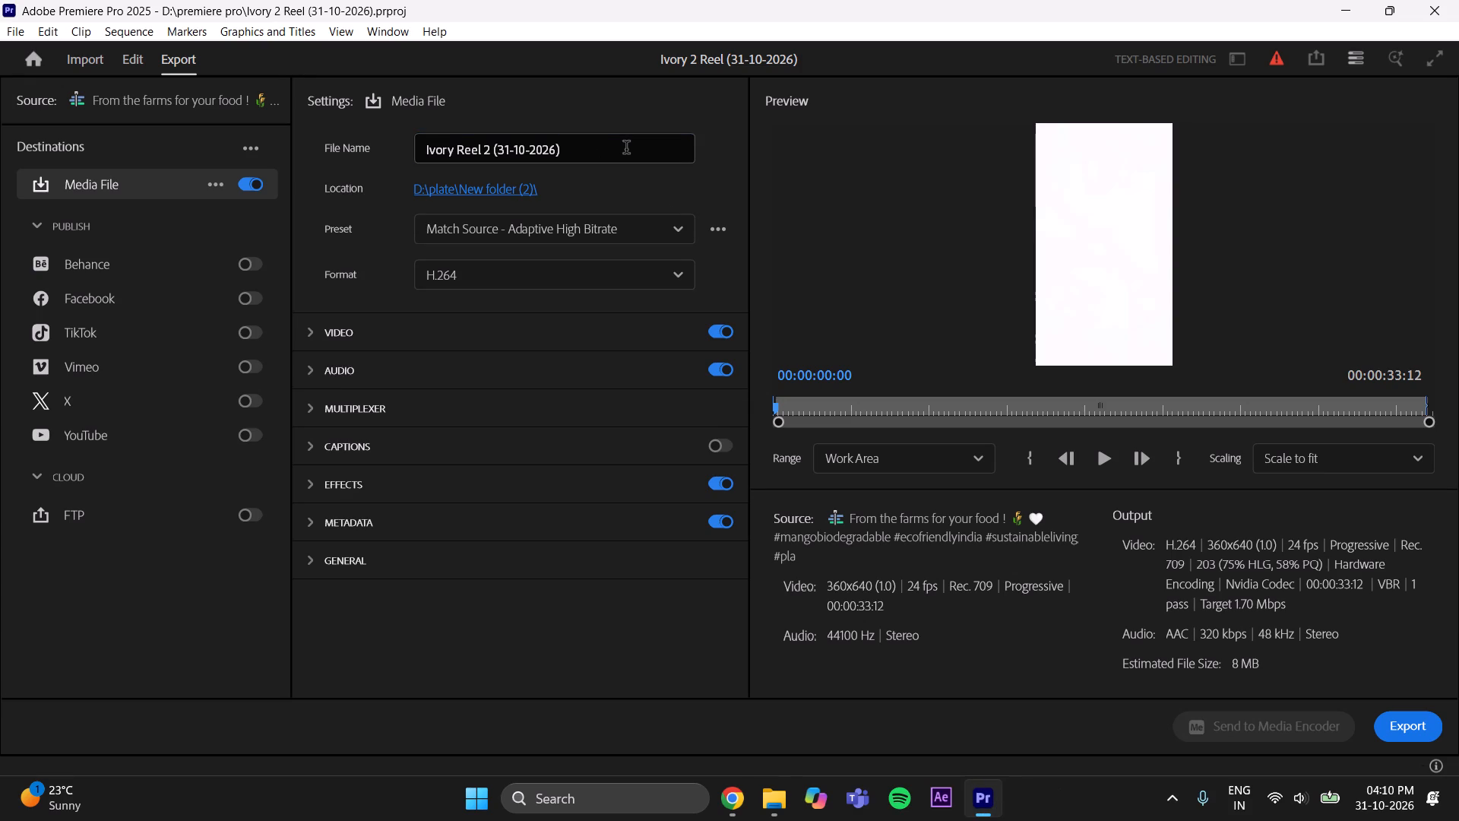
{"action": "left_click", "coordinate": [1416, 727]}
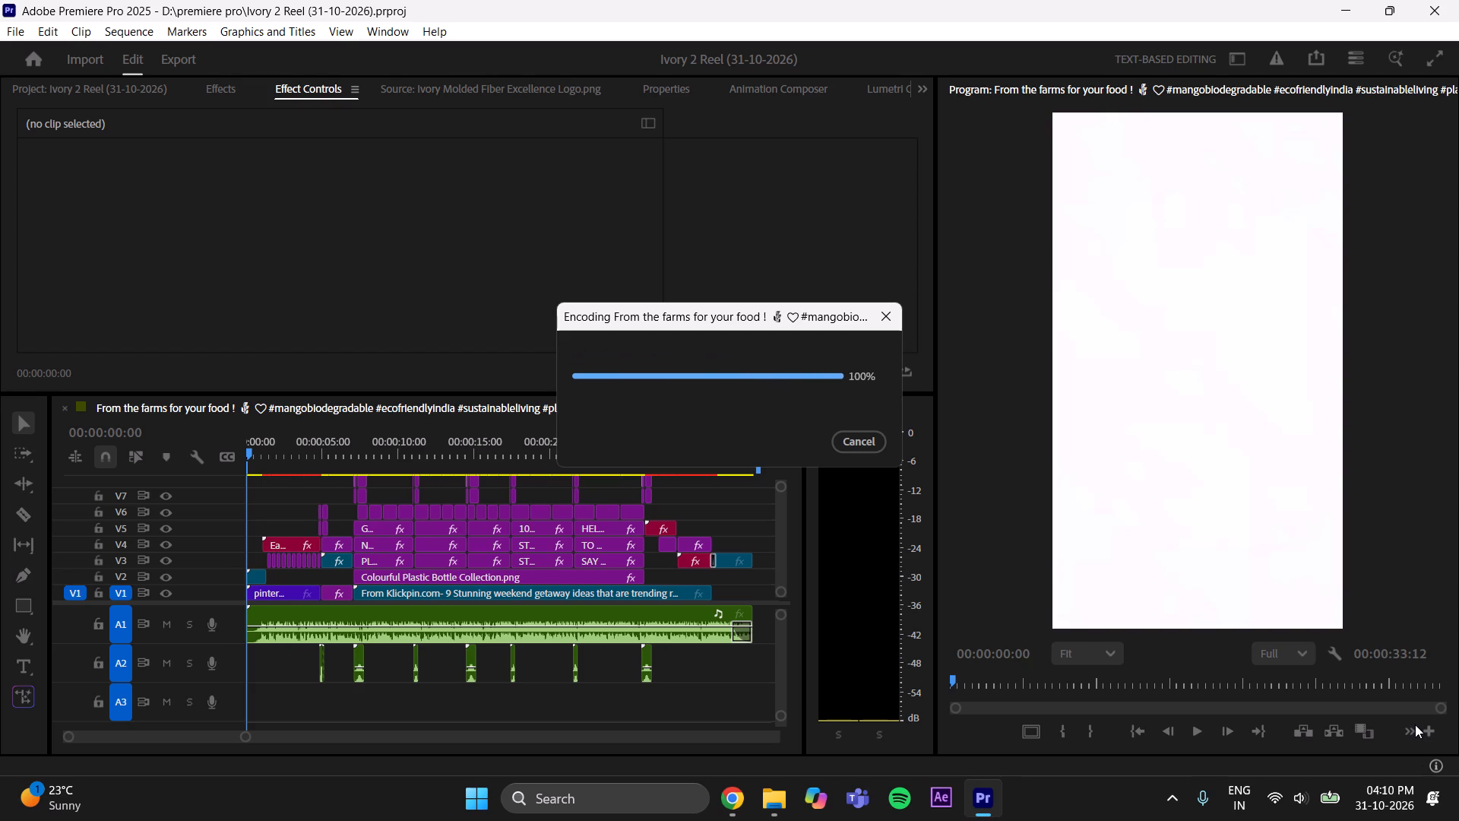
Scrub through the reel's closing scenes, from the goodbye-to-guilt text to the Follow end card, and return the playhead to the start.
{"action": "left_click_drag", "start_coordinate": [603, 449], "coordinate": [641, 449]}
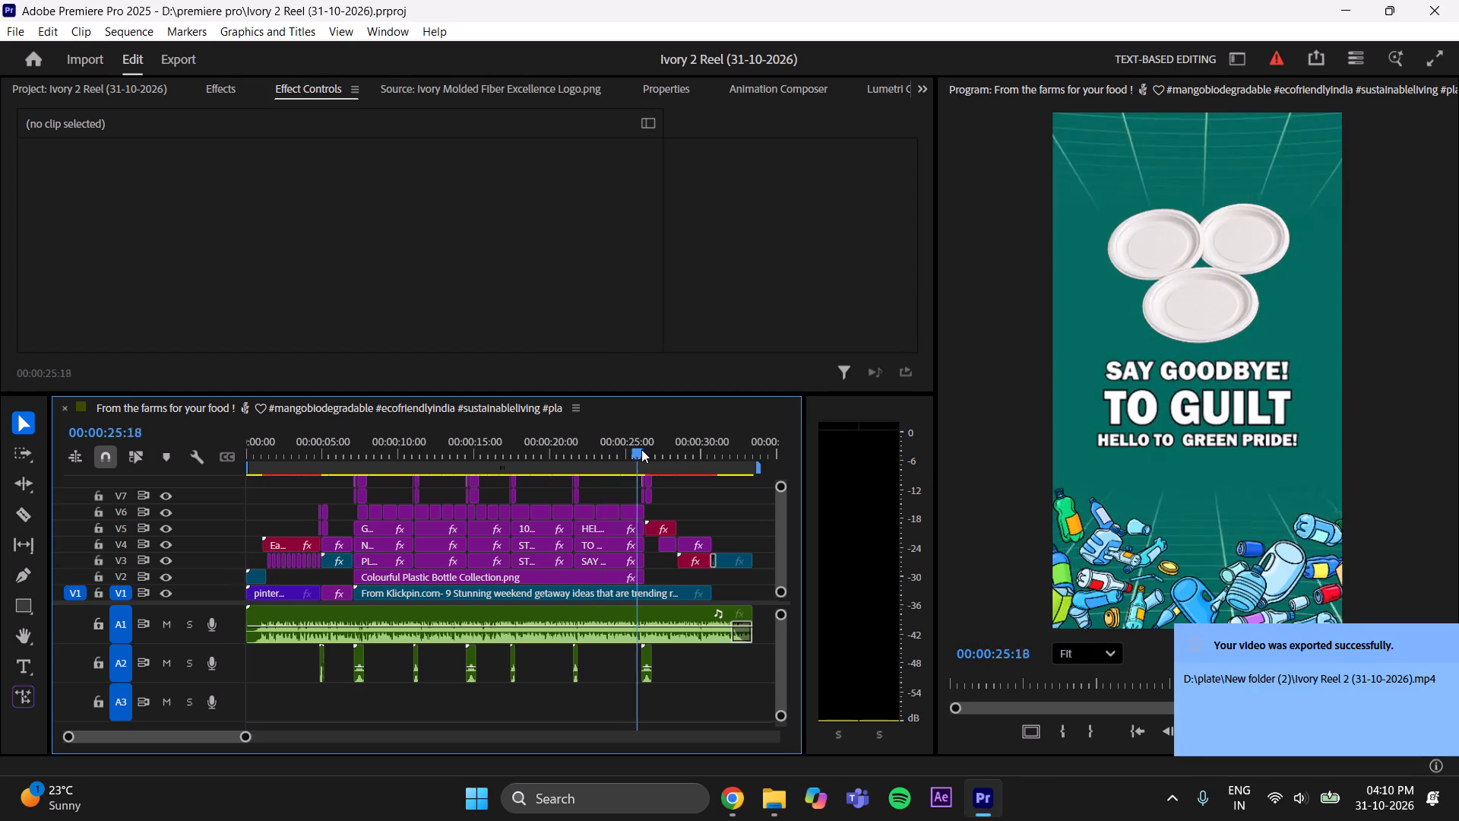
{"action": "left_click_drag", "start_coordinate": [641, 449], "coordinate": [698, 455]}
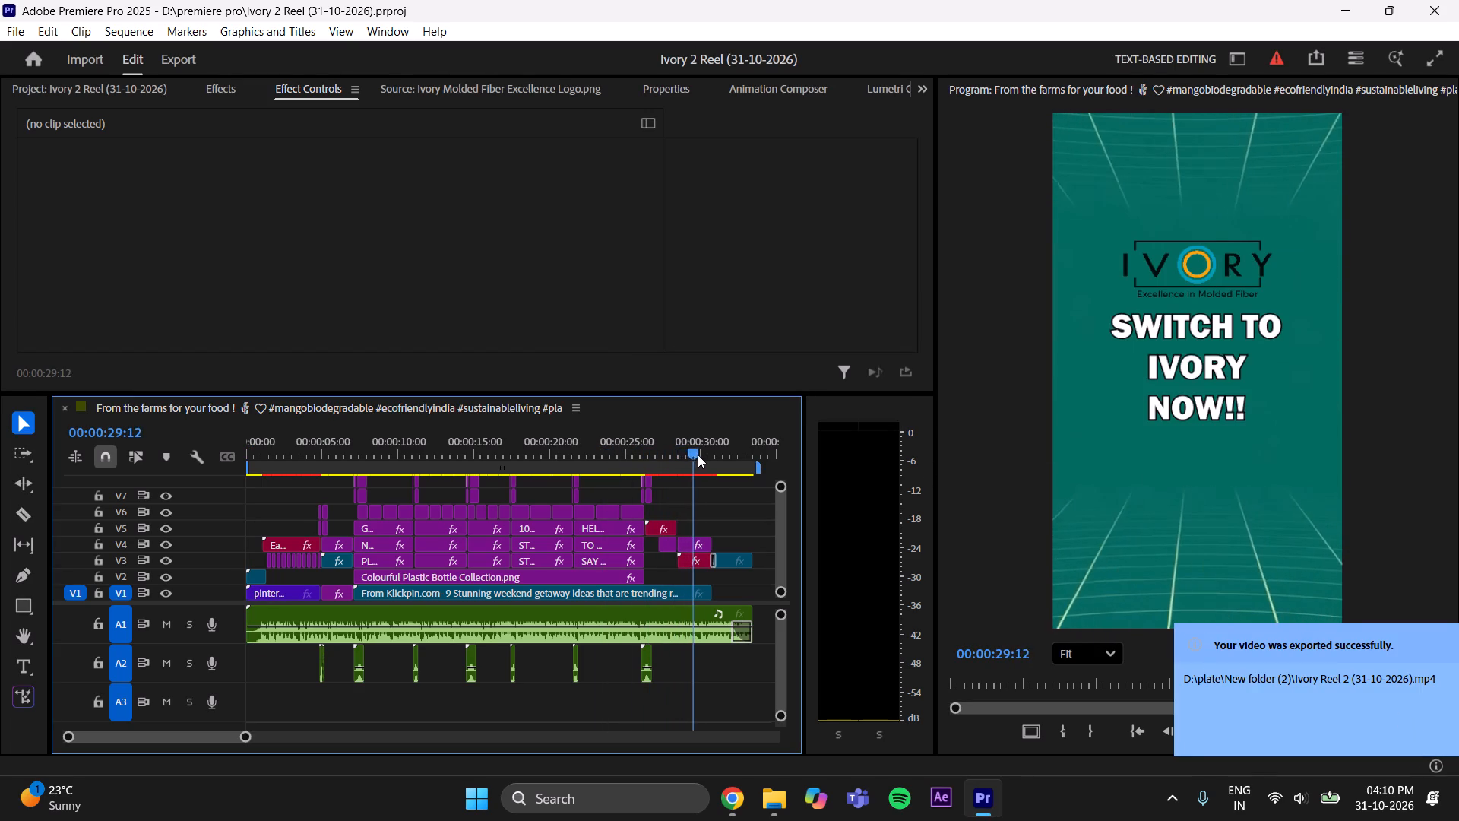
{"action": "left_click_drag", "start_coordinate": [698, 455], "coordinate": [729, 454]}
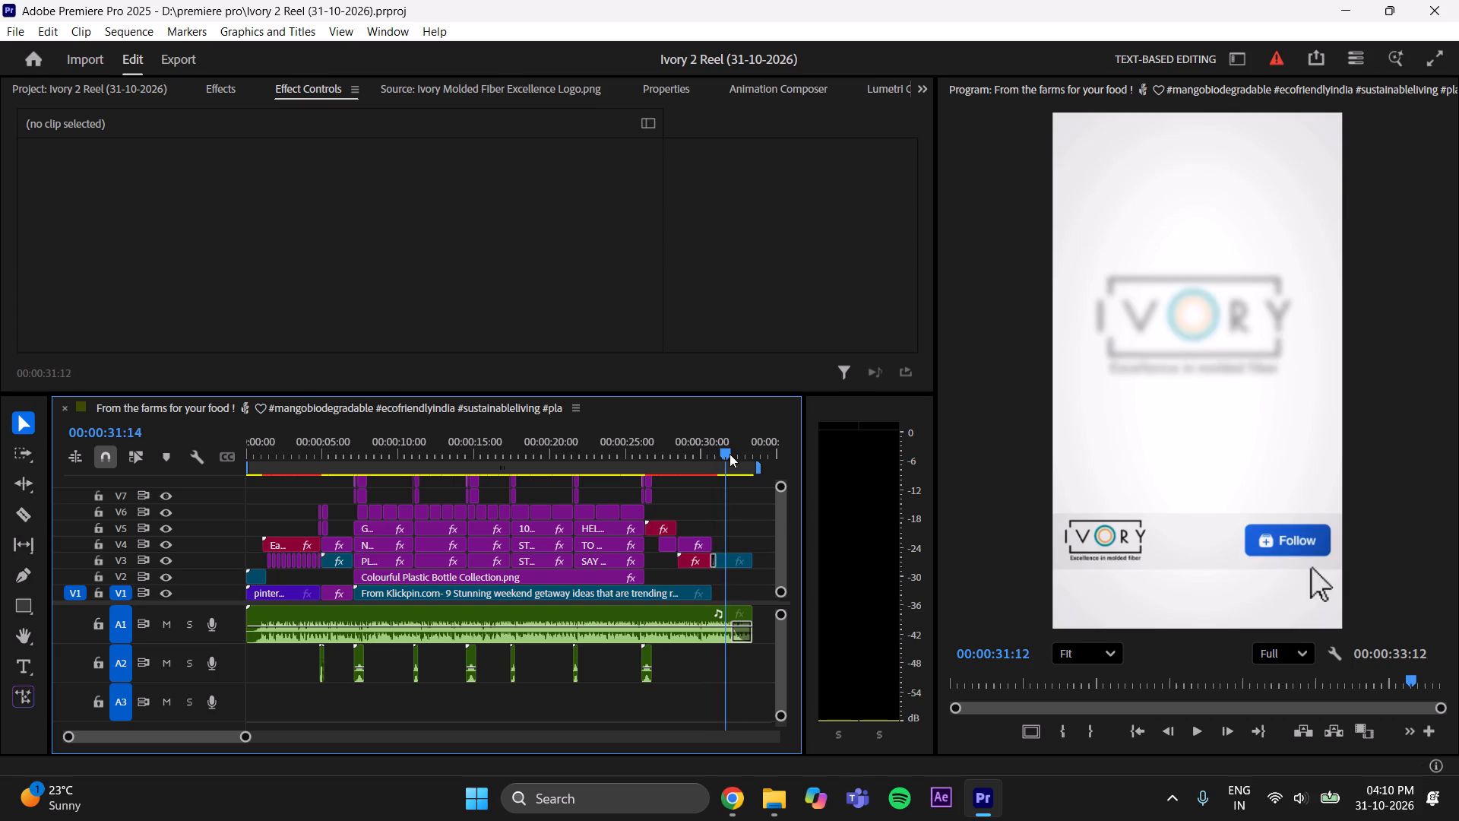
{"action": "left_click_drag", "start_coordinate": [729, 454], "coordinate": [1, 434]}
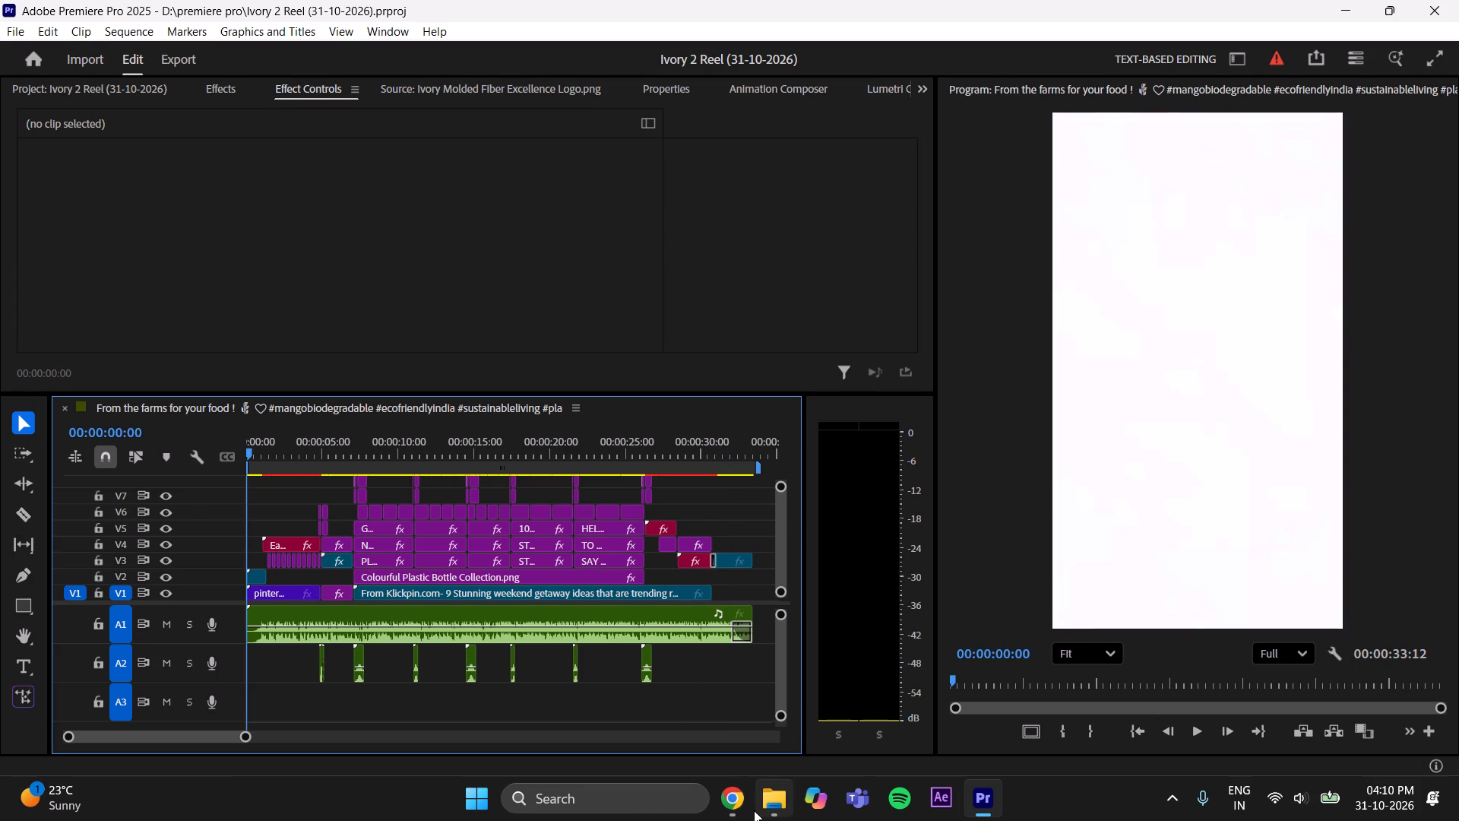